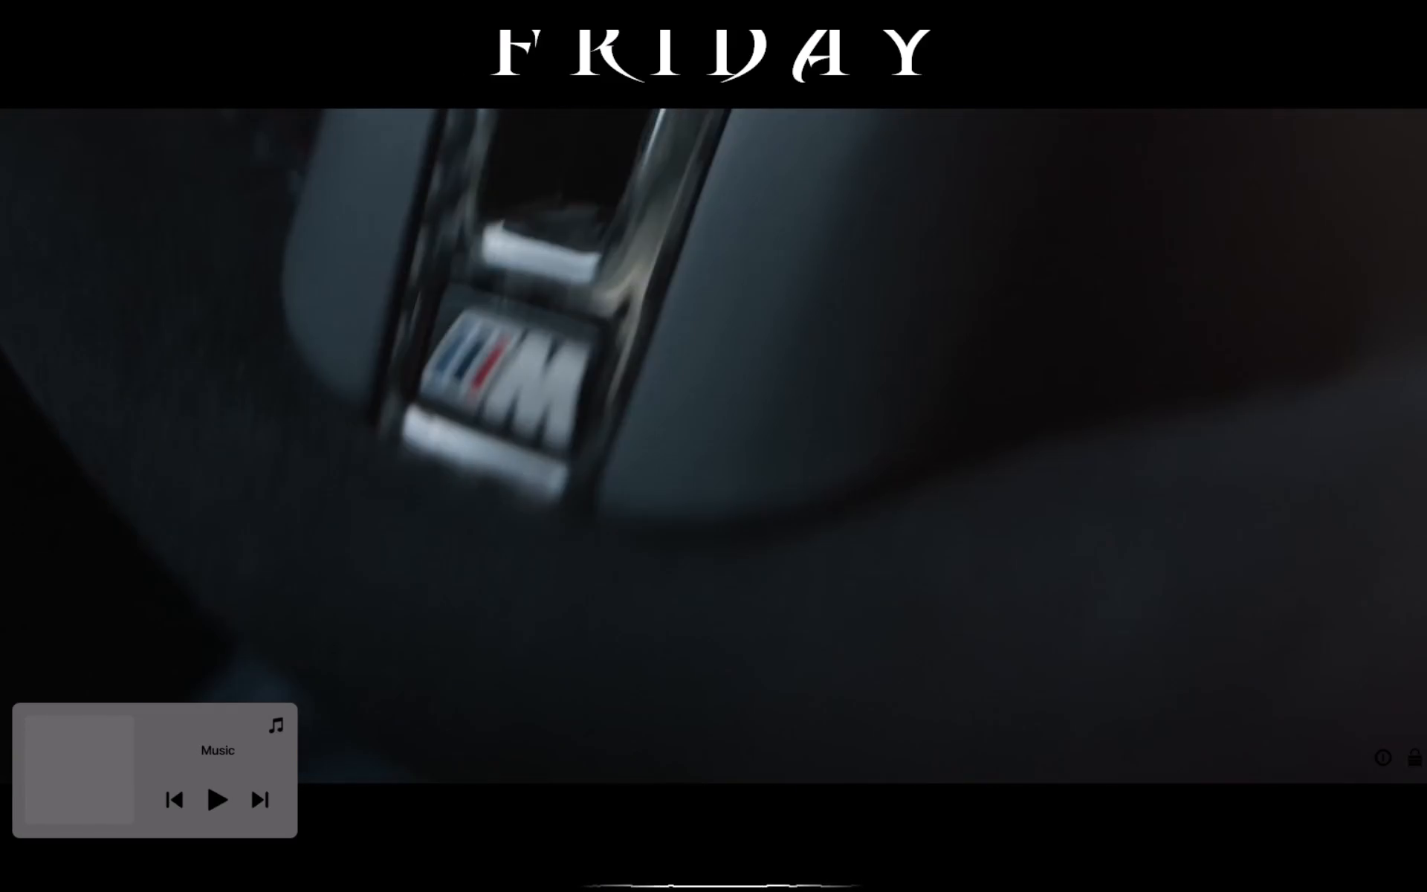
Set the display brightness to its maximum level in the system quick settings.
click(1290, 865)
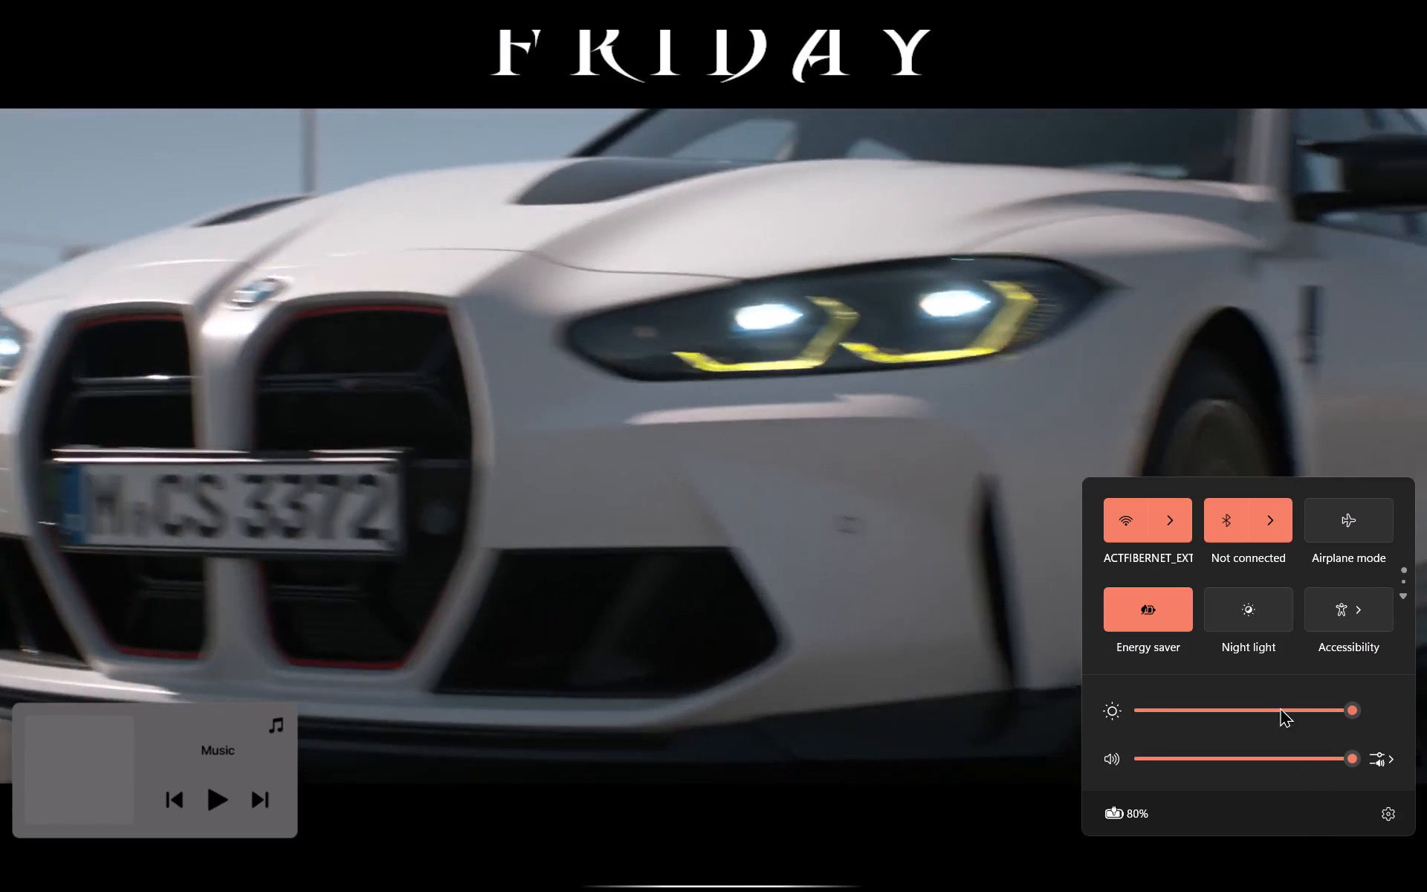
click(1269, 707)
drag(1269, 708, 1426, 691)
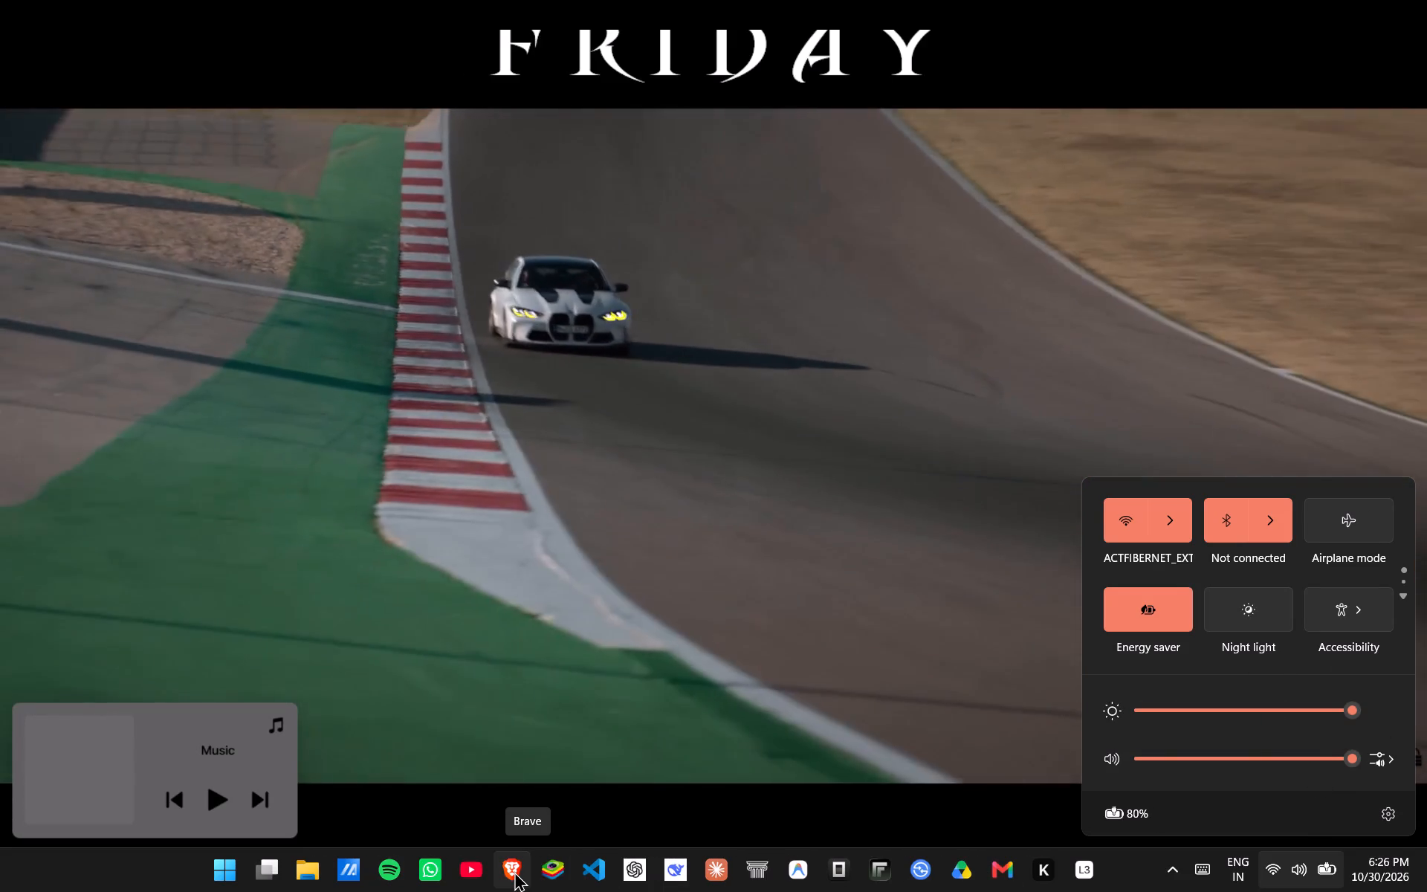
Open the Brave browser.
click(515, 871)
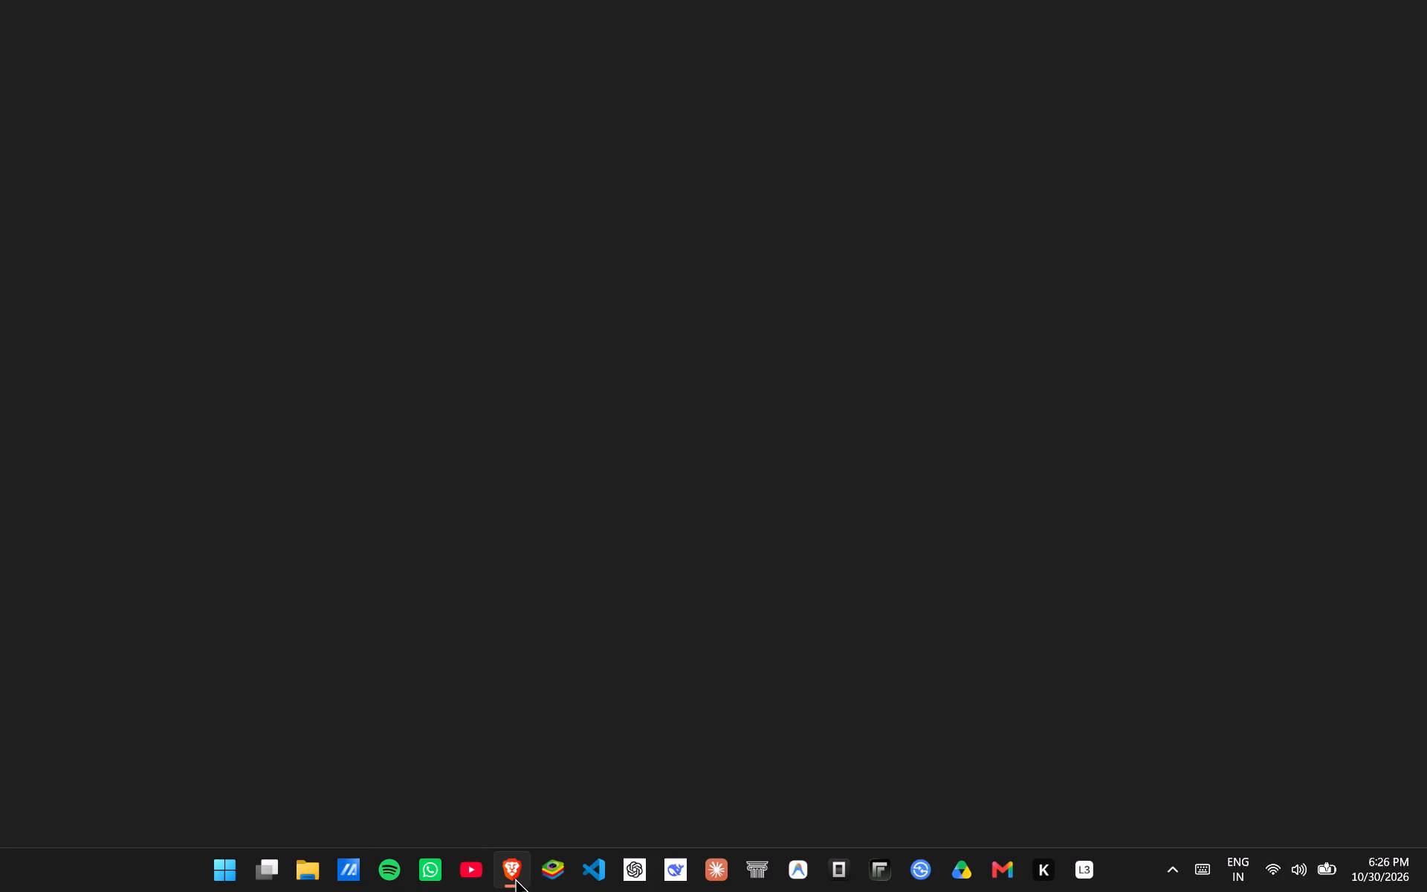
Open the Spotify app.
click(386, 882)
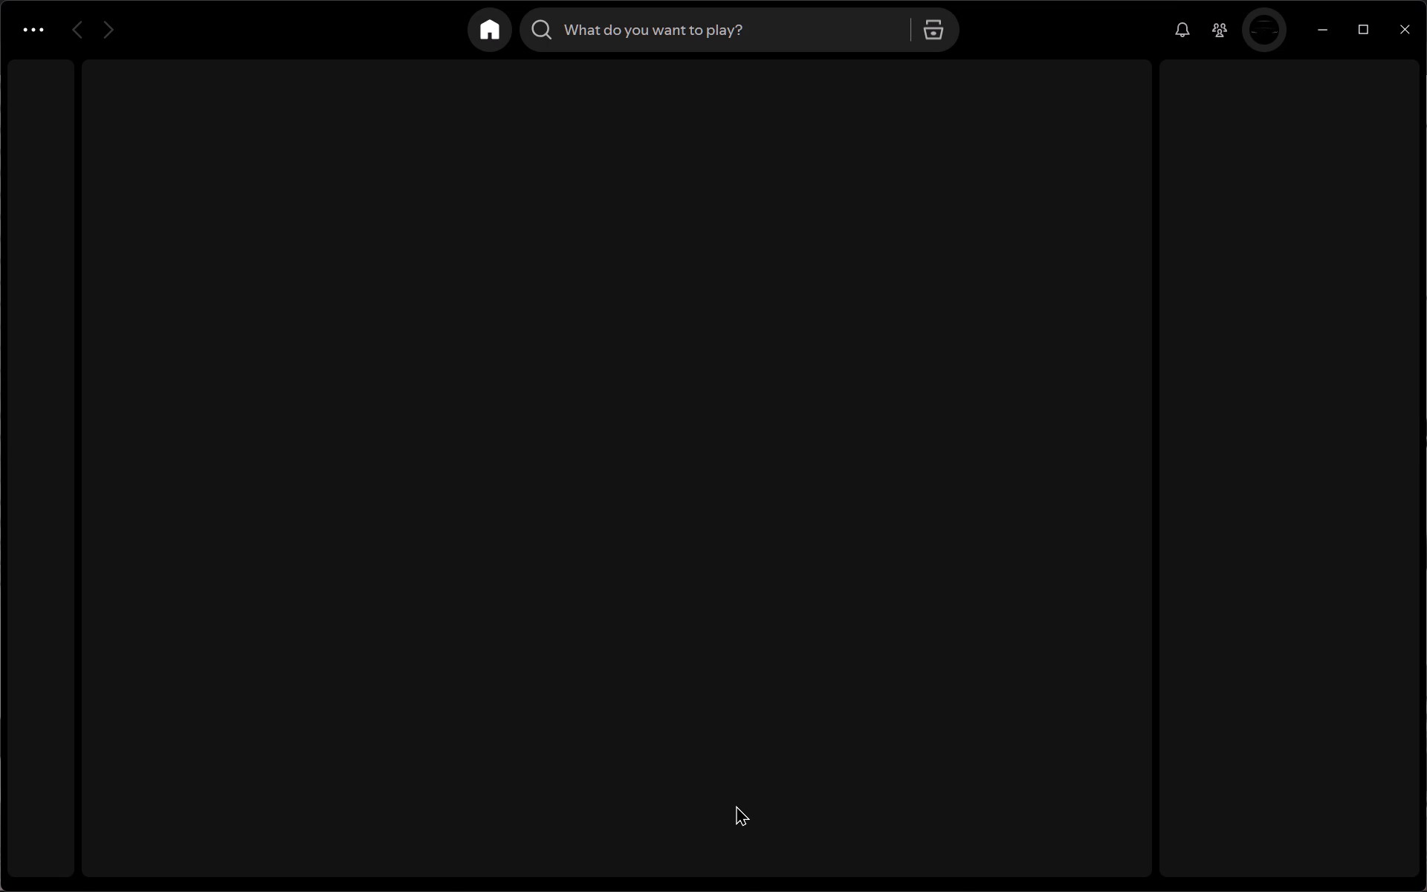
Play the track Glow from Liked Songs and minimize the music player.
click(706, 844)
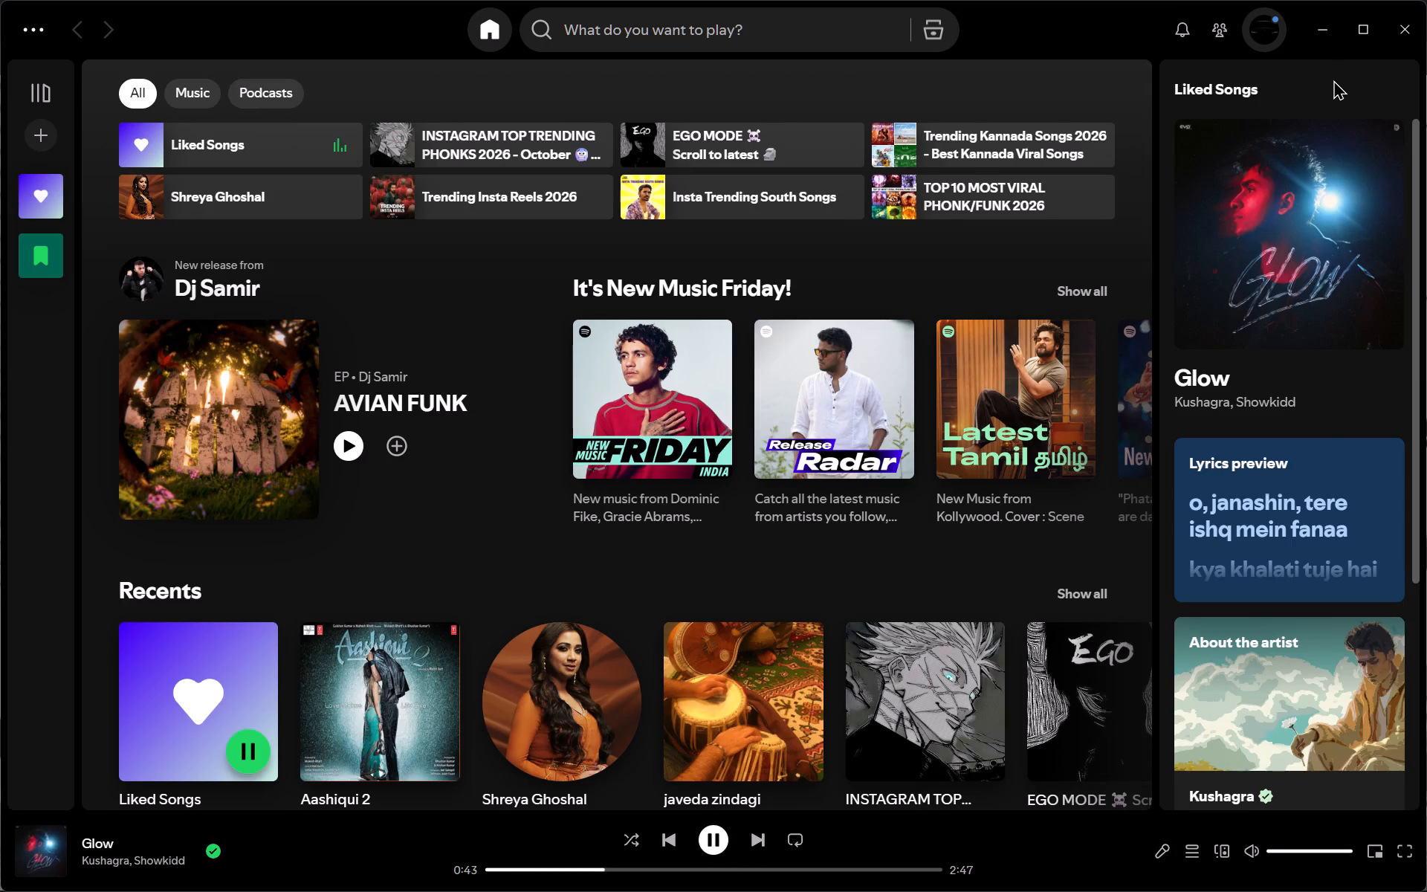
click(1326, 47)
Lower the system volume to about three quarters of its range.
click(1314, 879)
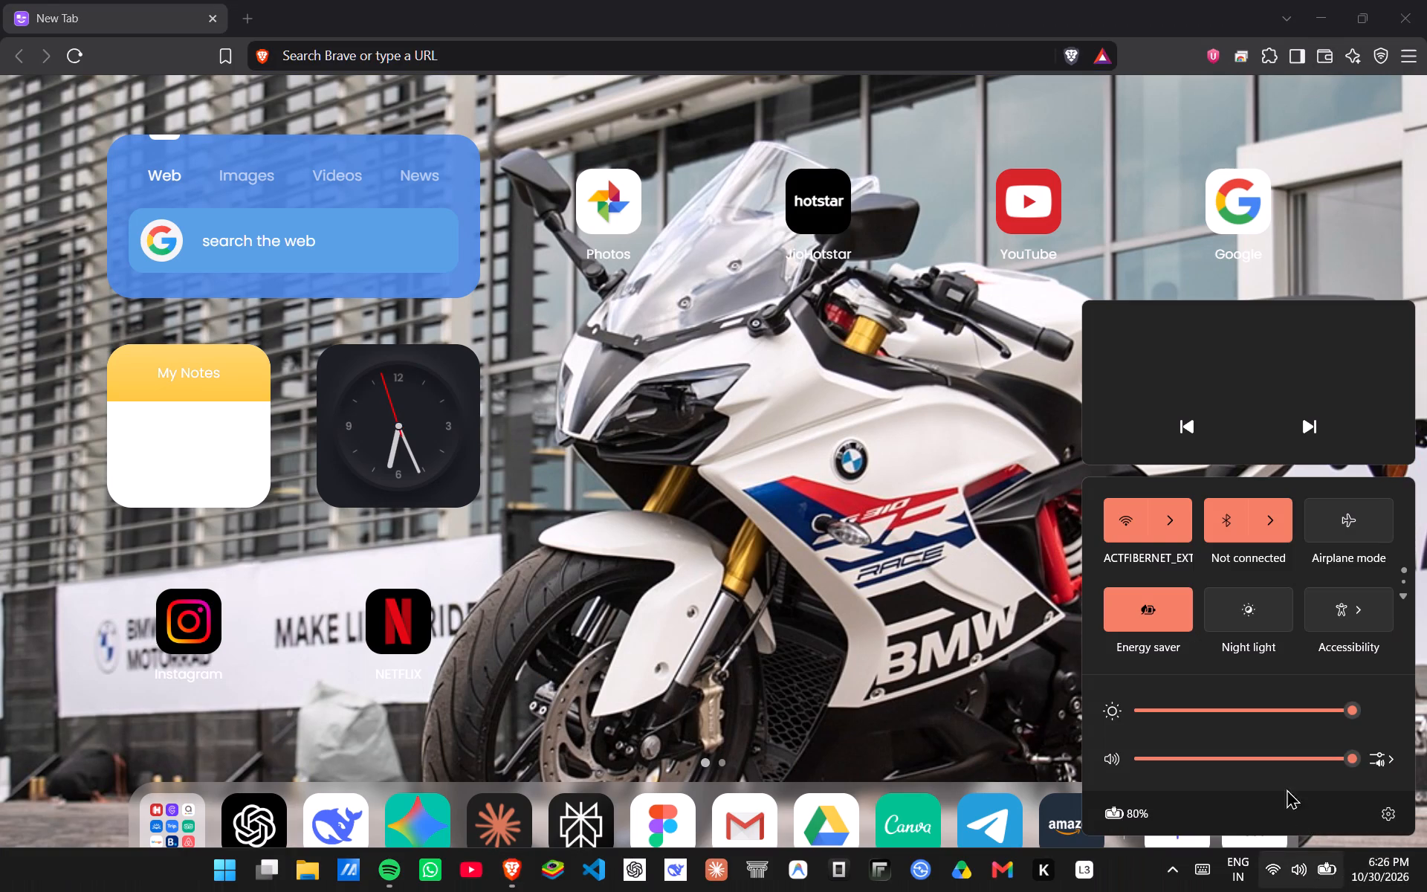
click(1280, 753)
drag(1289, 753, 1307, 755)
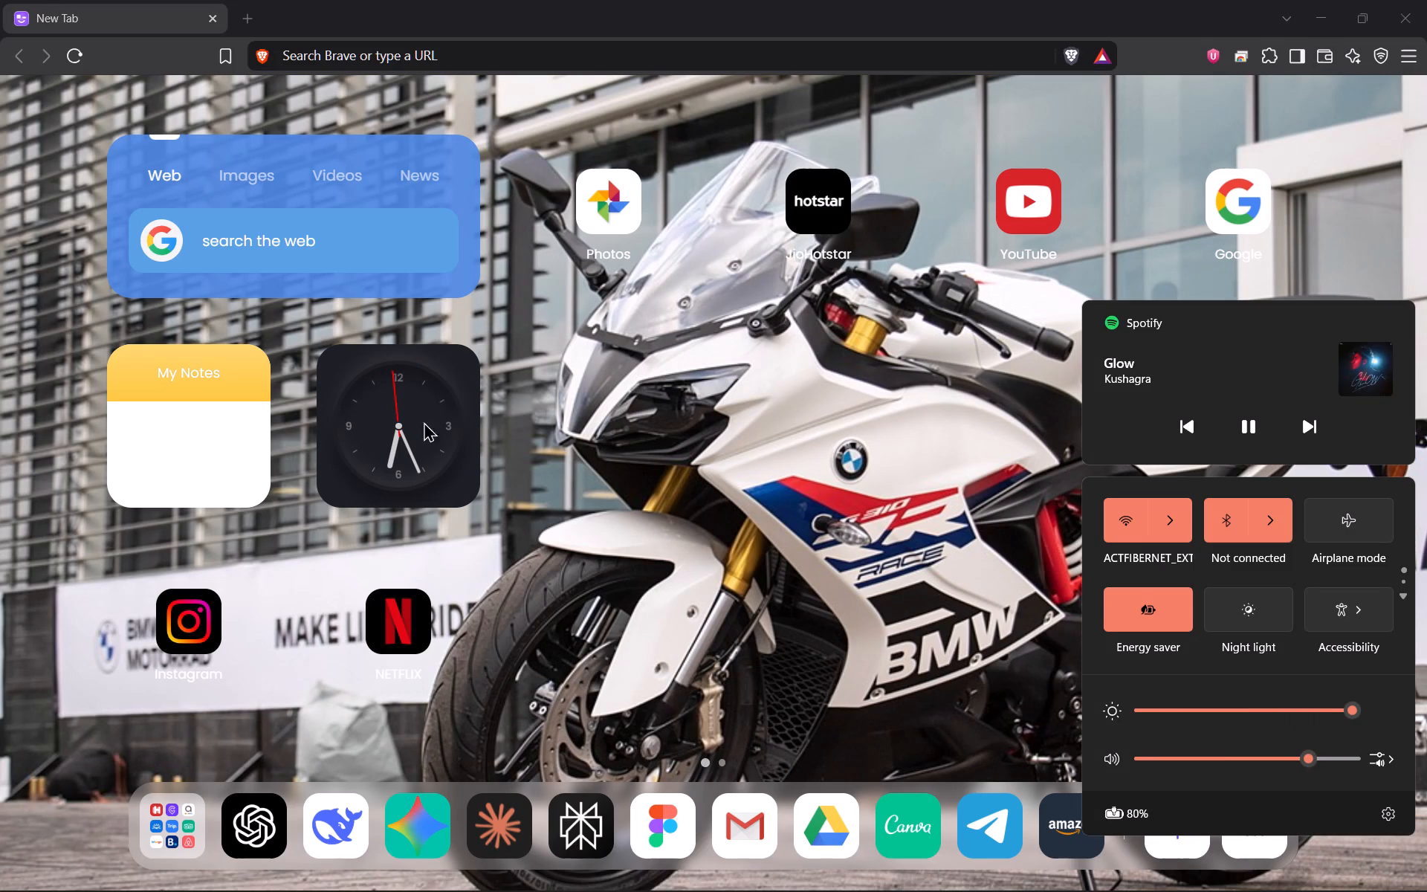
Open the TradingView website at tradingview.com in the browser.
click(428, 53)
text(trading)
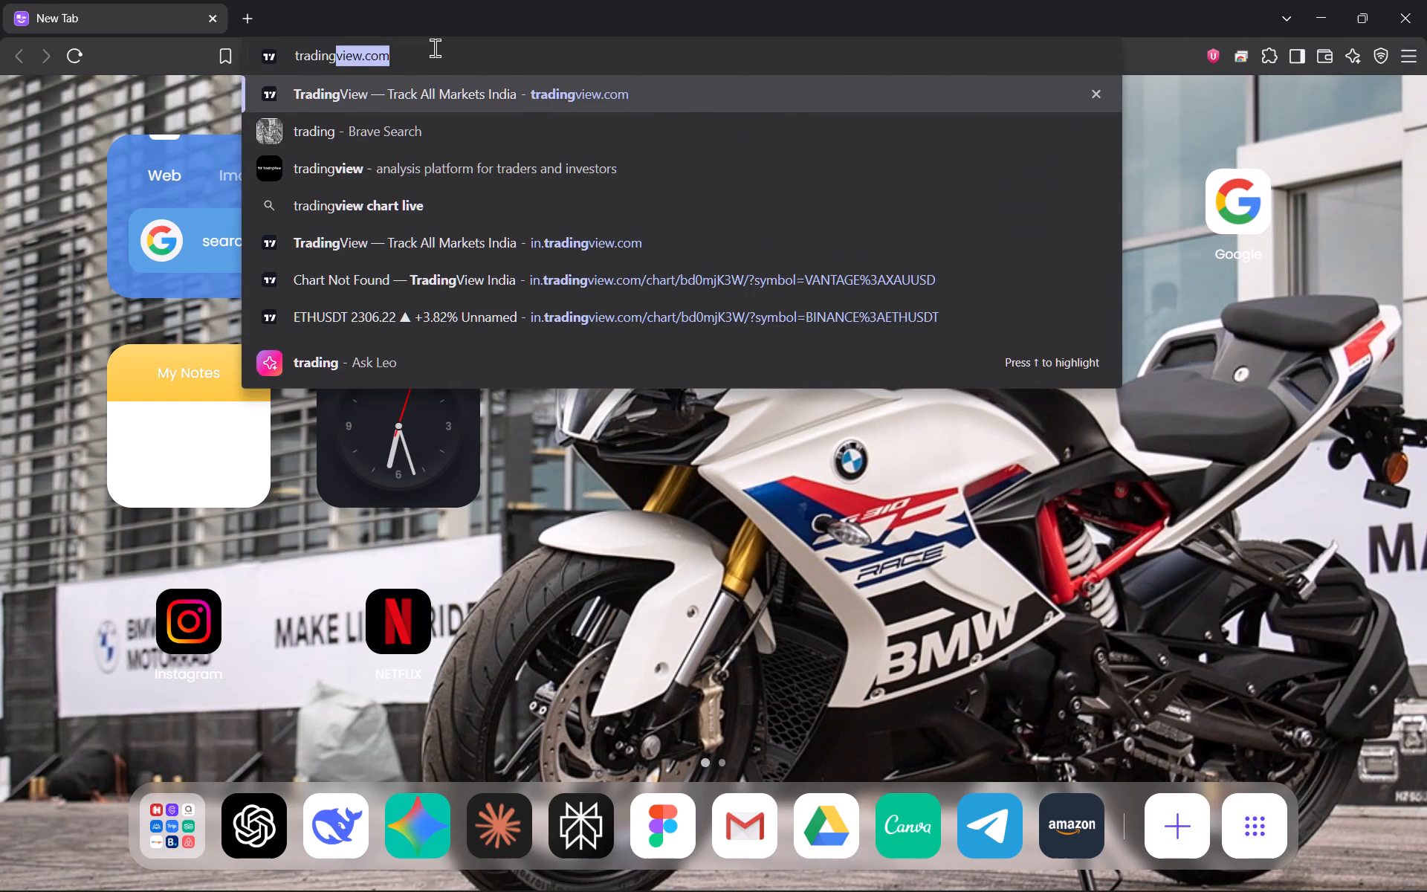
key(Right)
key(Return)
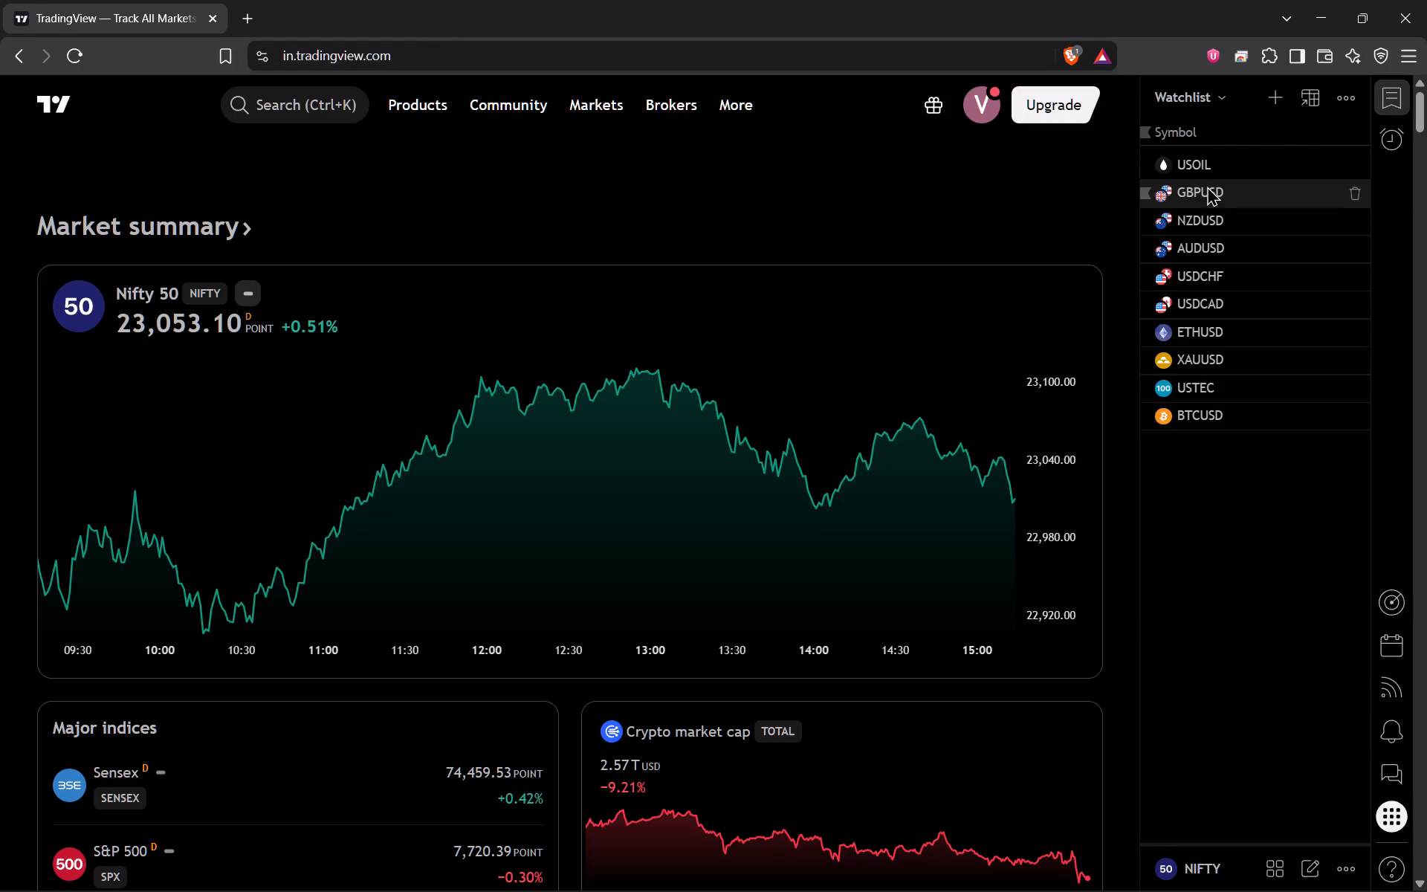
Open the full chart of USTEC from the watchlist and collapse the strategy report below it.
double_click(1198, 395)
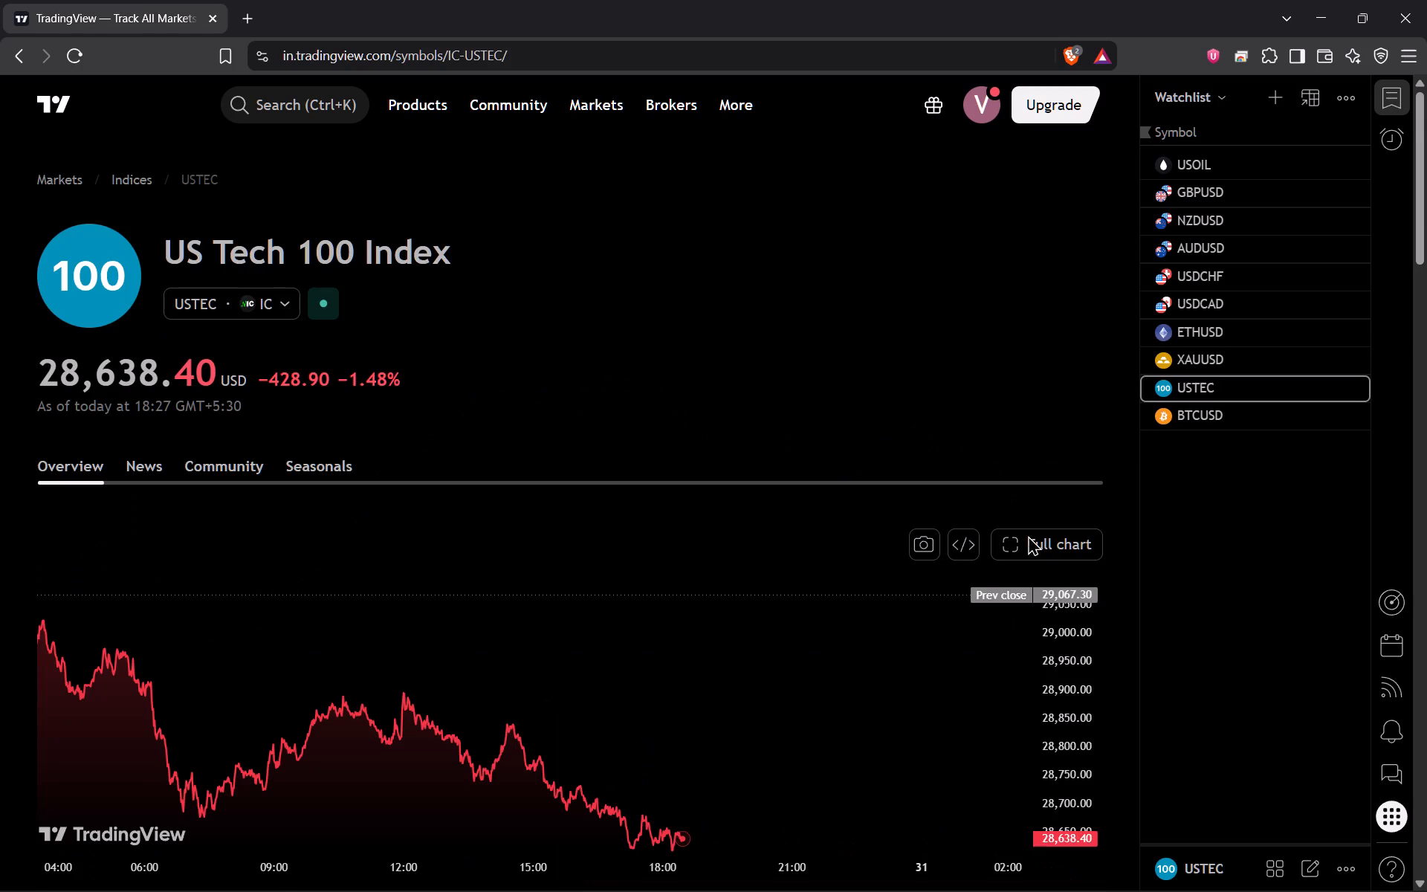
click(1012, 546)
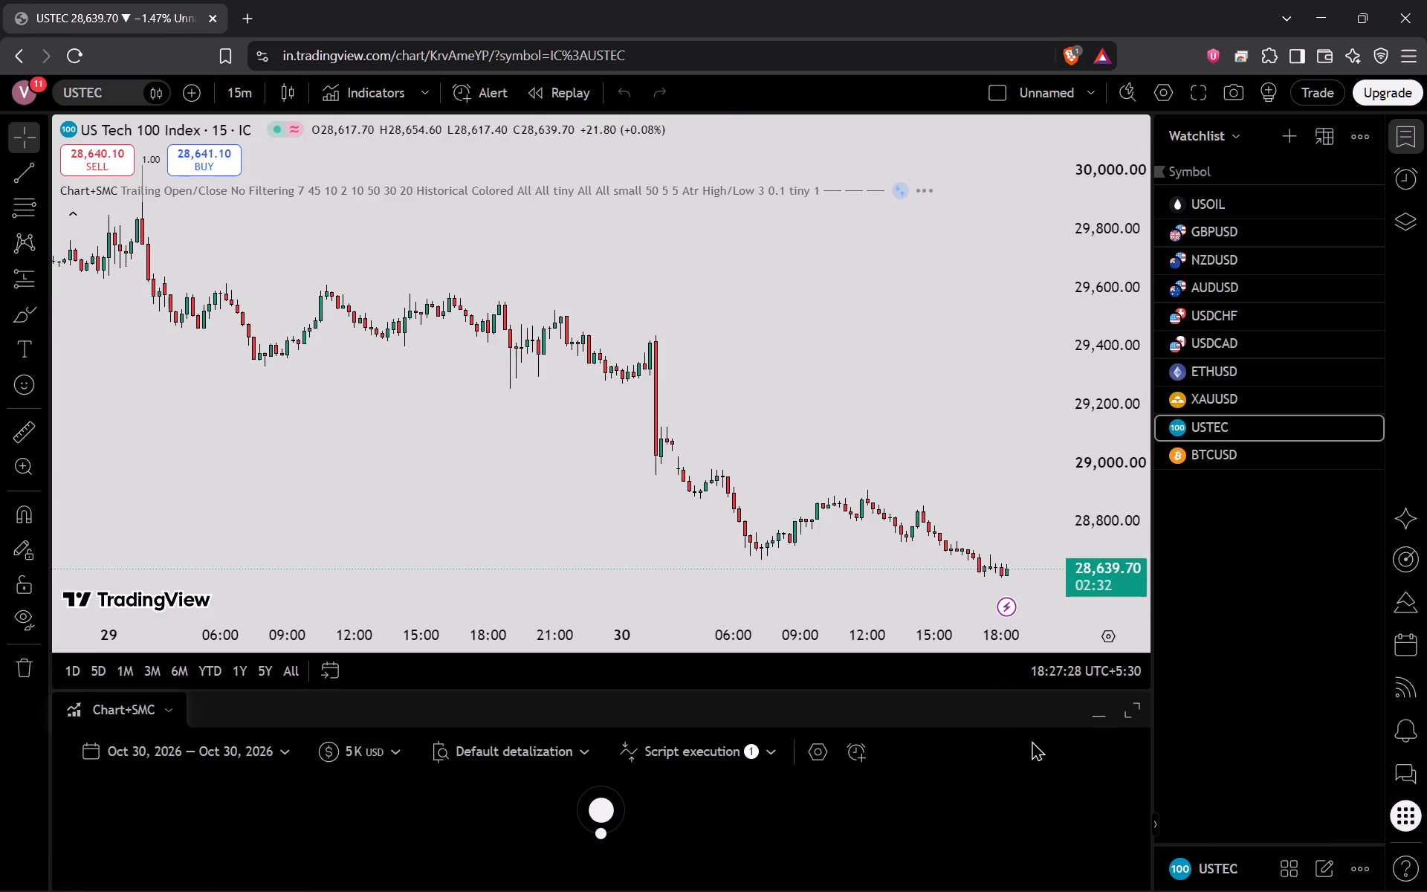
click(1102, 720)
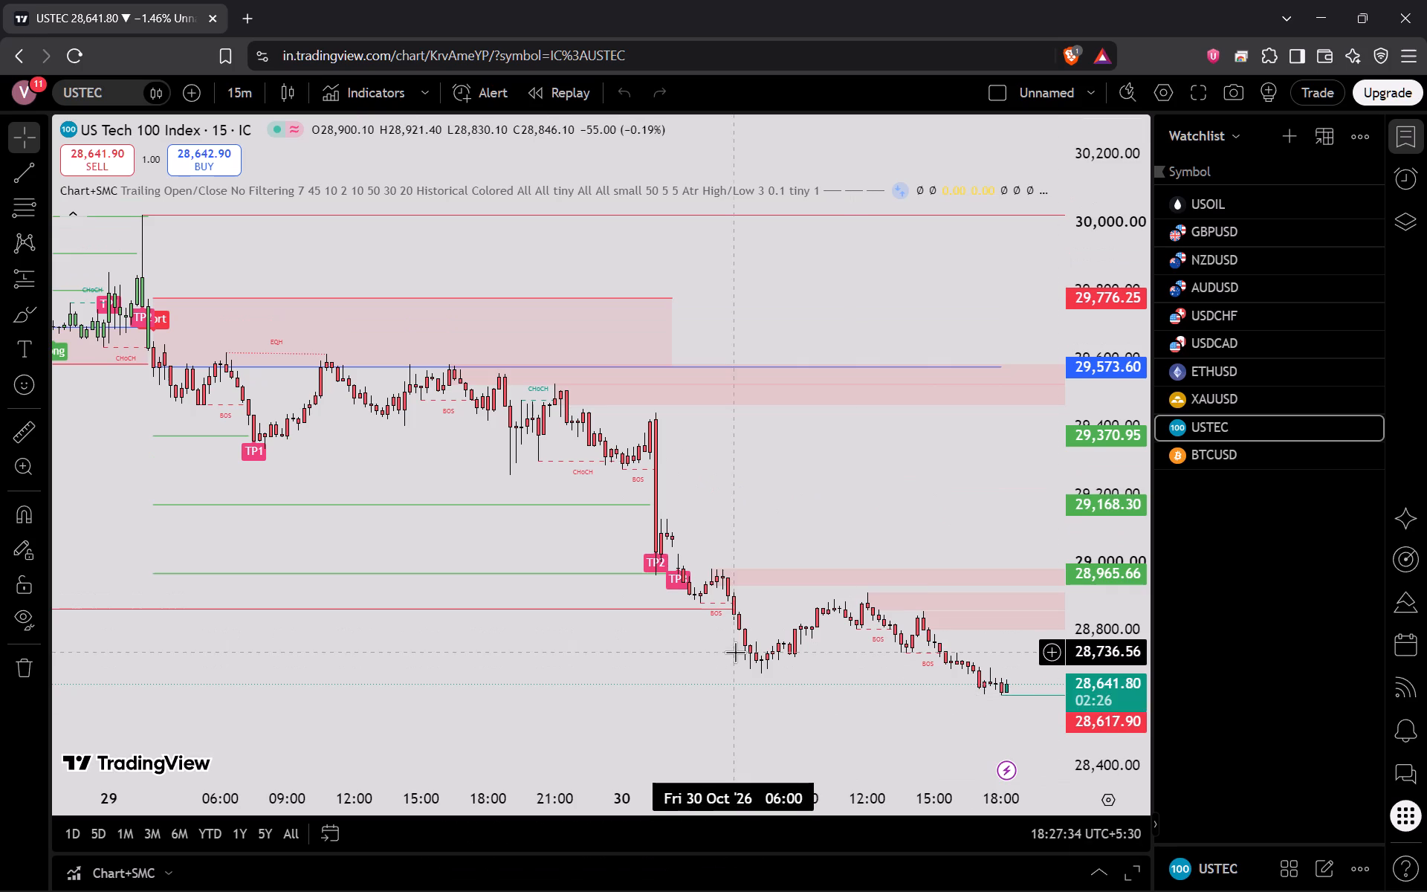
Examine the USTEC 15-minute price action and its marked zones from 28 to 30 October.
scroll(627, 722, down, 4)
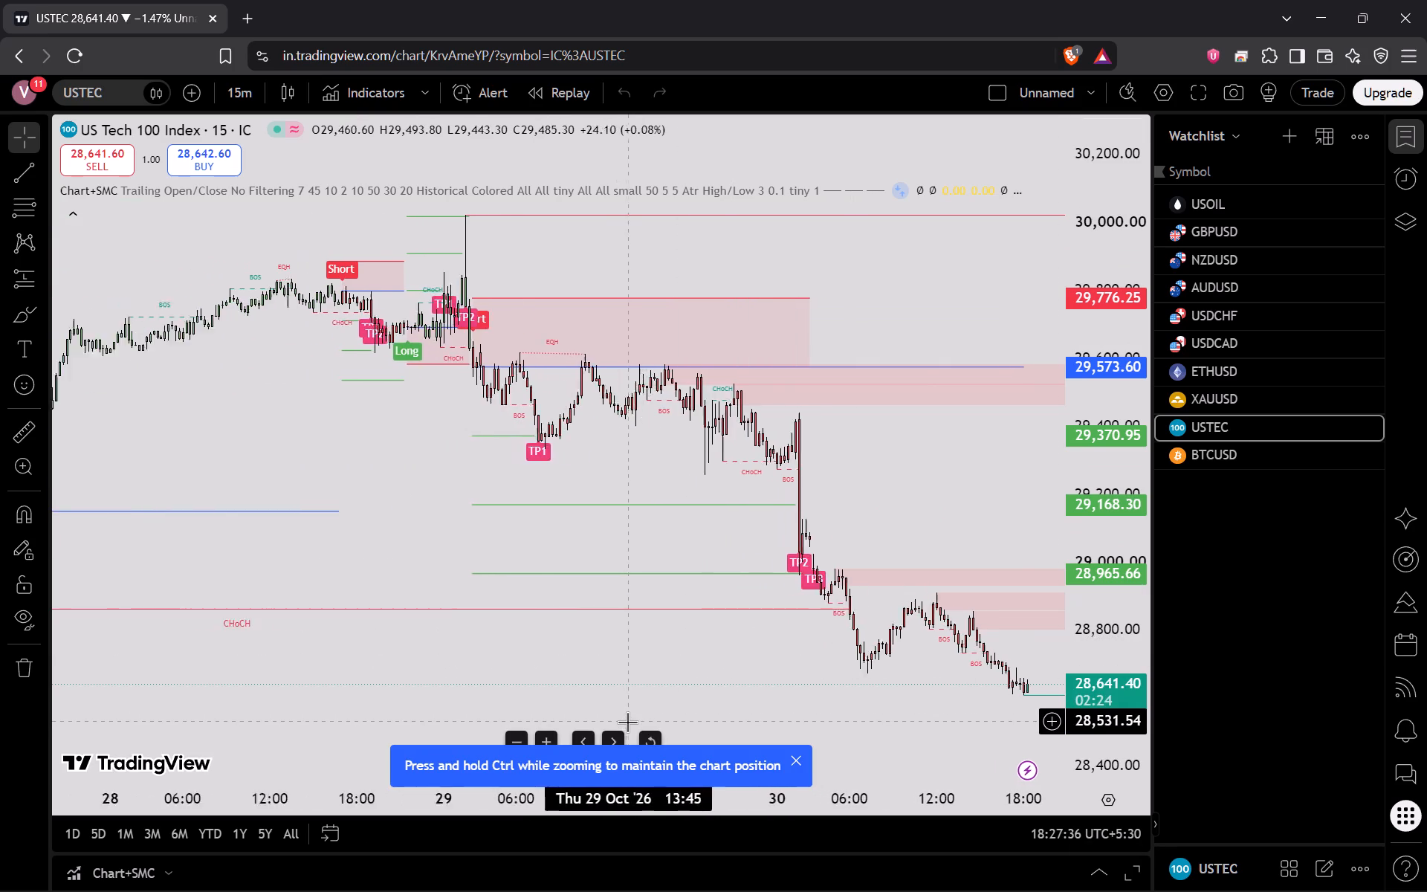
scroll(627, 722, down, 1)
drag(701, 713, 632, 617)
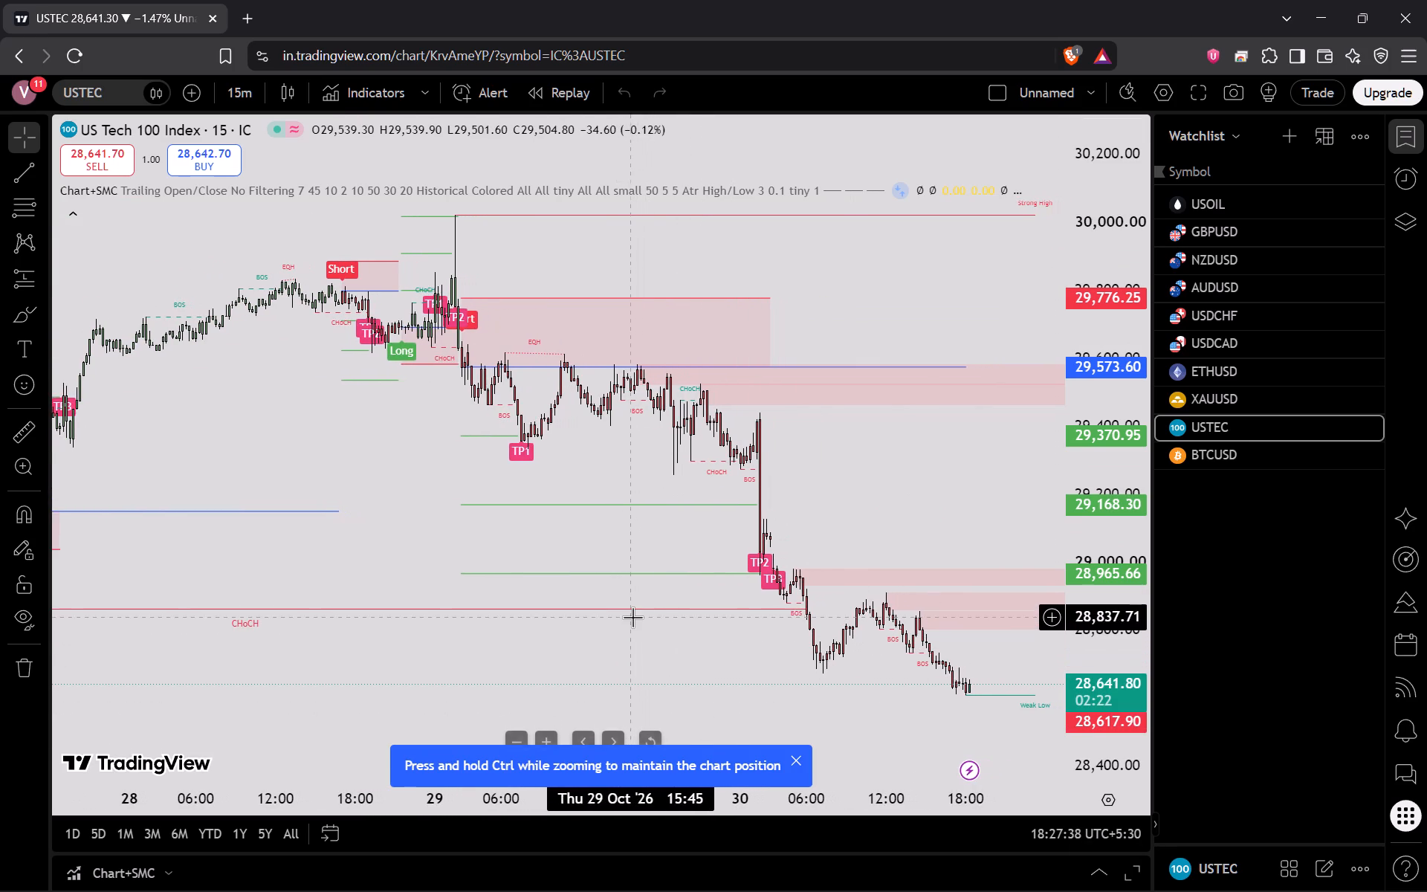
drag(1107, 571, 1090, 678)
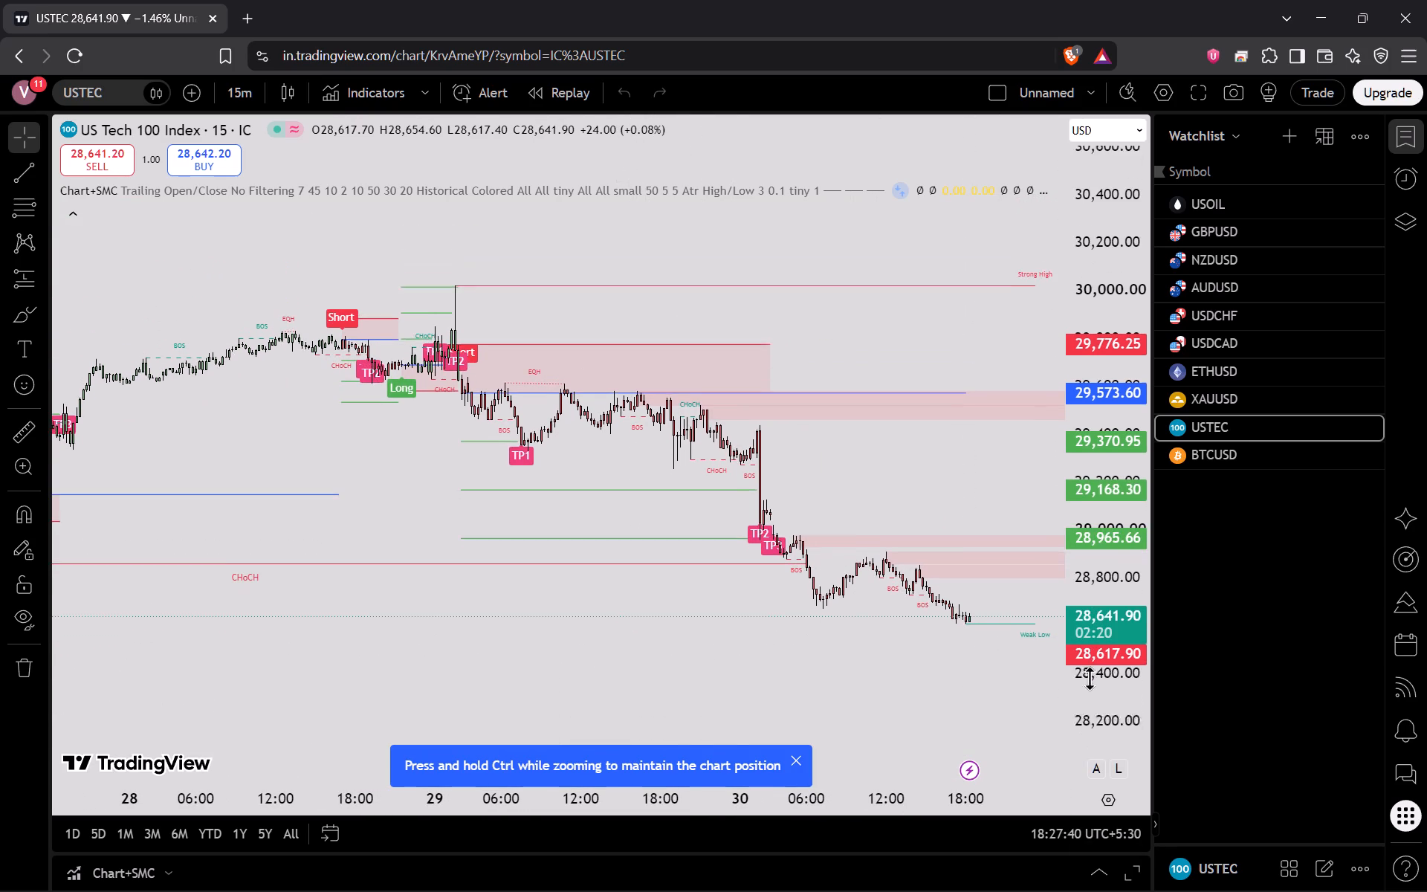
drag(1090, 678, 1097, 630)
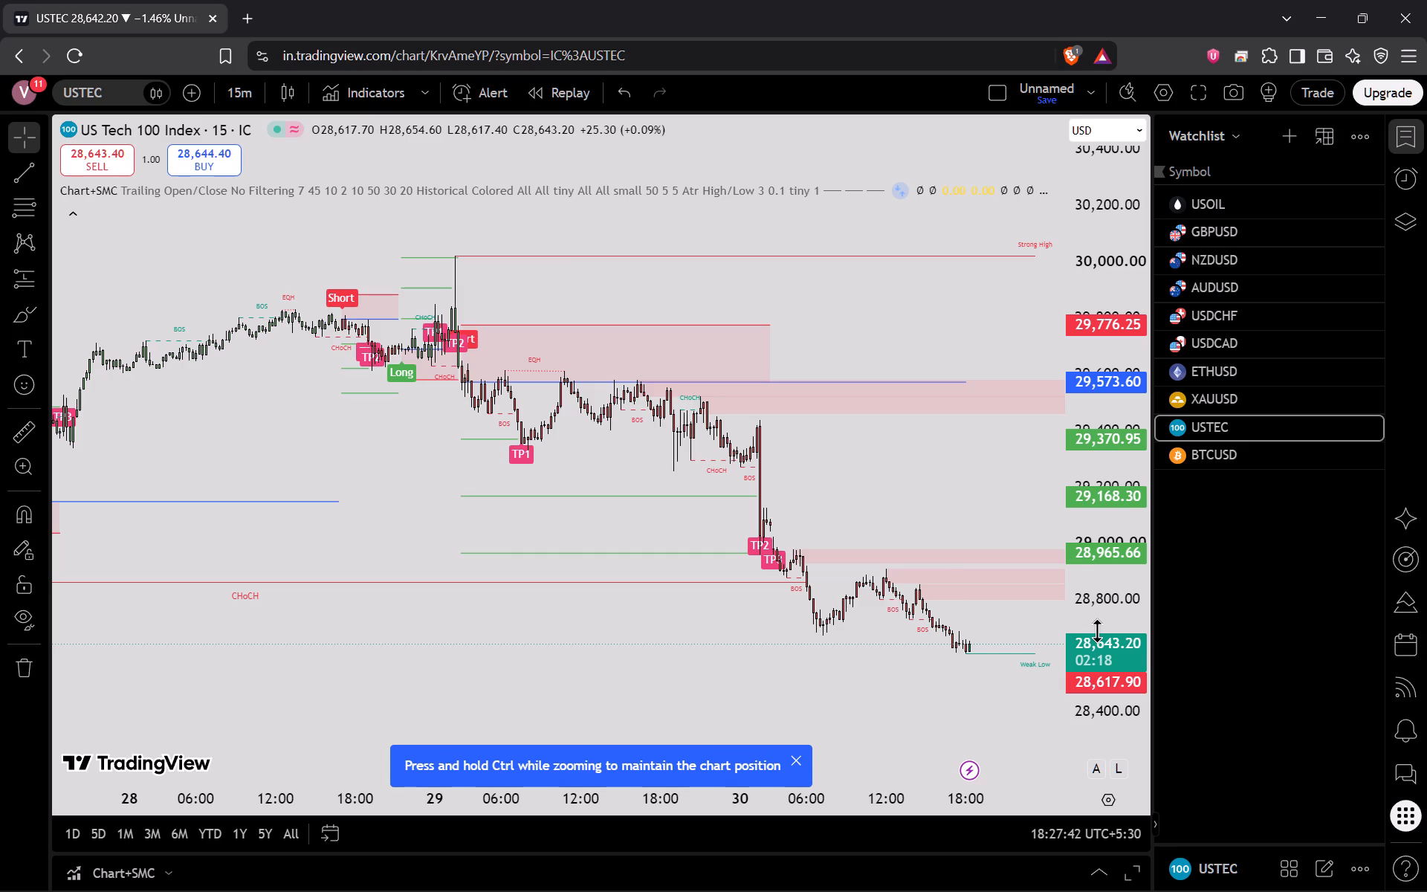
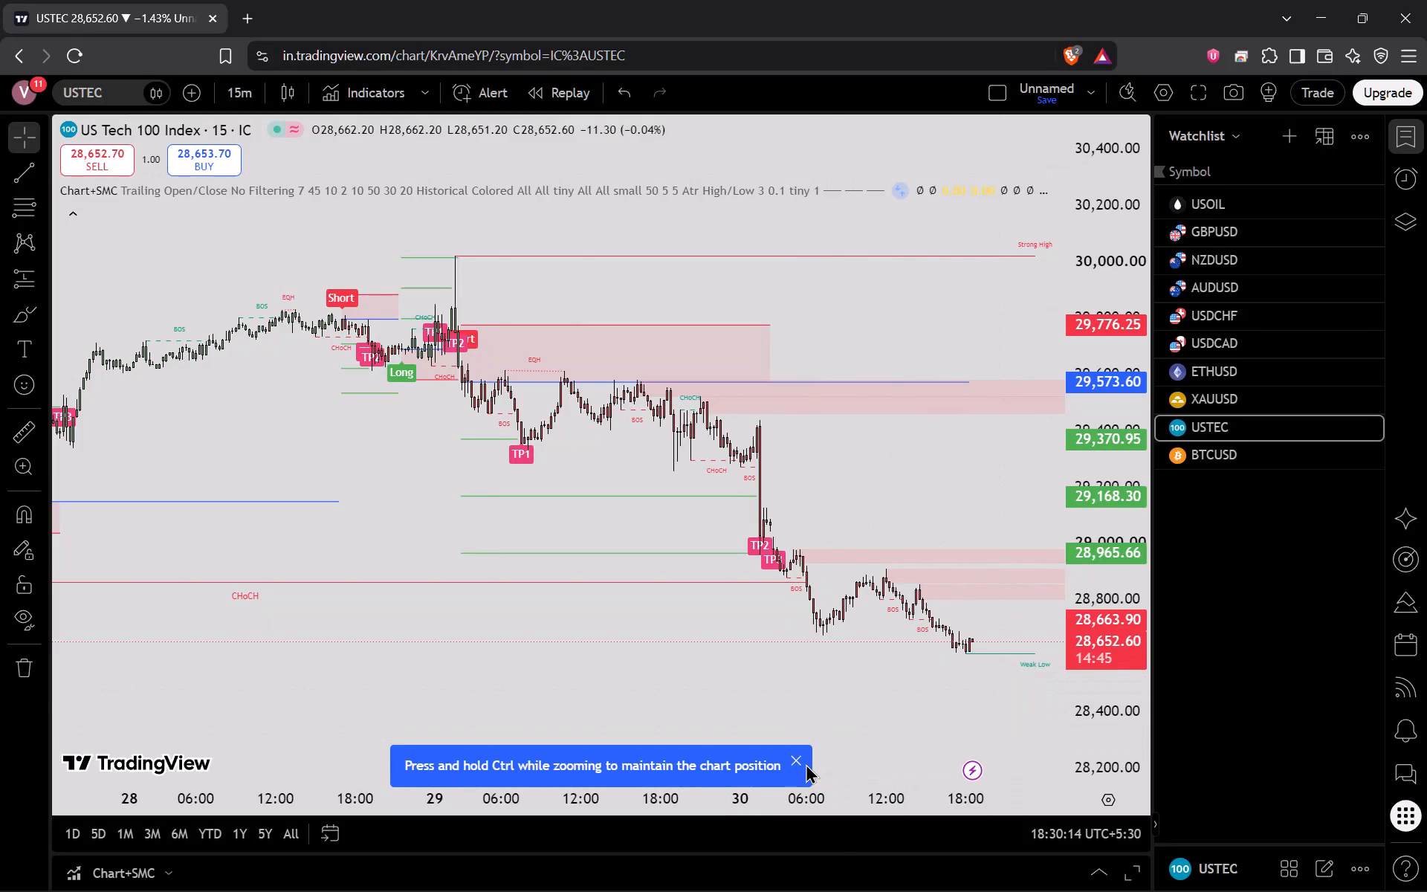
Dismiss the zooming tip displayed over the USTEC chart.
click(806, 763)
click(795, 760)
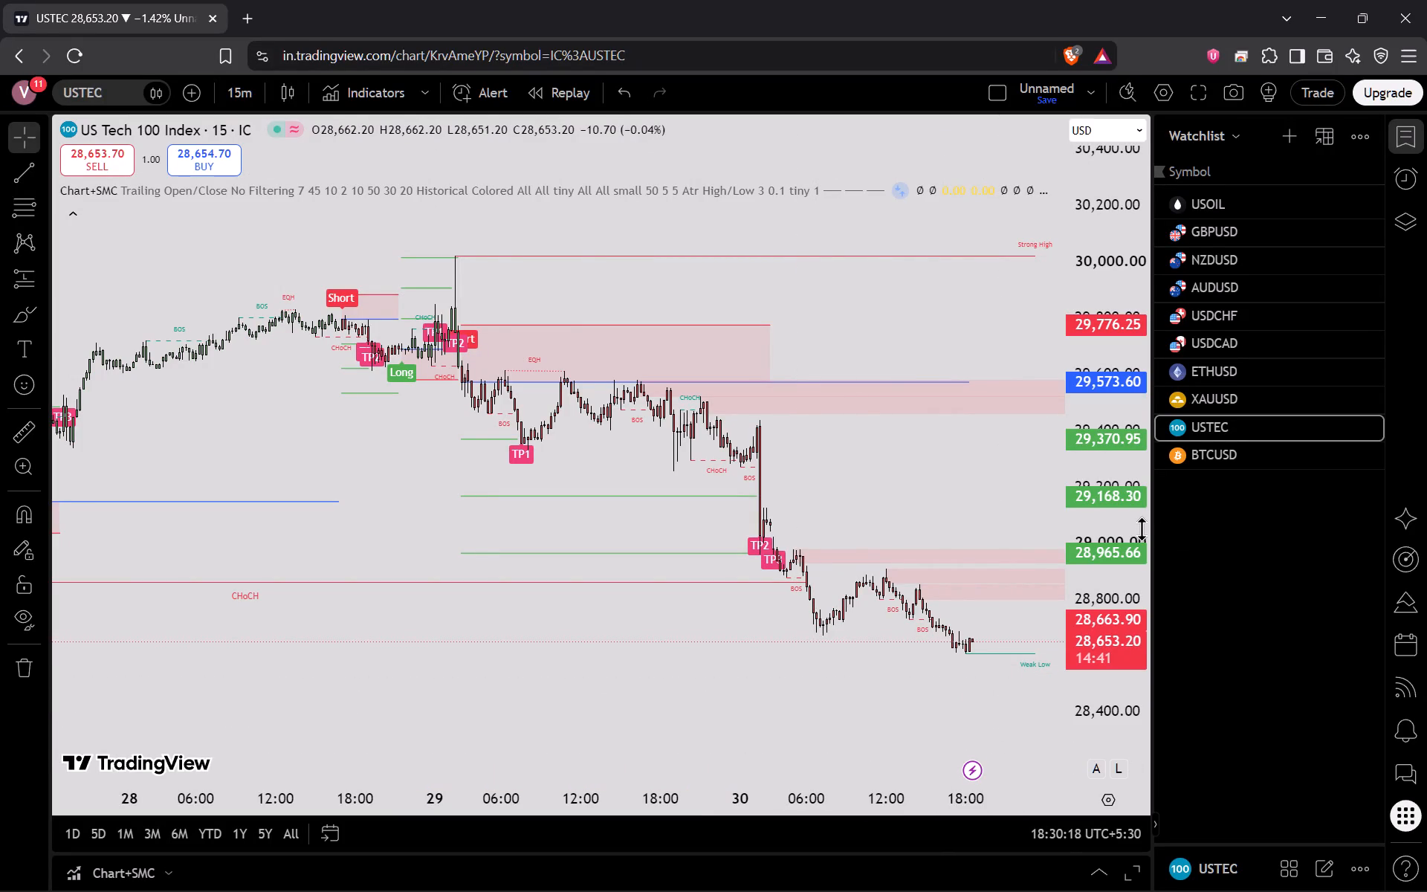
Switch the 15-minute chart to USOIL from the watchlist.
click(1206, 199)
drag(1110, 287, 1110, 297)
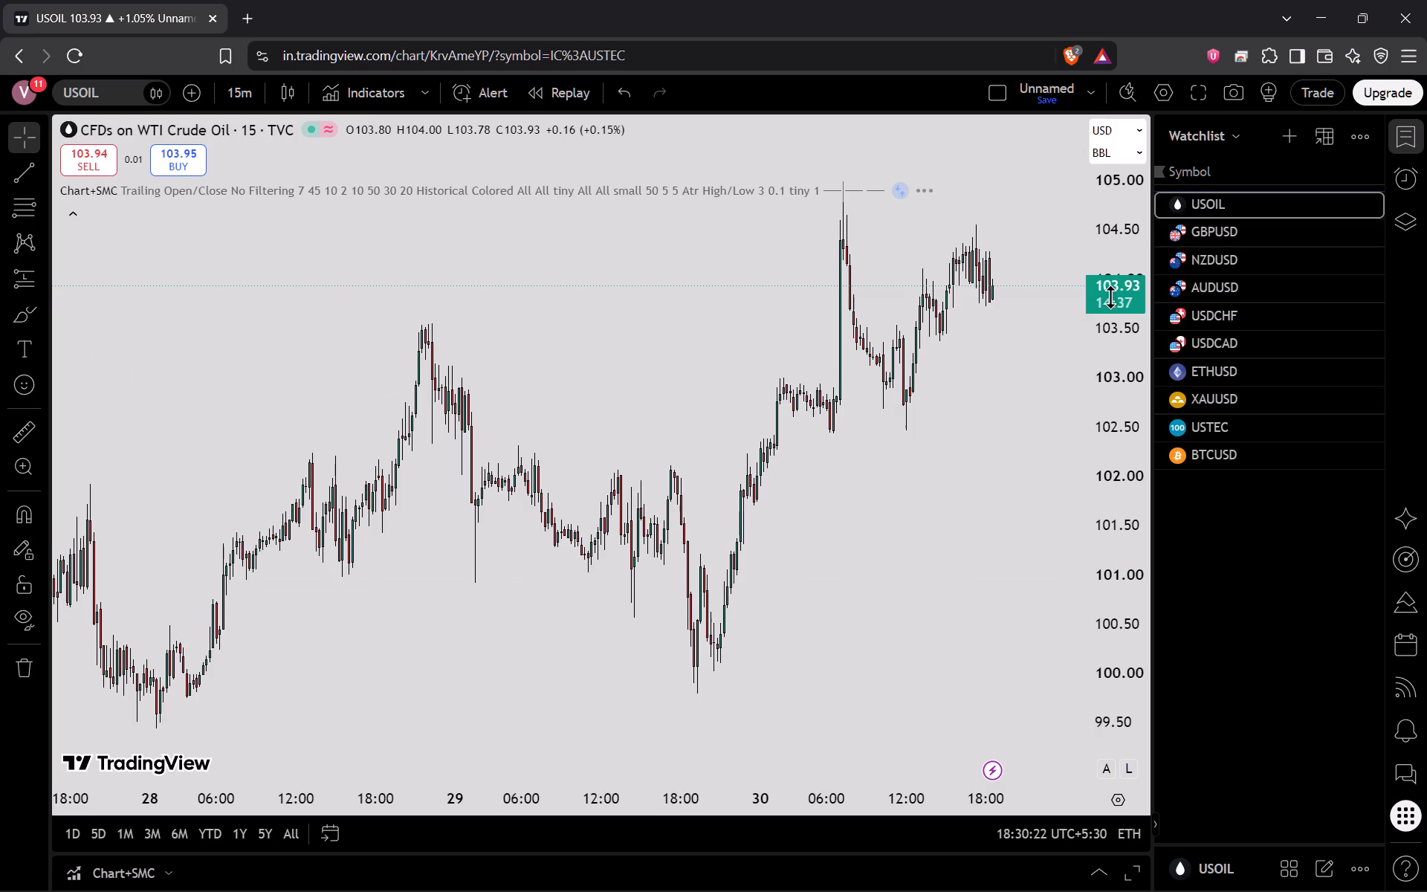
drag(1110, 297, 1112, 358)
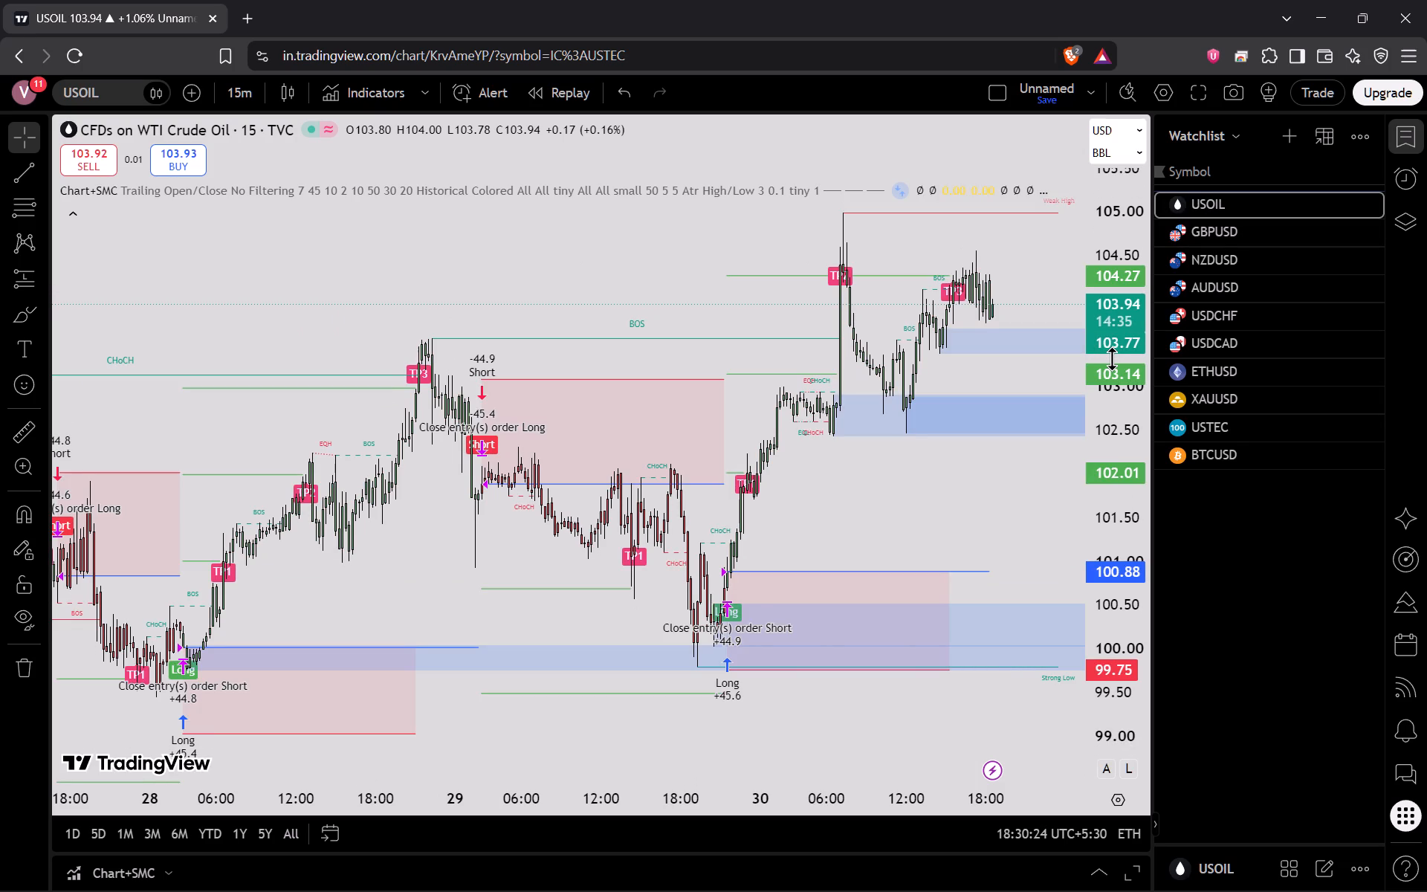
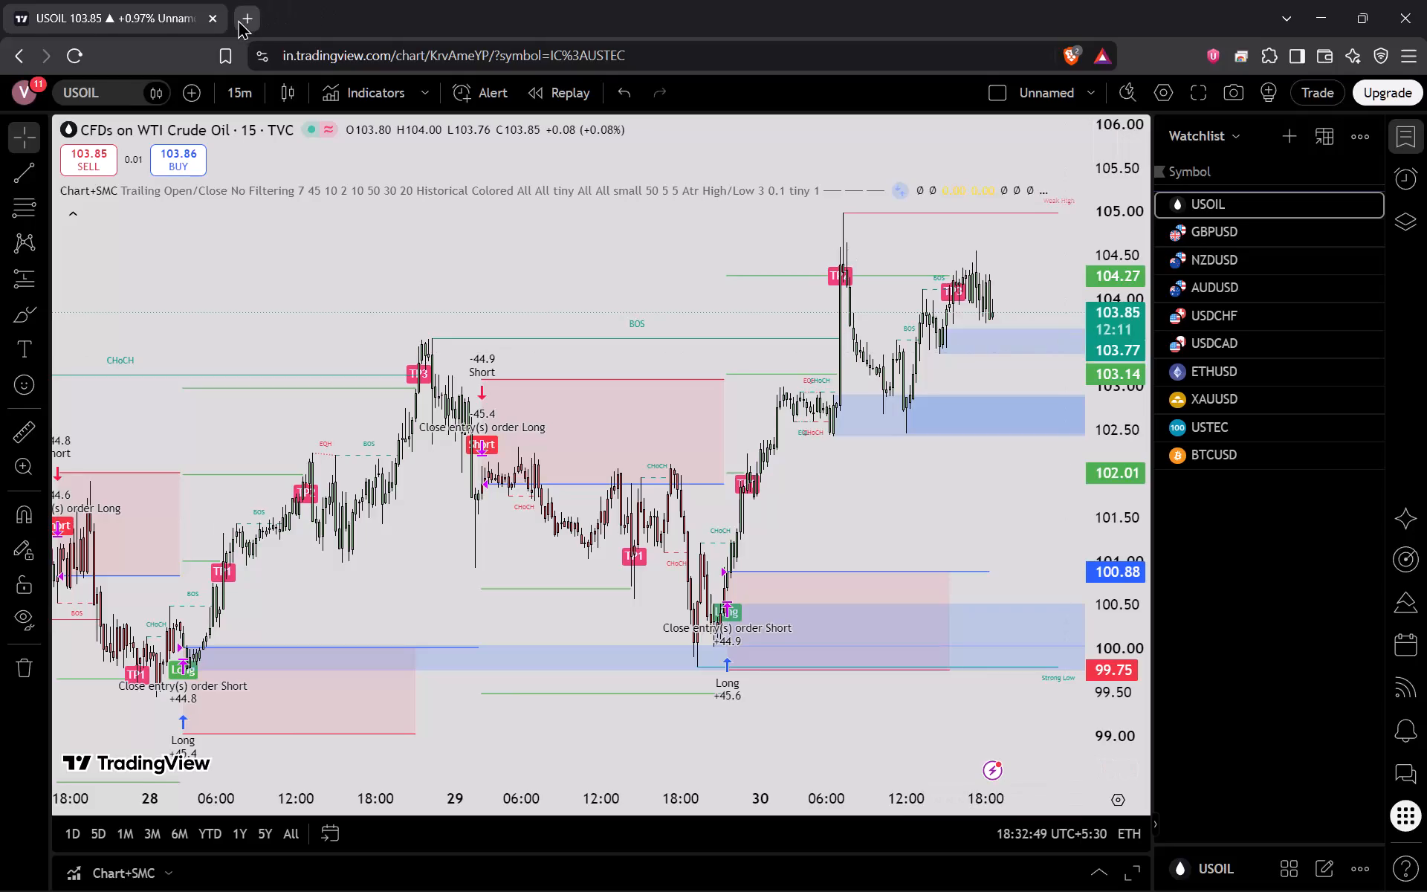
Open the Exness Personal Area trading accounts page, my.exness.com/pa/trading/accounts, in a new browser tab.
click(238, 19)
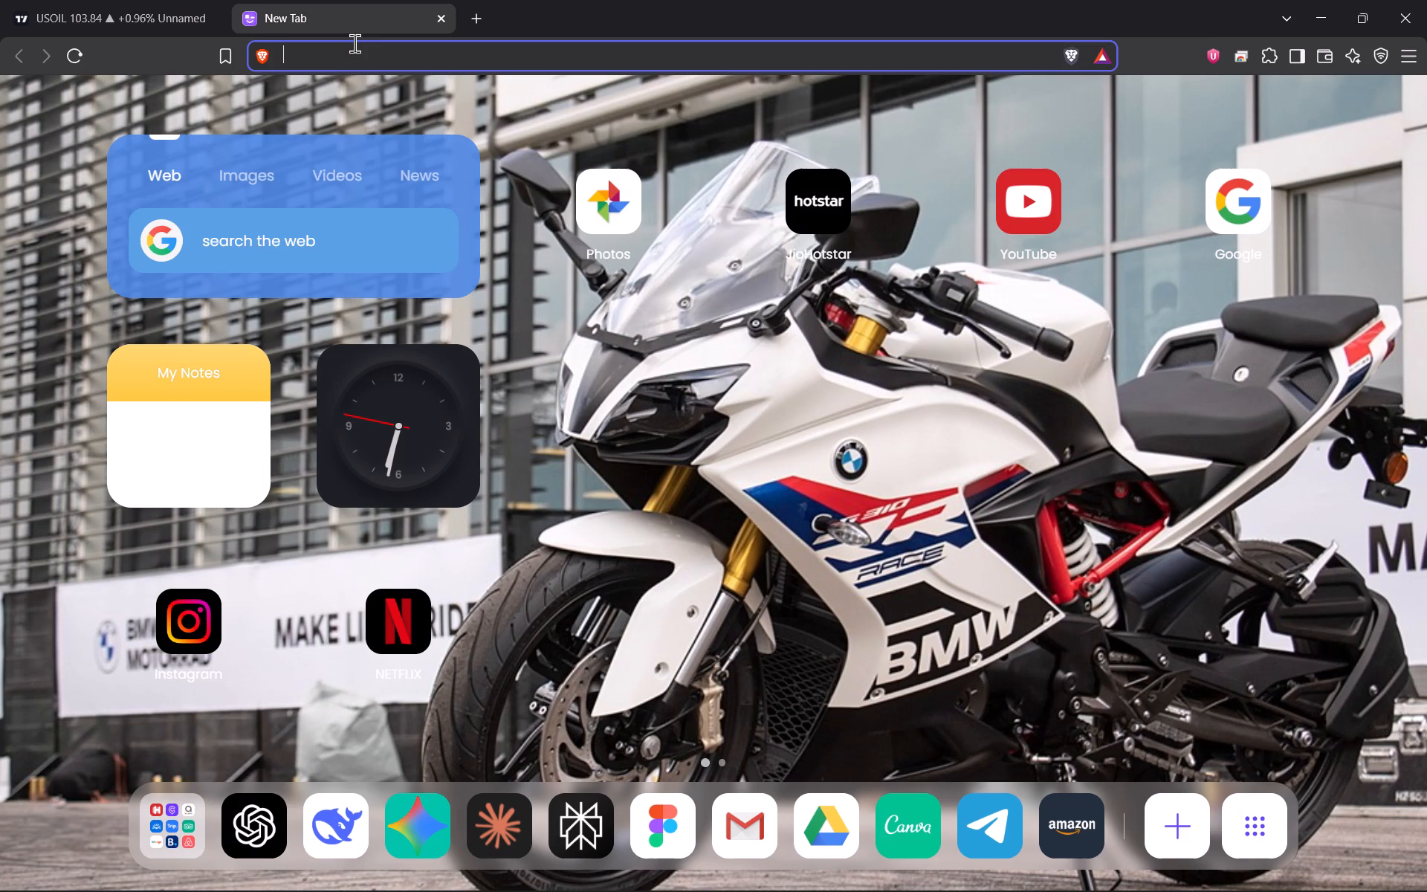
text(ex)
key(Down)
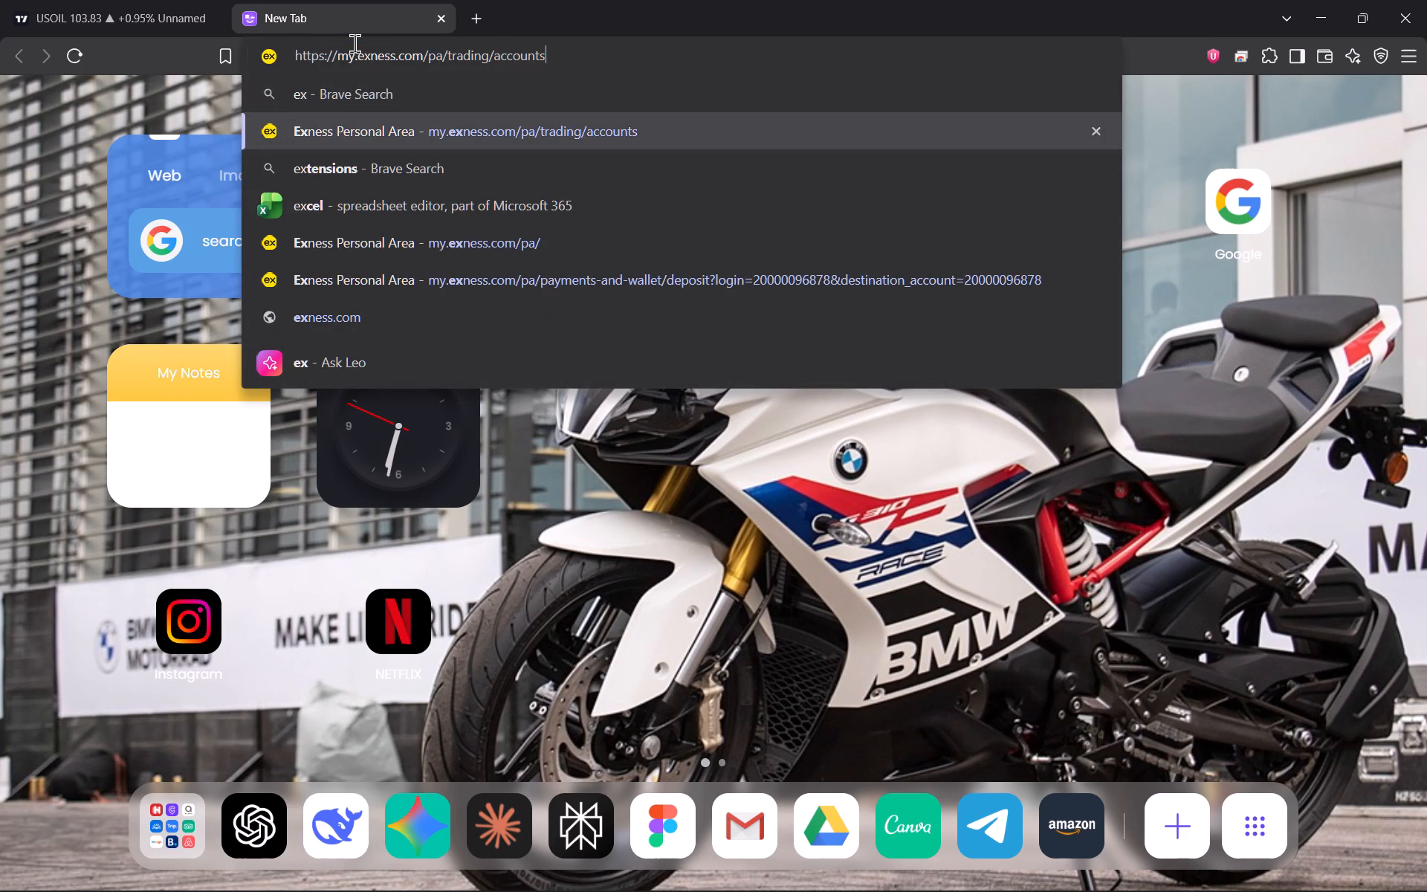
key(Return)
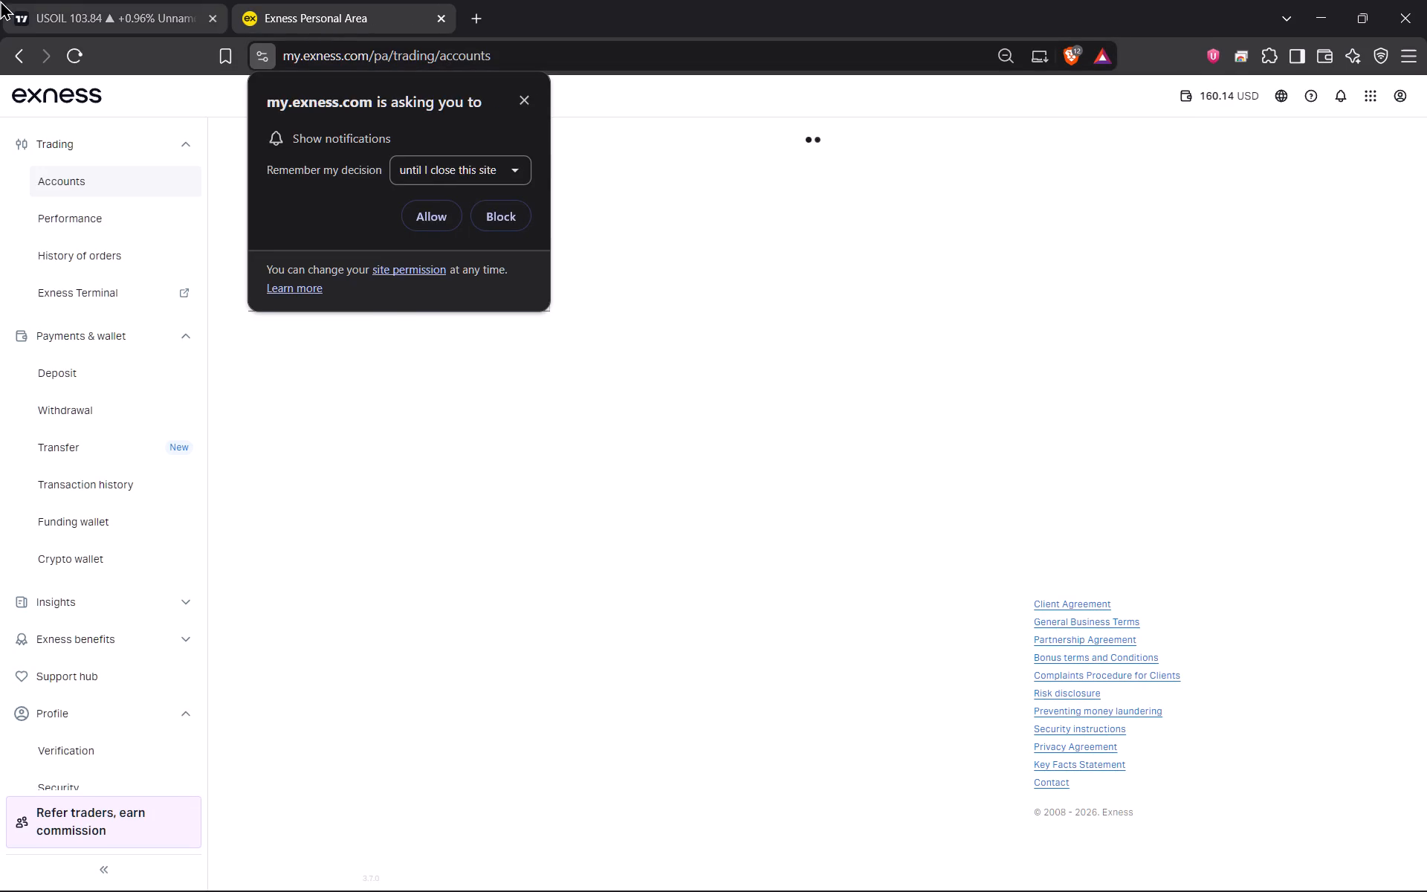
Allow my.exness.com to show notifications until the site is closed.
click(436, 233)
click(444, 224)
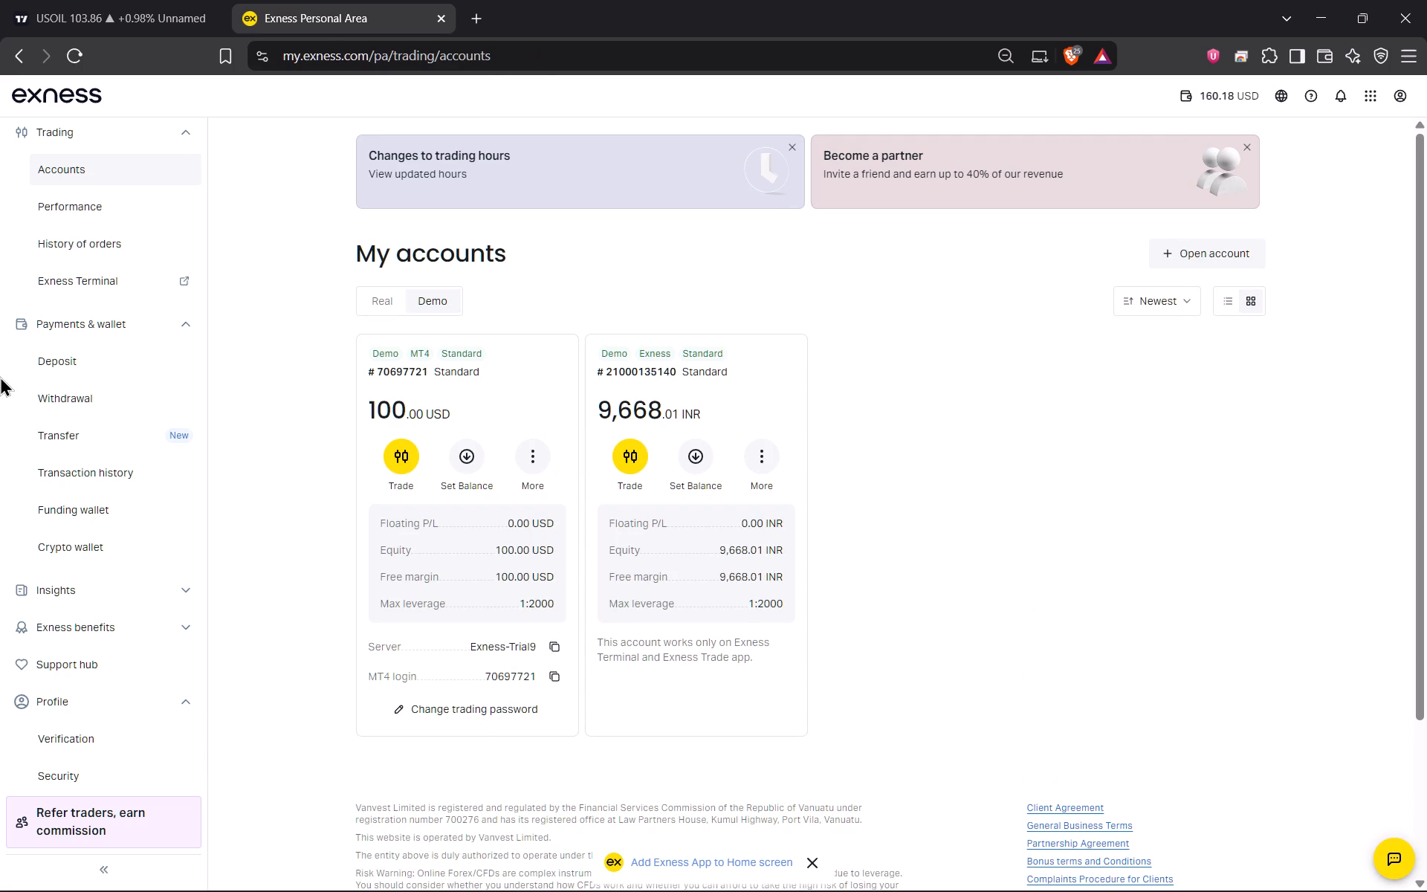
Switch the My accounts list from the demo accounts to the real accounts.
click(378, 285)
click(378, 289)
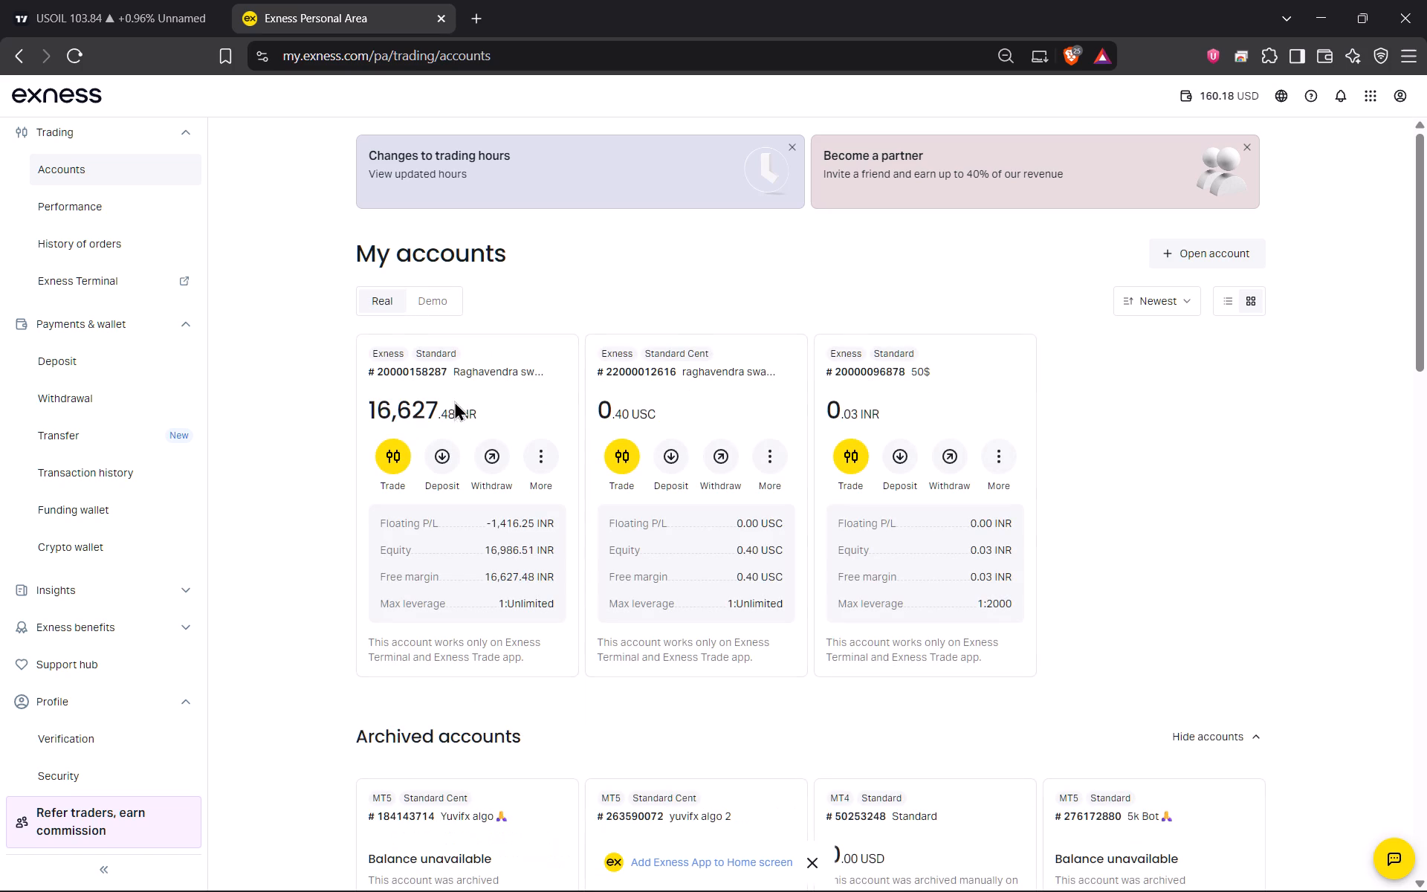
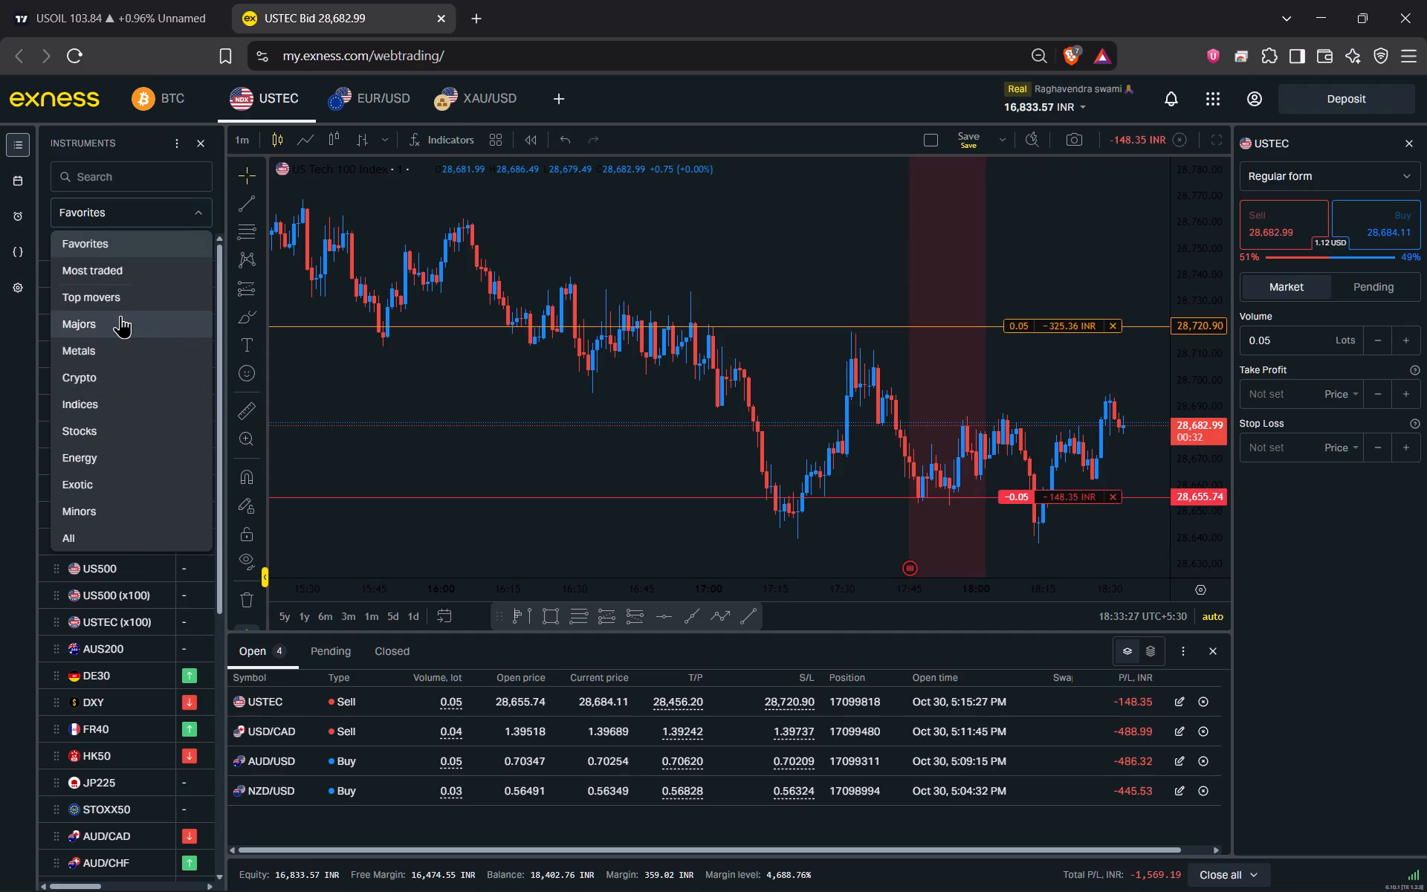
Show the Favorites list in the Instruments panel and widen the panel to include the favorites star column.
click(128, 251)
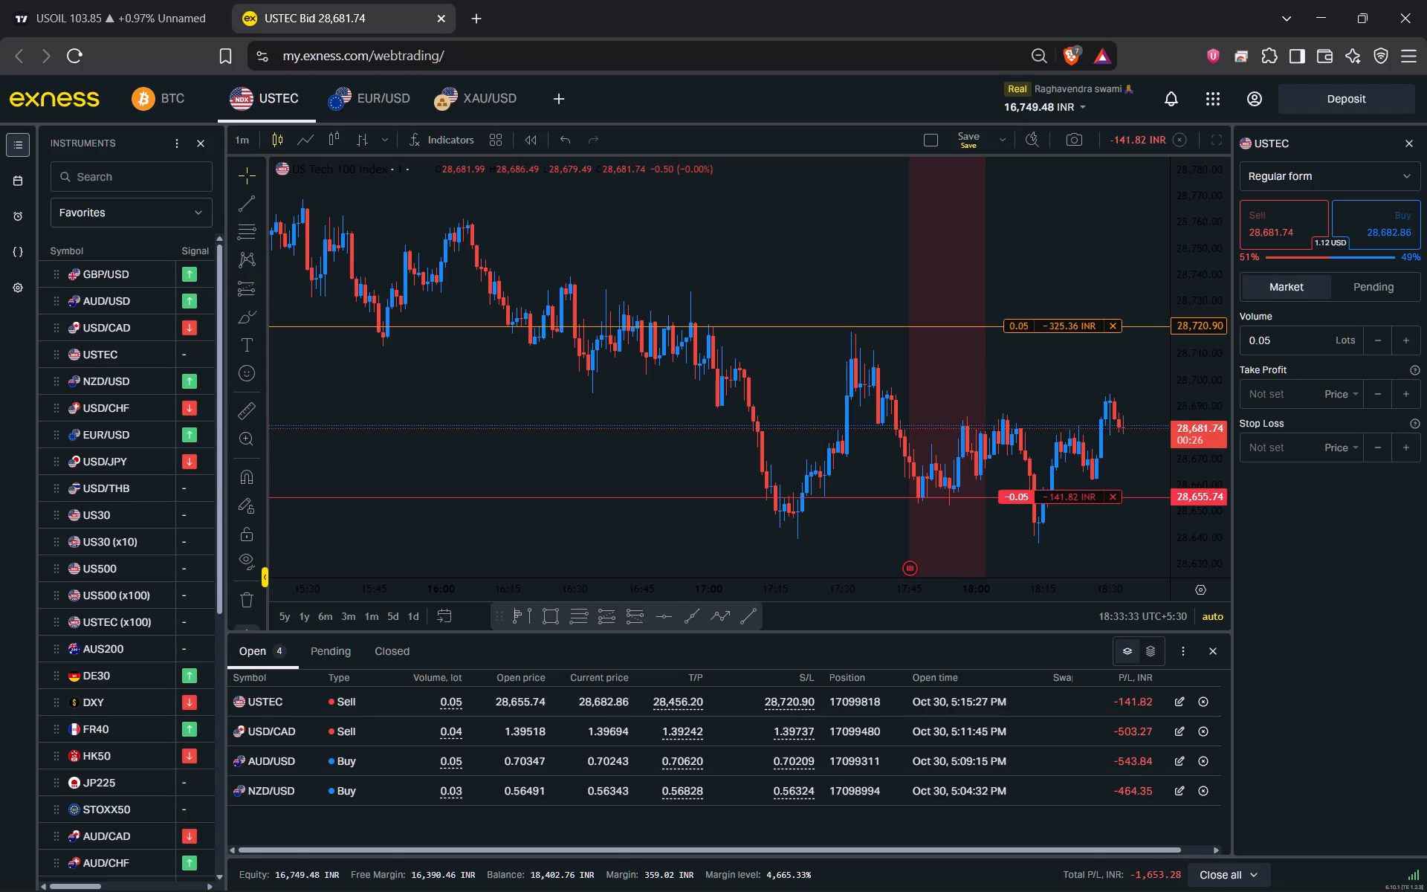
drag(223, 204, 362, 217)
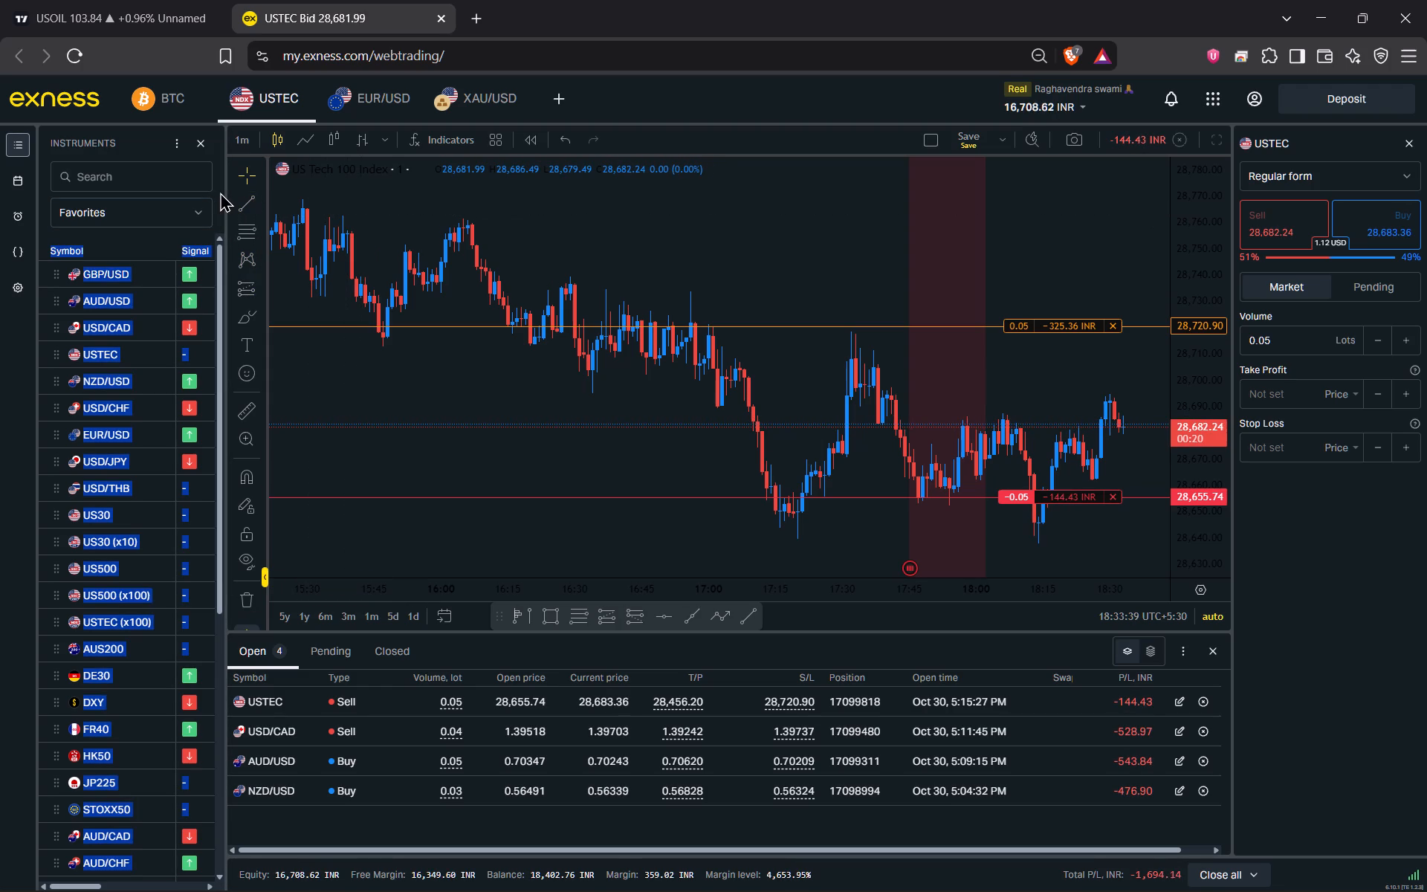
drag(225, 192, 552, 189)
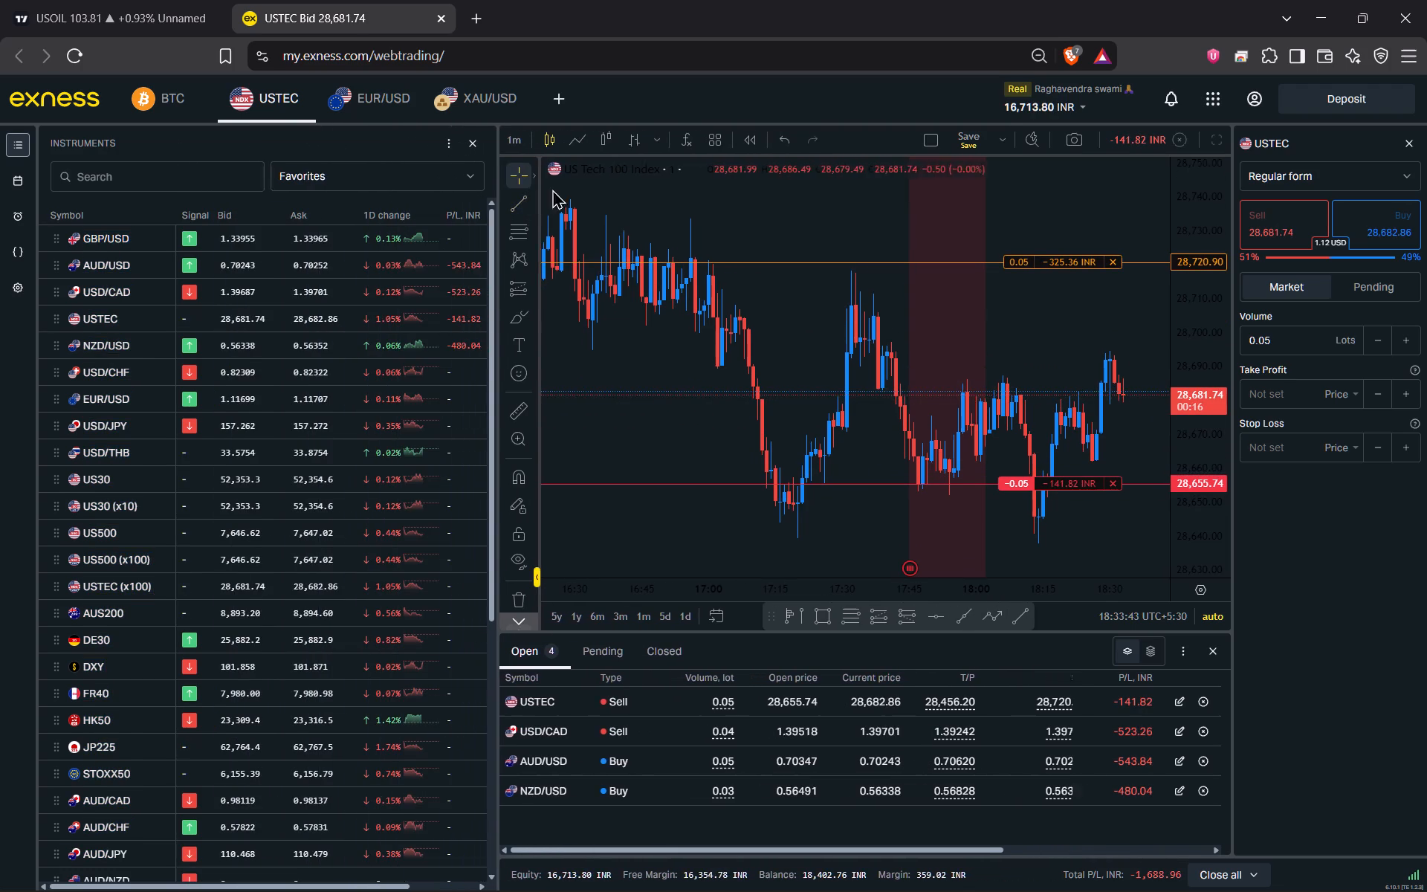
drag(552, 189, 675, 180)
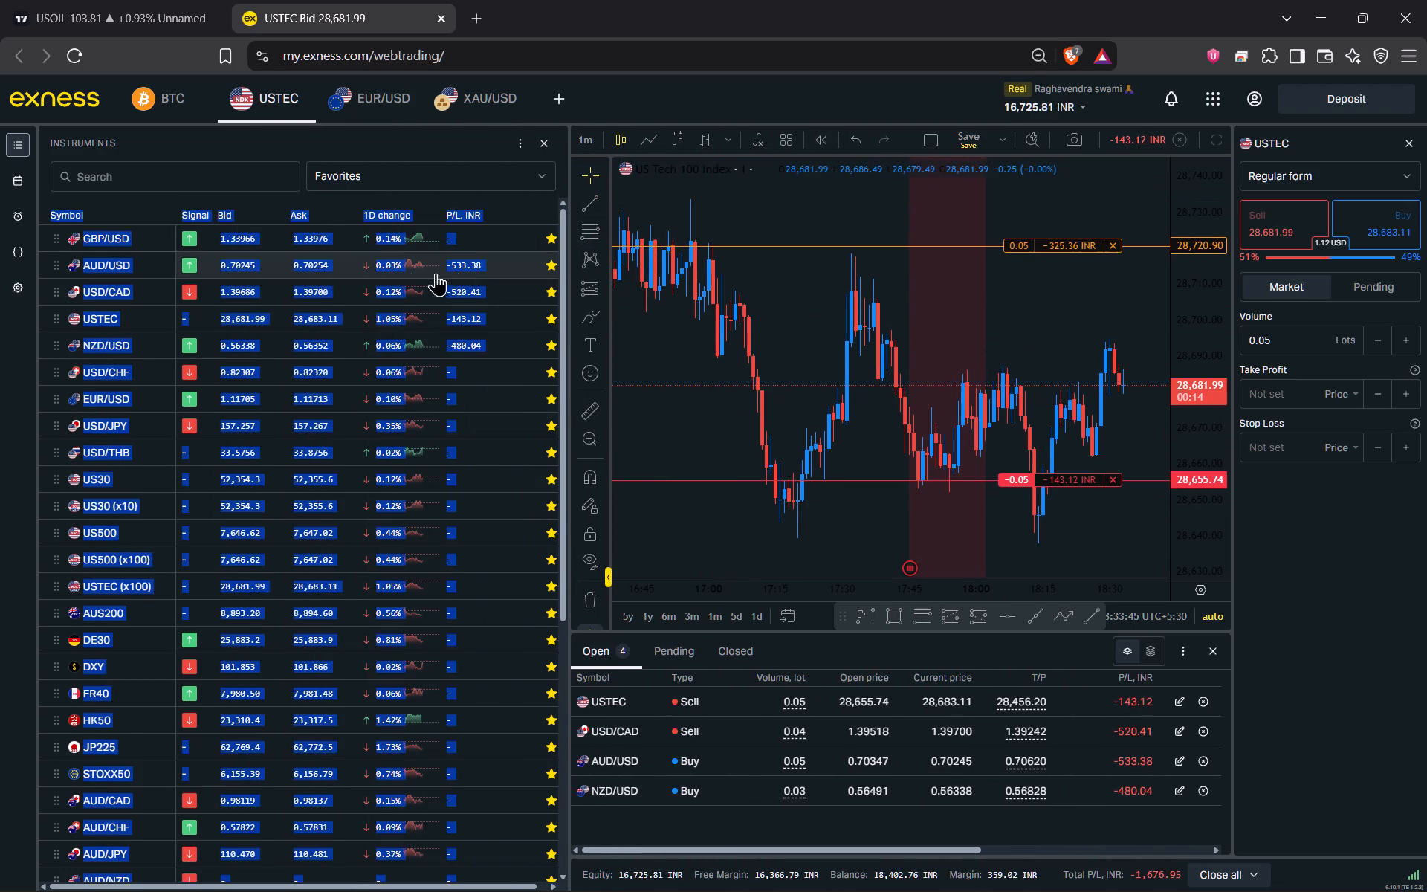
click(0, 385)
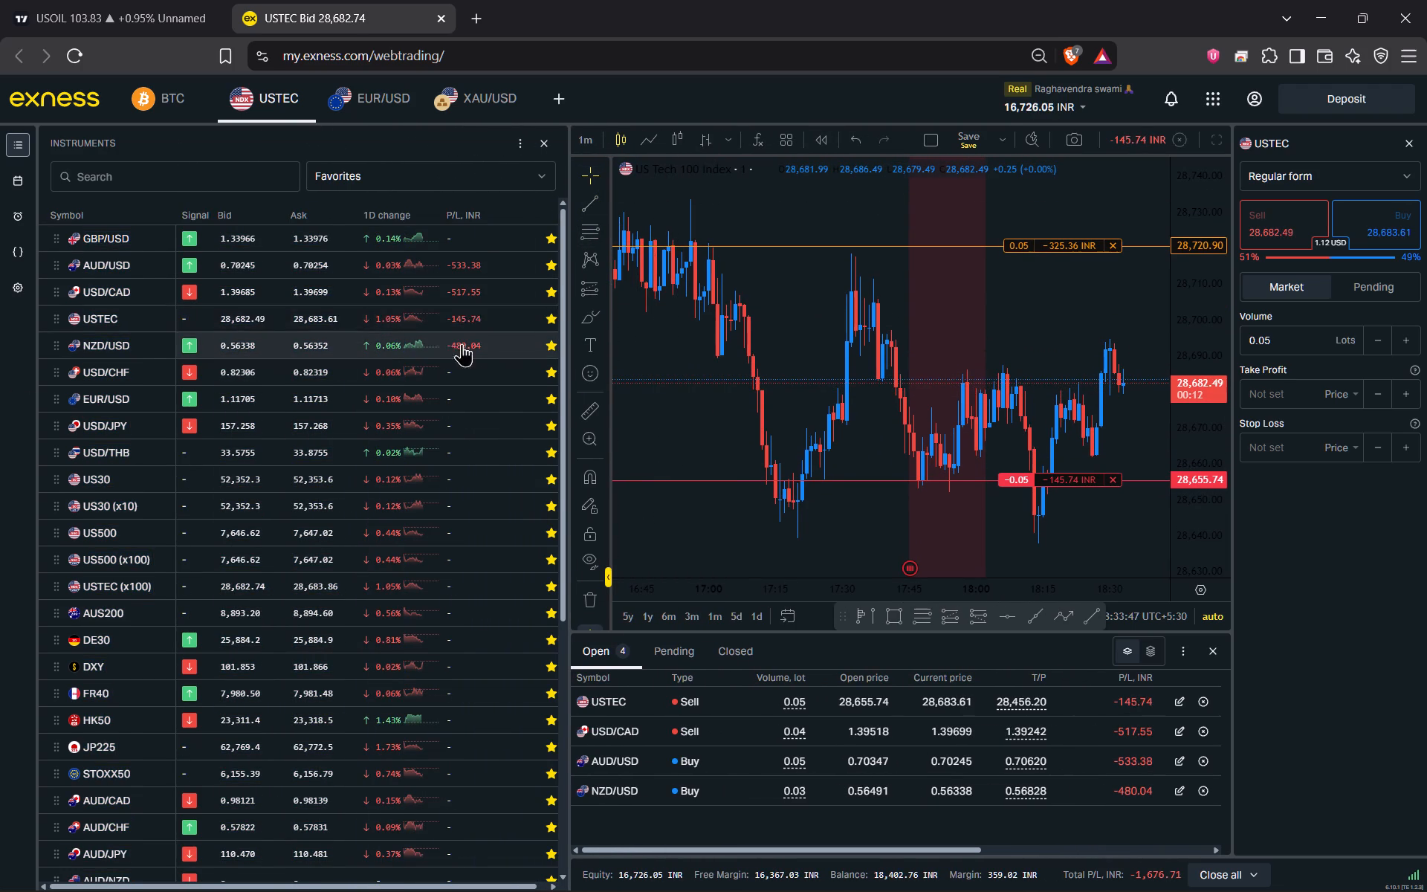
Remove the instruments from GBP/USD down to DXY from the Favorites list.
double_click(552, 239)
triple_click(552, 239)
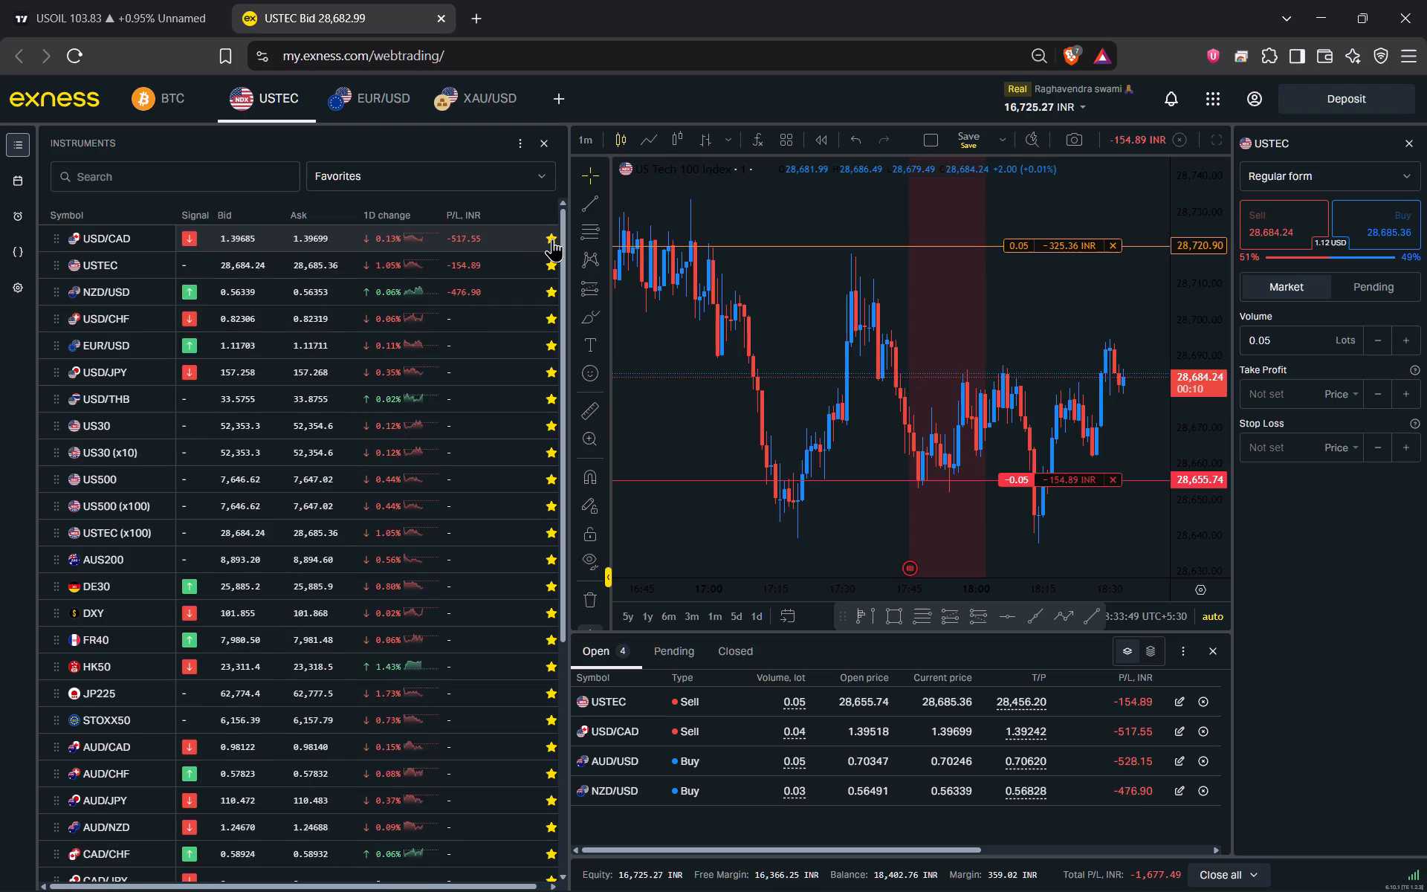
triple_click(552, 239)
triple_click(552, 239)
click(552, 239)
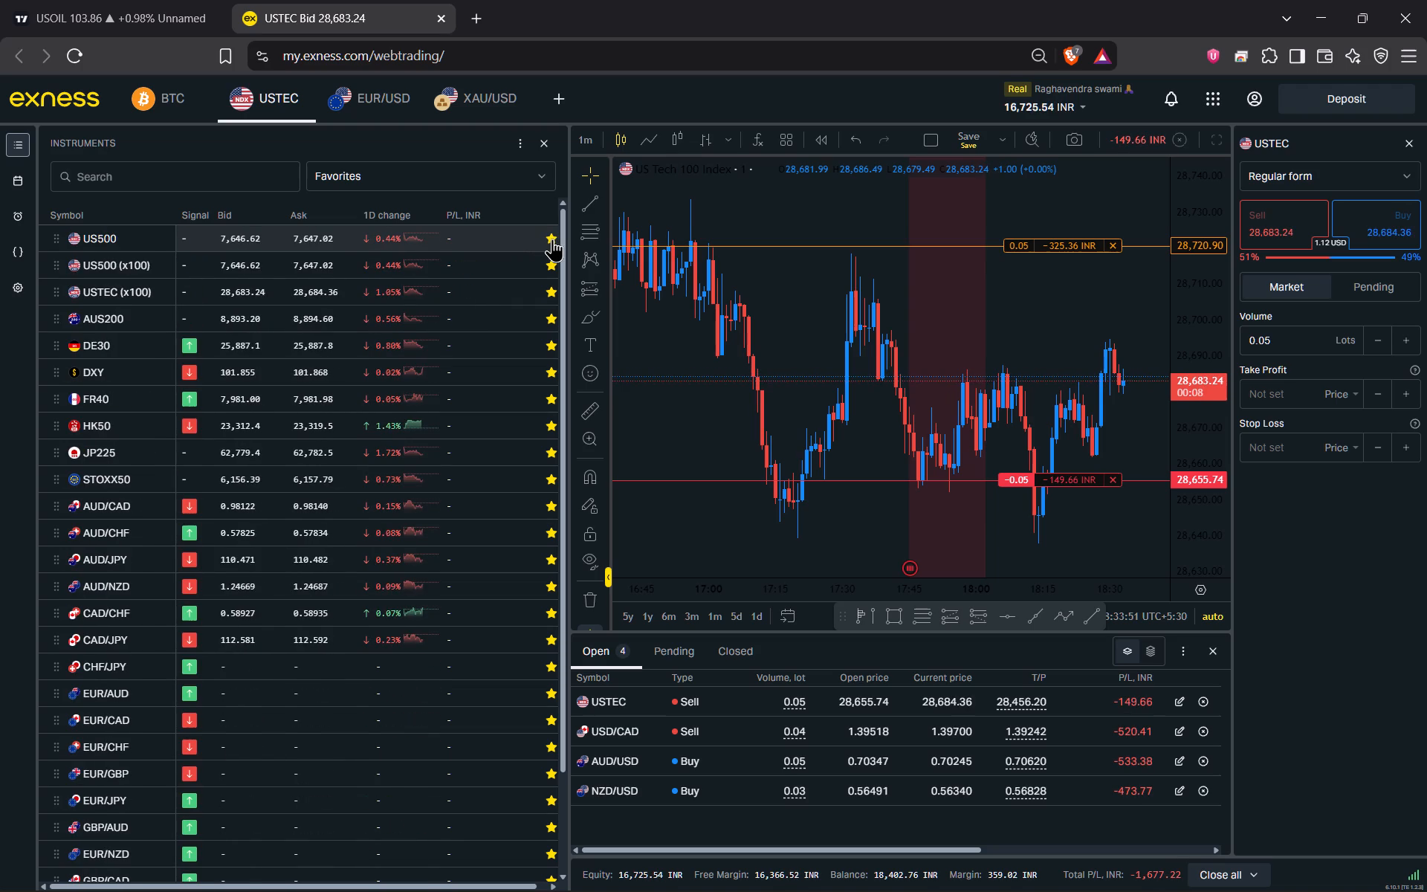
triple_click(552, 239)
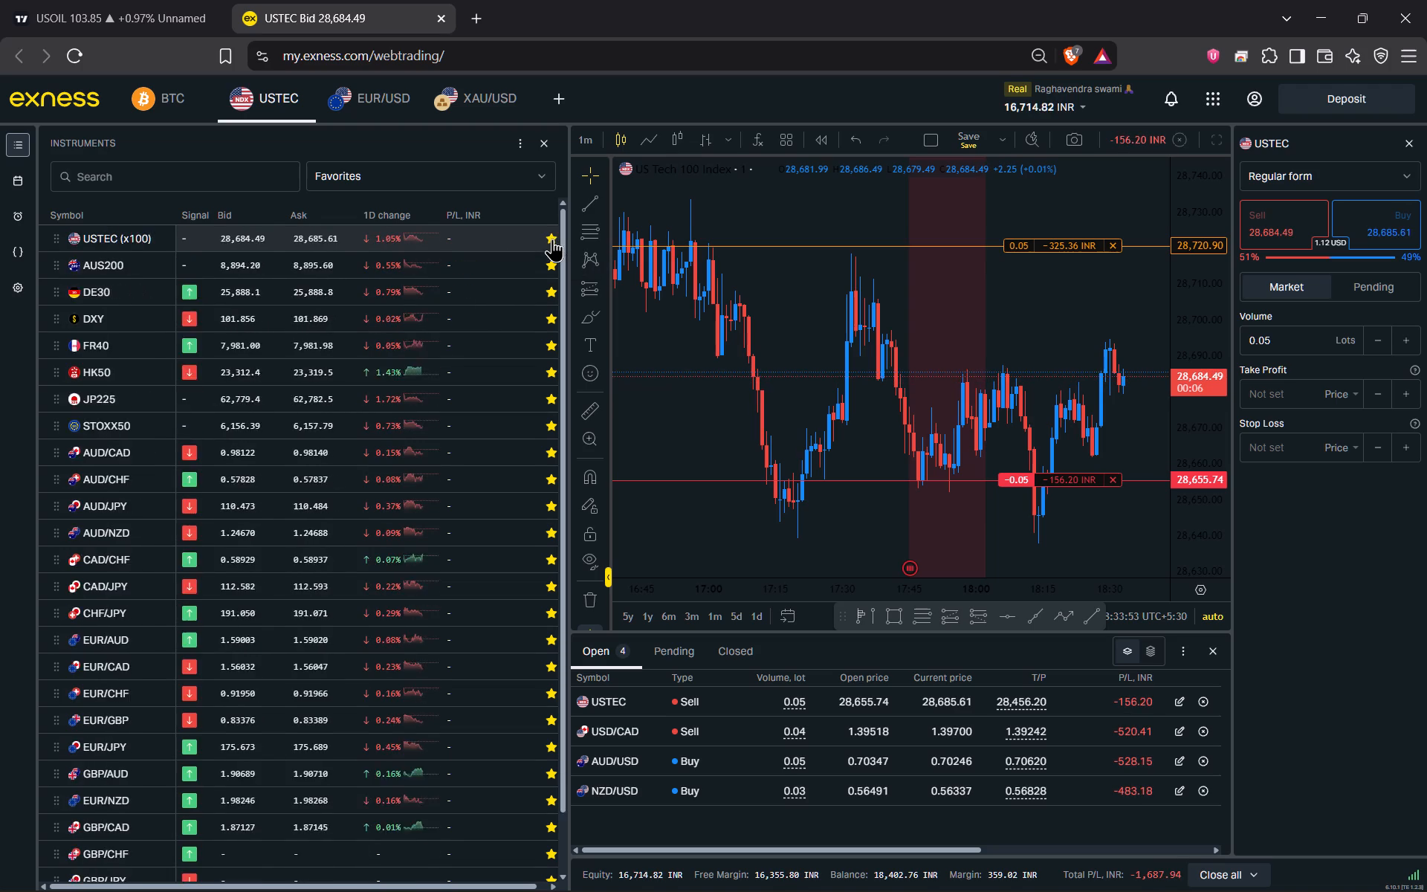
double_click(552, 239)
triple_click(529, 232)
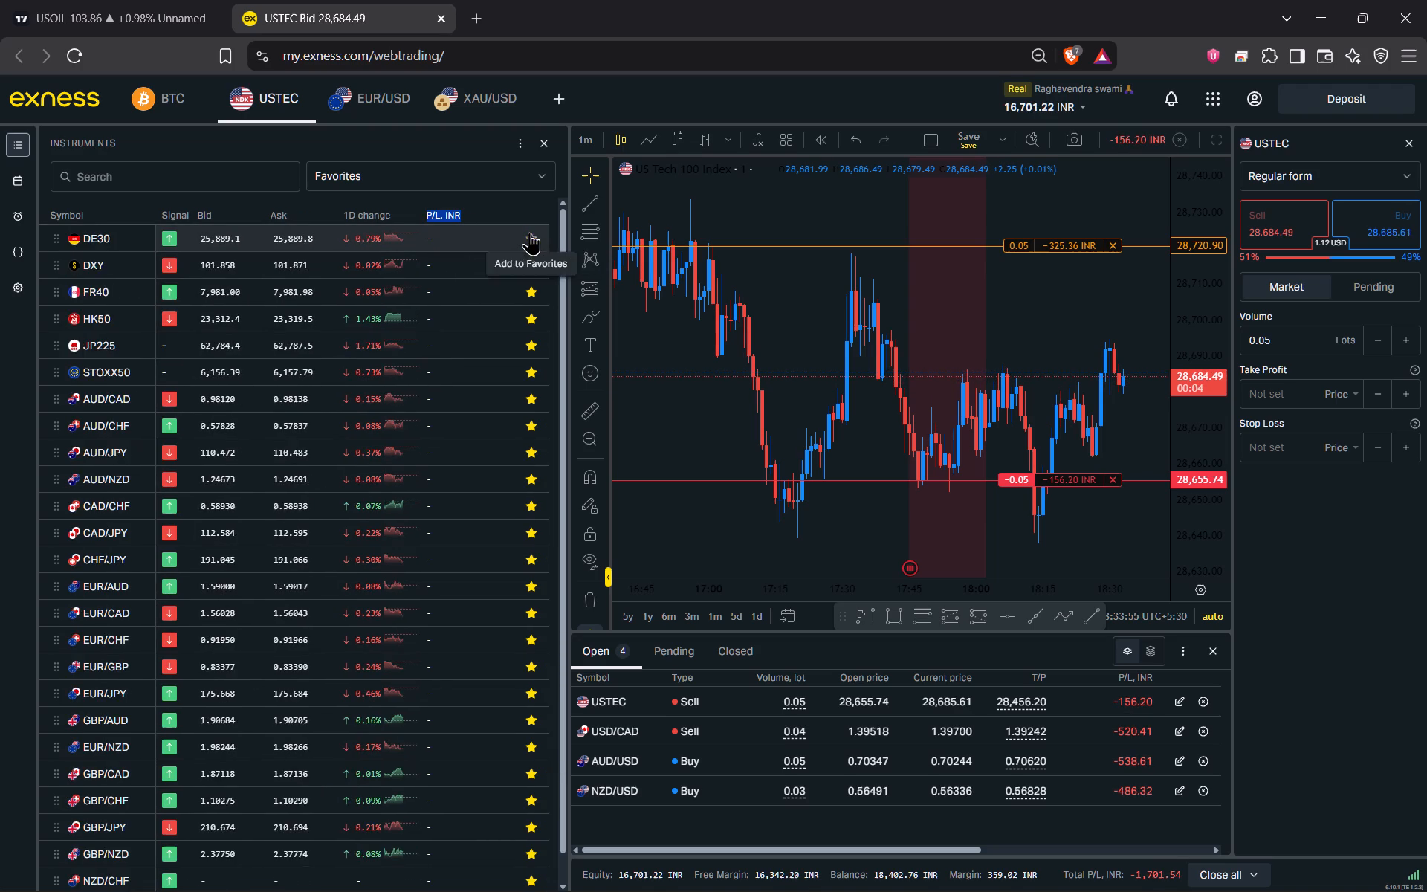
click(529, 232)
click(1426, 891)
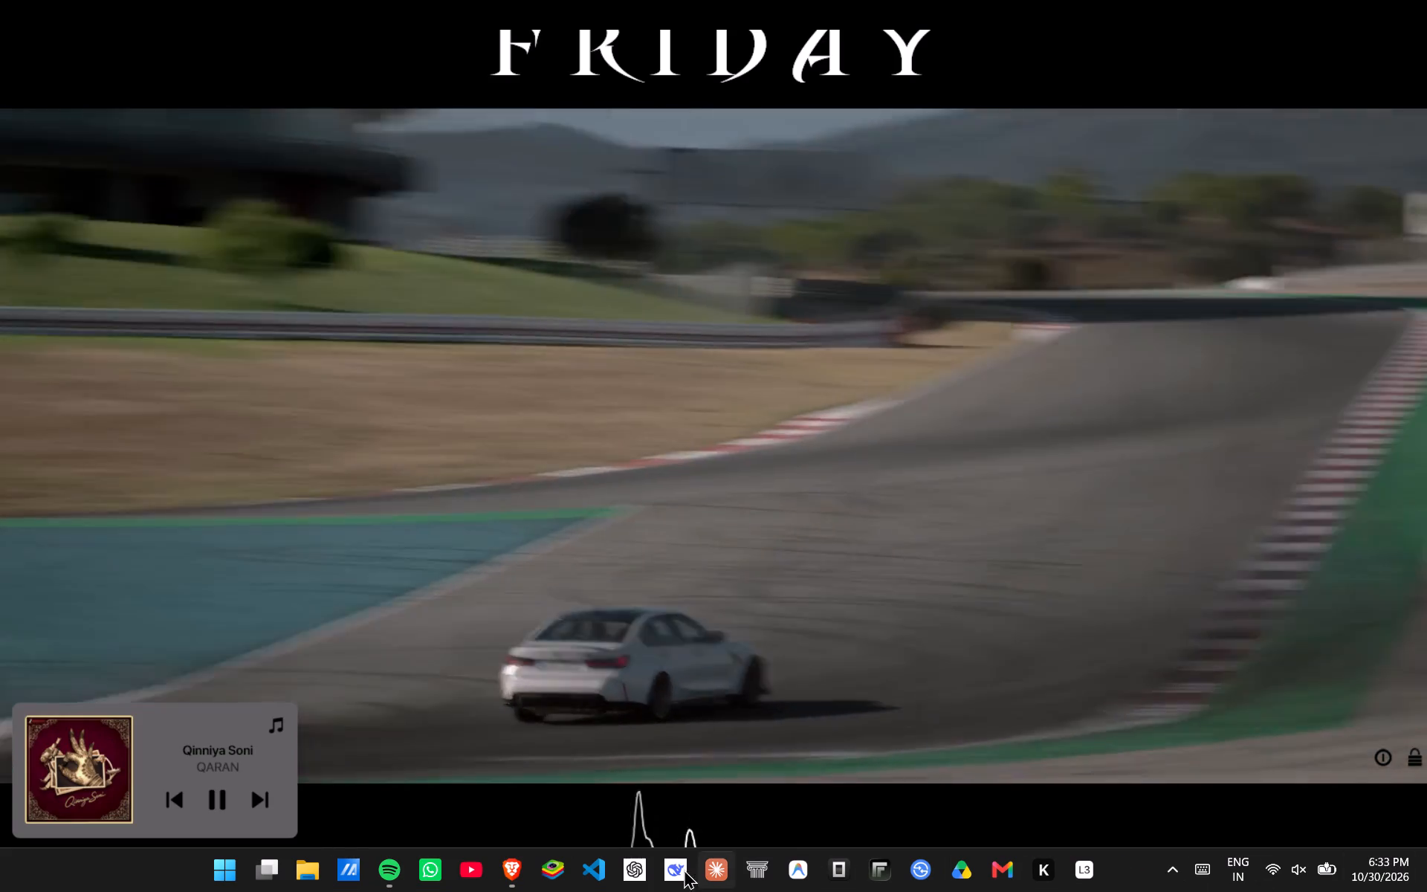
click(505, 871)
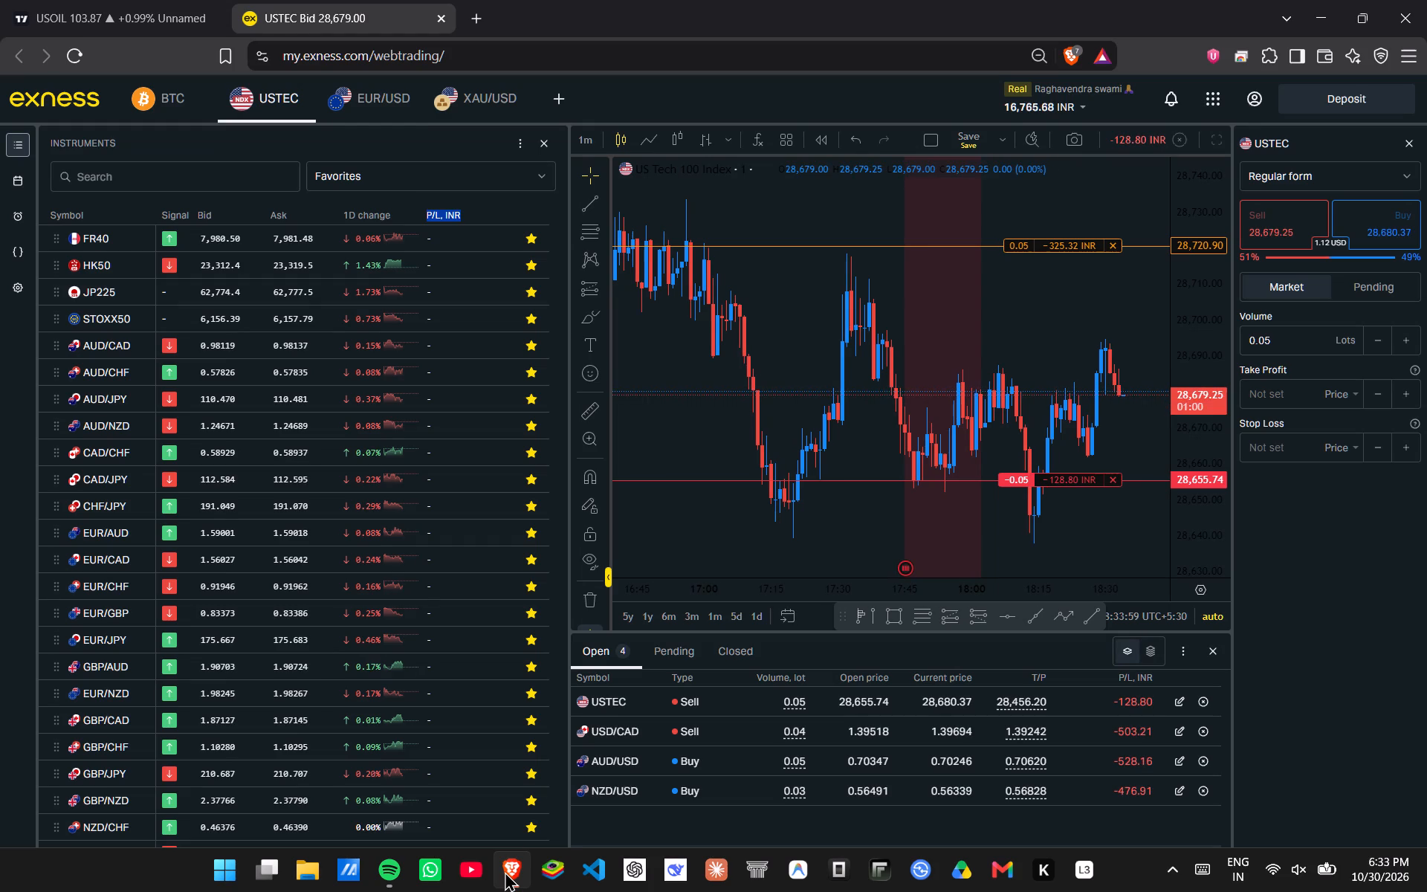
Remove the remaining instruments, FR40 down to NZD/JPY, so that the Favorites list is emptied.
triple_click(535, 240)
triple_click(535, 240)
triple_click(535, 240)
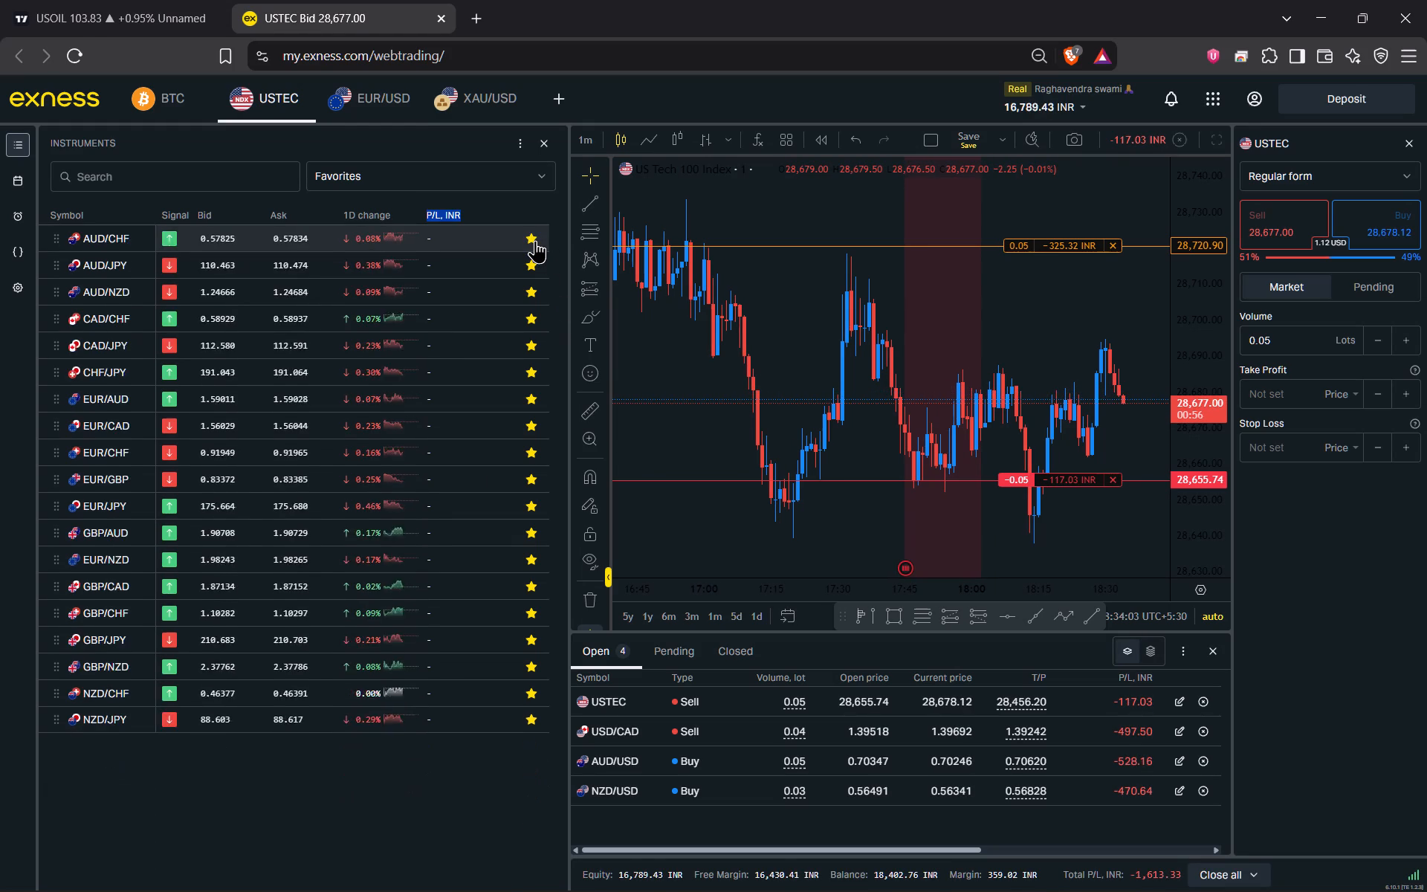
triple_click(535, 240)
triple_click(535, 240)
triple_click(535, 240)
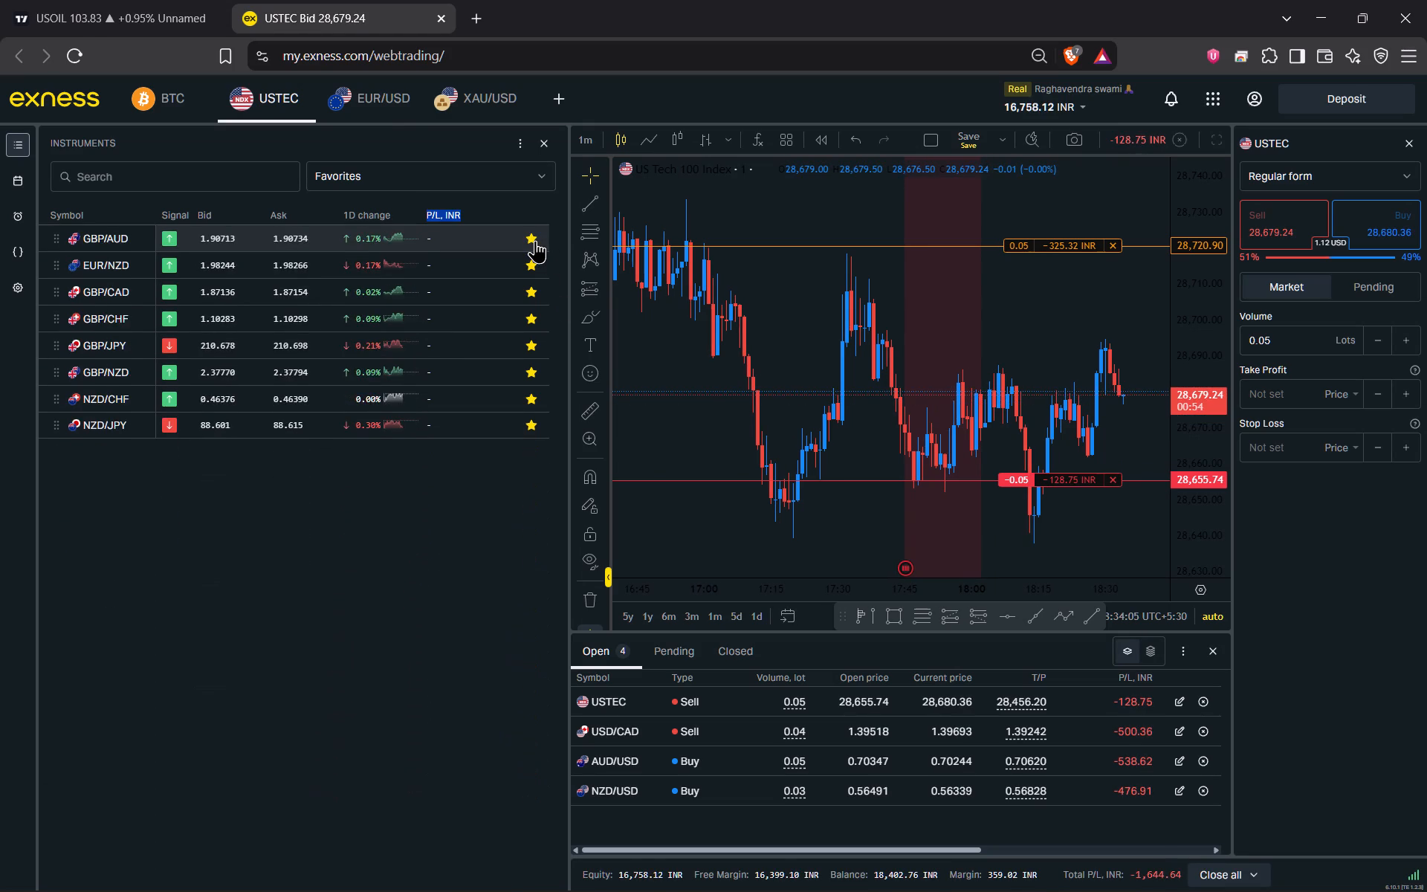
triple_click(535, 240)
triple_click(535, 240)
triple_click(535, 240)
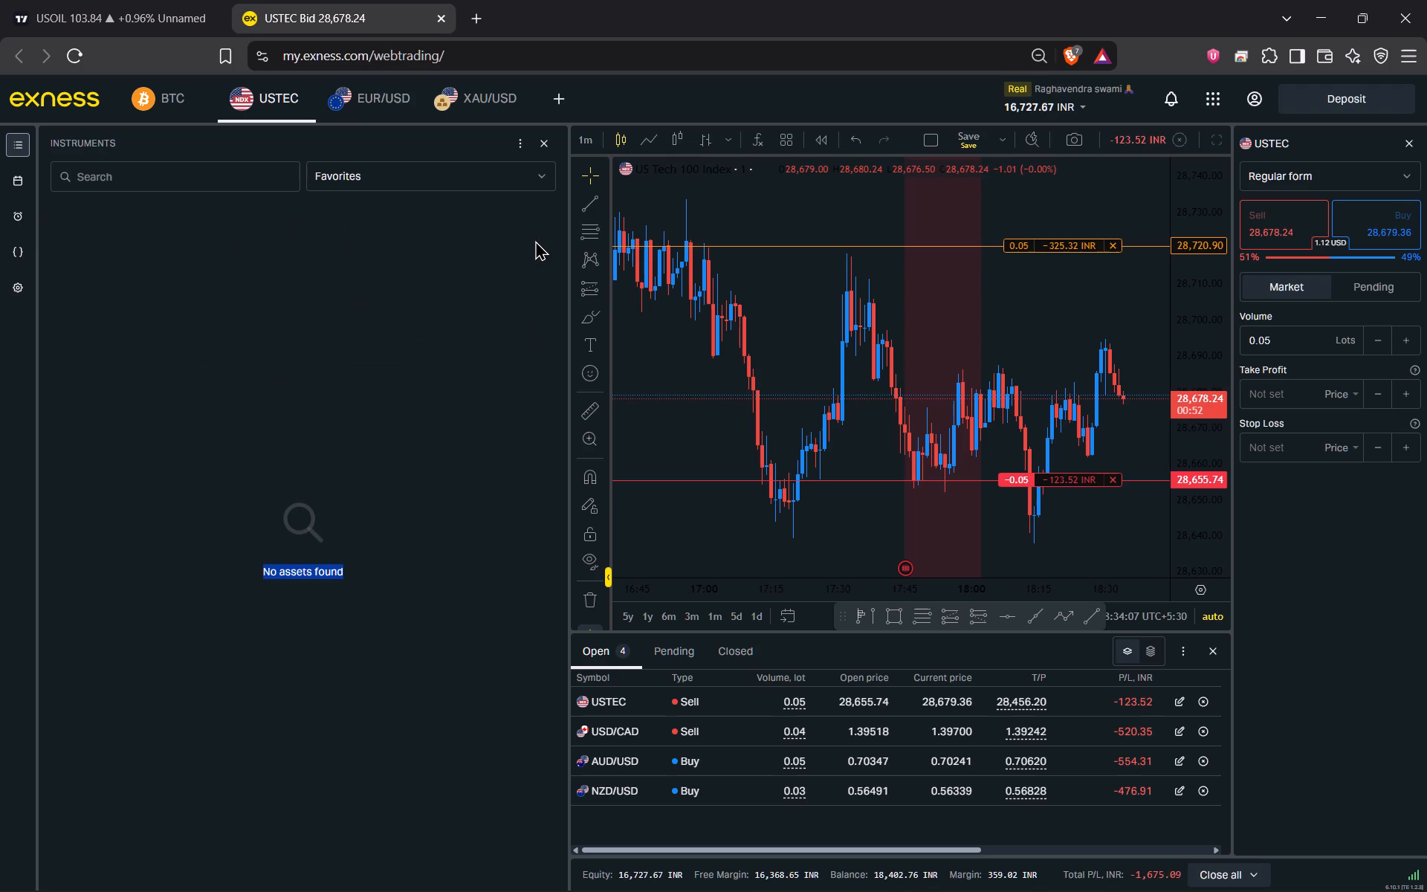
click(535, 240)
Close the Instruments panel.
click(549, 138)
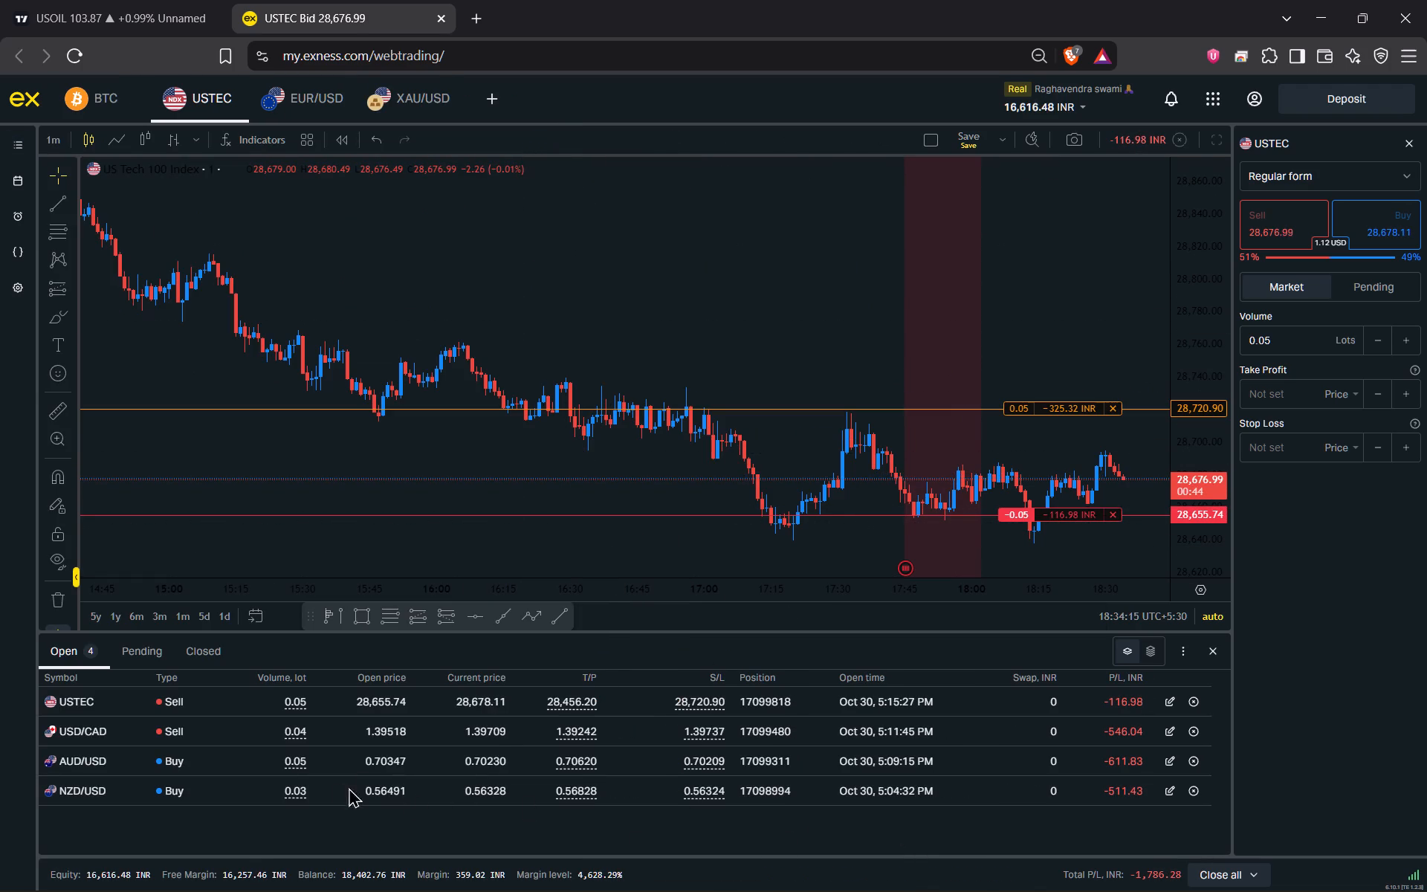
Open the AUD/USD chart from the list of open positions.
click(77, 765)
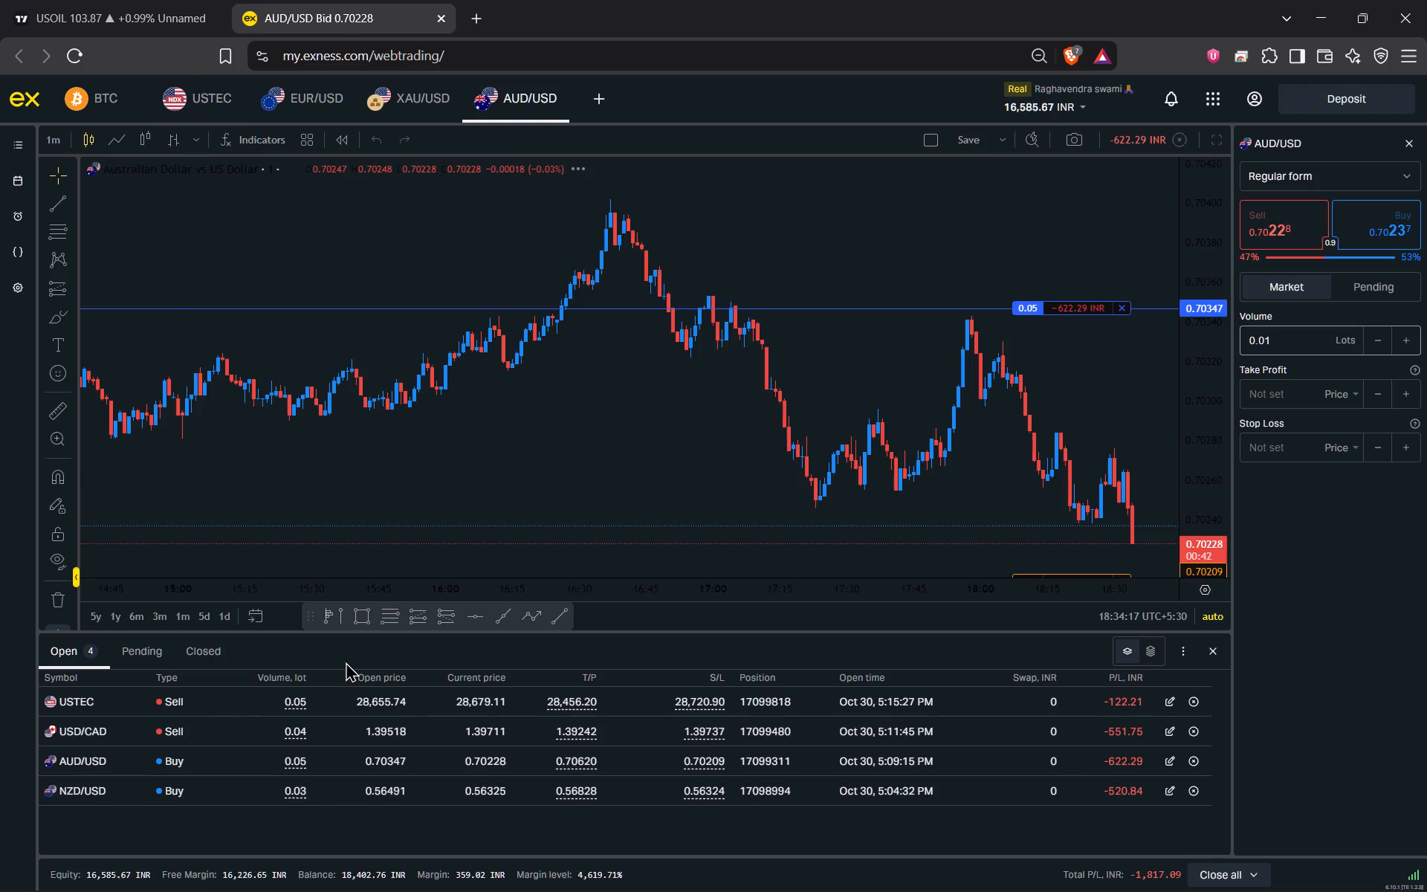
drag(912, 455, 624, 395)
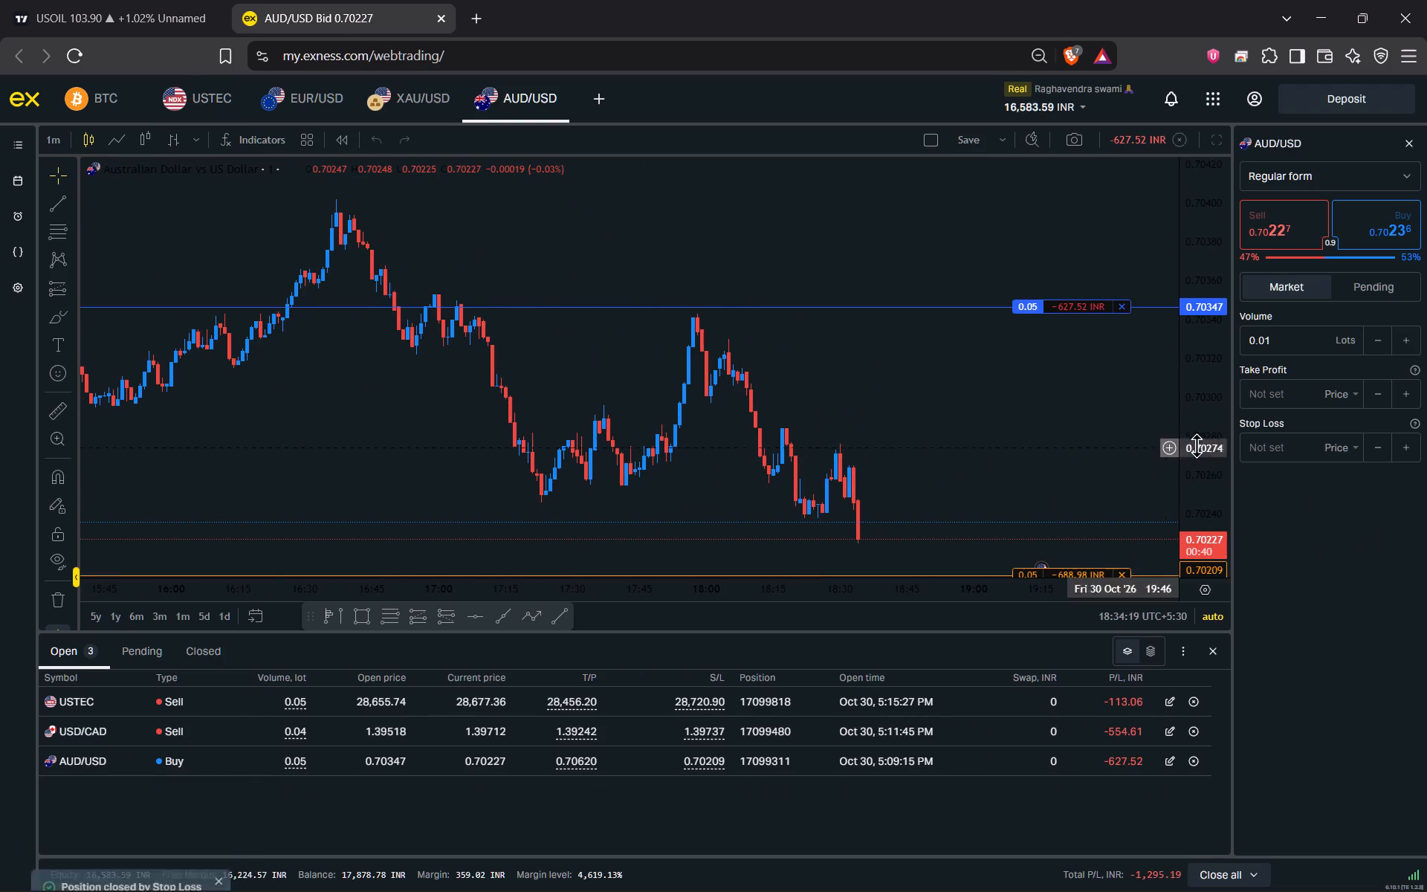
drag(1186, 452, 1191, 542)
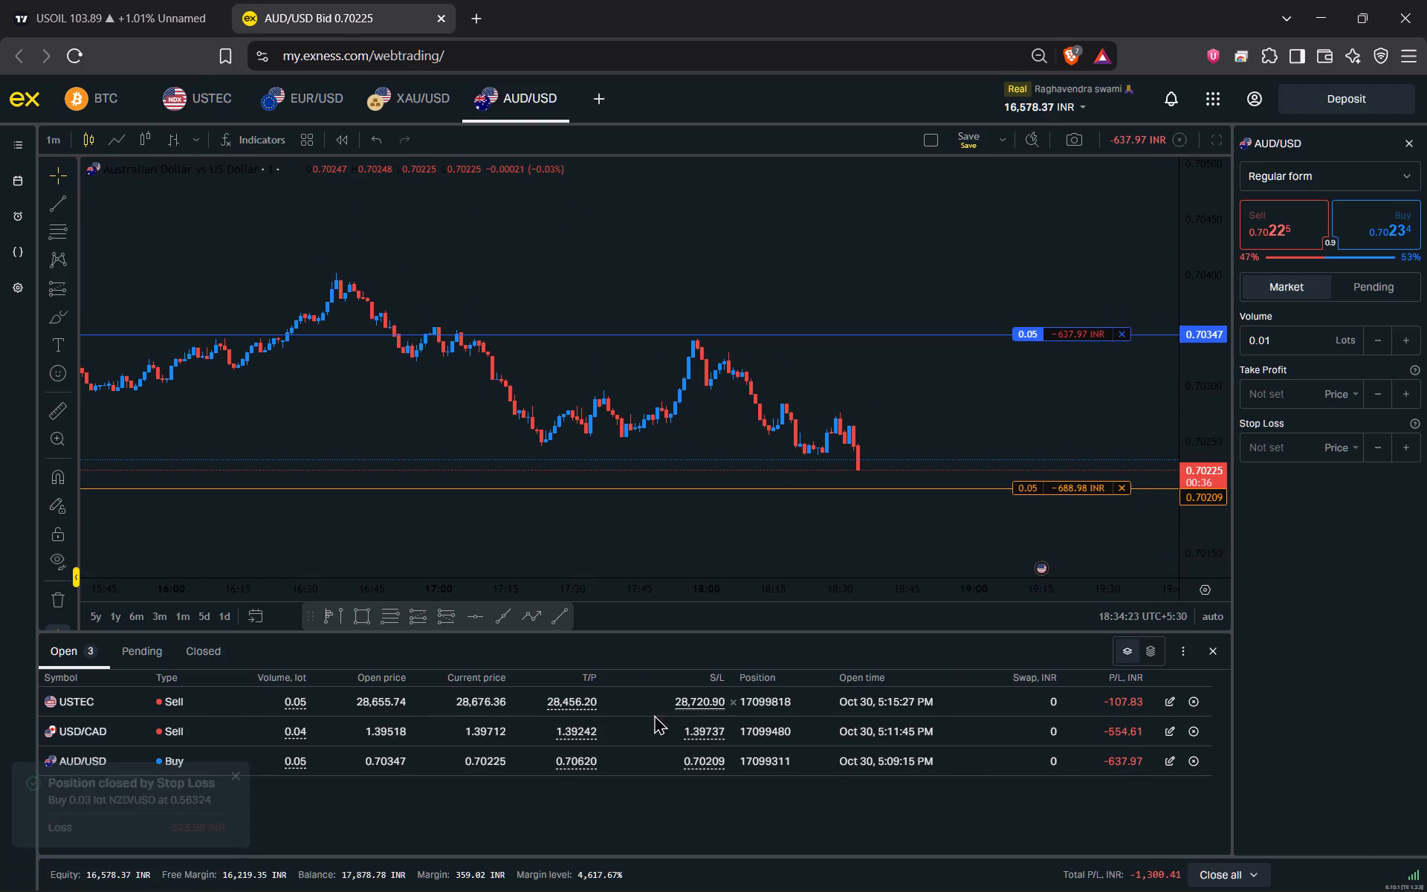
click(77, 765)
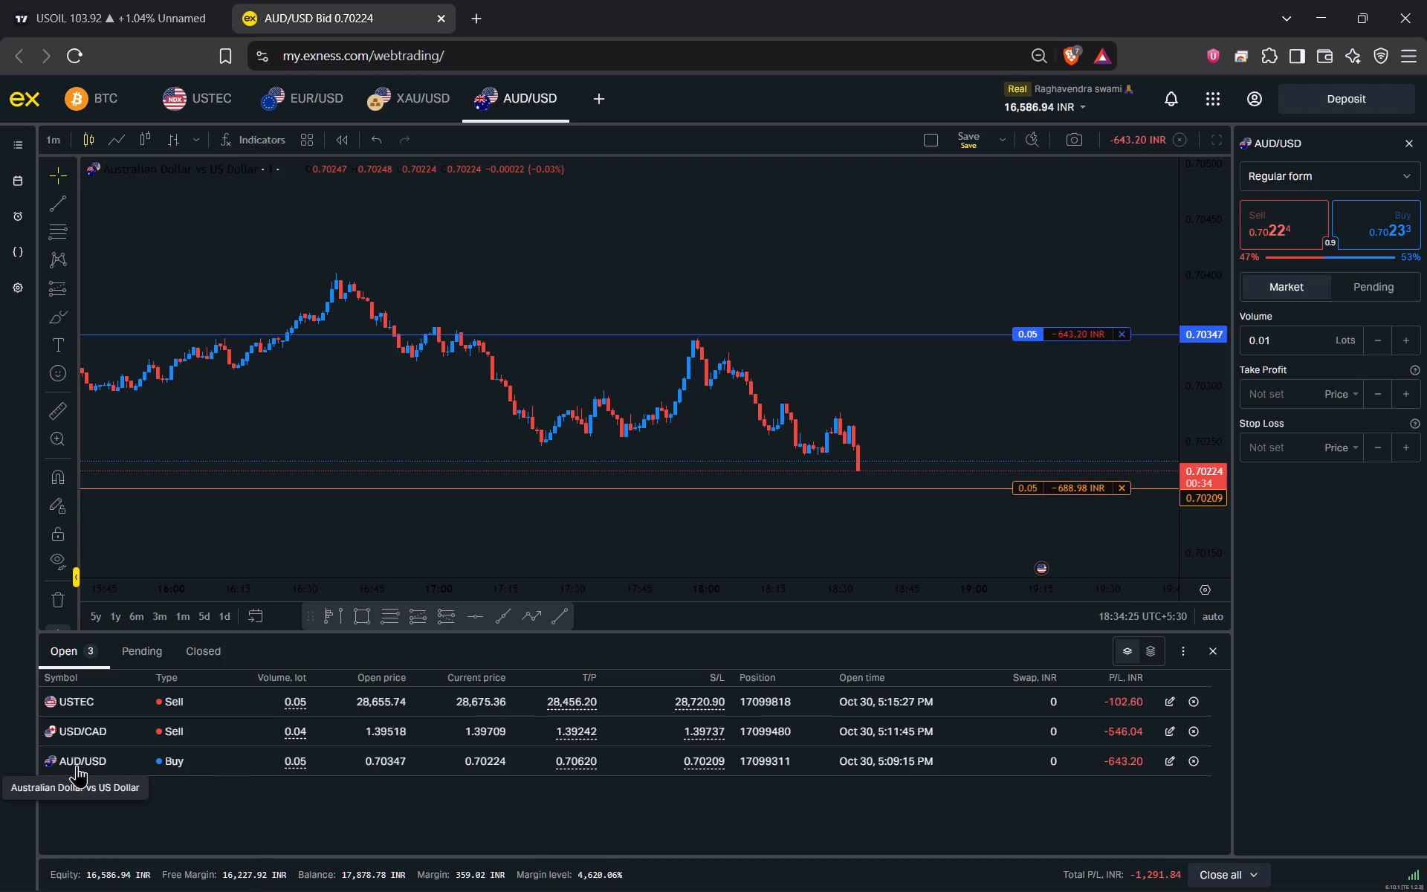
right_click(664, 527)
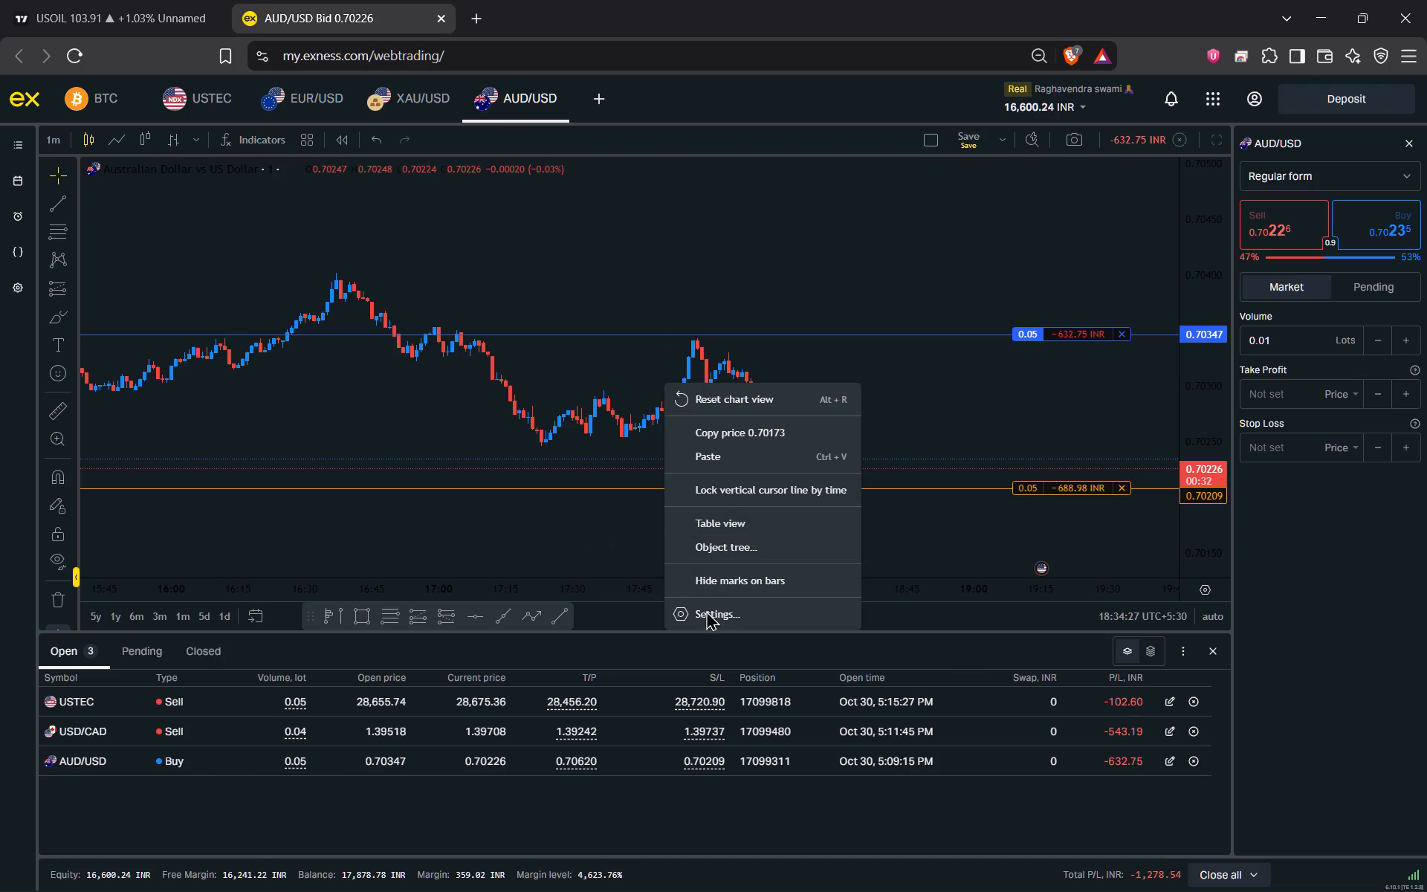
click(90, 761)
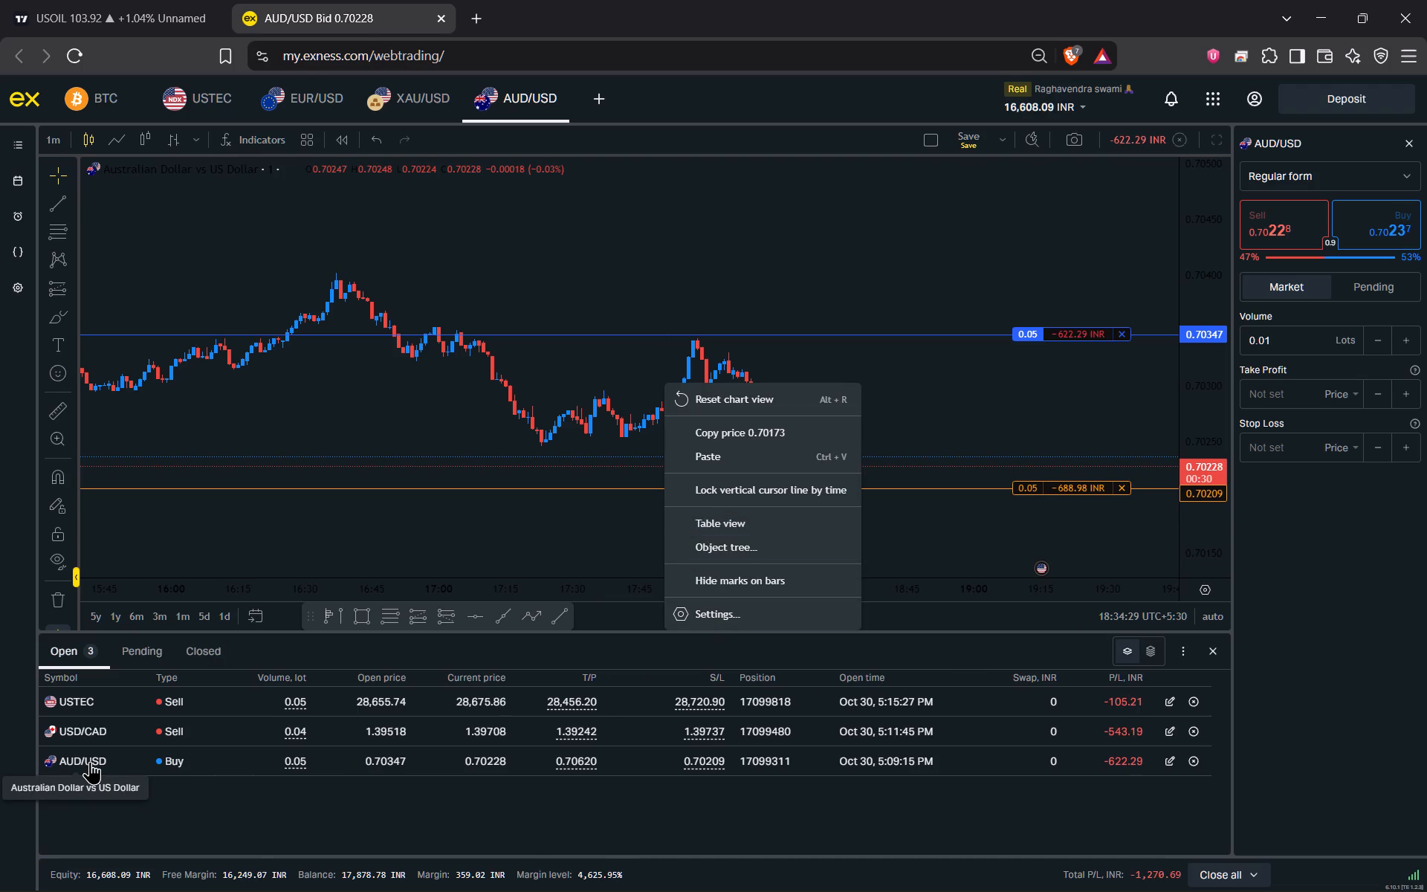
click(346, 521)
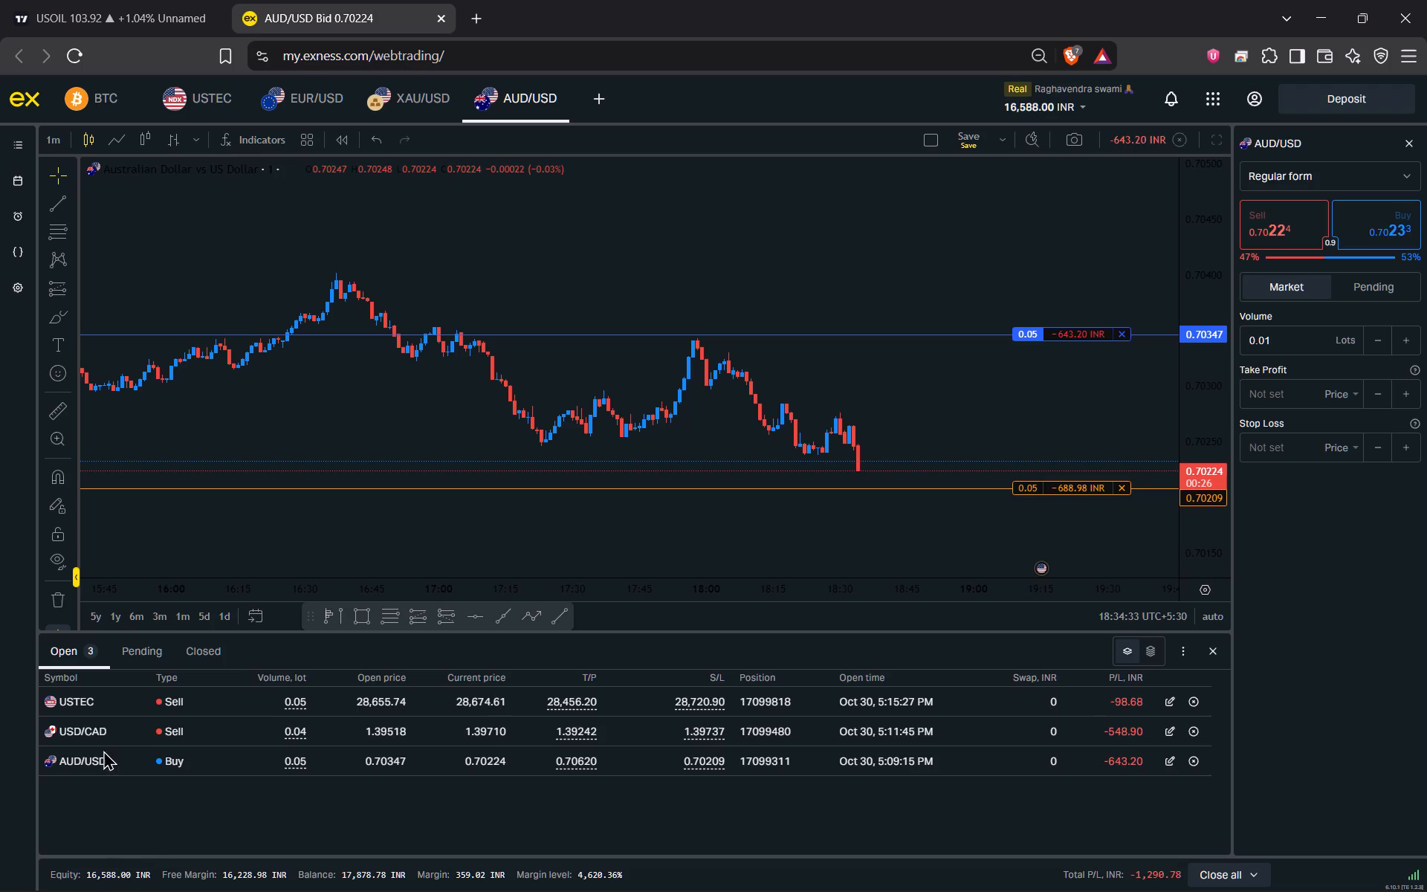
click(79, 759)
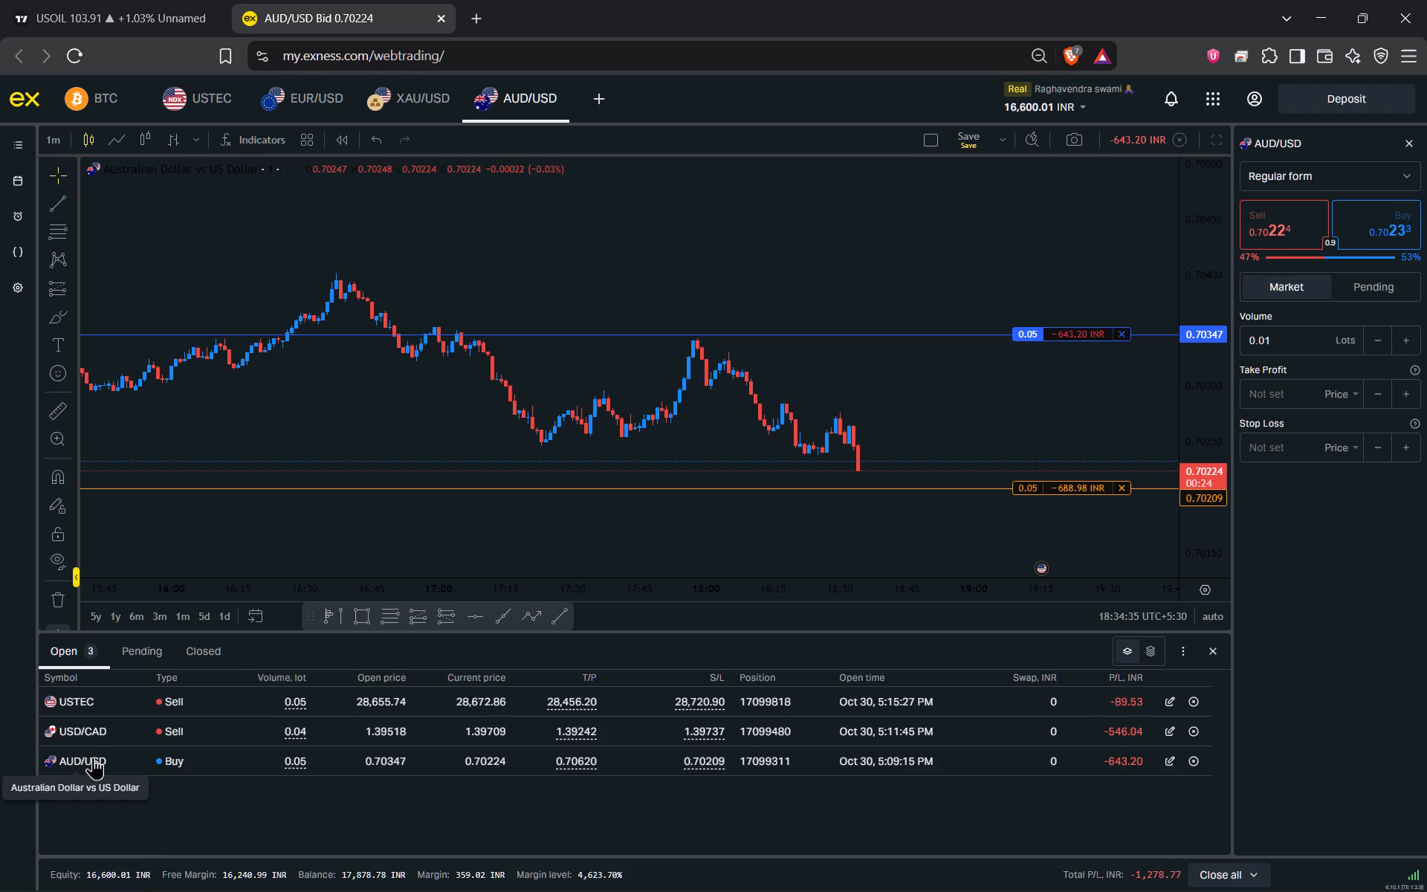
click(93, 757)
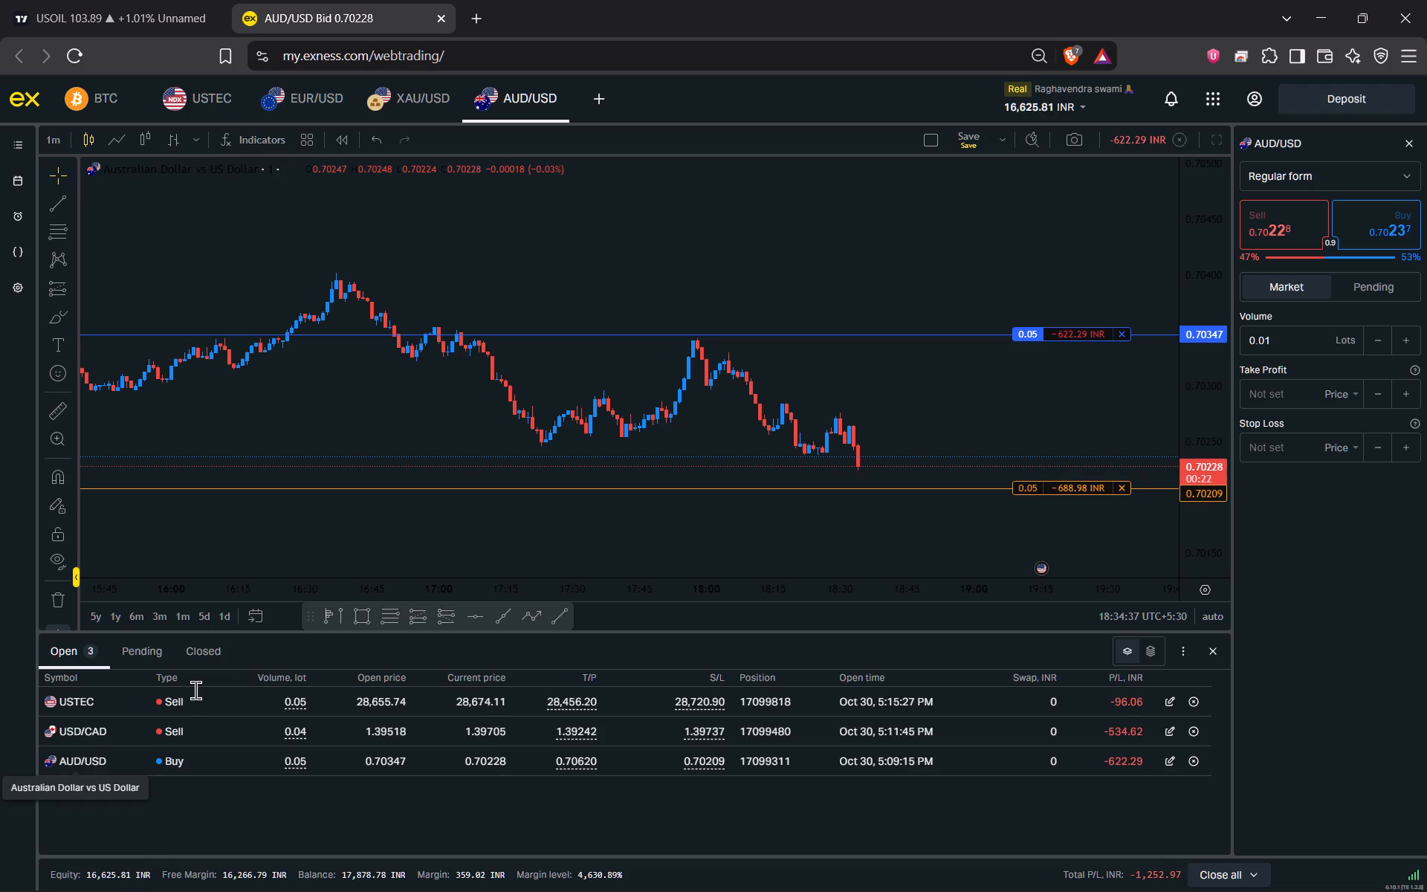
Set the AUD/USD chart interval to 15 minutes.
click(899, 385)
text(15)
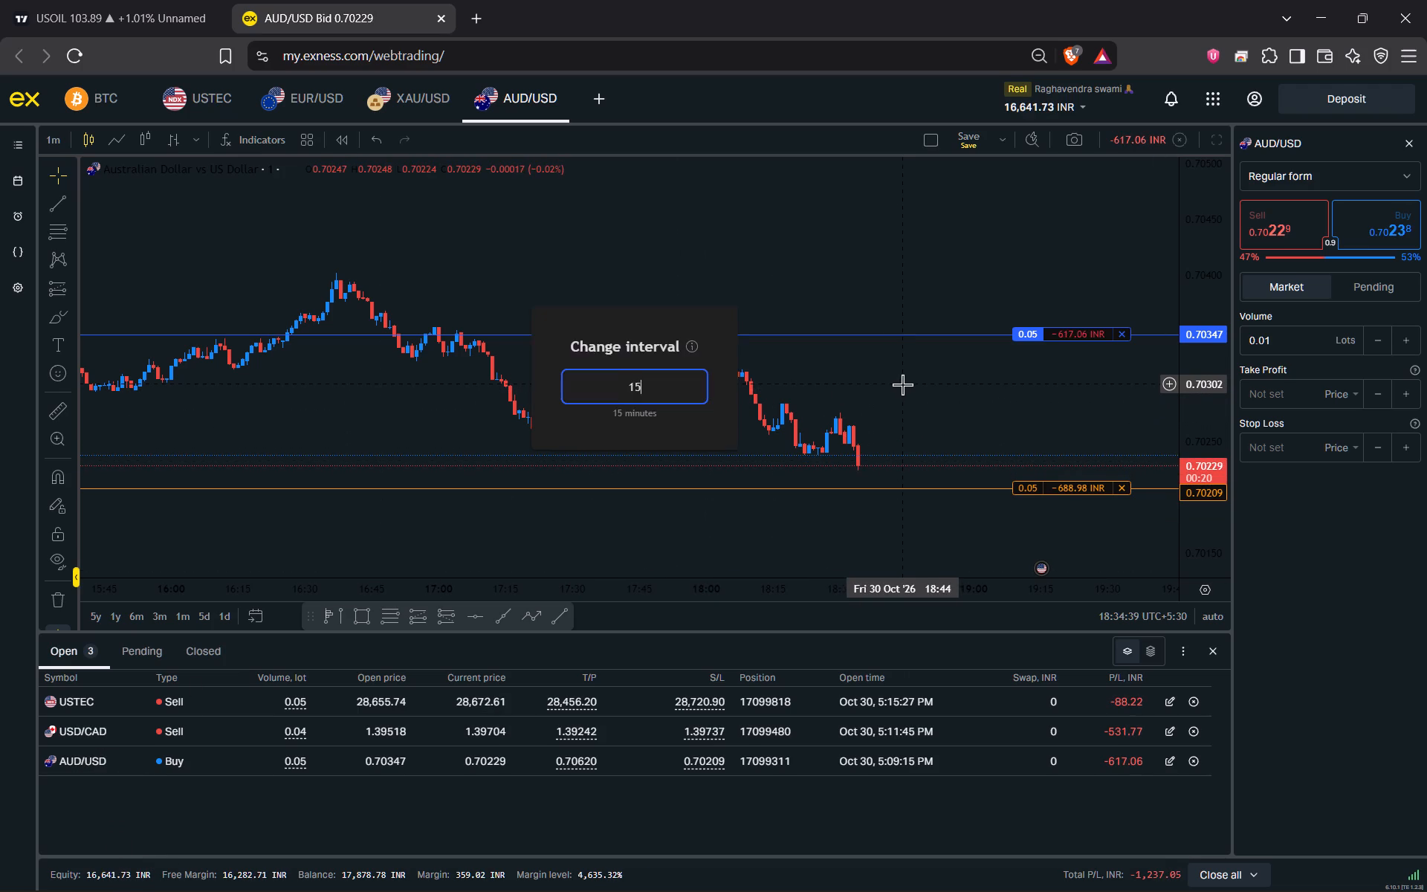
key(Return)
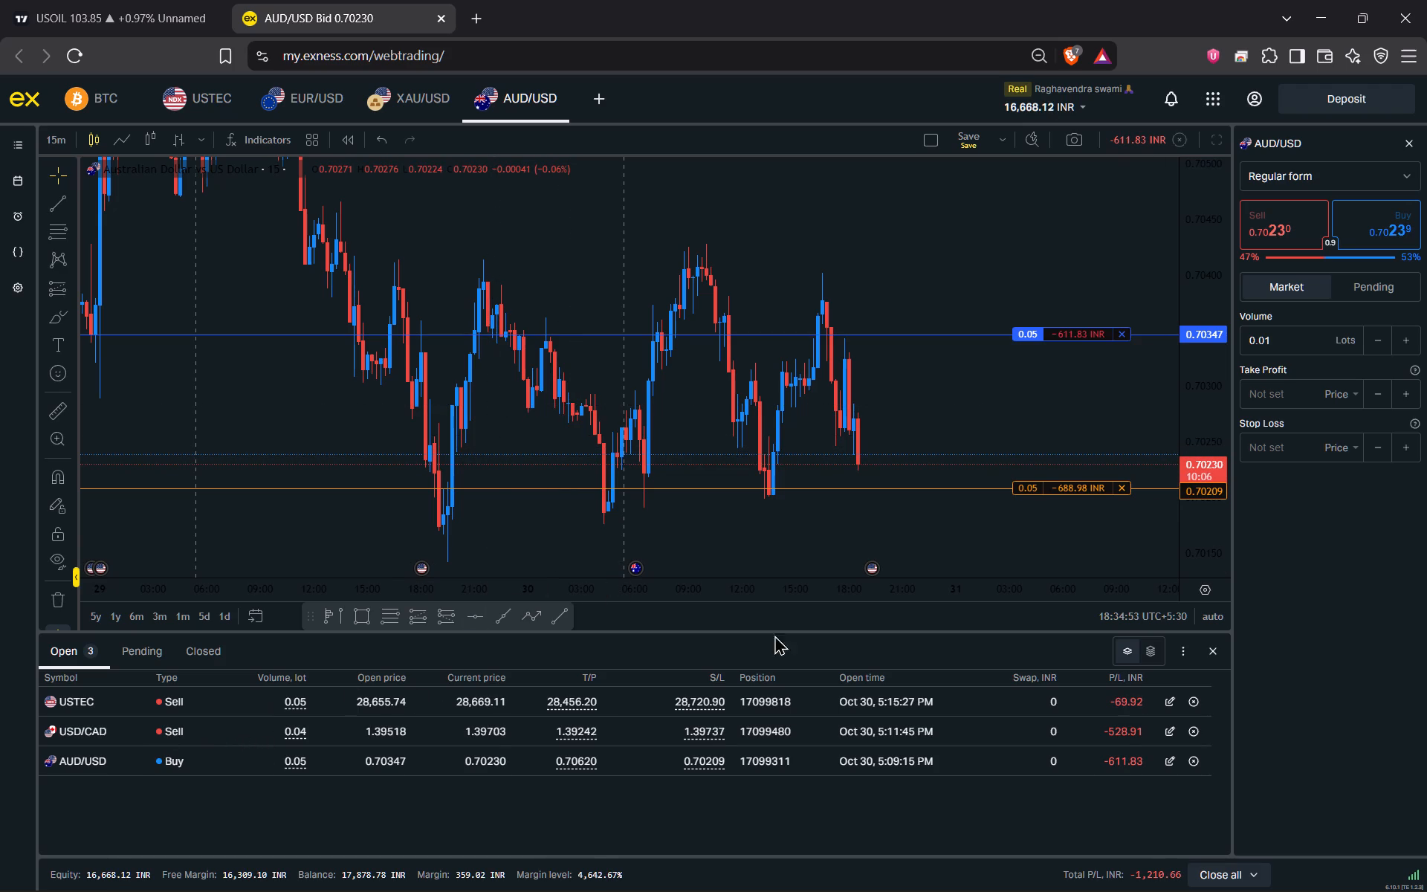
Restyle the AUD/USD chart through its settings with a black background and green and red candles.
right_click(922, 536)
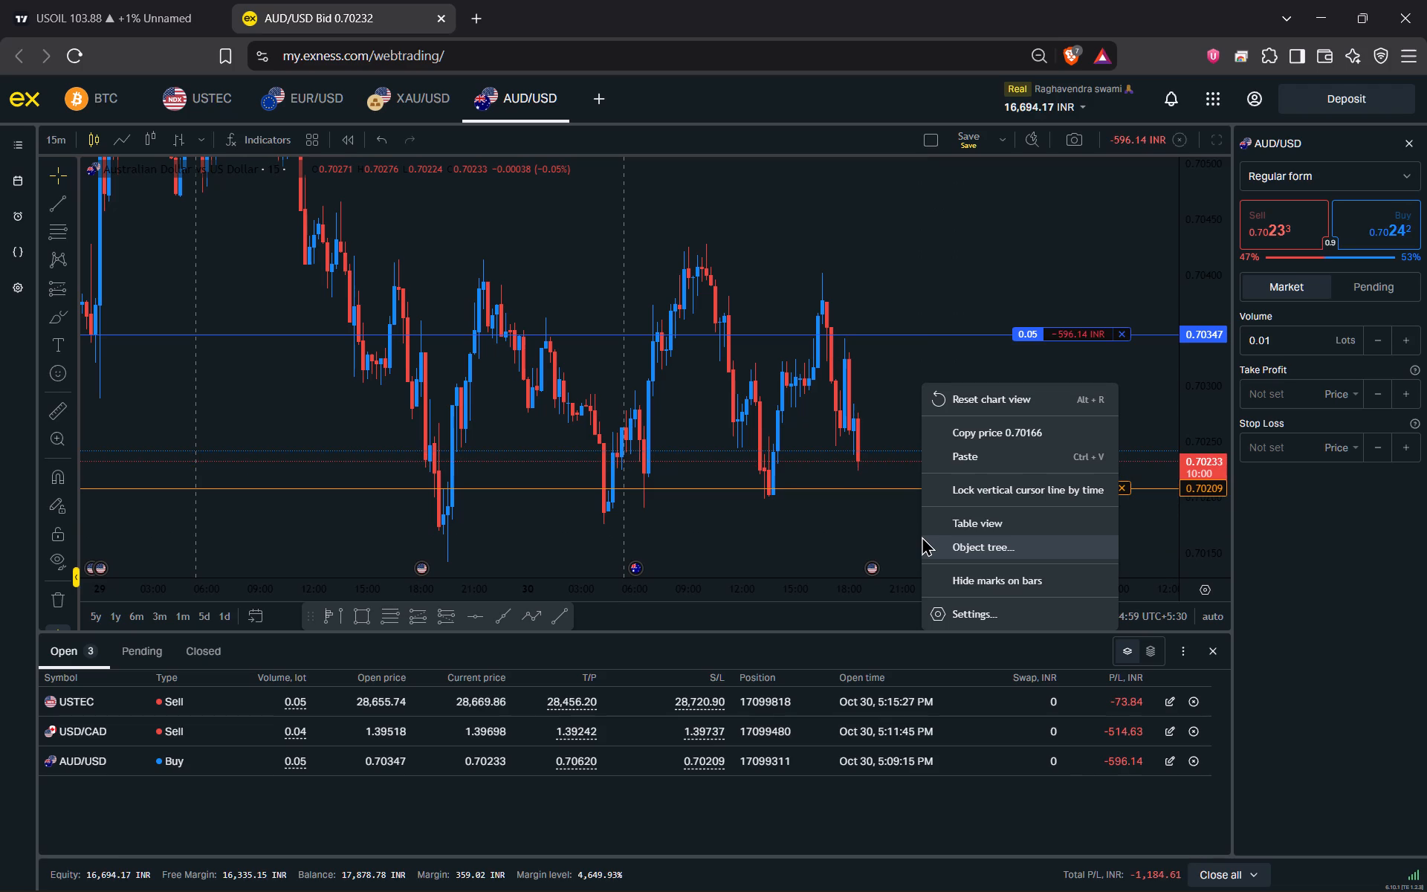
click(984, 604)
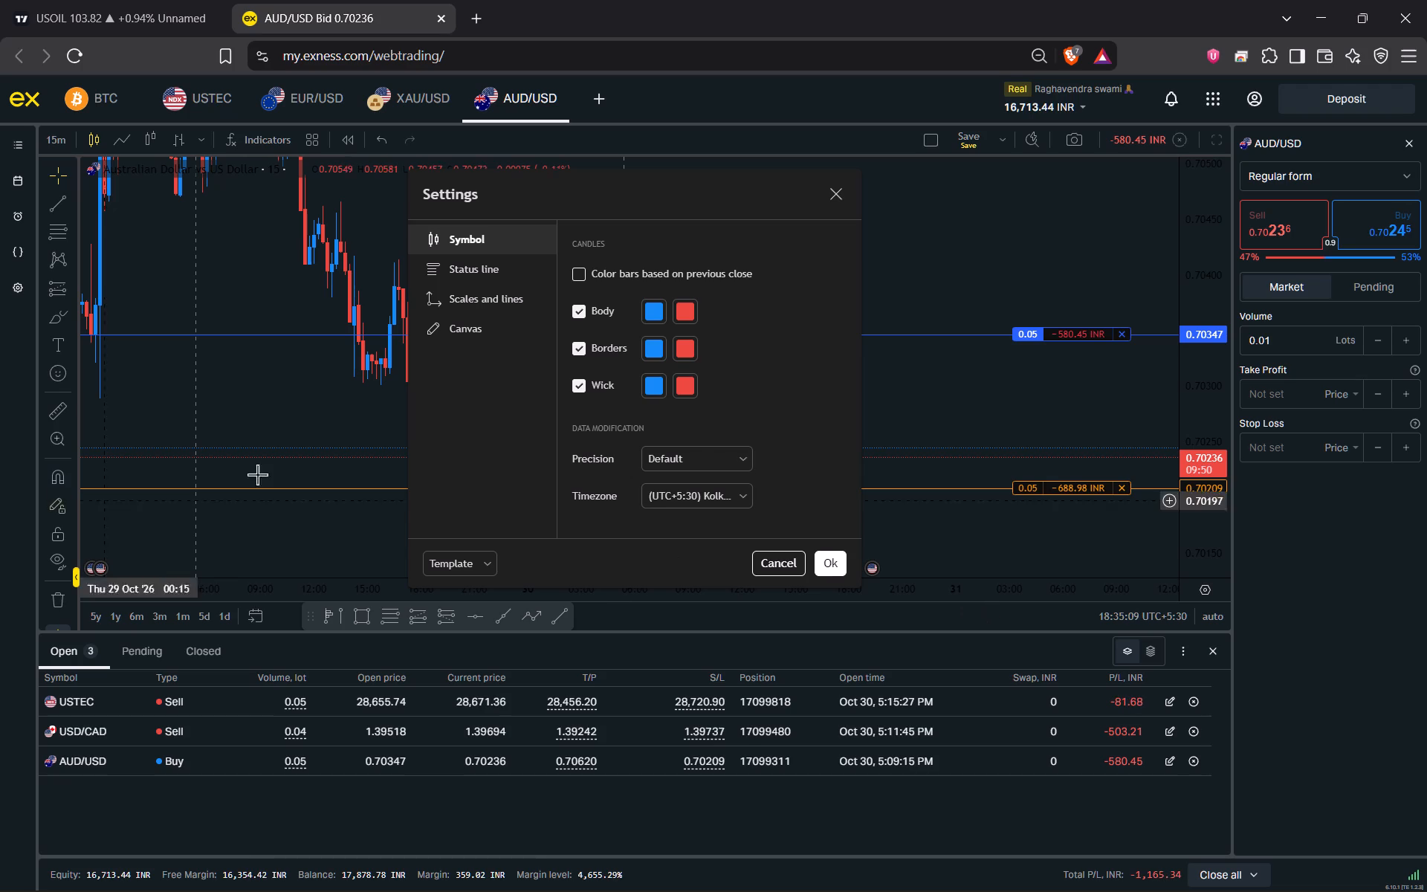
click(477, 569)
click(465, 577)
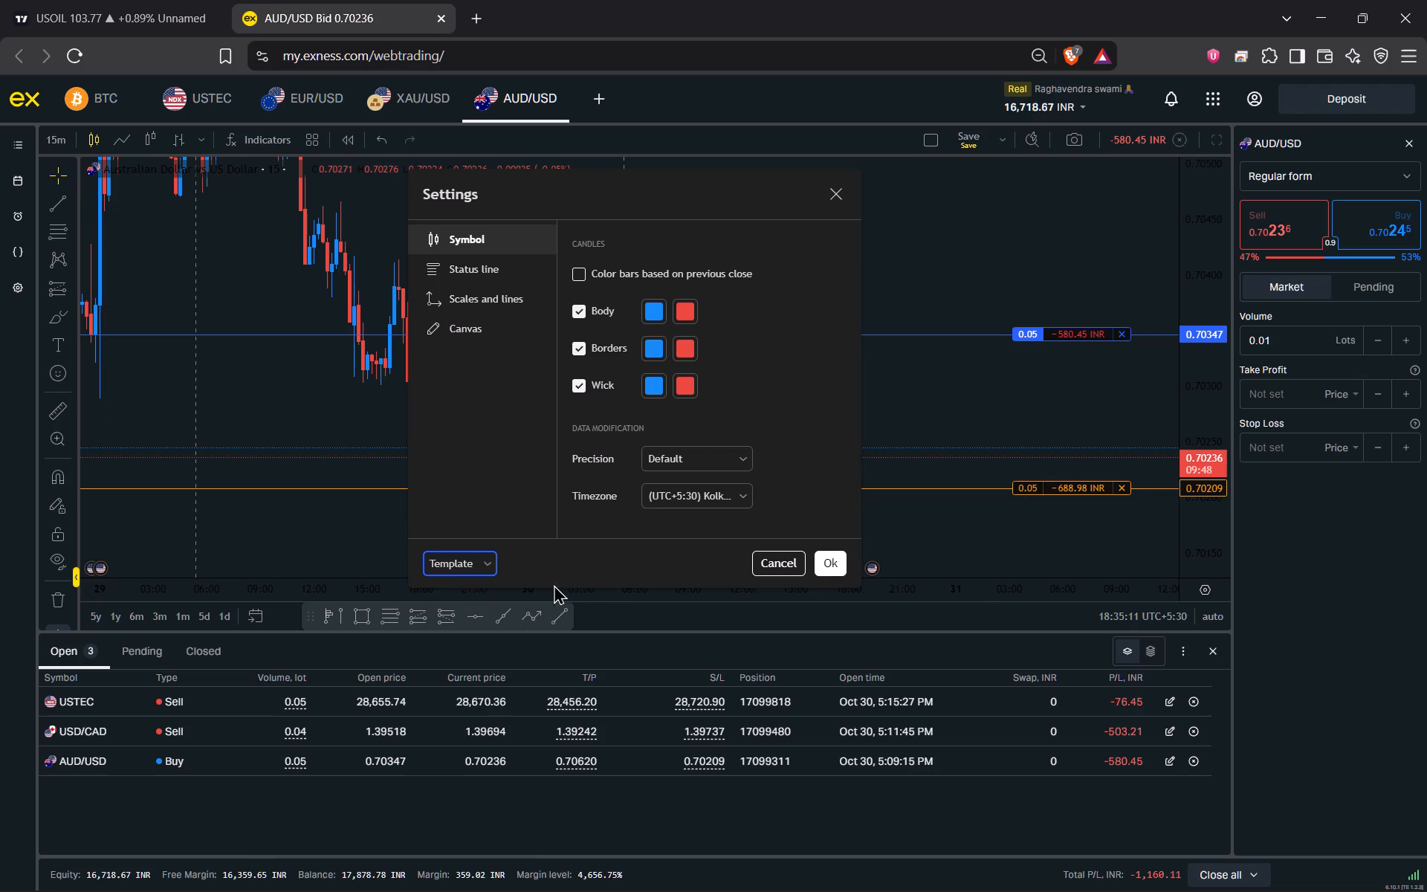
click(835, 553)
Examine AUD/USD 15-minute price action against the open position's entry, take-profit and stop-loss levels.
drag(963, 385, 957, 347)
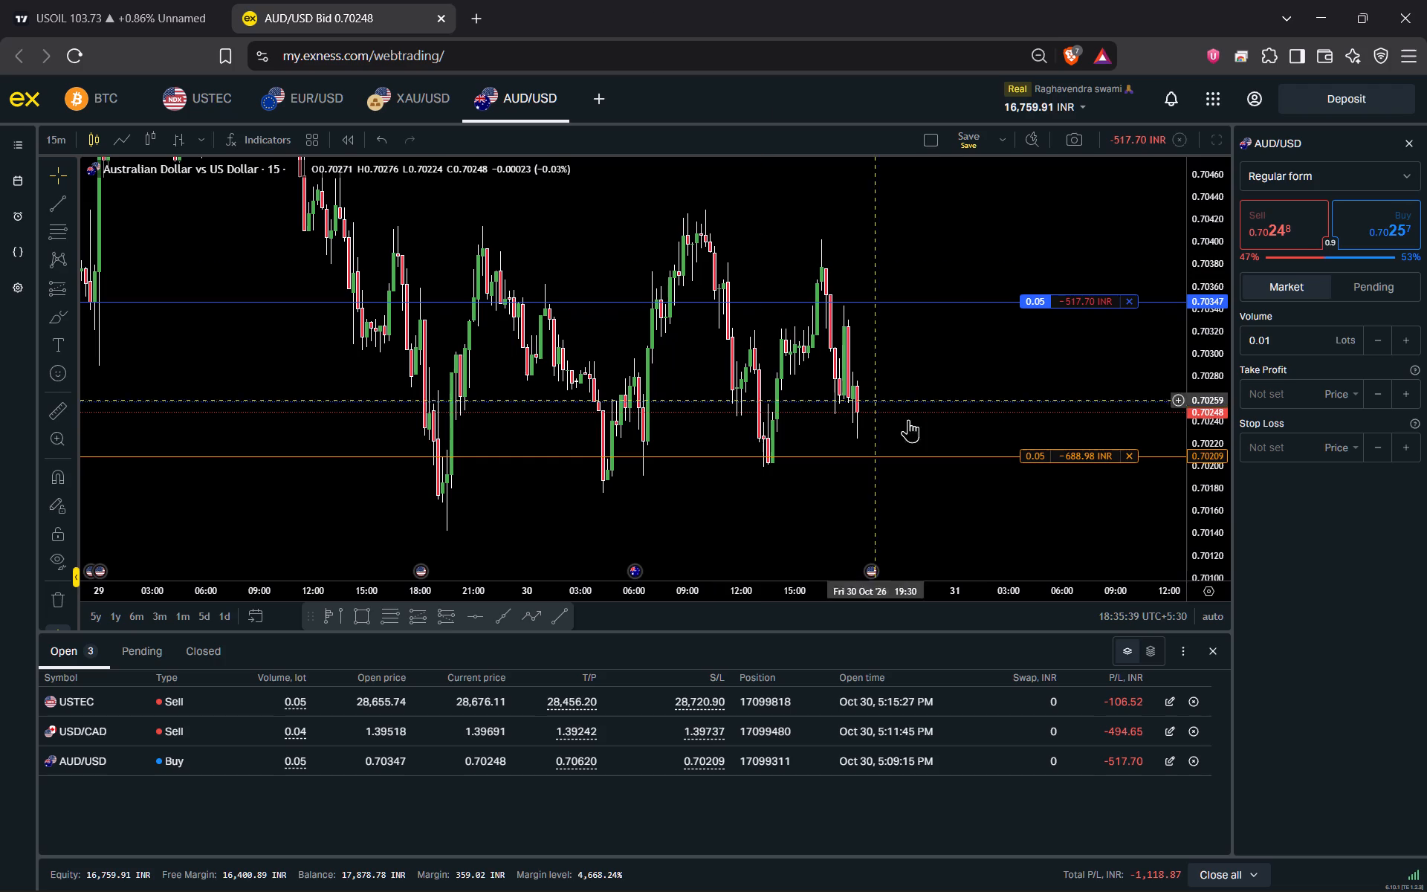
drag(942, 358, 863, 428)
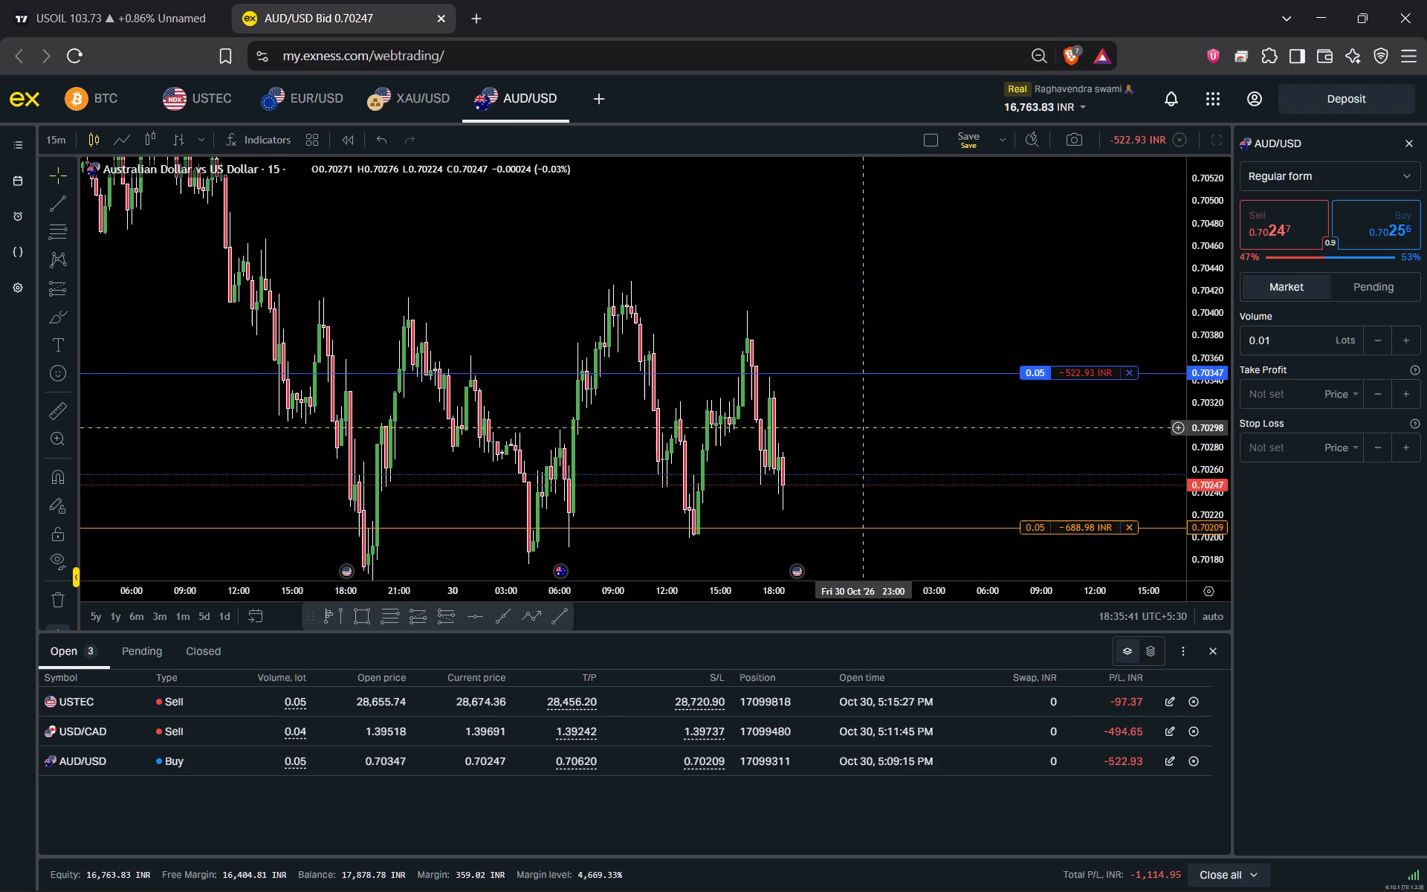
drag(863, 428, 863, 427)
drag(1208, 258, 1200, 426)
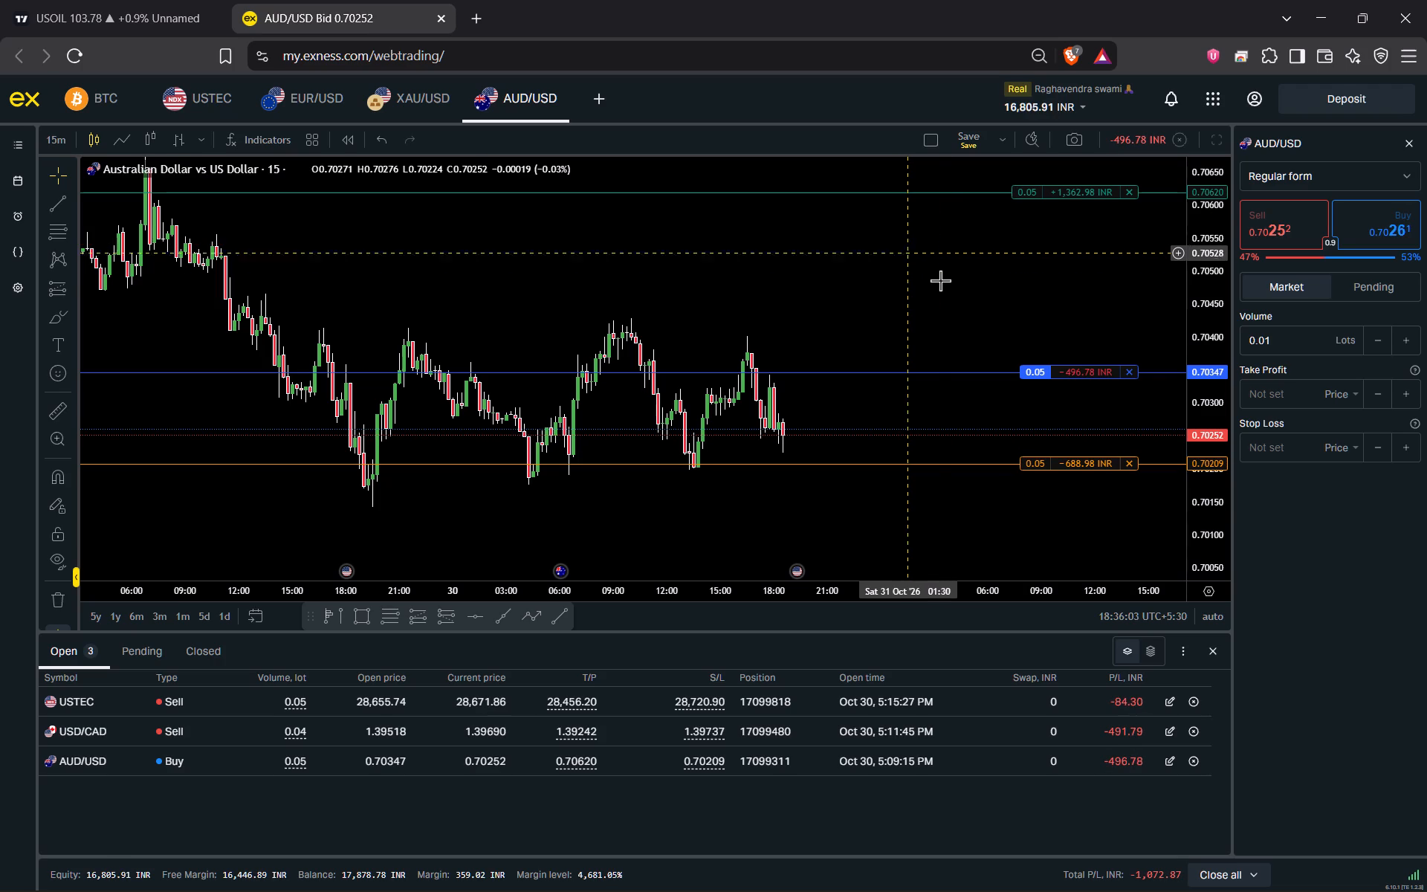
drag(942, 281, 950, 336)
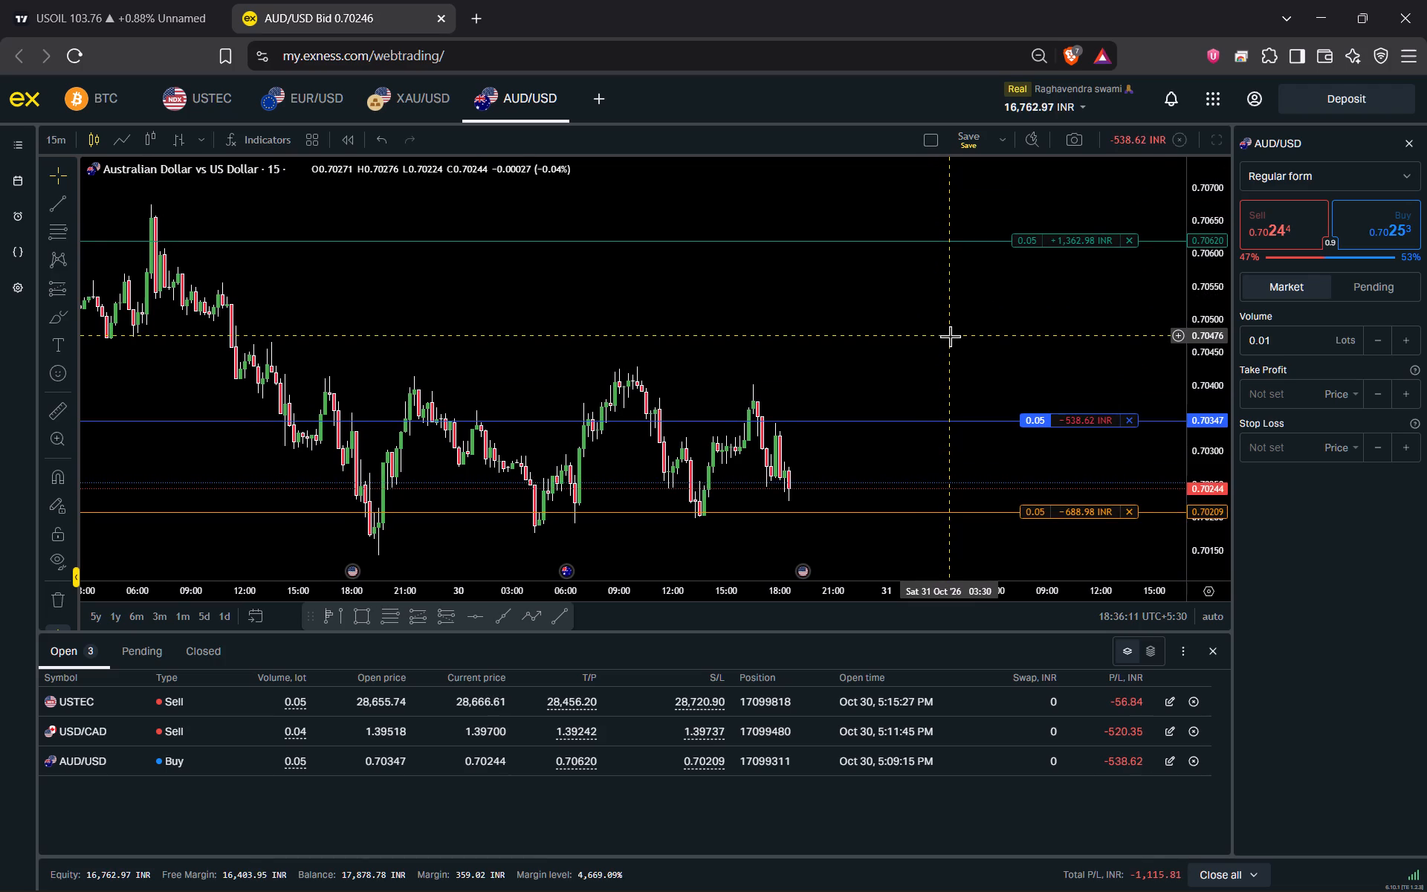
drag(950, 336, 943, 300)
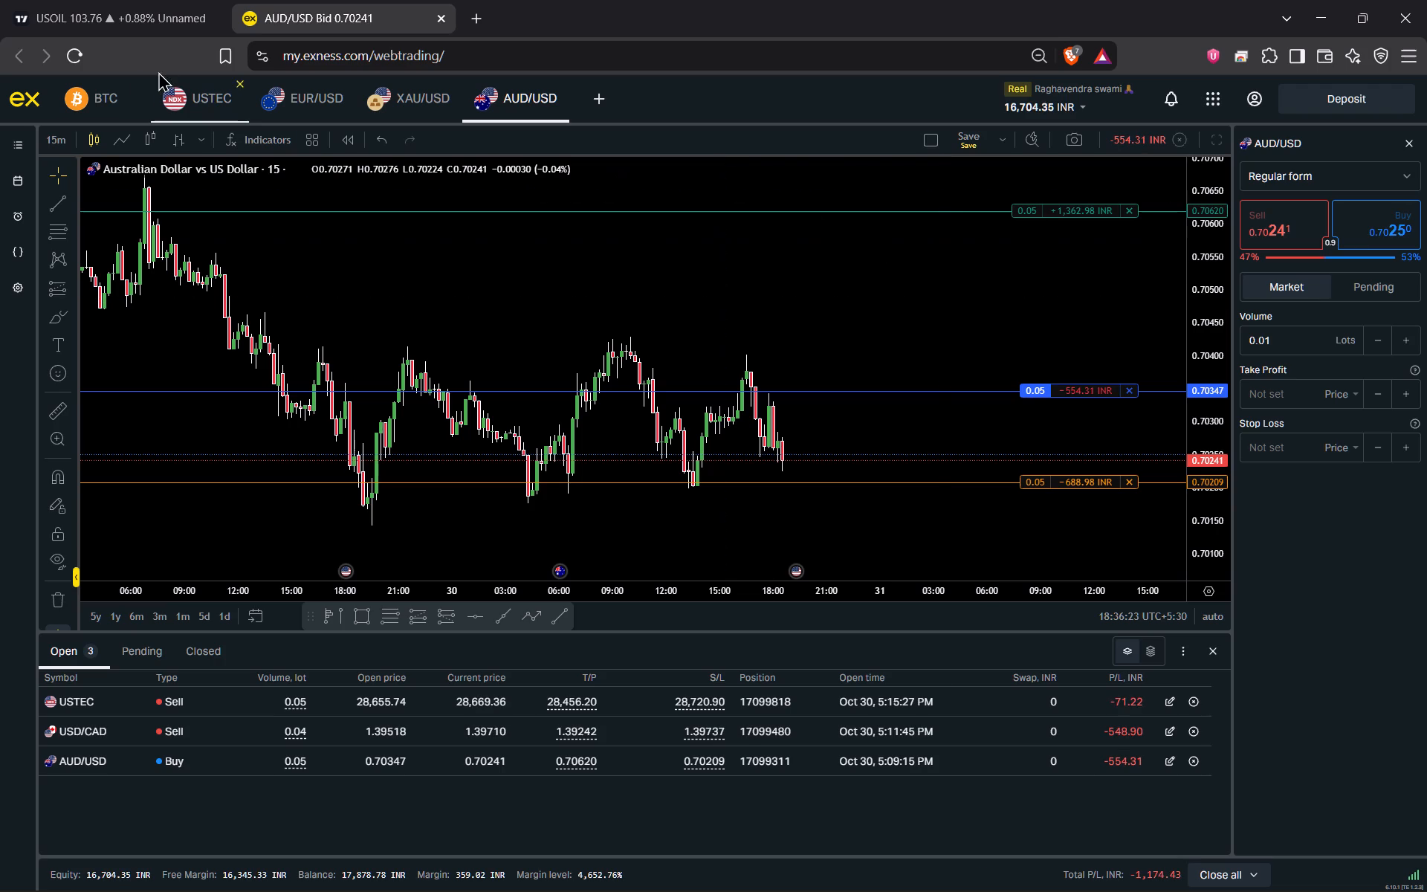
Switch to the XAU/USD chart.
click(402, 107)
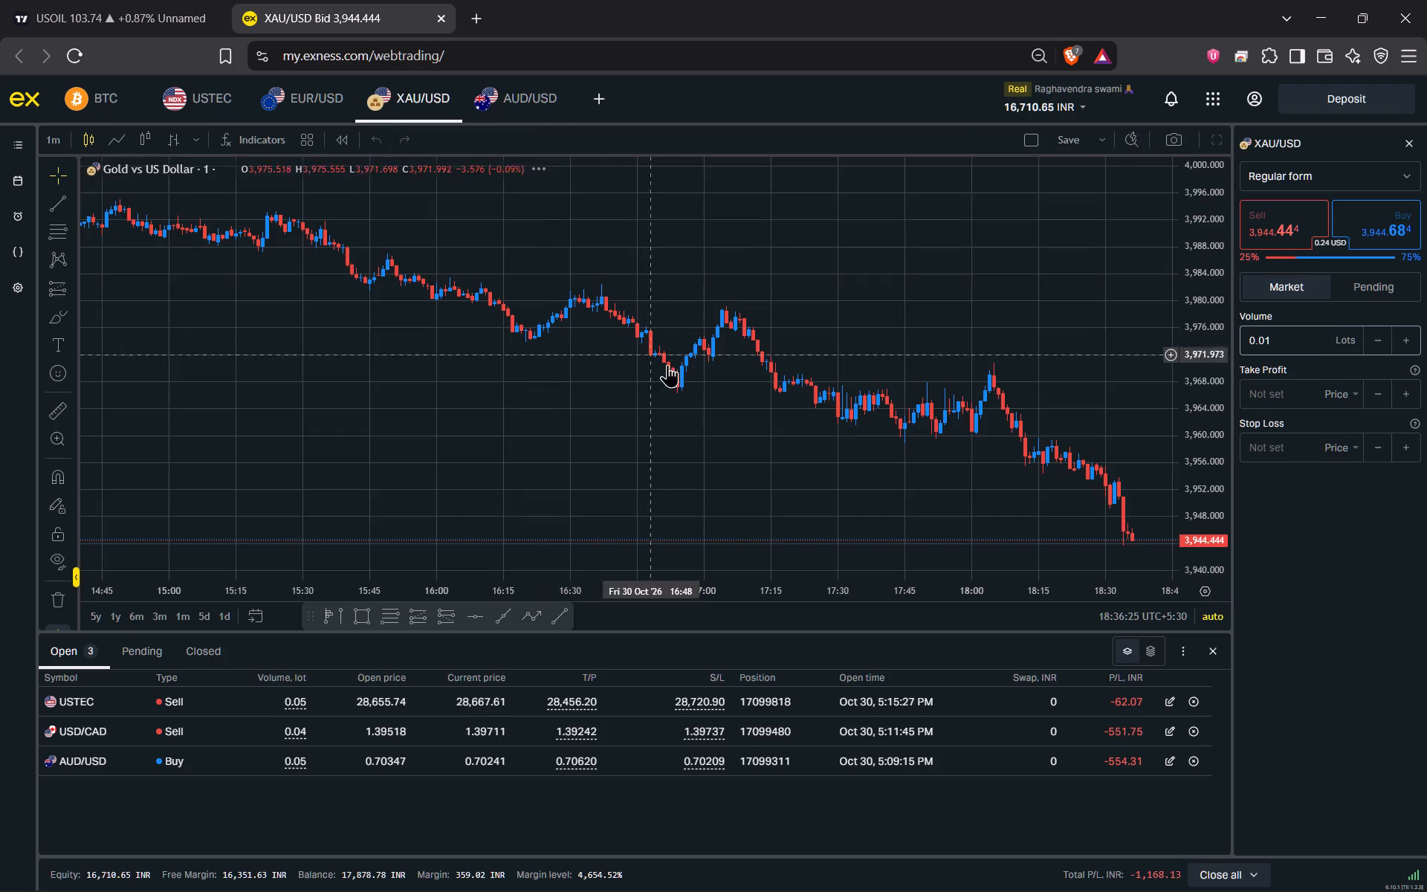
Restyle the XAU/USD chart through its settings template with a black background and green and red candles.
right_click(638, 481)
click(707, 621)
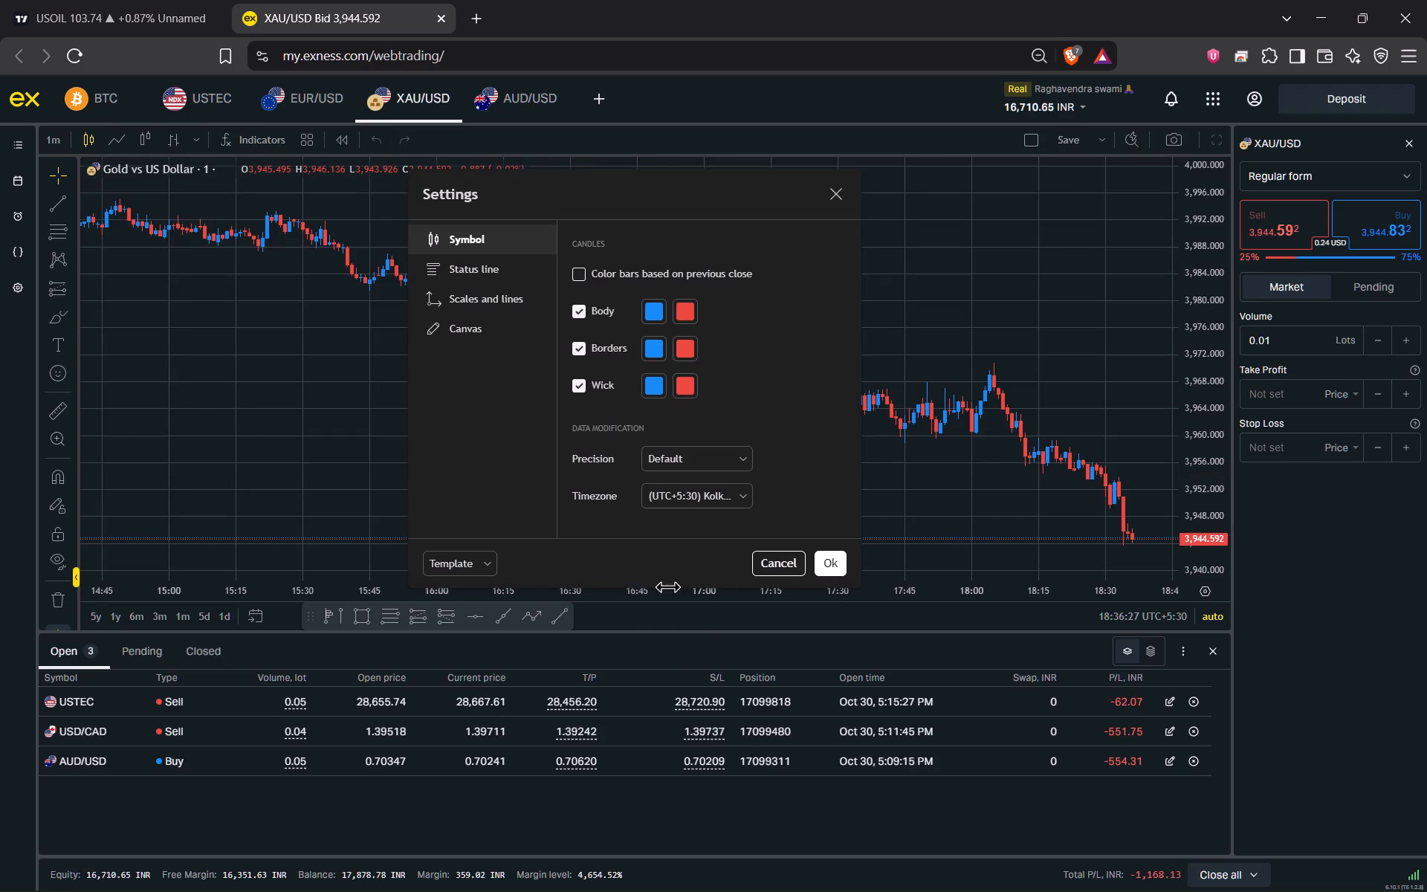
click(469, 570)
click(456, 590)
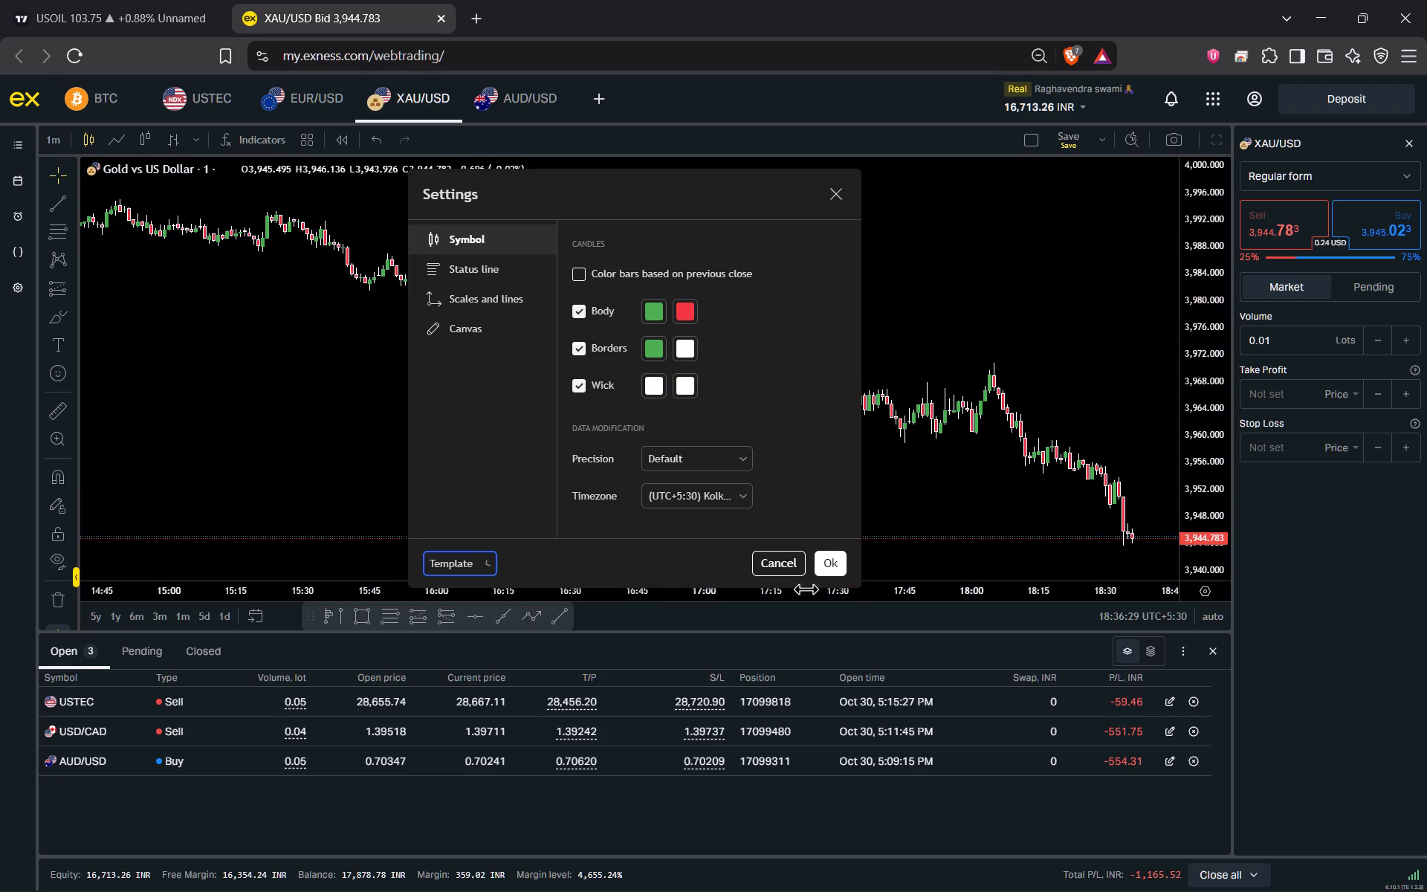
click(837, 564)
drag(876, 500, 709, 360)
scroll(703, 361, down, 3)
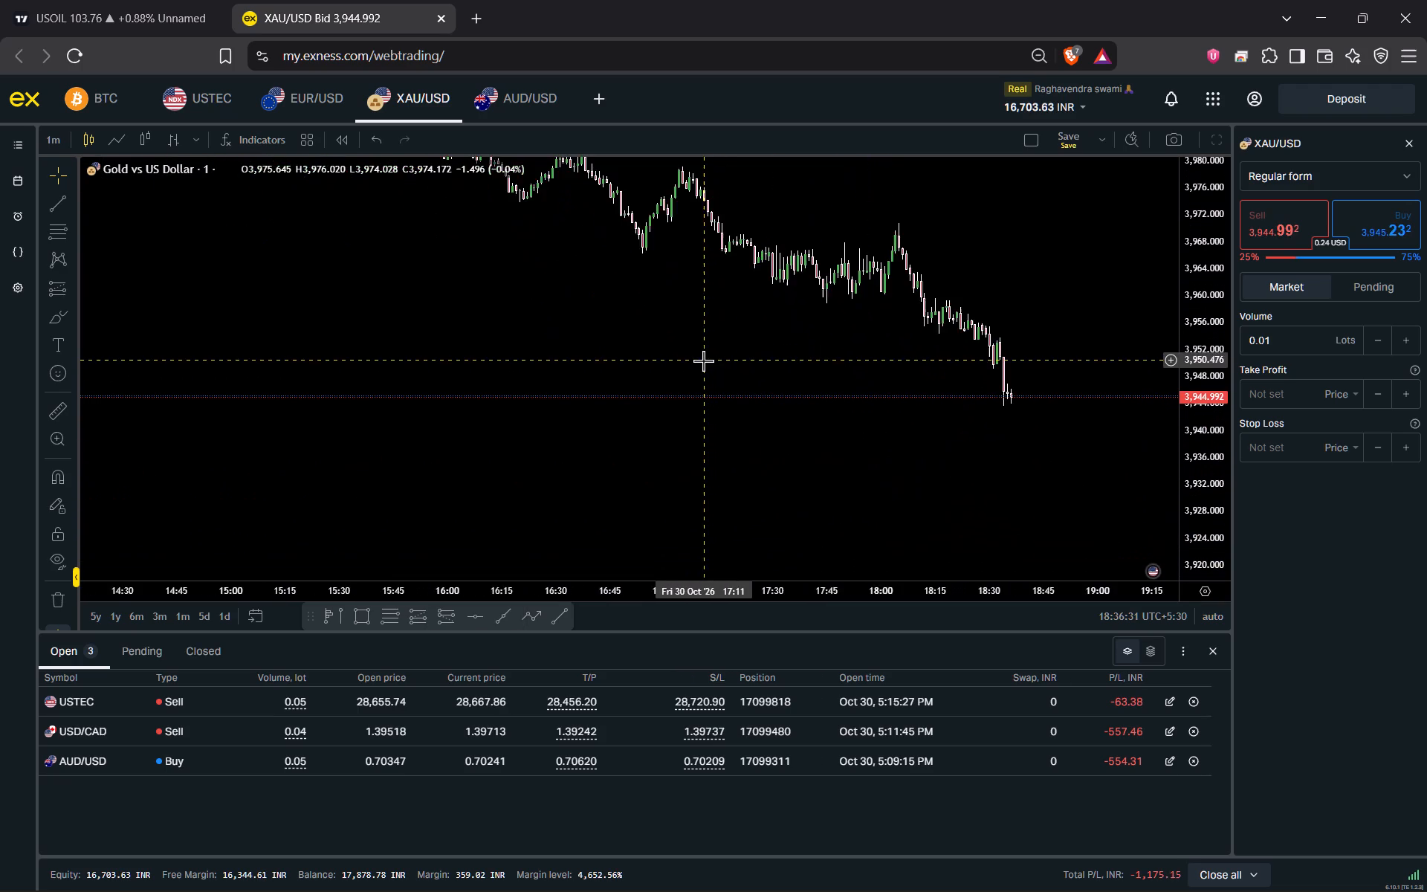
Switch to TradingView, load XAUUSD from the watchlist, and examine its 15-minute price action against the marked zones and levels.
click(94, 0)
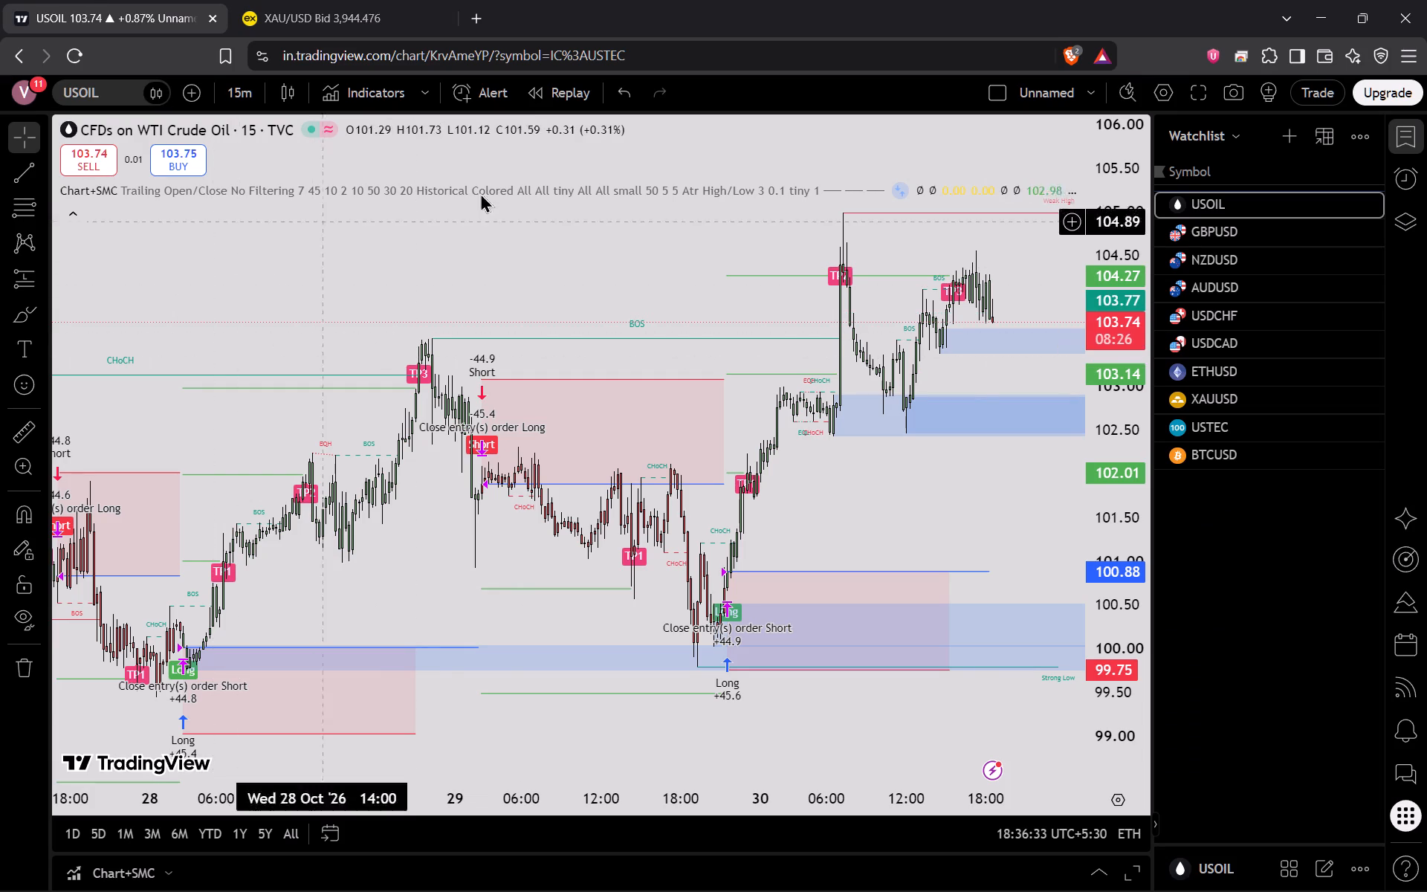
click(1220, 395)
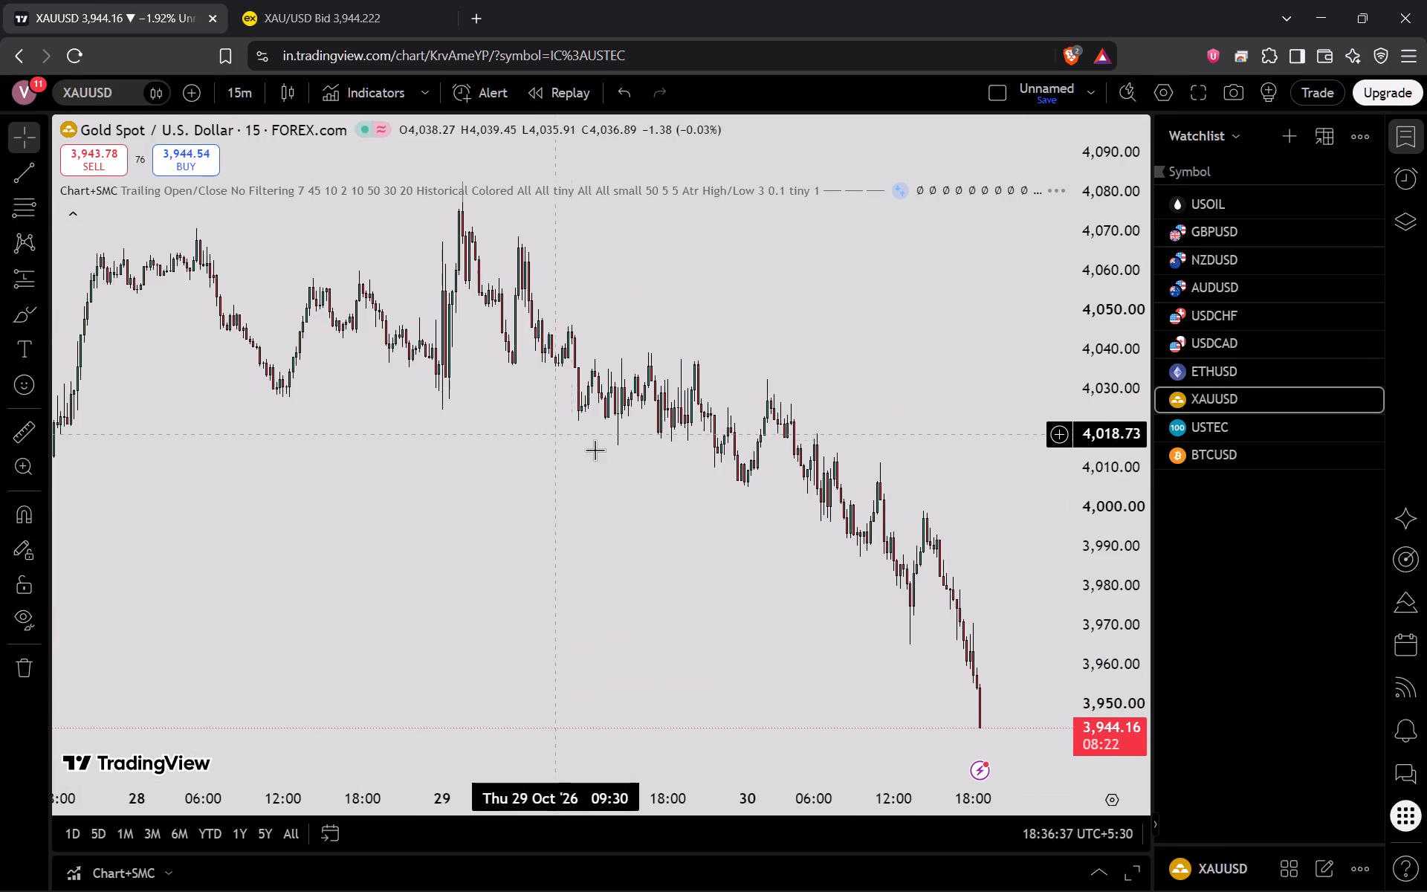
drag(647, 575, 550, 361)
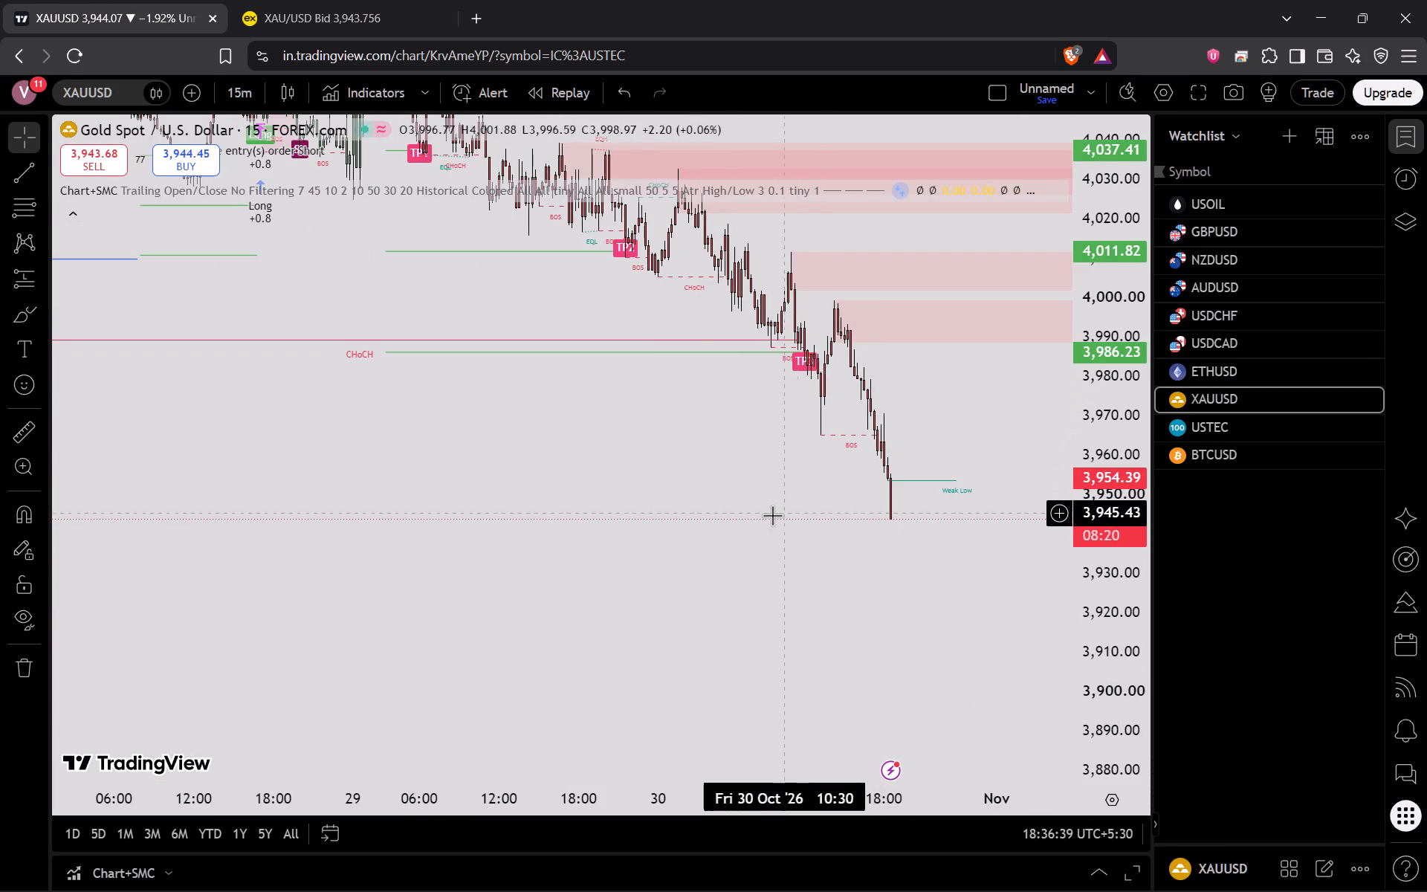
drag(767, 515, 667, 476)
drag(1096, 395, 1119, 480)
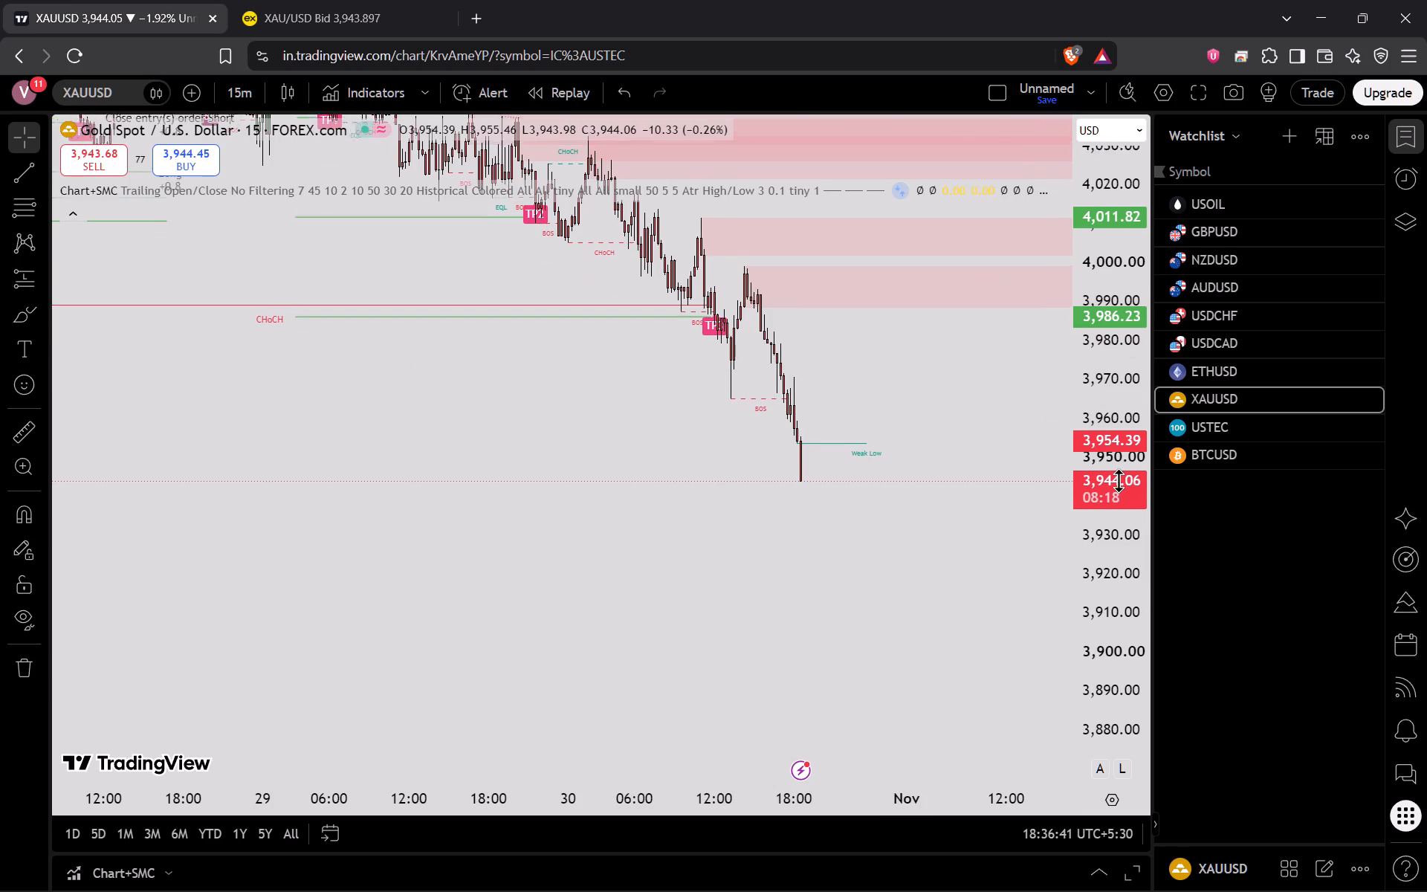
drag(1119, 480, 1127, 546)
drag(867, 516, 844, 612)
scroll(844, 612, down, 3)
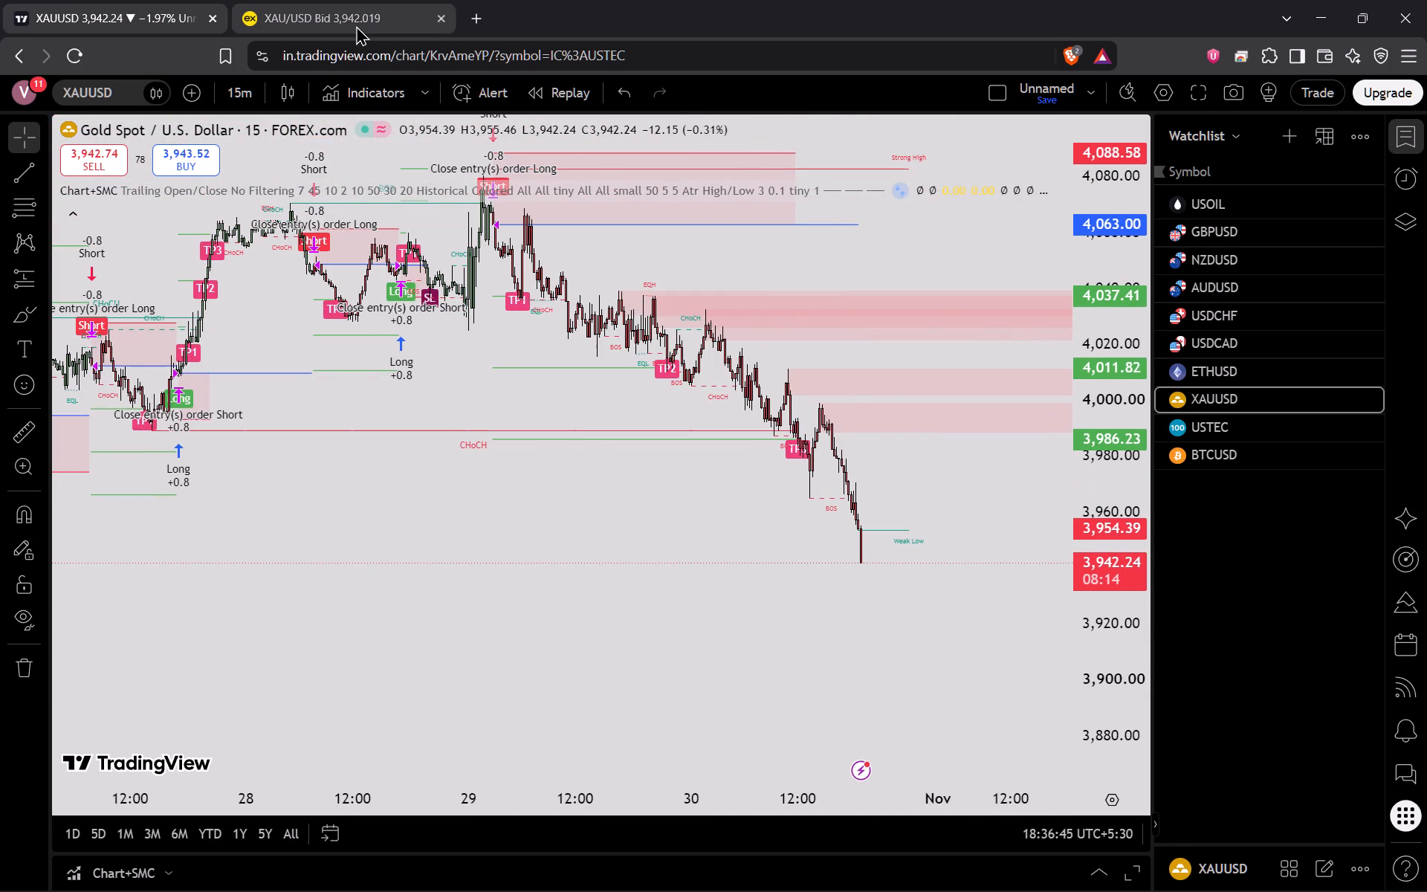
scroll(711, 524, down, 3)
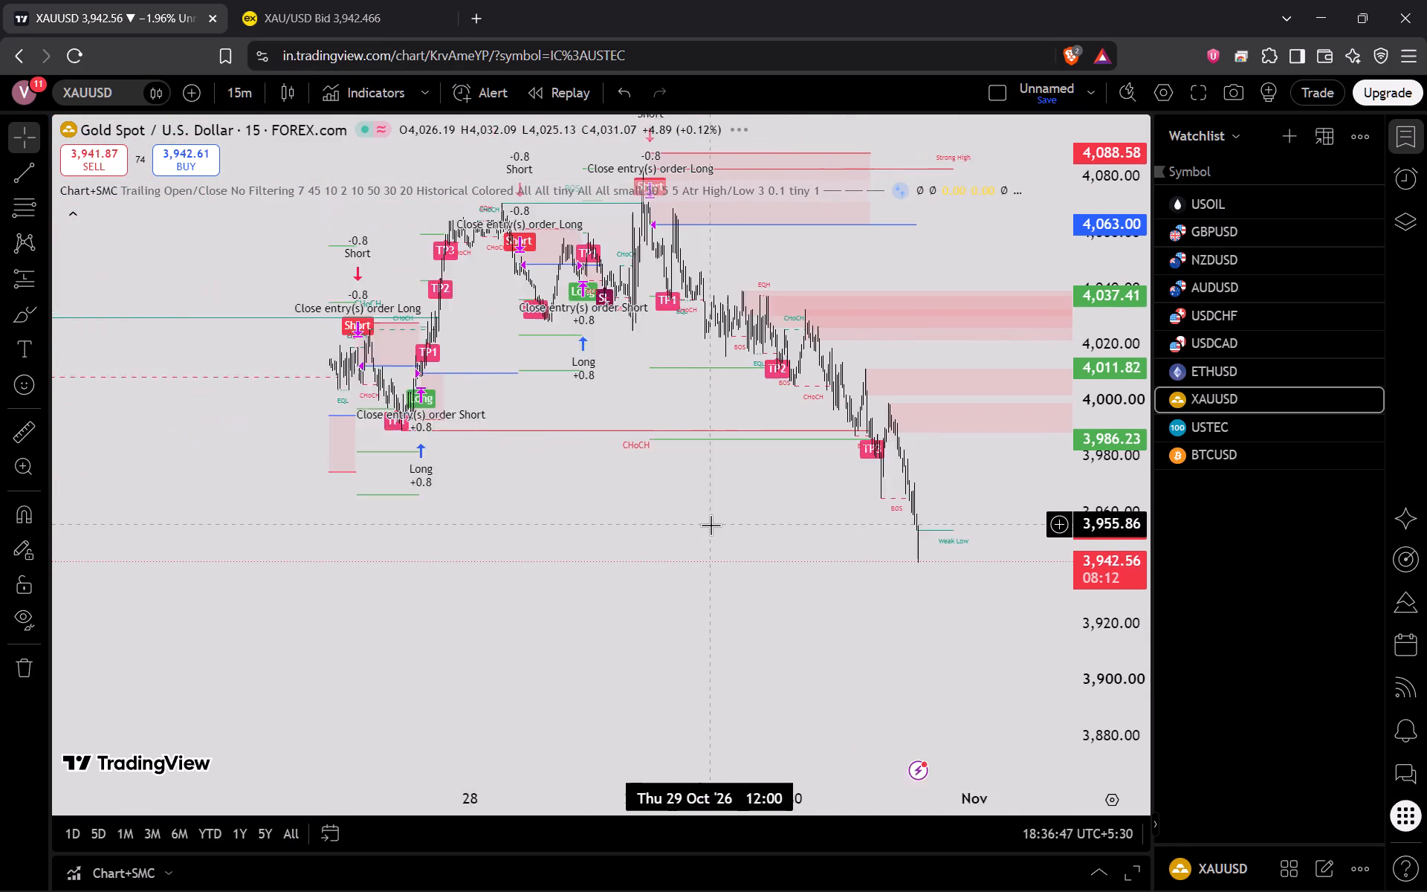
scroll(711, 525, down, 2)
drag(758, 630, 609, 583)
scroll(893, 552, down, 4)
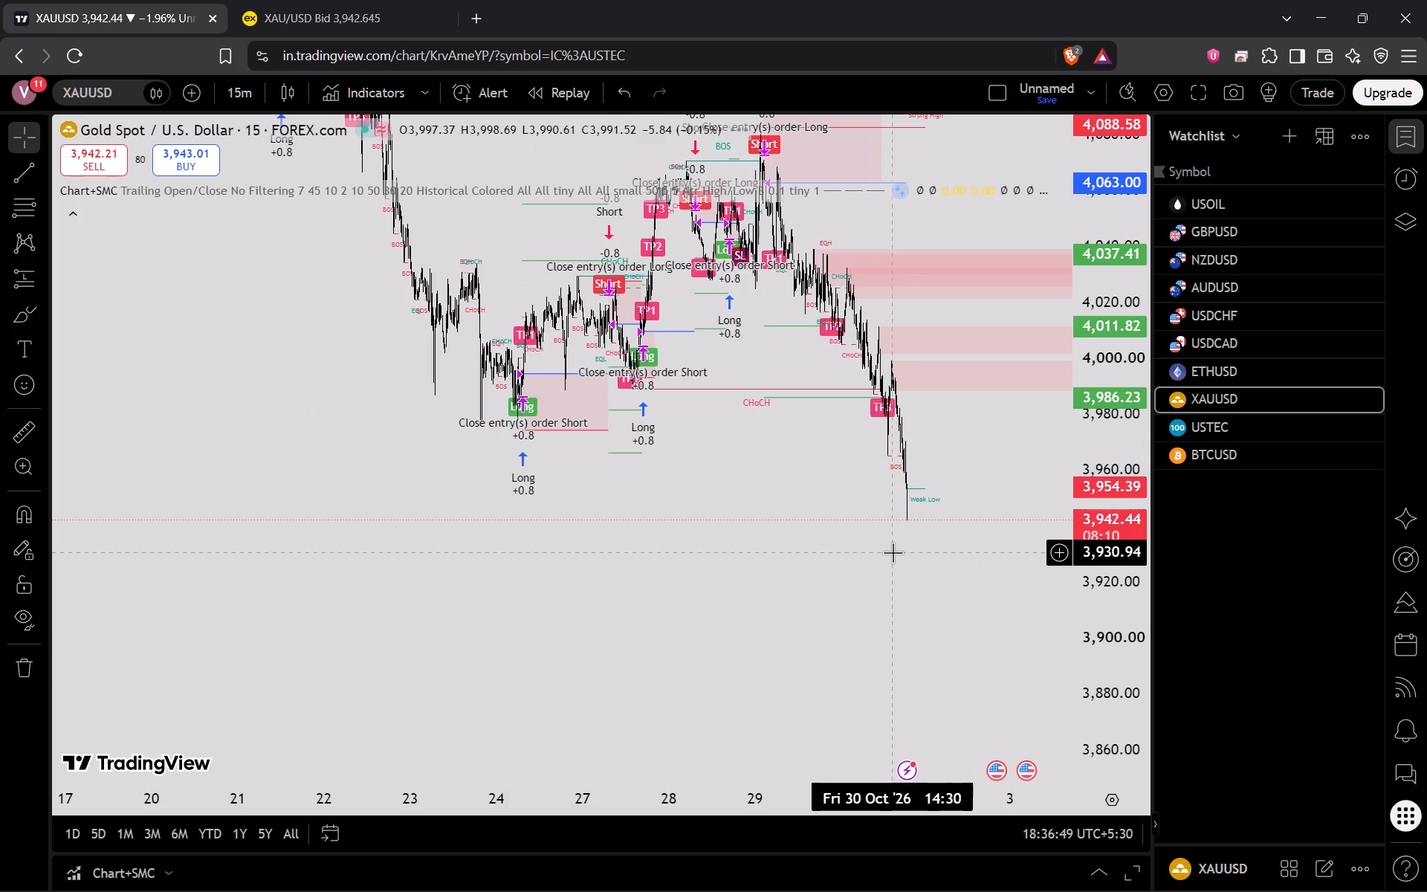
scroll(893, 552, down, 5)
scroll(893, 552, up, 11)
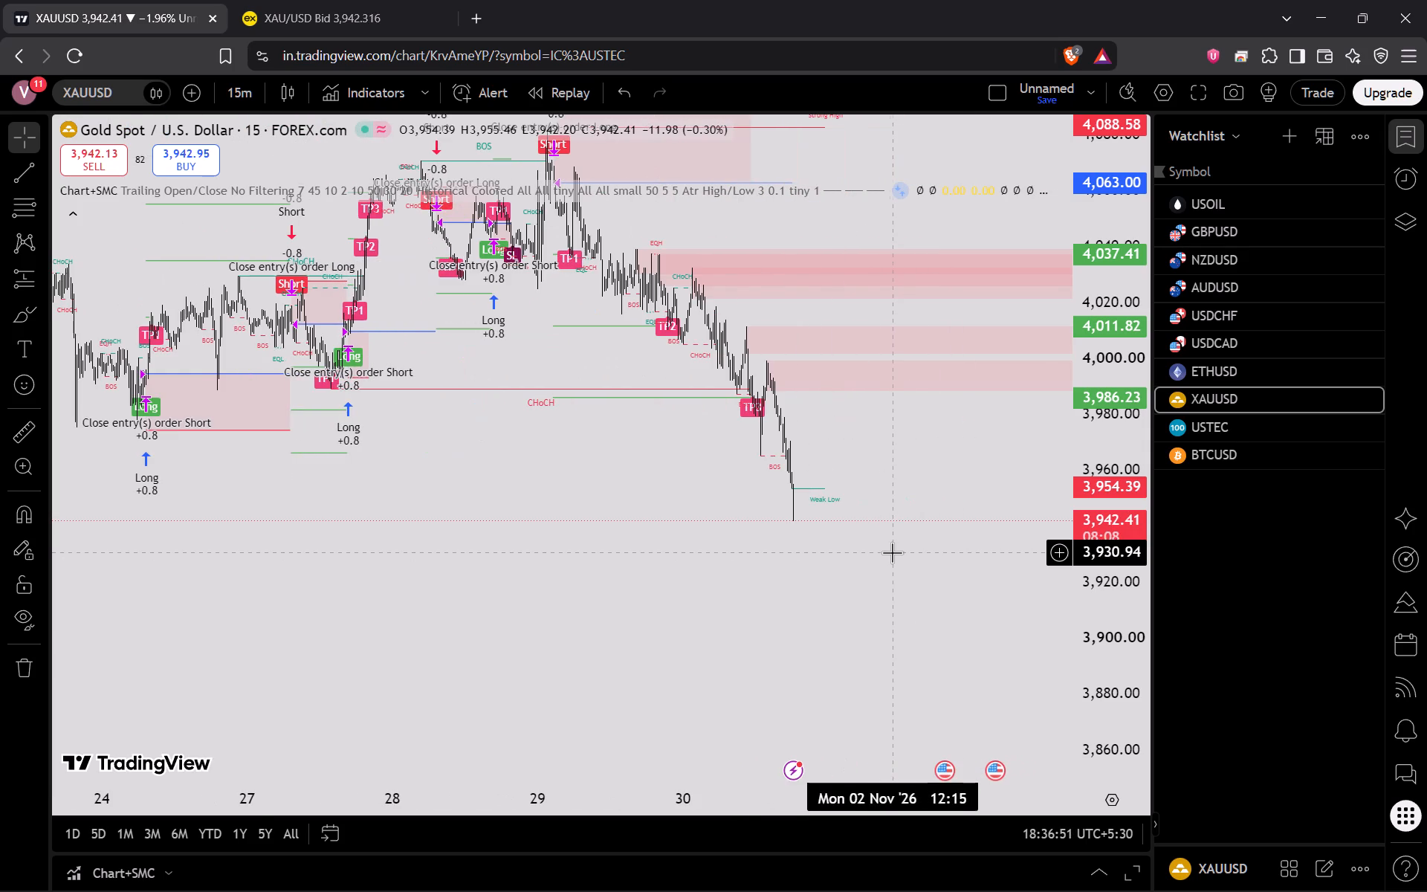
scroll(849, 494, up, 9)
drag(771, 474, 788, 465)
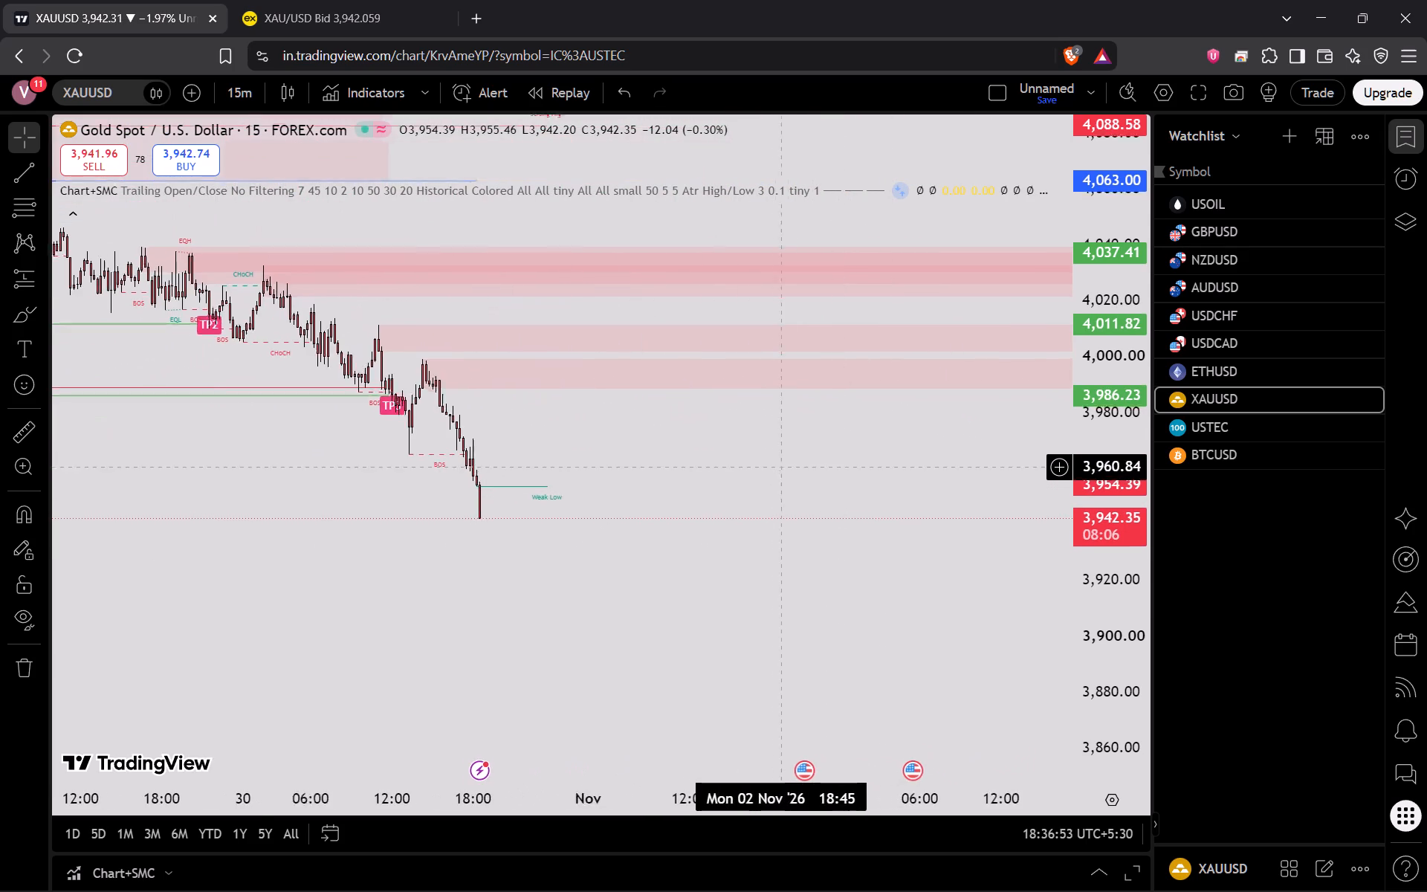
drag(788, 465, 802, 453)
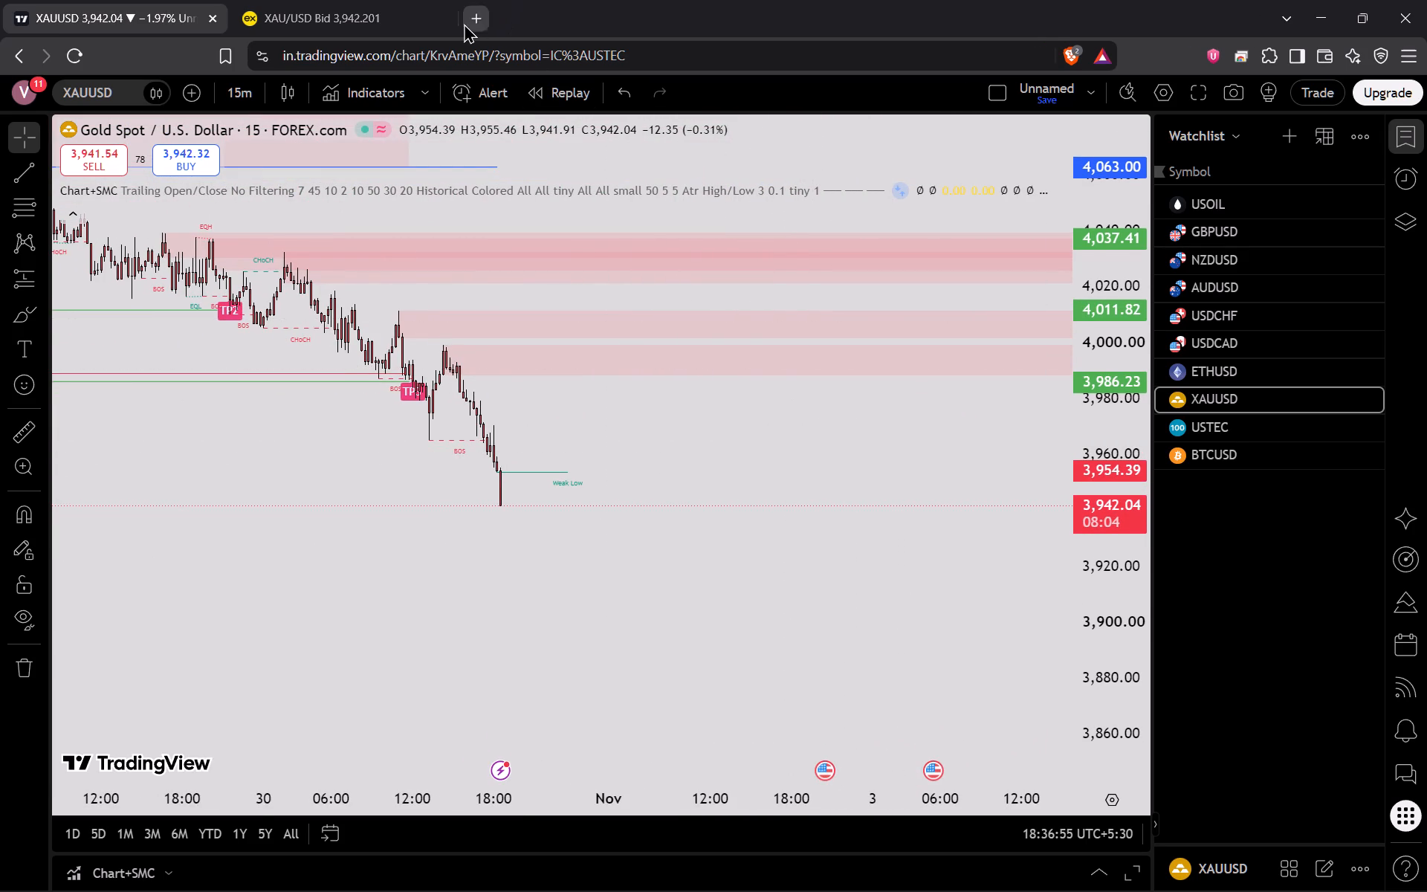
Return to the Exness terminal and set the XAU/USD chart interval to 15 minutes.
click(382, 23)
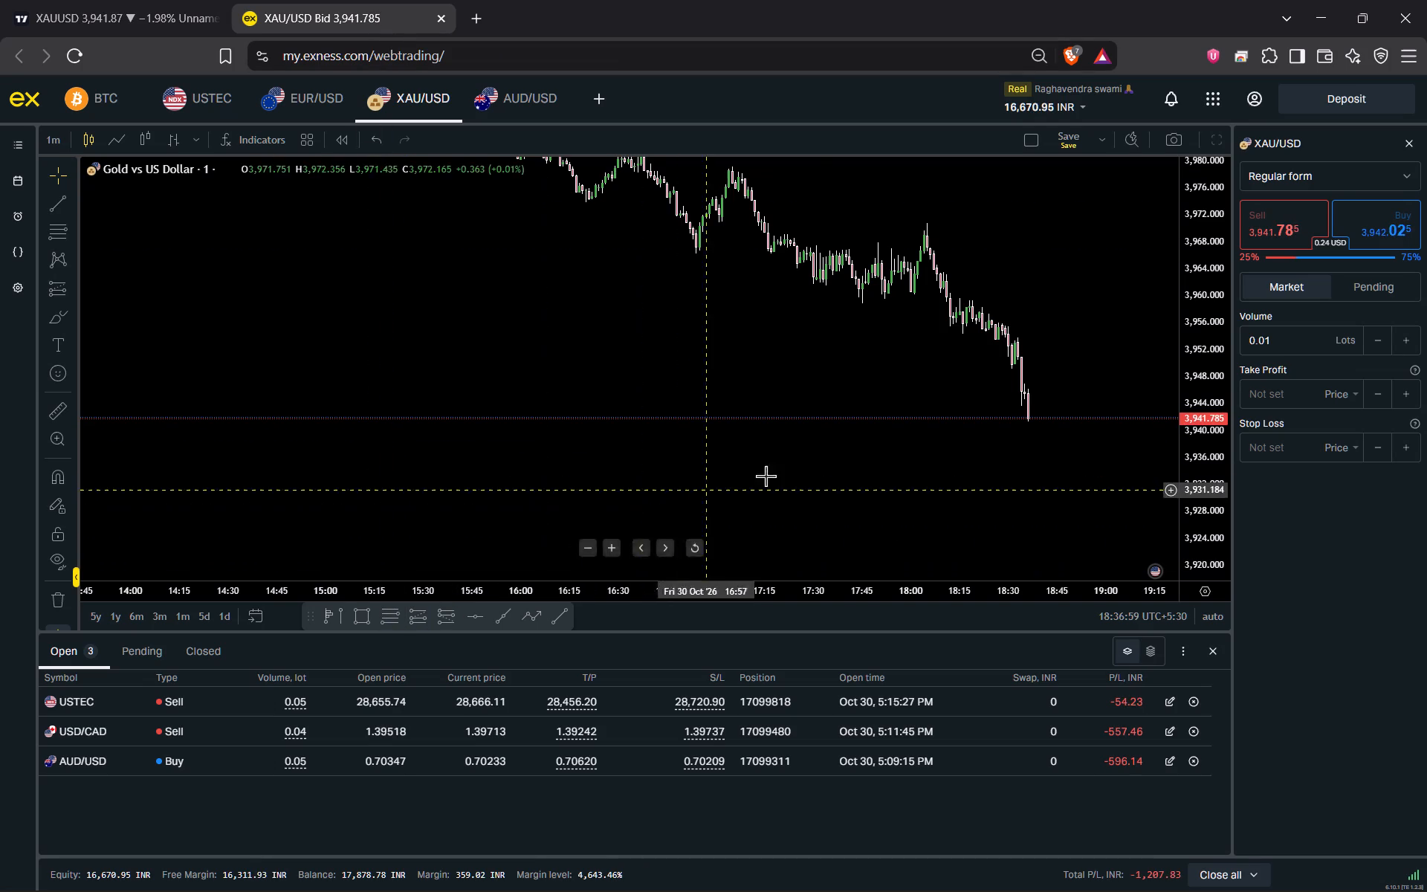
drag(818, 480, 719, 470)
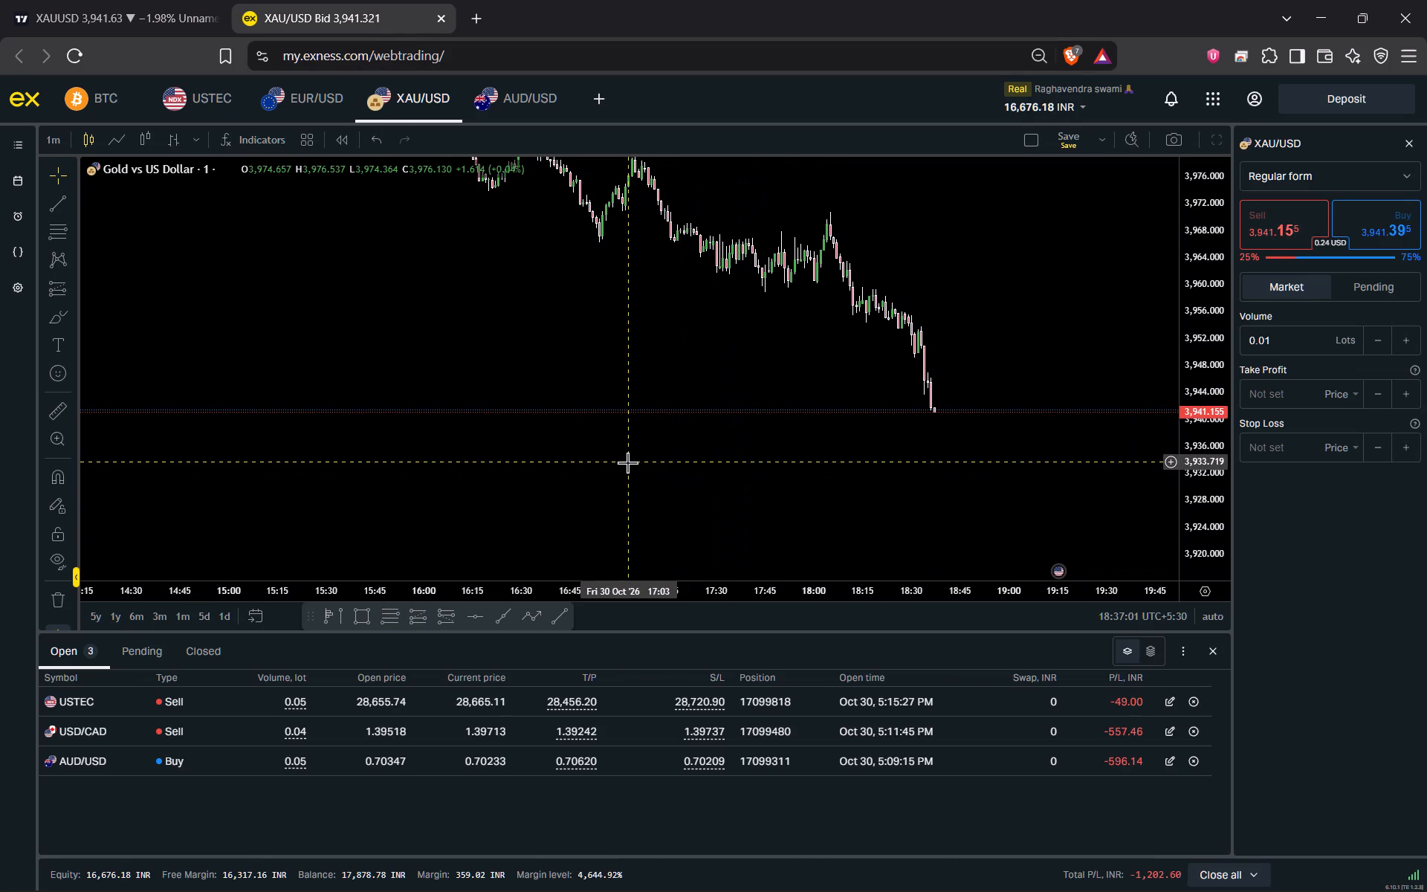
text(15)
key(Return)
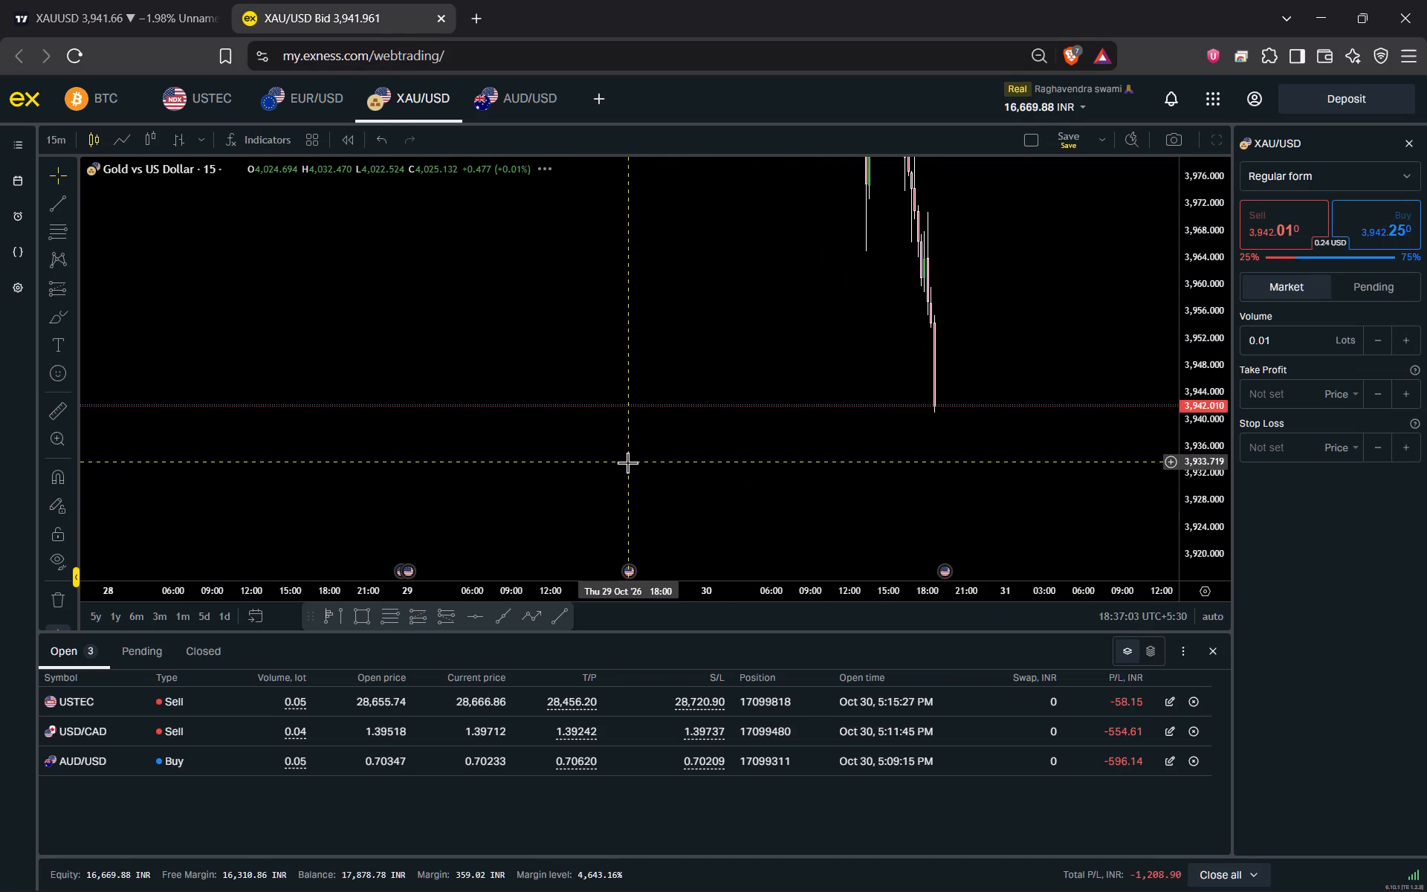
drag(1206, 361, 1197, 510)
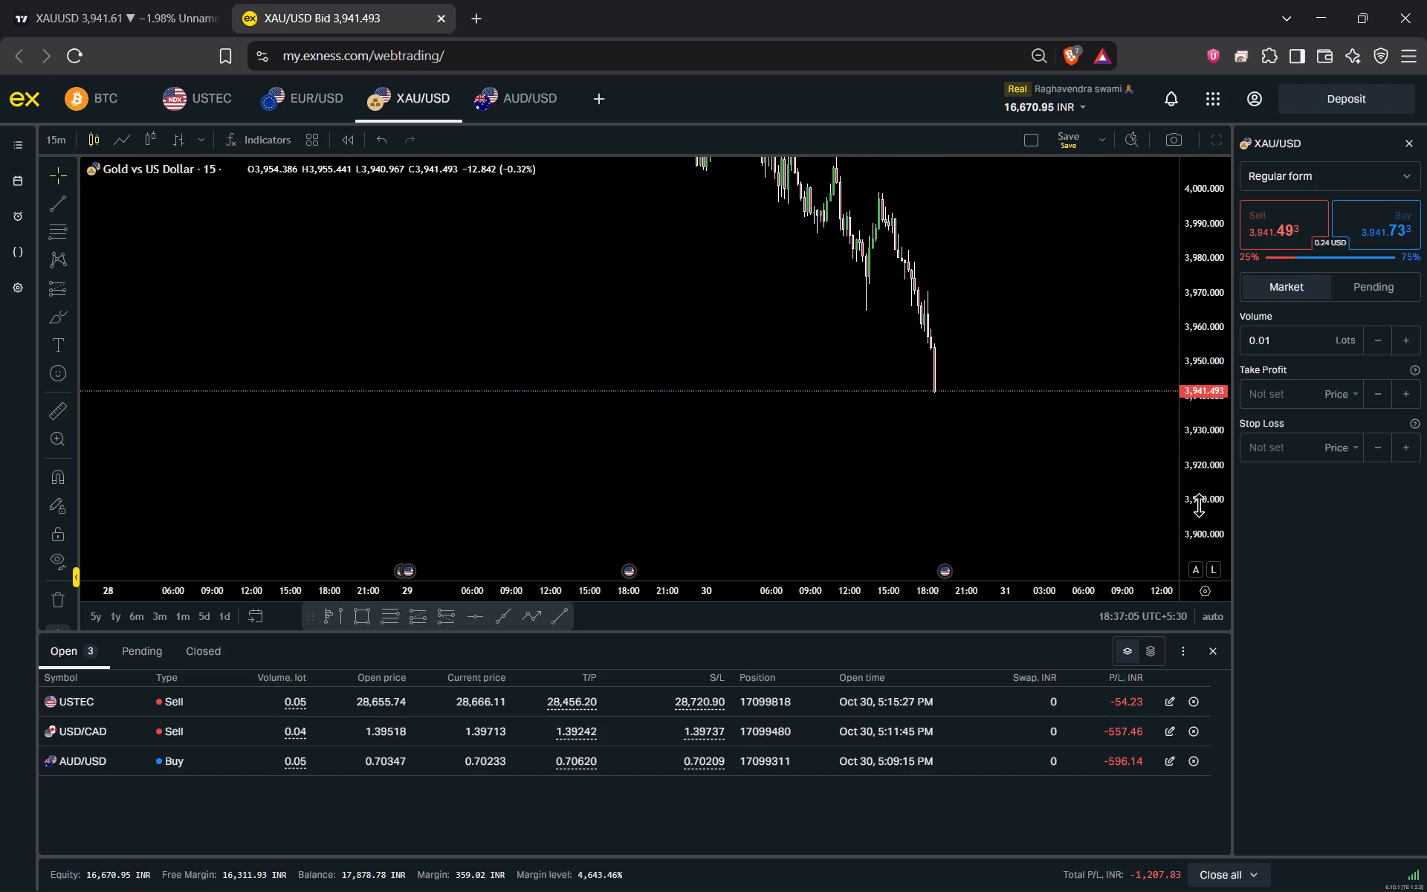
Prepare a 0.01-lot XAU/USD market sell with stop loss at about 3,945.03 and take profit at about 3,929.10.
click(1273, 238)
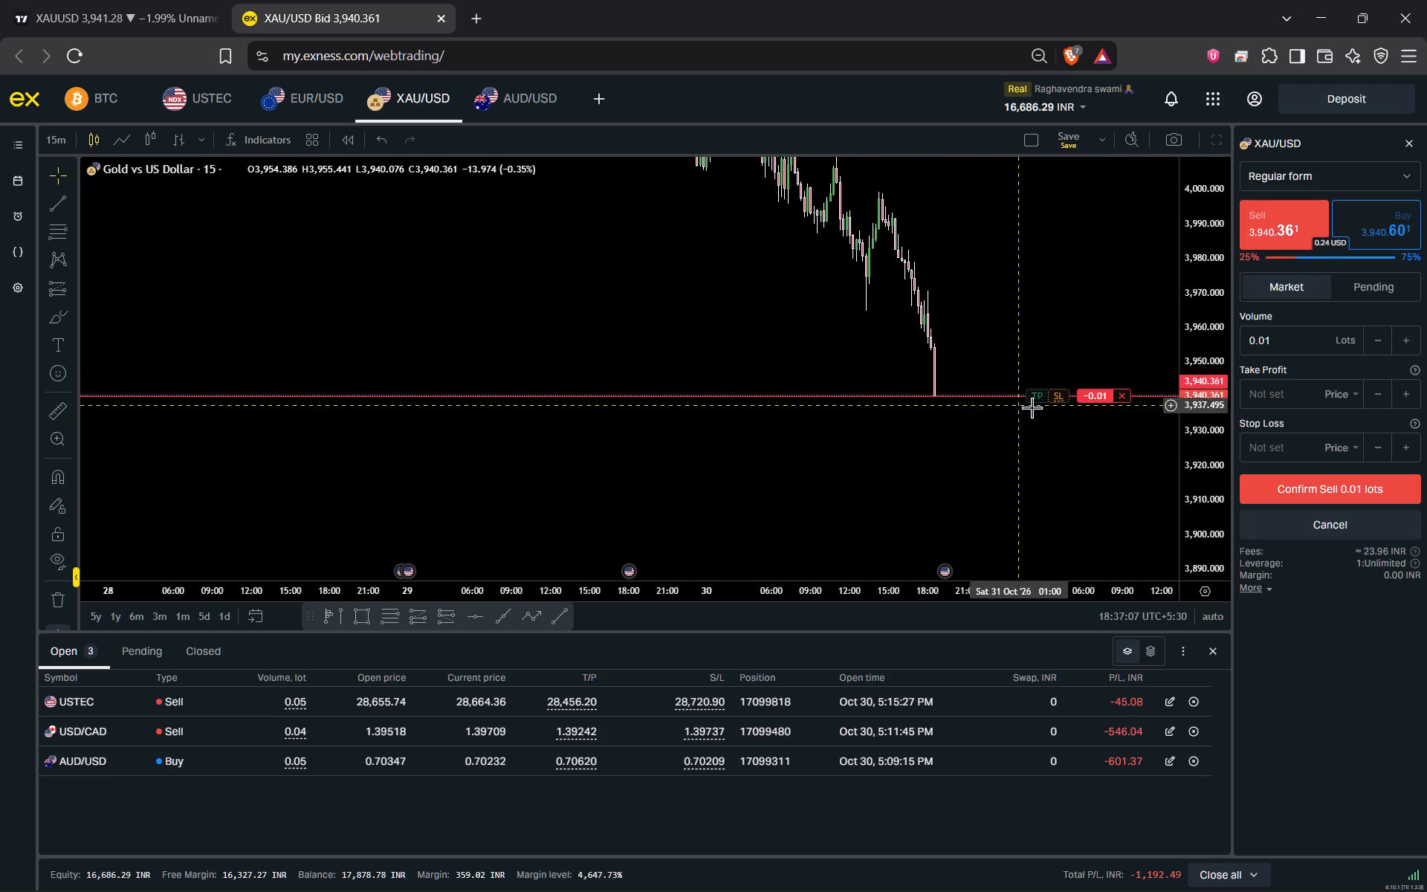
drag(1063, 398, 1063, 380)
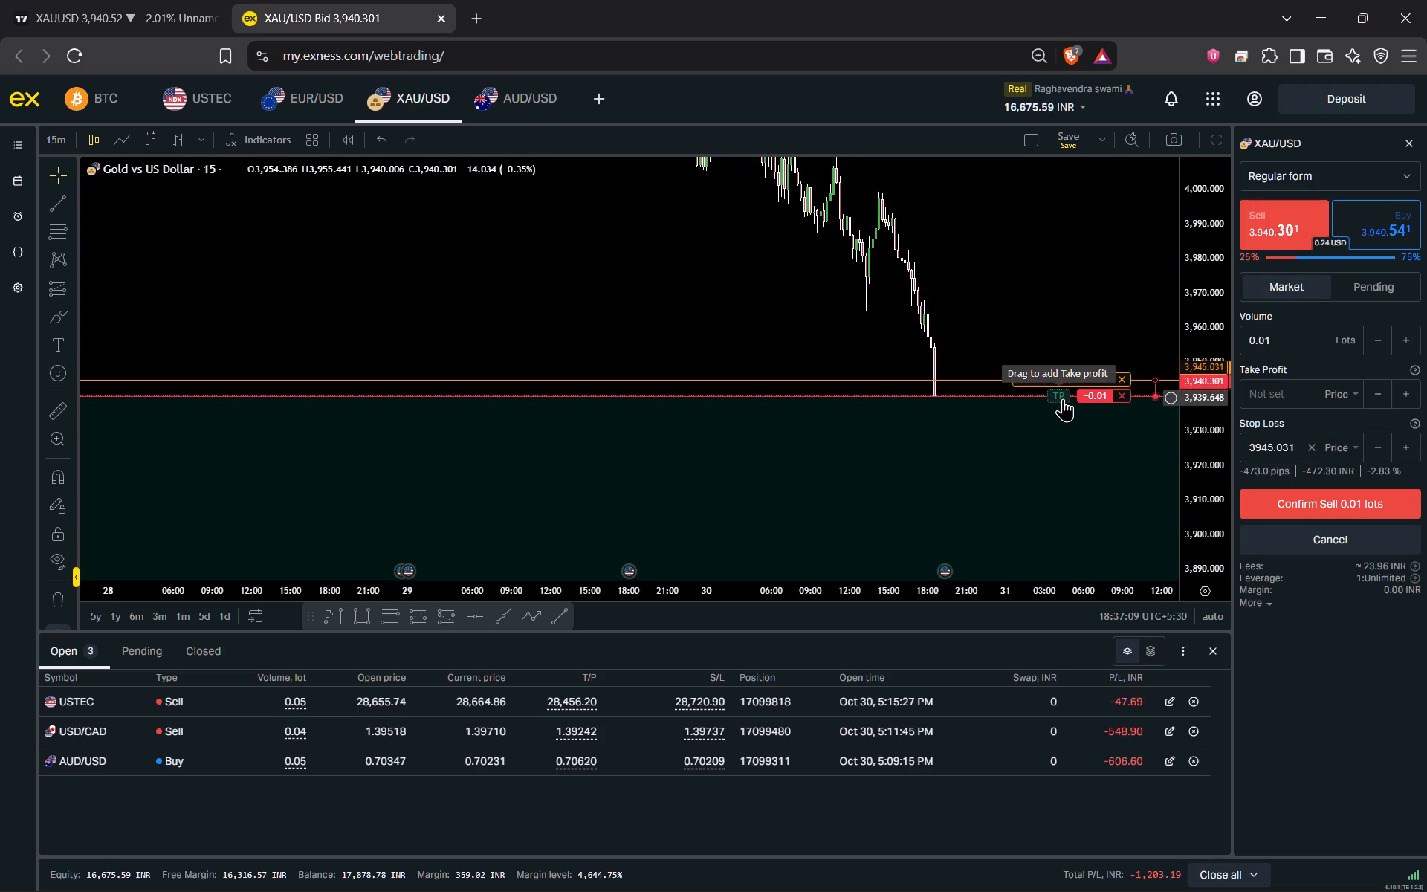
drag(1063, 398, 1063, 435)
Adjust the pending sell ticket's levels on the chart to stop loss 3,947.776 and take profit 3,926.594.
scroll(1081, 418, up, 5)
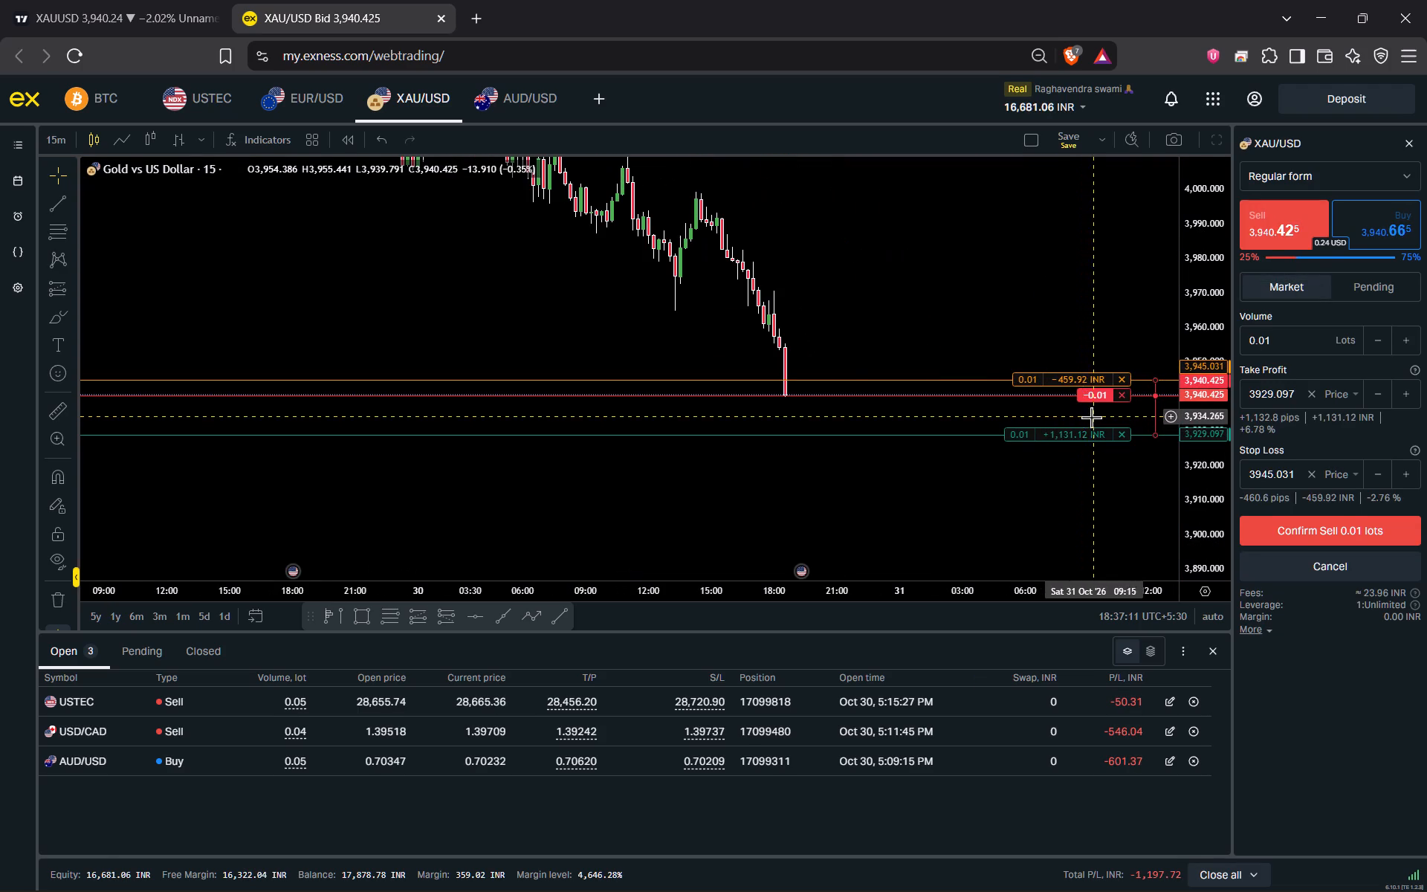
drag(1194, 475, 1205, 354)
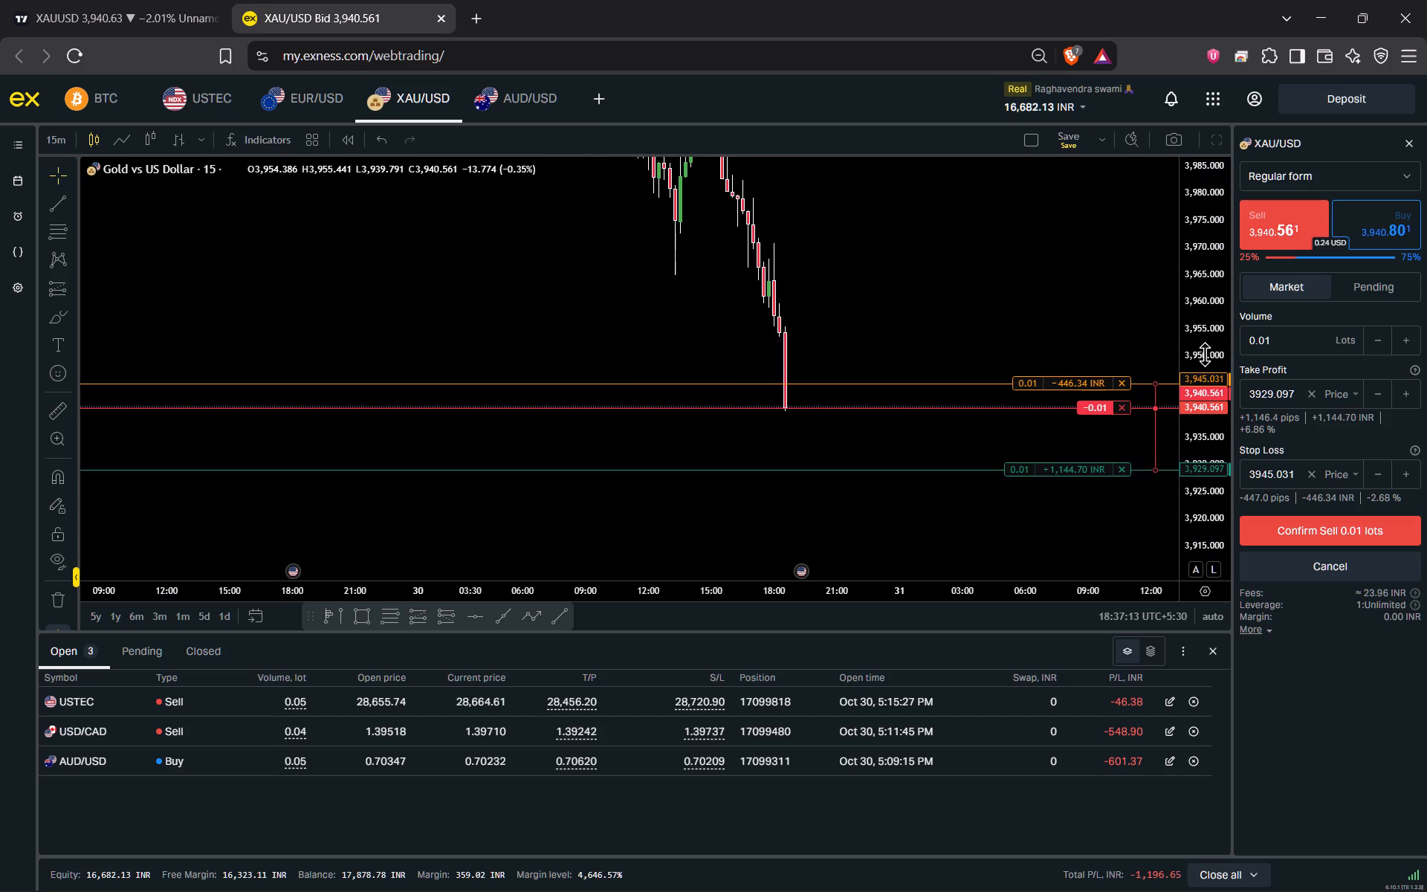
drag(1205, 354, 1205, 352)
scroll(1037, 310, up, 4)
drag(1199, 364, 1211, 446)
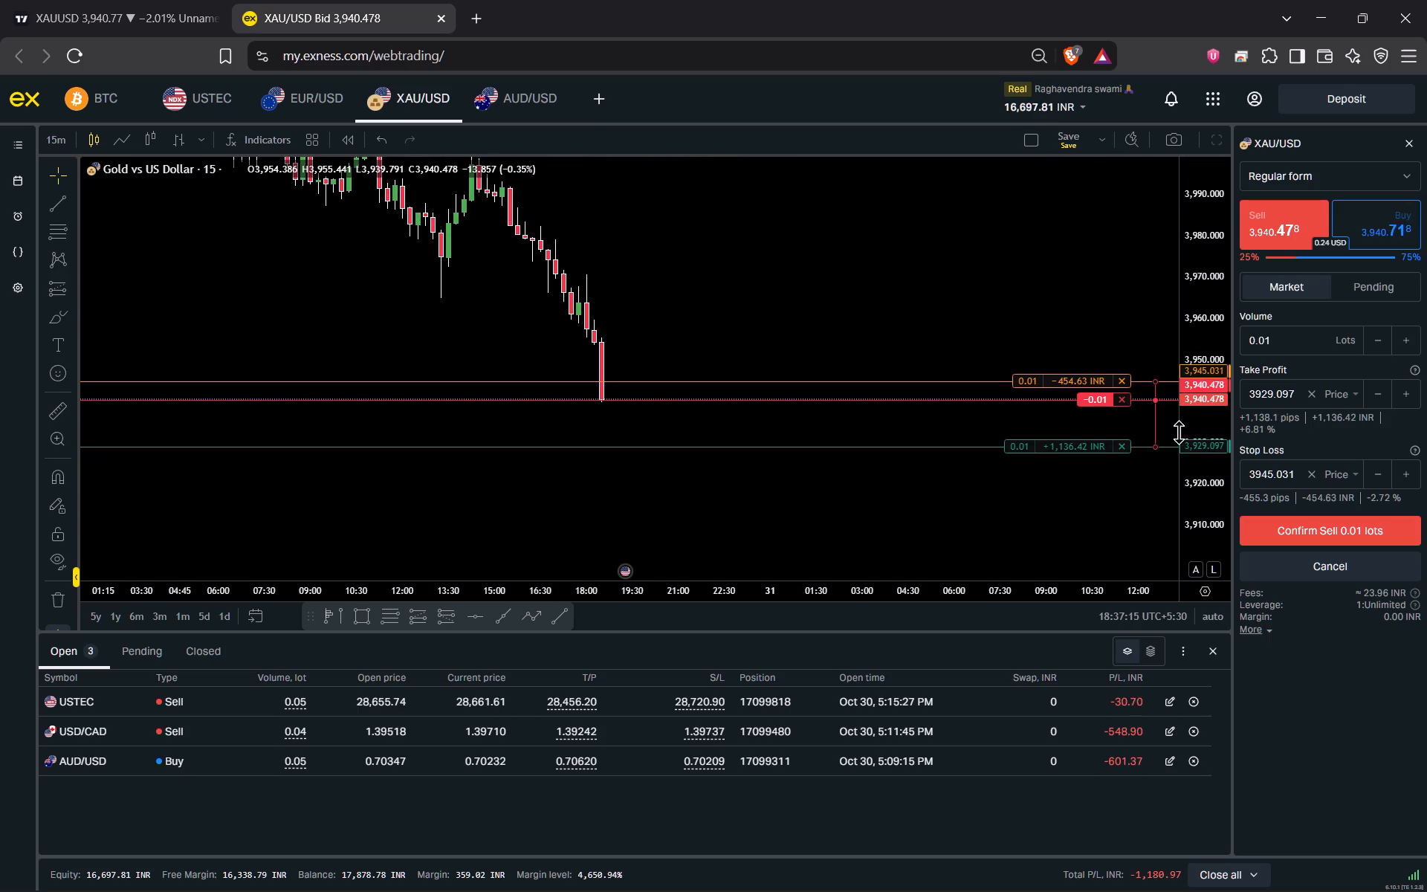
scroll(1045, 421, down, 1)
scroll(1045, 421, up, 2)
drag(1015, 413, 1067, 427)
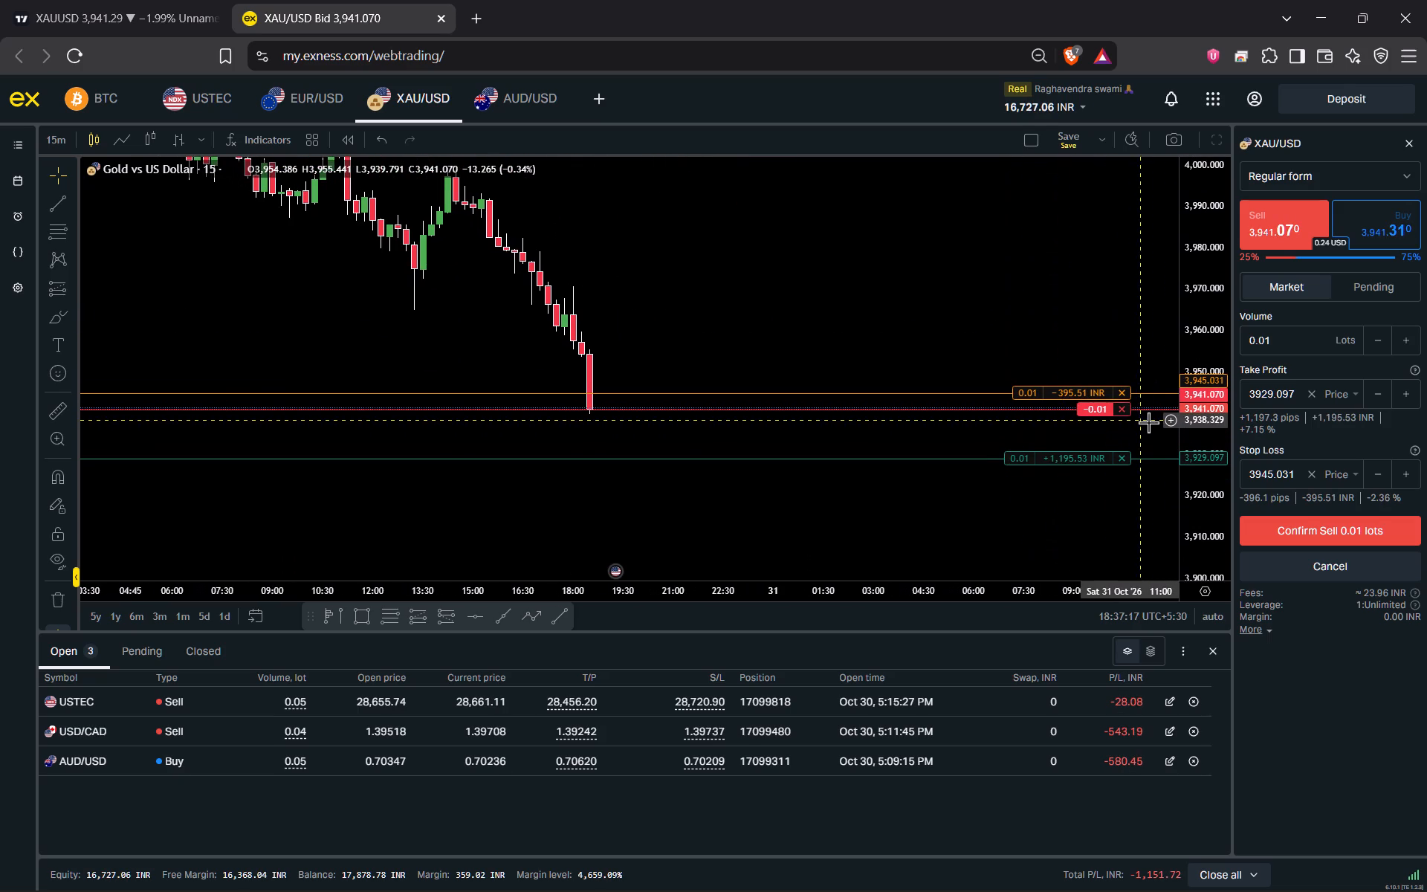
drag(1214, 453, 1206, 367)
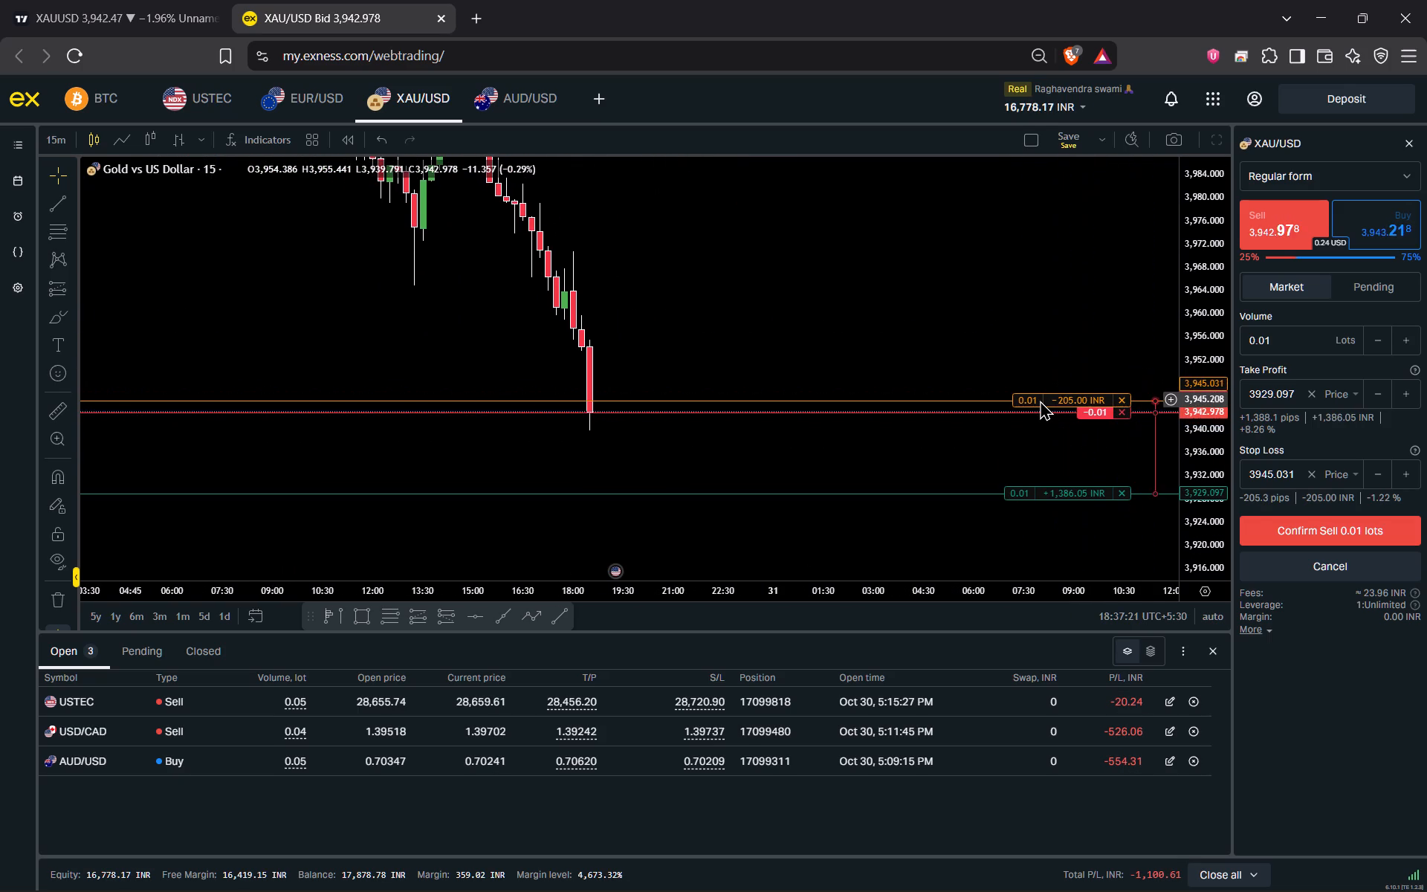
drag(1040, 400, 1046, 381)
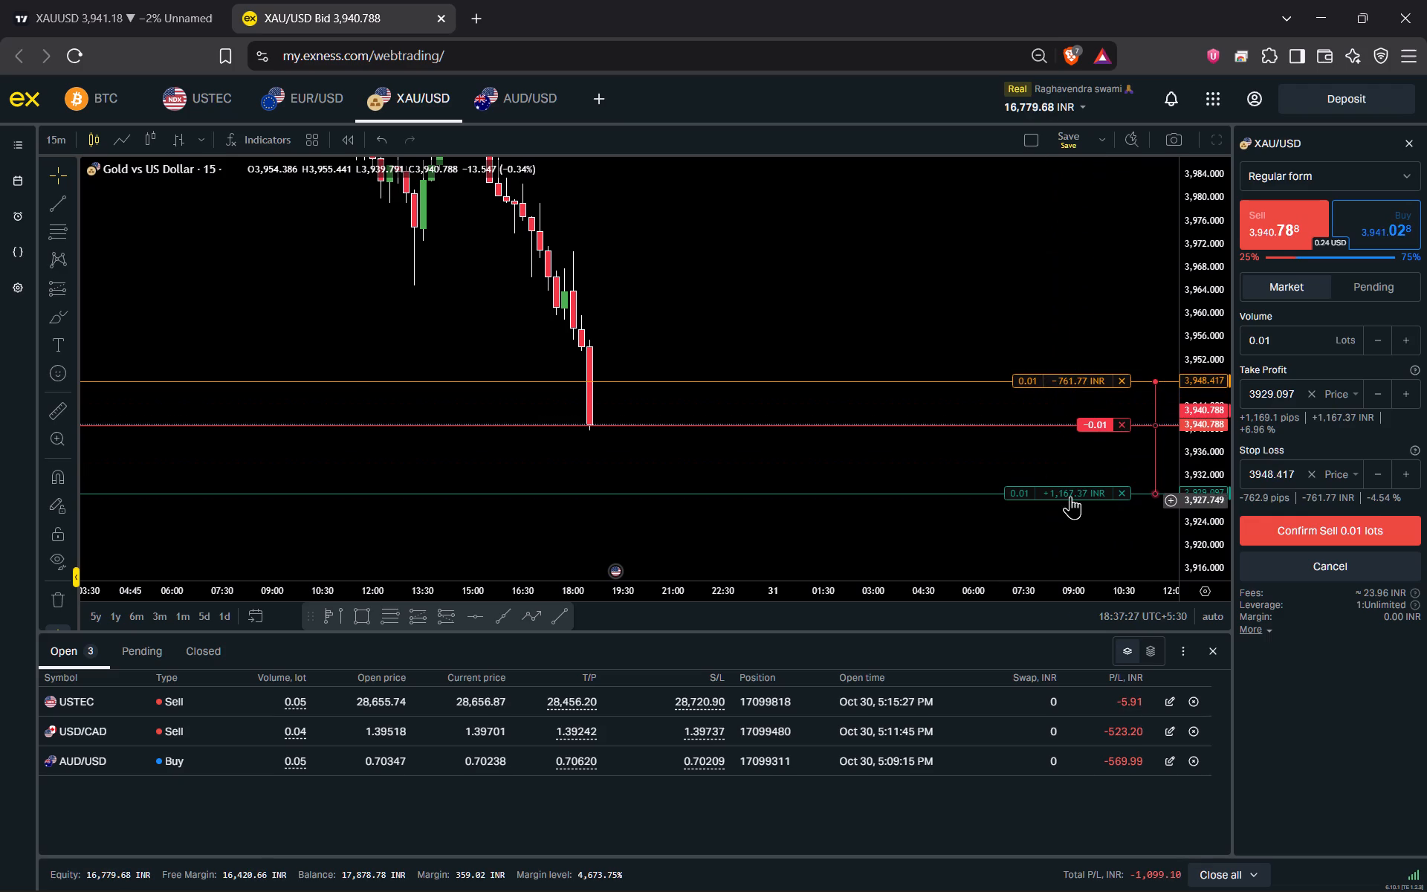
drag(1070, 489, 1073, 508)
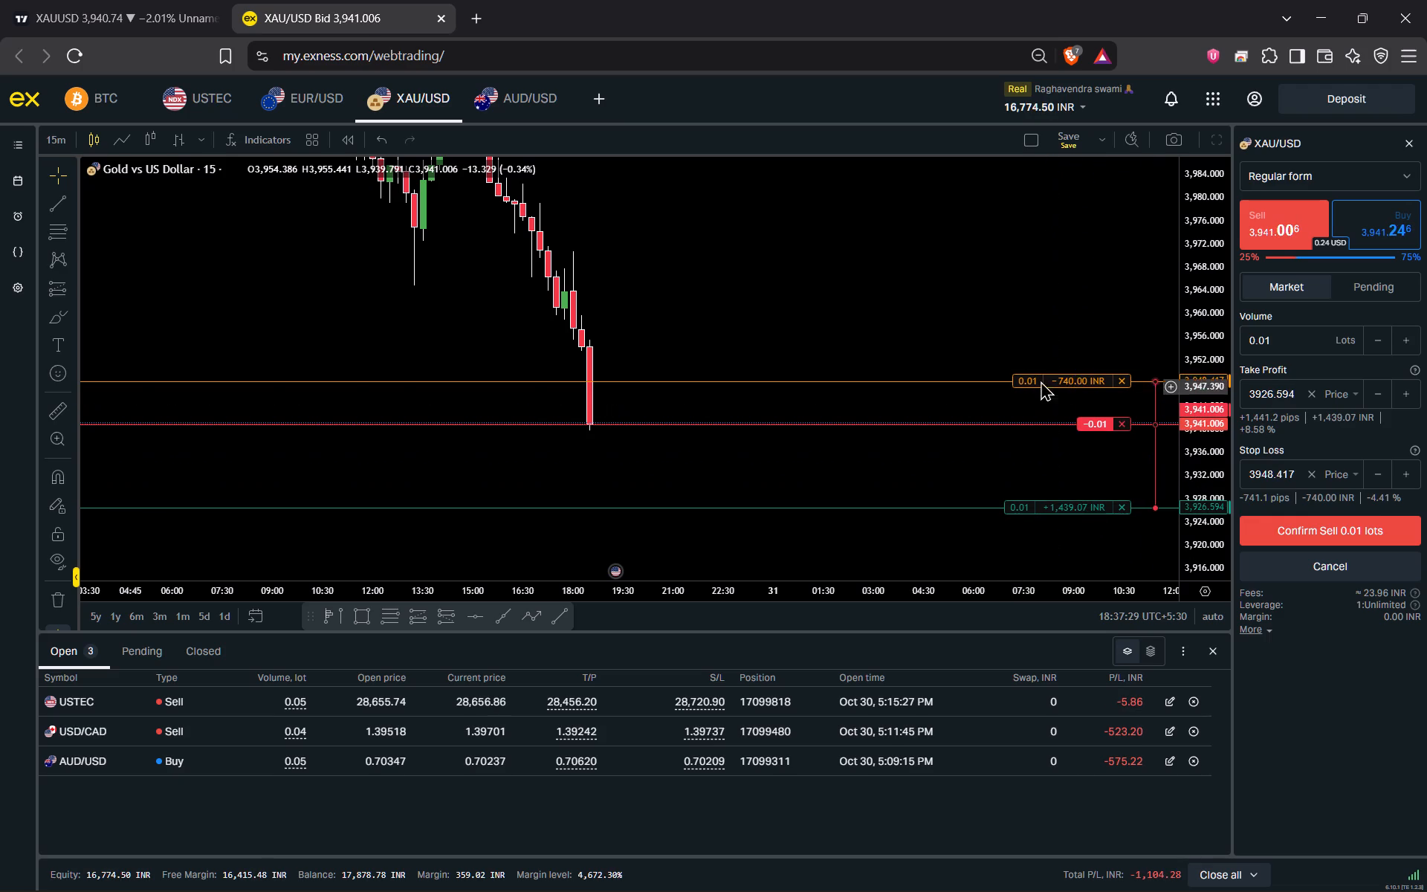
drag(1037, 375, 1043, 385)
Confirm the 0.01-lot XAU/USD market sell order.
scroll(1208, 355, down, 2)
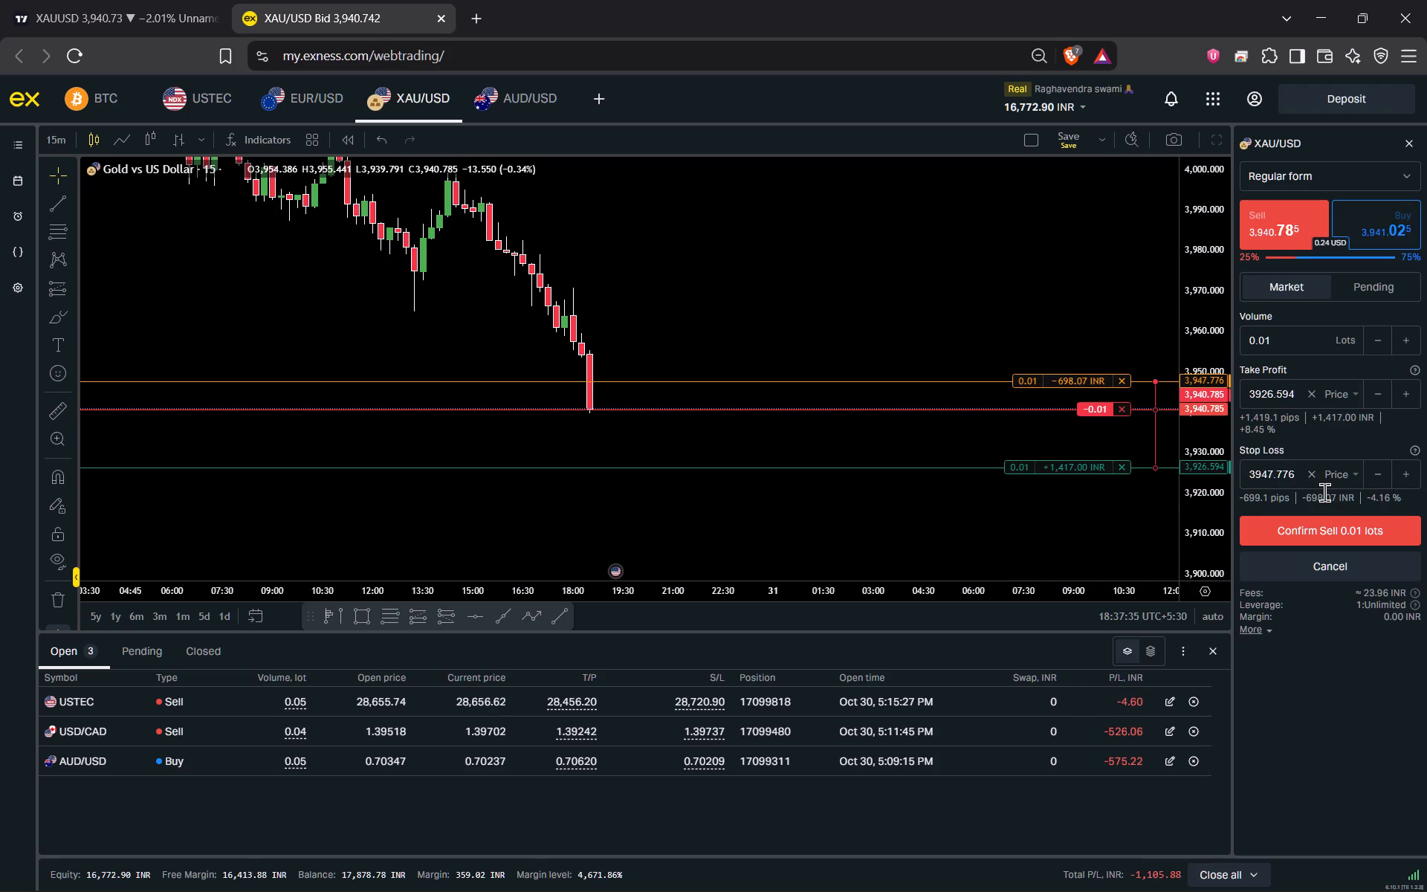
click(1290, 524)
Modify the open XAU/USD sell position by moving its stop loss to 3,945.849.
drag(873, 438, 872, 424)
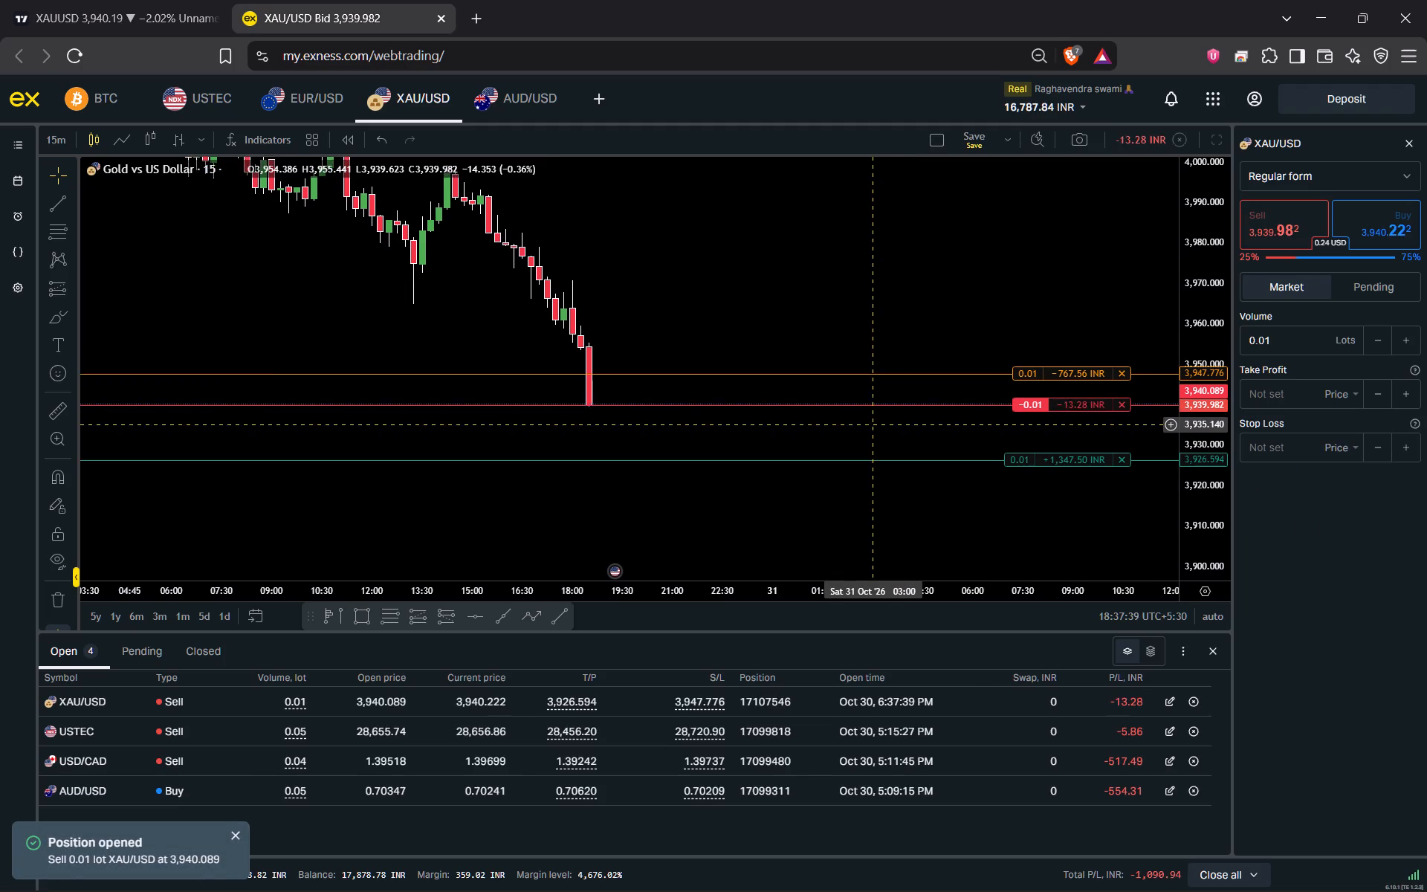
drag(872, 424, 875, 408)
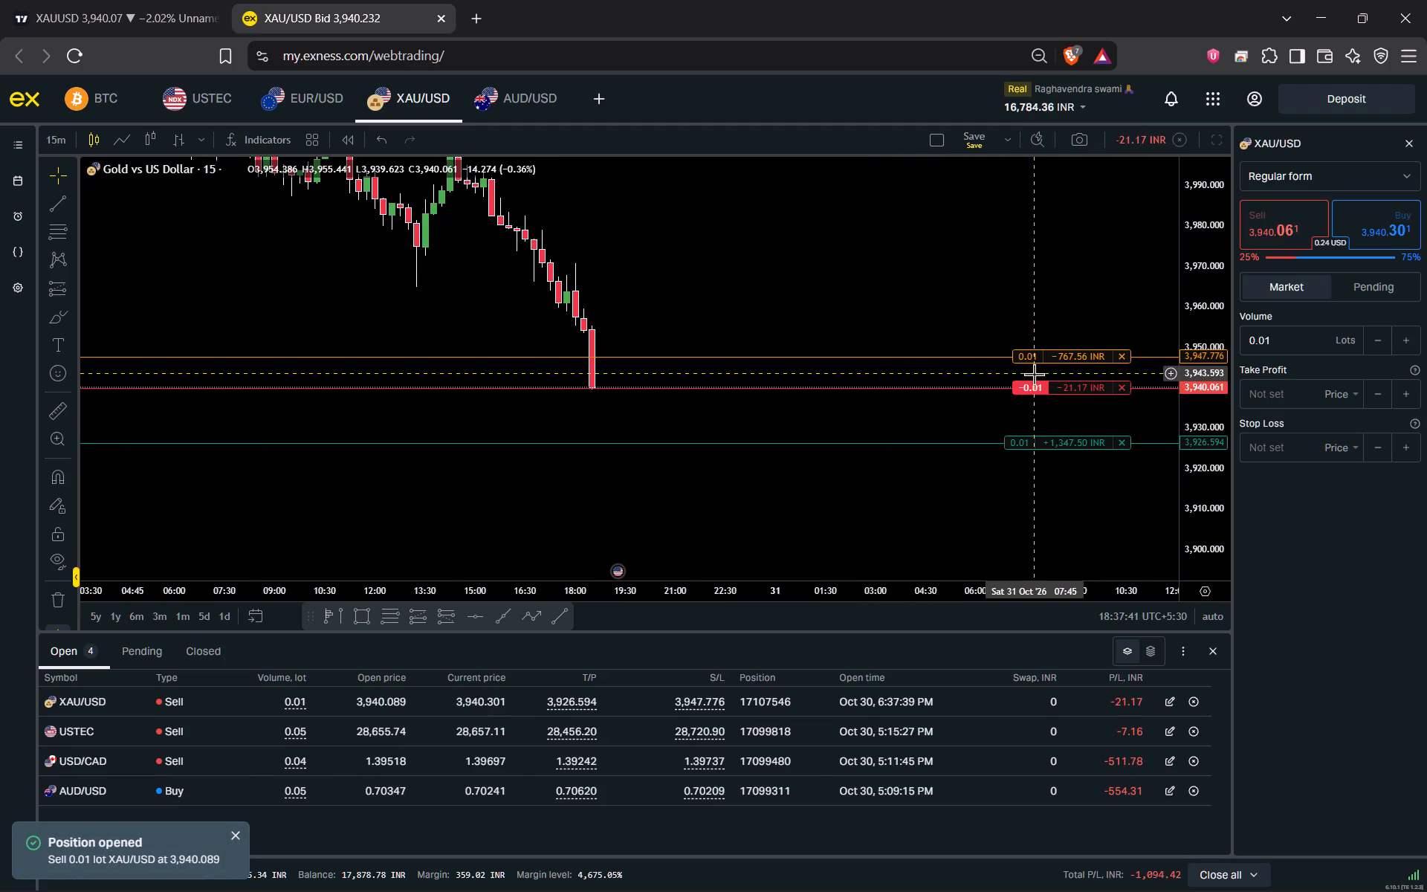
drag(1232, 474, 1230, 458)
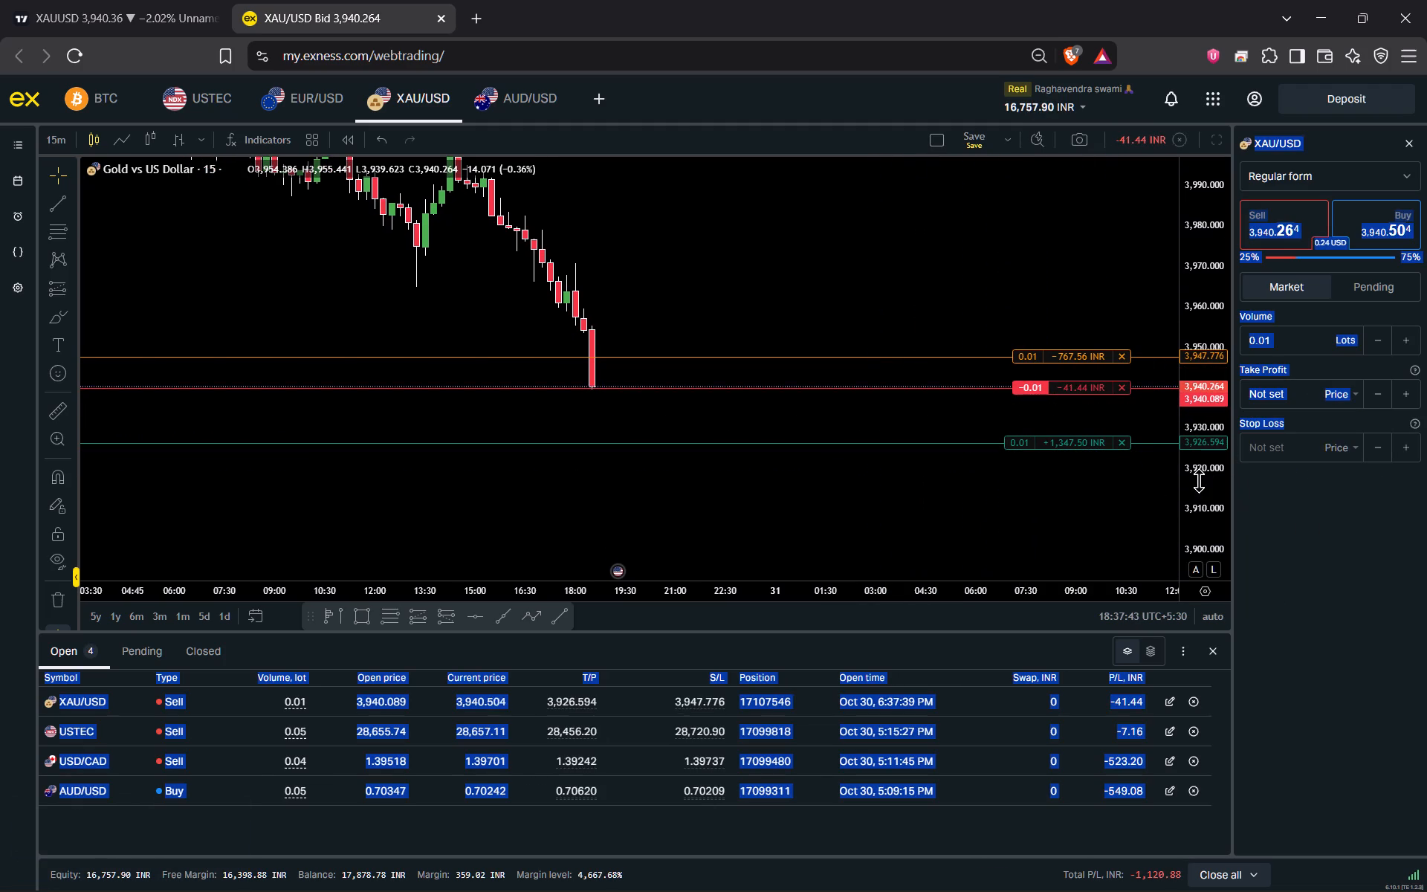
drag(1199, 489, 1172, 370)
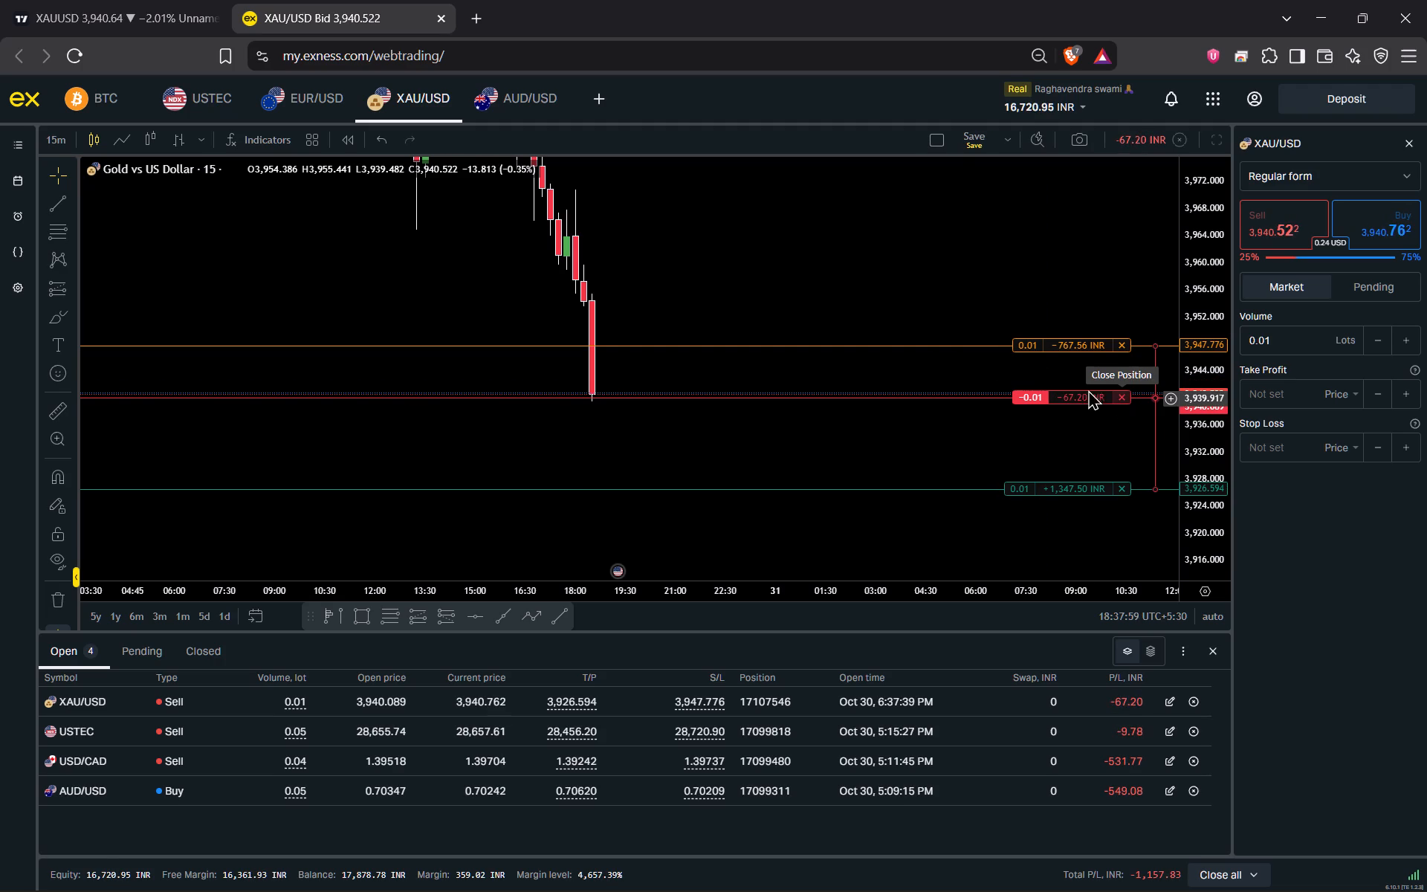
drag(1026, 347, 1040, 359)
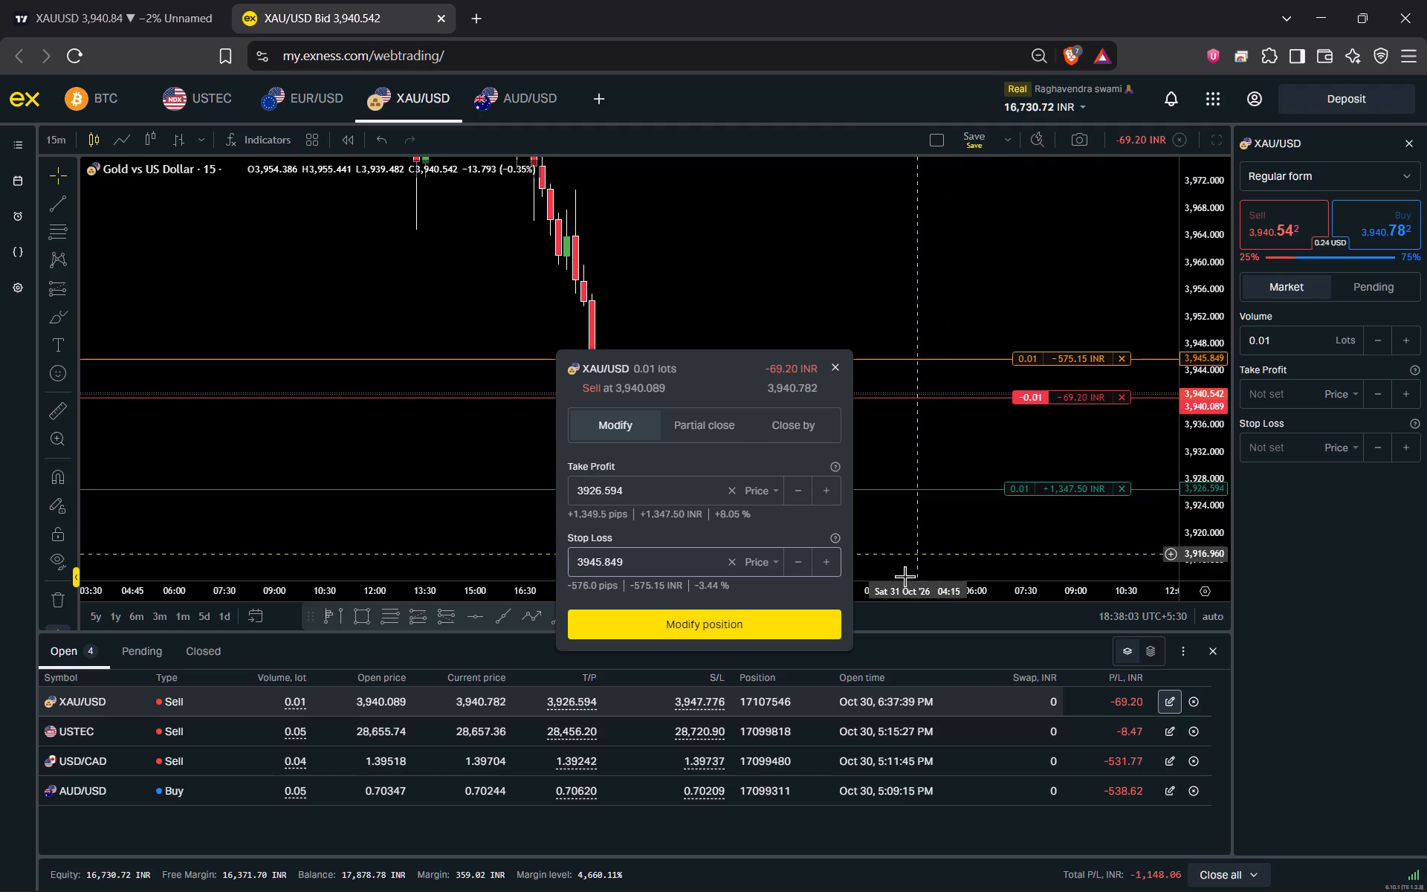
click(777, 626)
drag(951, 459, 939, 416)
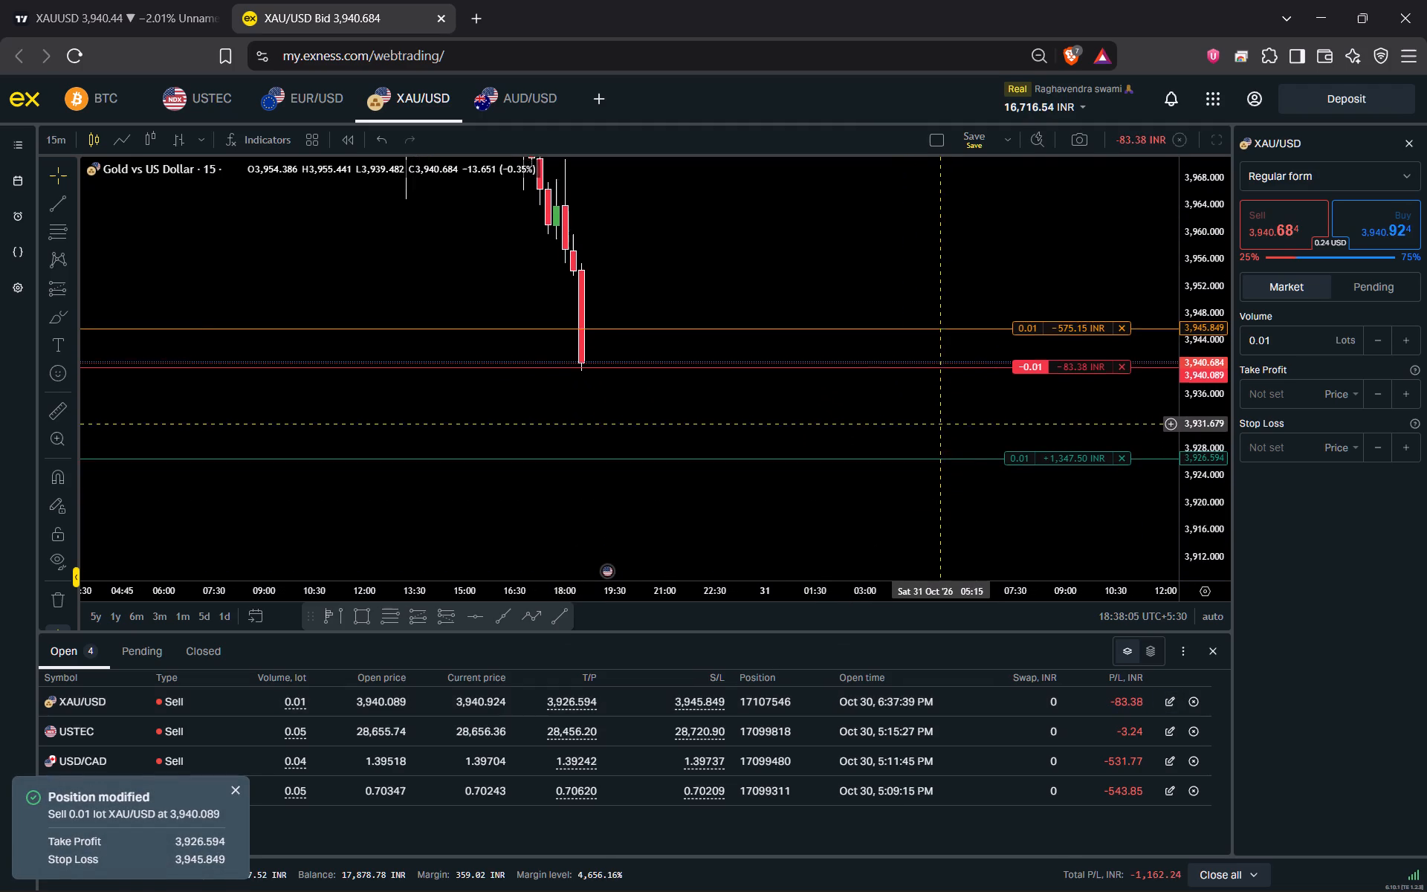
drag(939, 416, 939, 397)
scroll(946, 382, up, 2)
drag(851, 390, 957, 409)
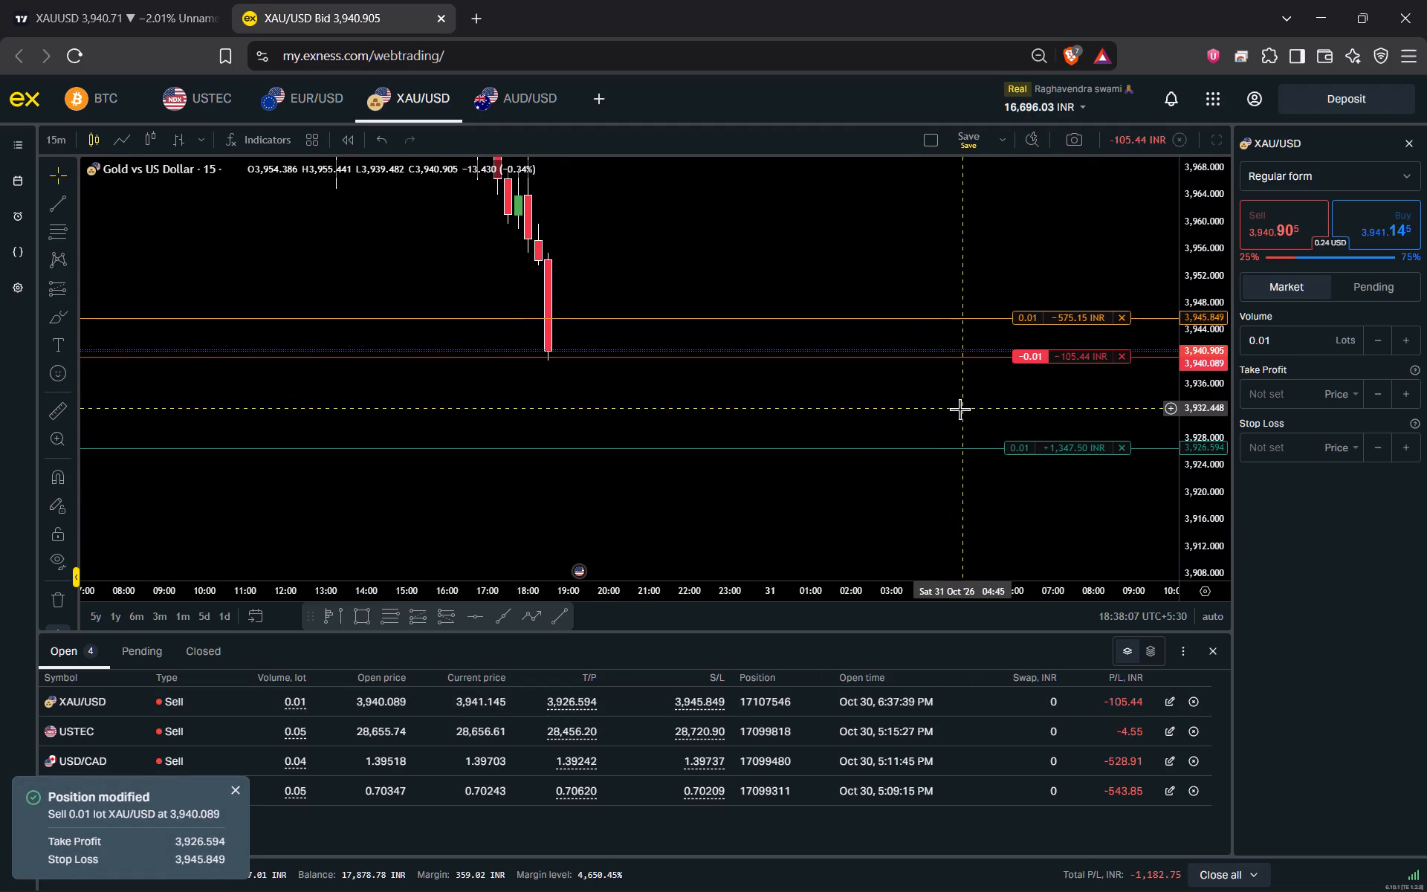
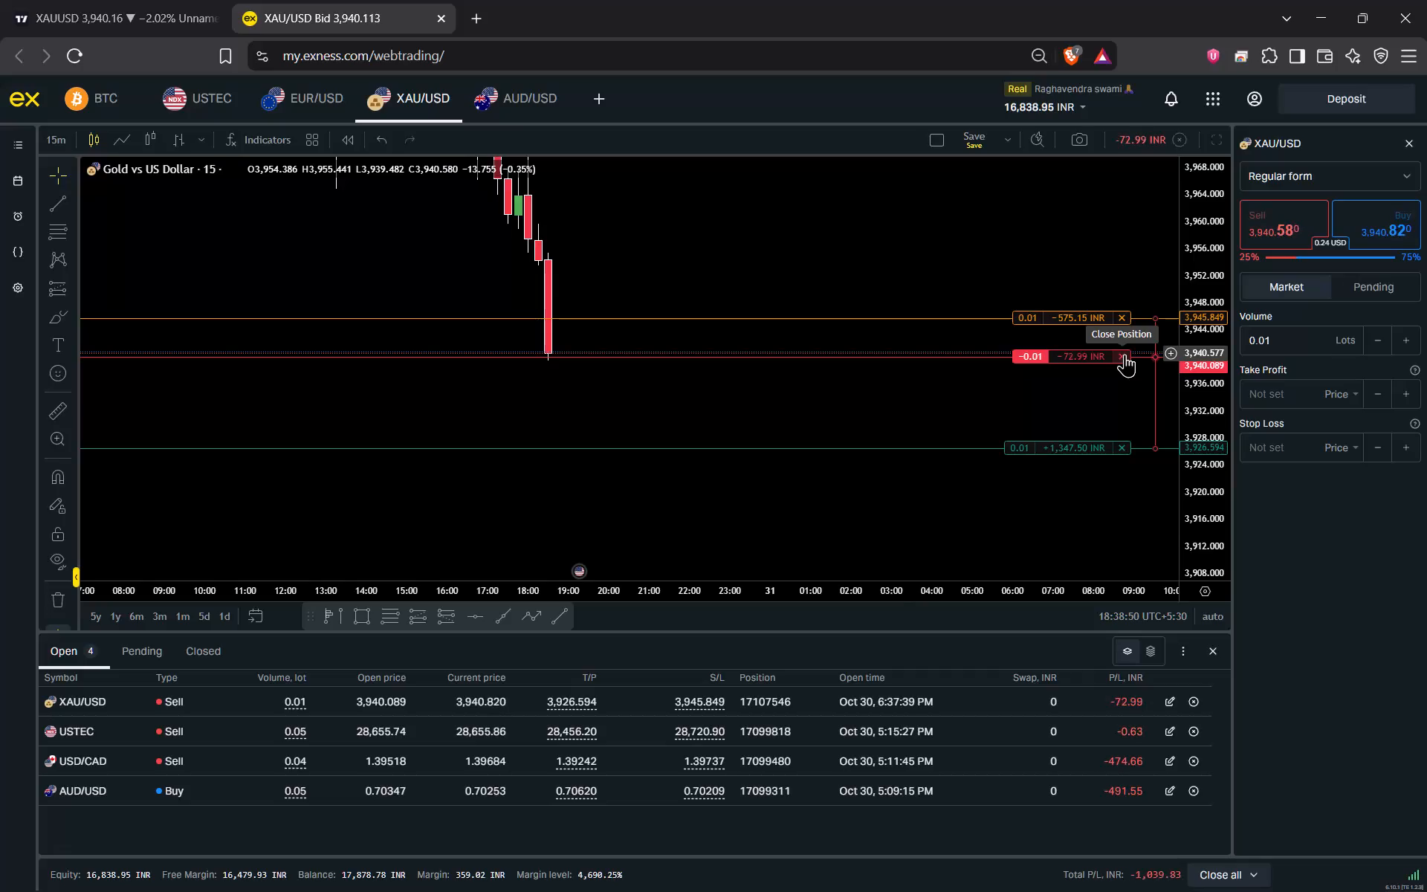
Close the open 0.01-lot XAU/USD sell position.
click(1125, 354)
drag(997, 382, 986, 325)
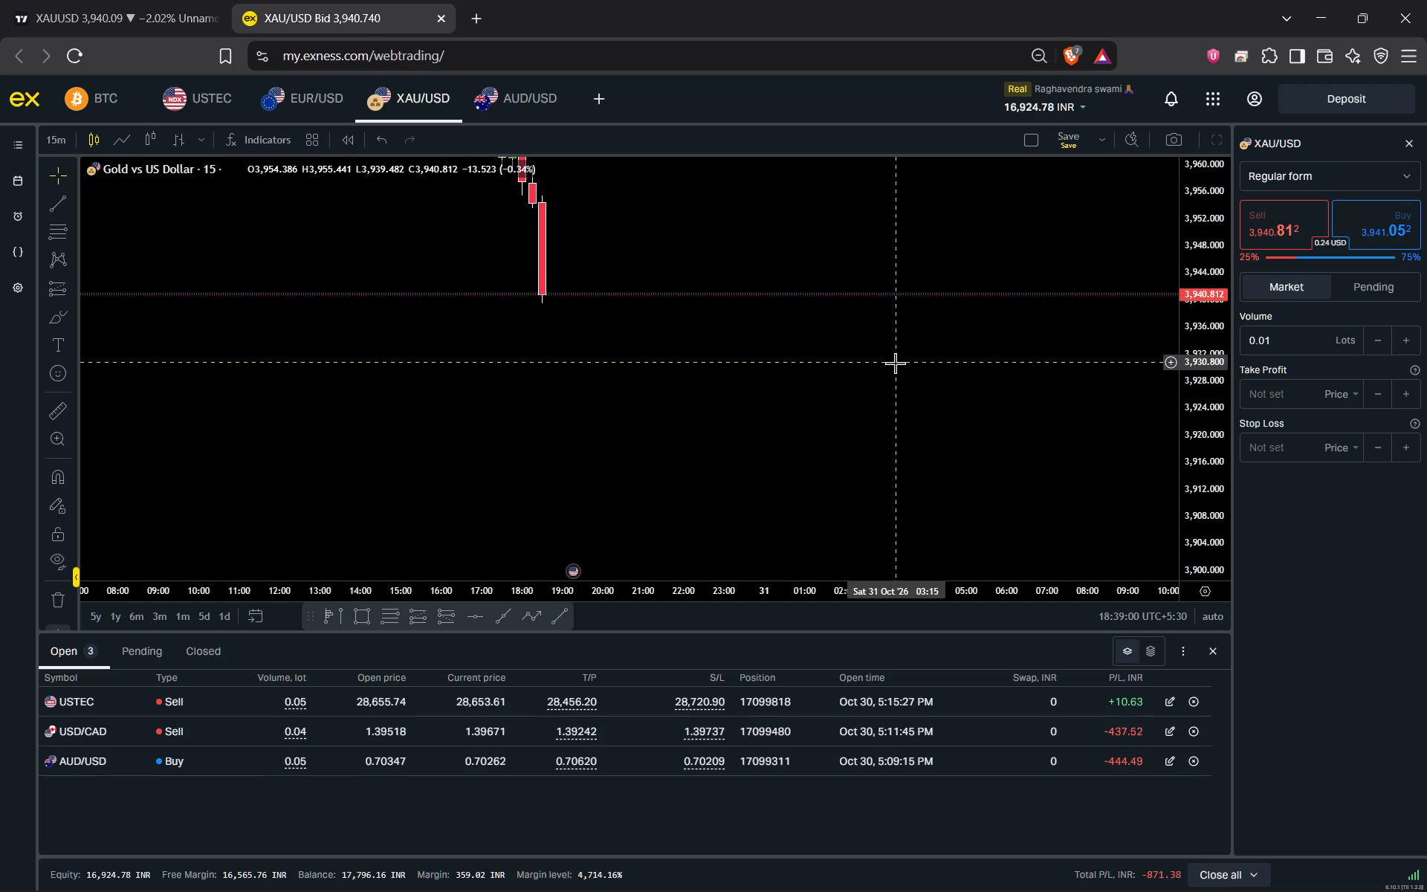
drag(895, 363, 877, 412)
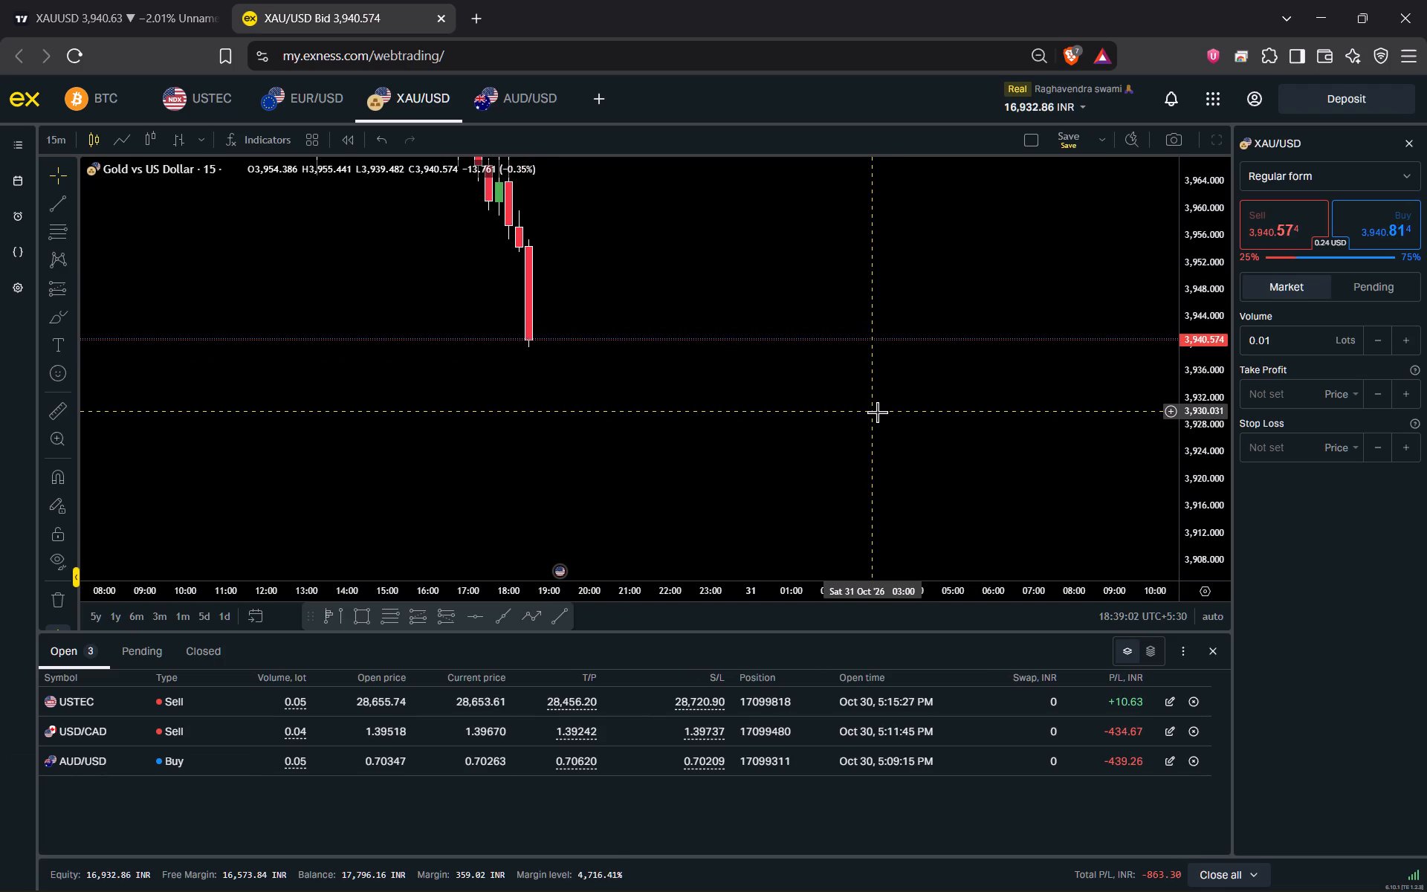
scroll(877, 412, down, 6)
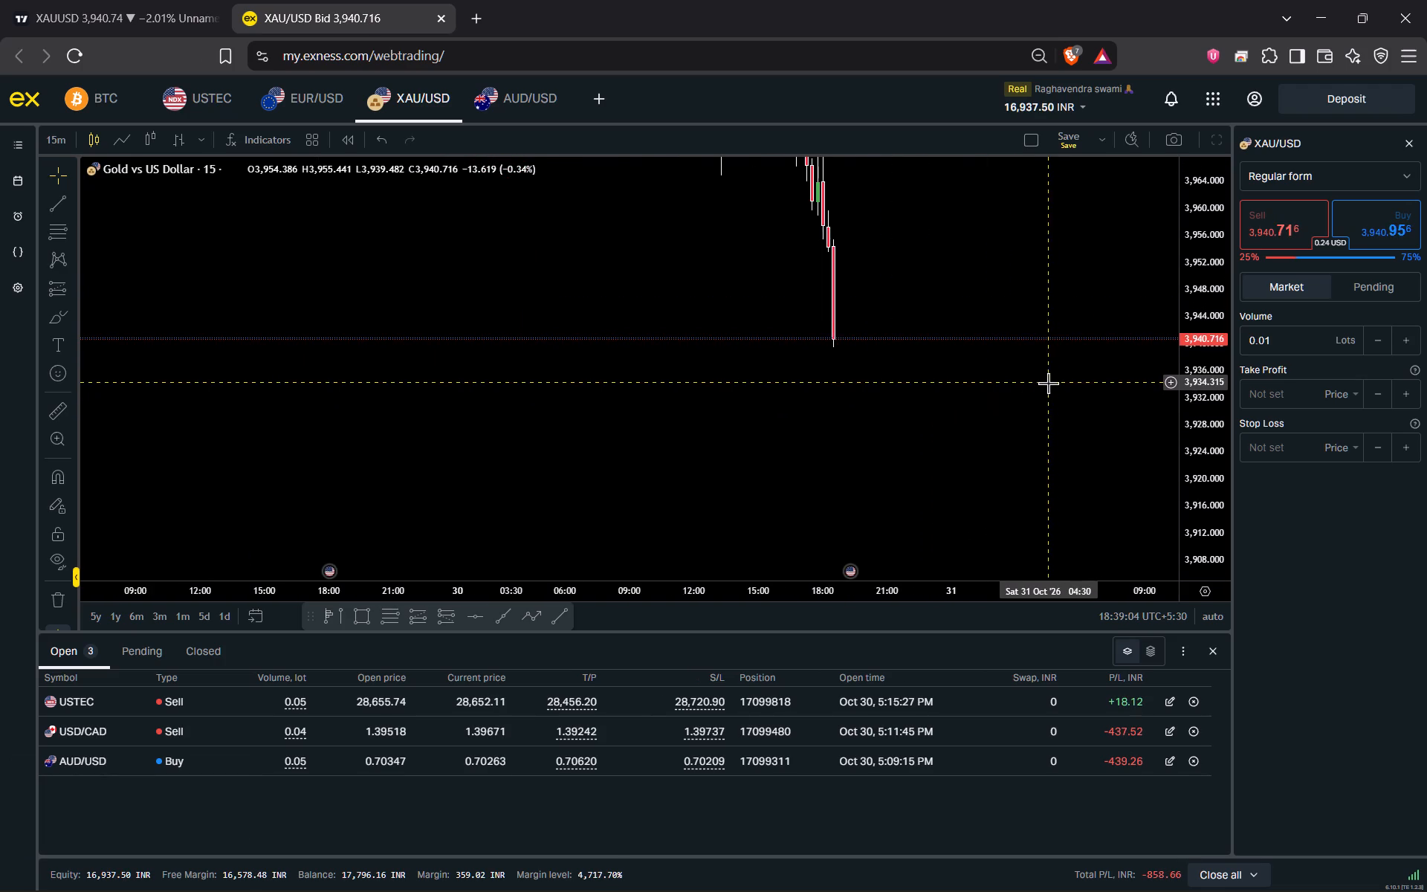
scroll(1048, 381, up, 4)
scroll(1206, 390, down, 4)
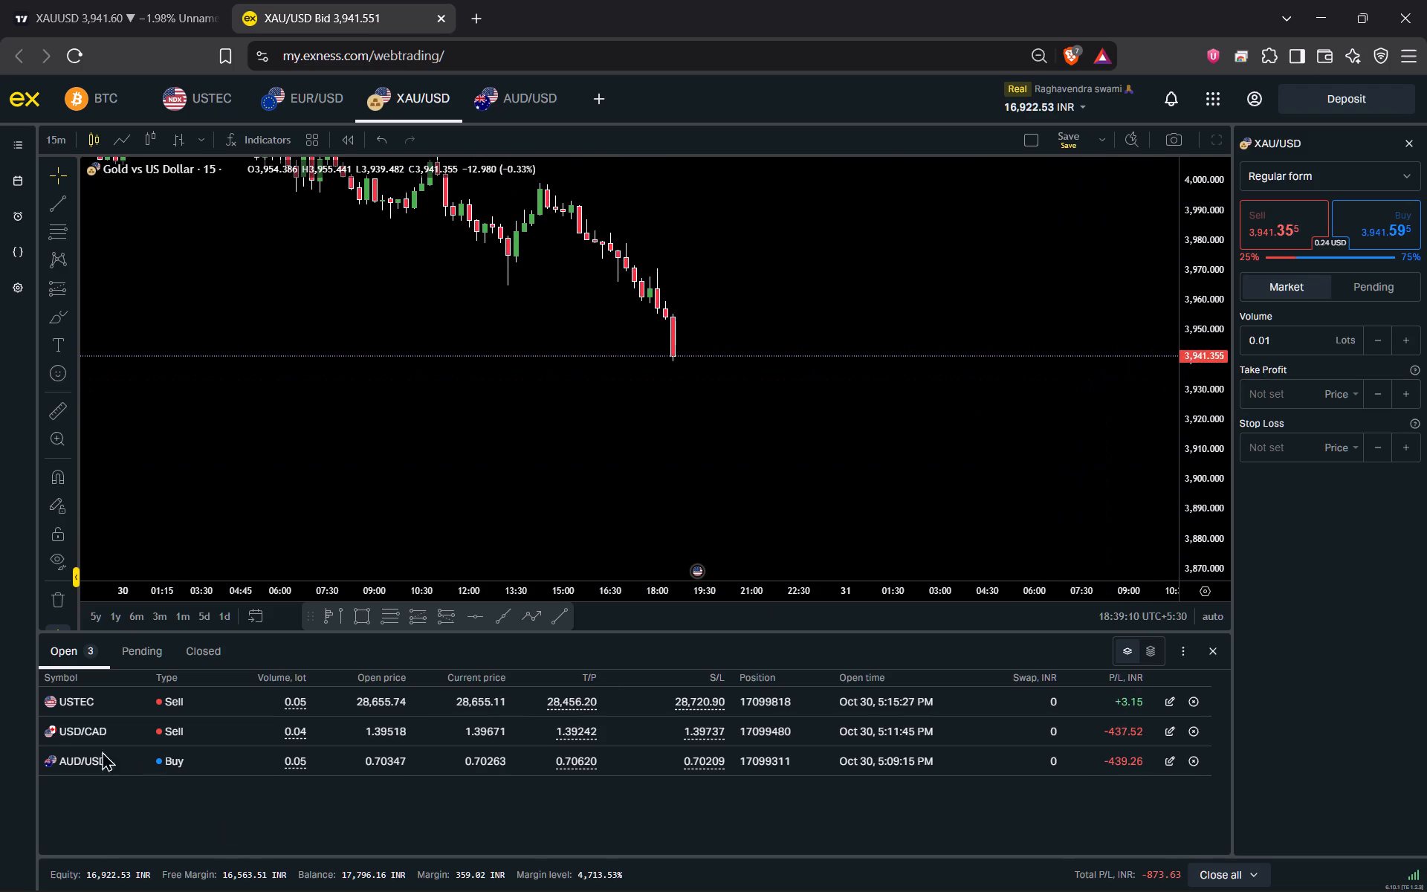
Open the USD/CAD position's chart and apply the saved template with green and red candles on a black background.
click(93, 734)
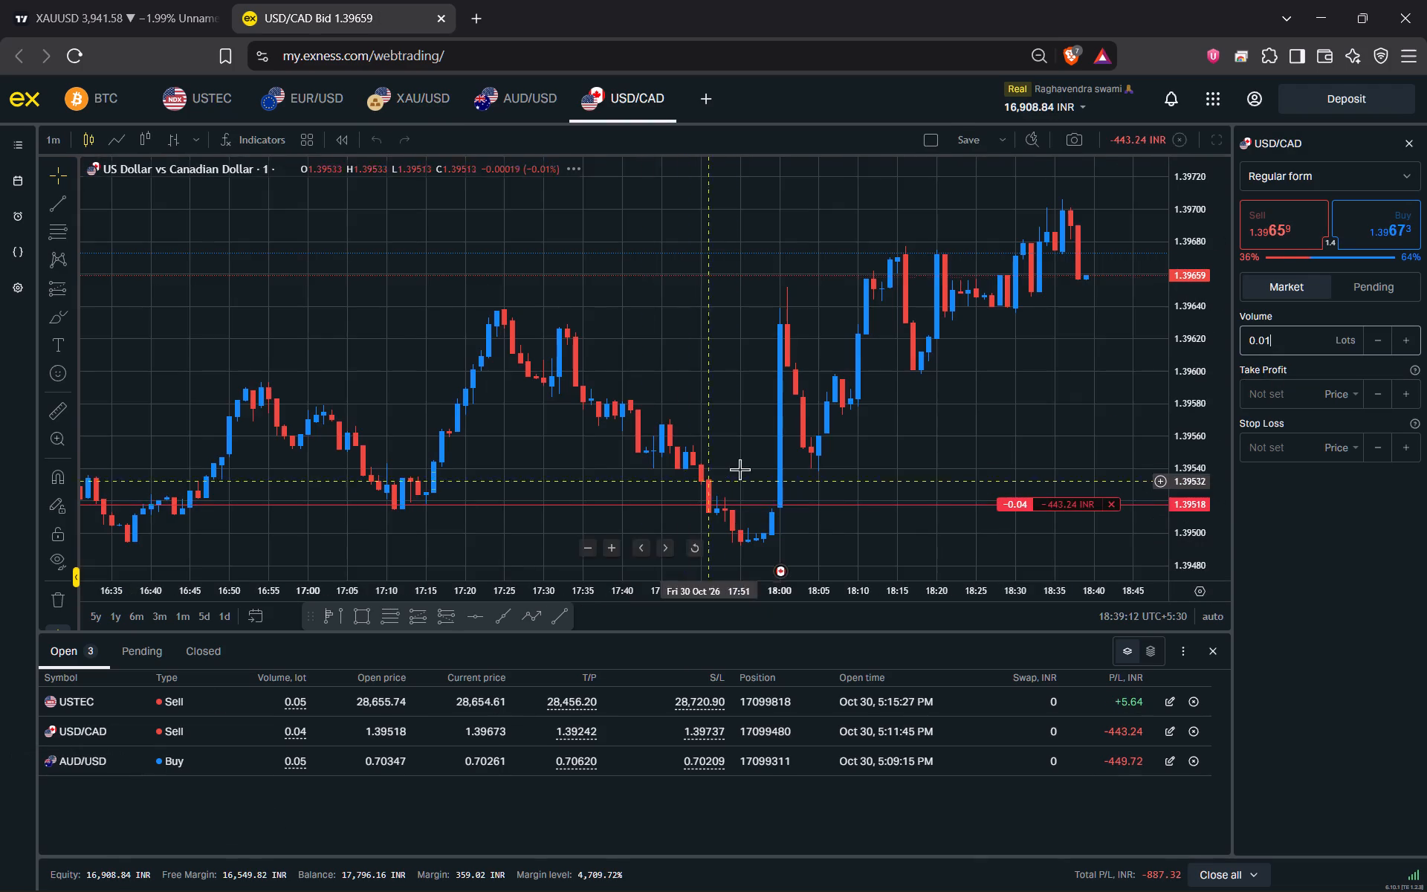
right_click(853, 401)
click(913, 596)
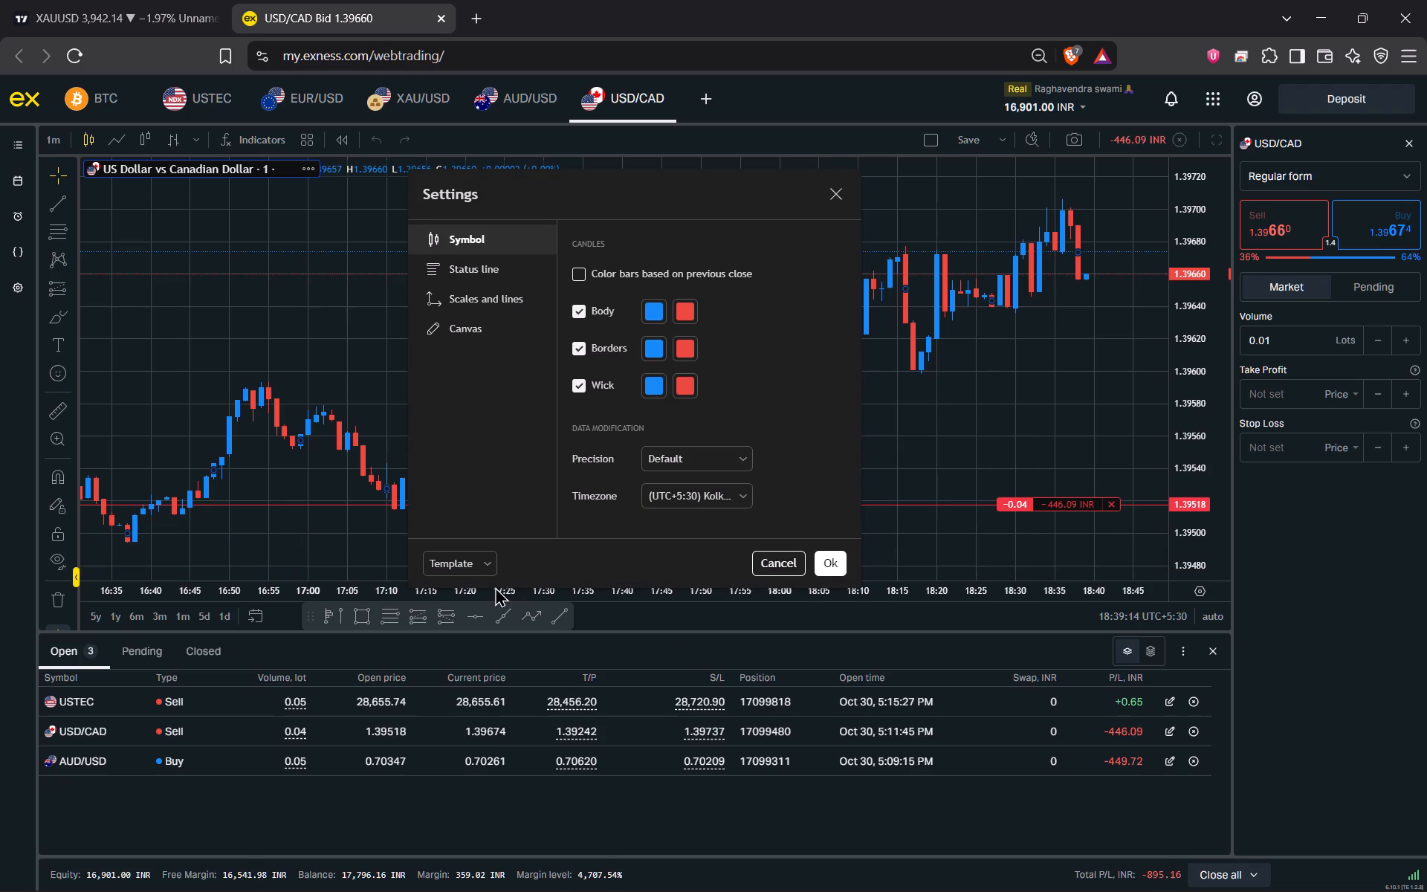
click(478, 579)
click(476, 567)
click(476, 586)
click(835, 557)
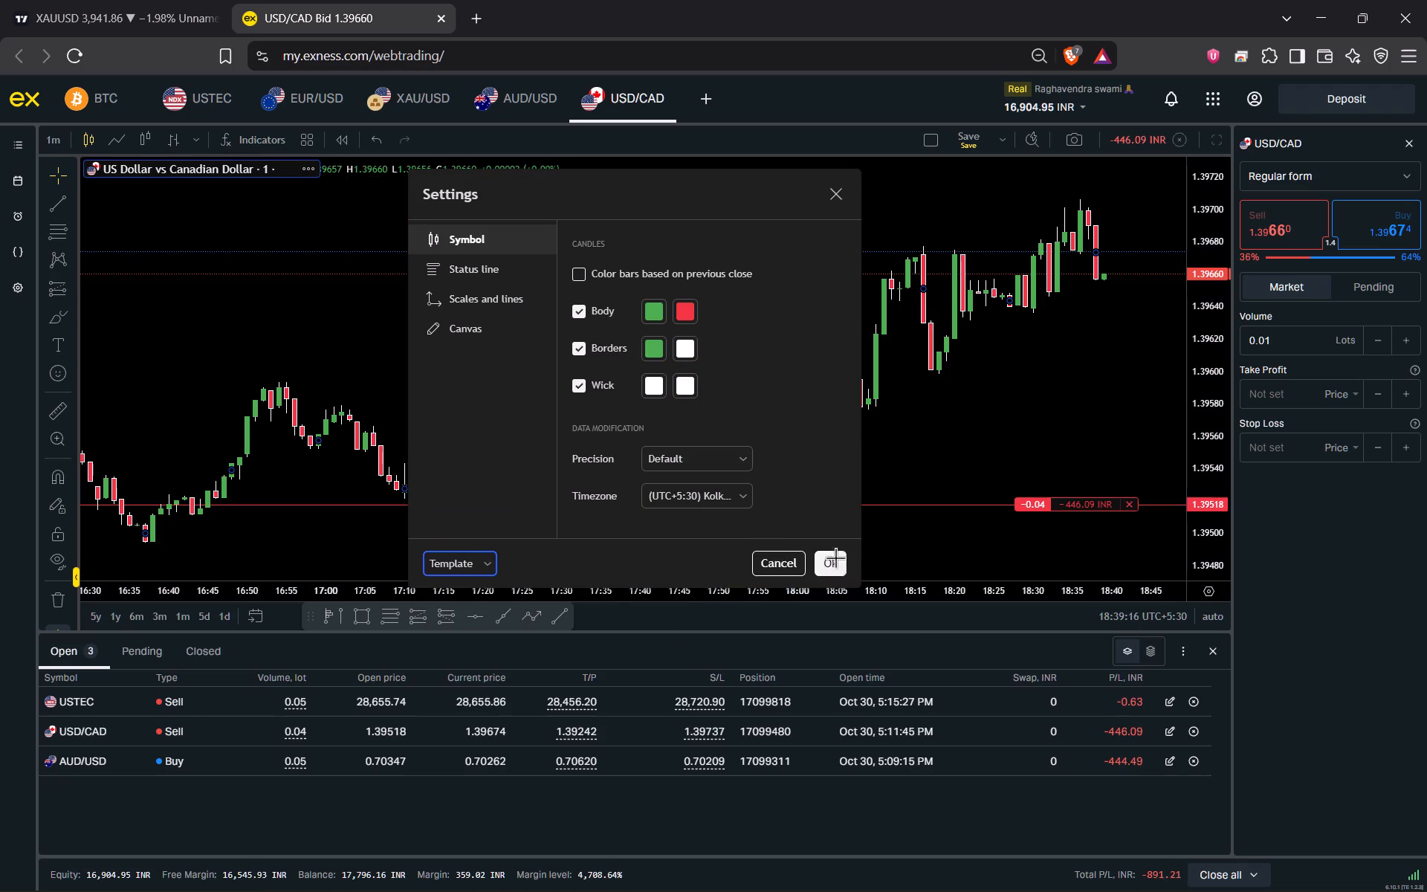
Examine the USD/CAD 1-minute price action relative to the open sell position's entry and stop loss levels.
drag(1116, 372, 939, 373)
scroll(1043, 373, up, 2)
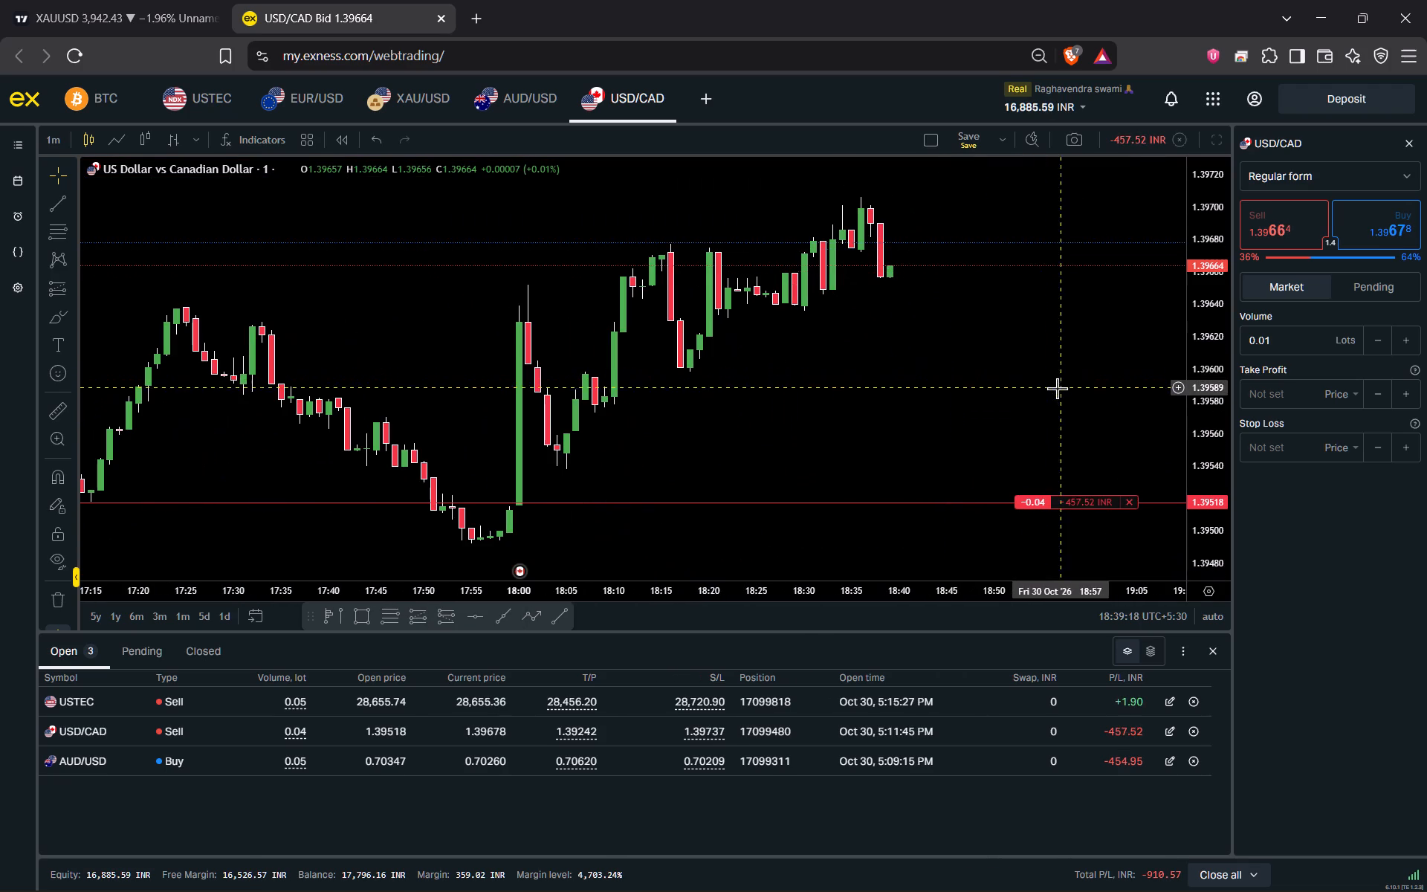
scroll(1208, 402, down, 2)
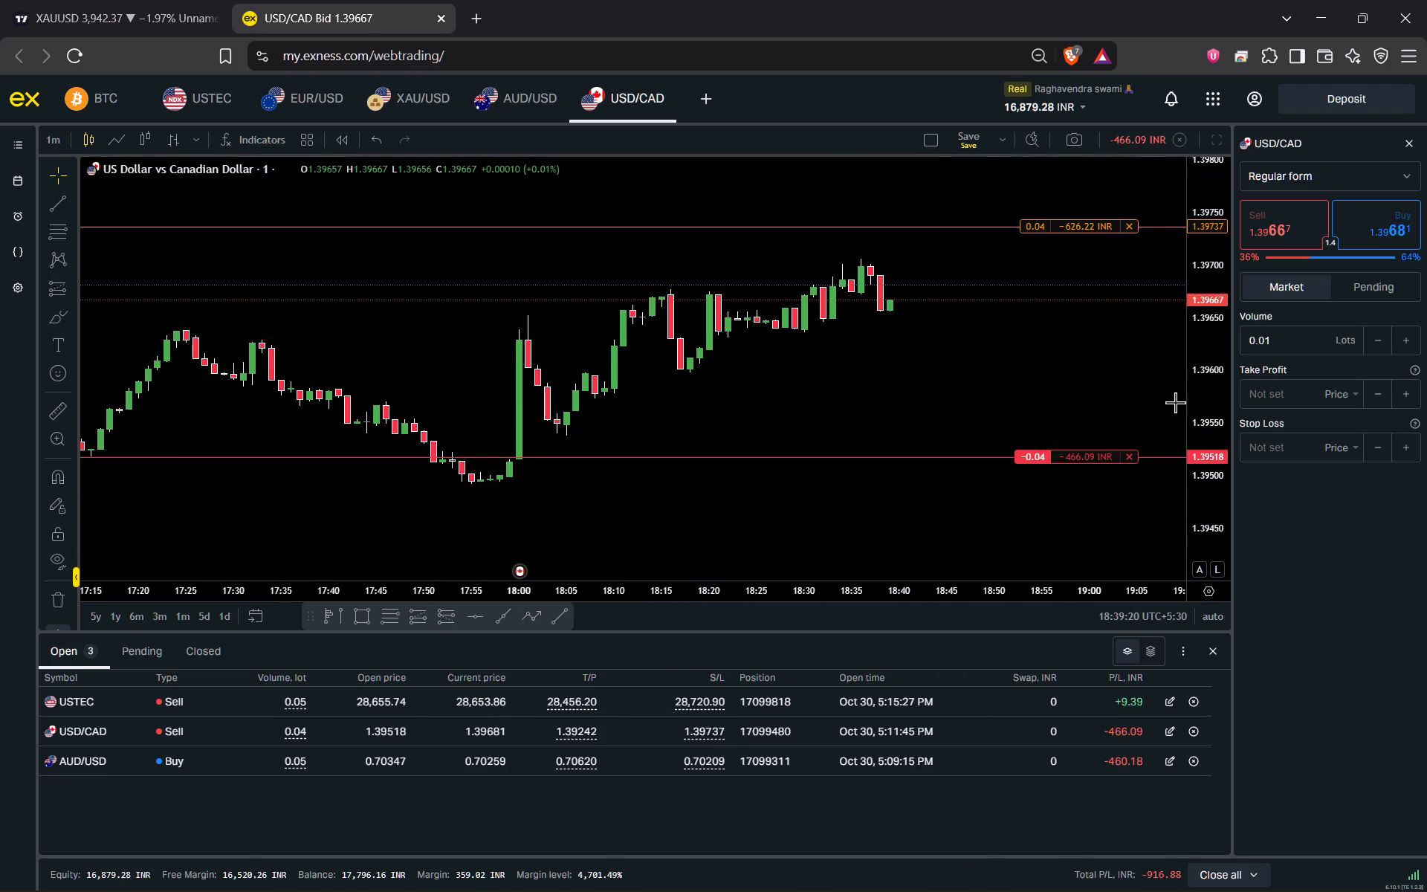
scroll(1045, 403, down, 2)
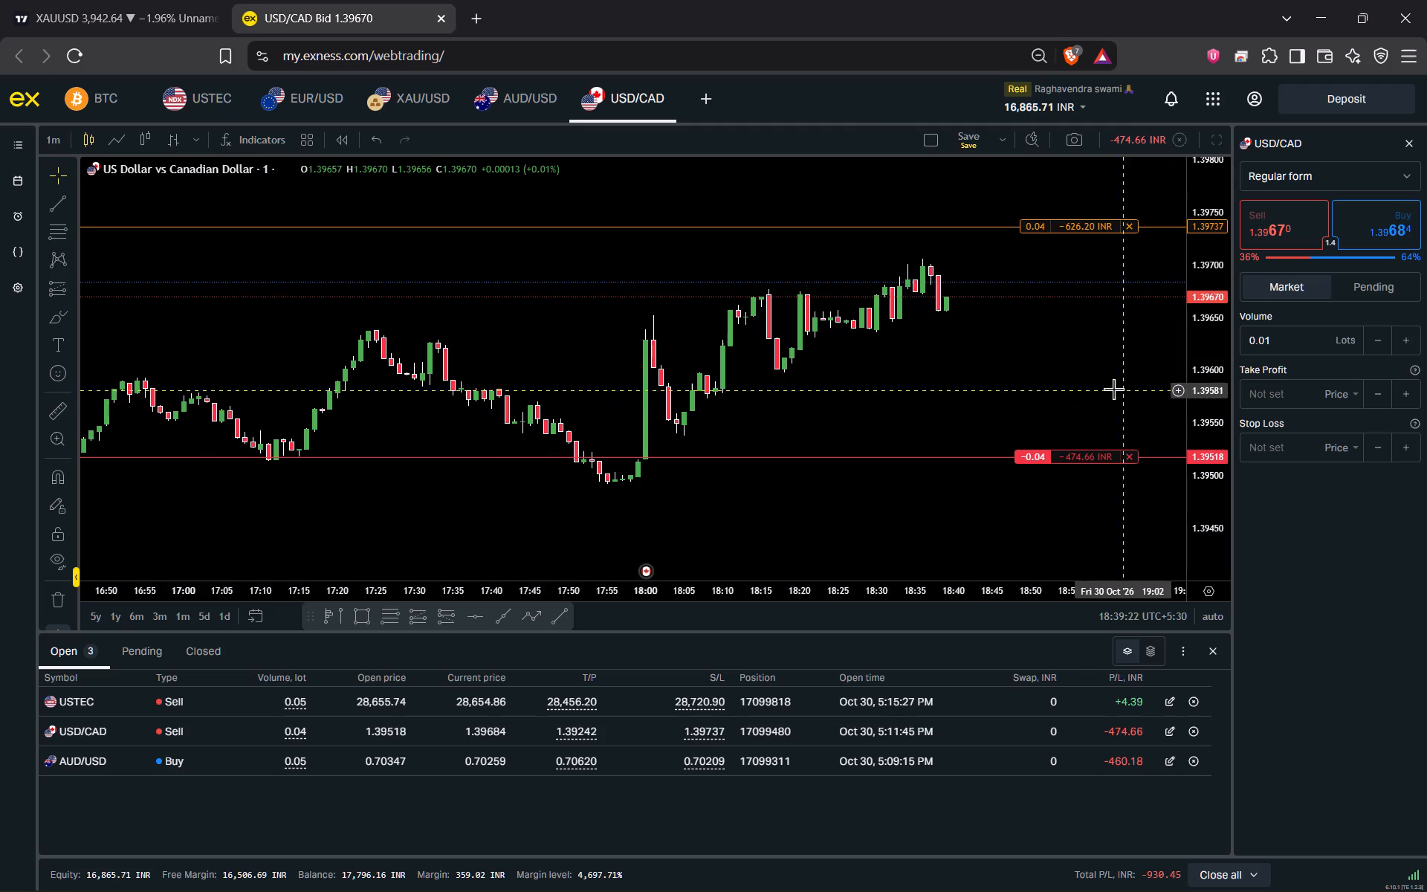
drag(1074, 378, 1013, 361)
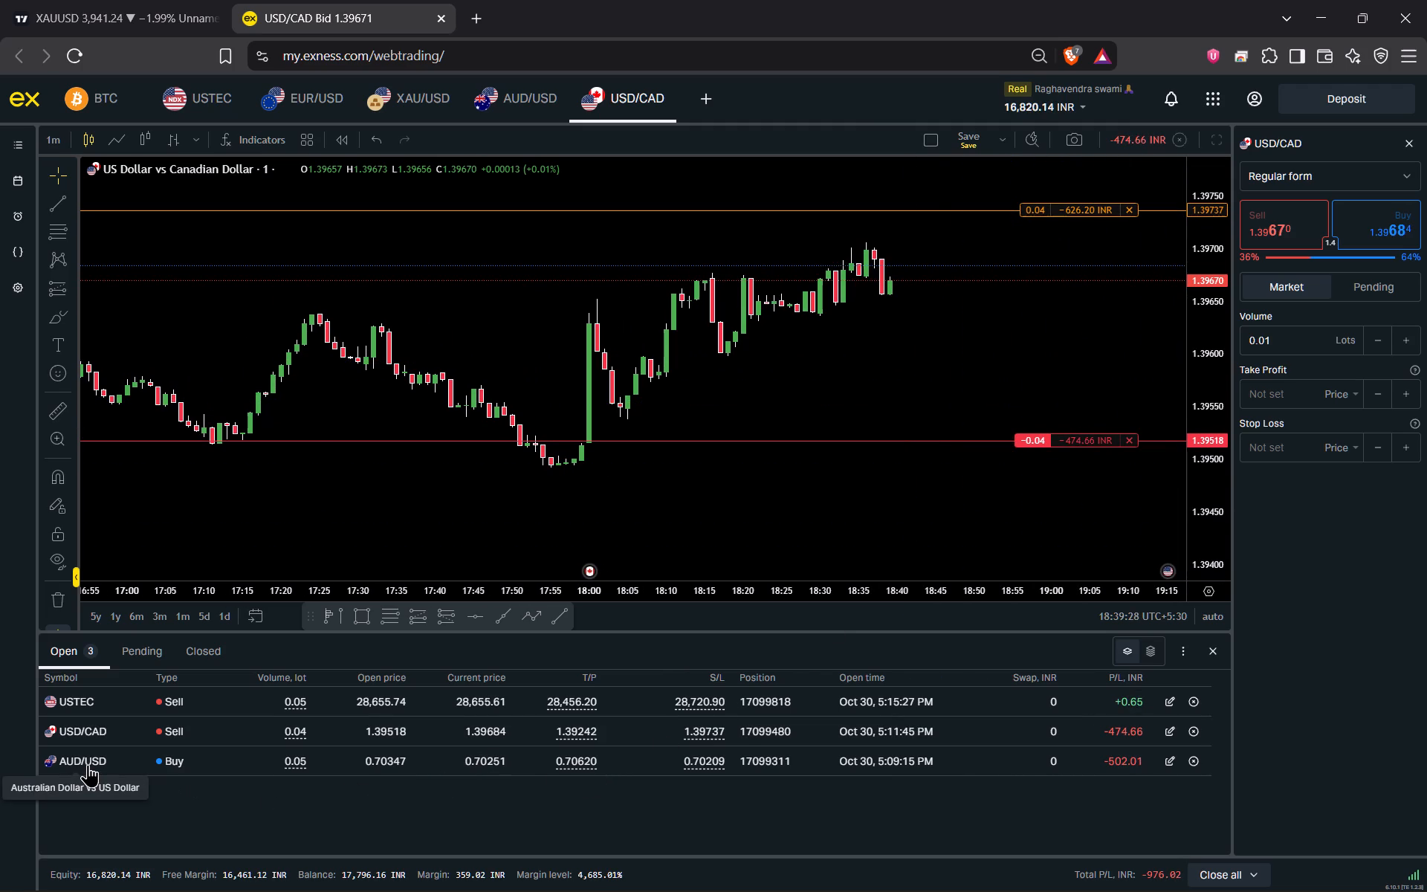
scroll(849, 459, down, 5)
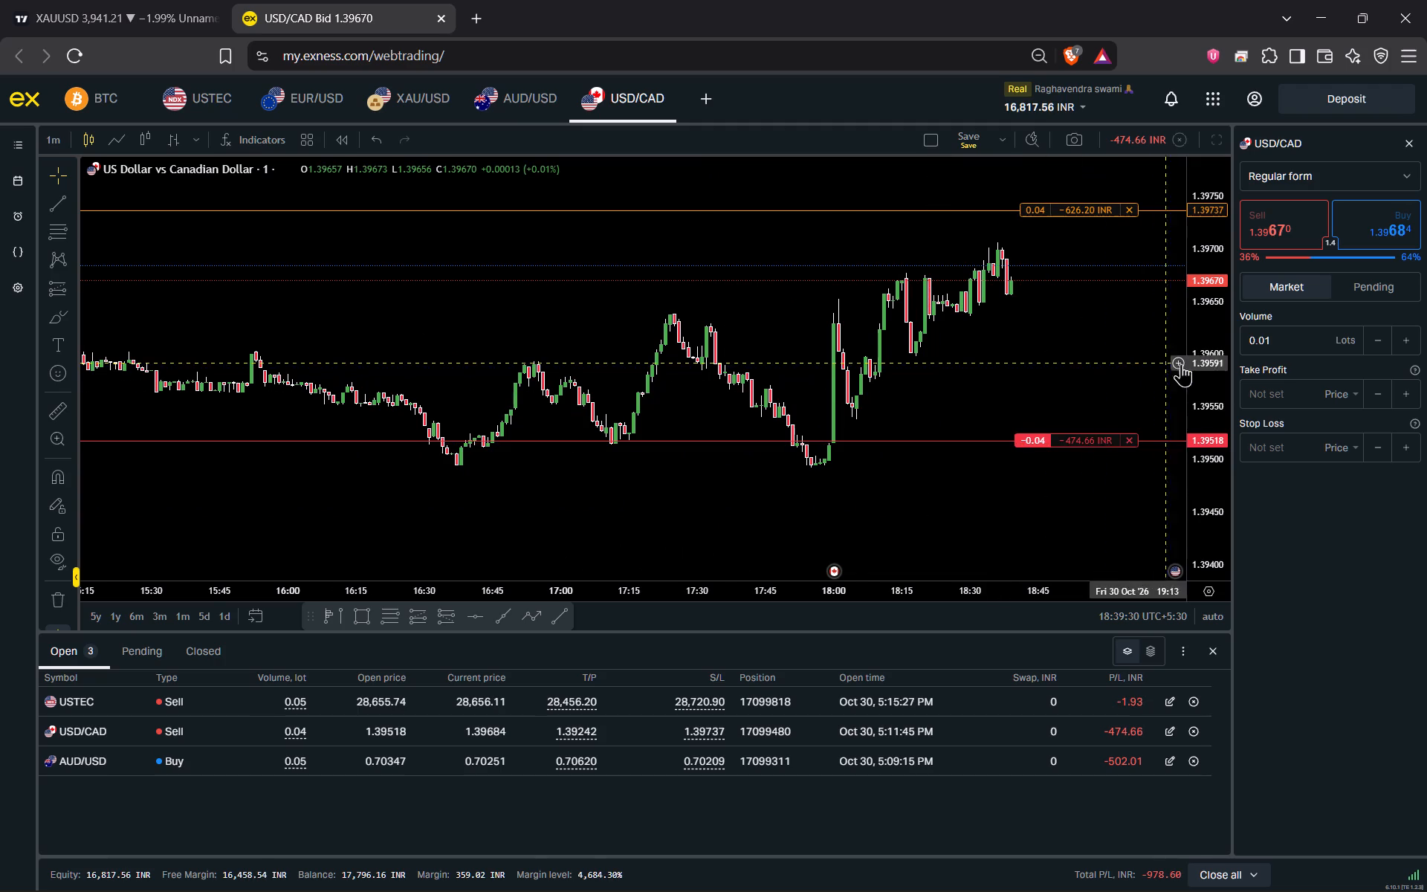
scroll(1216, 387, down, 5)
scroll(1206, 387, up, 4)
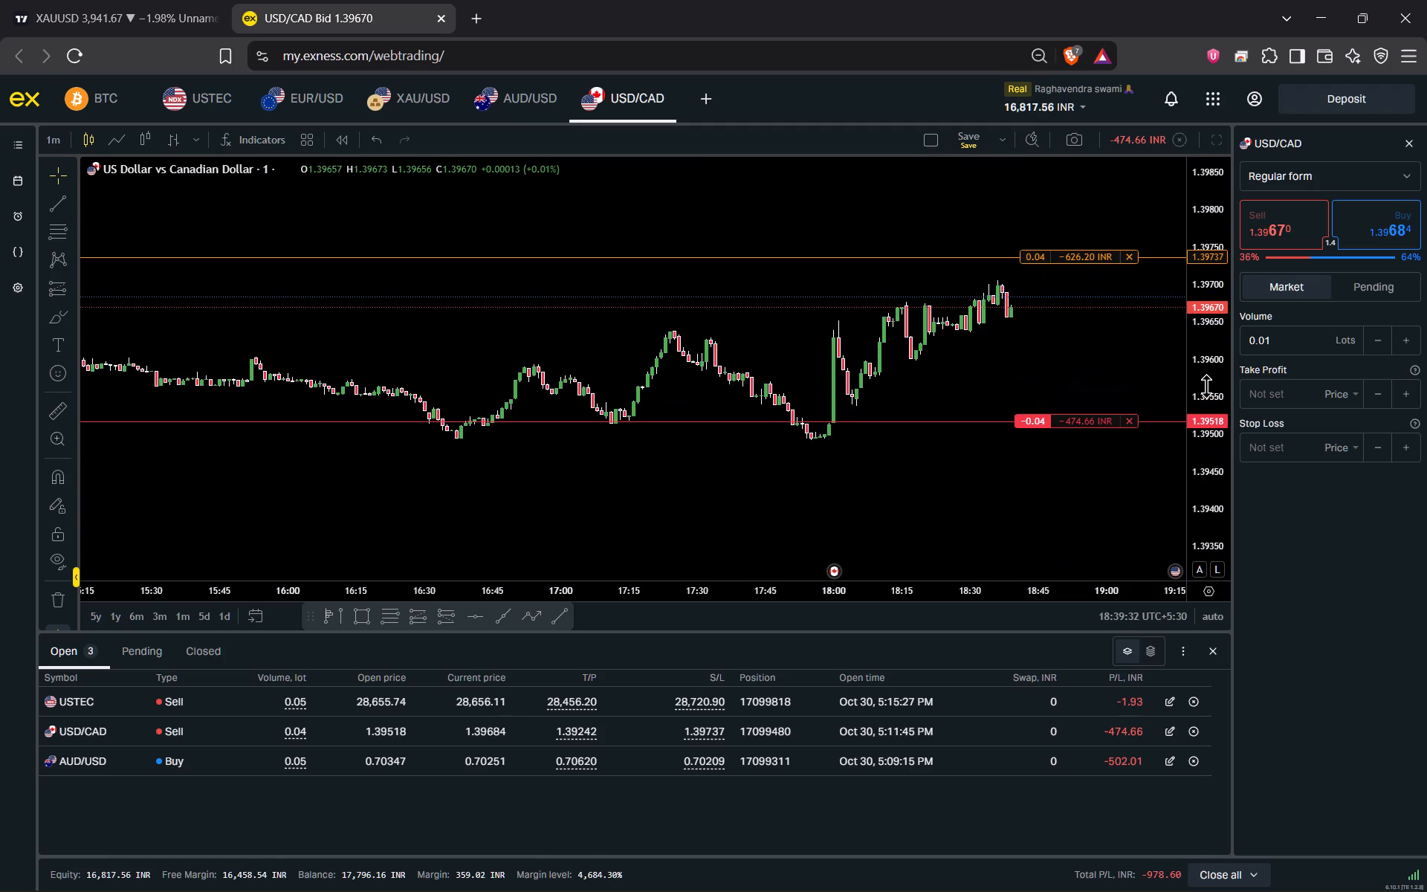
drag(1000, 389, 829, 391)
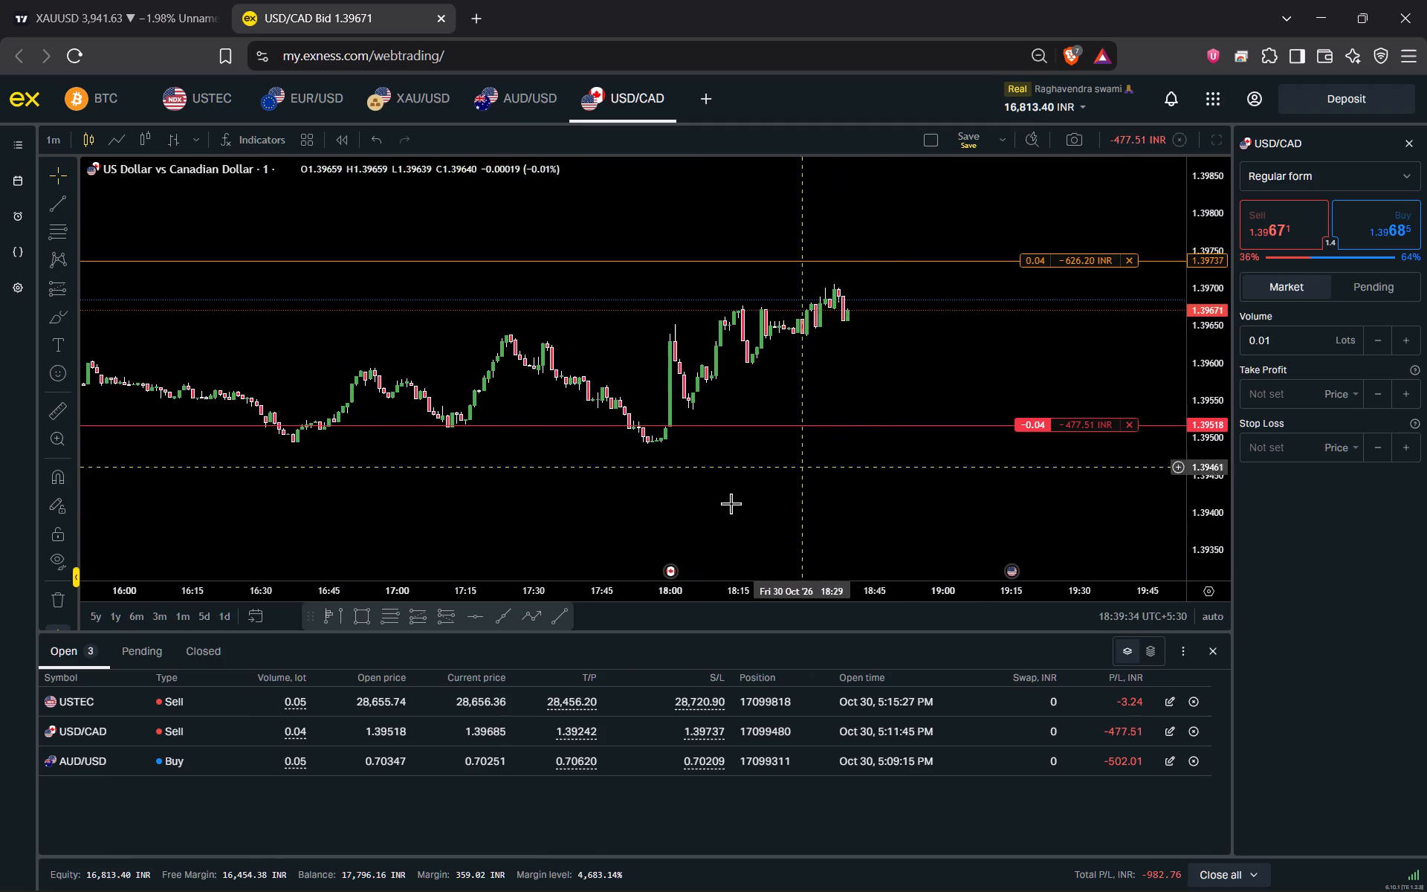
Examine the AUD/USD 15-minute chart in Exness, and its indicator zones and signals in TradingView.
click(82, 763)
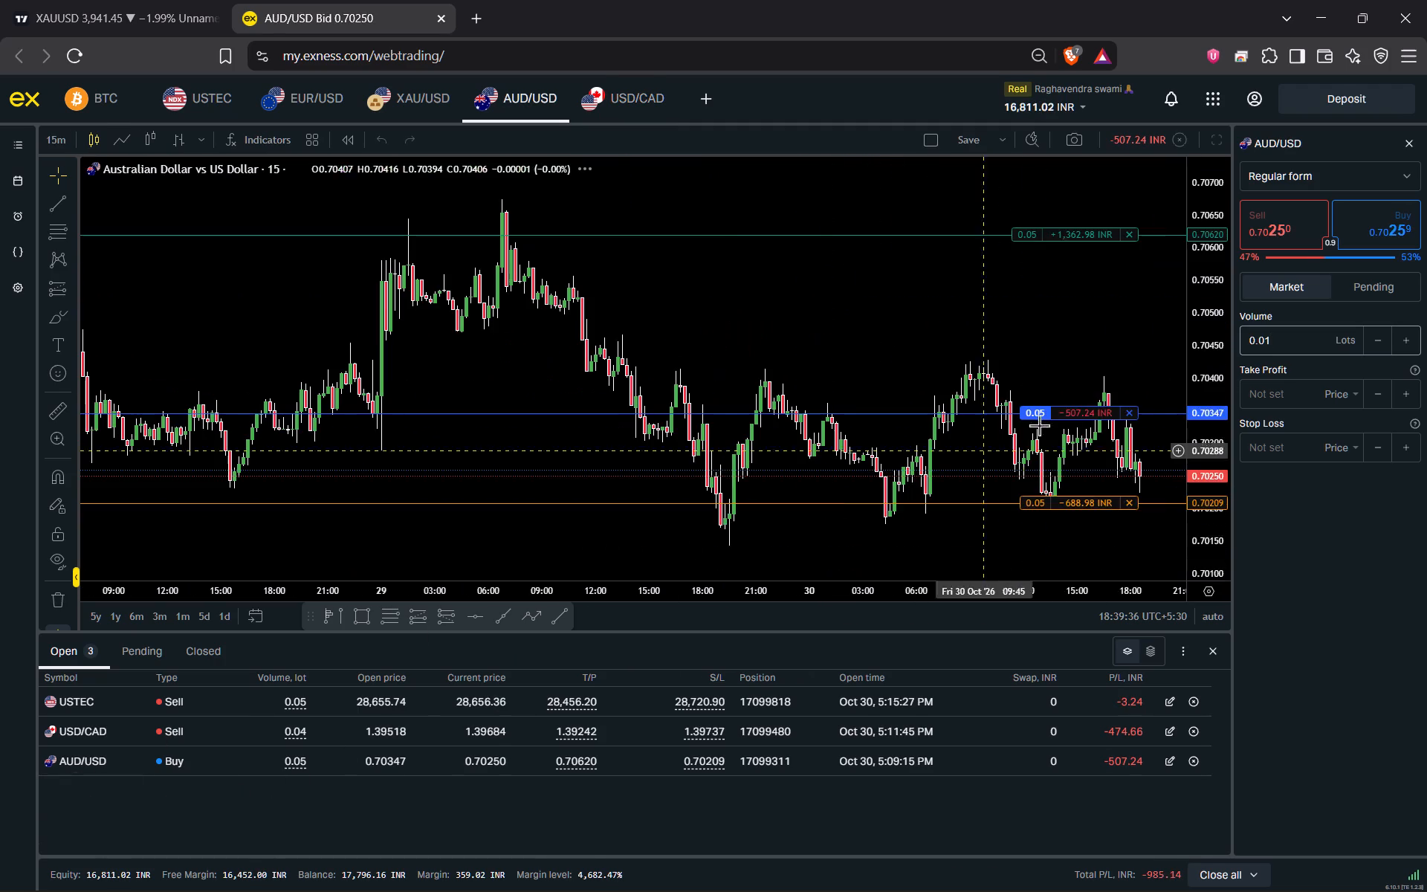
drag(1024, 329, 768, 268)
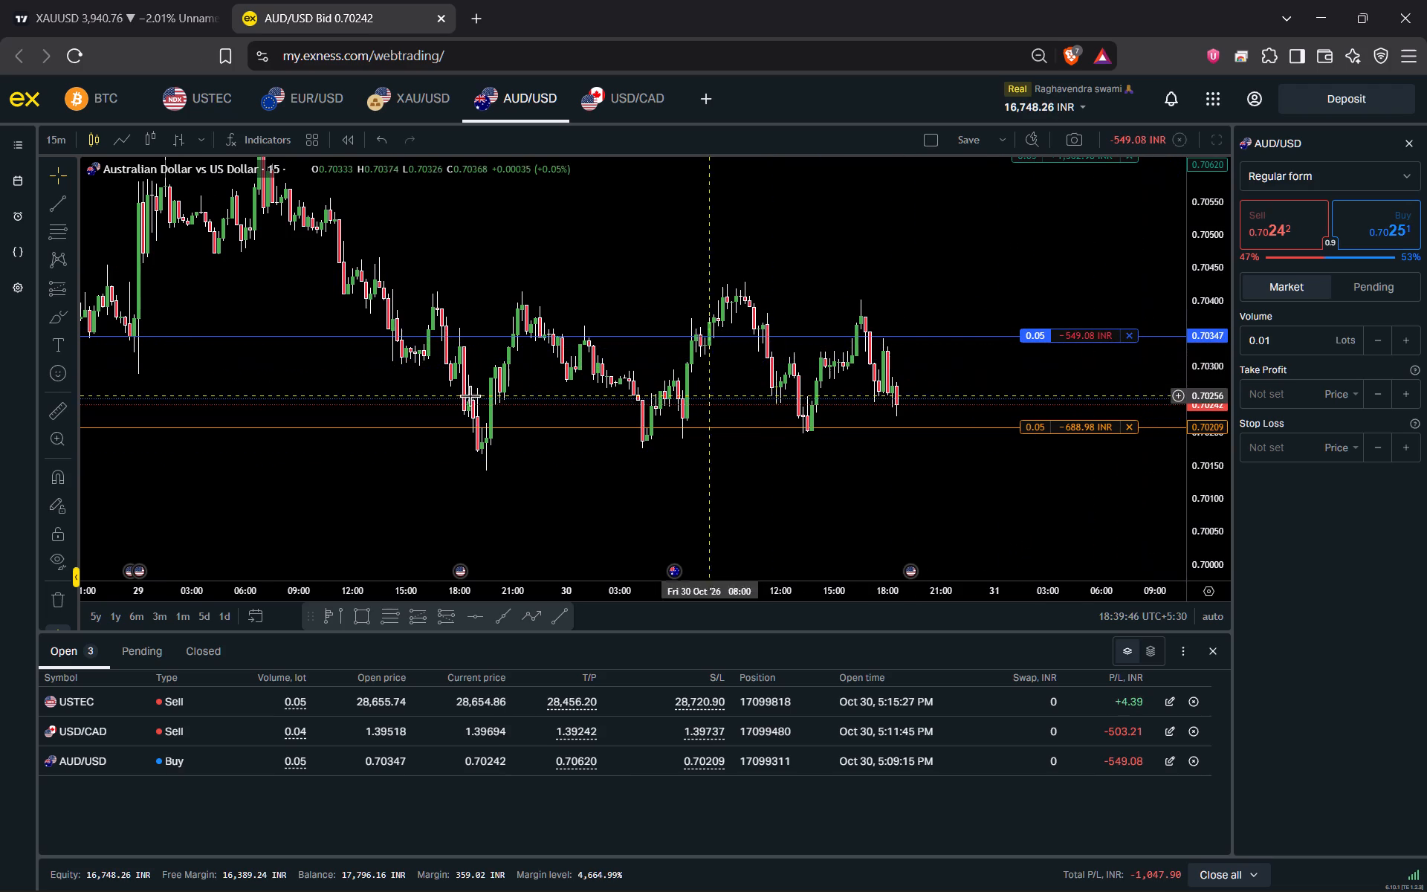
click(117, 12)
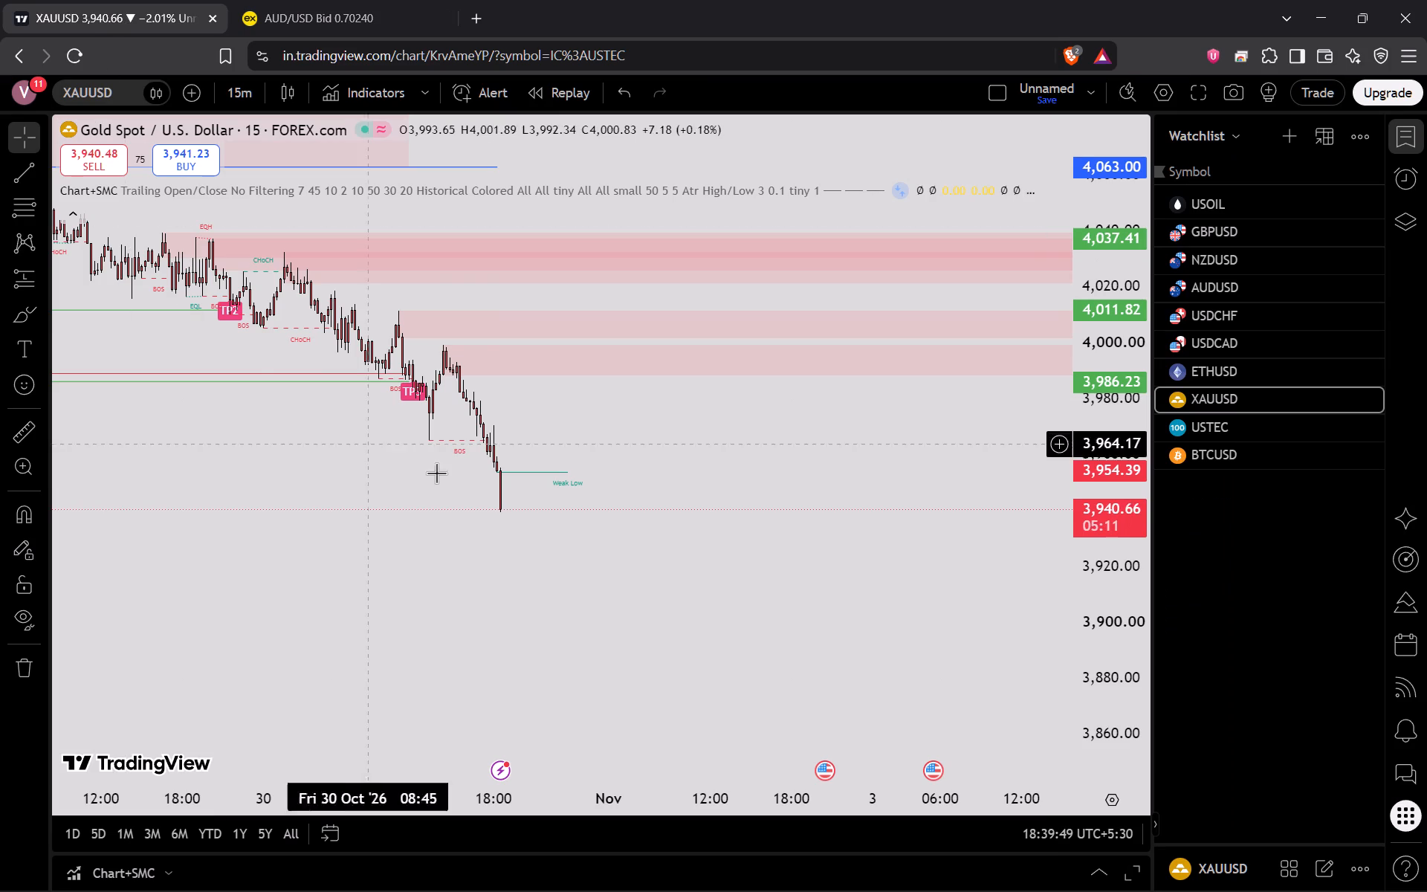
click(1208, 288)
drag(774, 491, 795, 471)
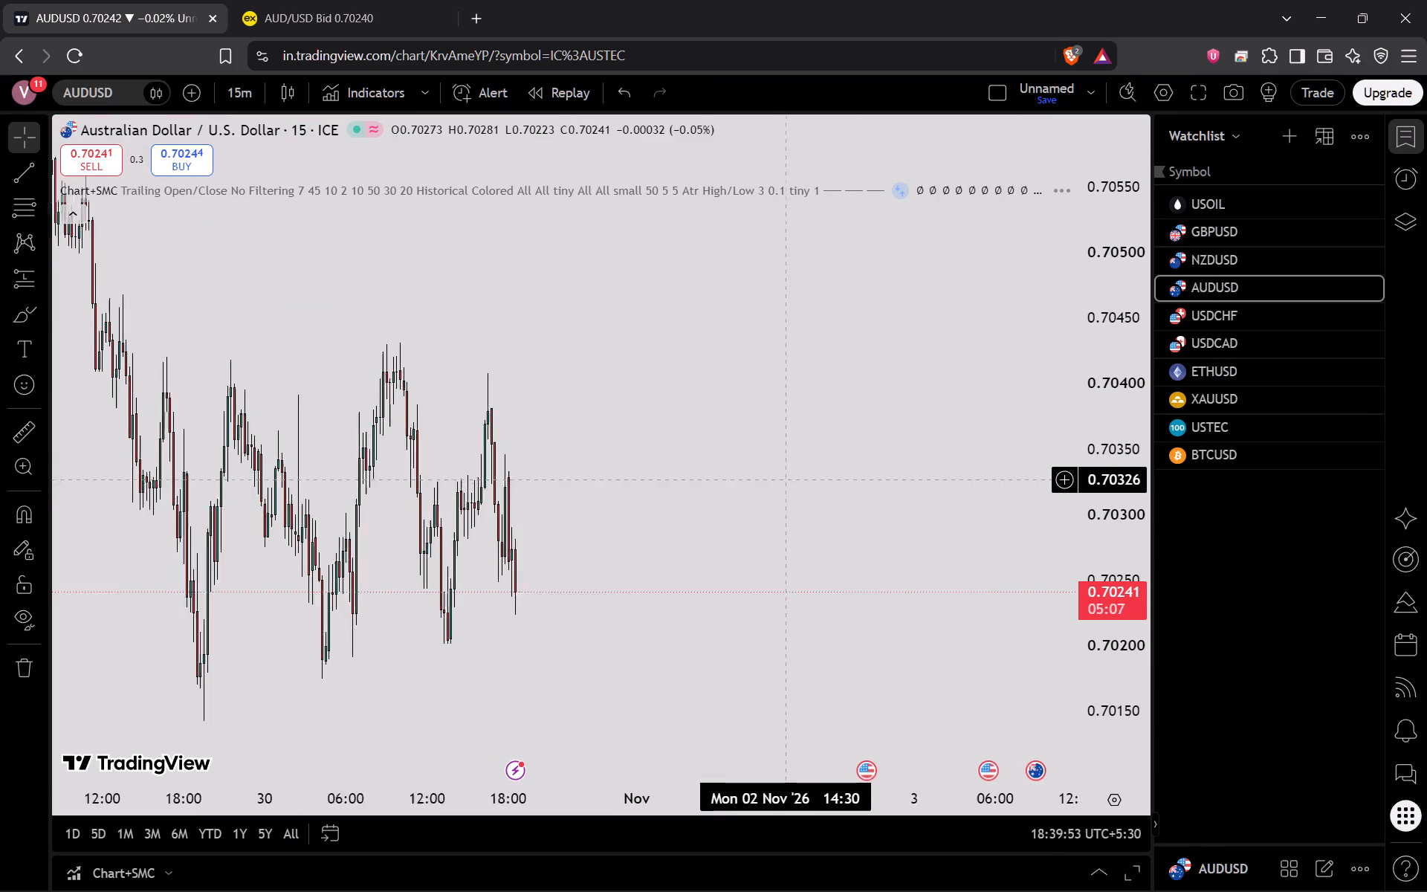
drag(795, 471, 882, 371)
drag(1135, 382, 1096, 546)
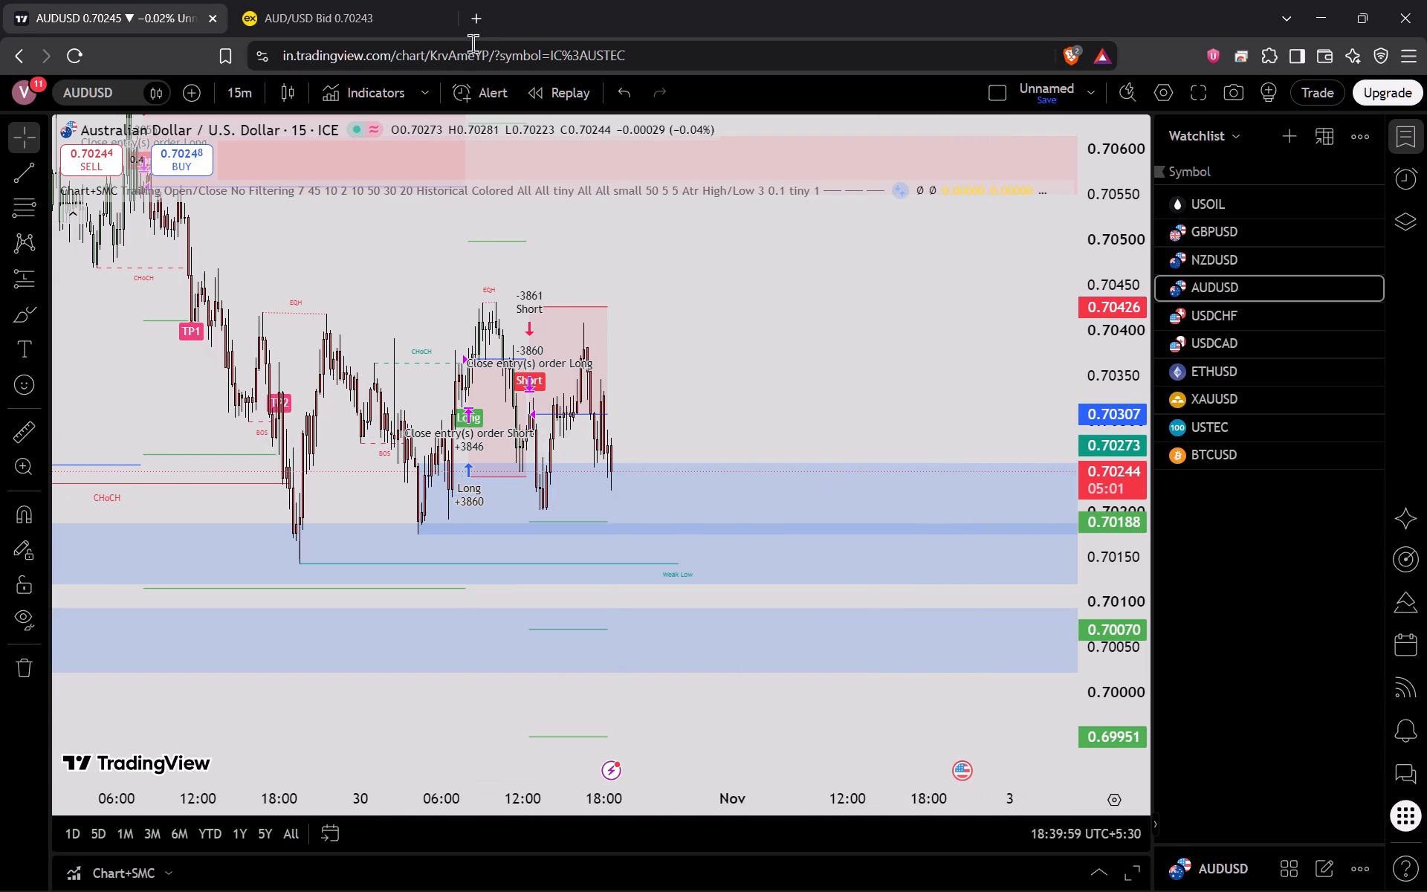
Return to Exness and close the open 0.05-lot AUD/USD buy position.
click(389, 31)
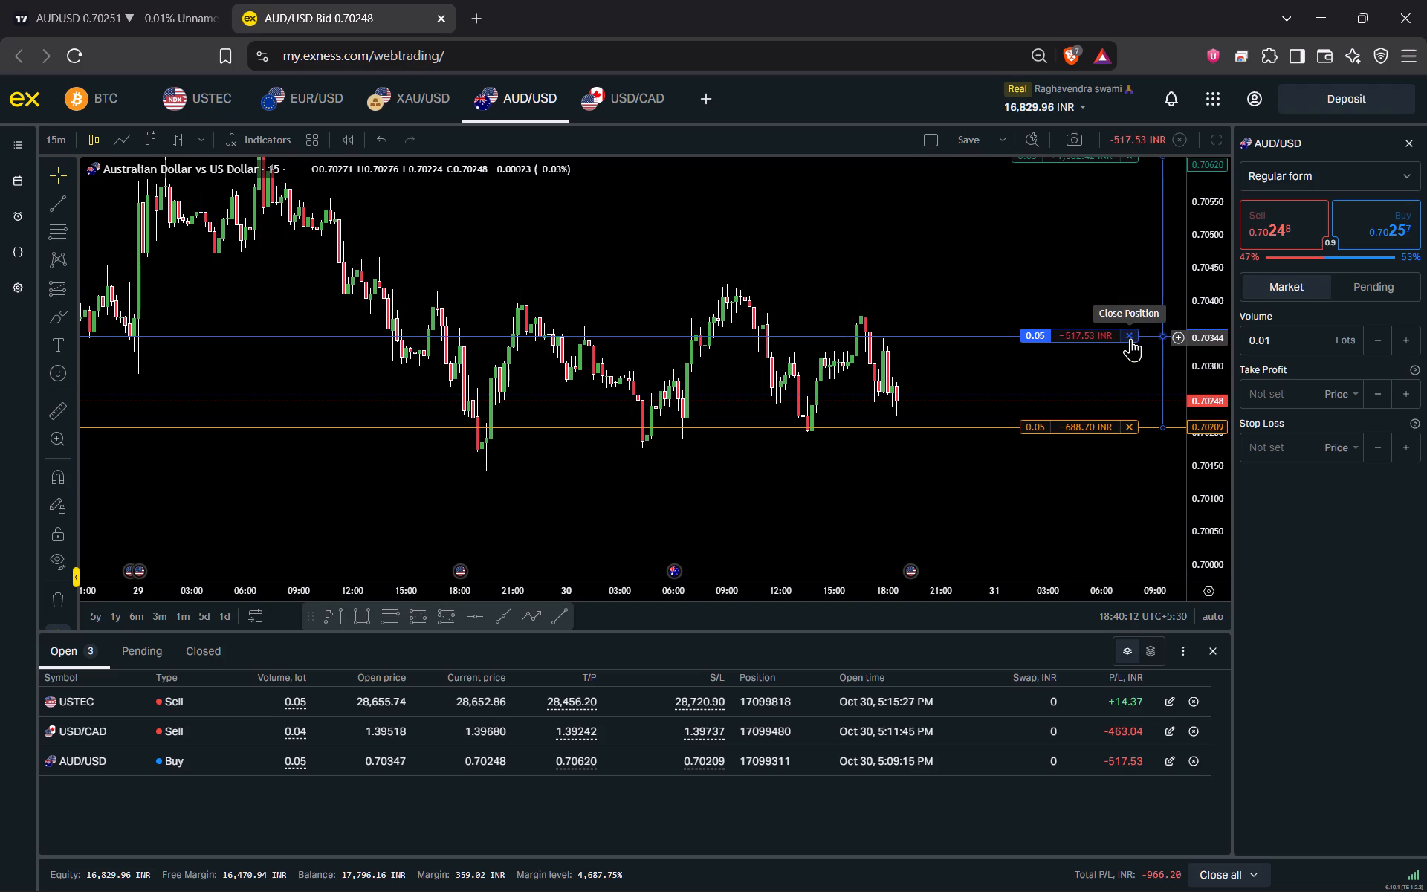
click(1130, 338)
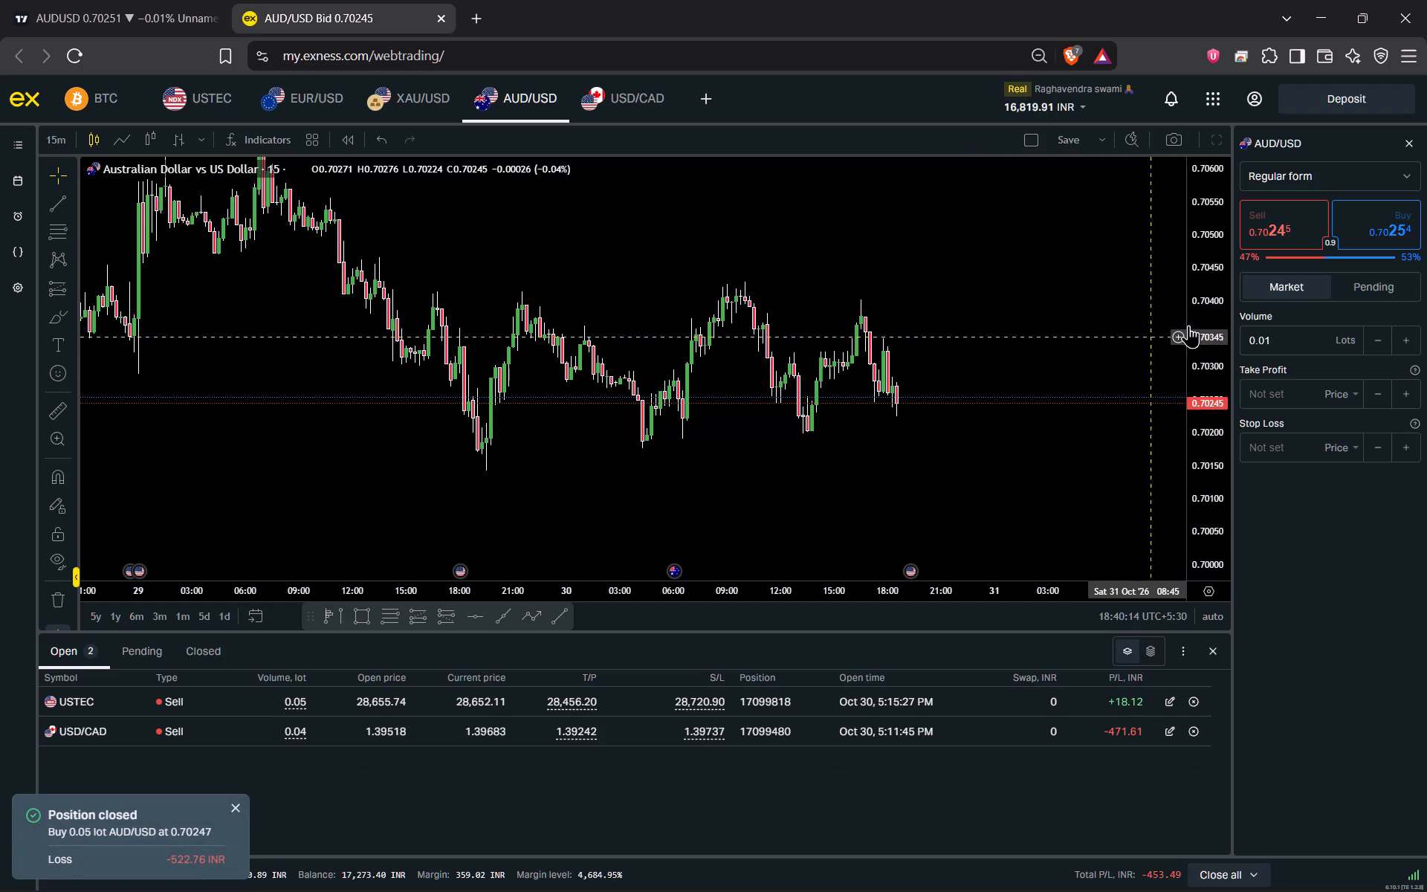
Prepare a 0.01-lot AUD/USD market sell with stop loss at about 0.70338 and take profit at about 0.70100, consulting the TradingView chart.
click(1284, 232)
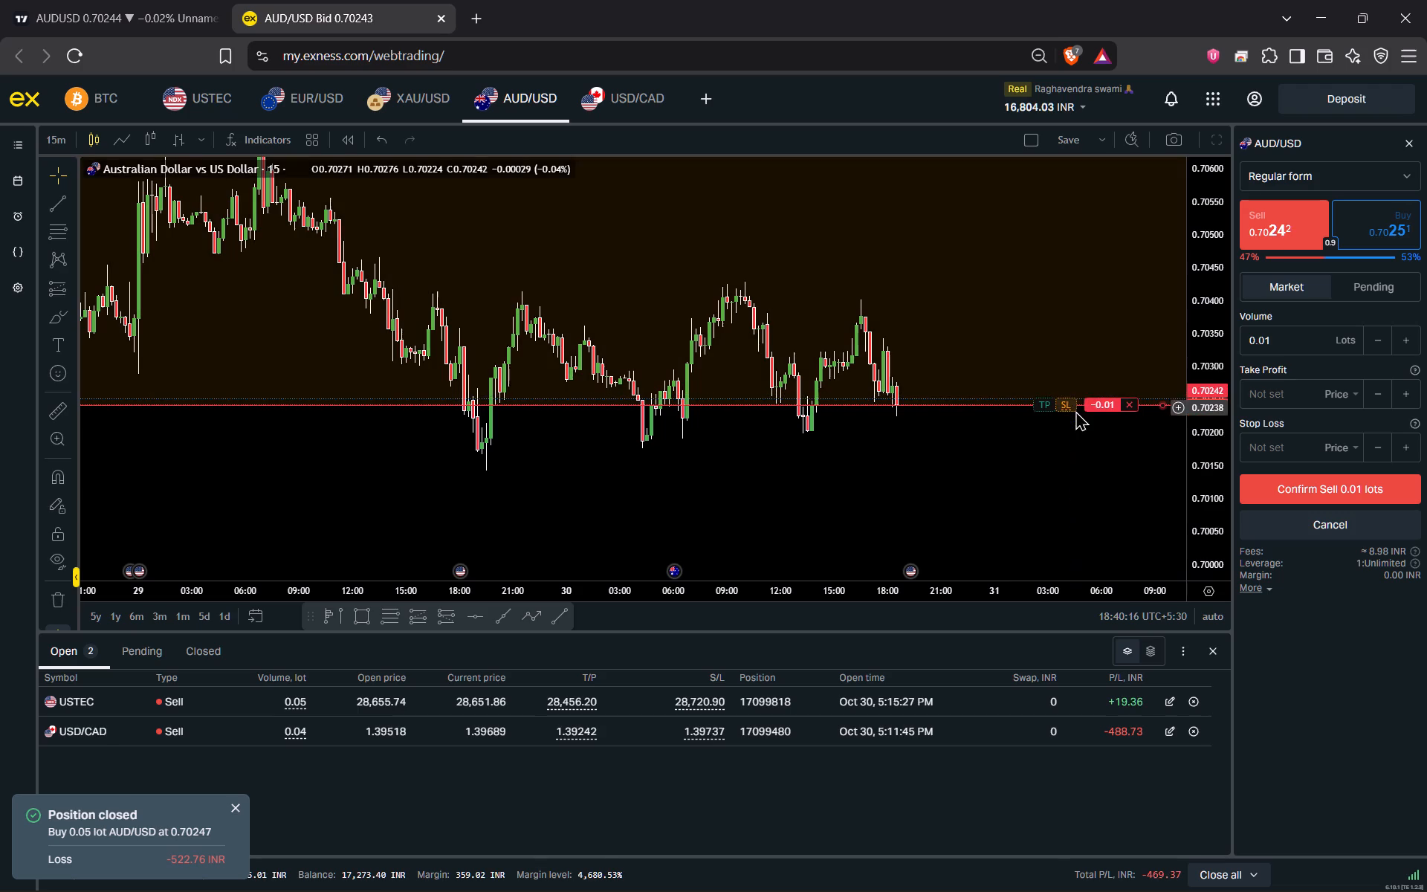
drag(1075, 410, 1082, 342)
click(131, 0)
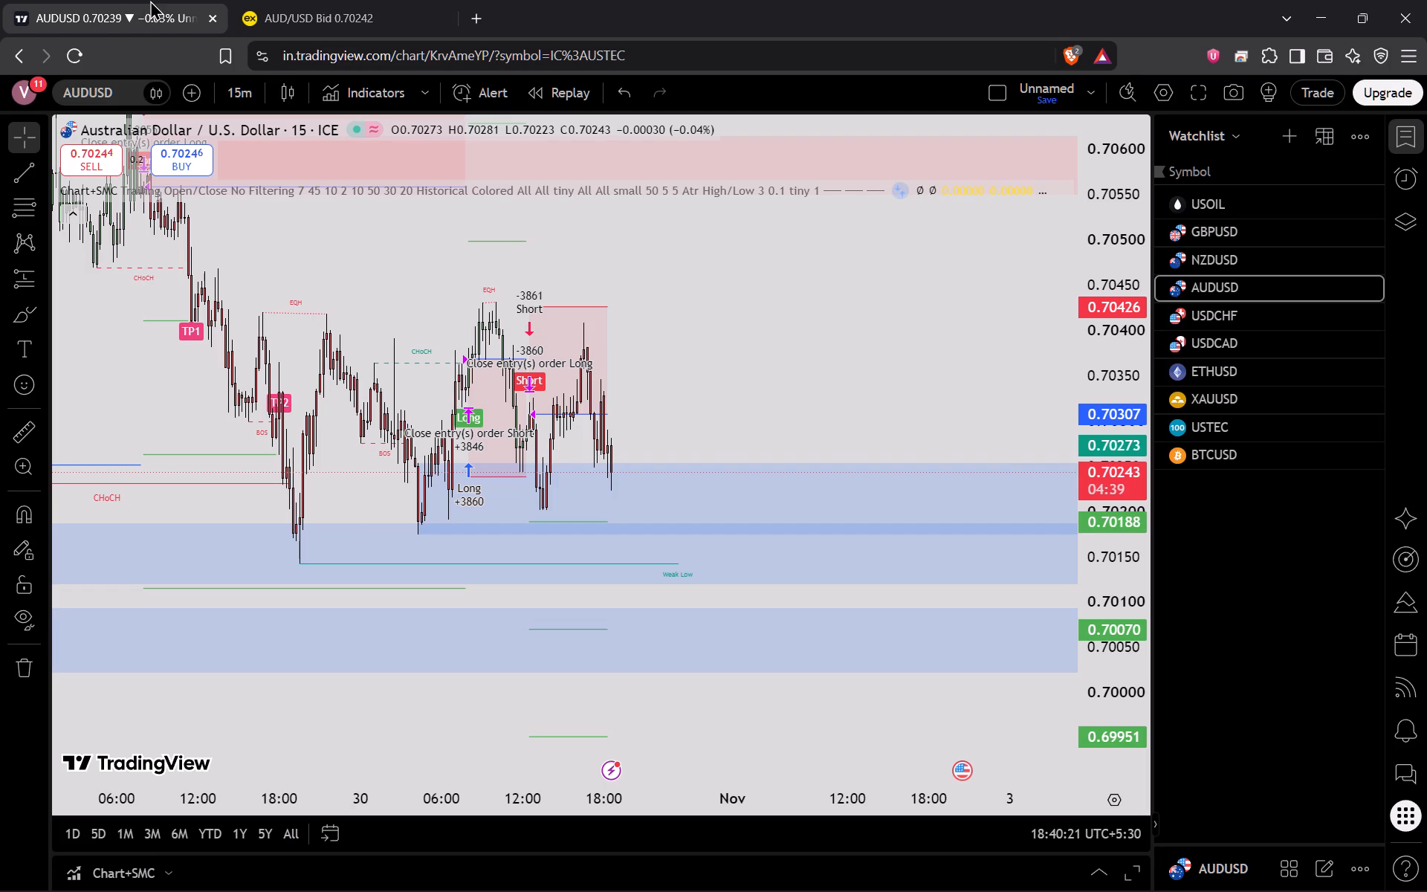
click(344, 0)
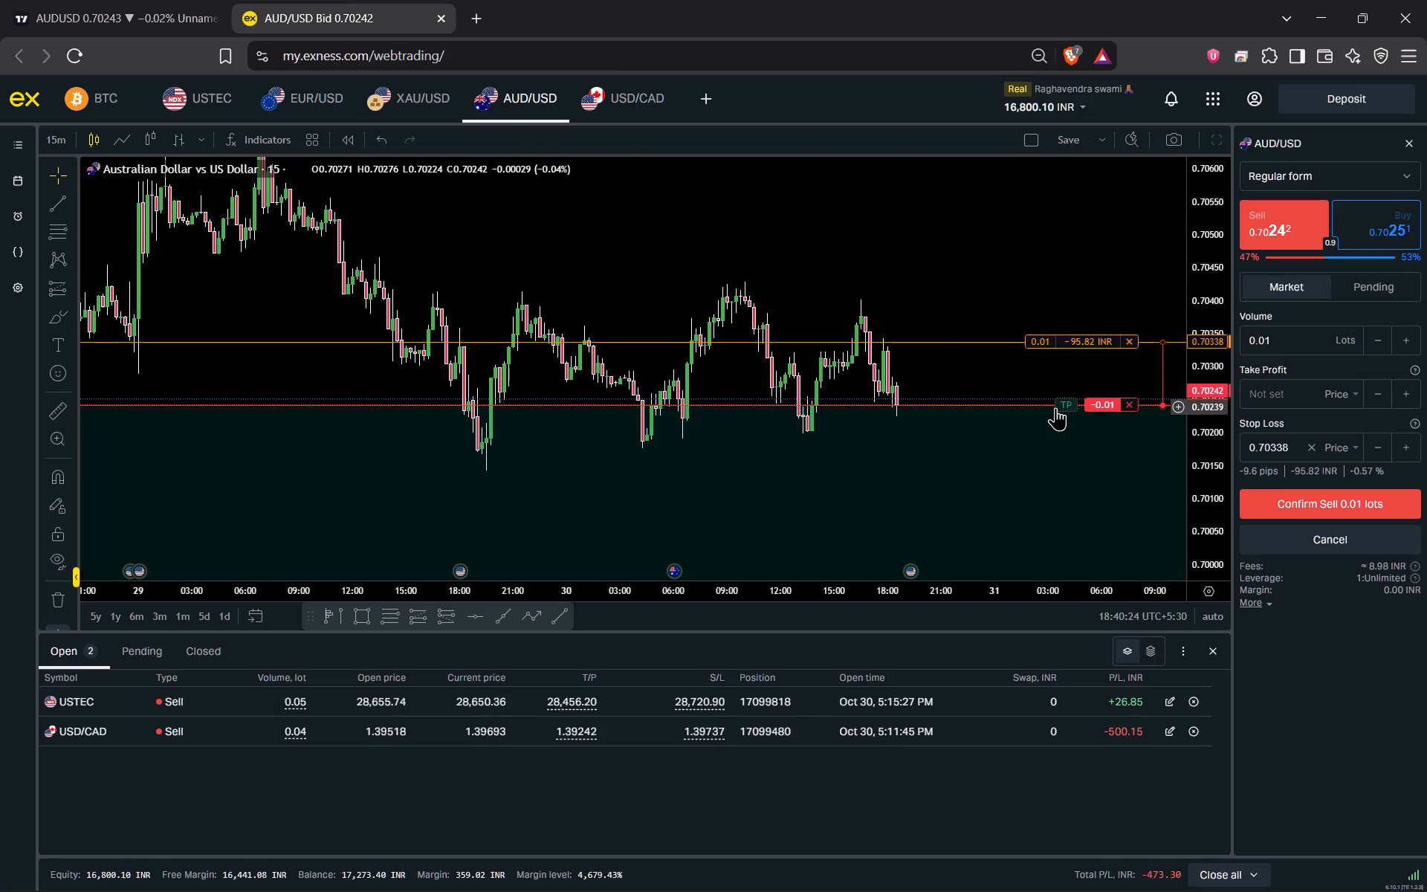
drag(1067, 406, 1060, 466)
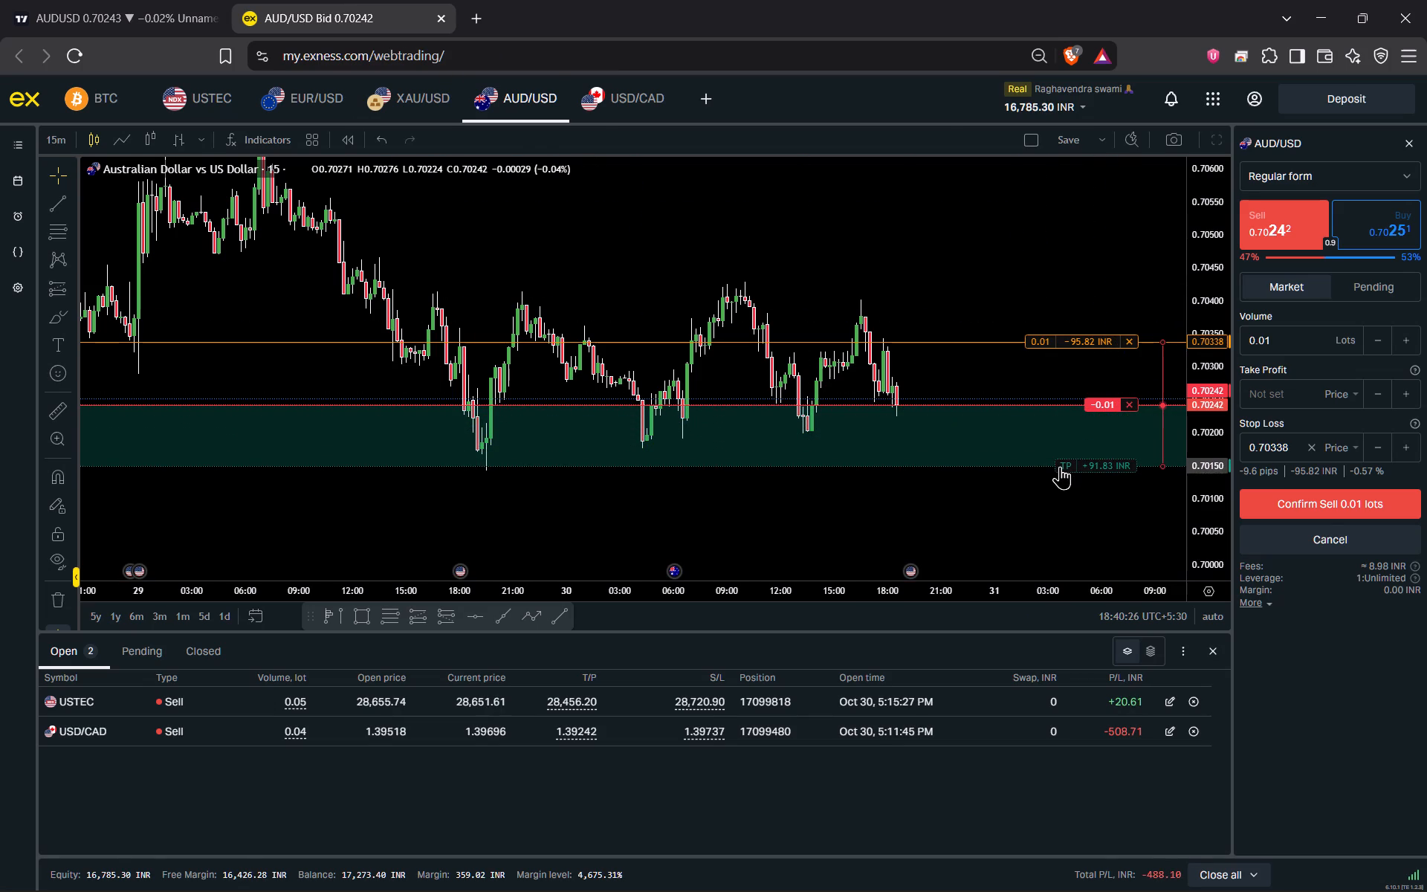
drag(1060, 466, 1058, 499)
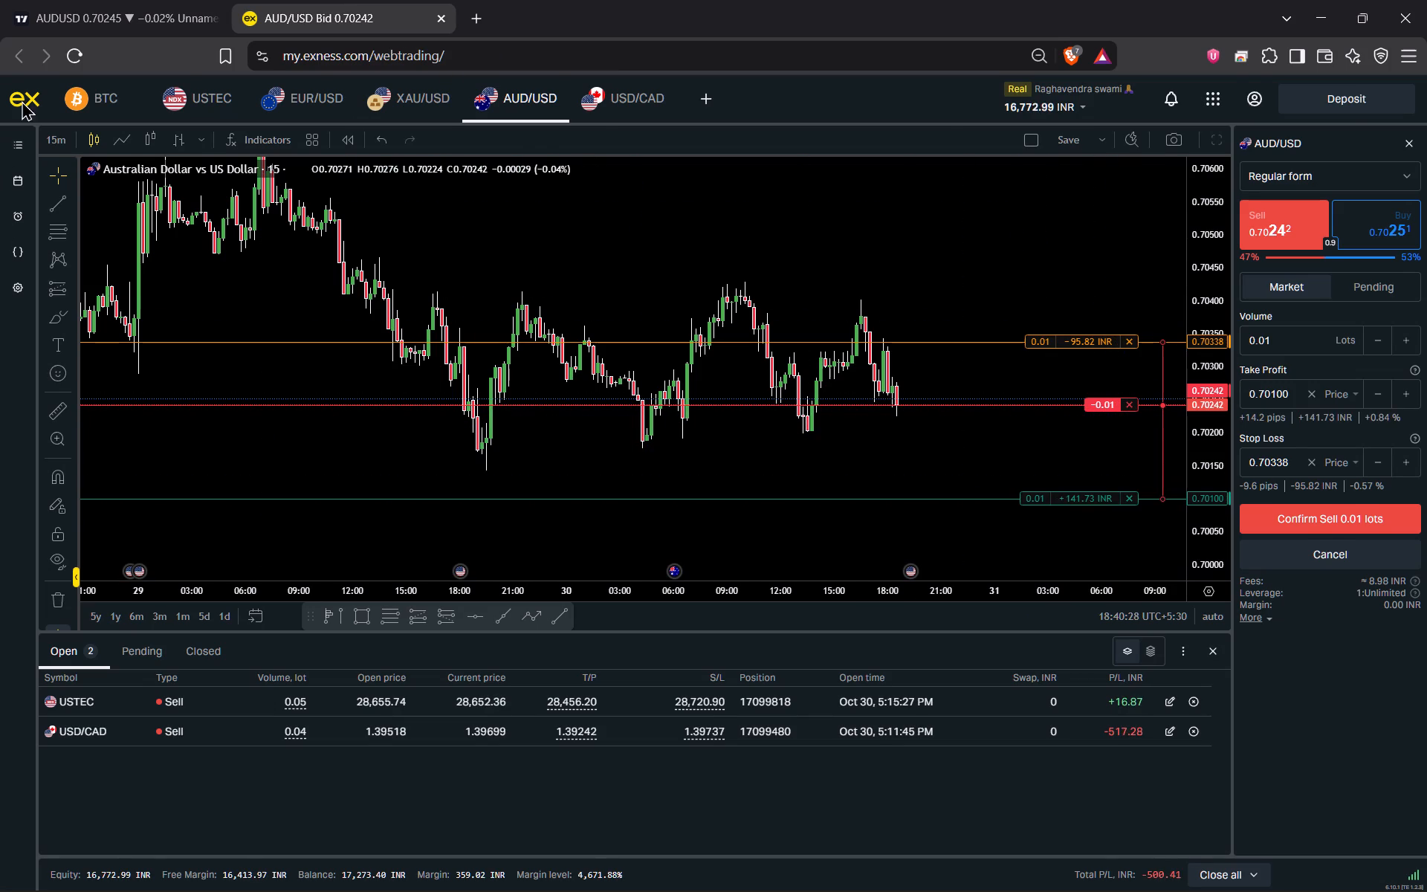
Copy the price 0.69950 at the lowest green target line in TradingView and set it as the AUD/USD sell ticket's take profit in Exness.
click(125, 0)
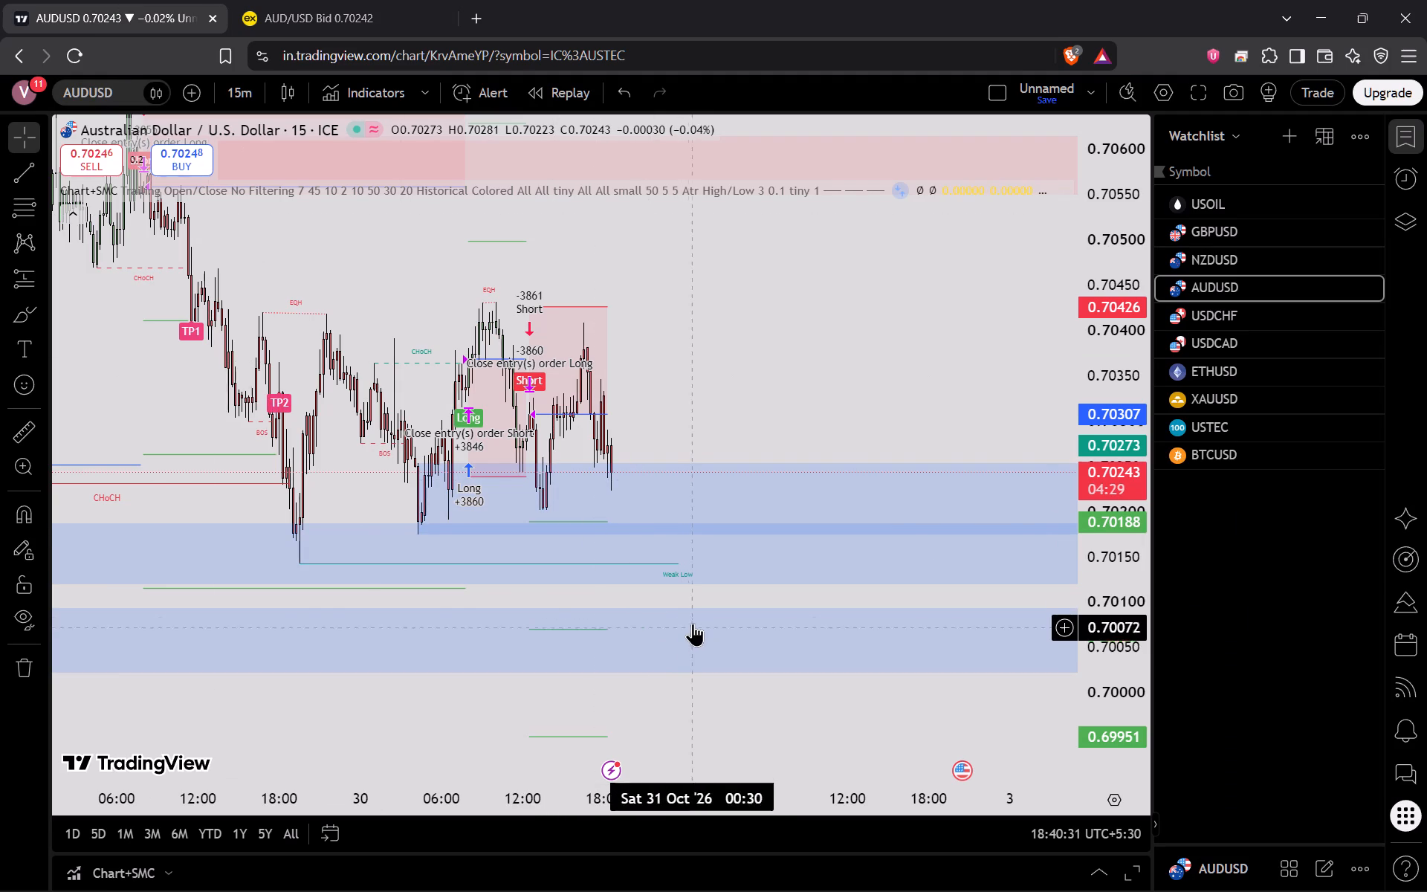
drag(705, 600, 690, 539)
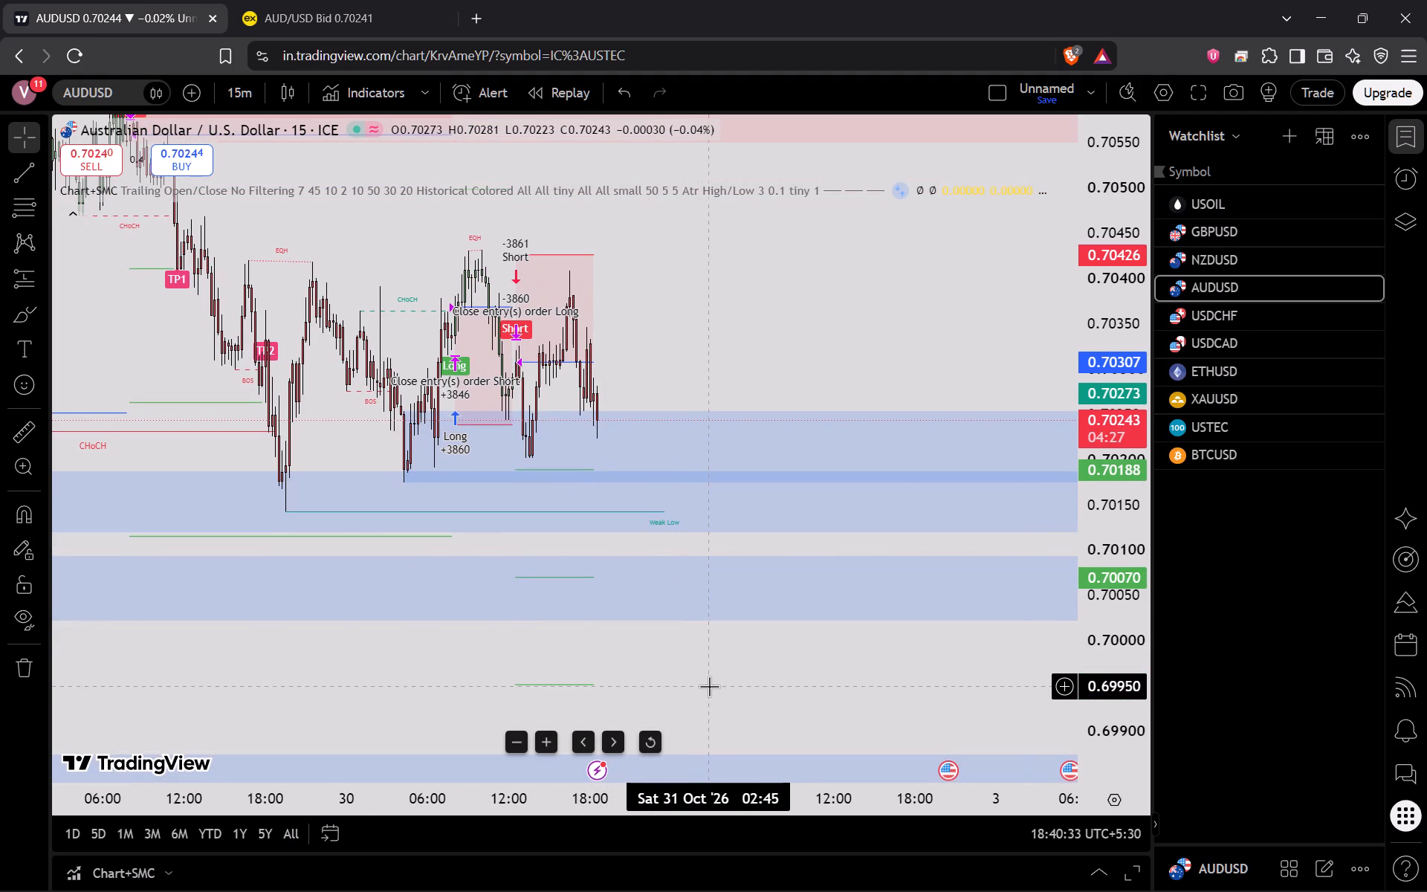
right_click(709, 686)
click(760, 485)
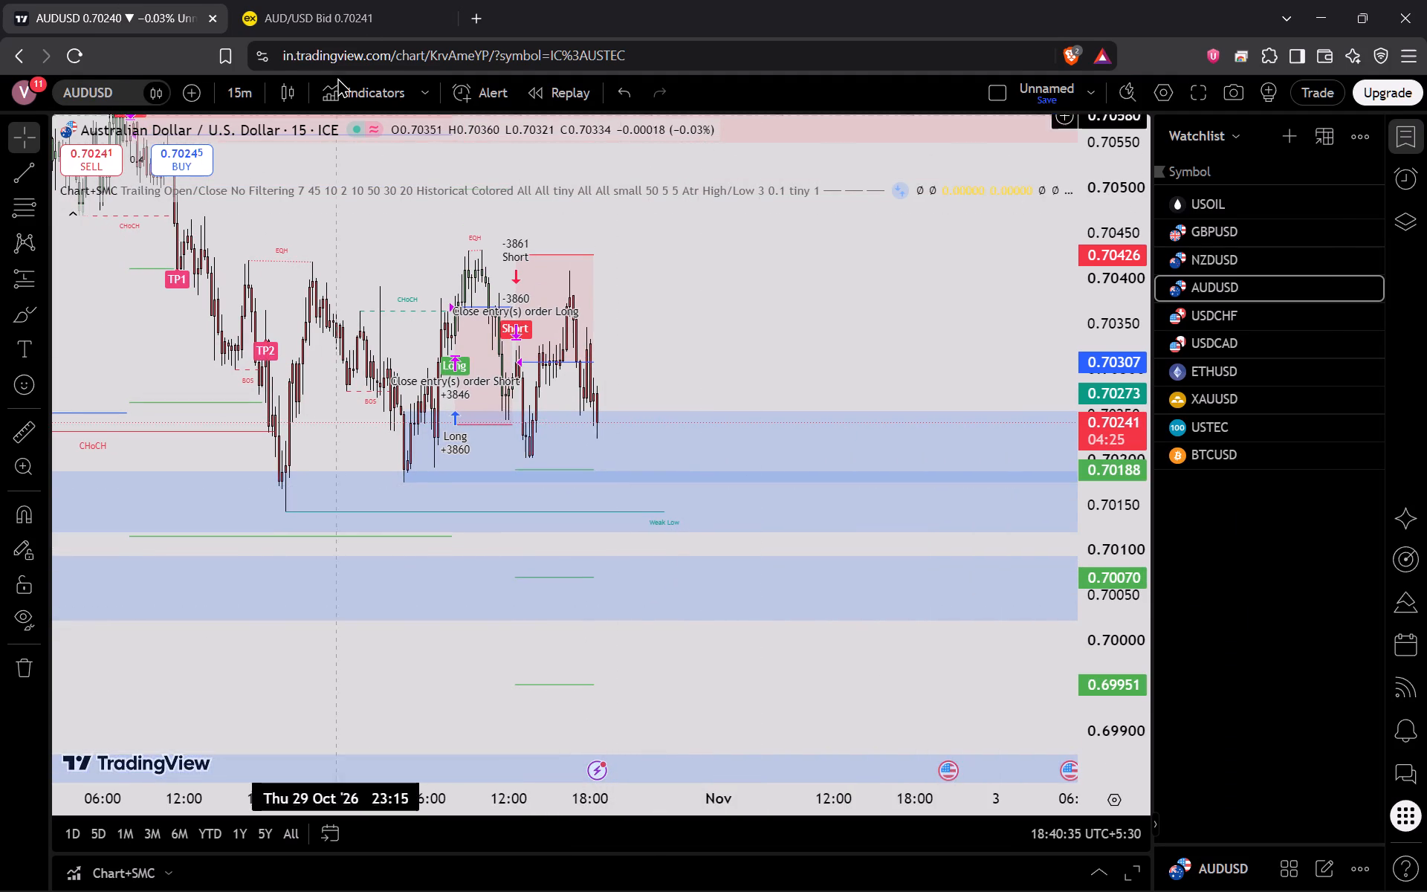
click(372, 0)
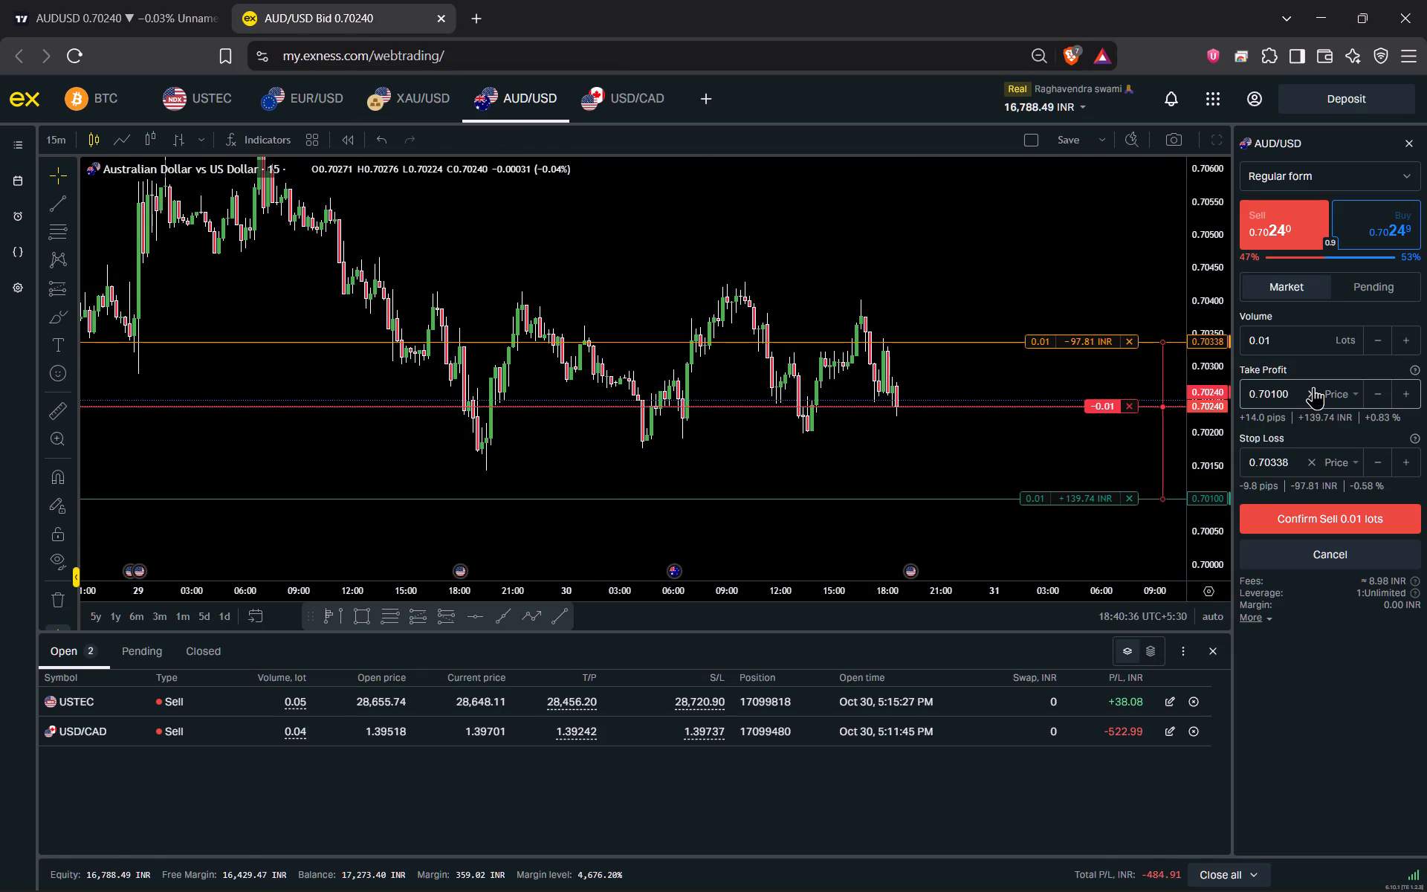
click(1293, 394)
key(ctrl+a)
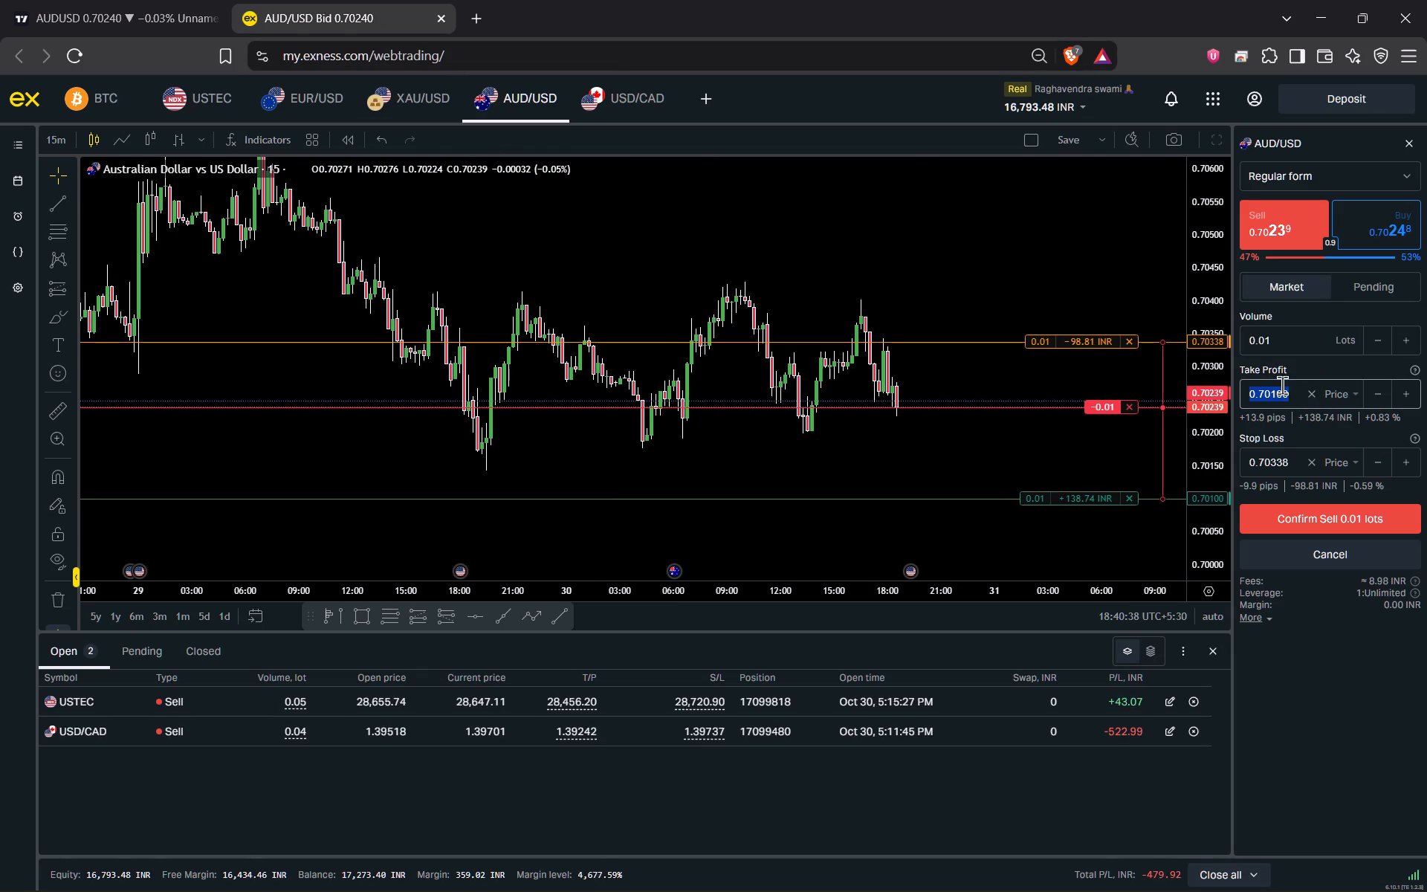
key(ctrl+v)
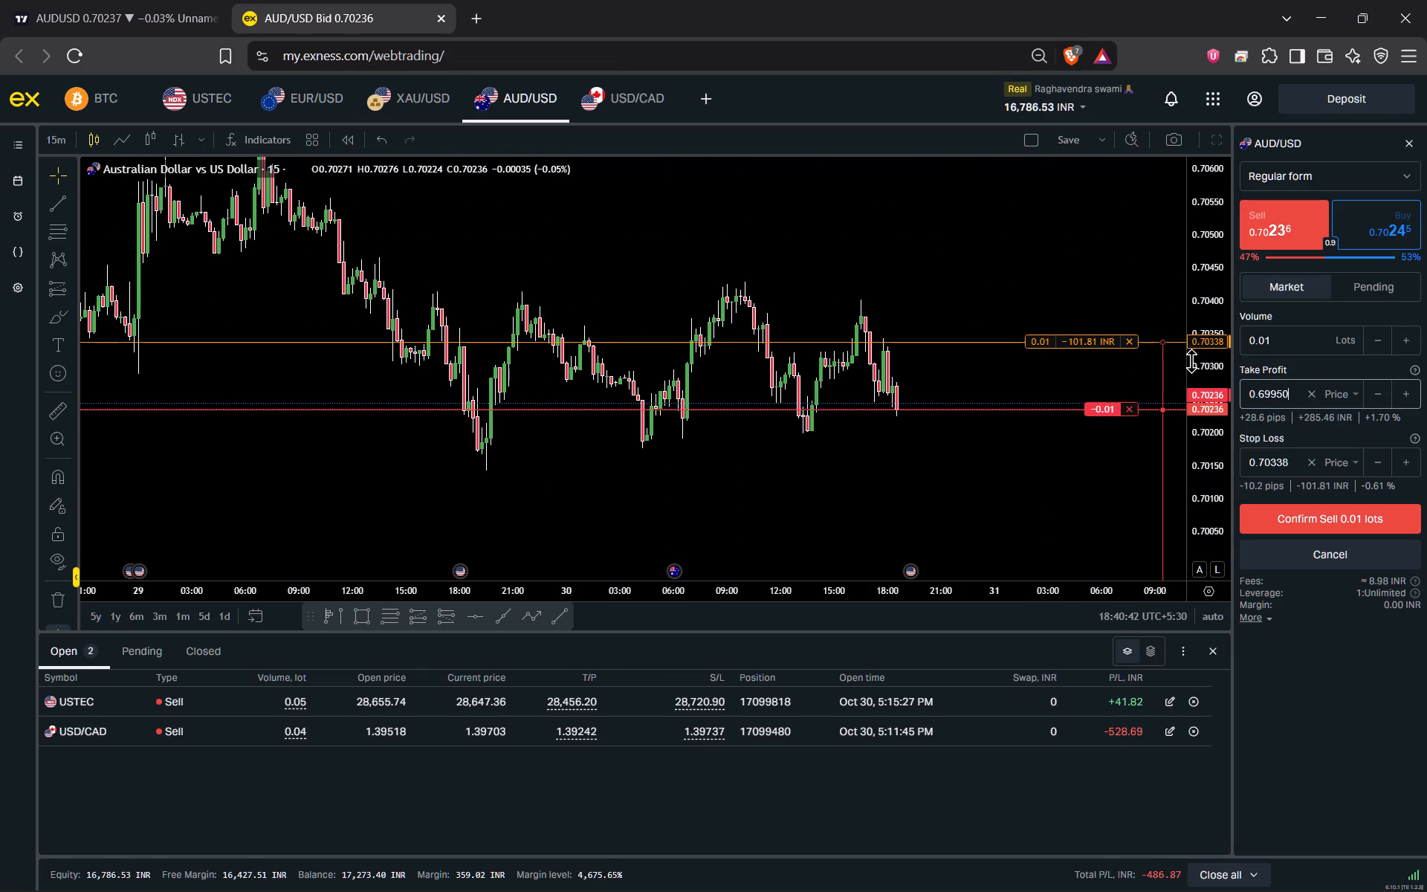
Copy the price 0.70428 near the red stop level on TradingView's AUD/USD chart and set it as the Exness sell ticket's stop loss.
scroll(1191, 361, down, 3)
scroll(1191, 361, up, 1)
click(137, 0)
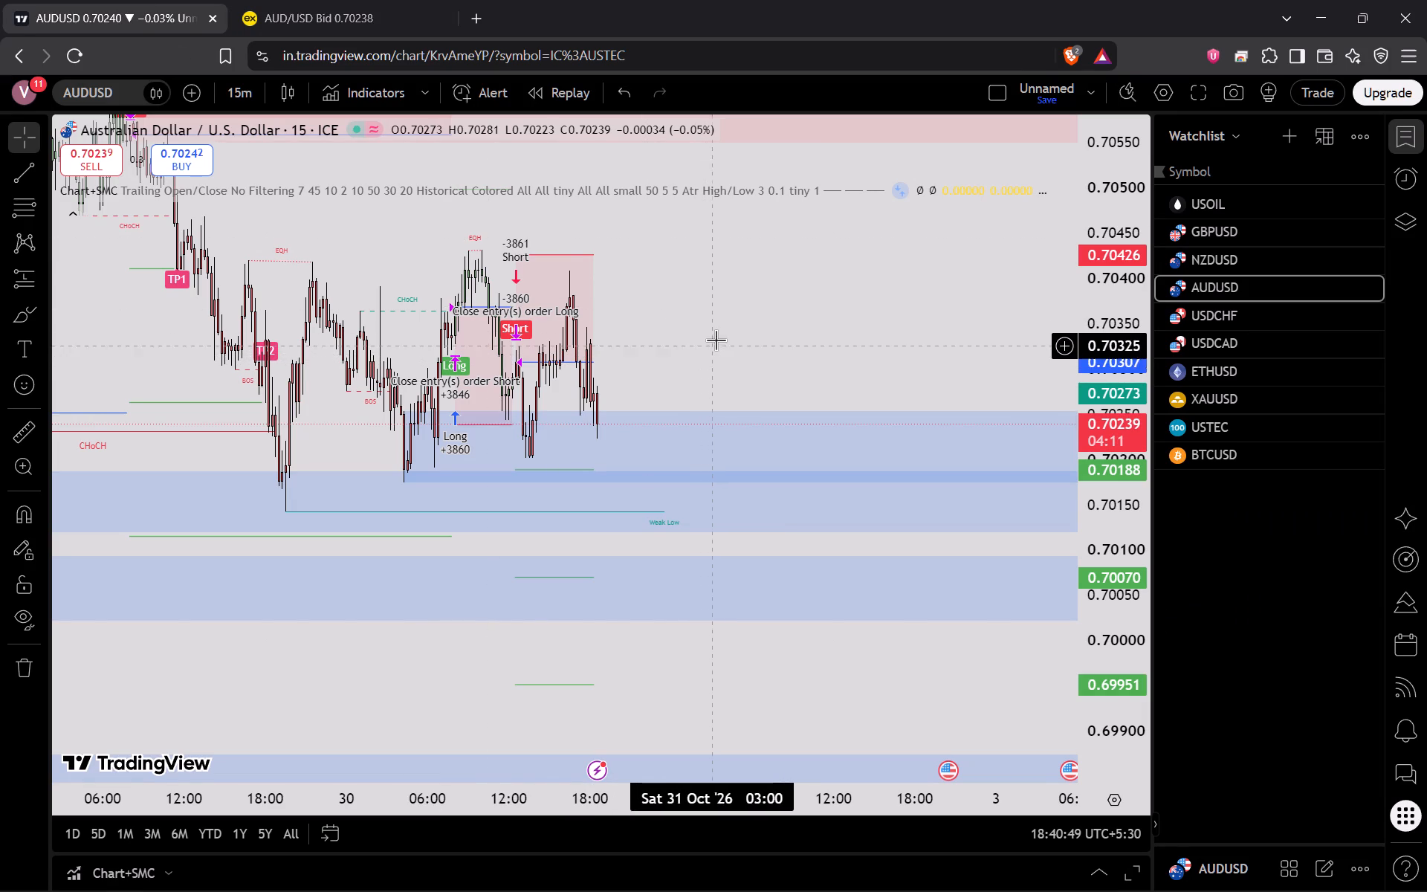
right_click(713, 253)
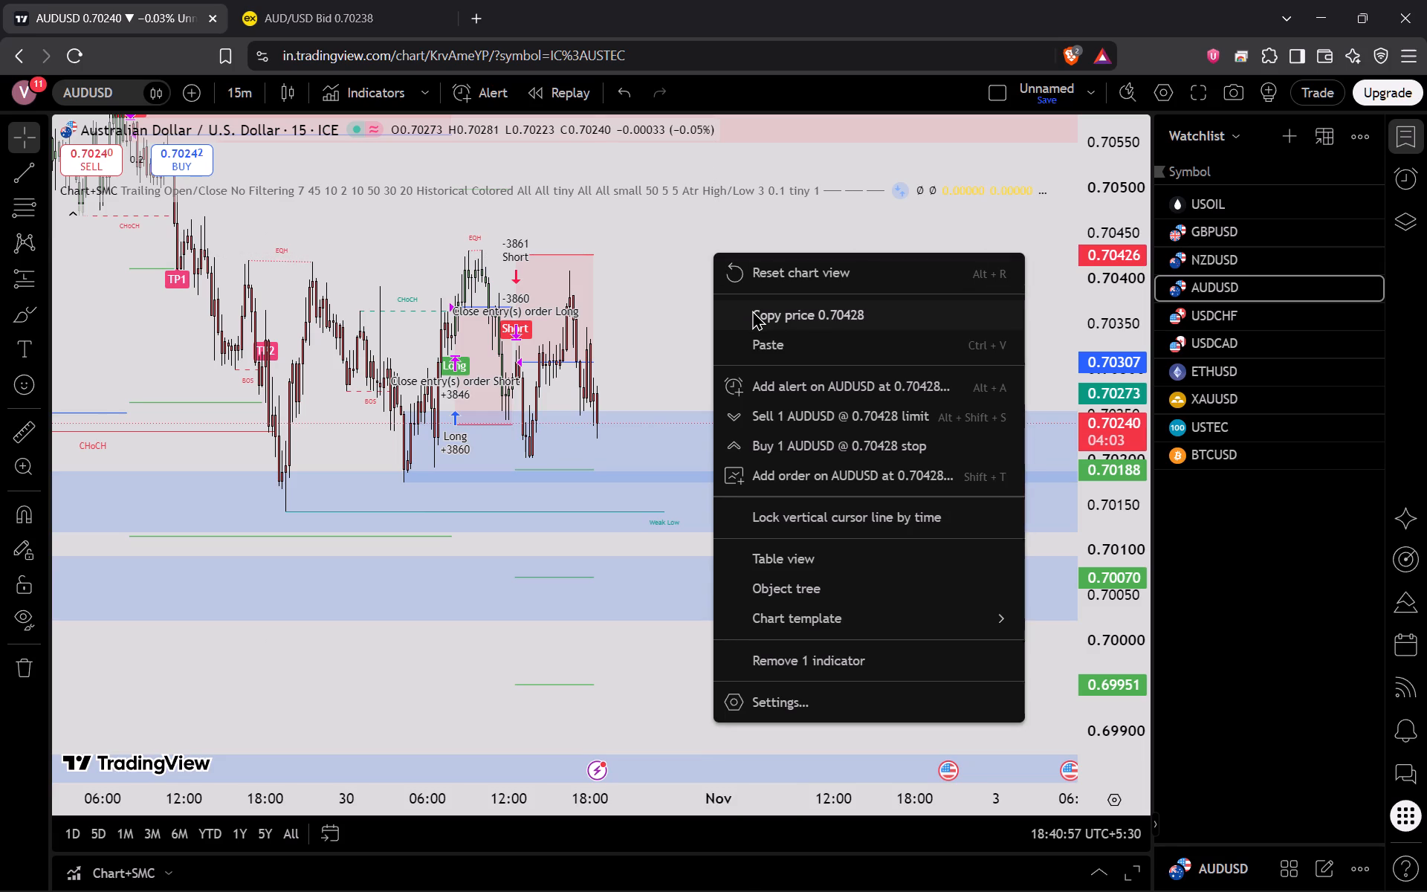
click(752, 310)
click(330, 4)
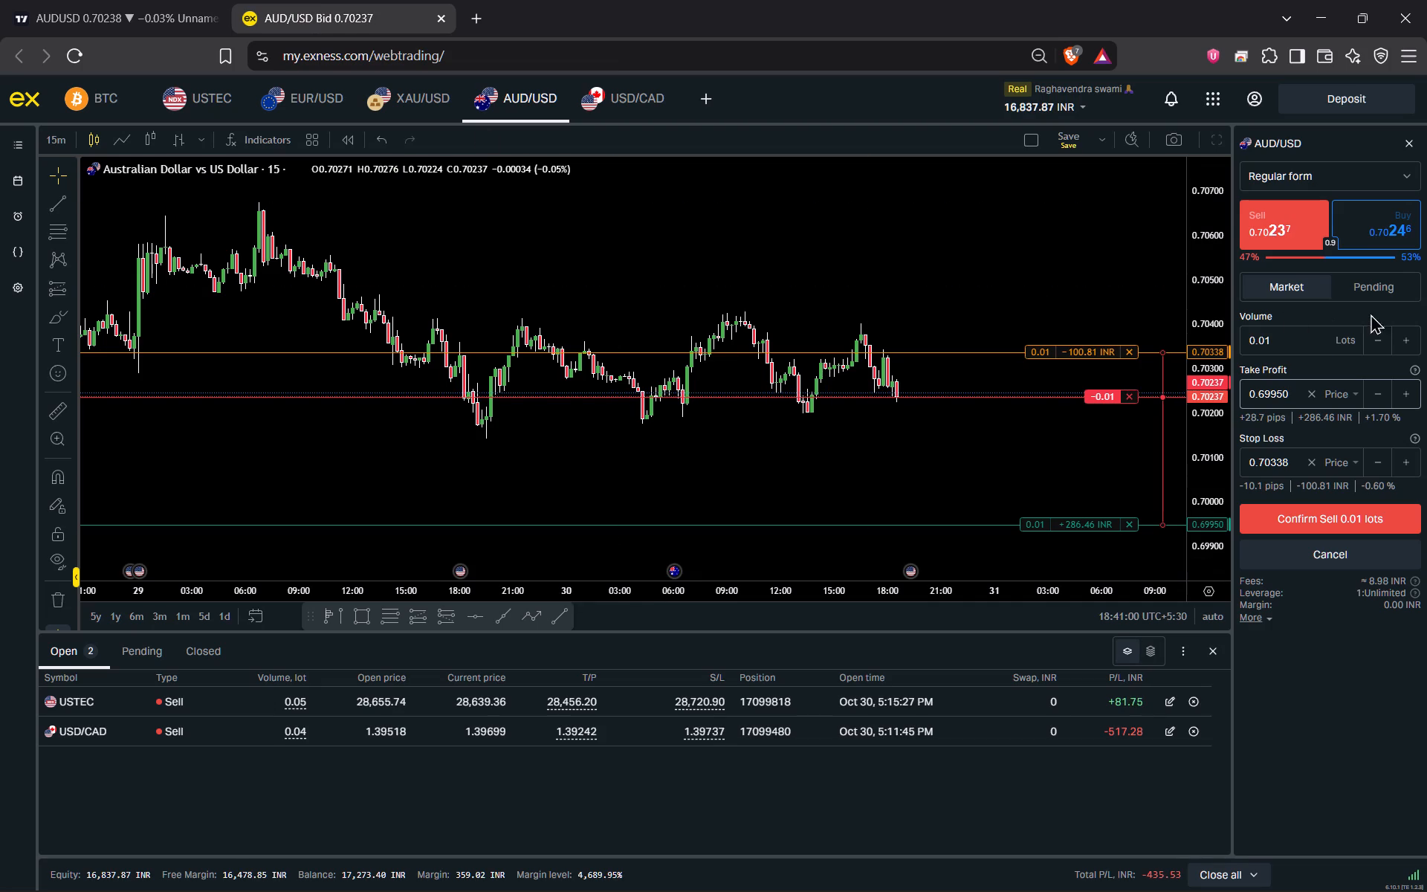
click(1290, 465)
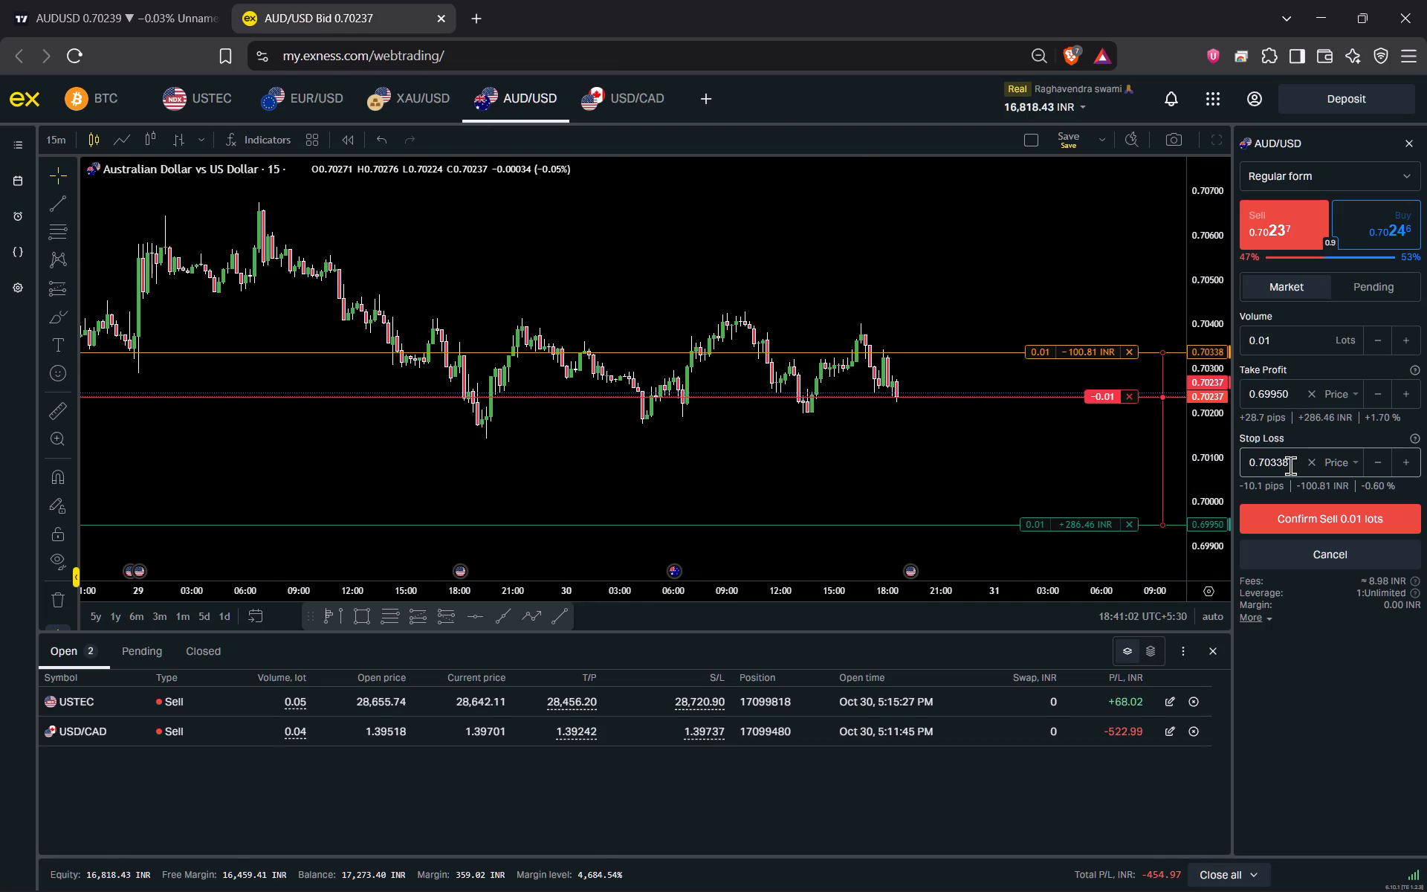
key(ctrl+a)
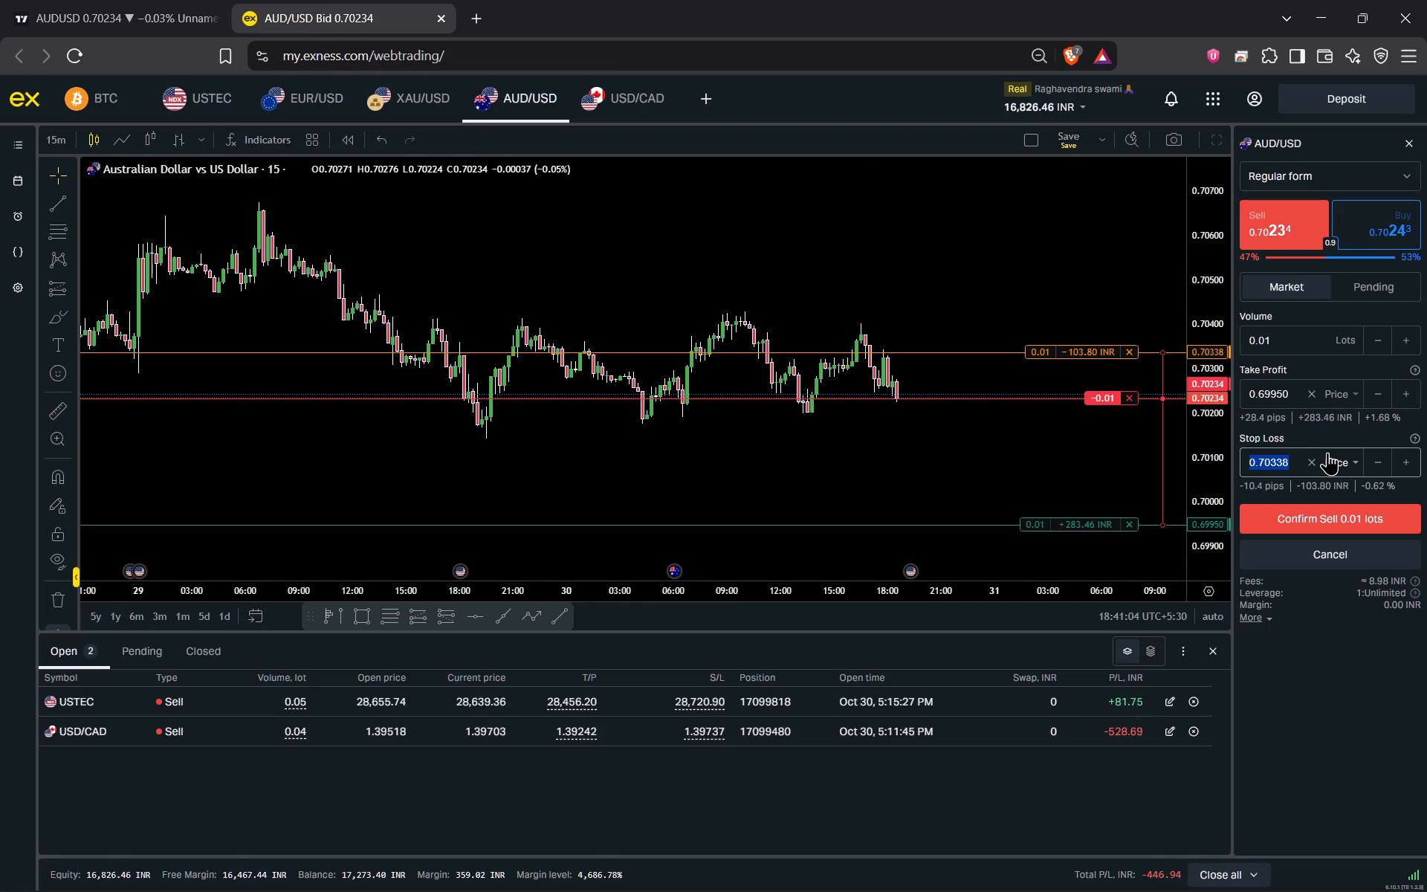
key(ctrl+v)
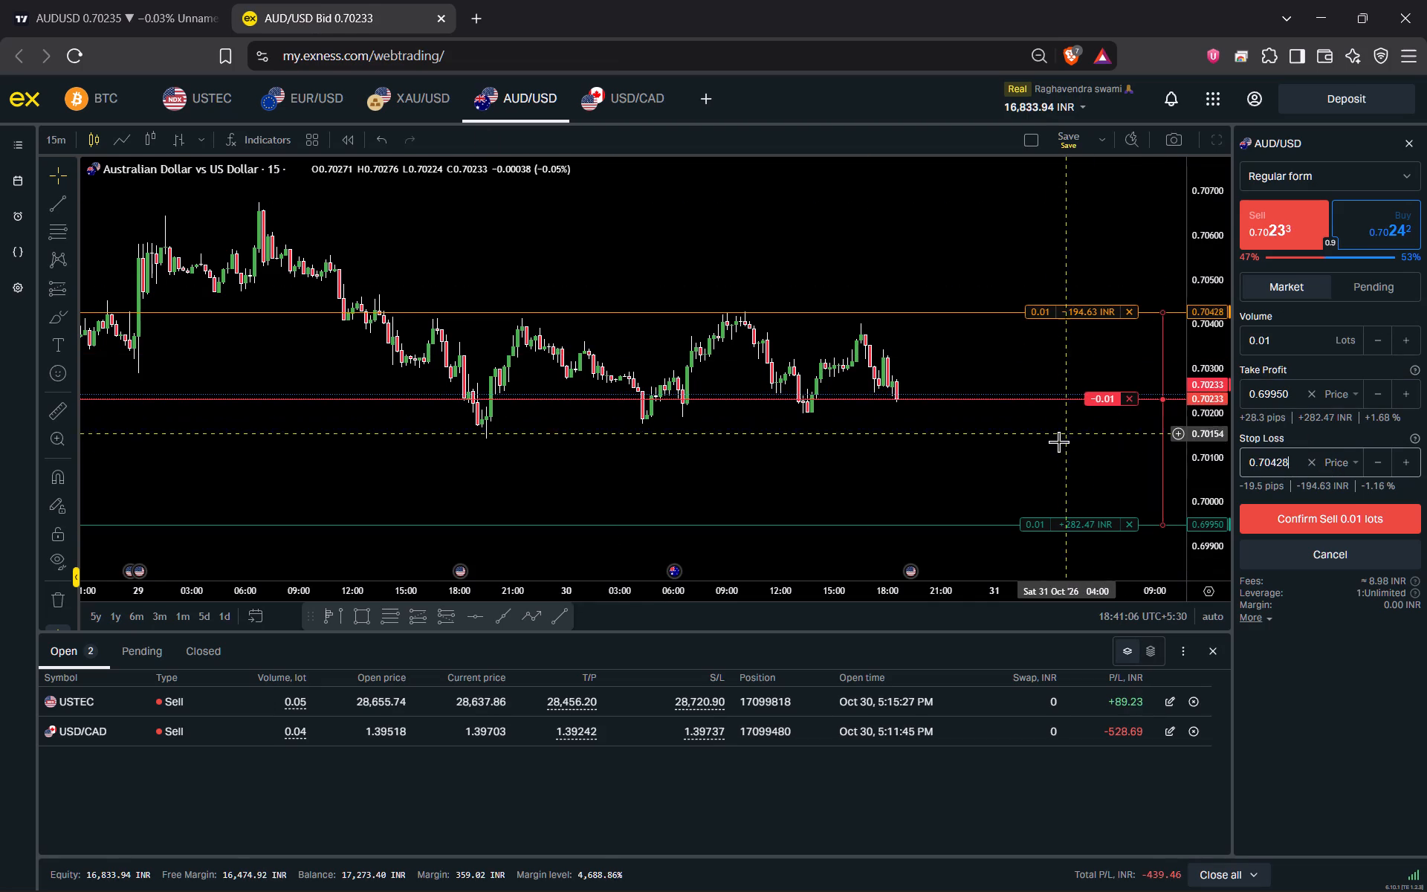
Set the AUD/USD sell ticket's volume to 0.03 lots, trying volumes between 0.02 and 0.05 lots.
drag(1034, 450, 977, 414)
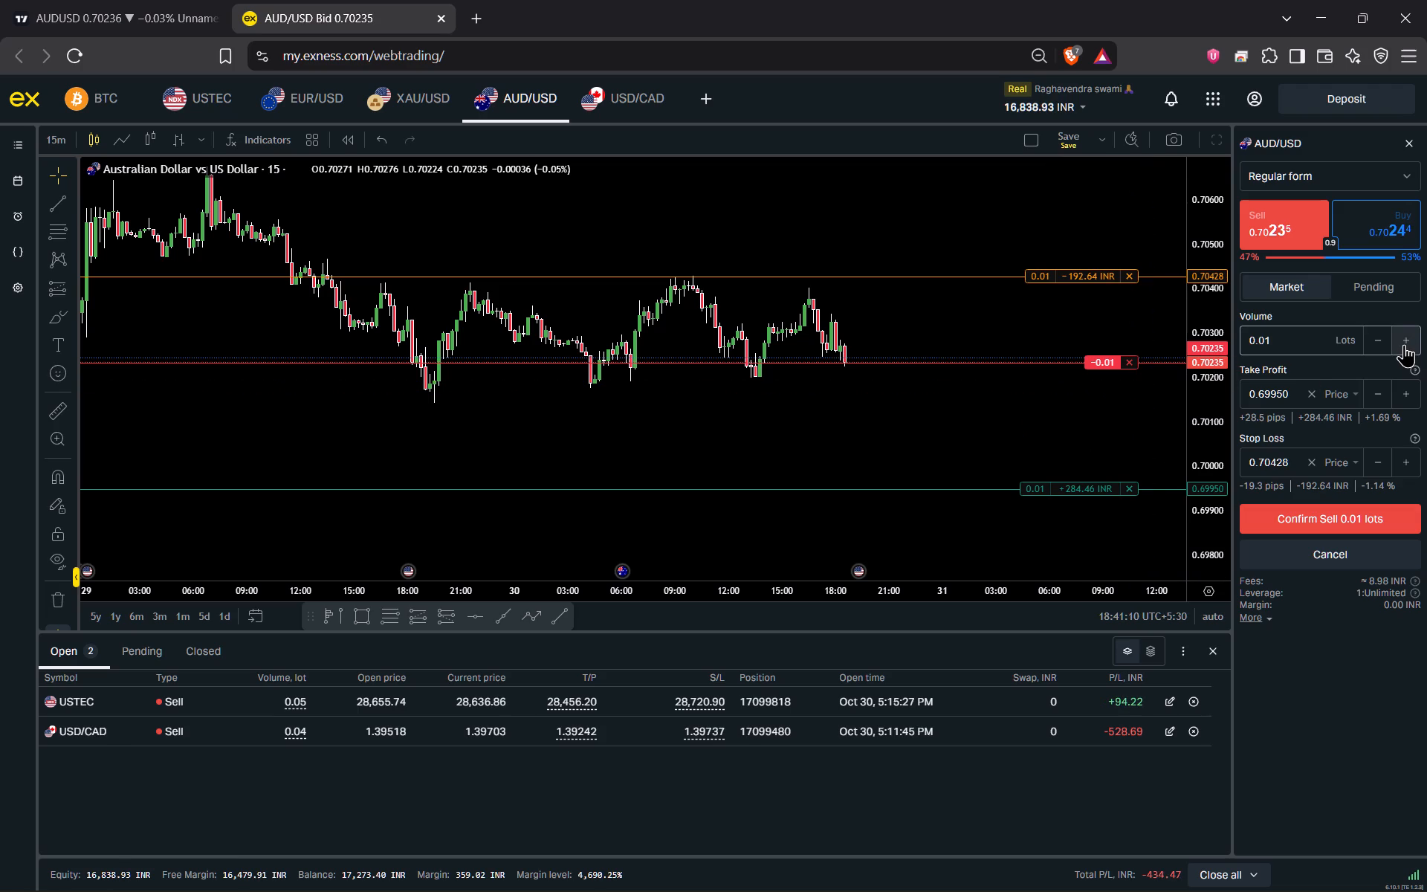
triple_click(1404, 344)
click(1404, 344)
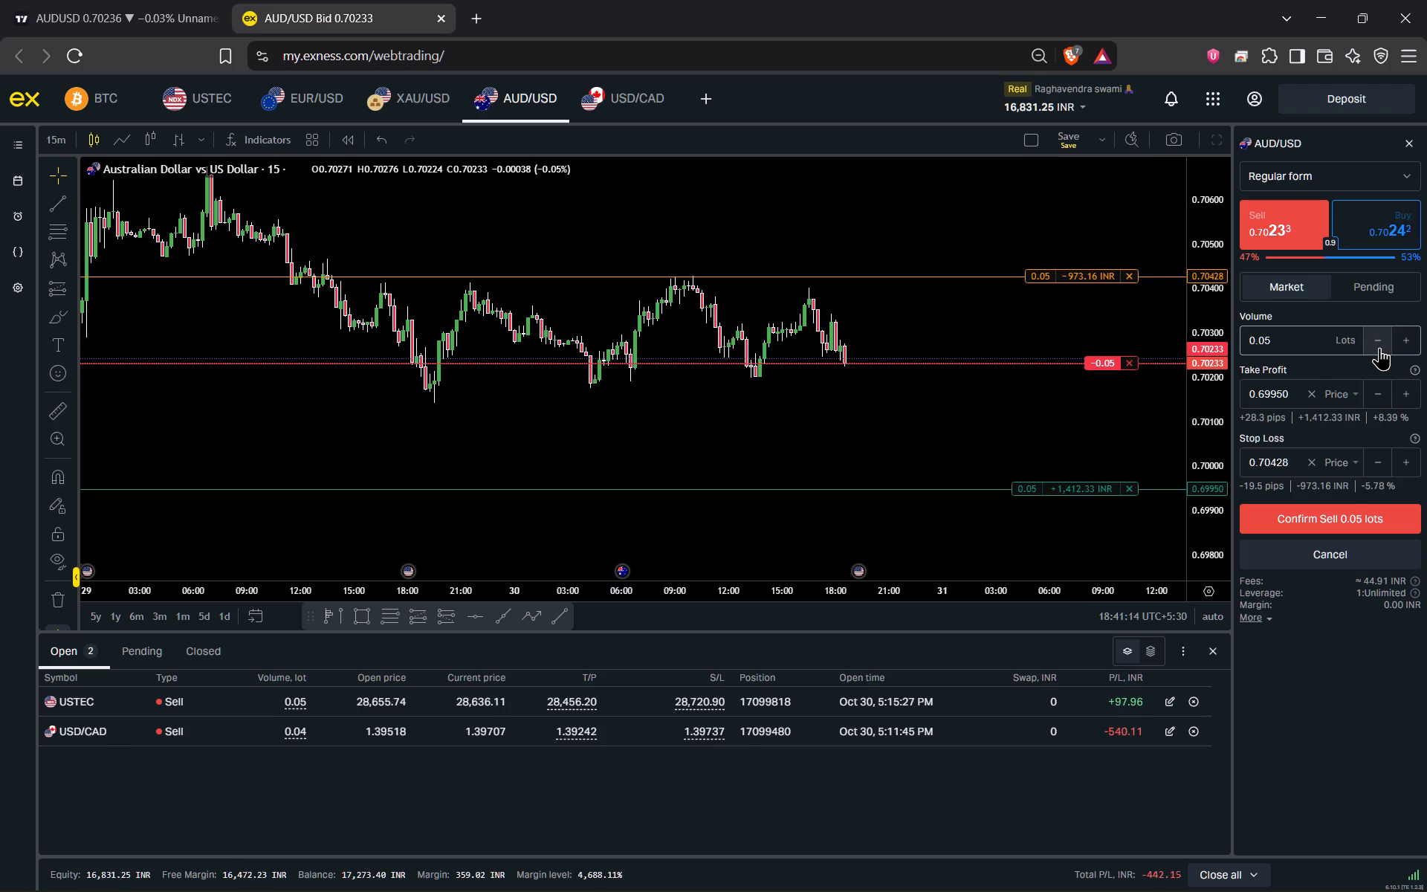
click(1379, 347)
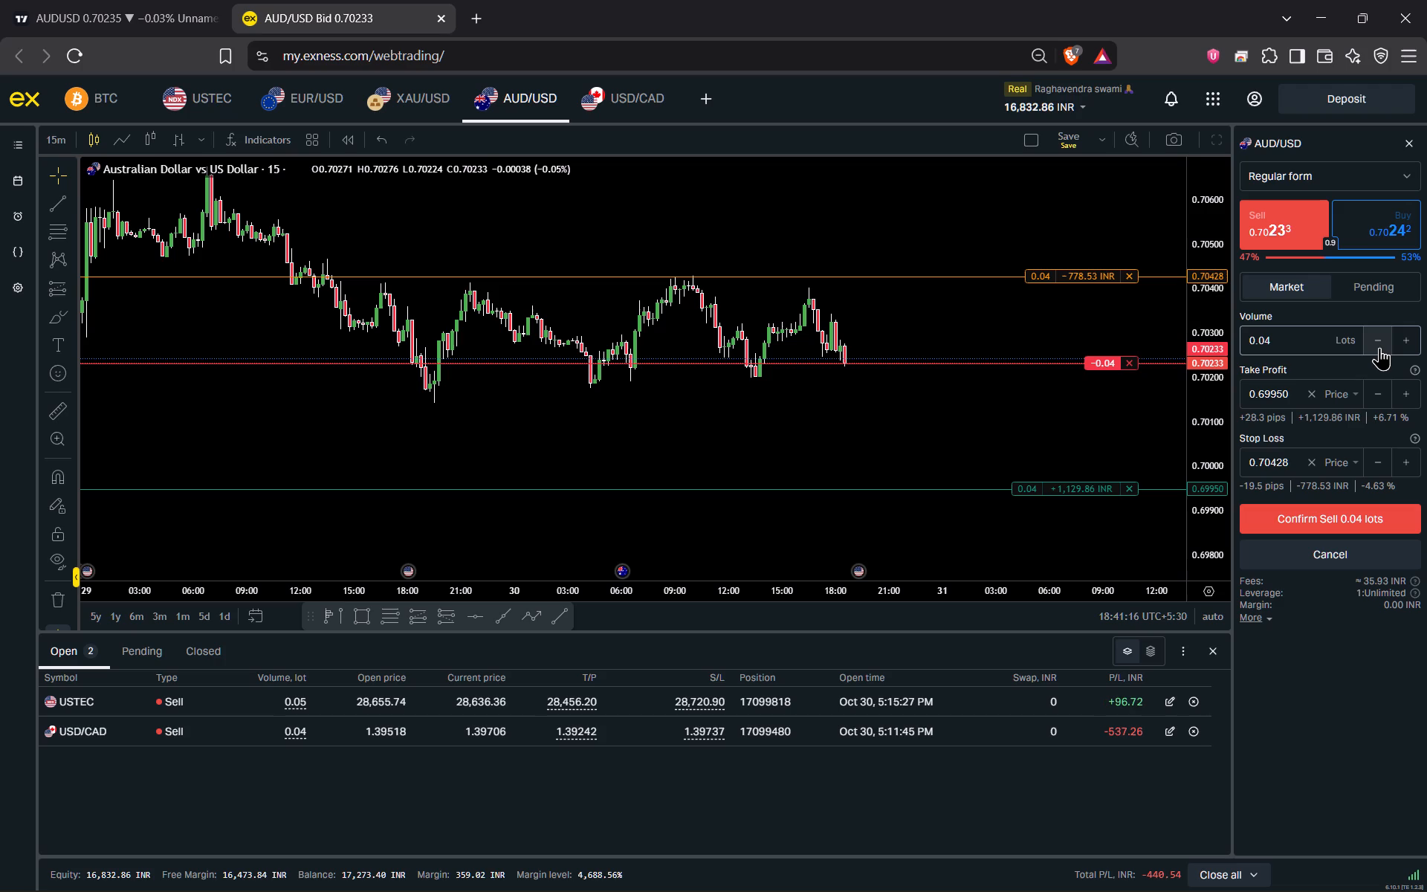
click(1379, 347)
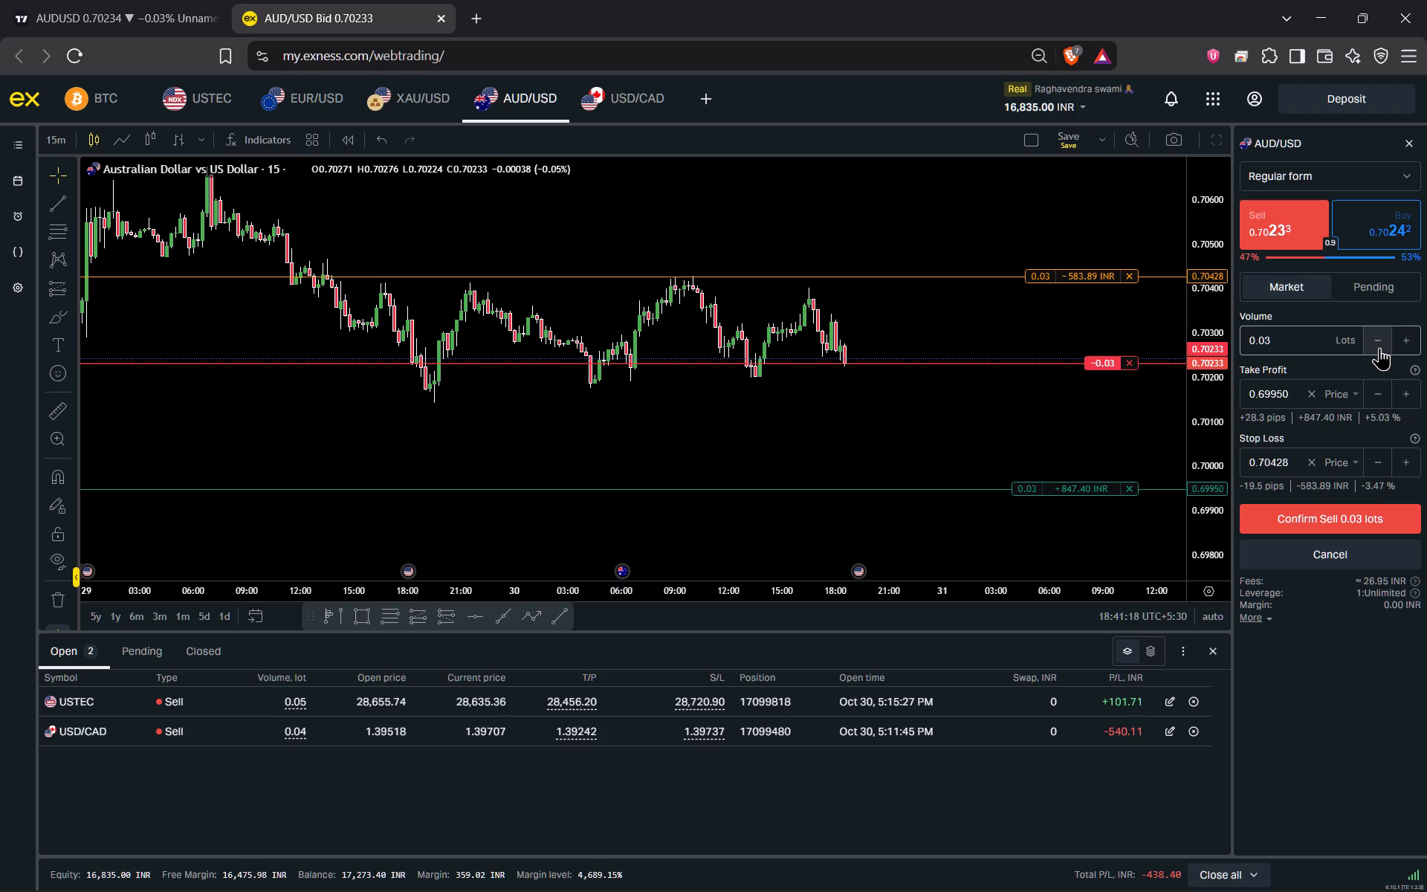
click(1379, 347)
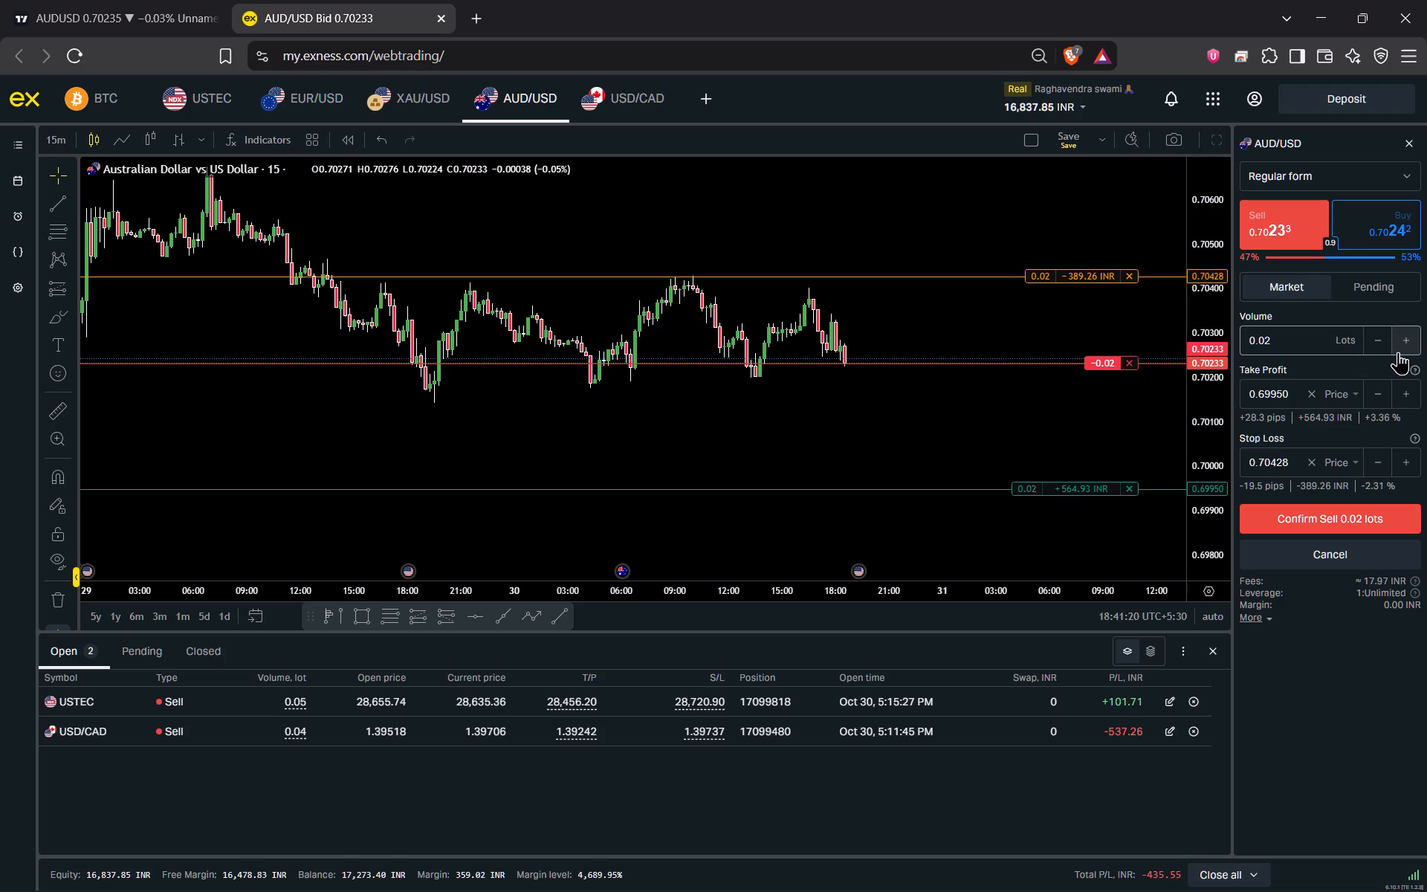
click(1402, 350)
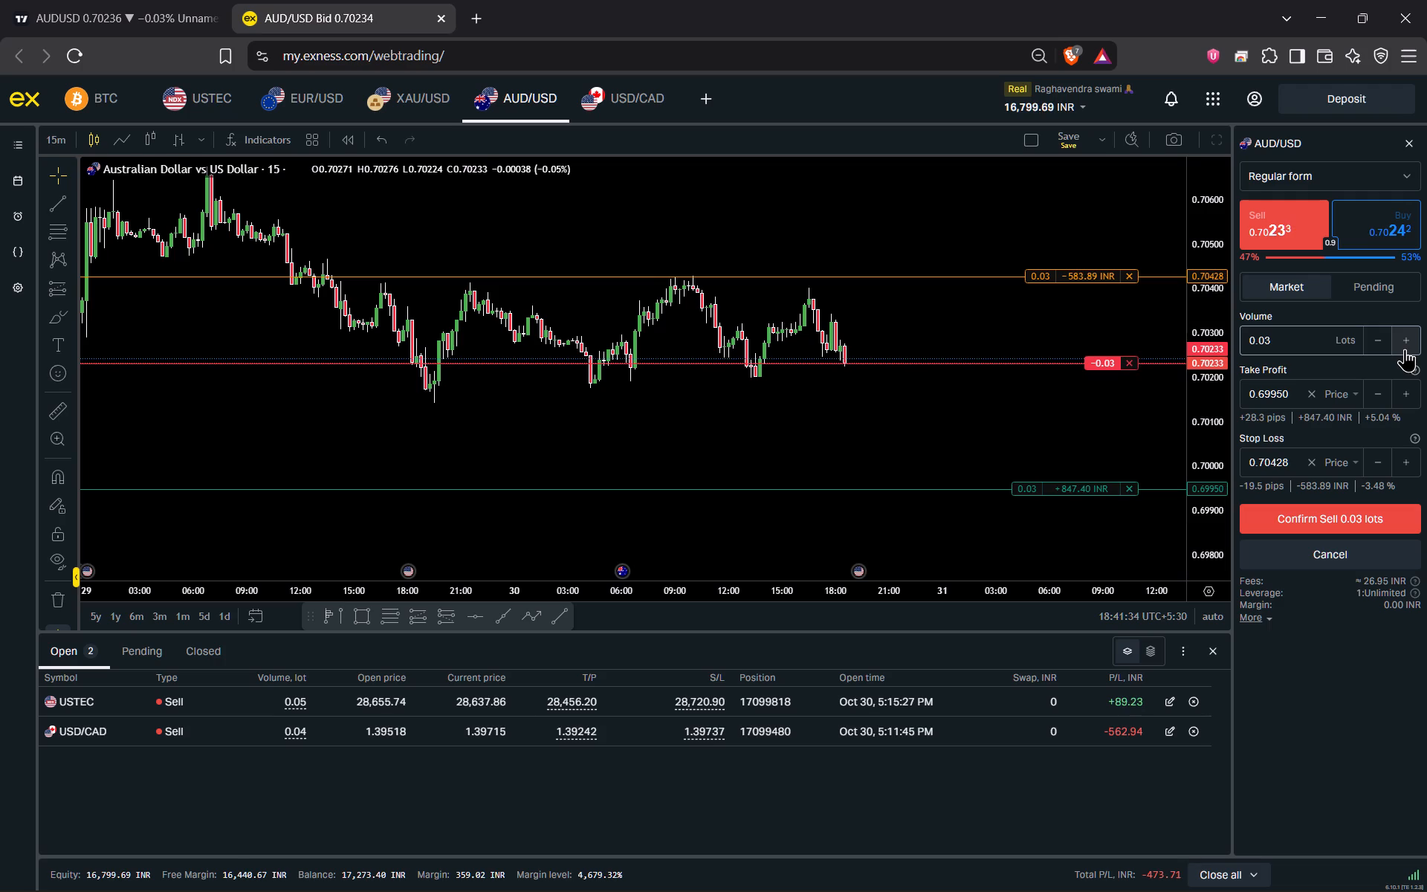
Change the AUD/USD ticket to a pending sell limit, set its open price to about 0.70267, and place the 0.03-lot order.
scroll(920, 475, down, 9)
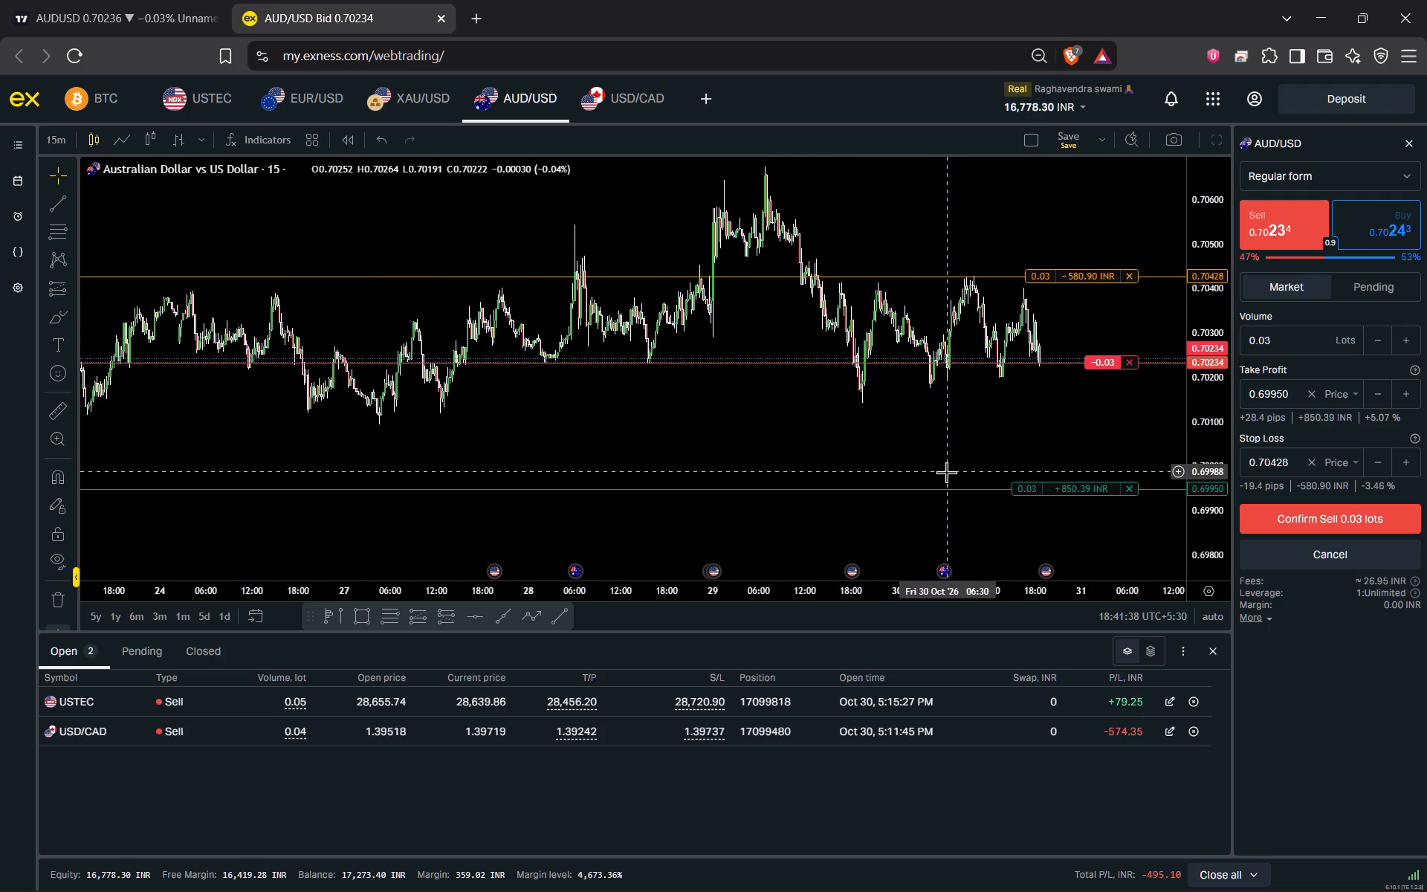
drag(1019, 441, 910, 459)
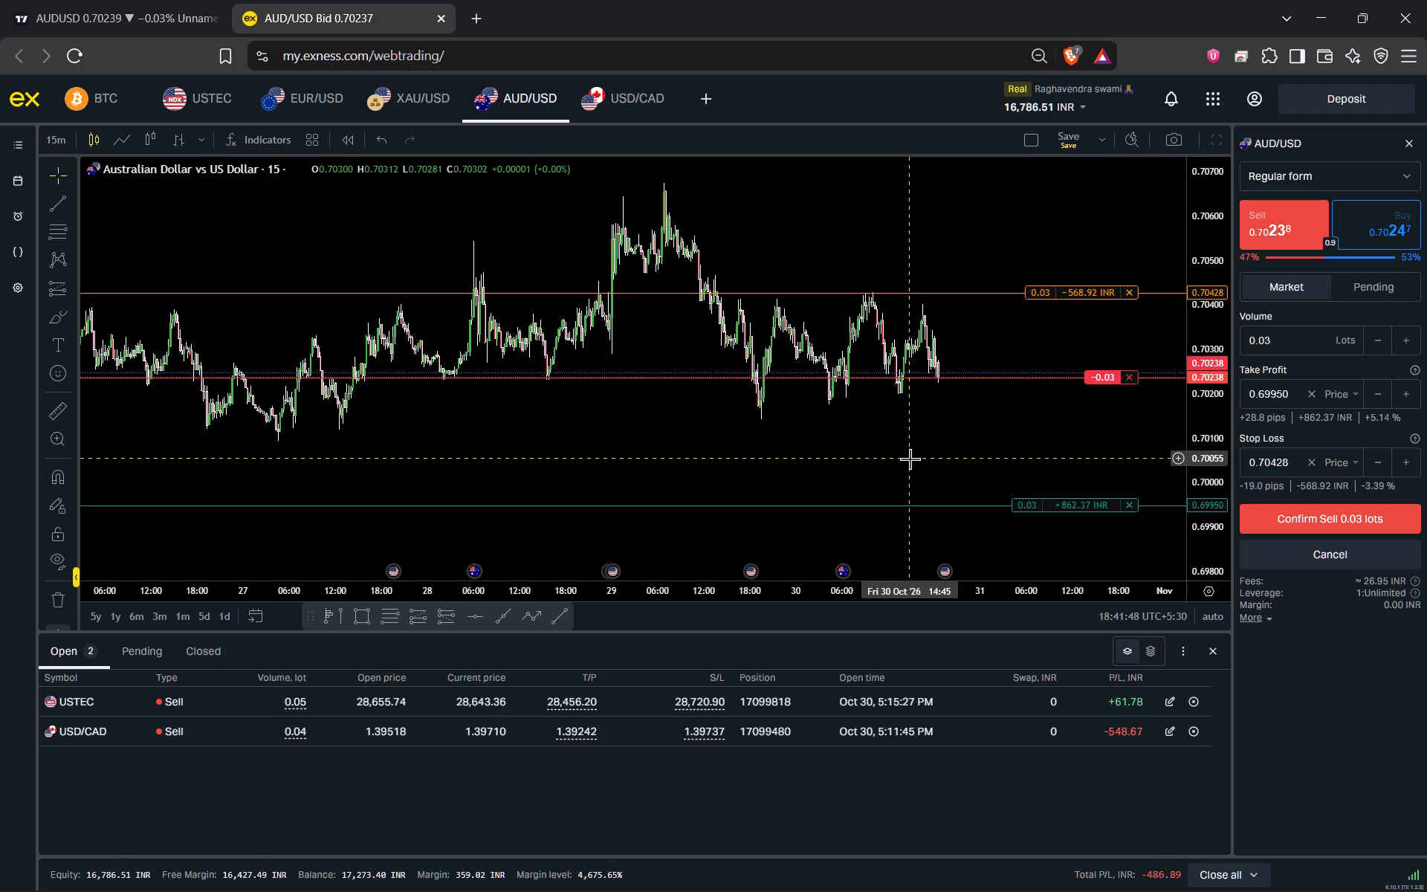
scroll(910, 459, up, 2)
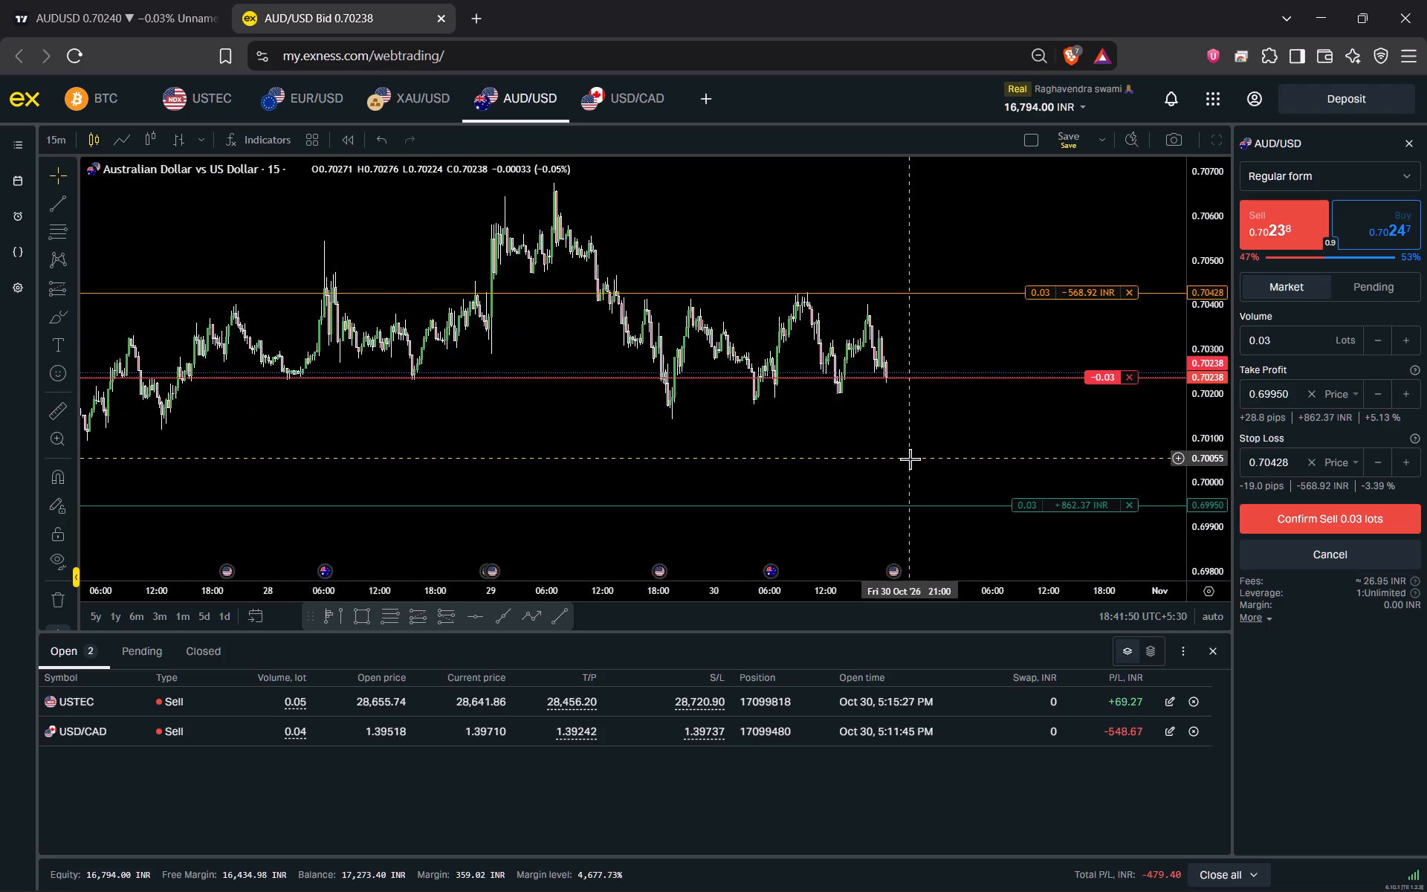
scroll(910, 459, up, 1)
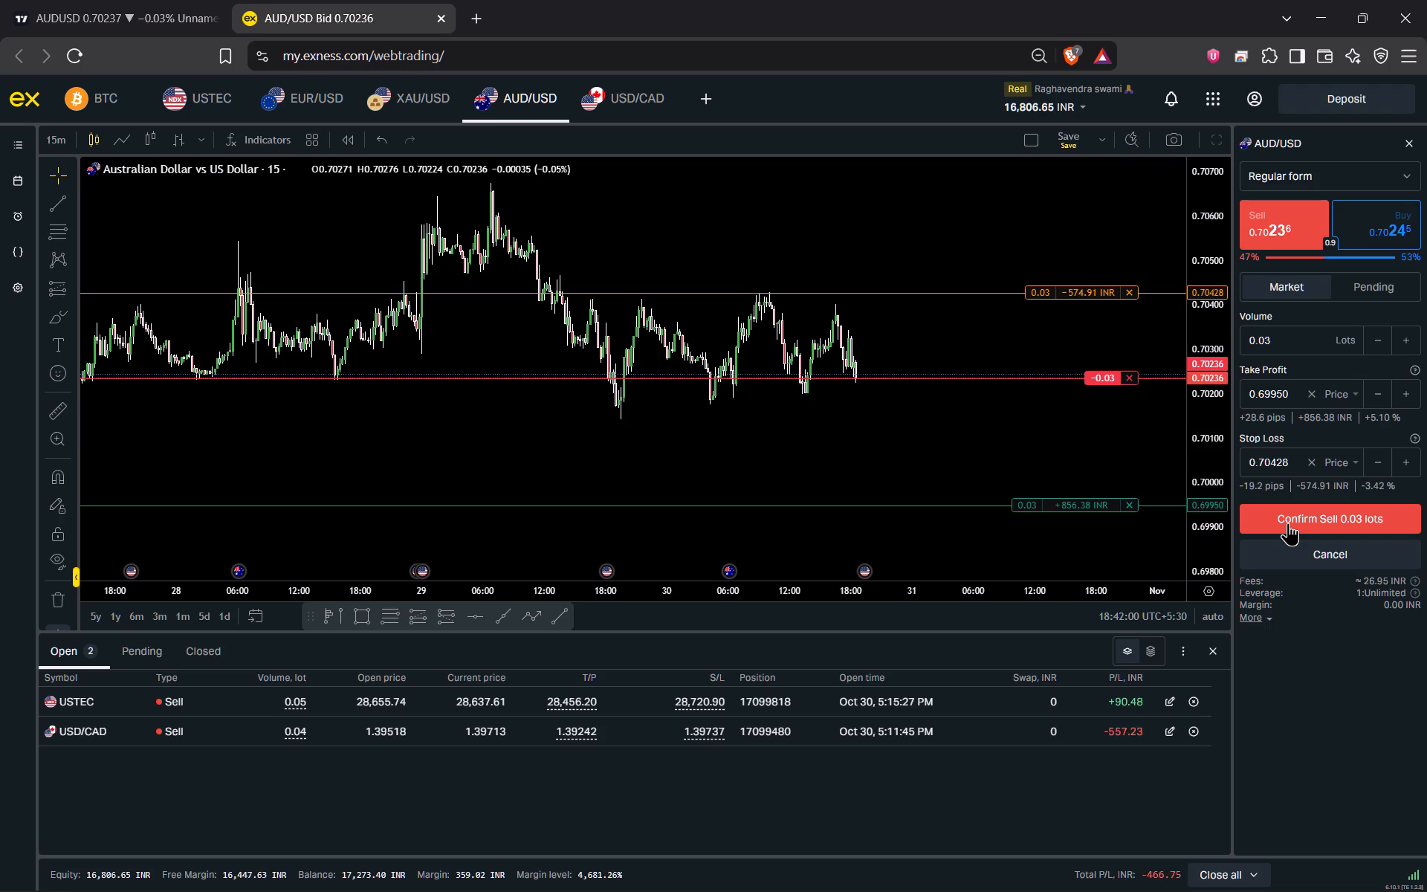
click(1387, 285)
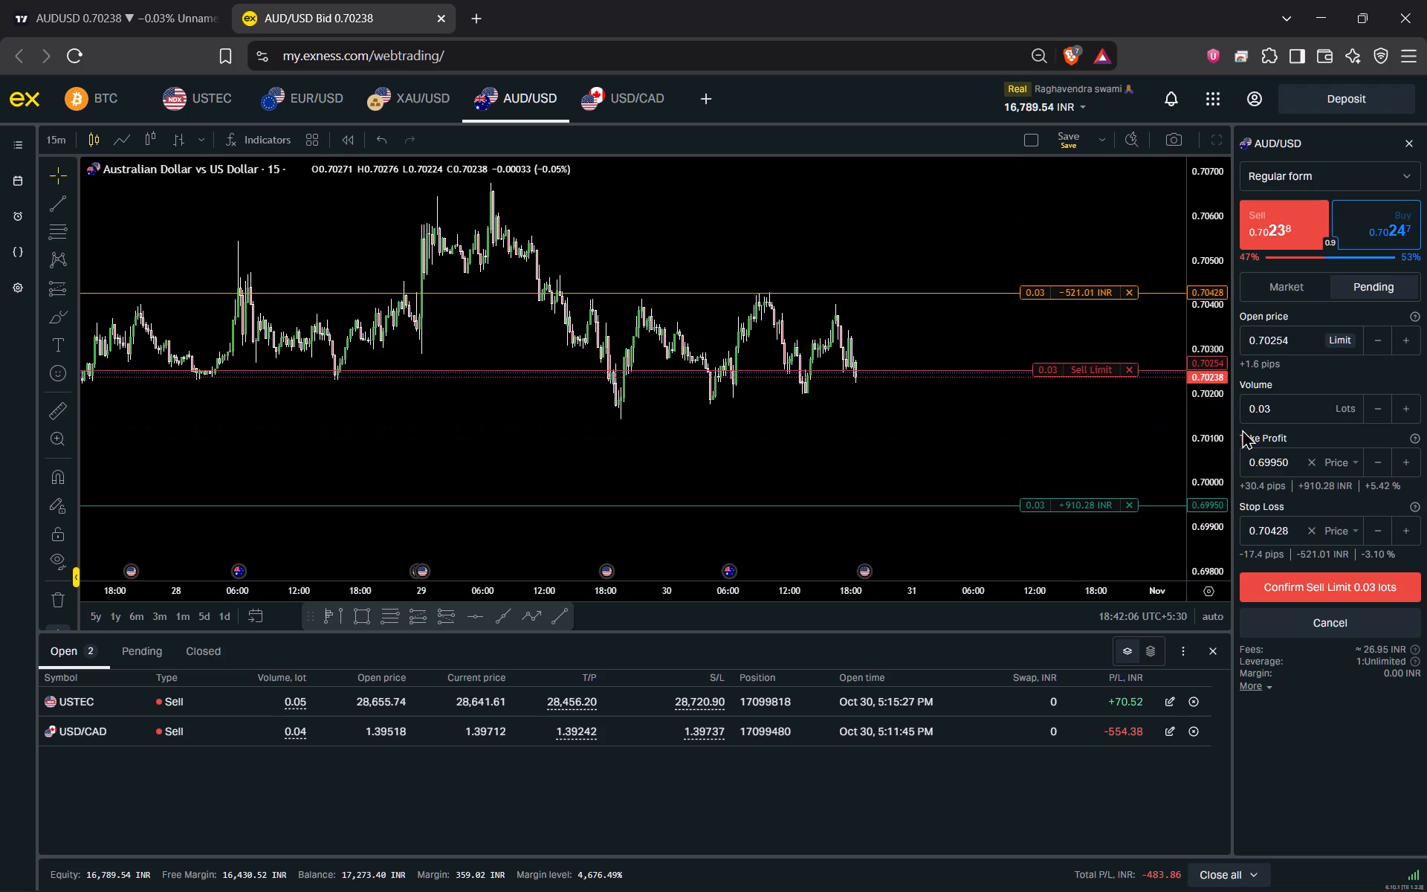
scroll(1229, 433, up, 4)
scroll(976, 466, up, 4)
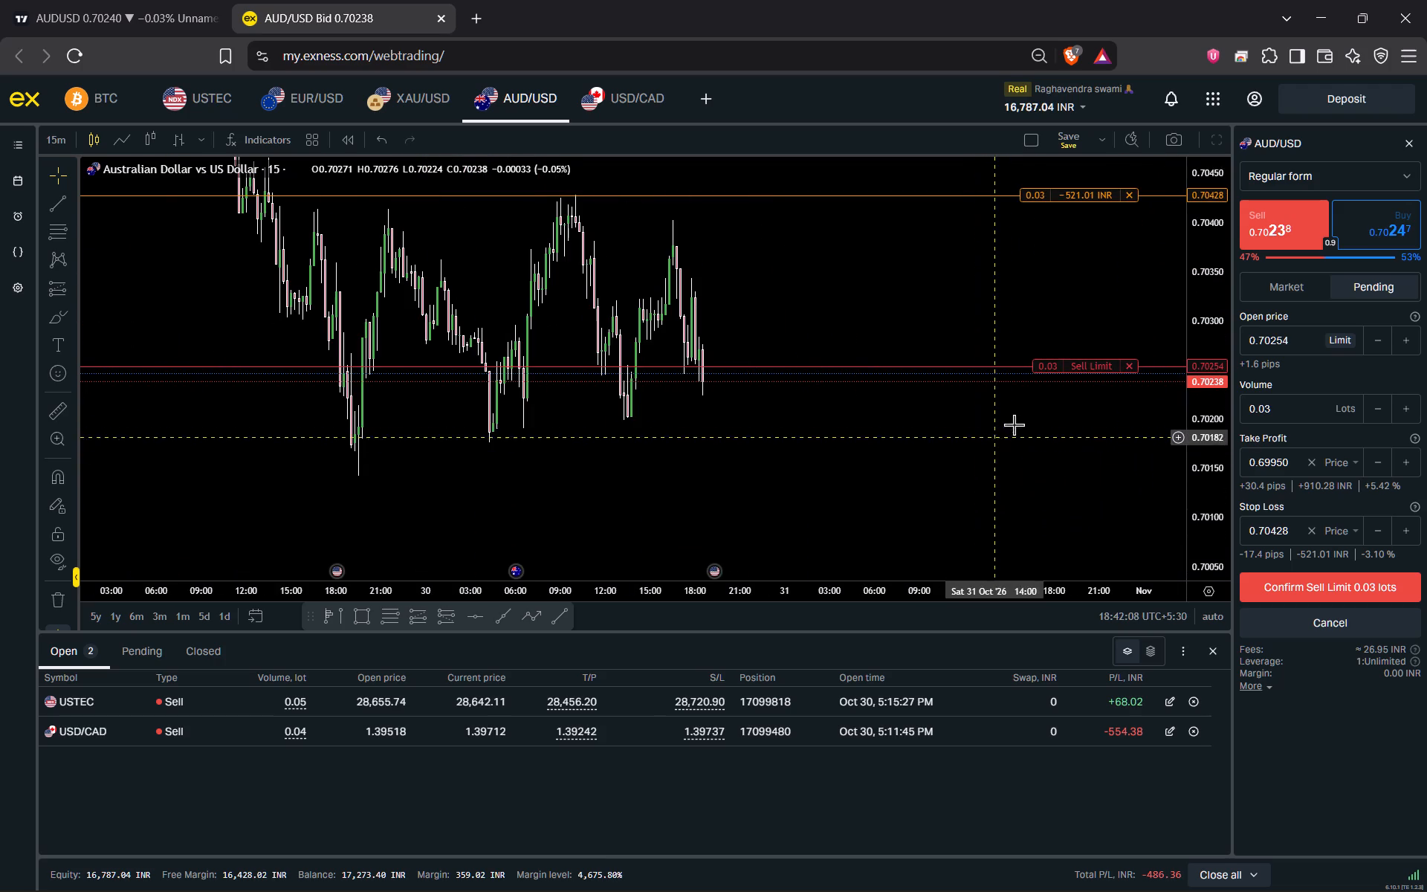
drag(1044, 365, 1055, 354)
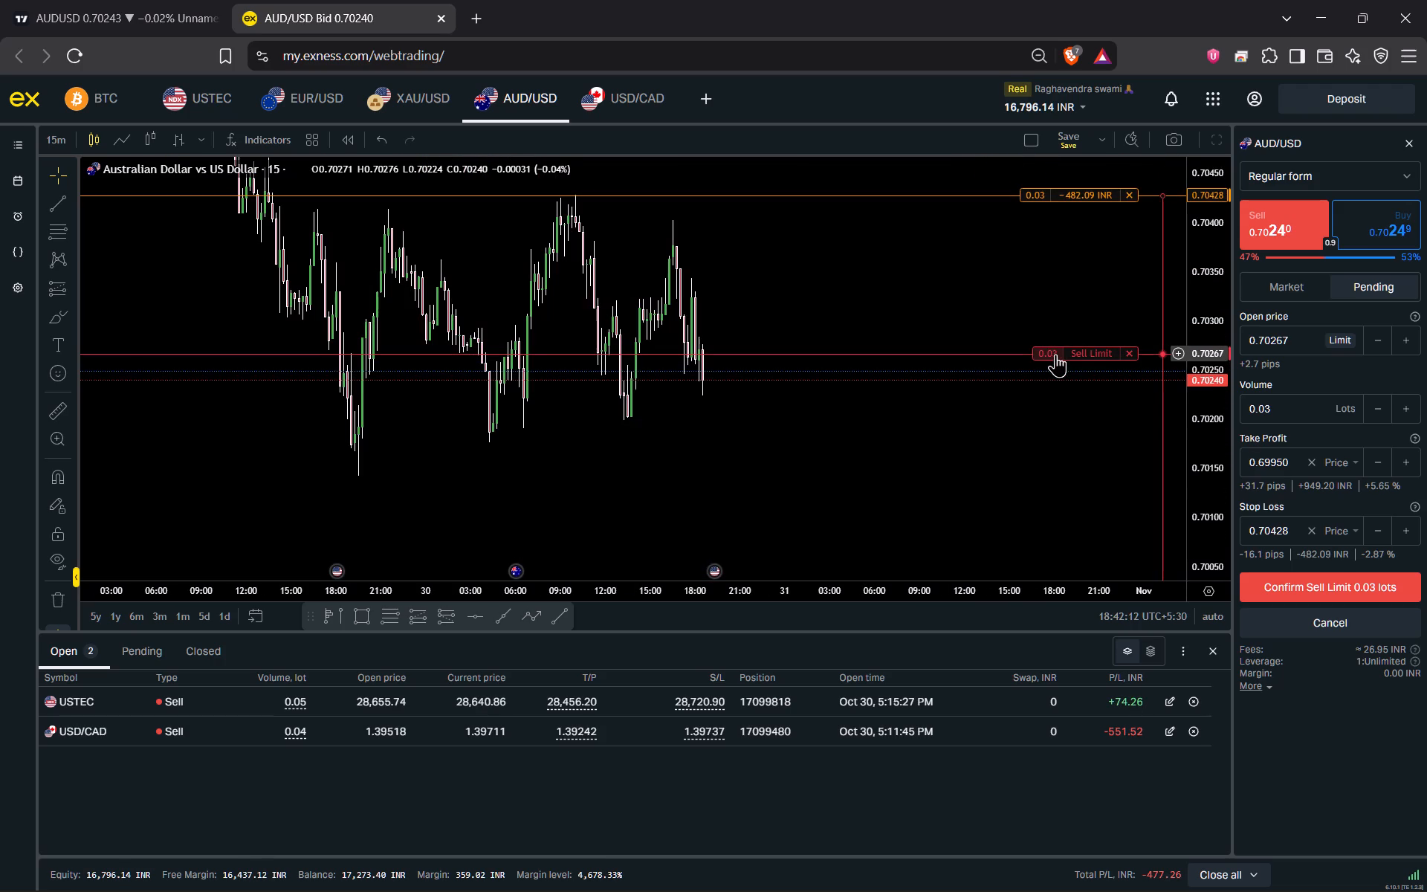
click(1318, 591)
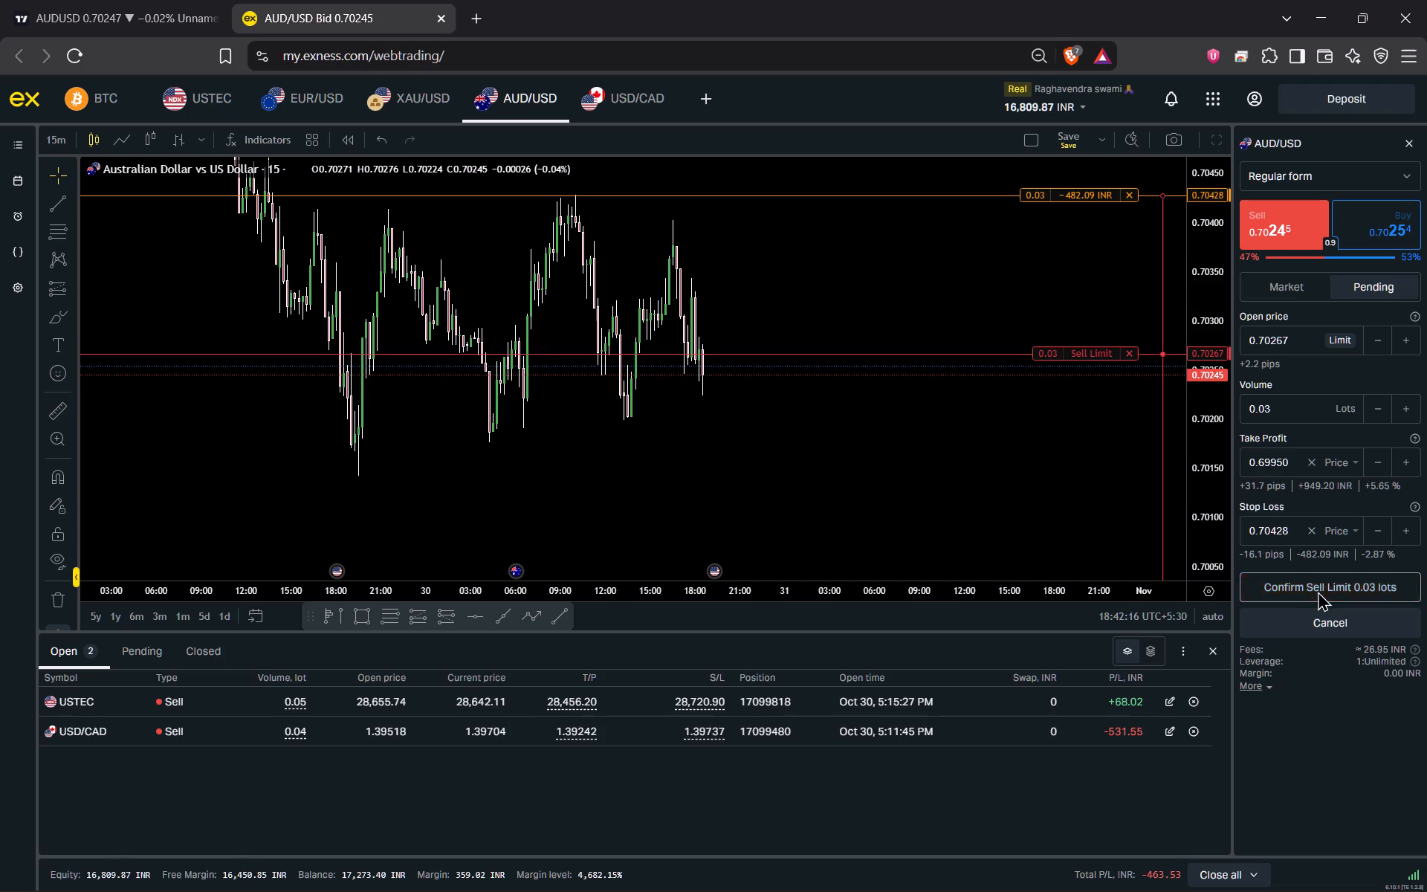
drag(948, 491, 962, 445)
drag(1213, 380, 1200, 500)
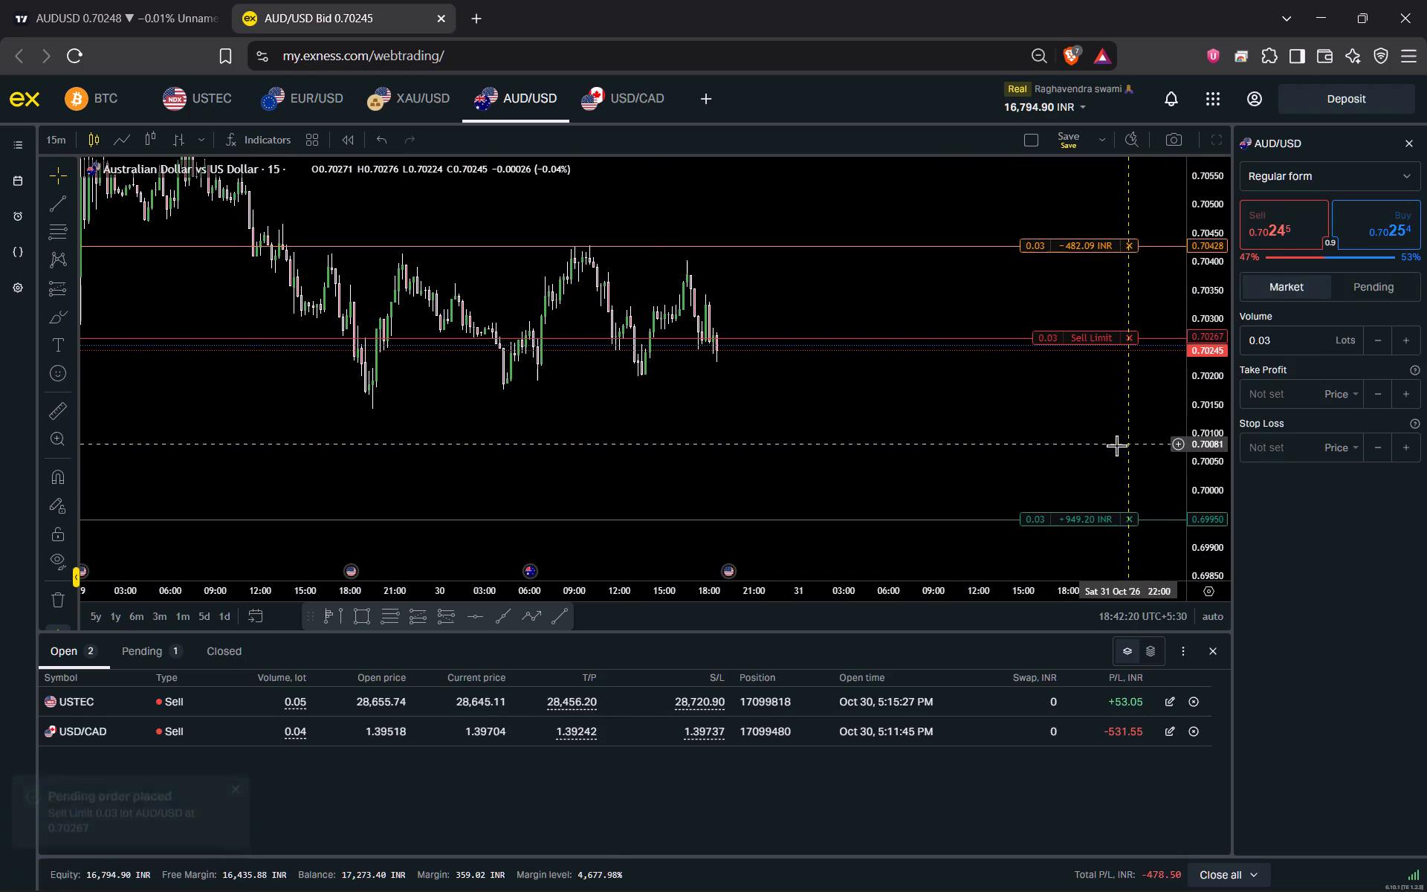
In TradingView, examine the USOIL 15-minute chart with its indicator zones, targets and signals.
click(78, 0)
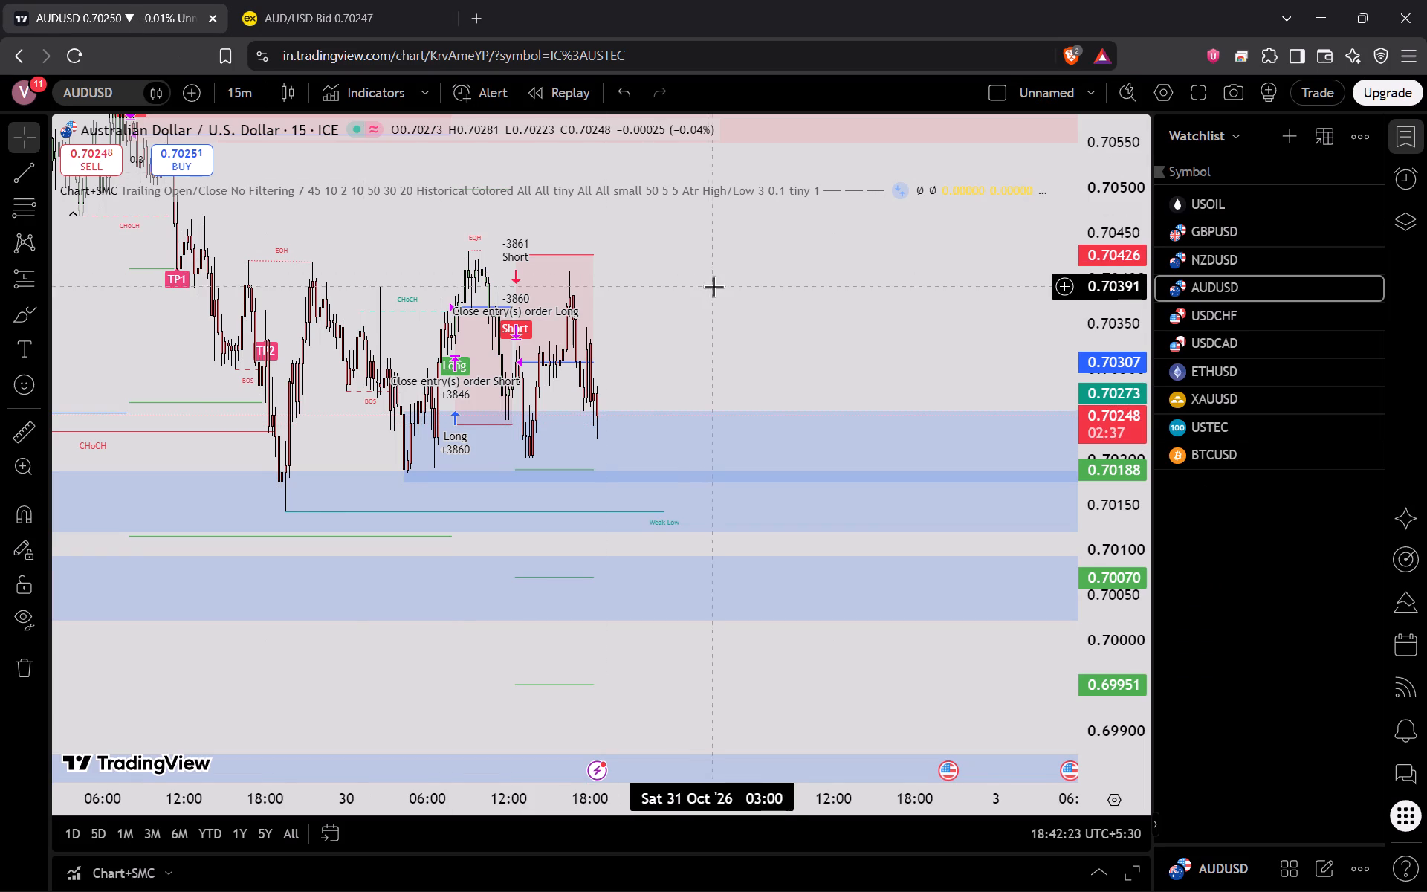
drag(713, 288, 702, 345)
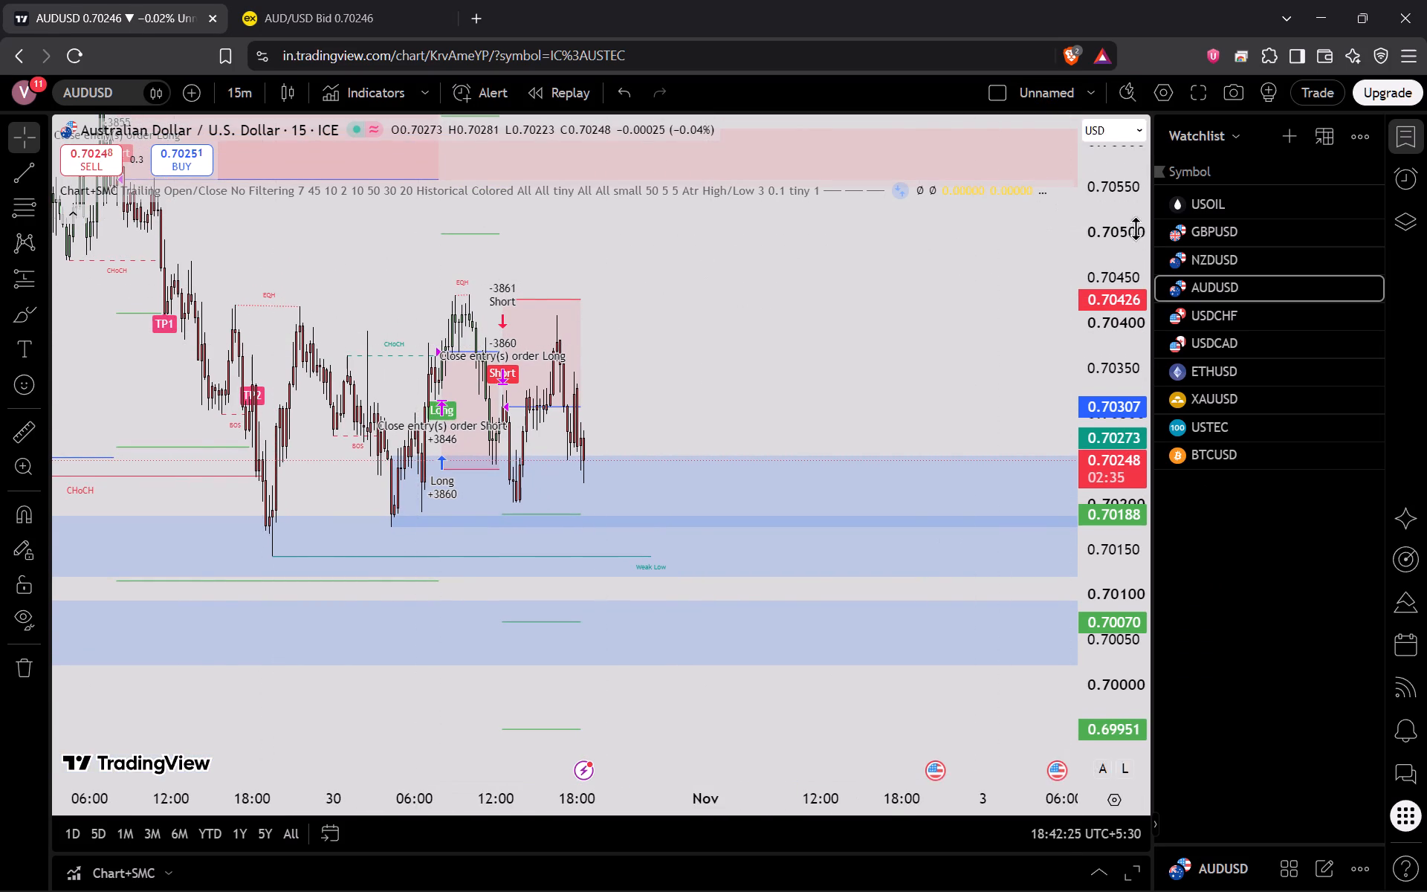
click(1216, 198)
drag(911, 369, 911, 390)
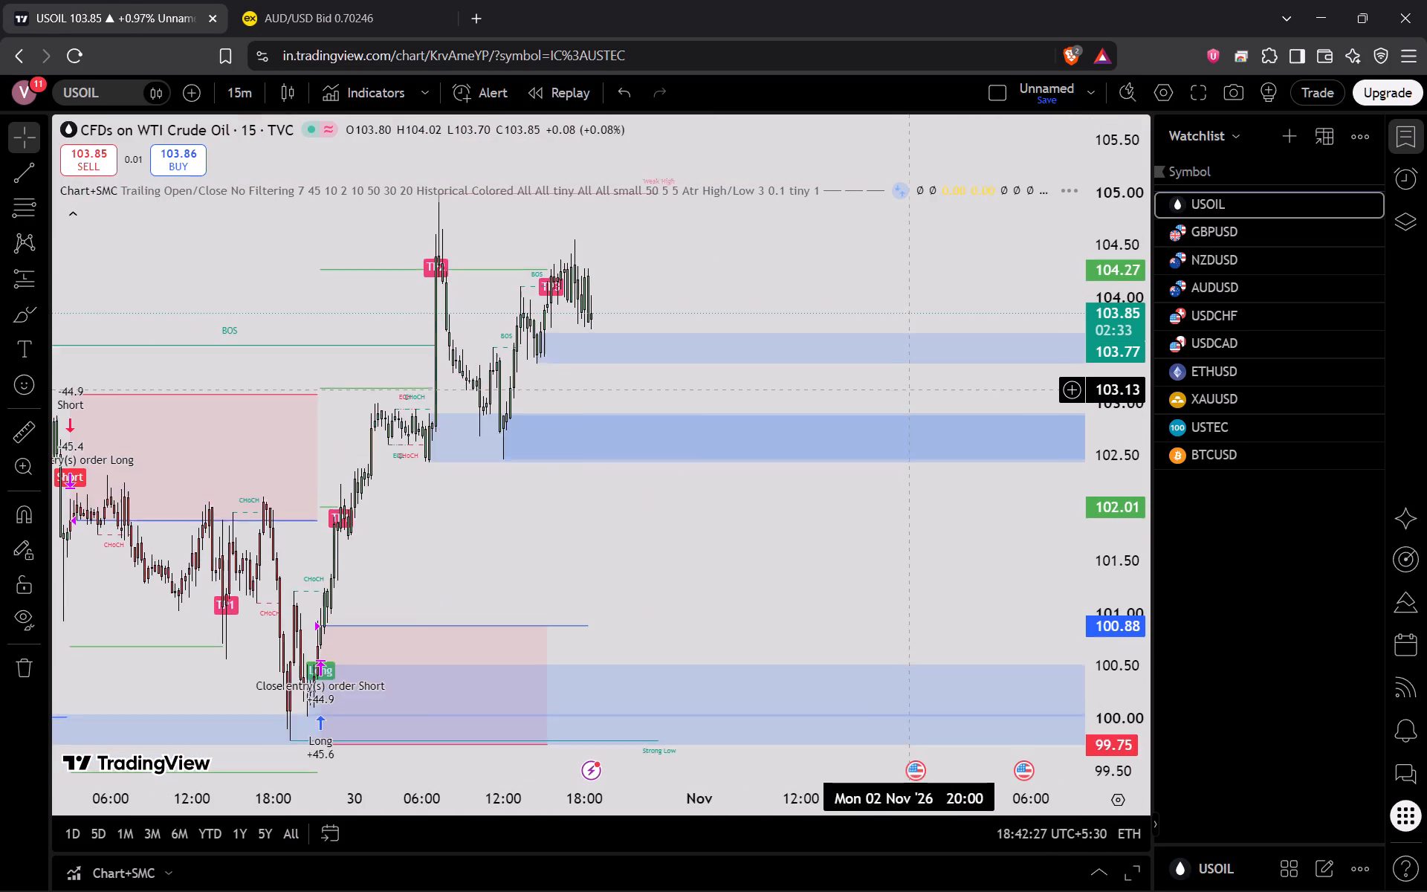
drag(911, 390, 945, 427)
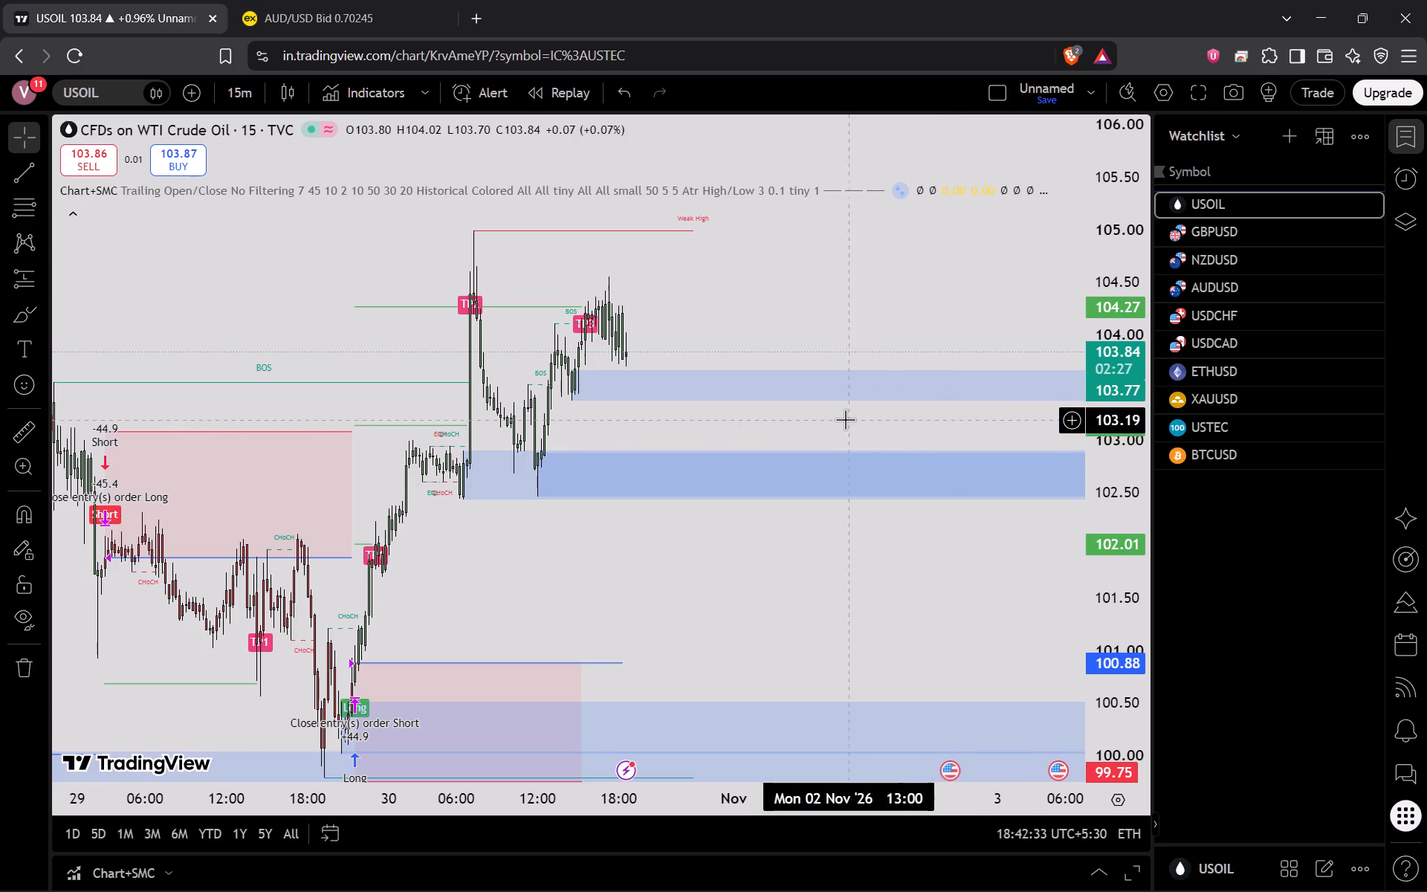
scroll(845, 419, up, 3)
drag(771, 439, 915, 461)
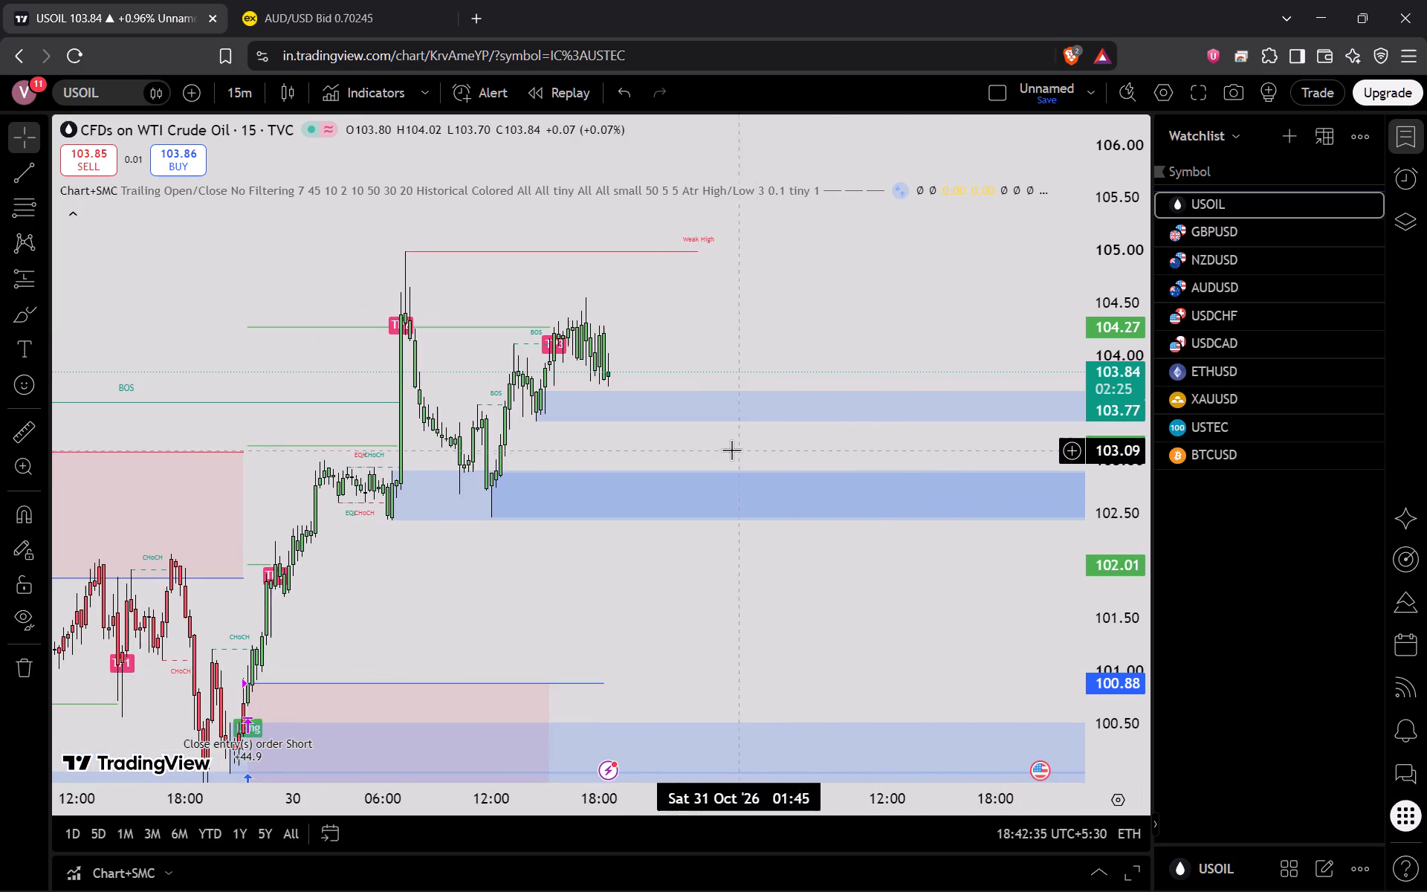
scroll(703, 445, up, 2)
drag(606, 433, 676, 440)
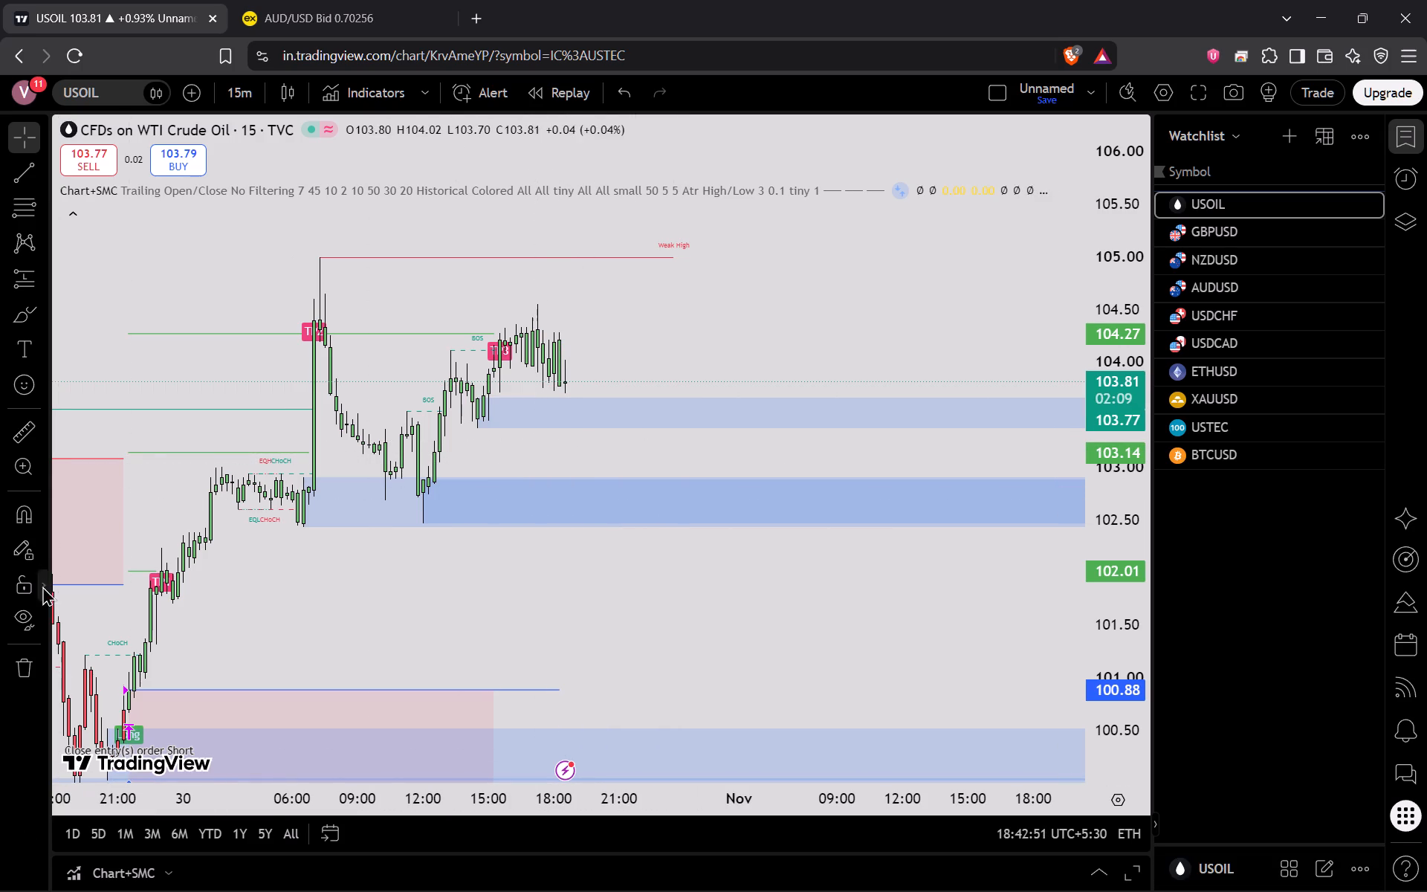
Return to Exness, open the USTEC position's chart and apply the saved chart settings template NEW.
click(320, 0)
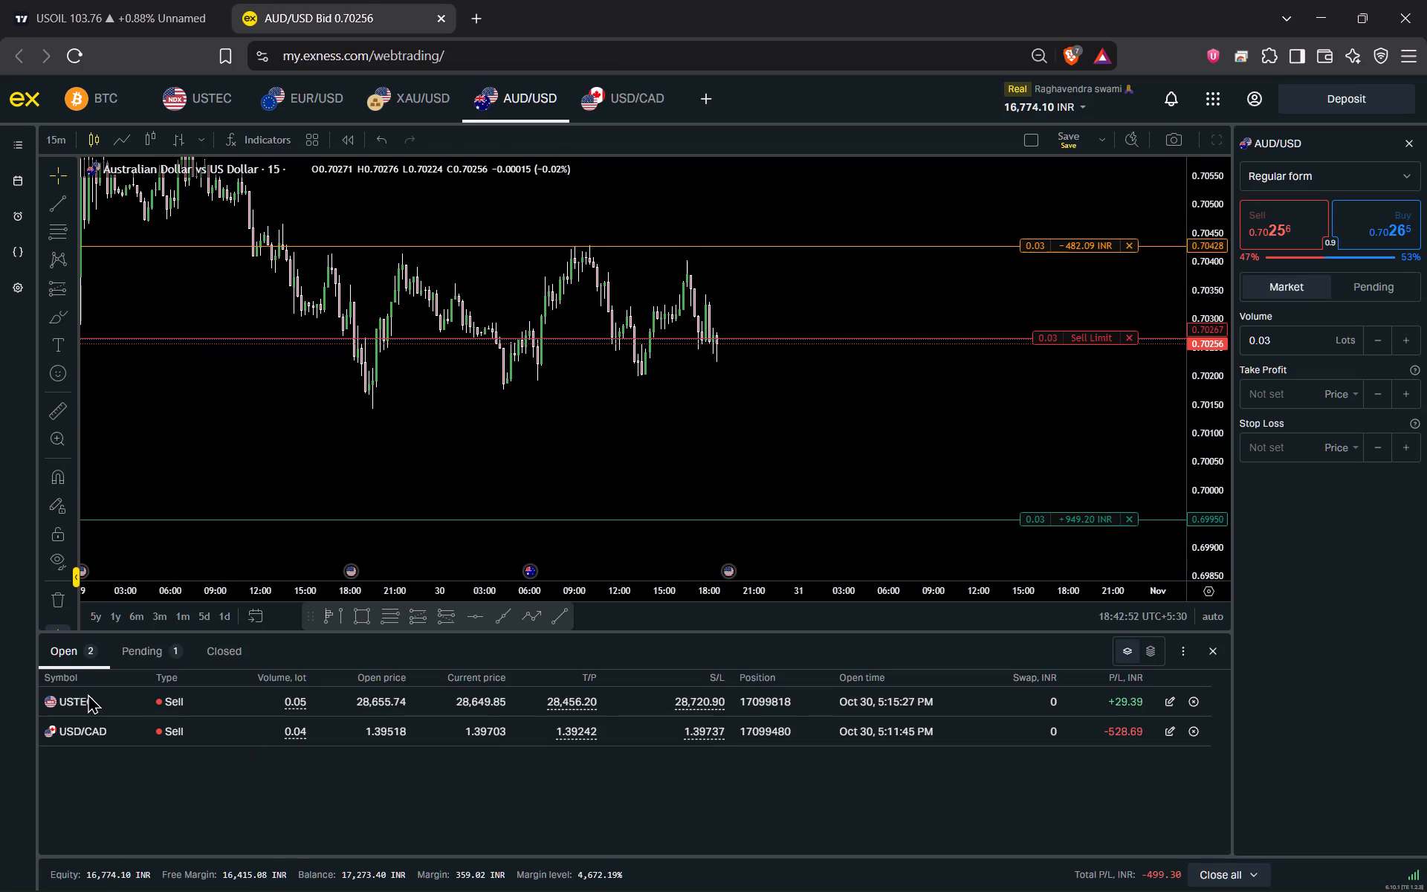
click(90, 694)
click(88, 700)
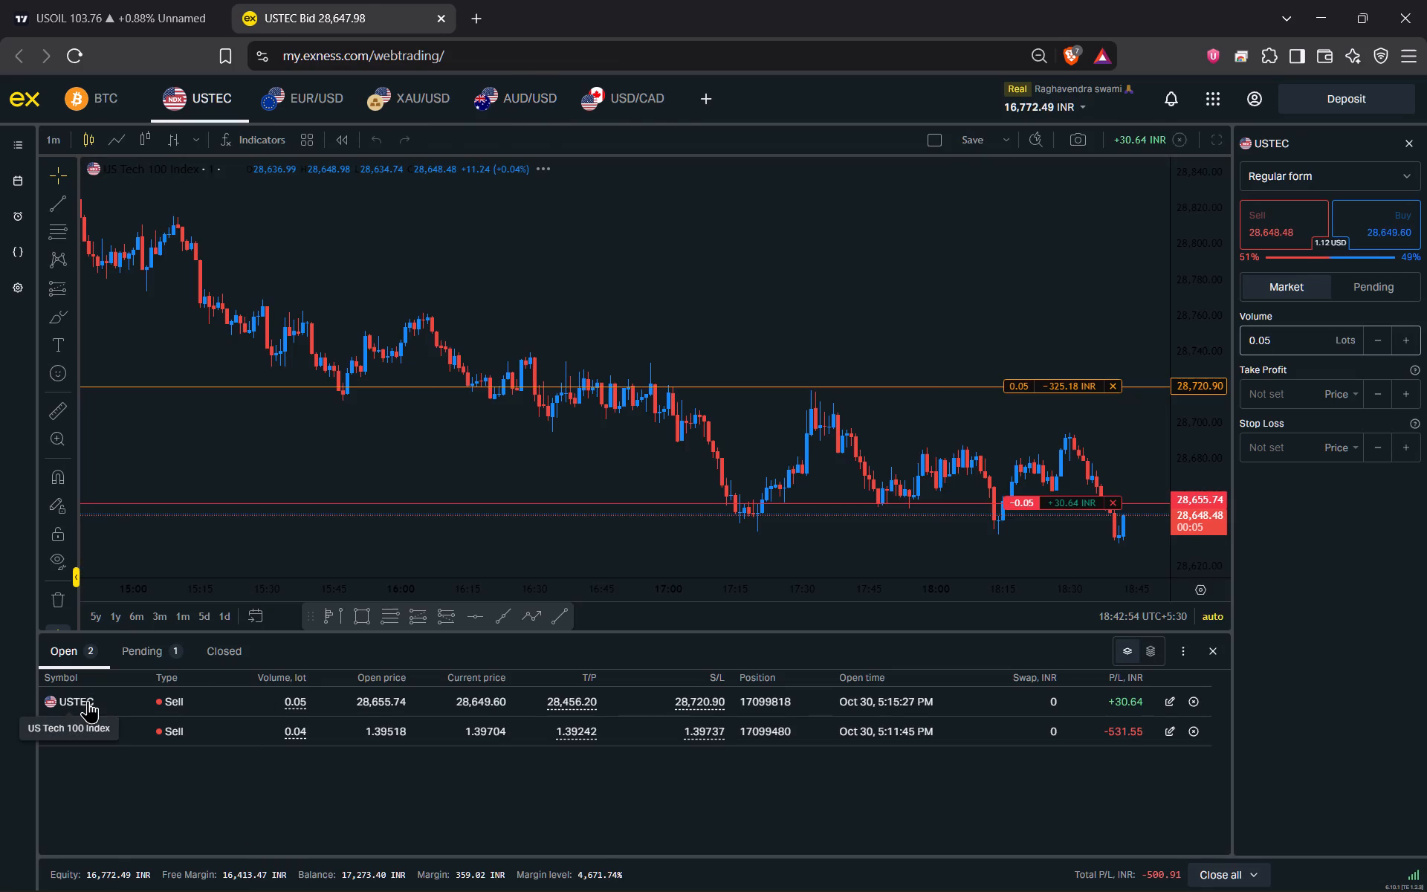
right_click(598, 448)
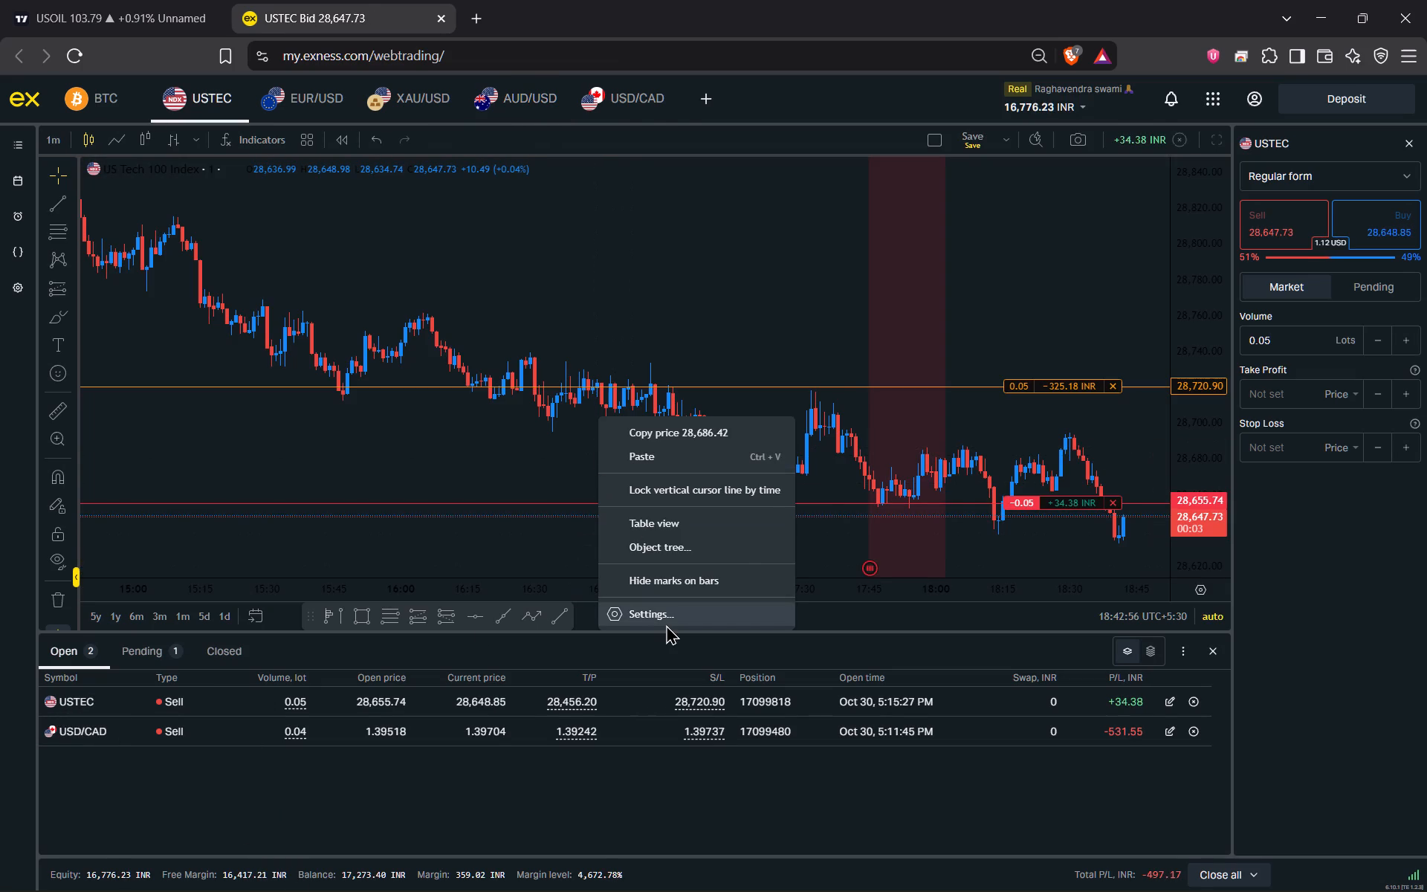
click(666, 624)
click(476, 572)
click(473, 595)
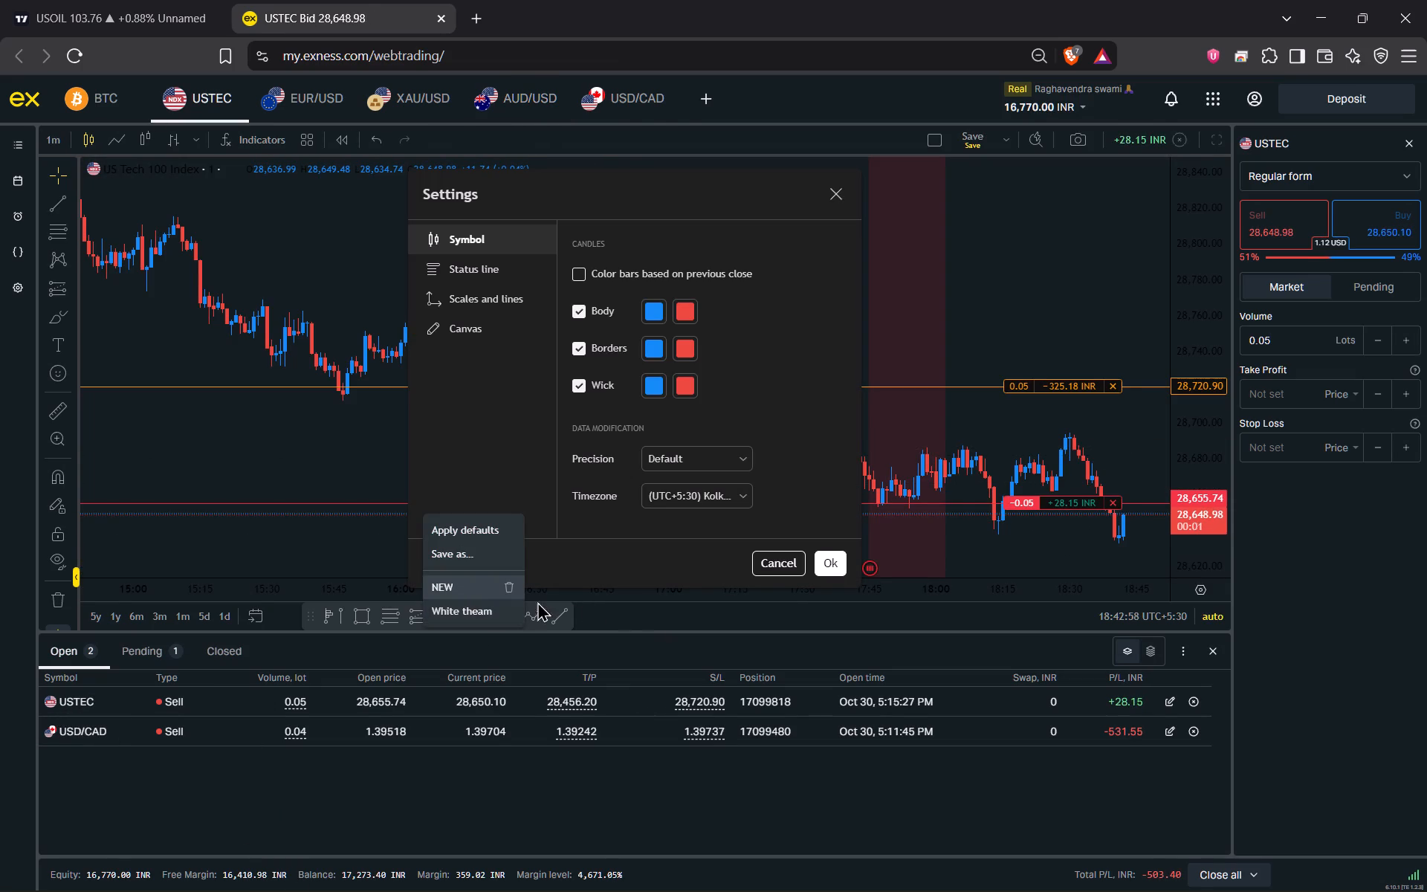
click(836, 558)
Examine recent price action on the USTEC 1-minute chart around the open sell position and its stop loss.
drag(991, 471, 774, 359)
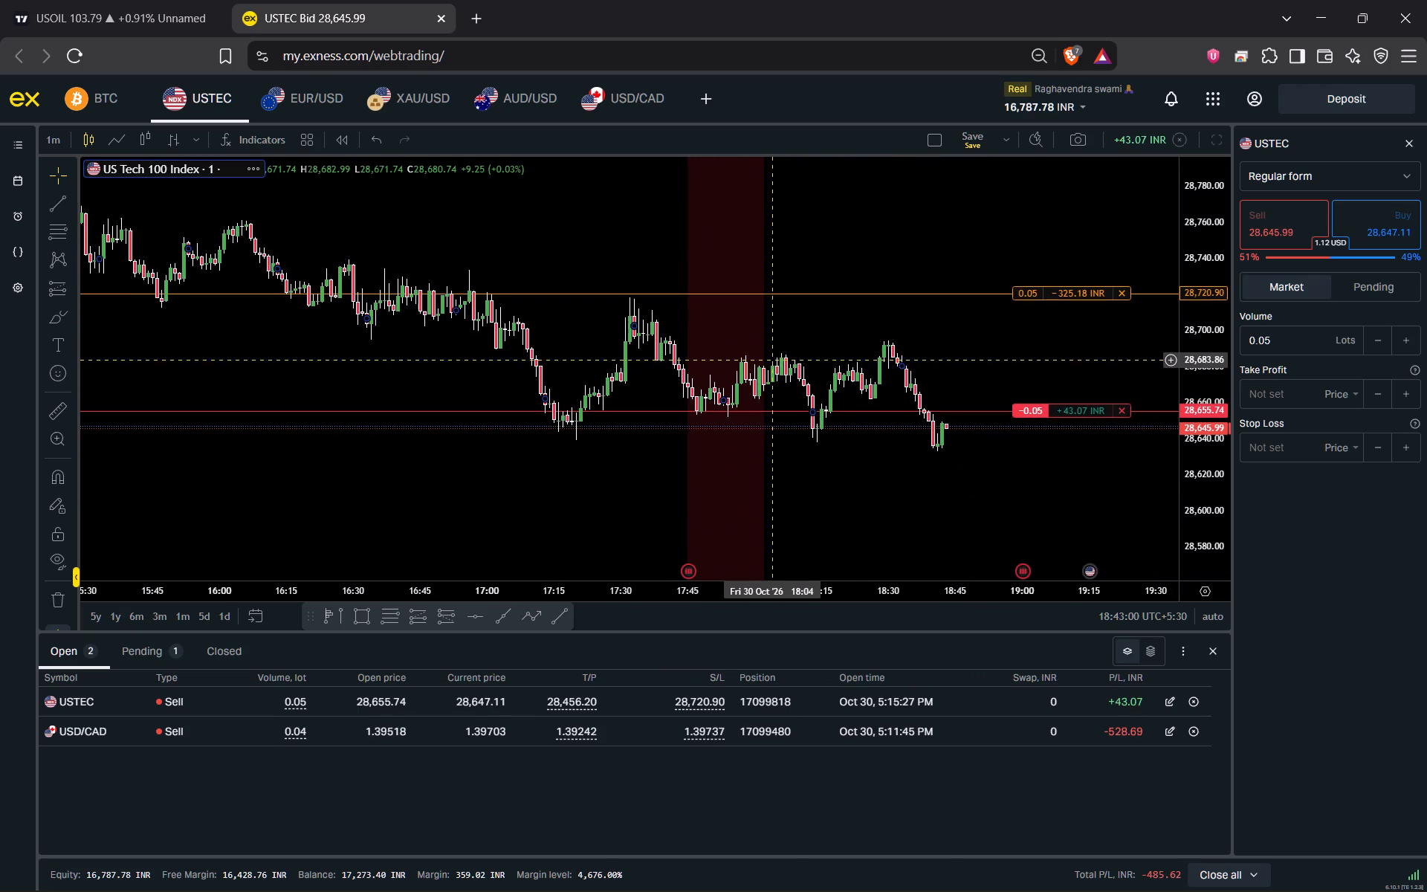
drag(774, 359, 762, 353)
drag(888, 485, 797, 482)
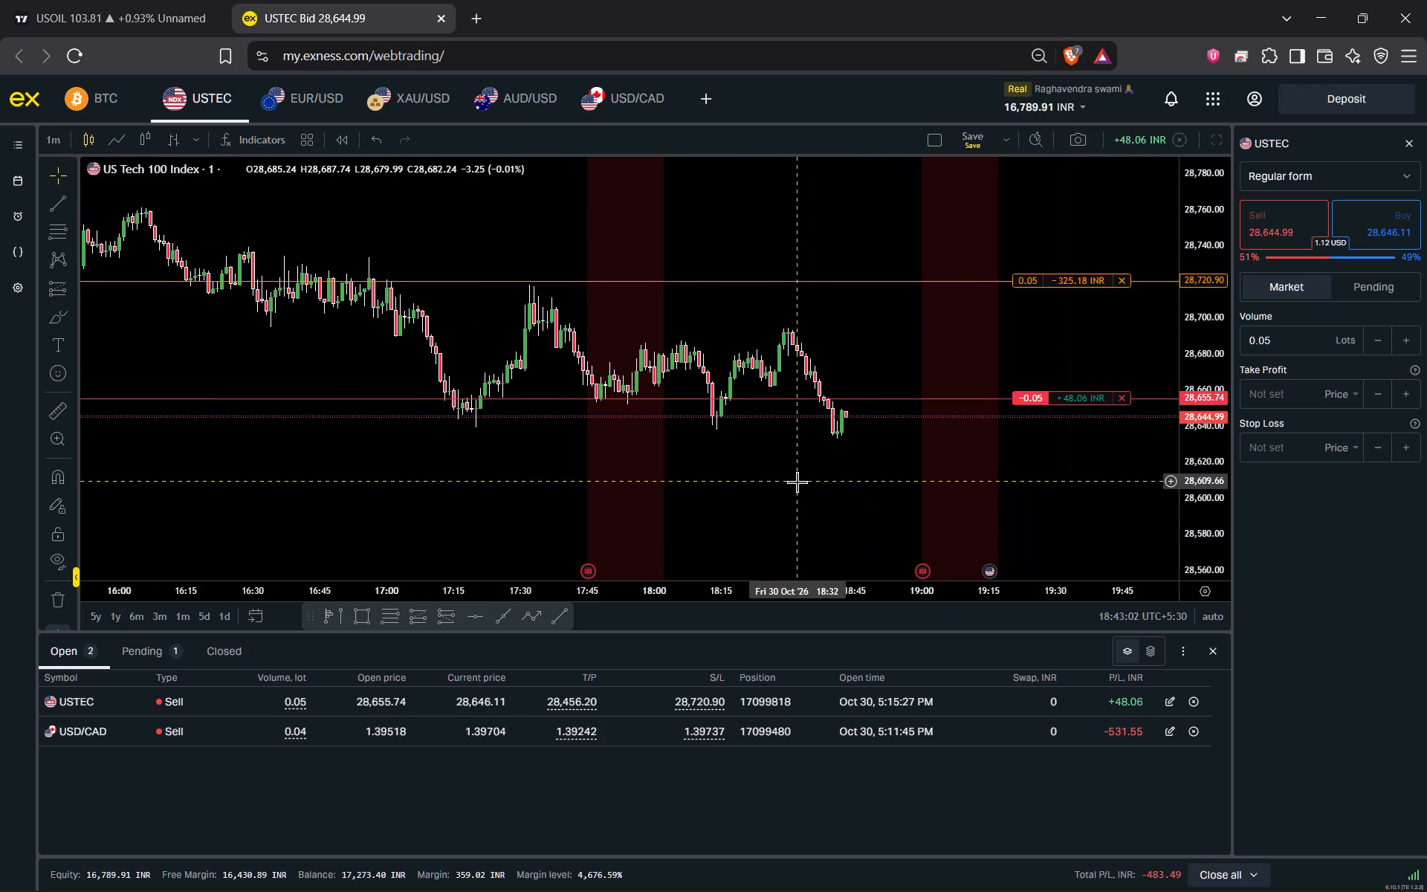
drag(896, 502, 853, 469)
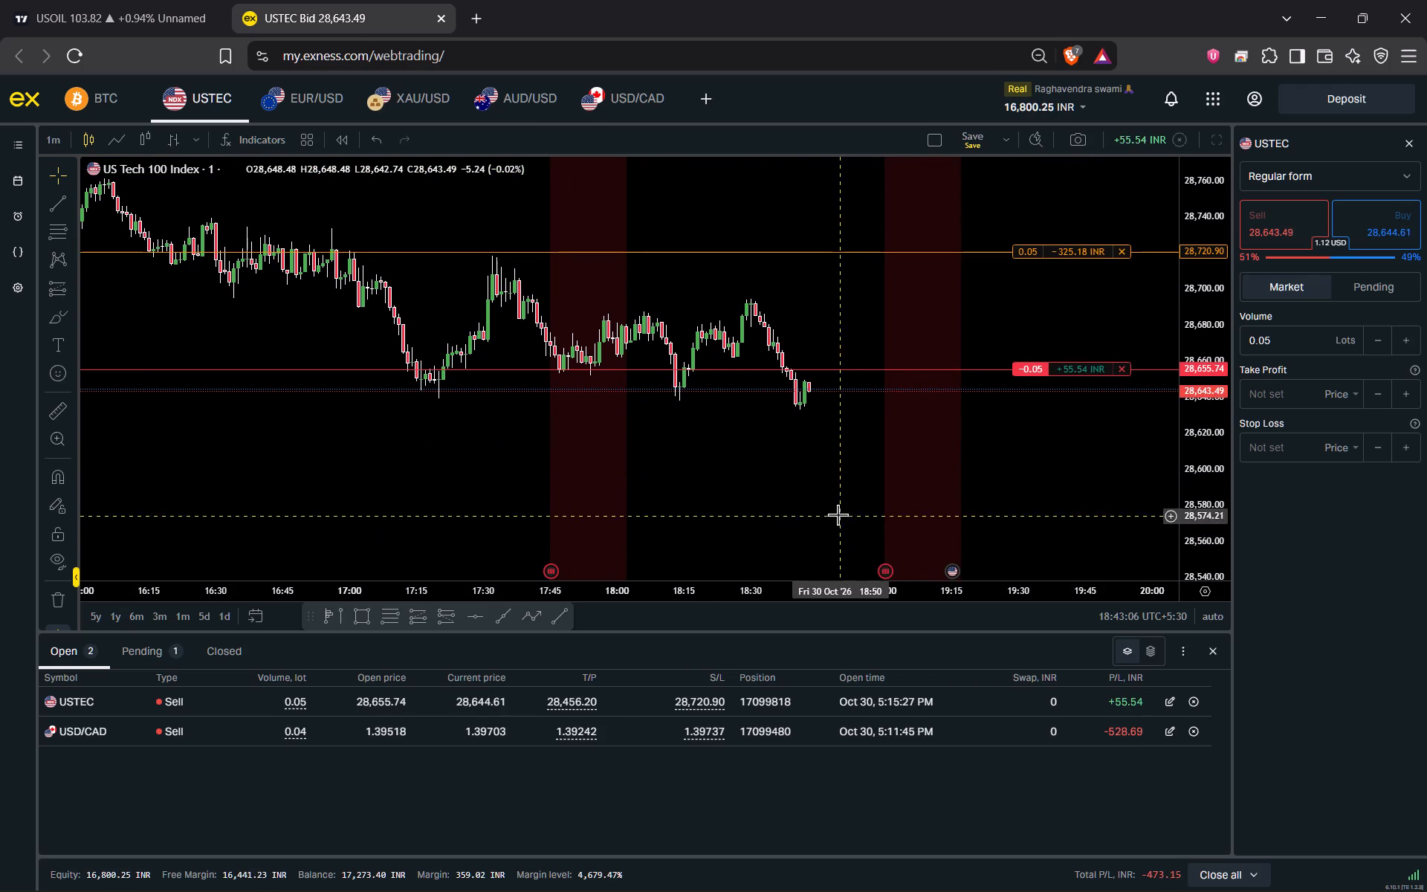
drag(833, 509, 815, 482)
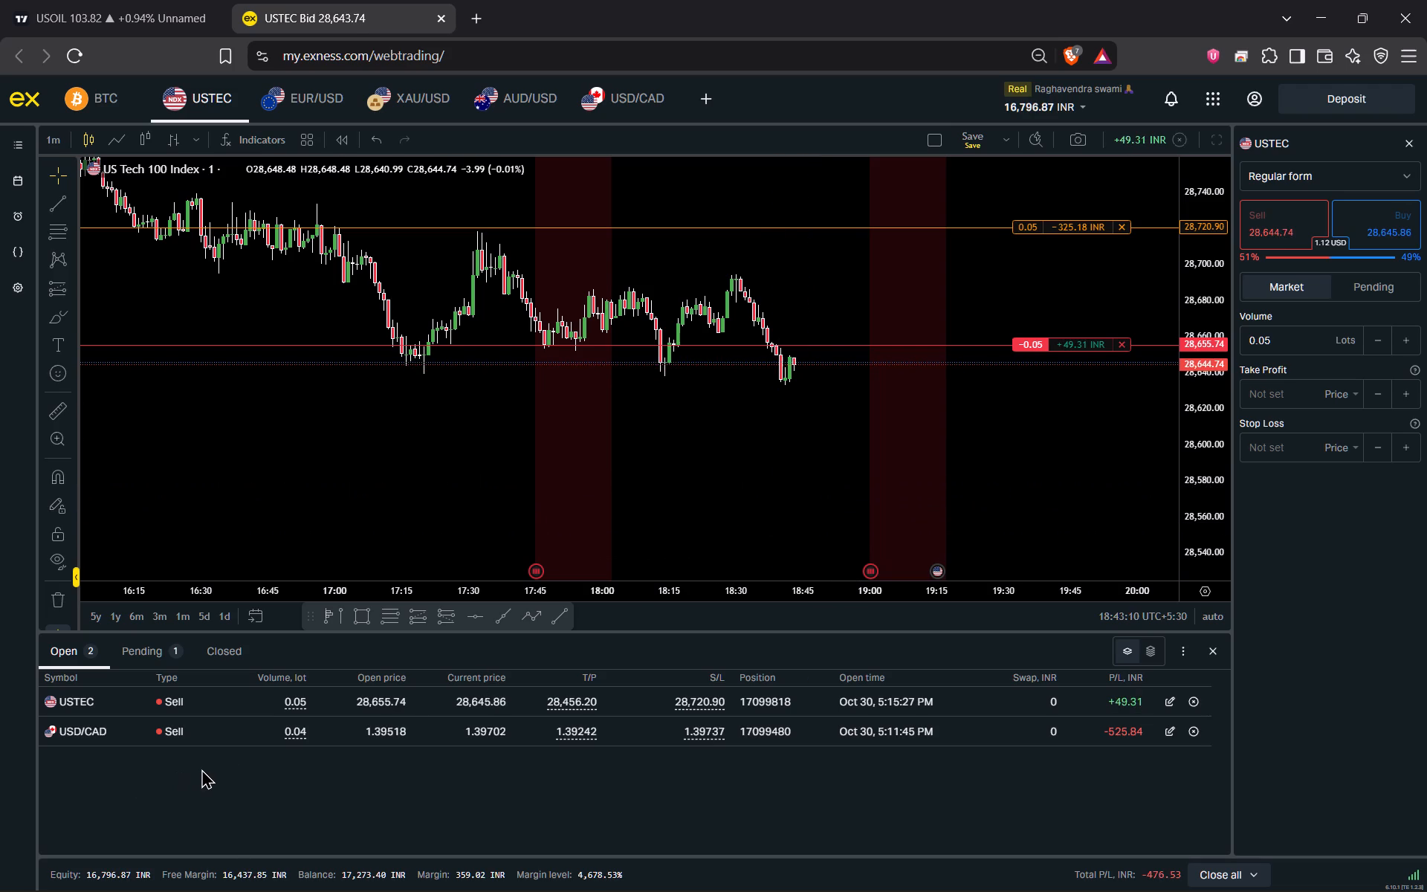
Open the chart of the USD/CAD position and examine its 1-minute price history around the entry and stop-loss levels.
click(88, 732)
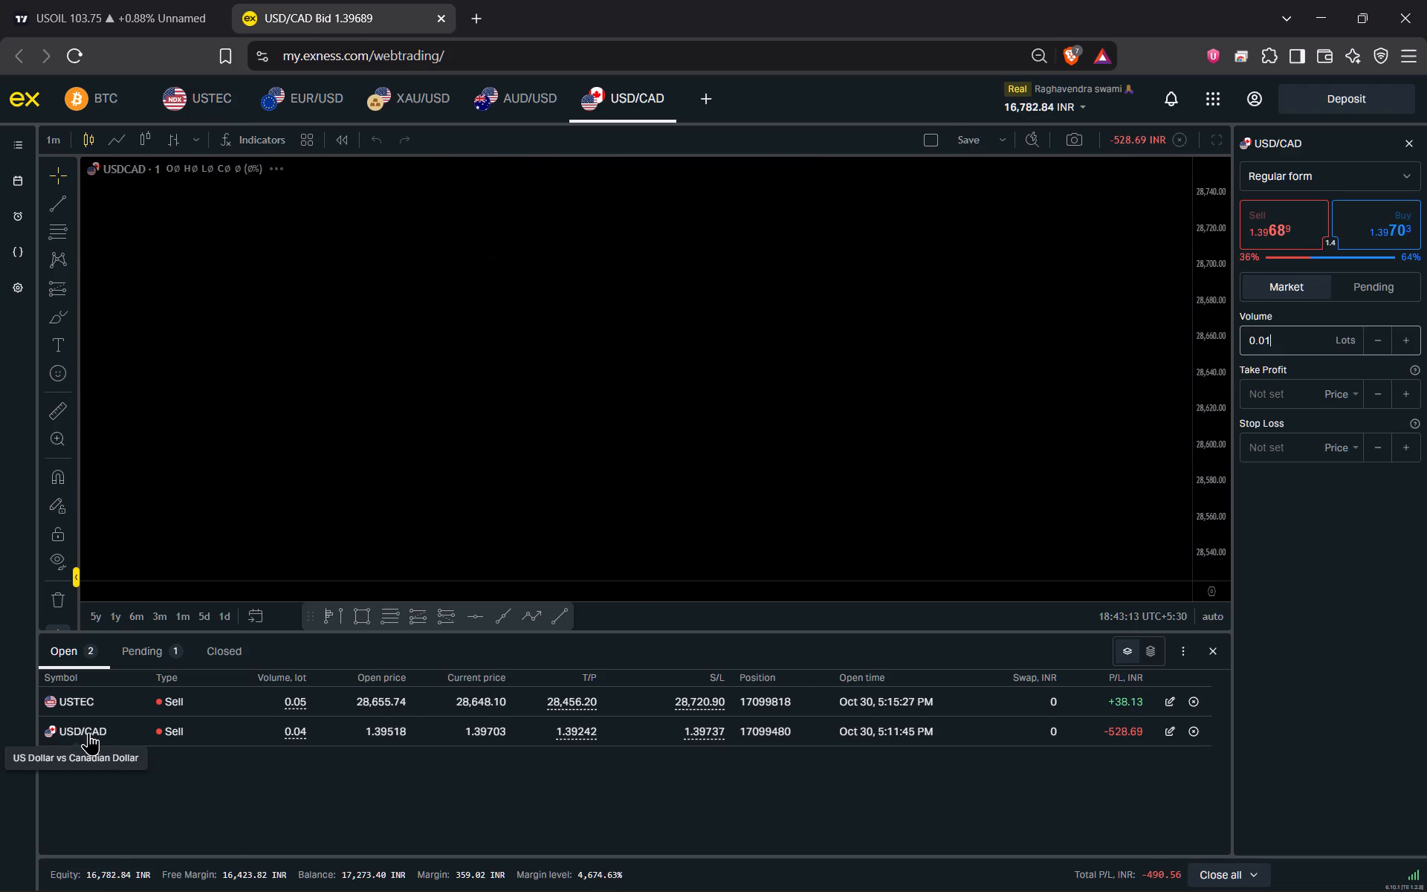
drag(994, 367, 627, 394)
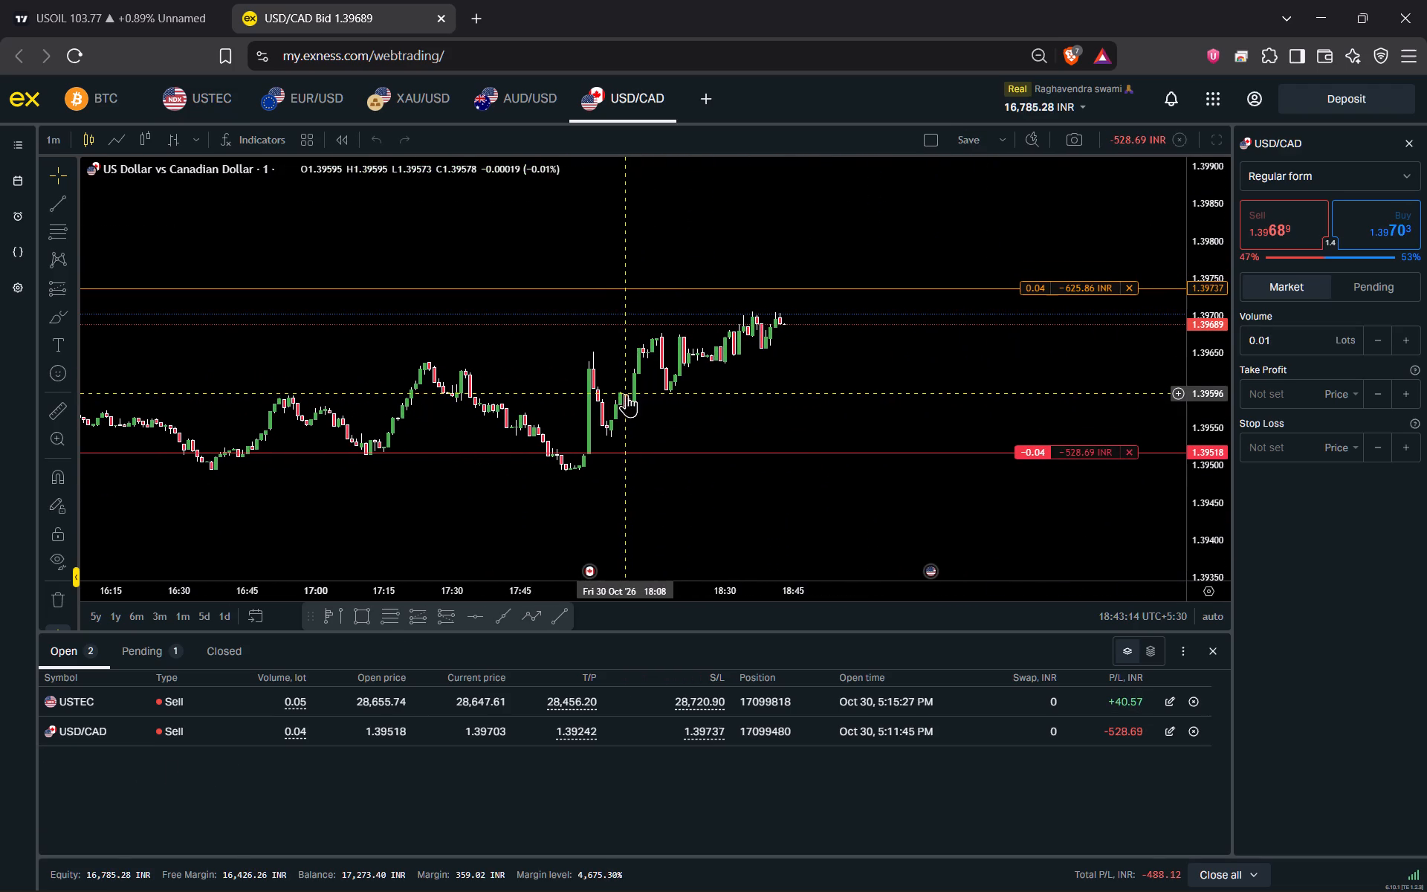
drag(1220, 519, 1203, 413)
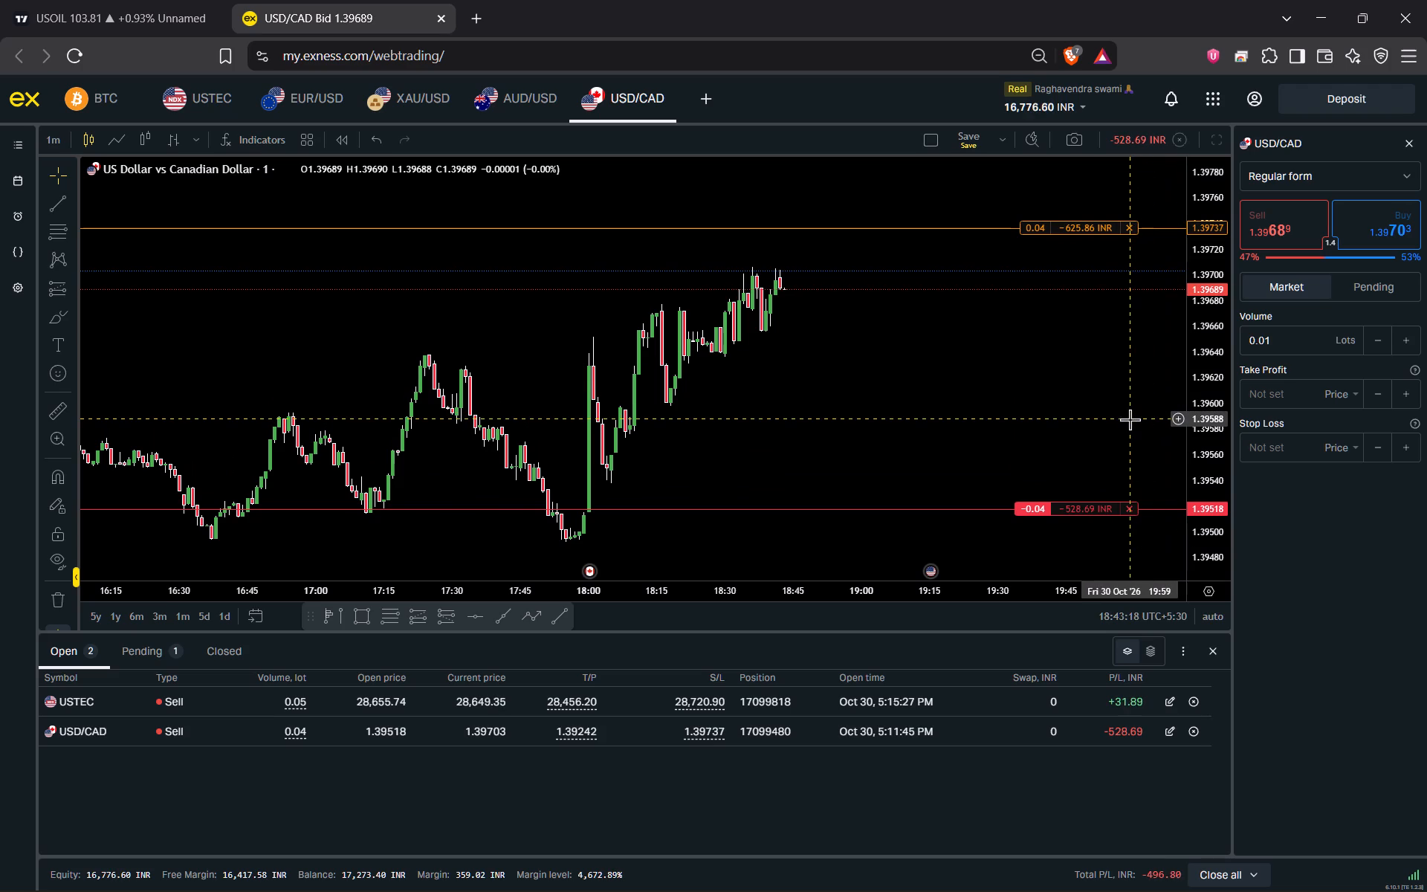
scroll(1130, 419, down, 3)
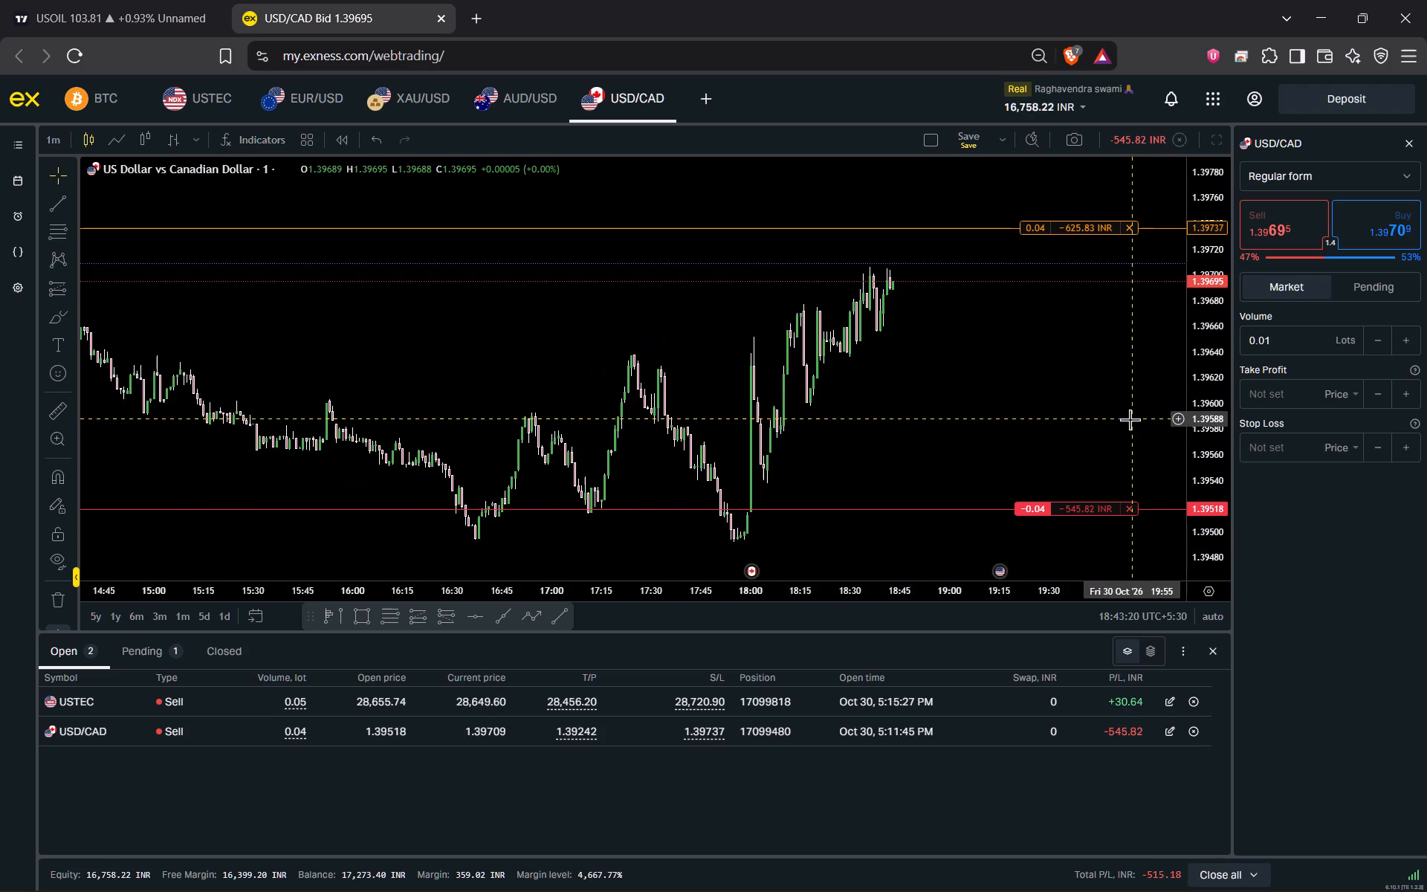
scroll(1130, 419, down, 7)
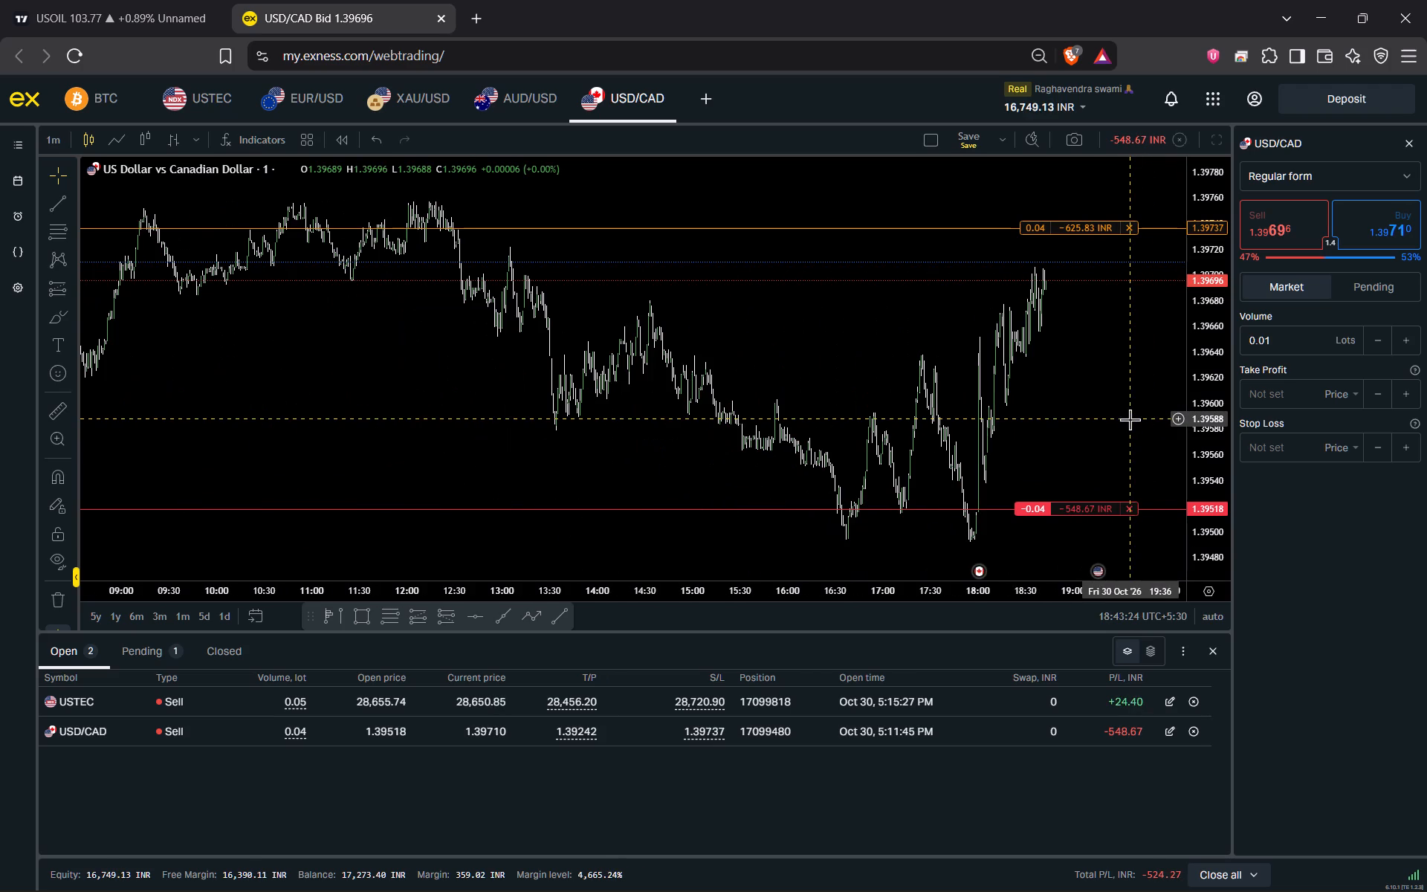
scroll(1130, 419, up, 8)
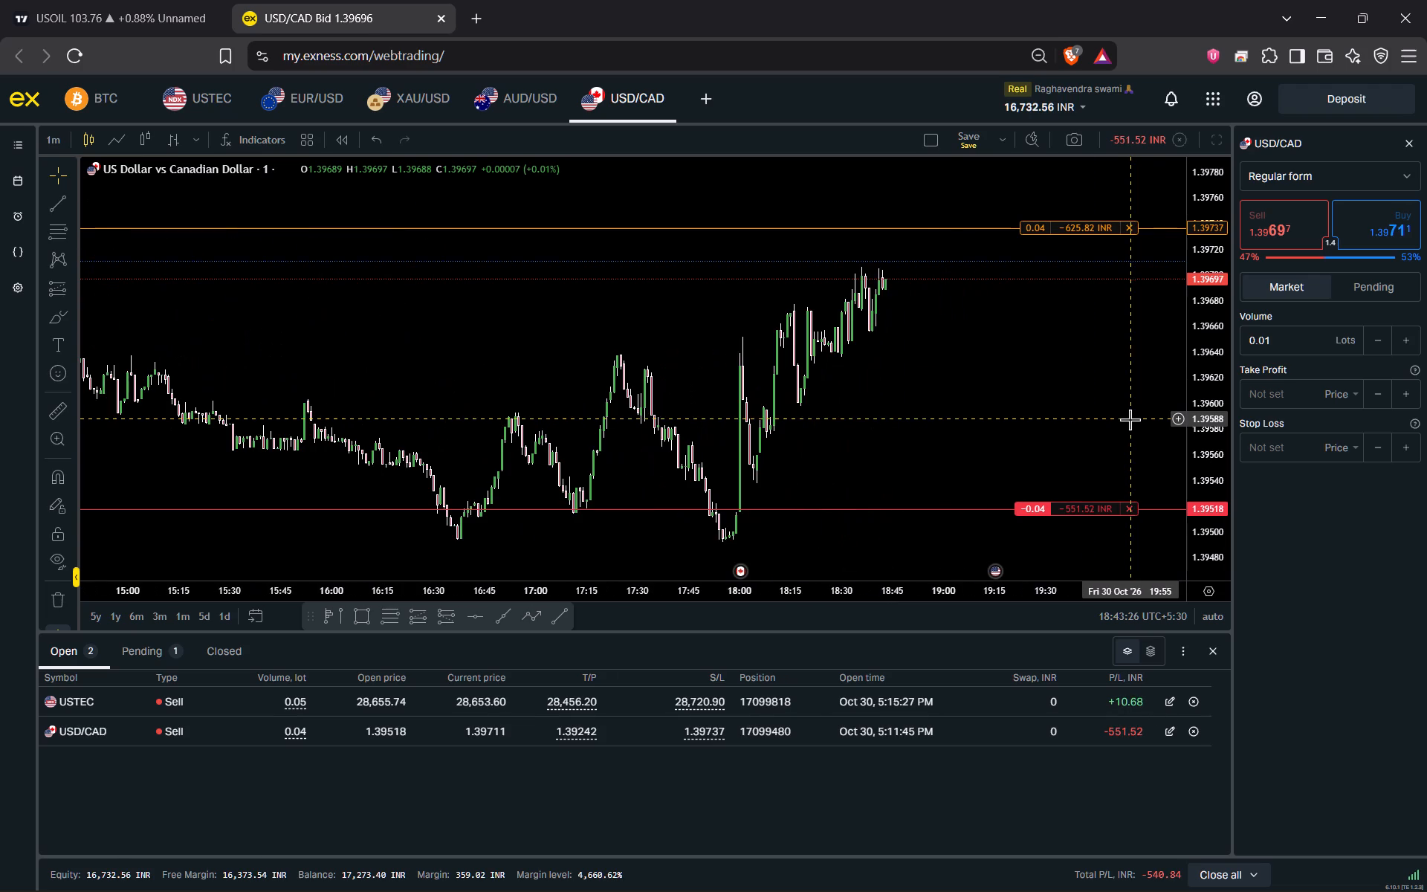
Review the pending AUD/USD sell limit and its levels on the 15-minute chart, and return to the open positions list.
click(156, 660)
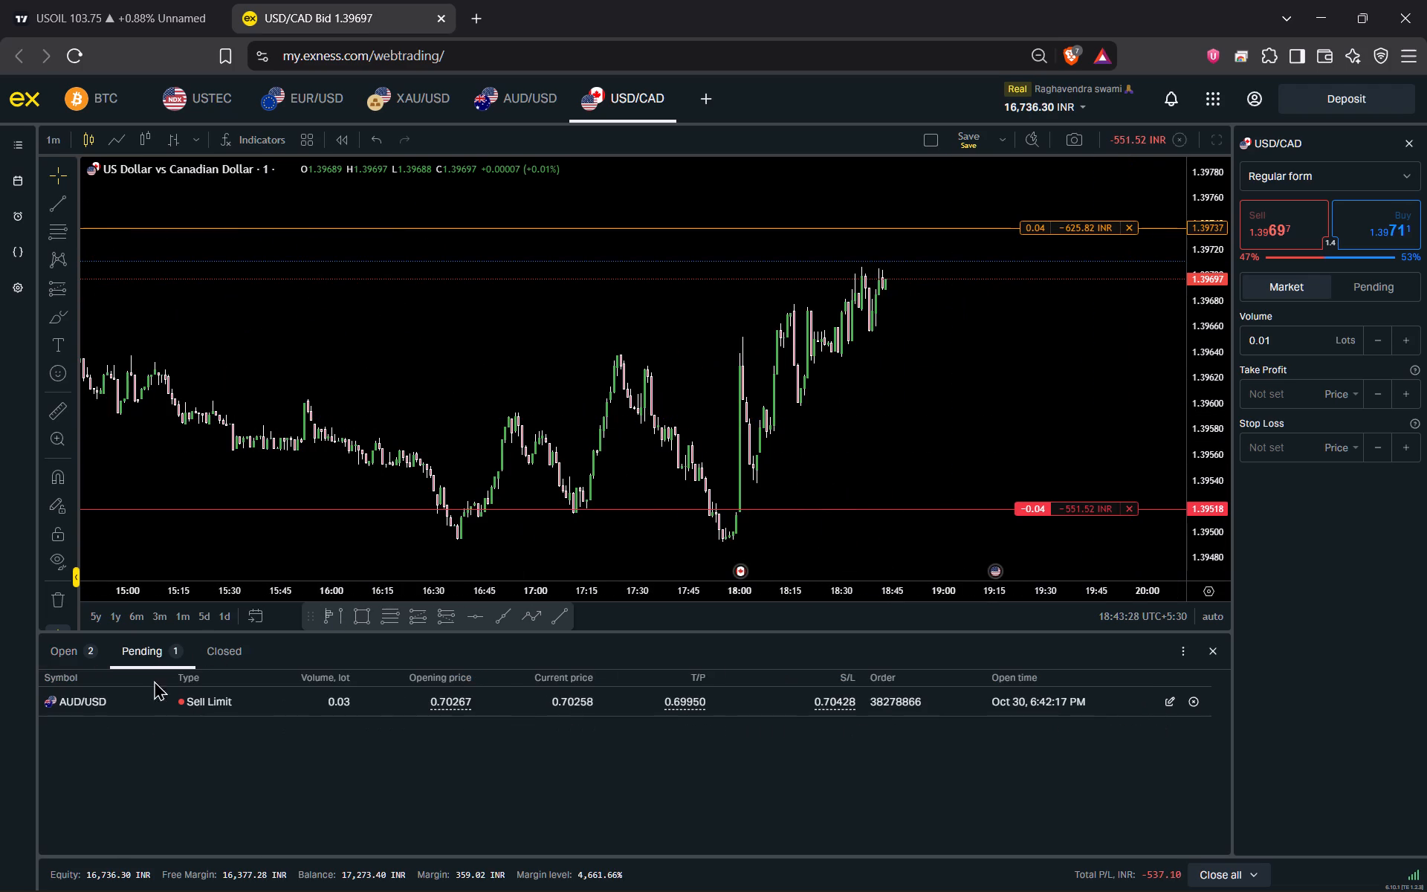
click(89, 706)
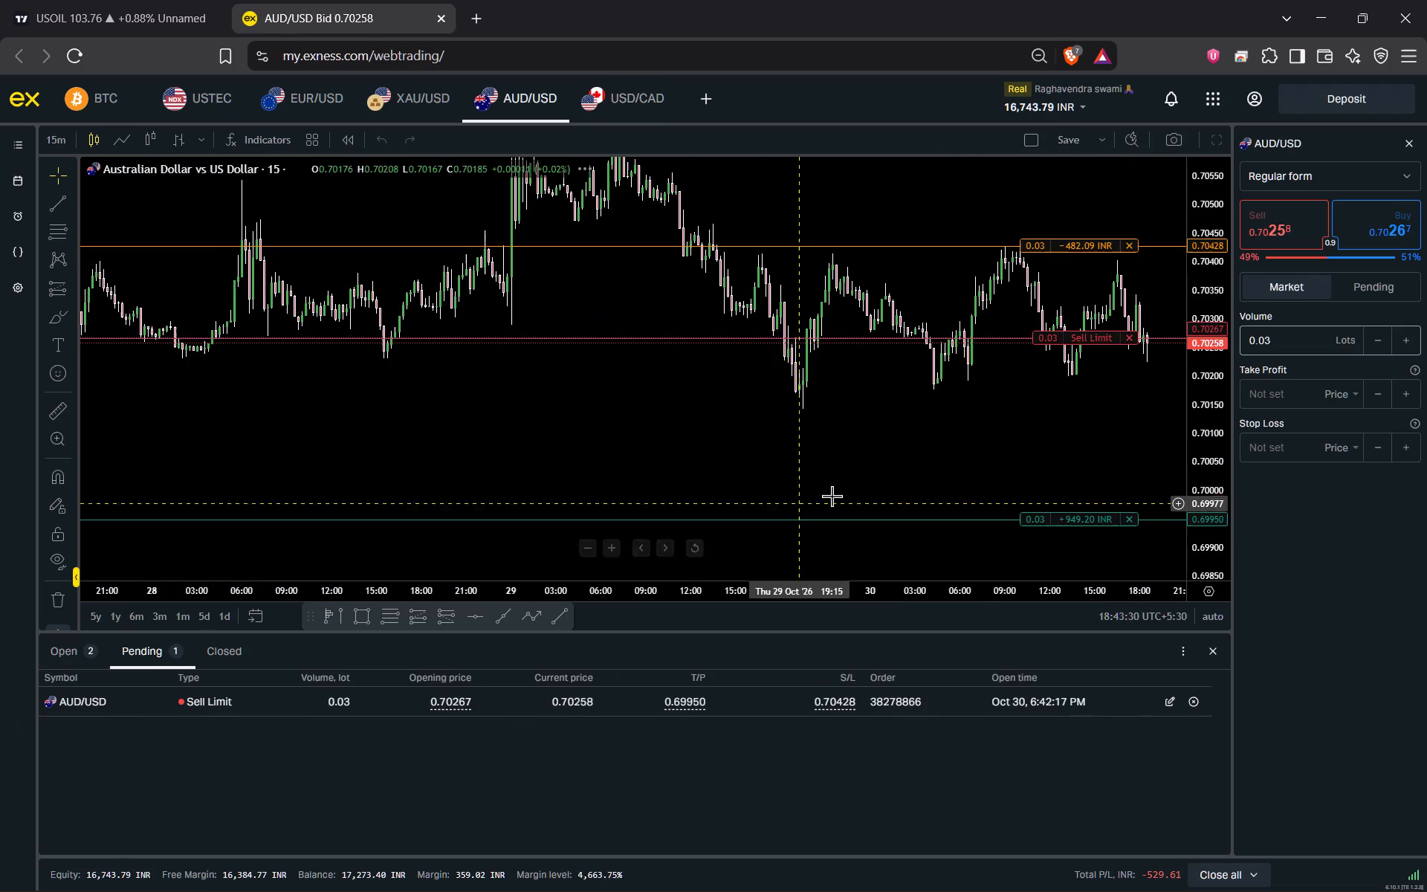
drag(862, 482, 564, 523)
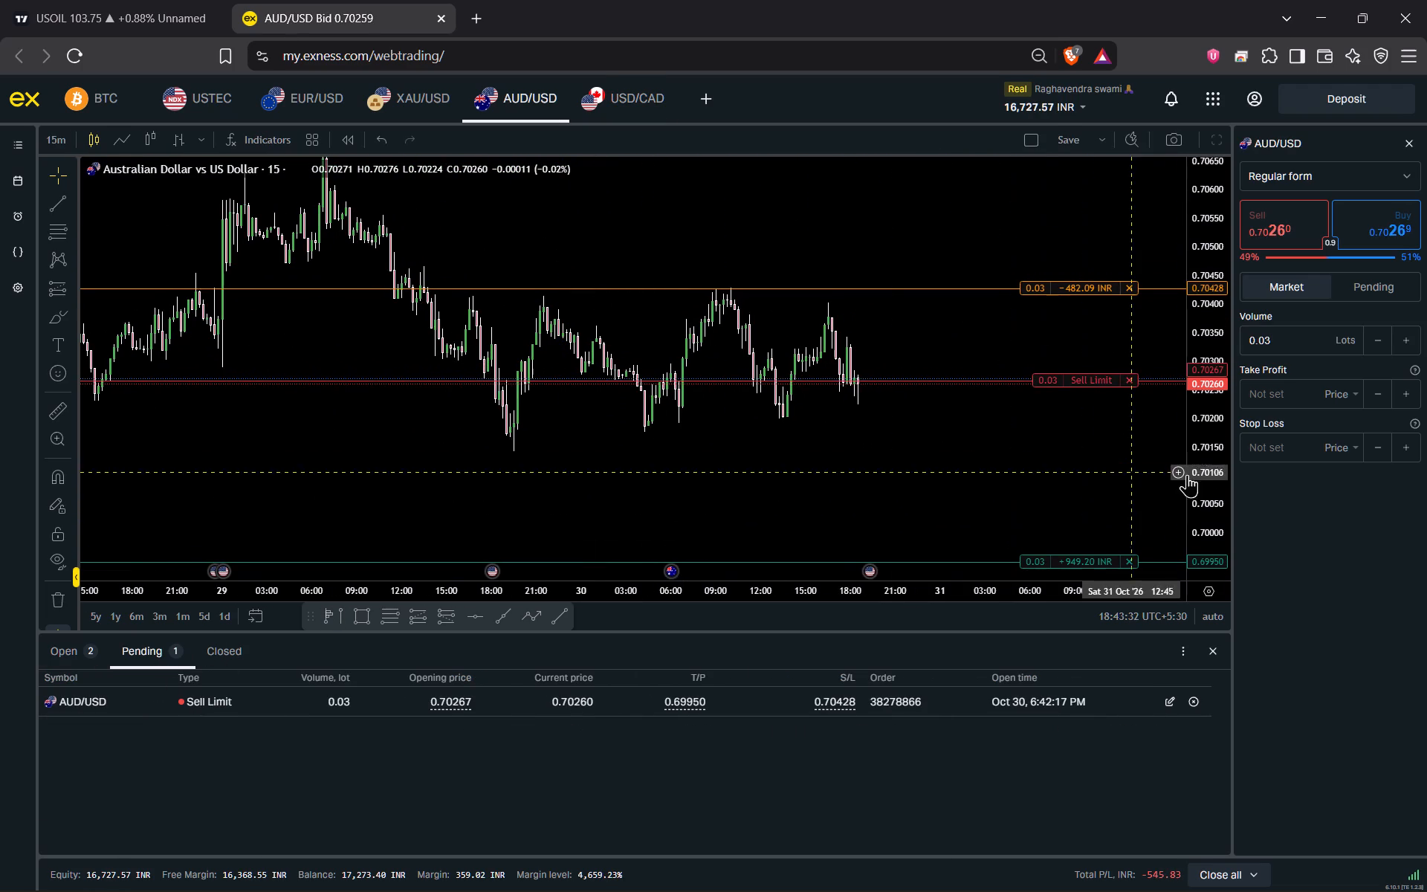
scroll(1176, 459, up, 3)
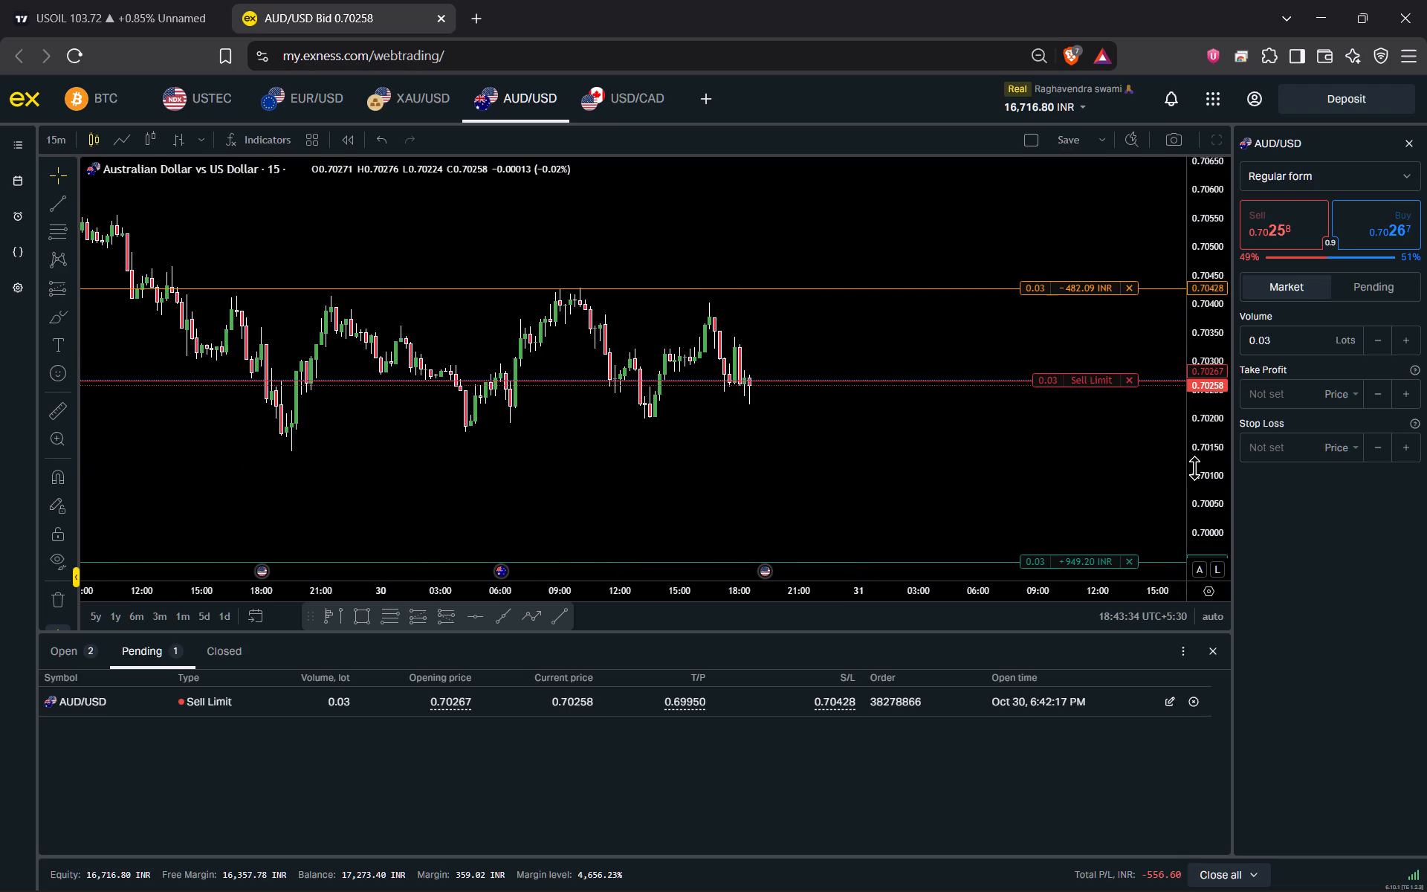
scroll(1194, 468, up, 1)
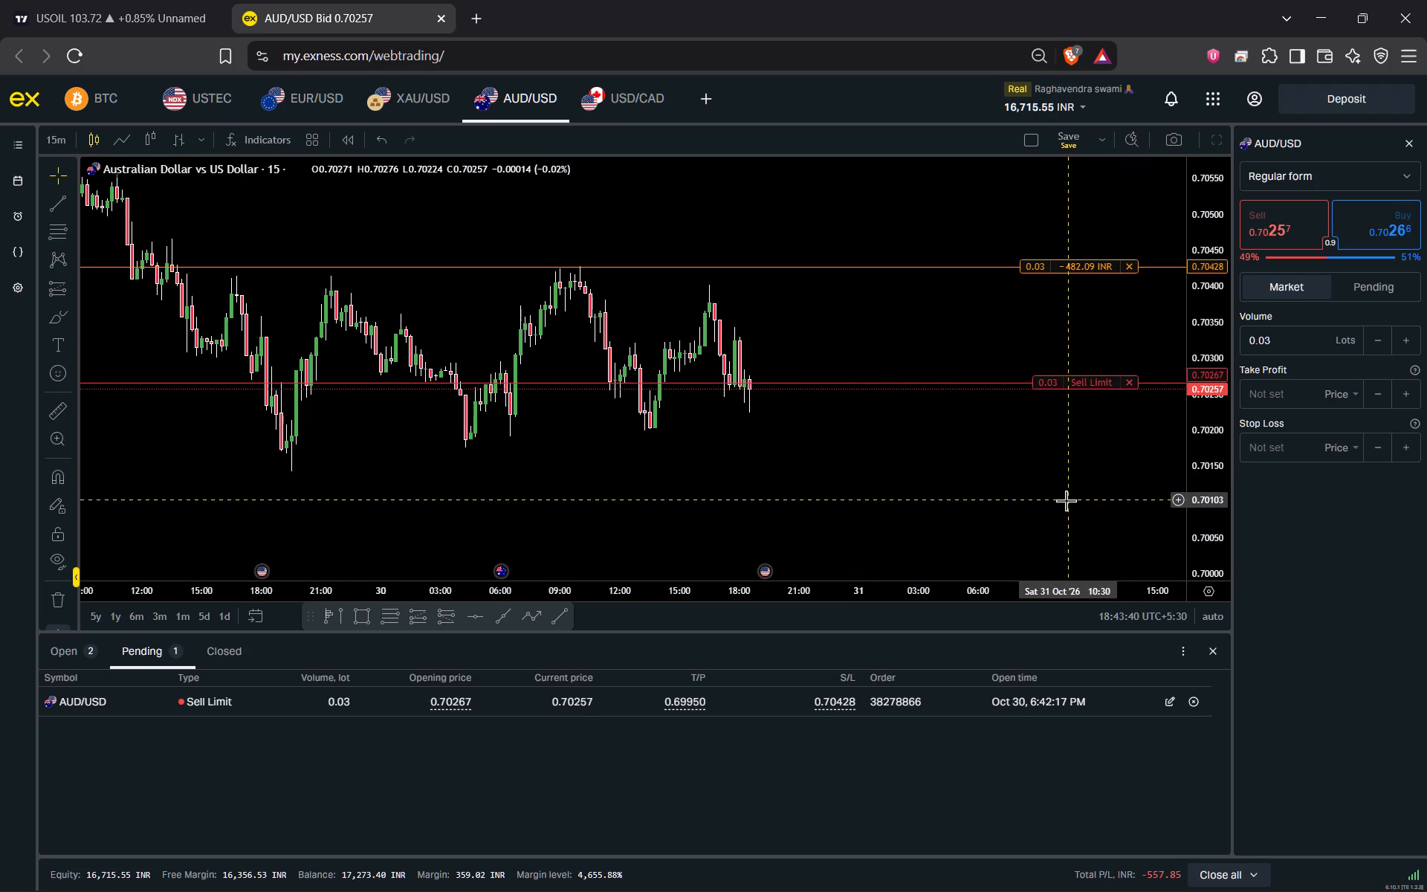
scroll(1066, 493, down, 1)
scroll(1191, 460, down, 3)
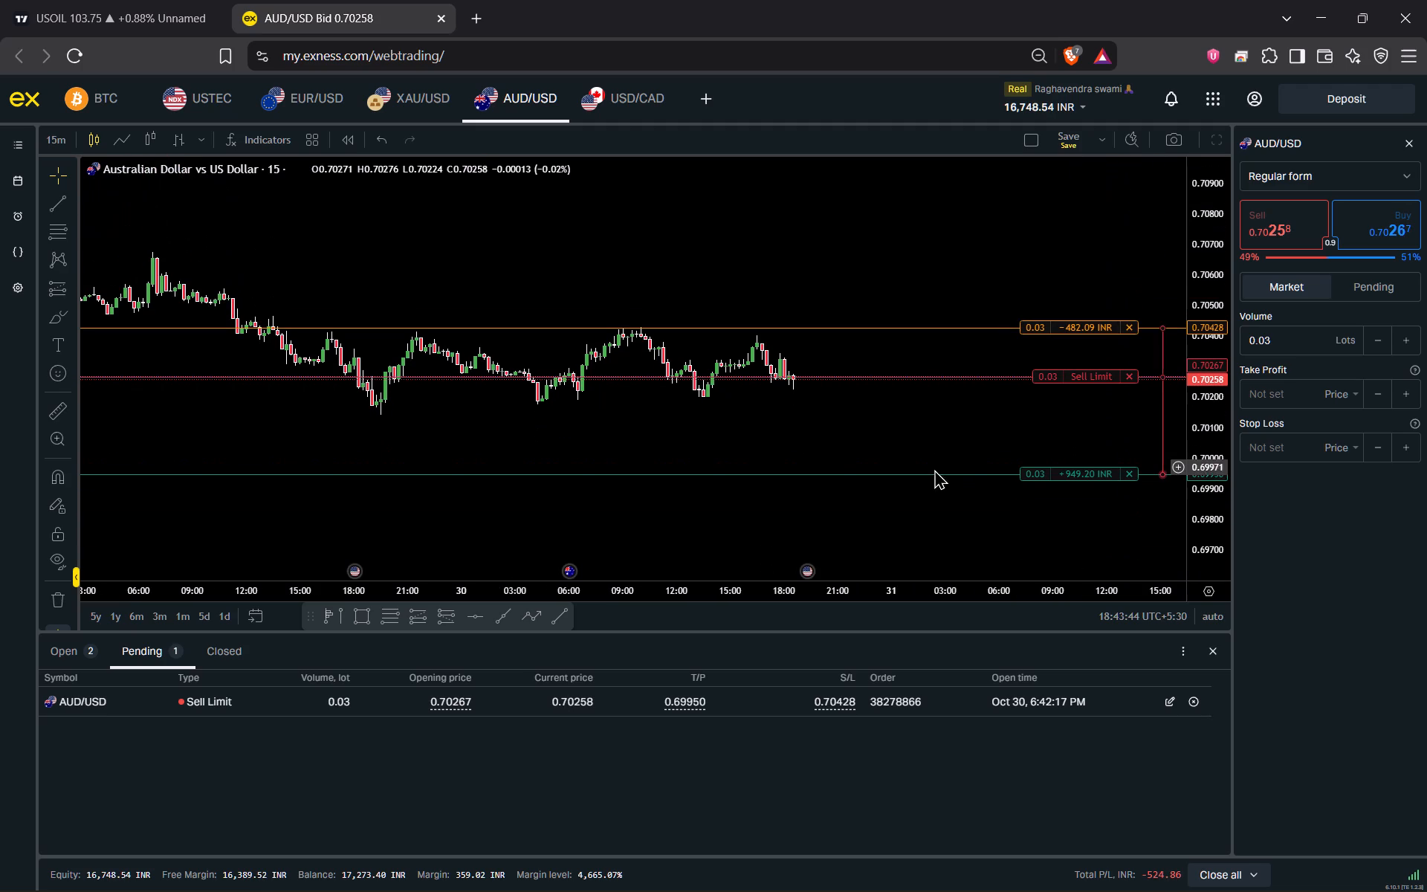
click(74, 647)
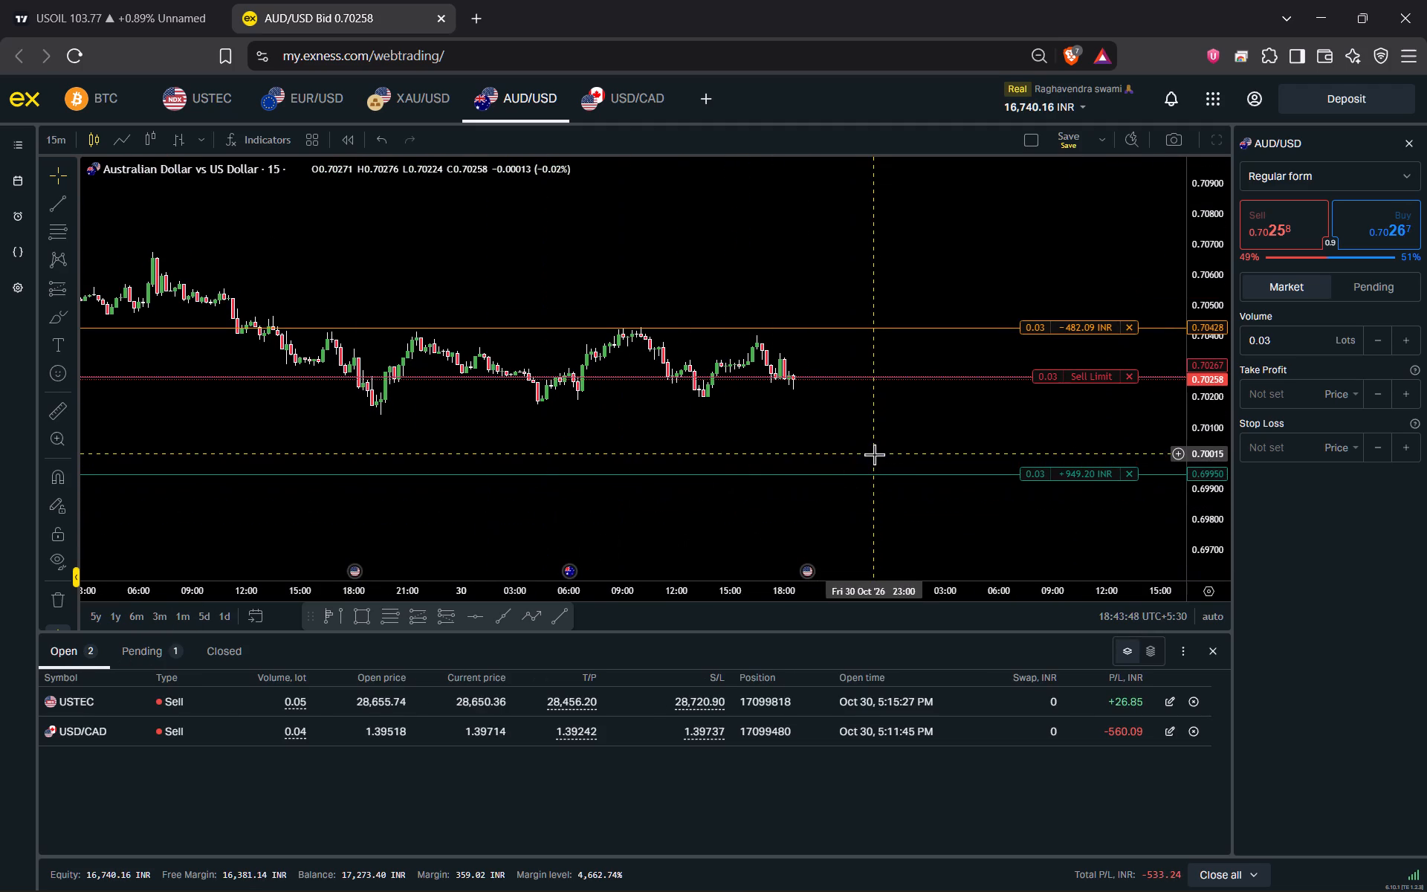
Open the XAU/USD chart and add a take profit of 3959.446 and a stop loss of 3938.911 to a 0.01-lot buy ticket.
click(393, 109)
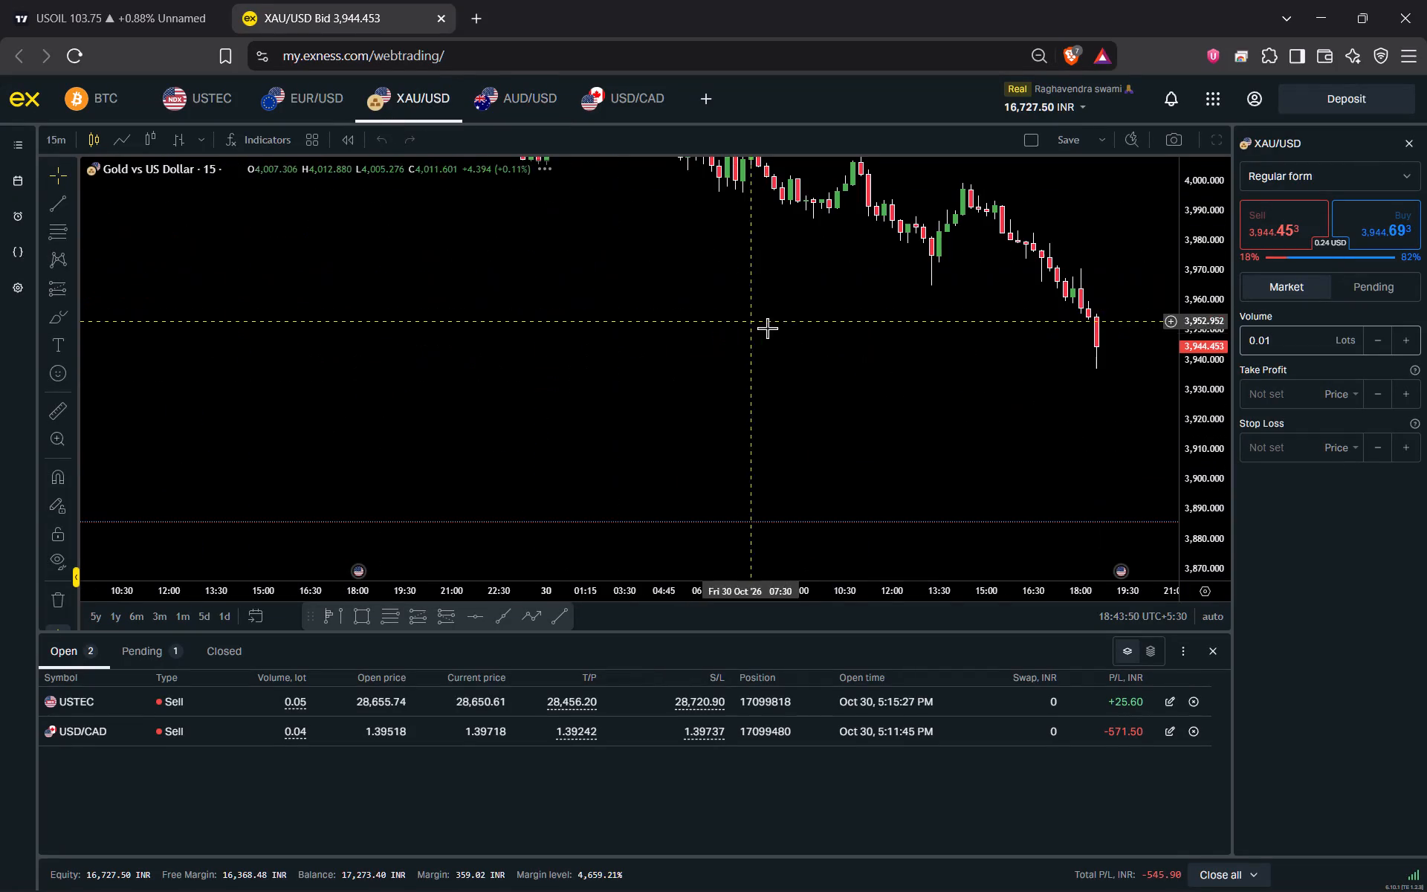
drag(749, 390, 490, 473)
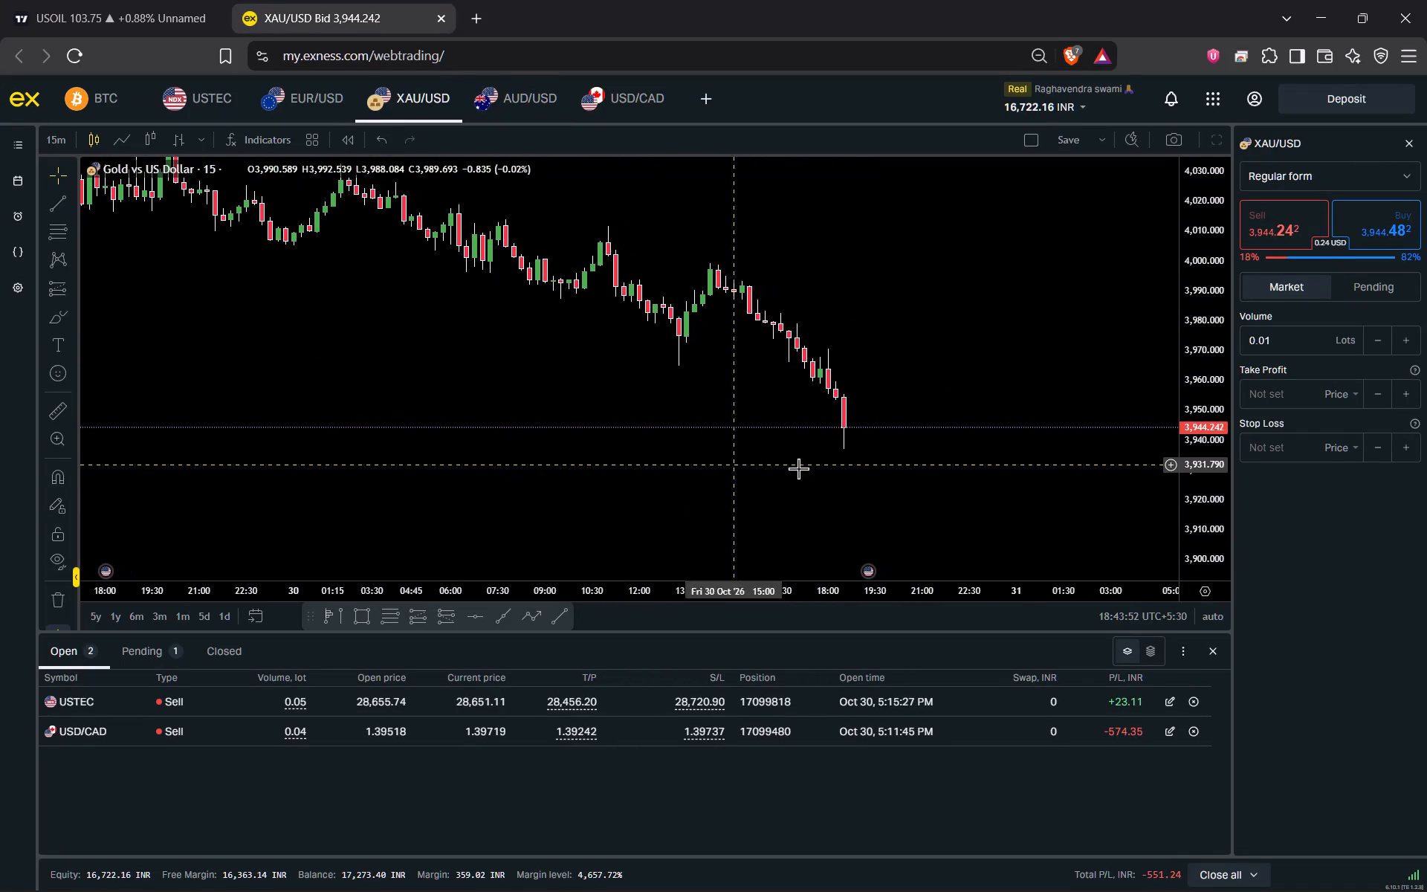
drag(984, 479, 962, 494)
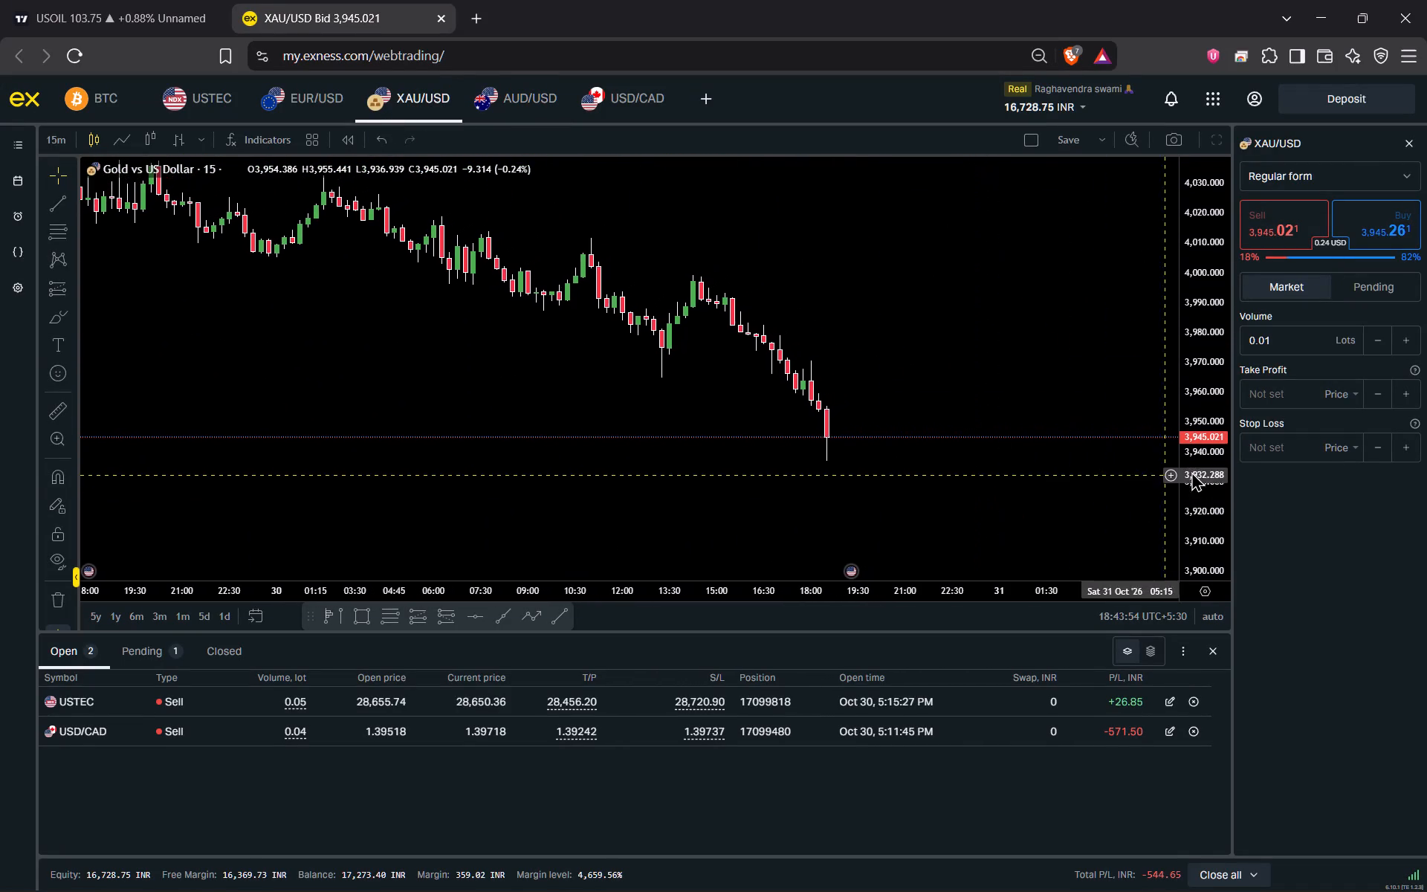
drag(1210, 482, 1188, 416)
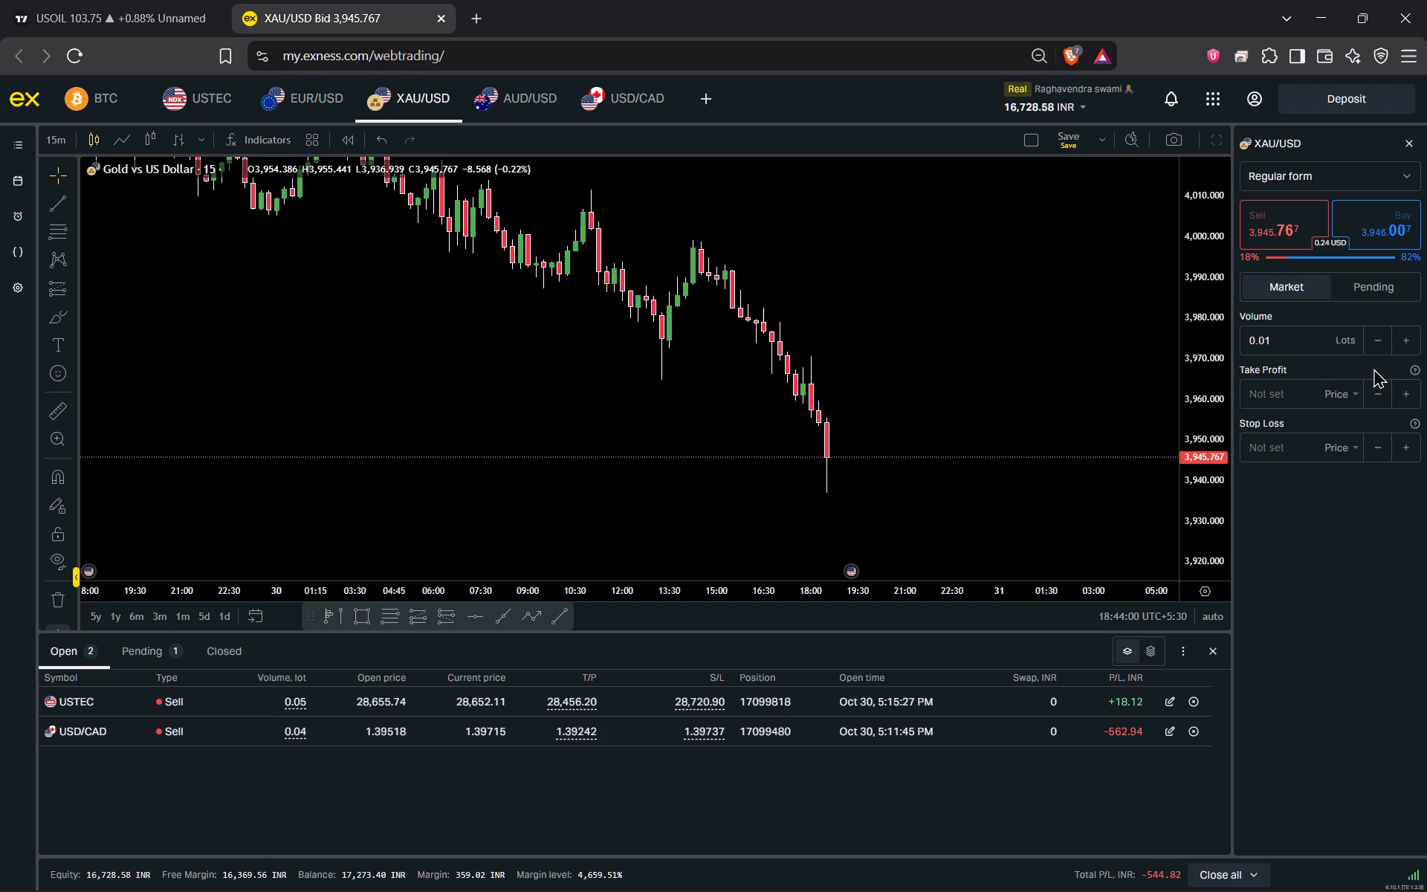
click(1412, 395)
click(1398, 470)
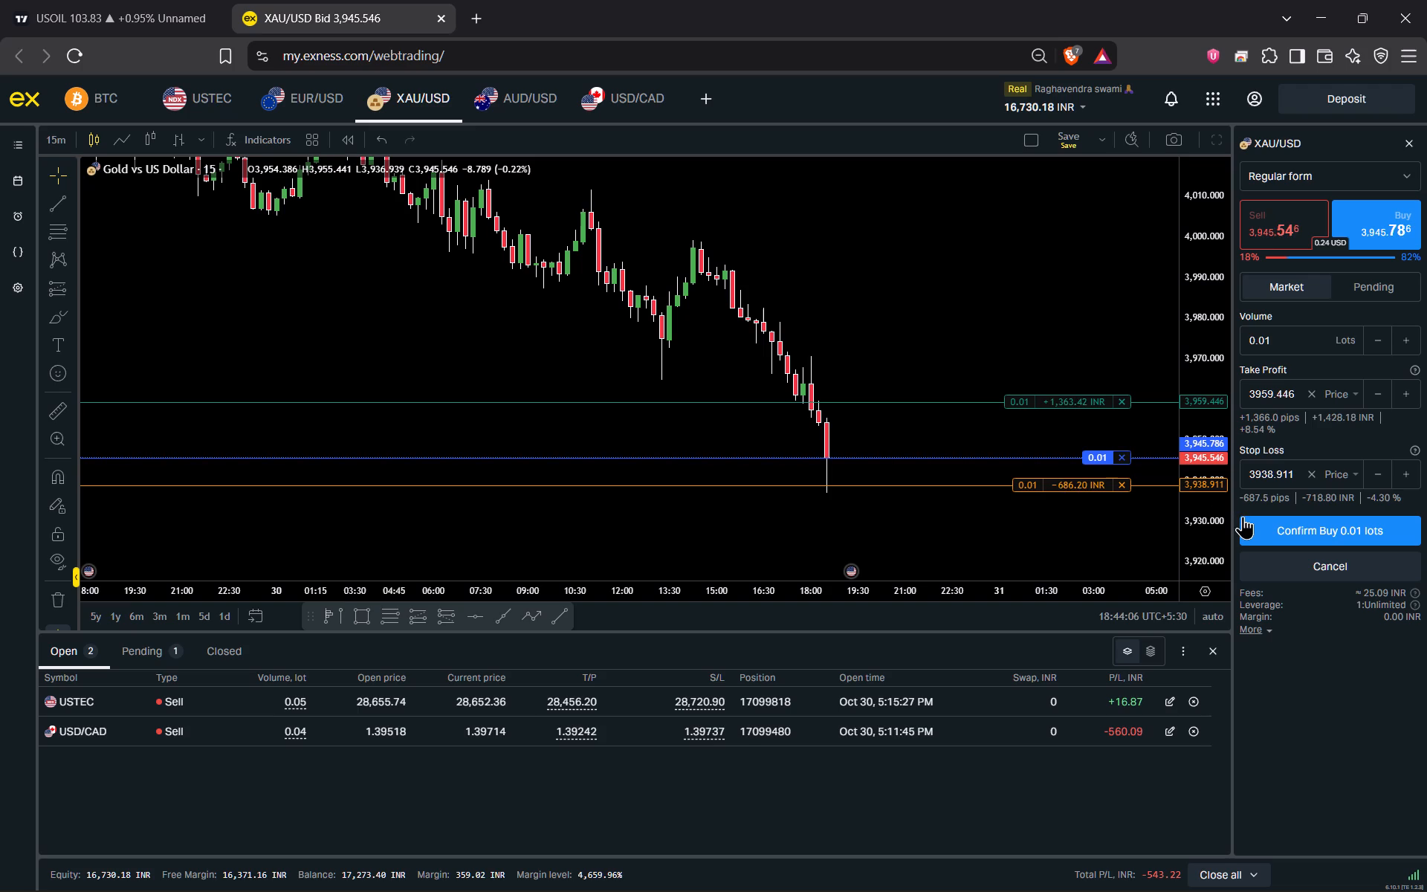
Examine the longer XAU/USD 15-minute price history around the proposed buy entry, take-profit and stop-loss levels.
drag(959, 351, 983, 410)
scroll(983, 410, down, 4)
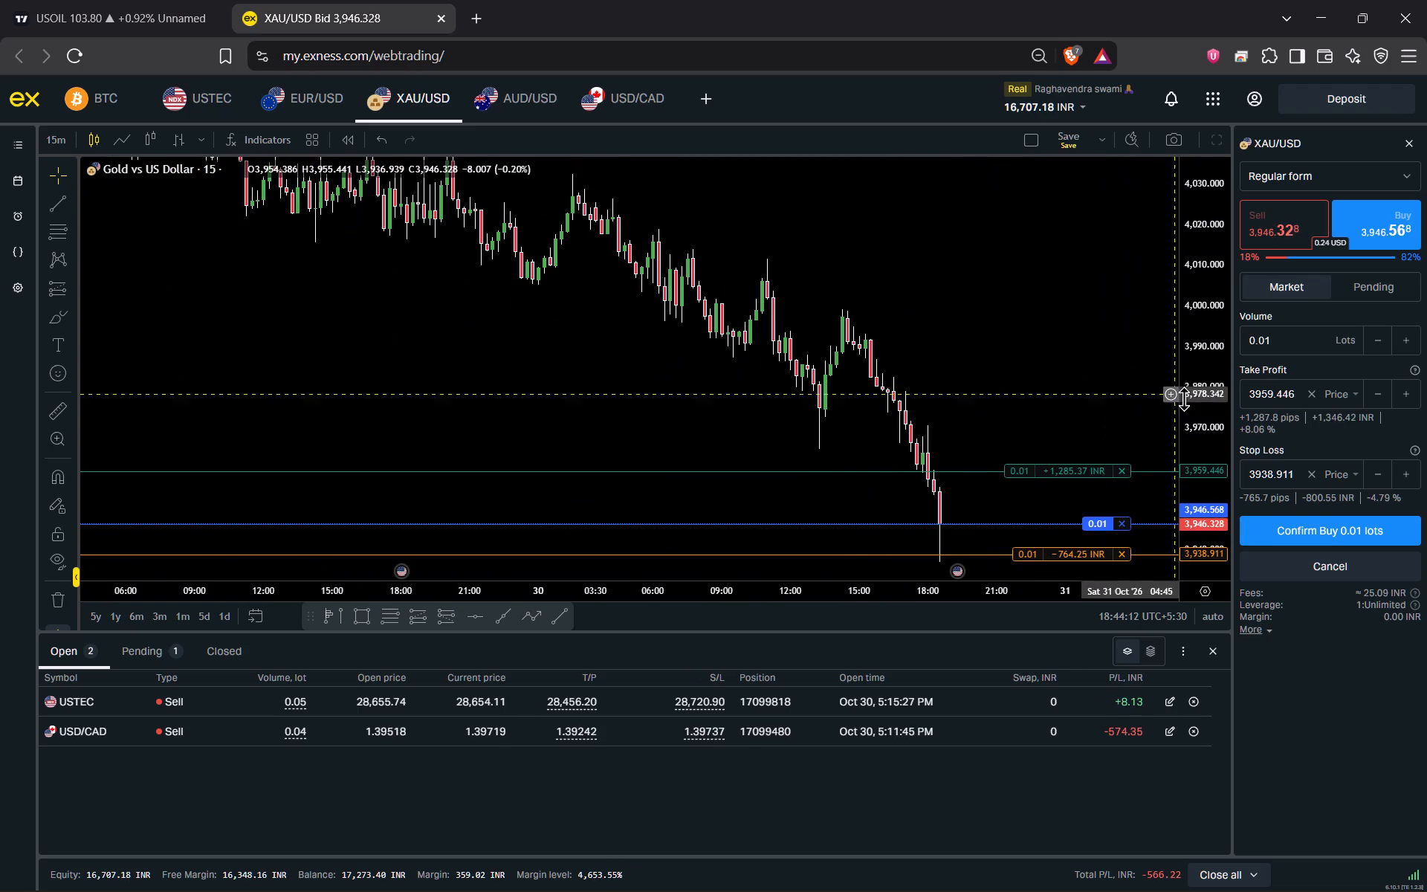
scroll(1201, 406, down, 7)
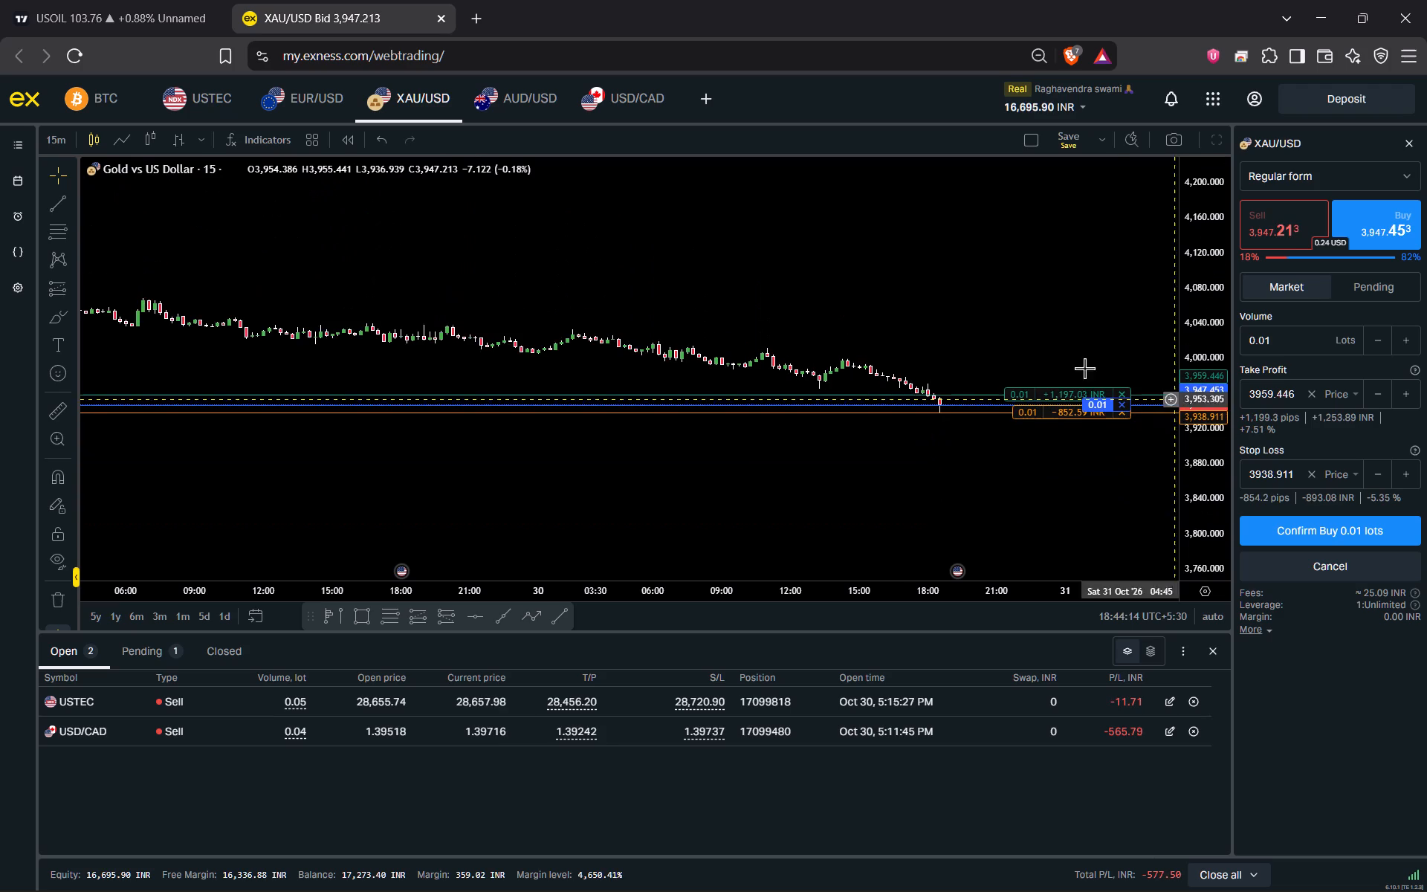
scroll(997, 326, down, 8)
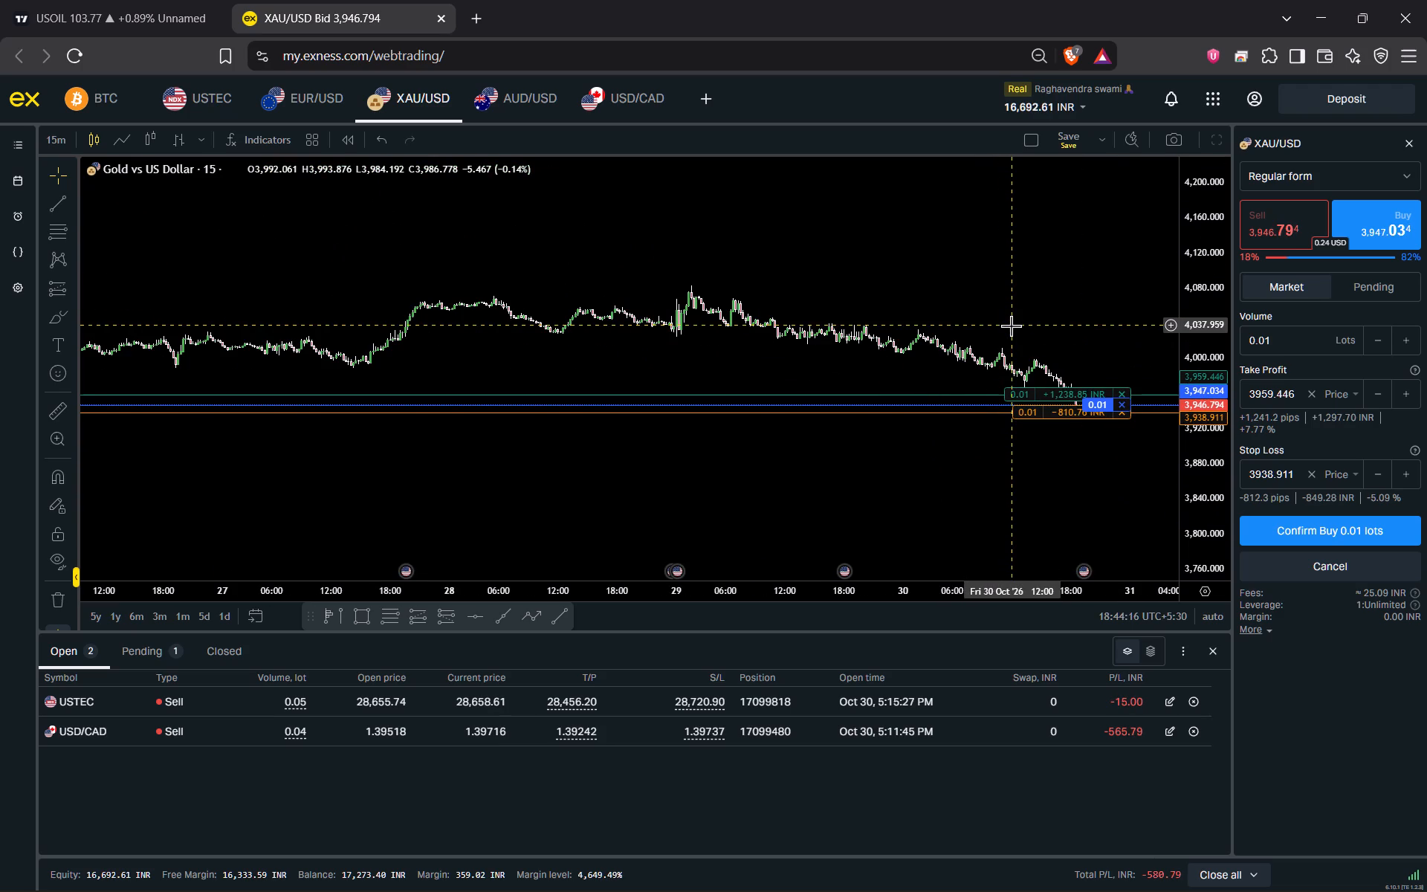
scroll(1015, 326, up, 9)
scroll(1221, 480, up, 4)
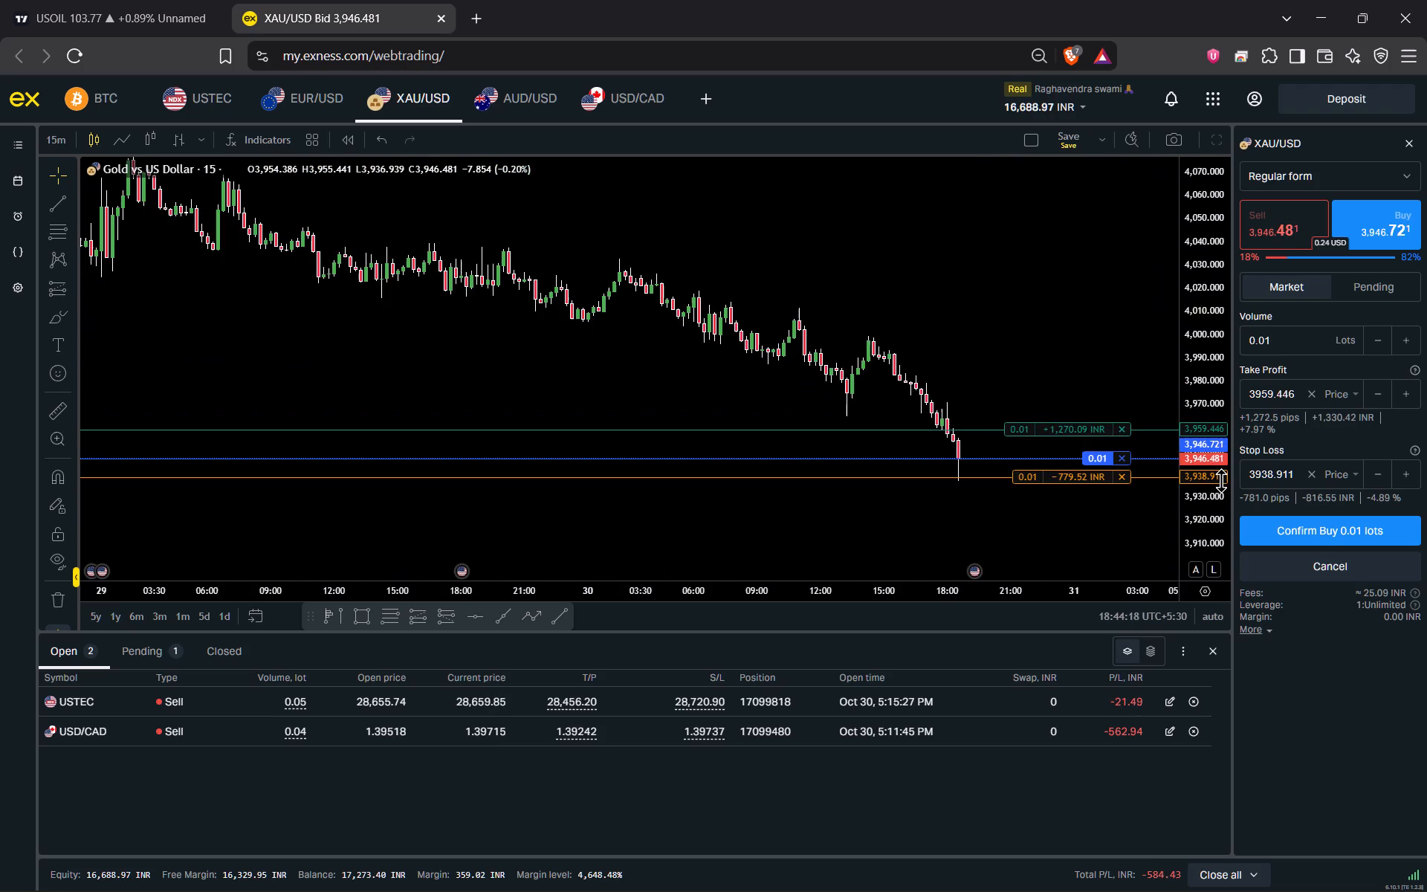
On the XAU/USD chart, raise the buy ticket's take profit to about 3963.769 and its stop loss to about 3941.722.
scroll(1221, 480, up, 2)
drag(1060, 364, 966, 268)
scroll(955, 286, up, 3)
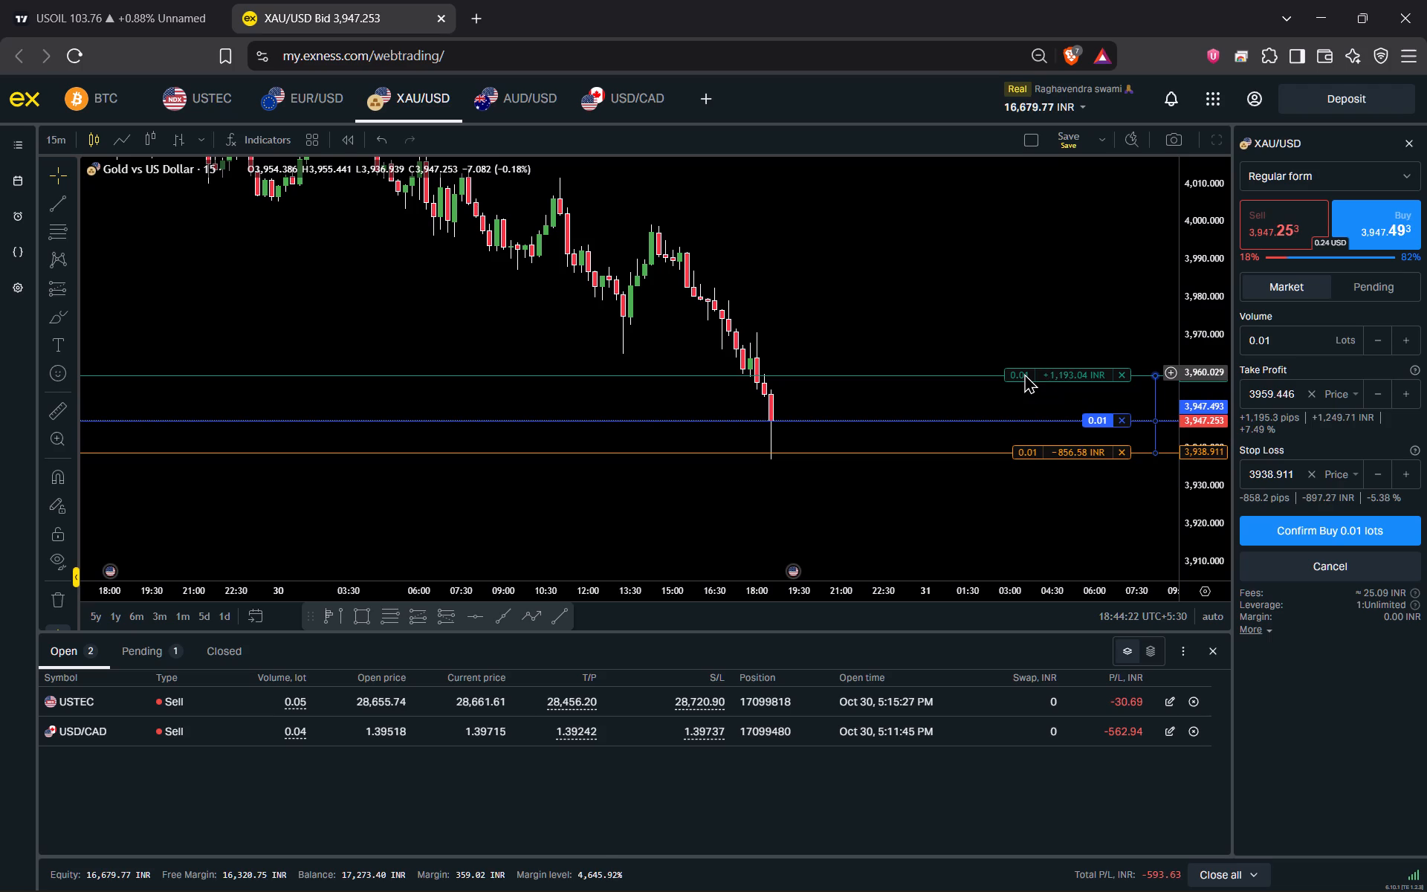
drag(1024, 373, 1019, 359)
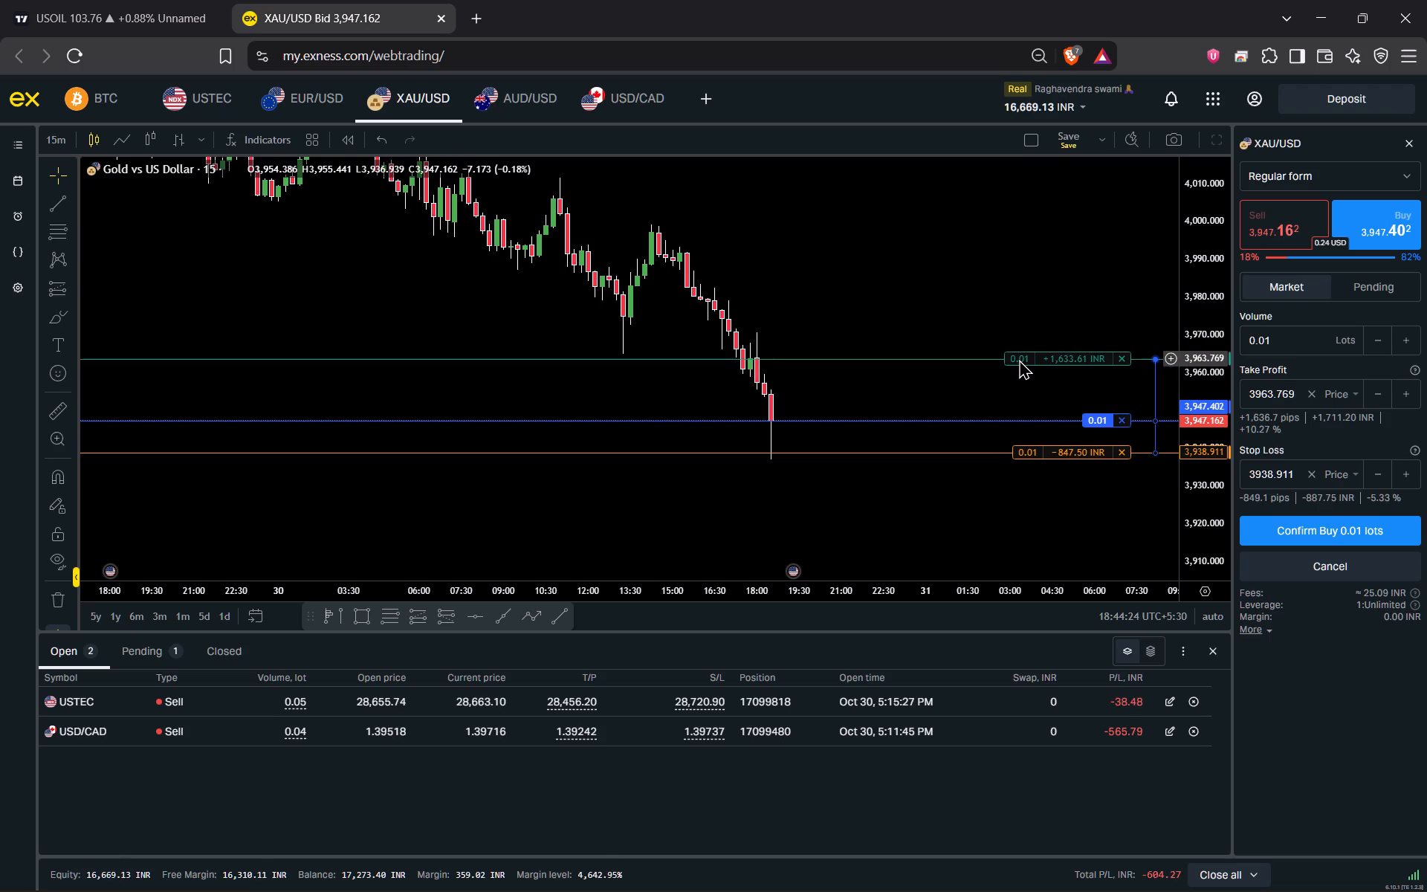
drag(1041, 450, 1028, 443)
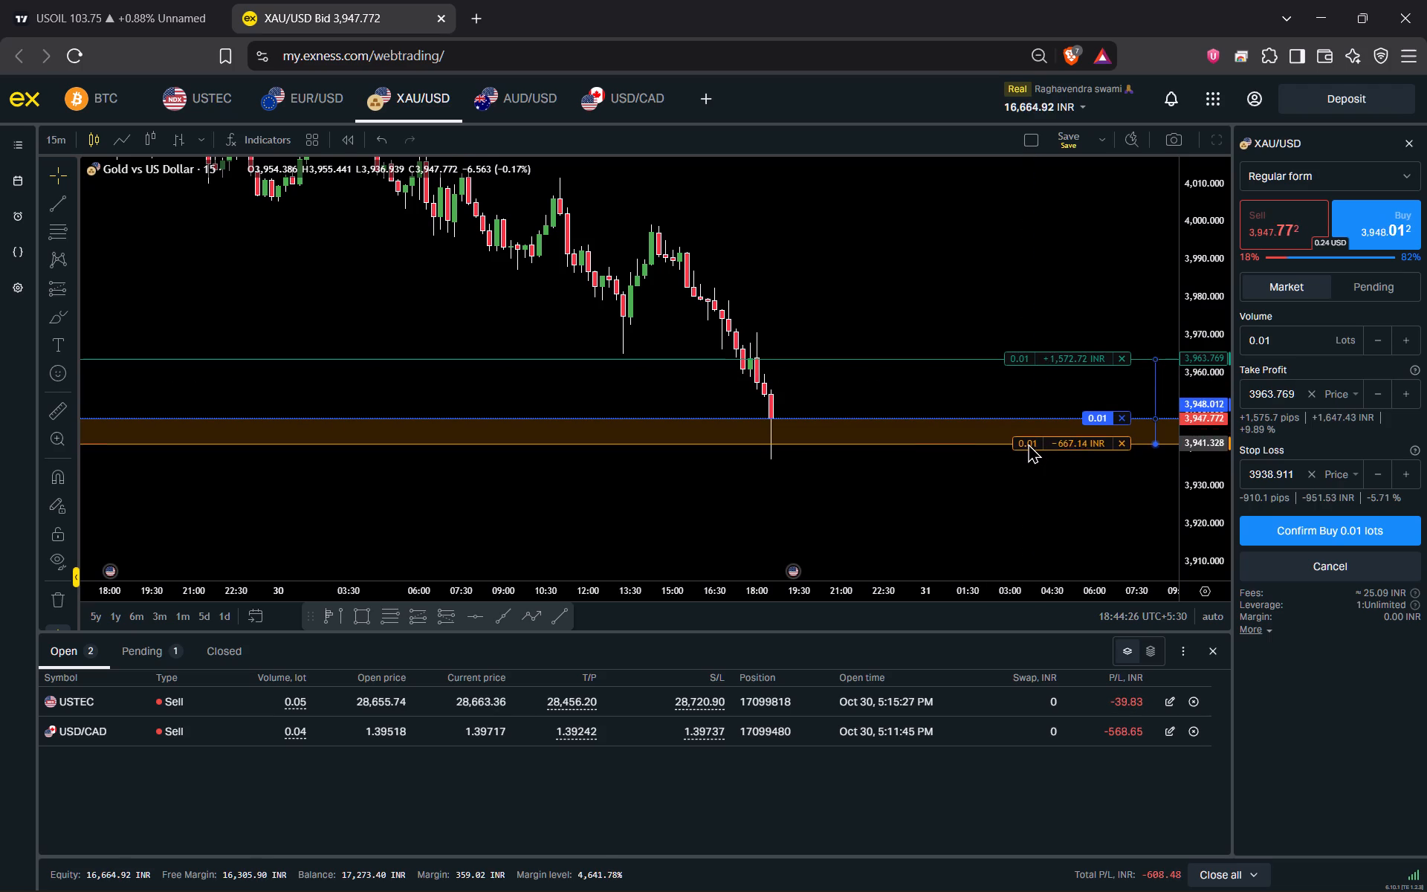
drag(1028, 443, 1027, 442)
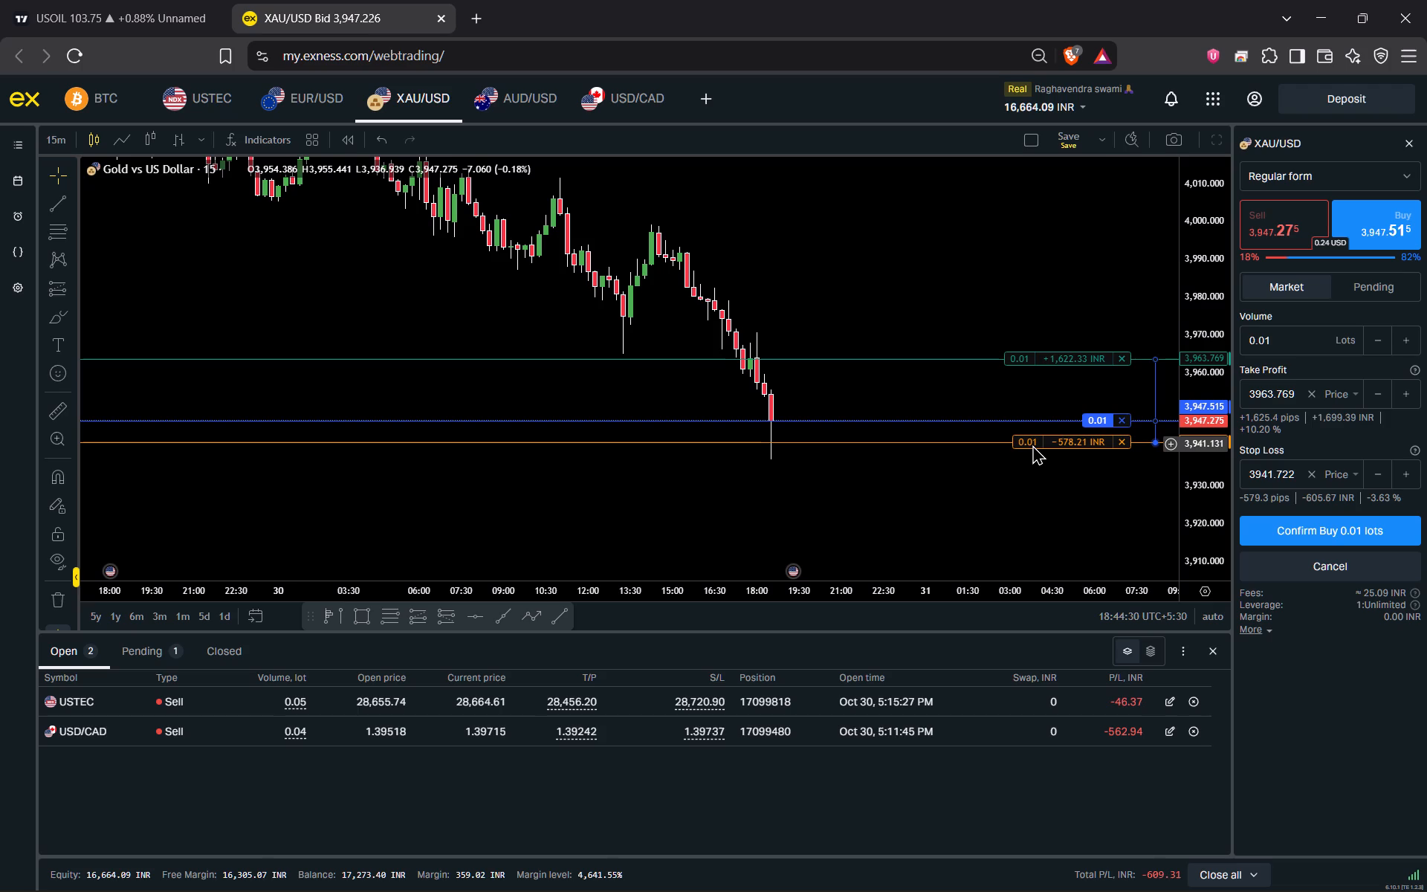
drag(1206, 530, 1212, 465)
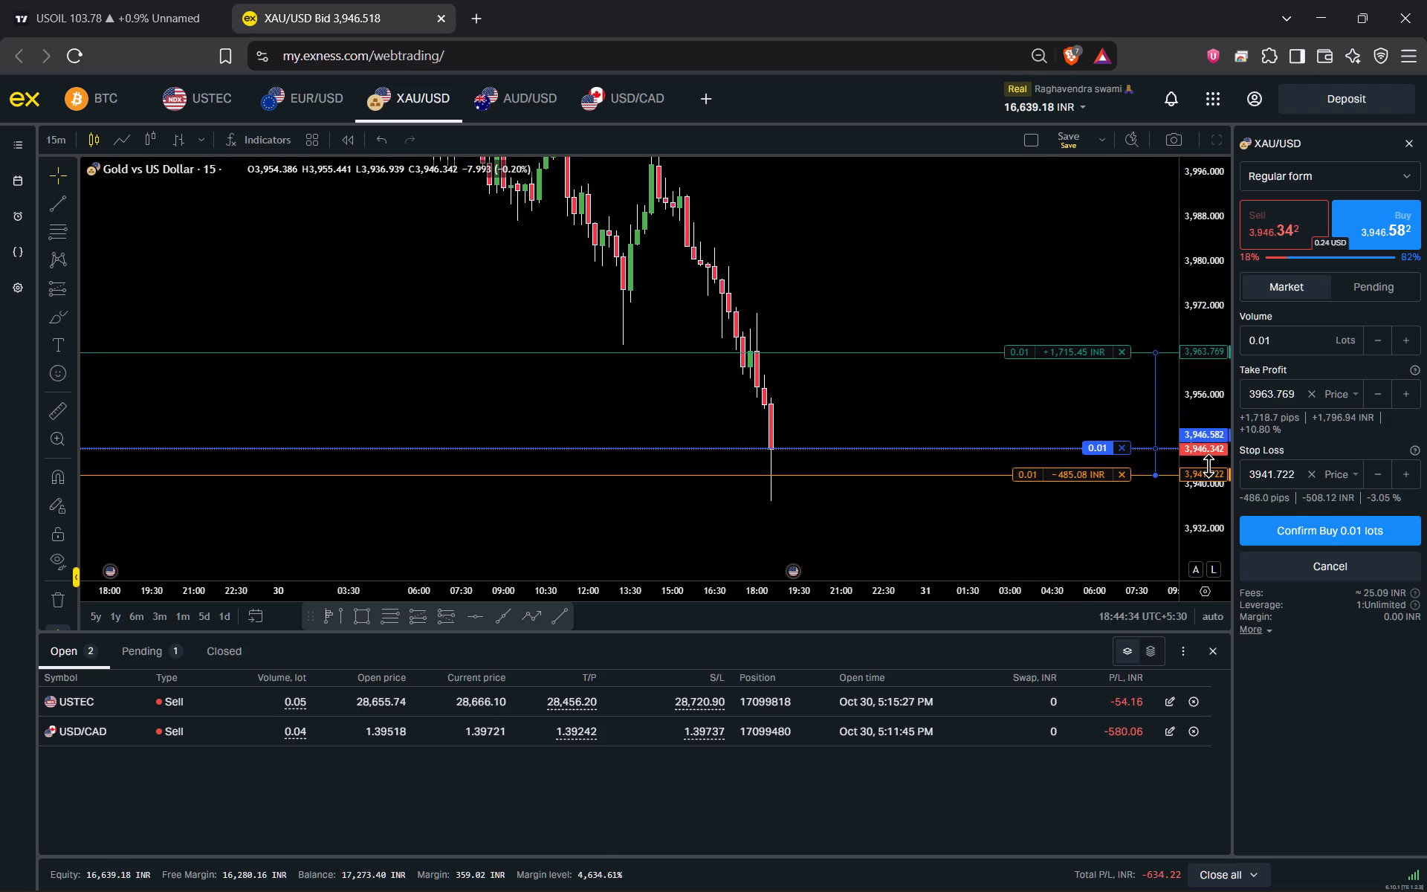
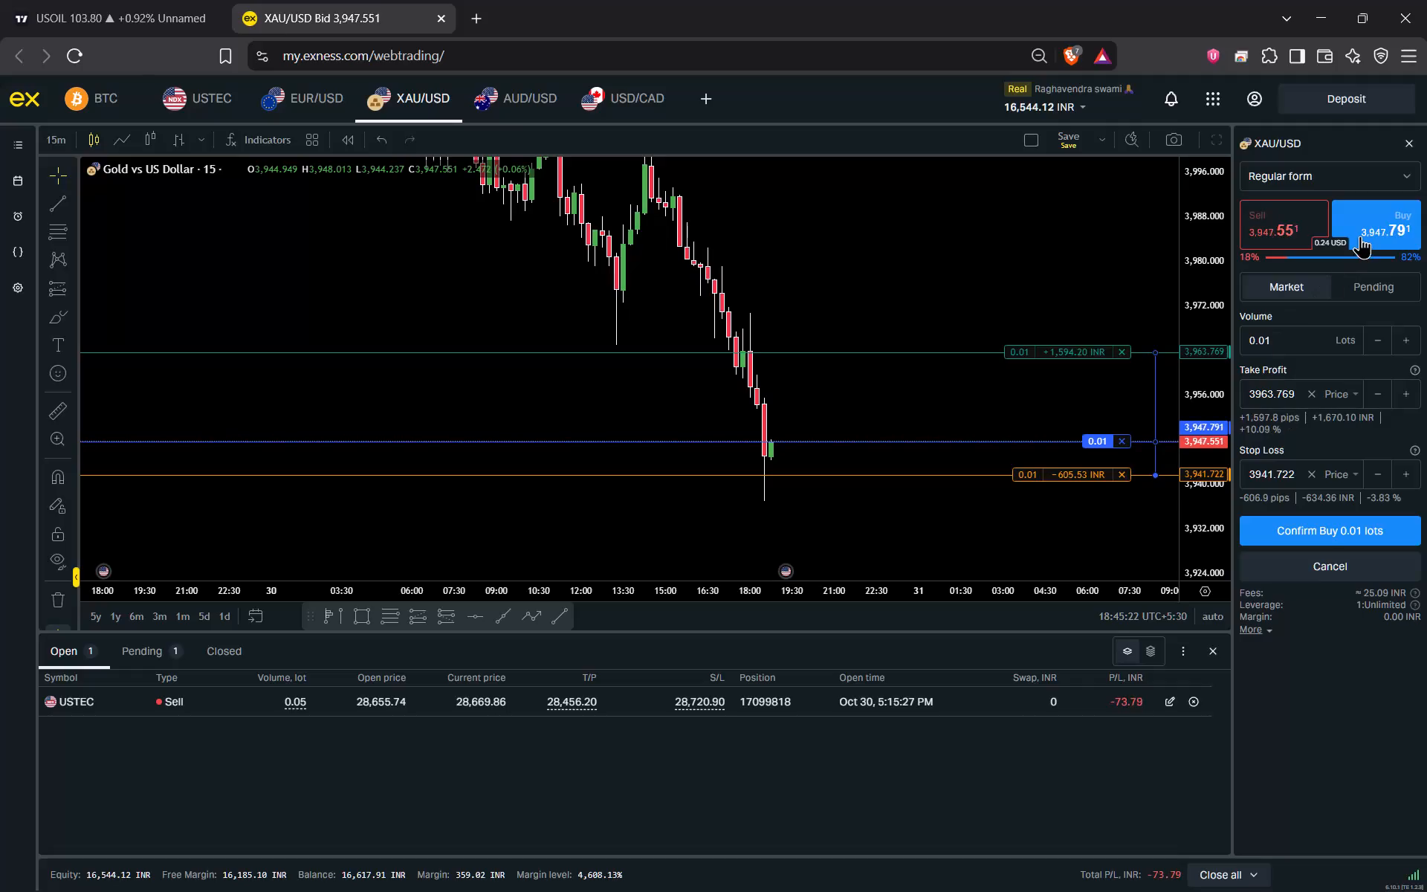
Switch the XAU/USD ticket to a 0.01-lot sell and add a stop loss of about 3950.683 and a take profit of about 3940.220.
click(1287, 237)
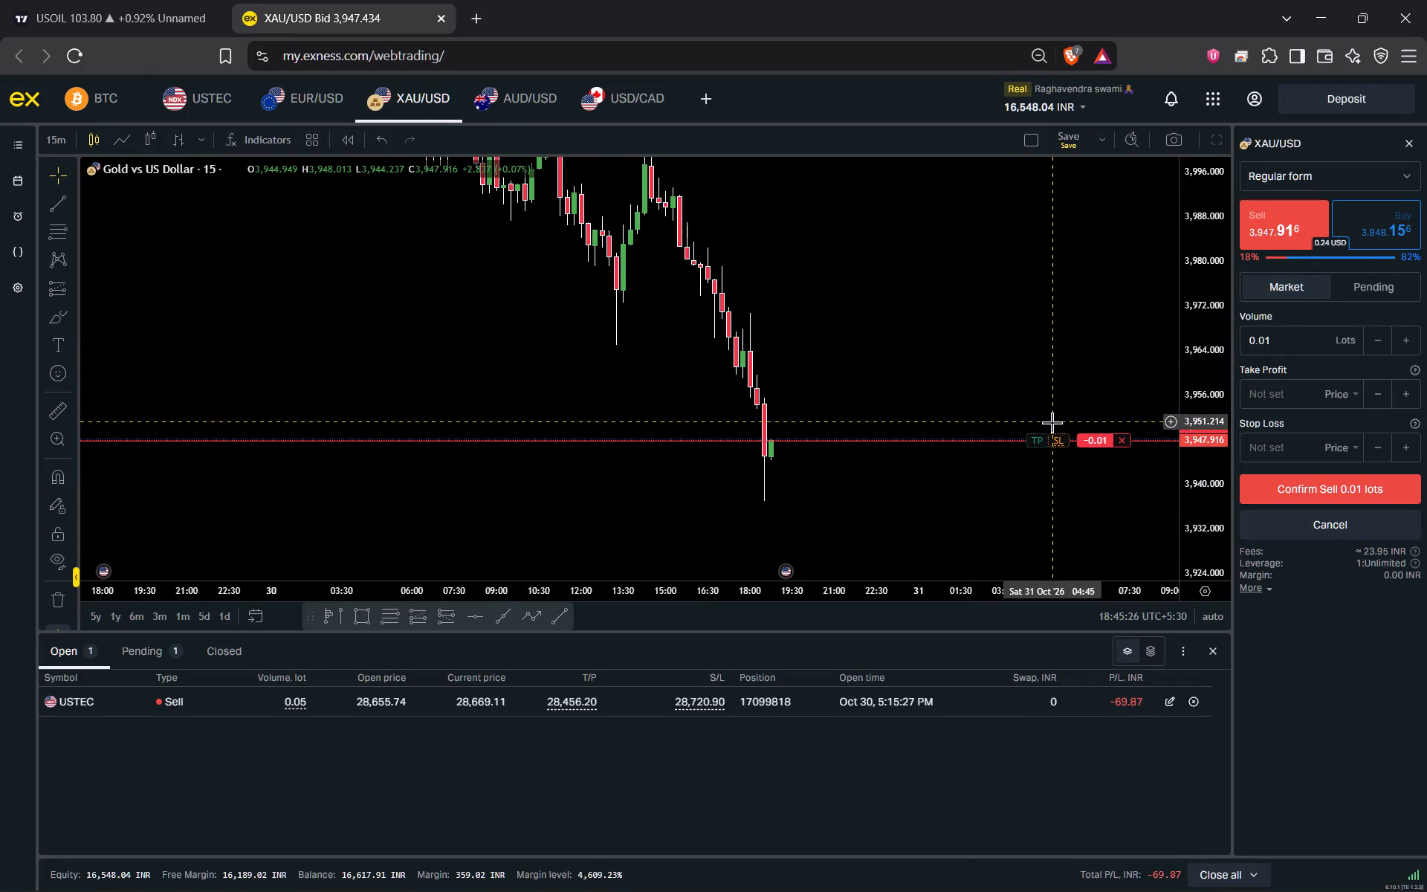
scroll(1071, 371, down, 2)
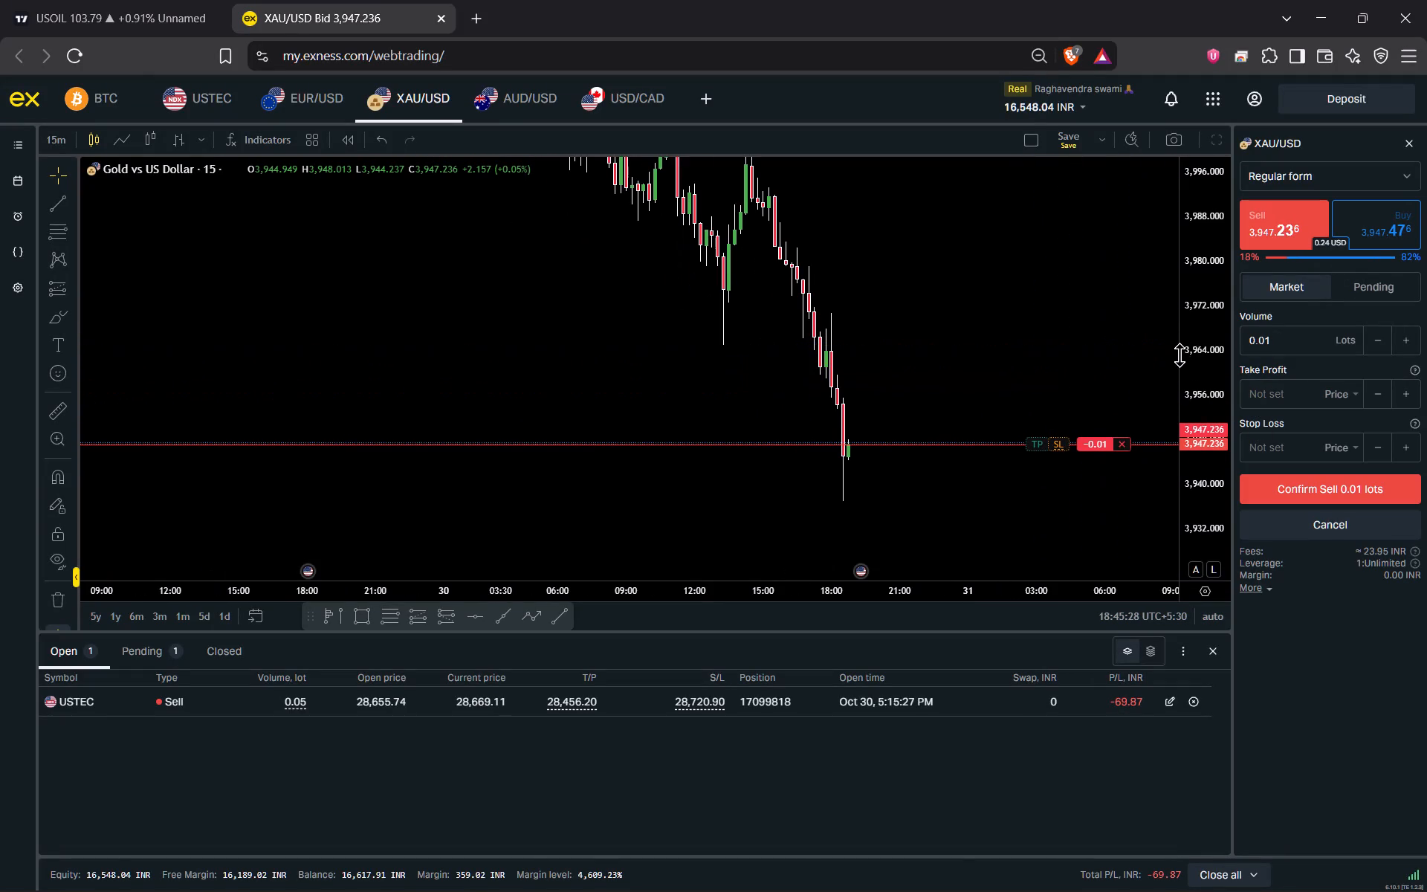
scroll(1180, 358, down, 4)
drag(1046, 351, 1016, 436)
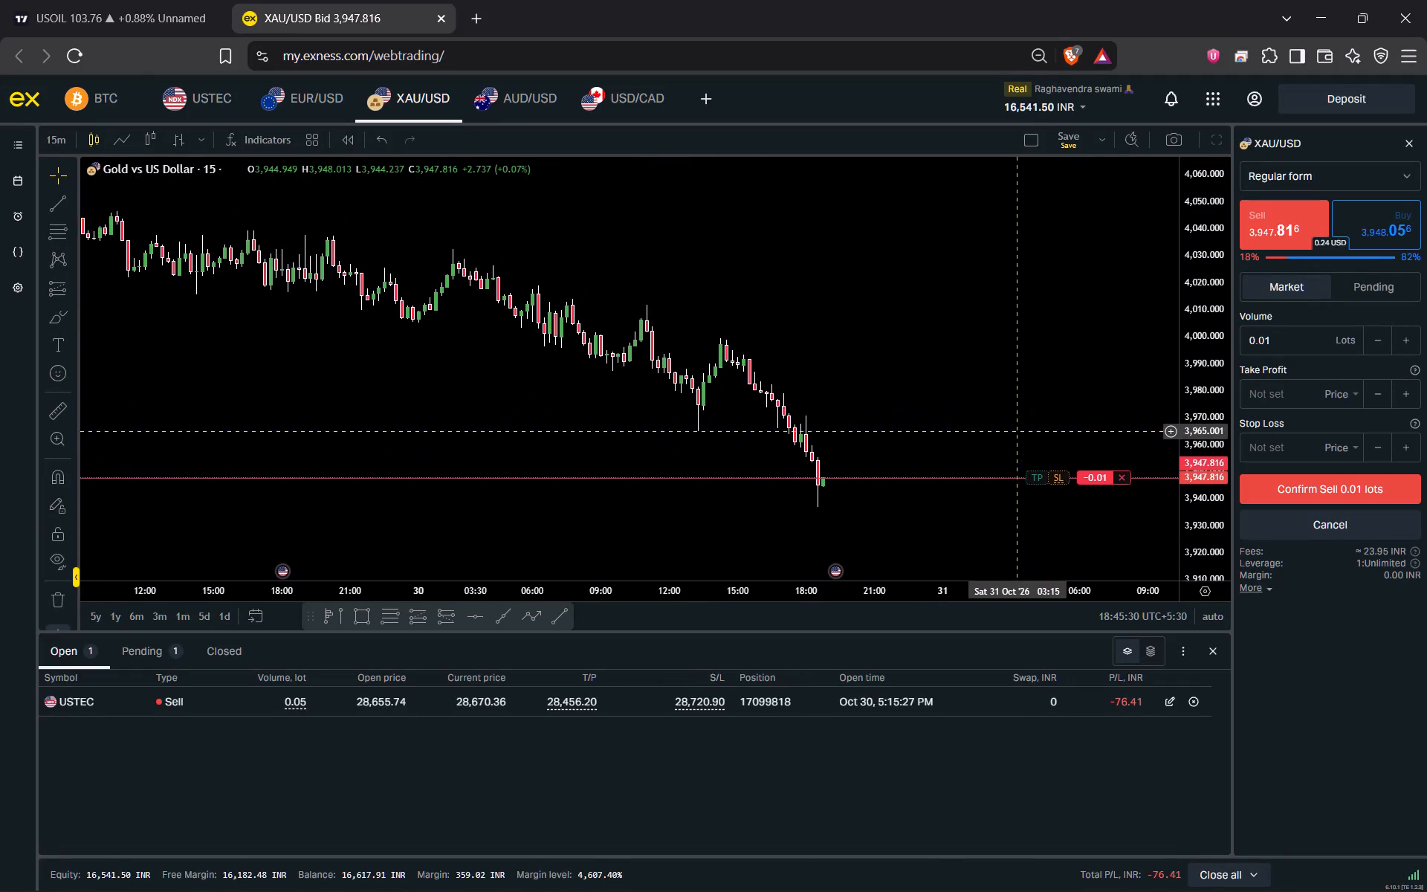
drag(1016, 436, 1015, 439)
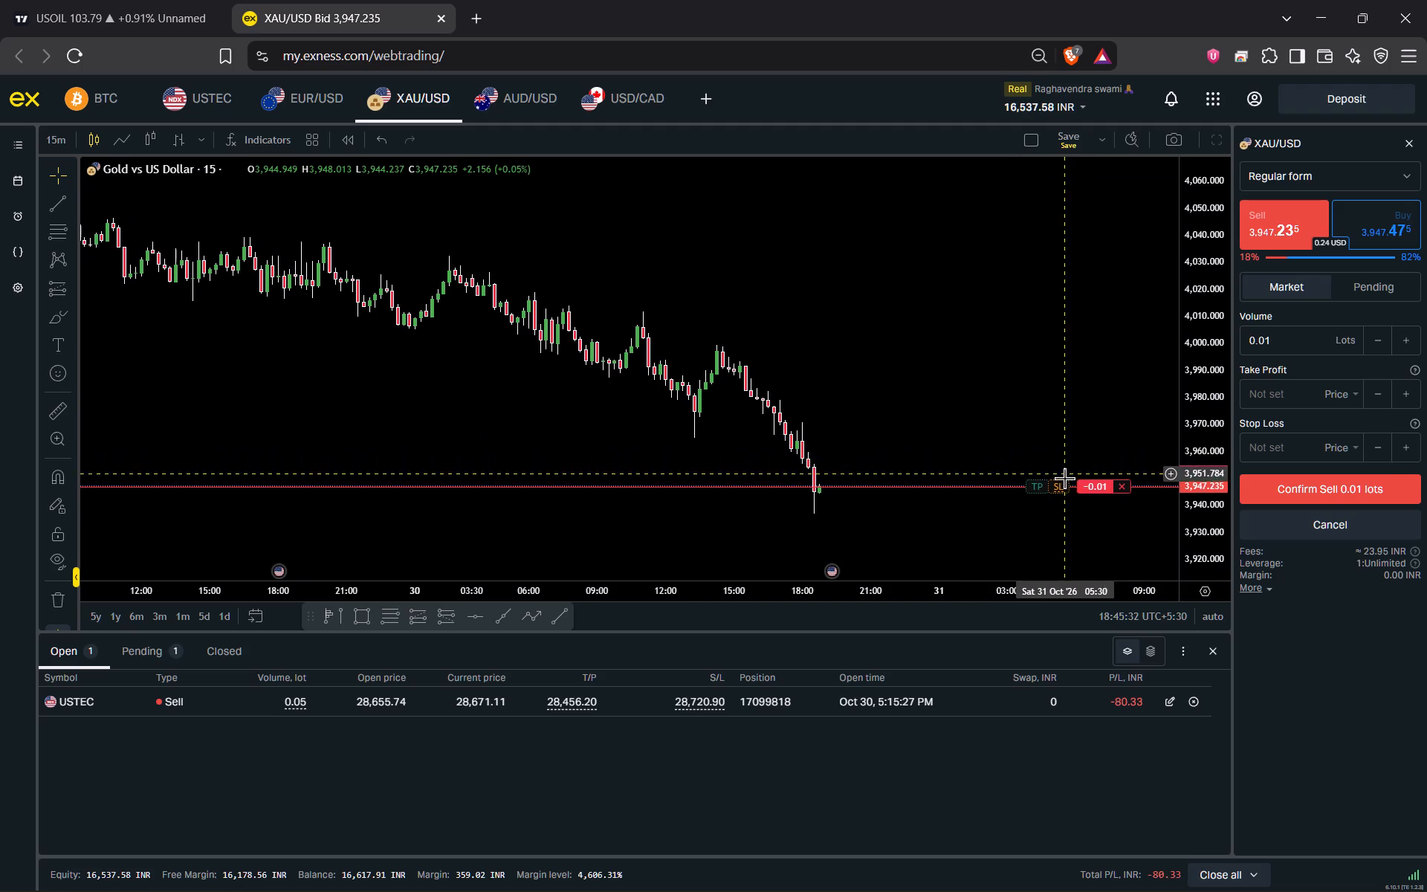
drag(1060, 488, 1059, 477)
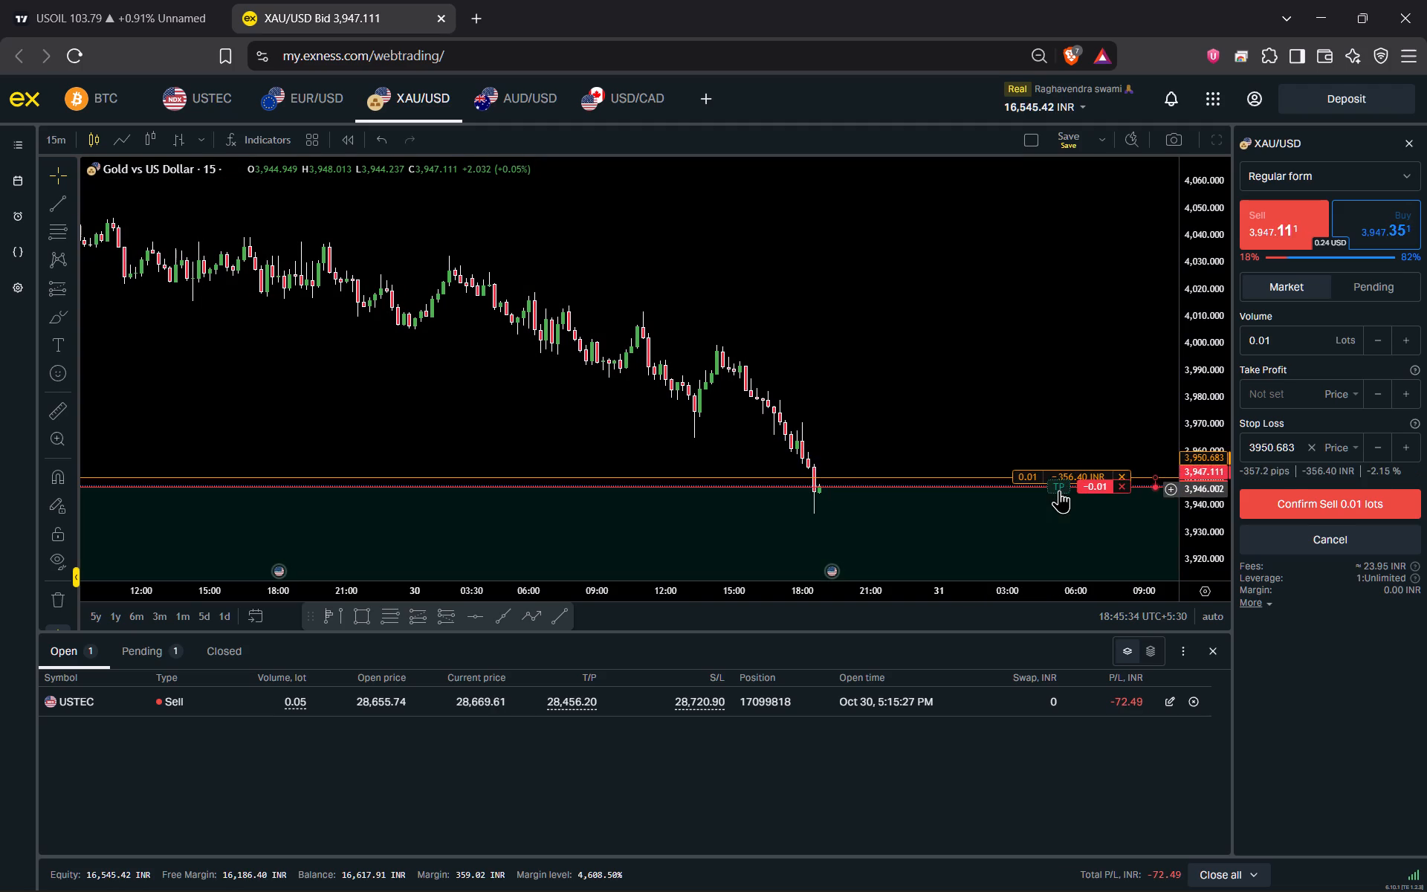
drag(1061, 488, 1061, 505)
Examine the XAU/USD 15-minute price history around the proposed sell entry, stop-loss and take-profit levels.
scroll(1078, 419, down, 4)
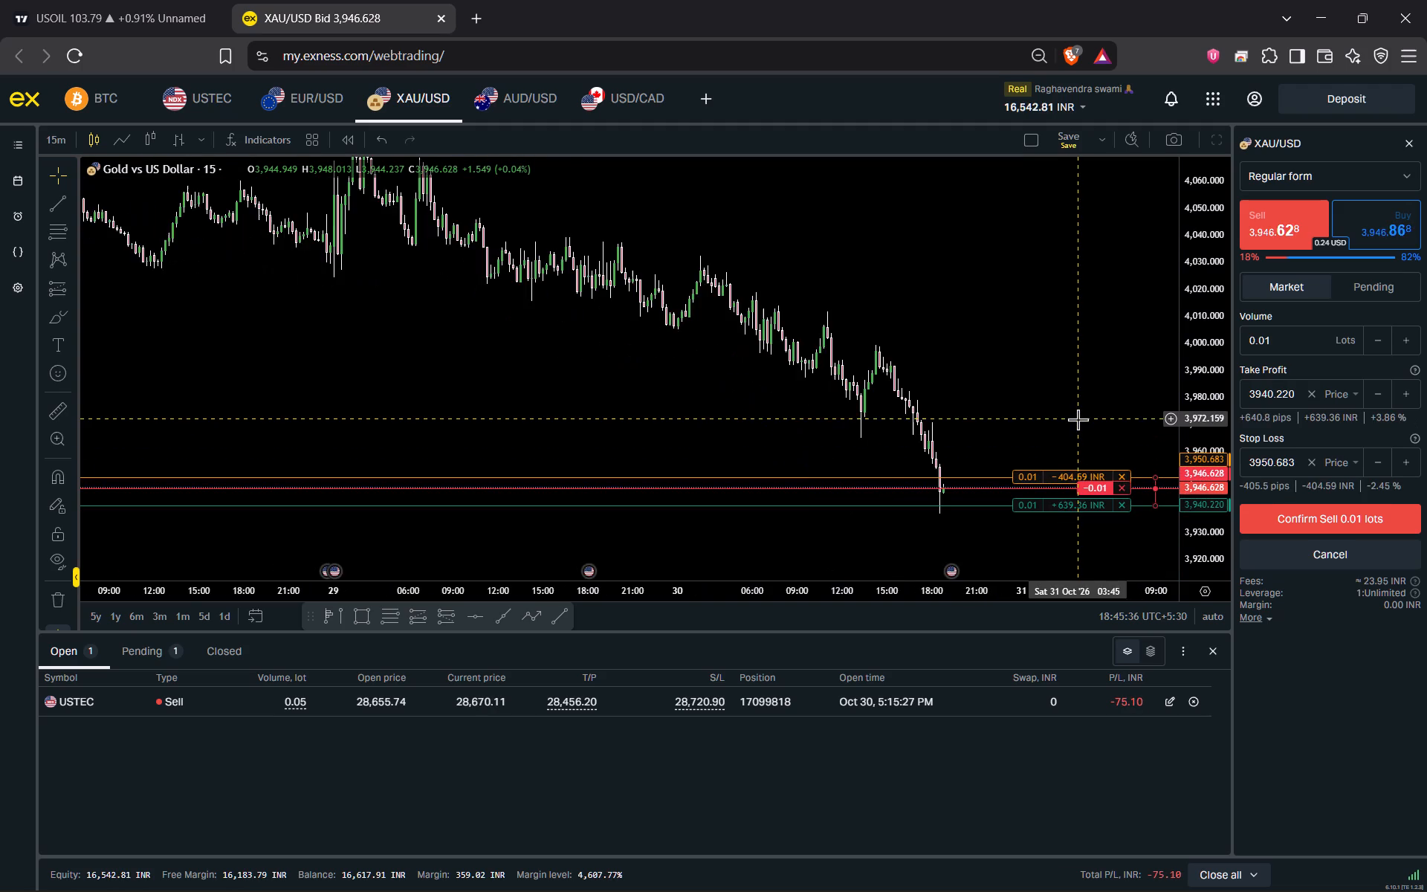
scroll(1078, 419, down, 4)
drag(1078, 417, 947, 390)
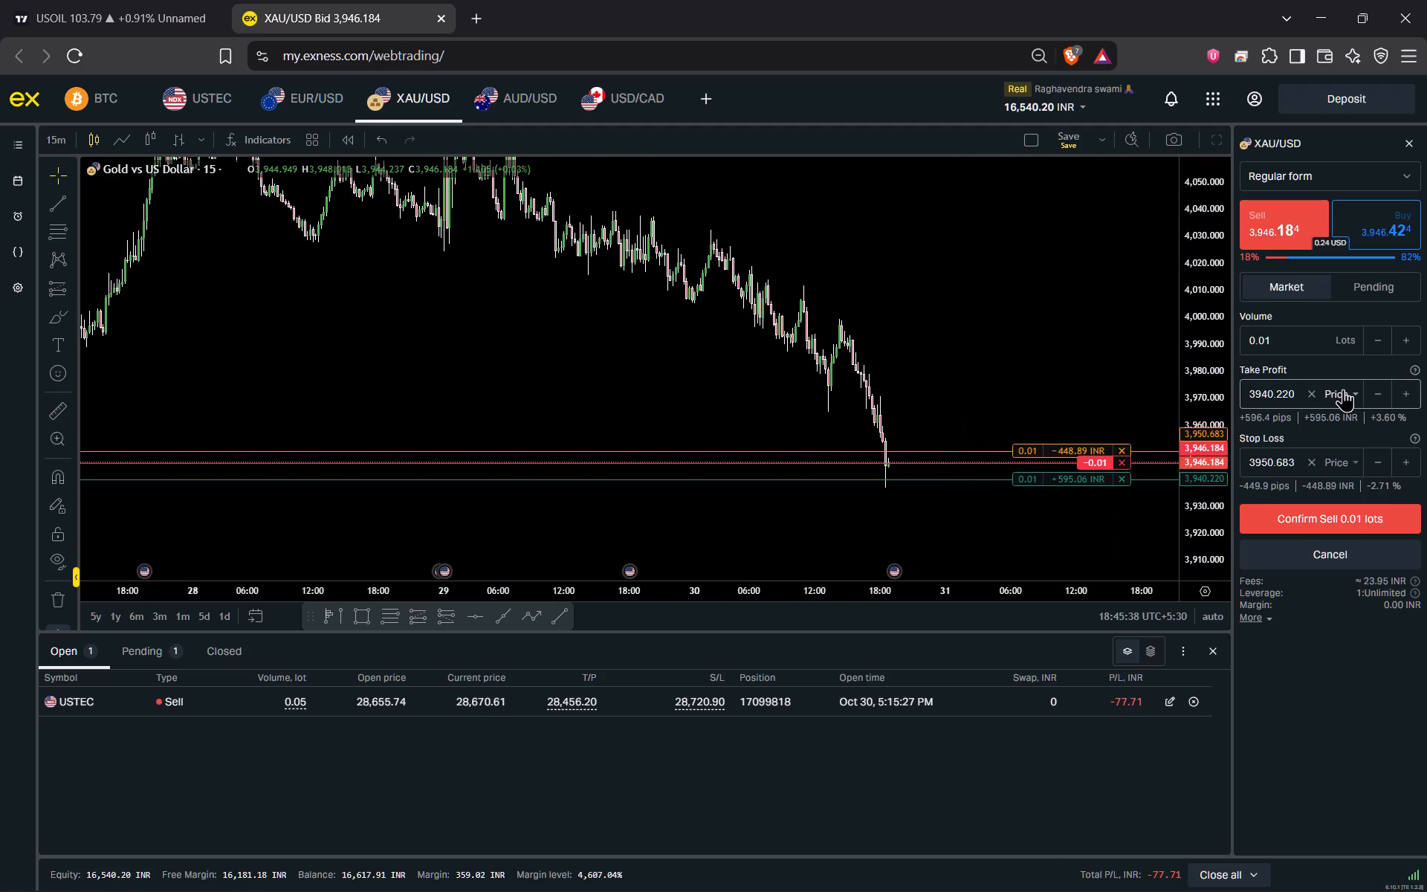
double_click(1368, 349)
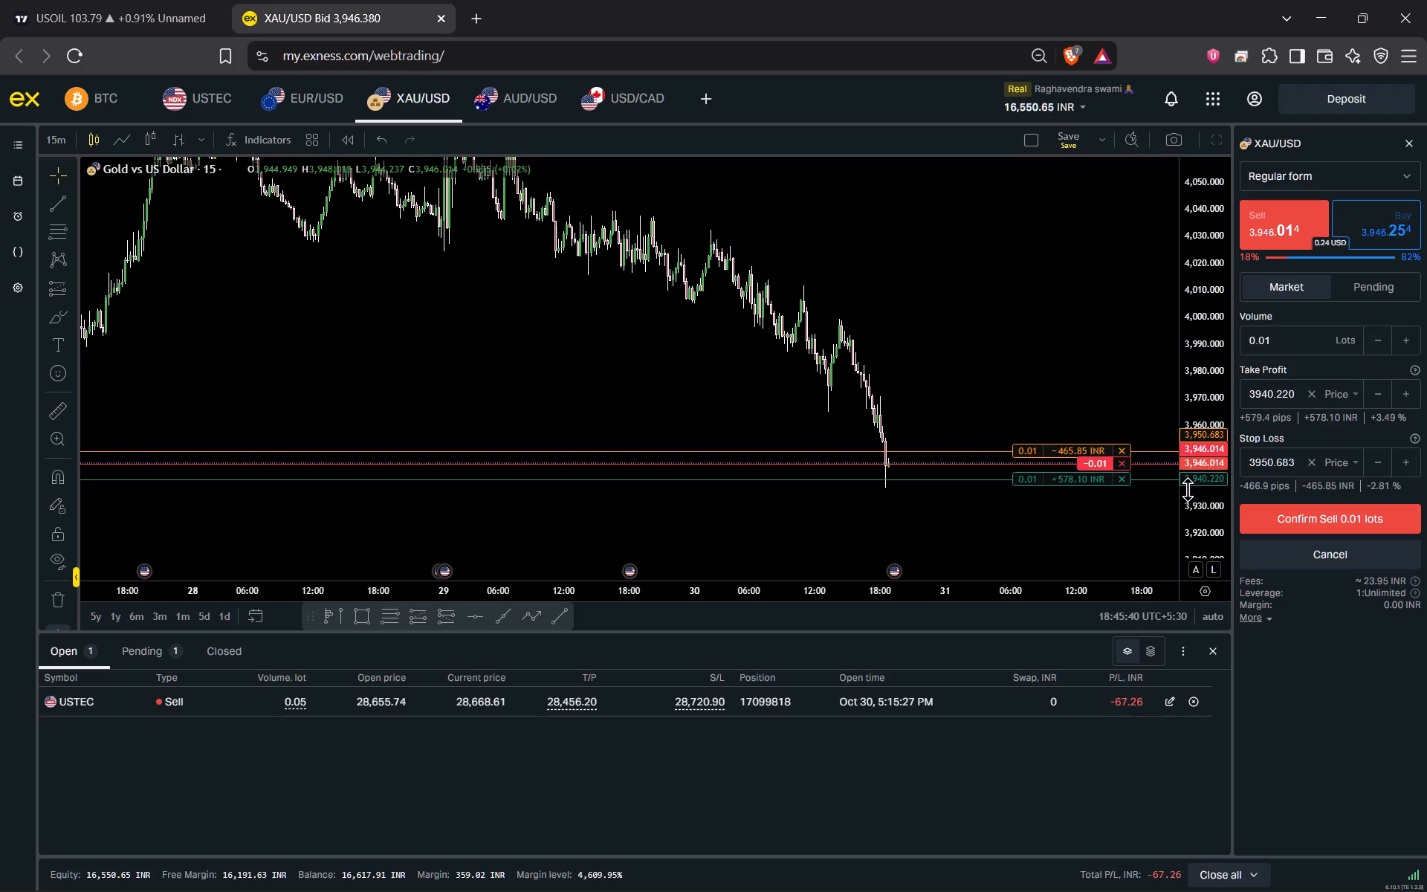
drag(1205, 502, 1206, 326)
drag(1066, 421, 1044, 220)
scroll(1012, 265, up, 3)
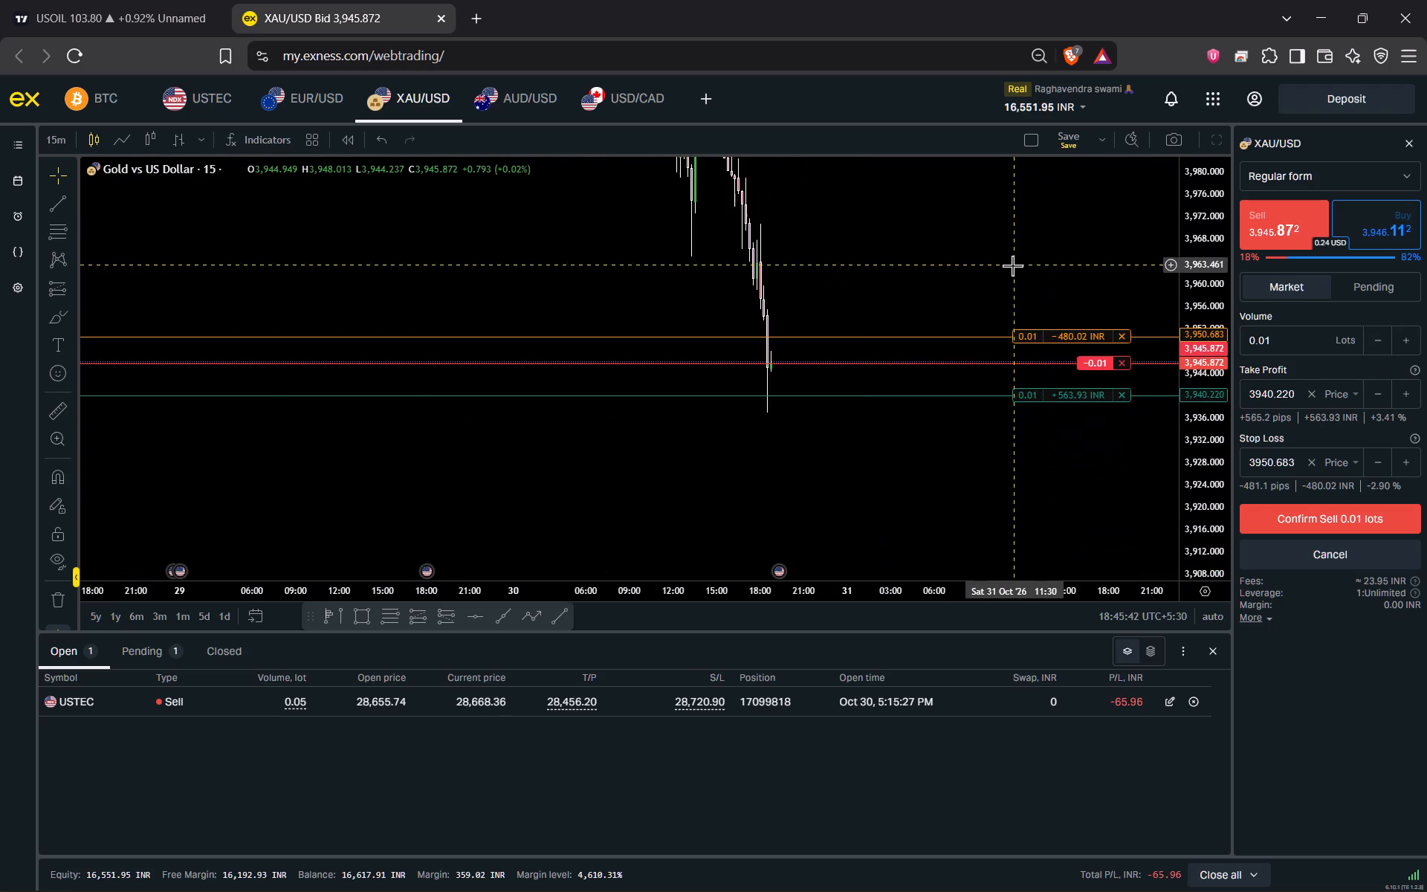
scroll(1010, 268, up, 3)
drag(861, 300, 1020, 300)
scroll(1129, 327, up, 3)
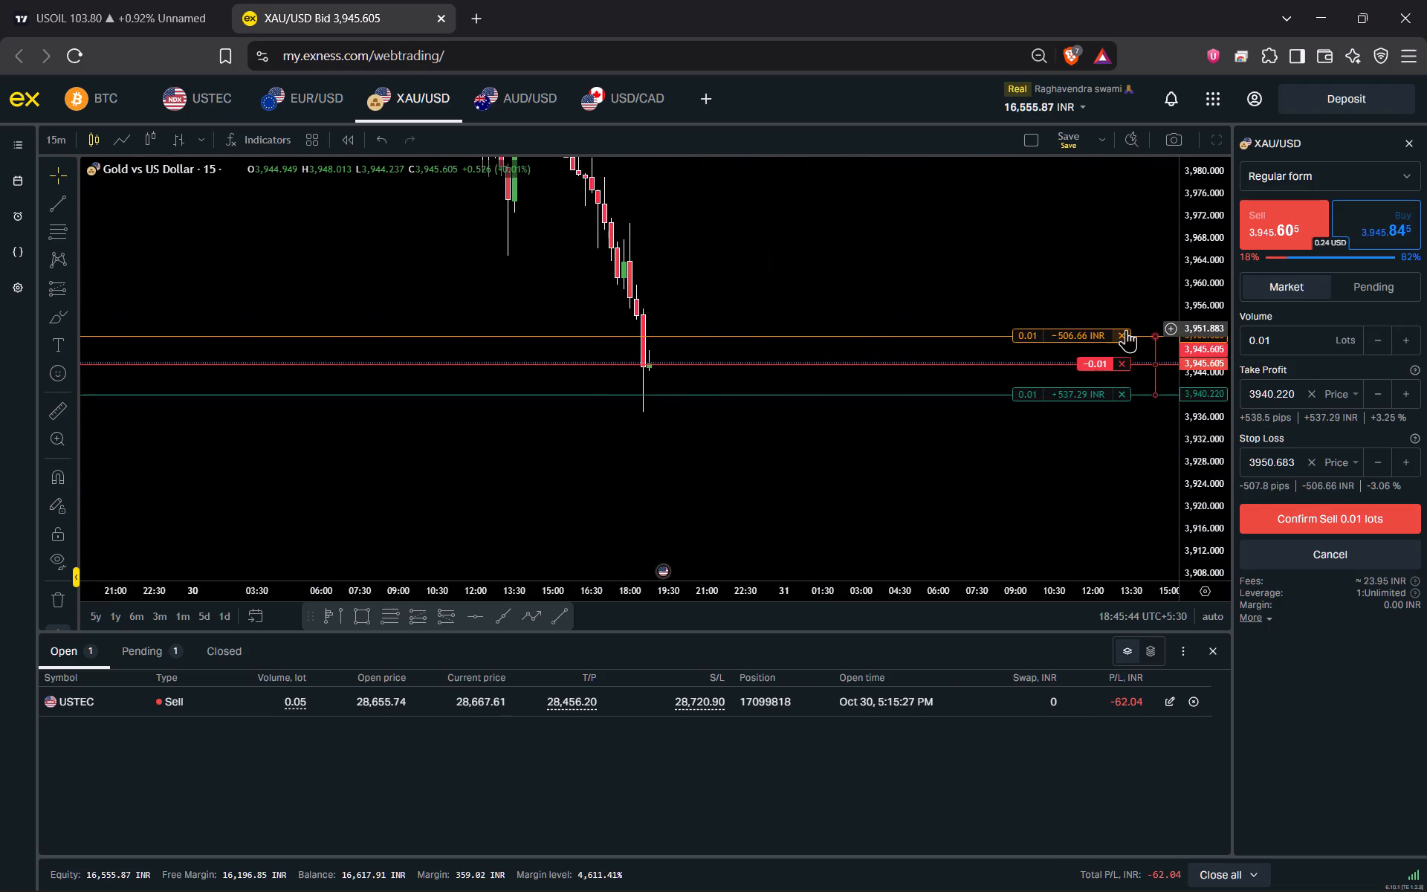
scroll(1126, 329, up, 1)
scroll(1197, 447, up, 3)
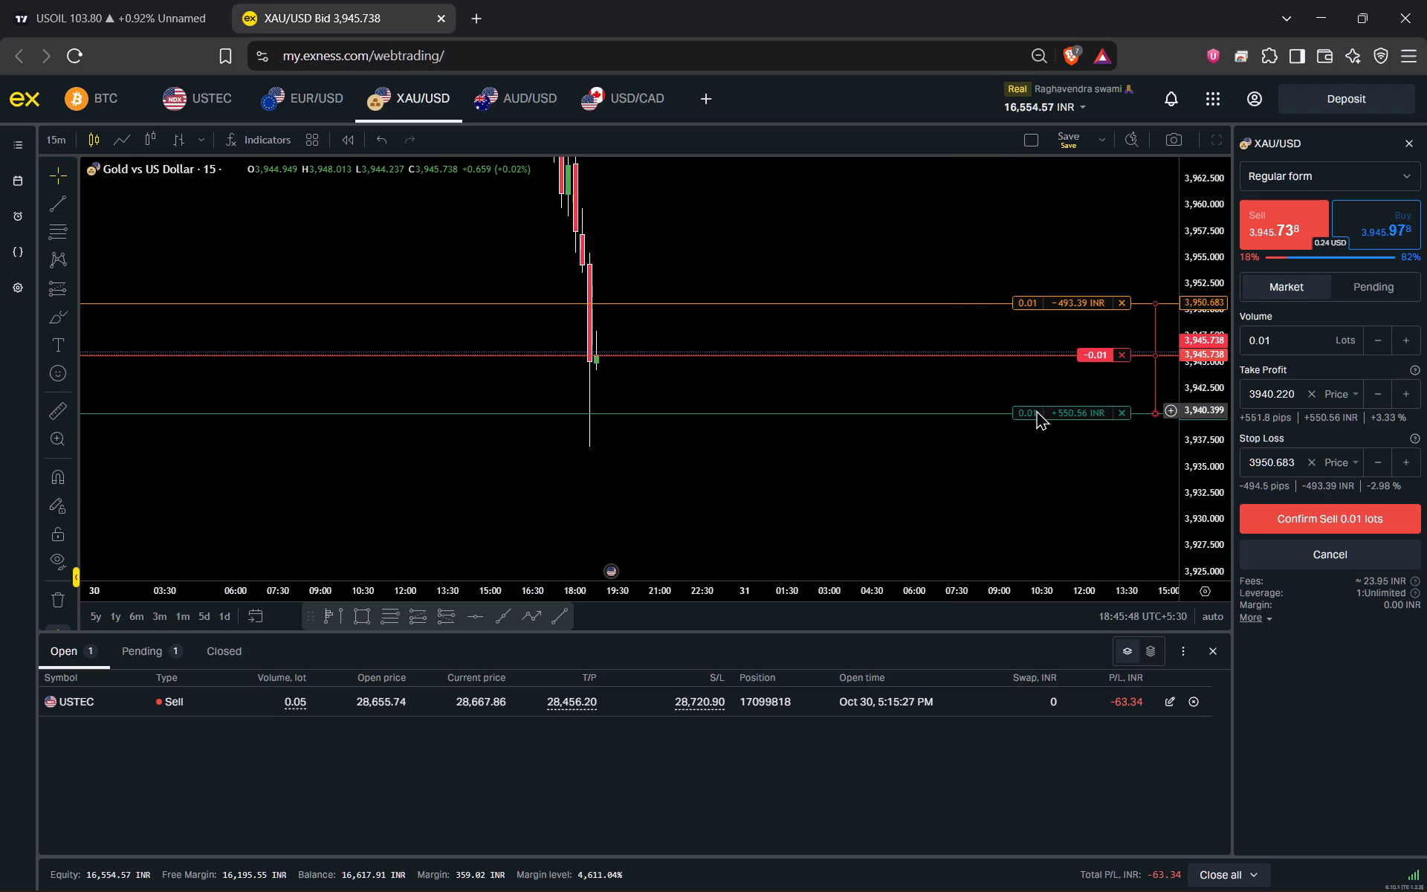
Move the sell ticket's take profit to about 3937.490 and stop loss to about 3950.263, and place the 0.01-lot XAU/USD market sell.
drag(1038, 410, 1038, 442)
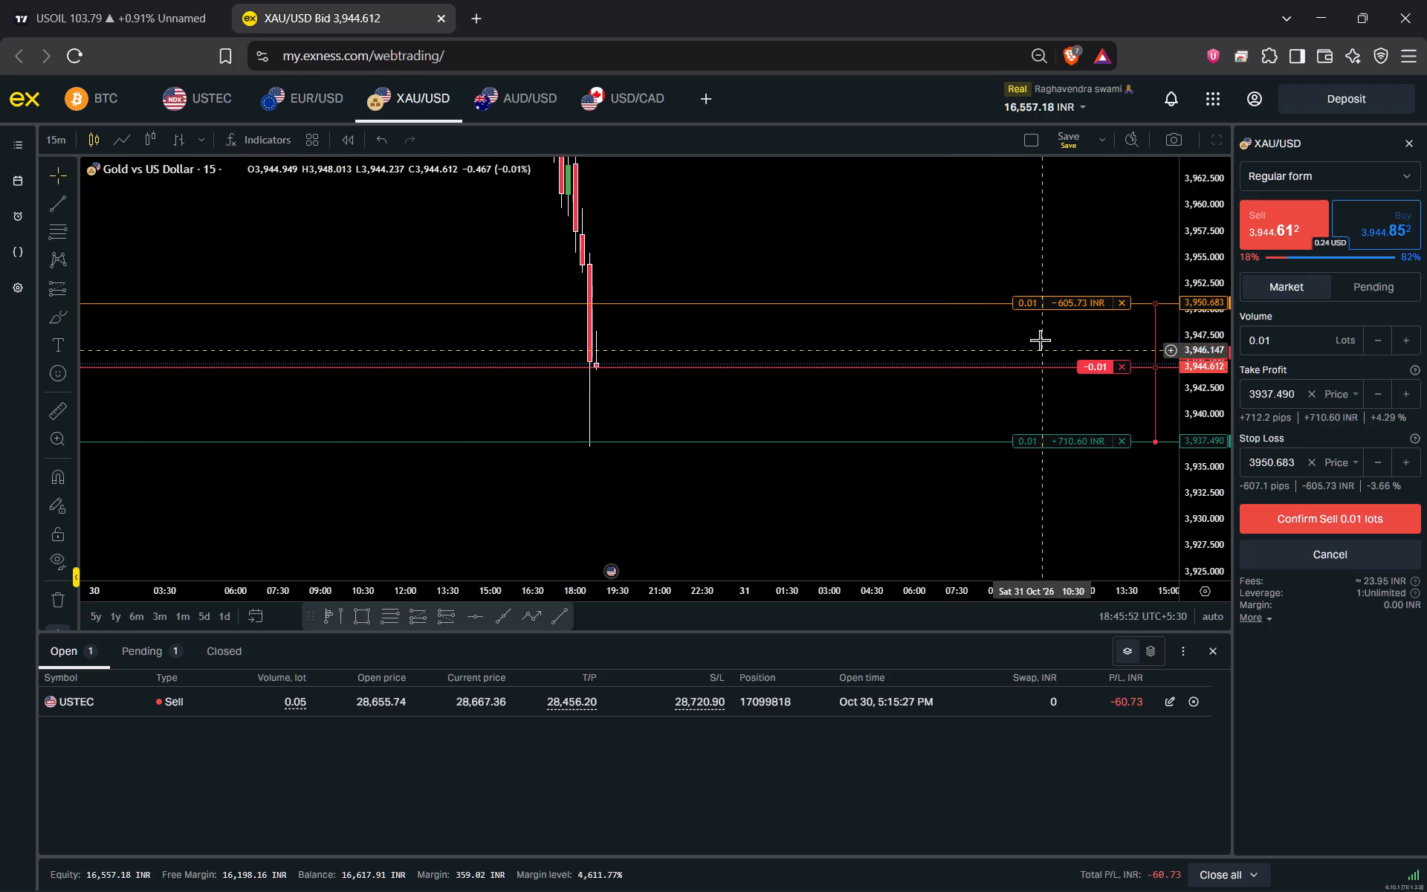
click(1031, 308)
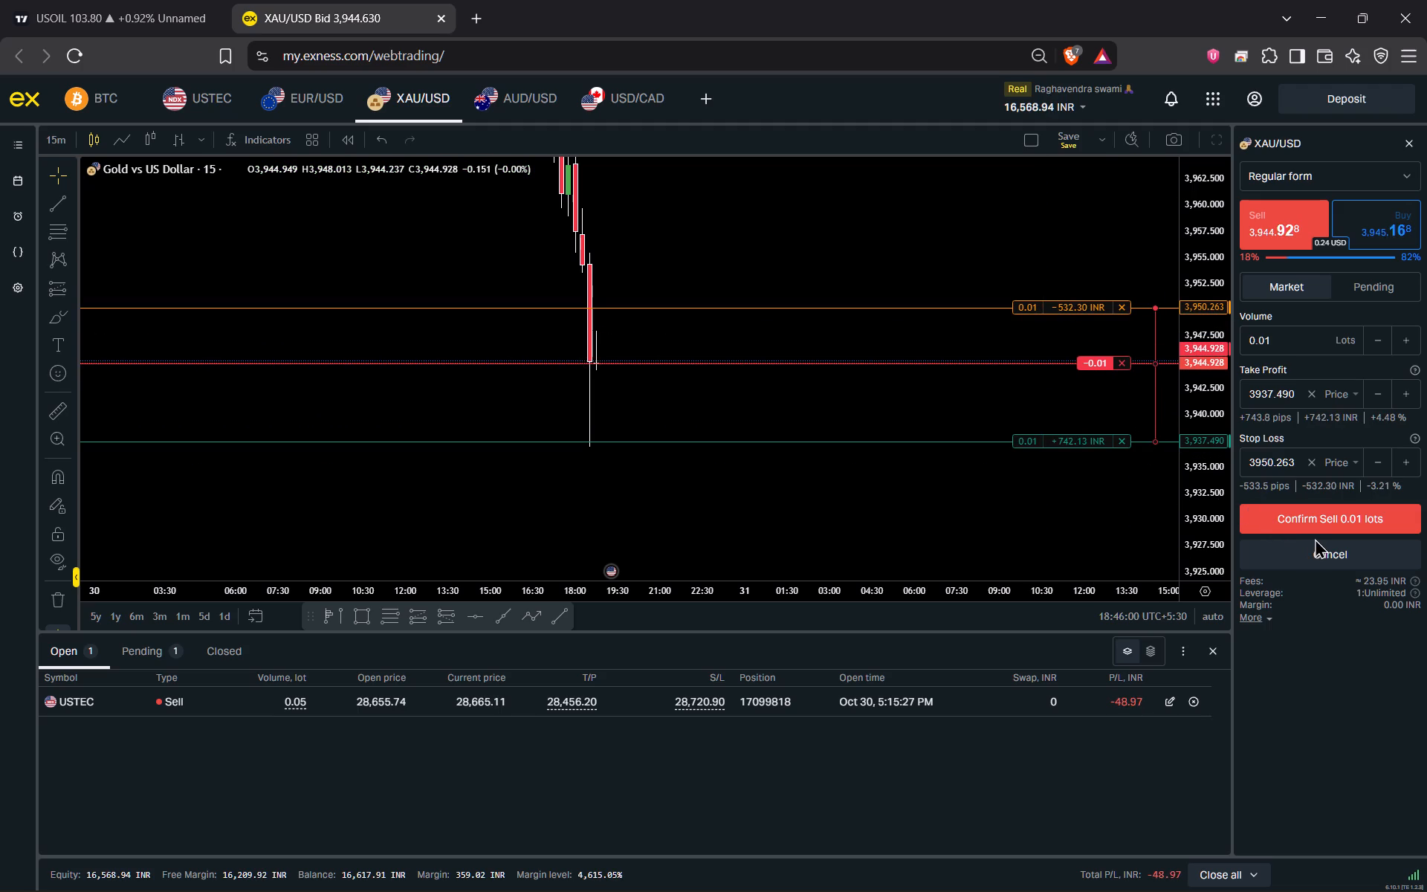
click(1301, 518)
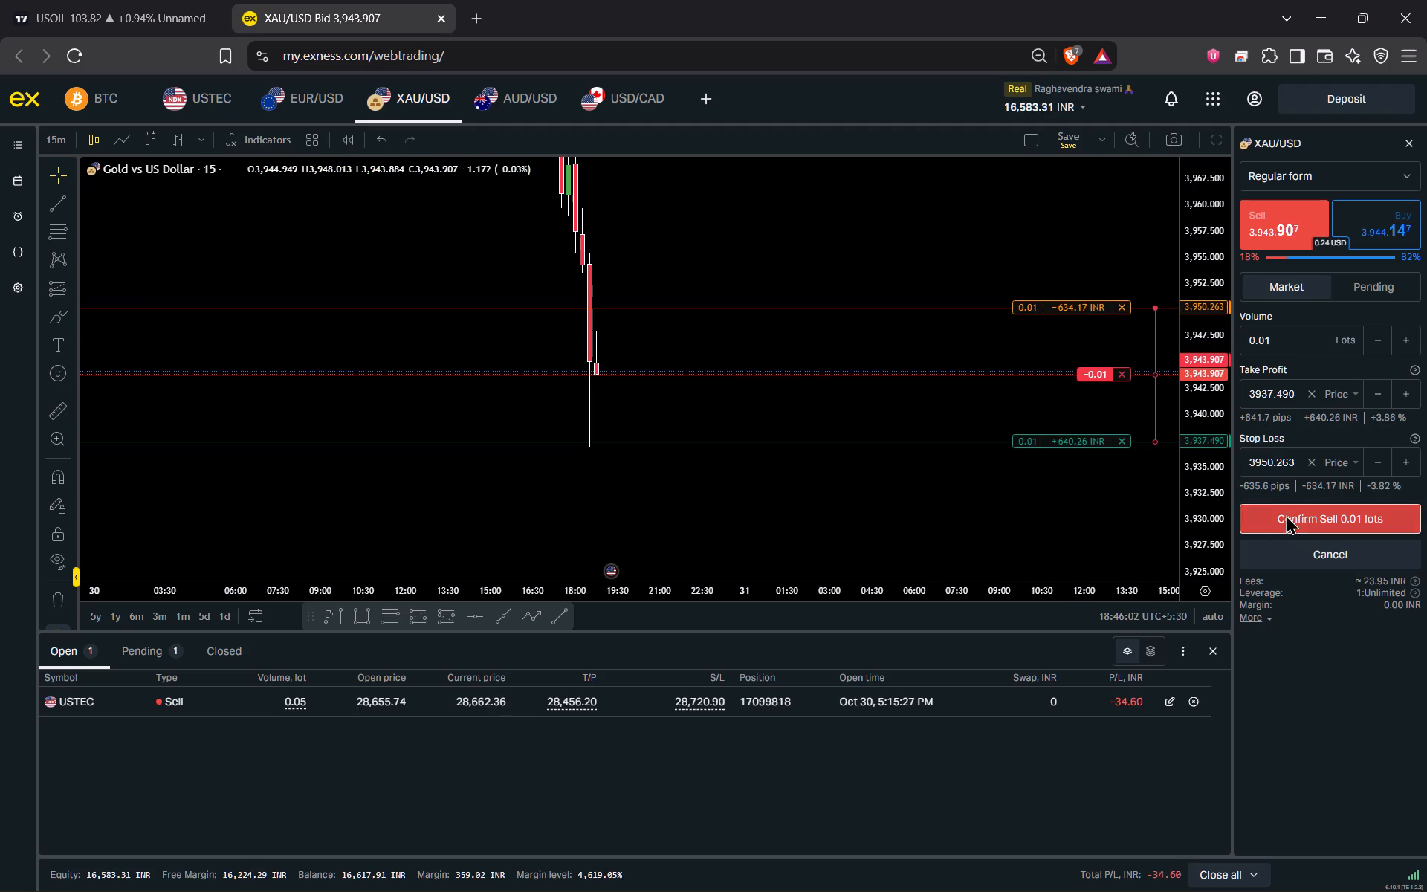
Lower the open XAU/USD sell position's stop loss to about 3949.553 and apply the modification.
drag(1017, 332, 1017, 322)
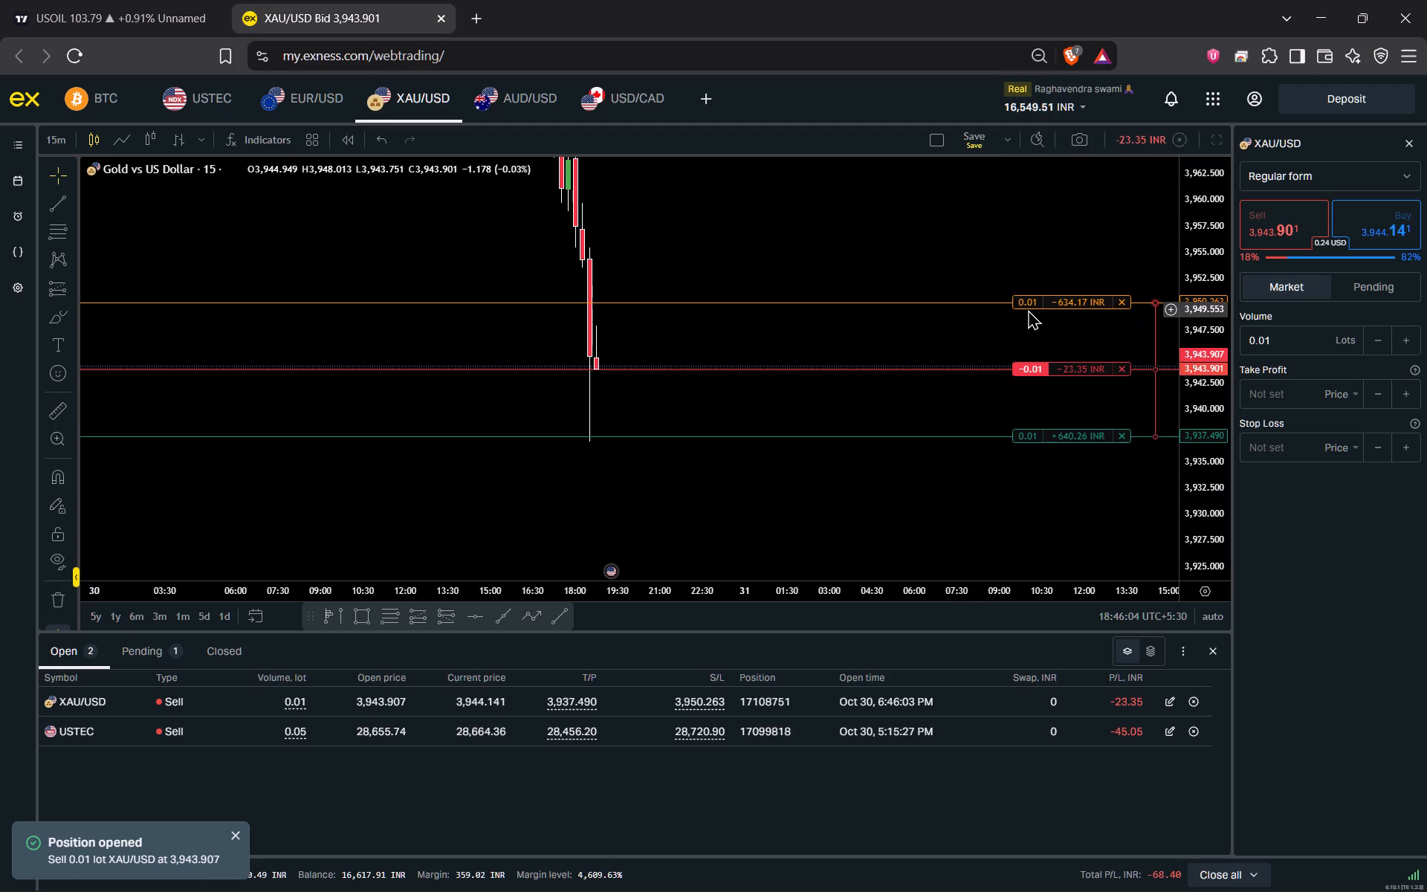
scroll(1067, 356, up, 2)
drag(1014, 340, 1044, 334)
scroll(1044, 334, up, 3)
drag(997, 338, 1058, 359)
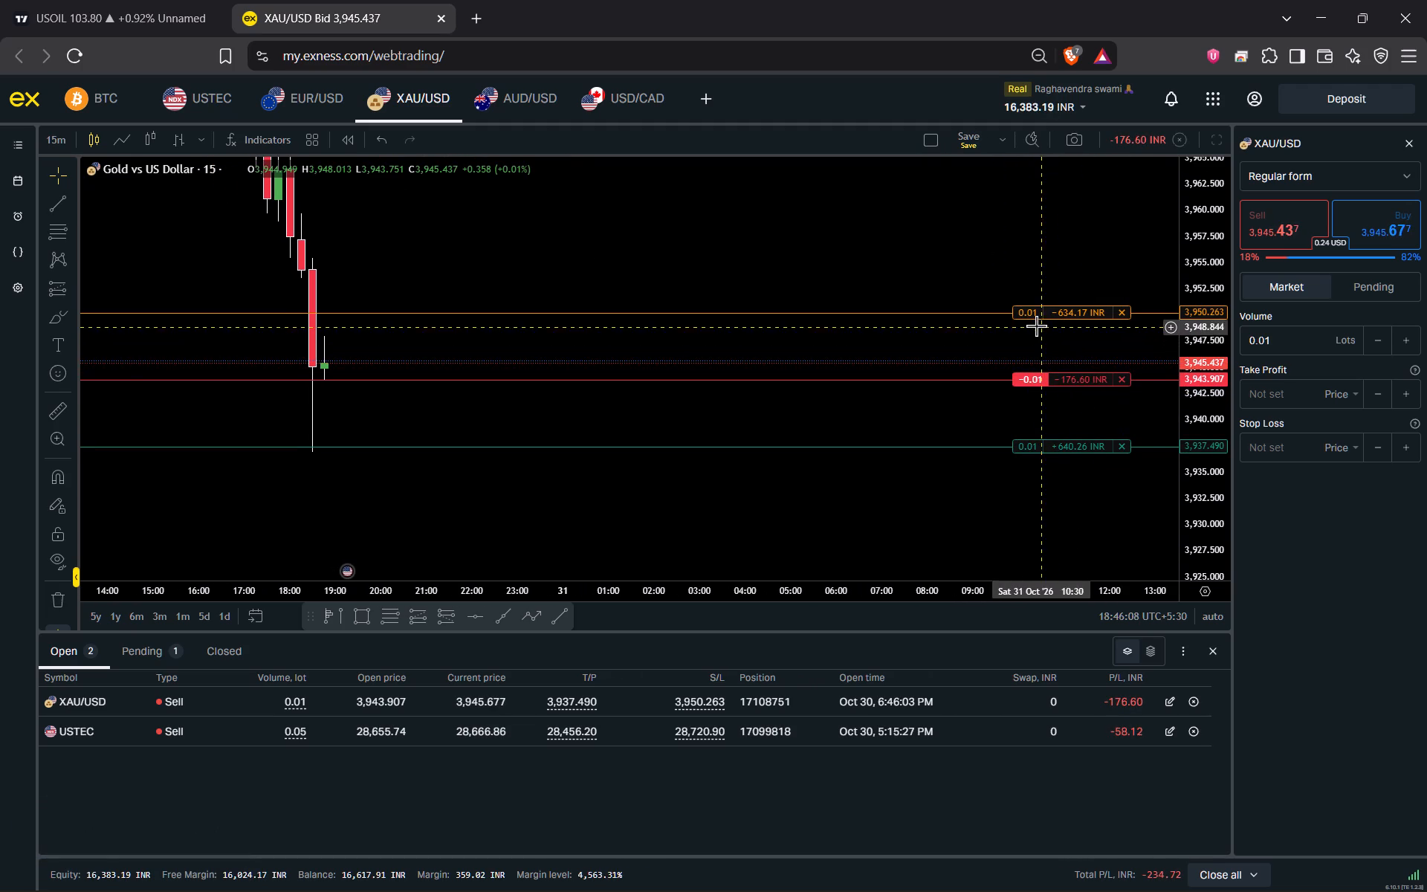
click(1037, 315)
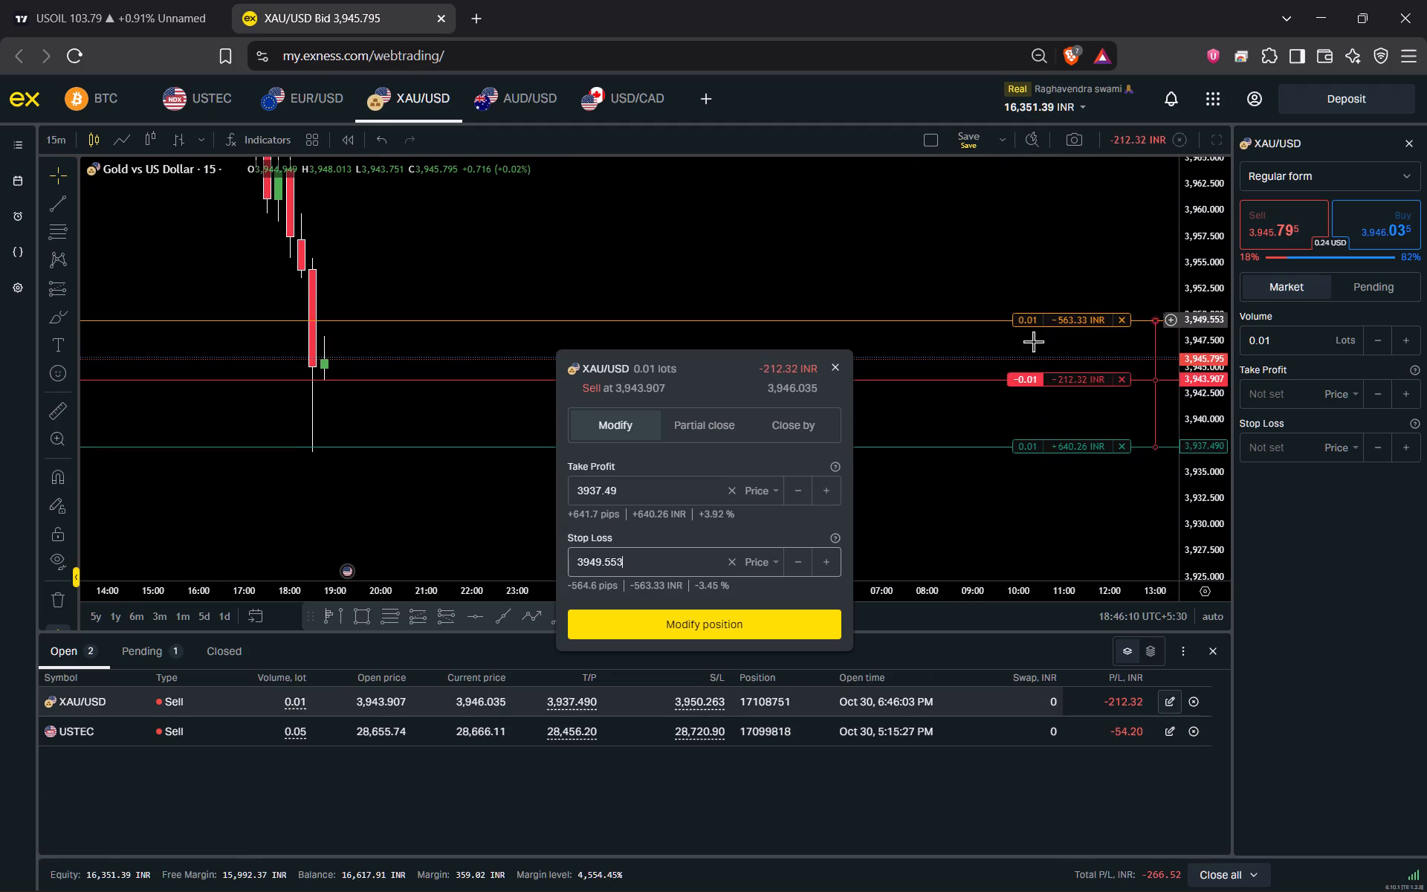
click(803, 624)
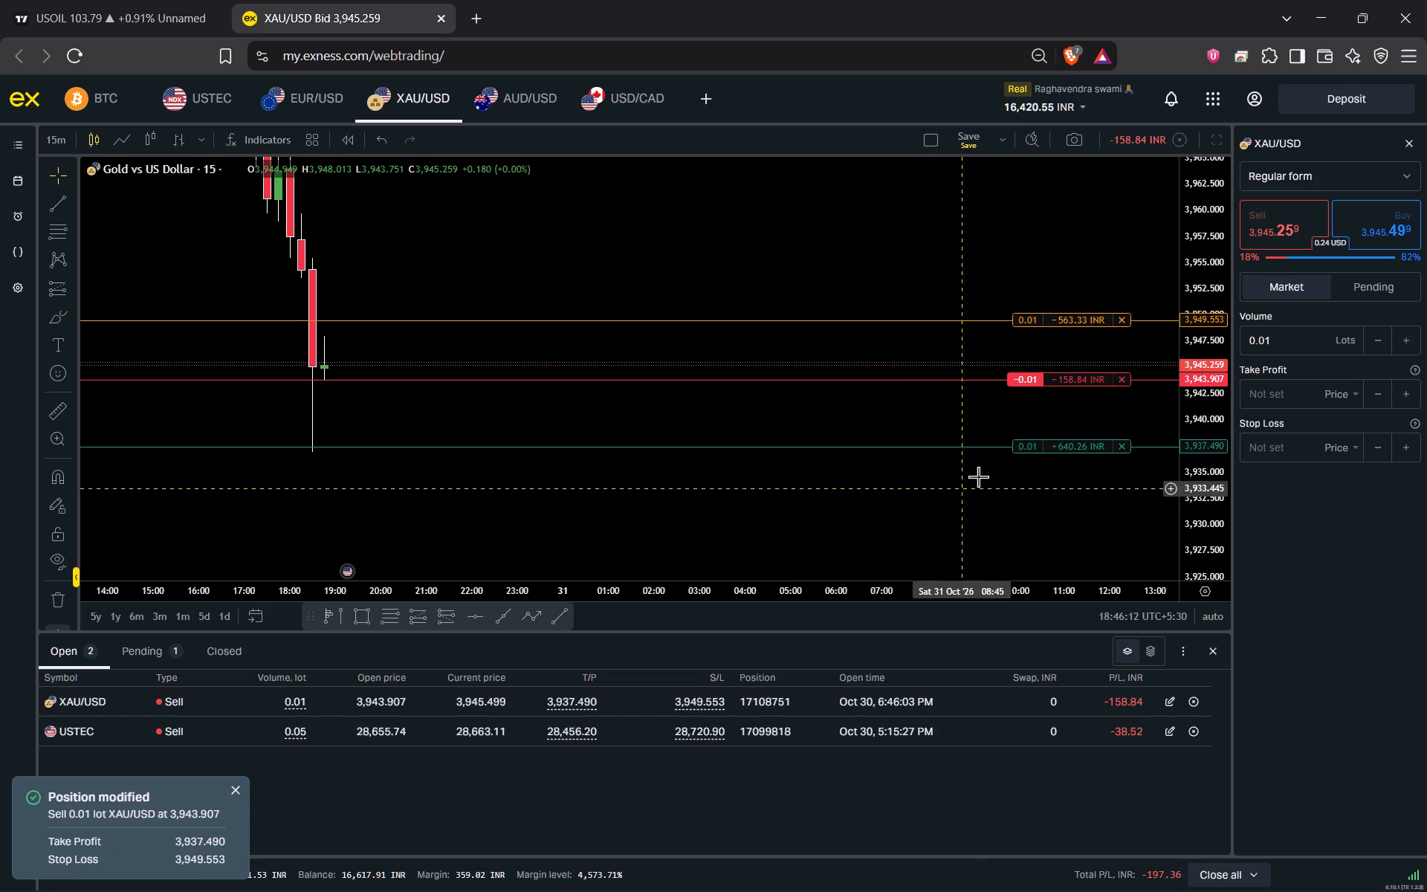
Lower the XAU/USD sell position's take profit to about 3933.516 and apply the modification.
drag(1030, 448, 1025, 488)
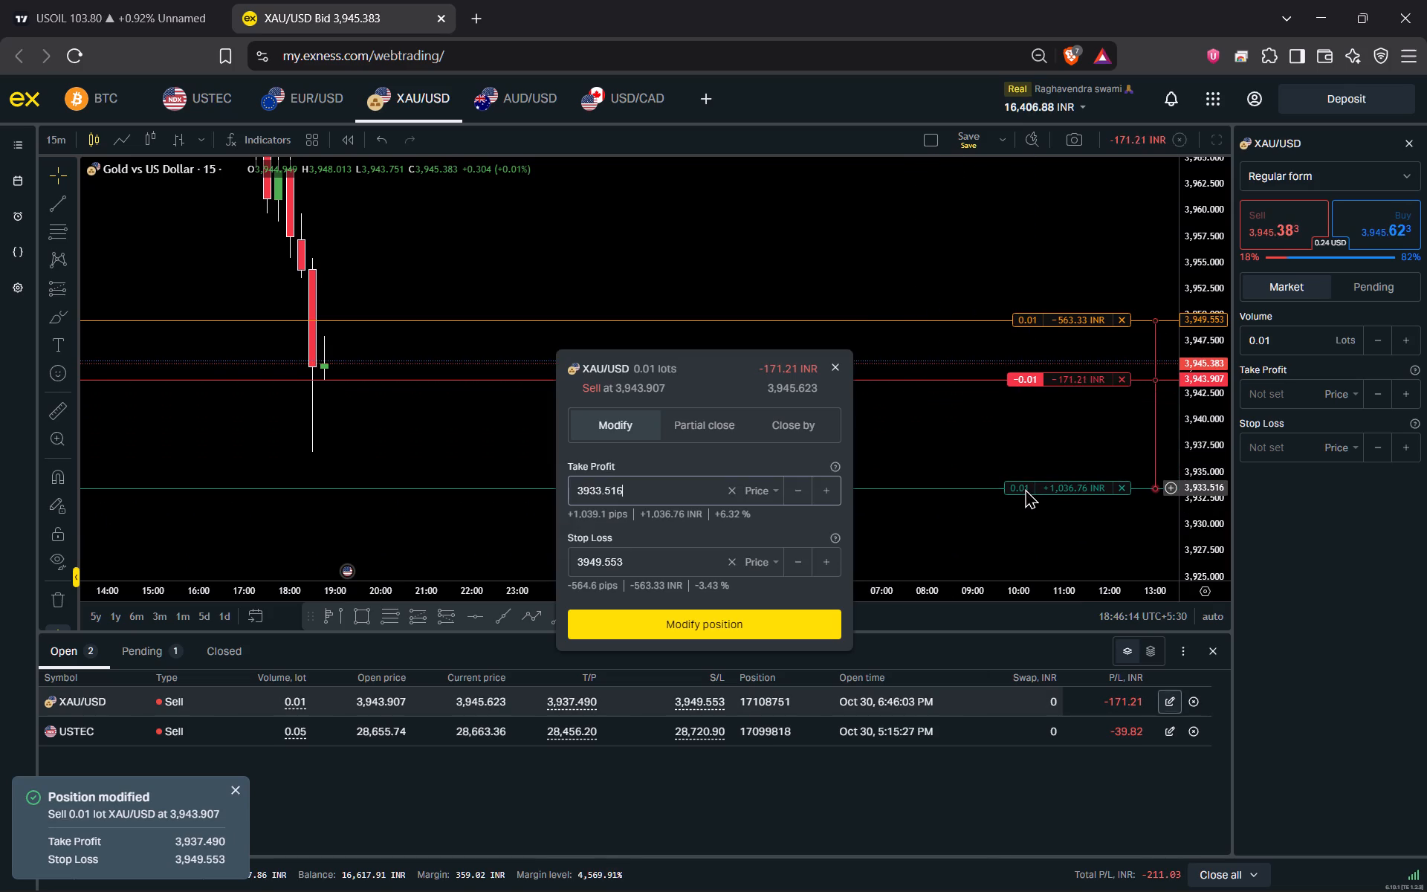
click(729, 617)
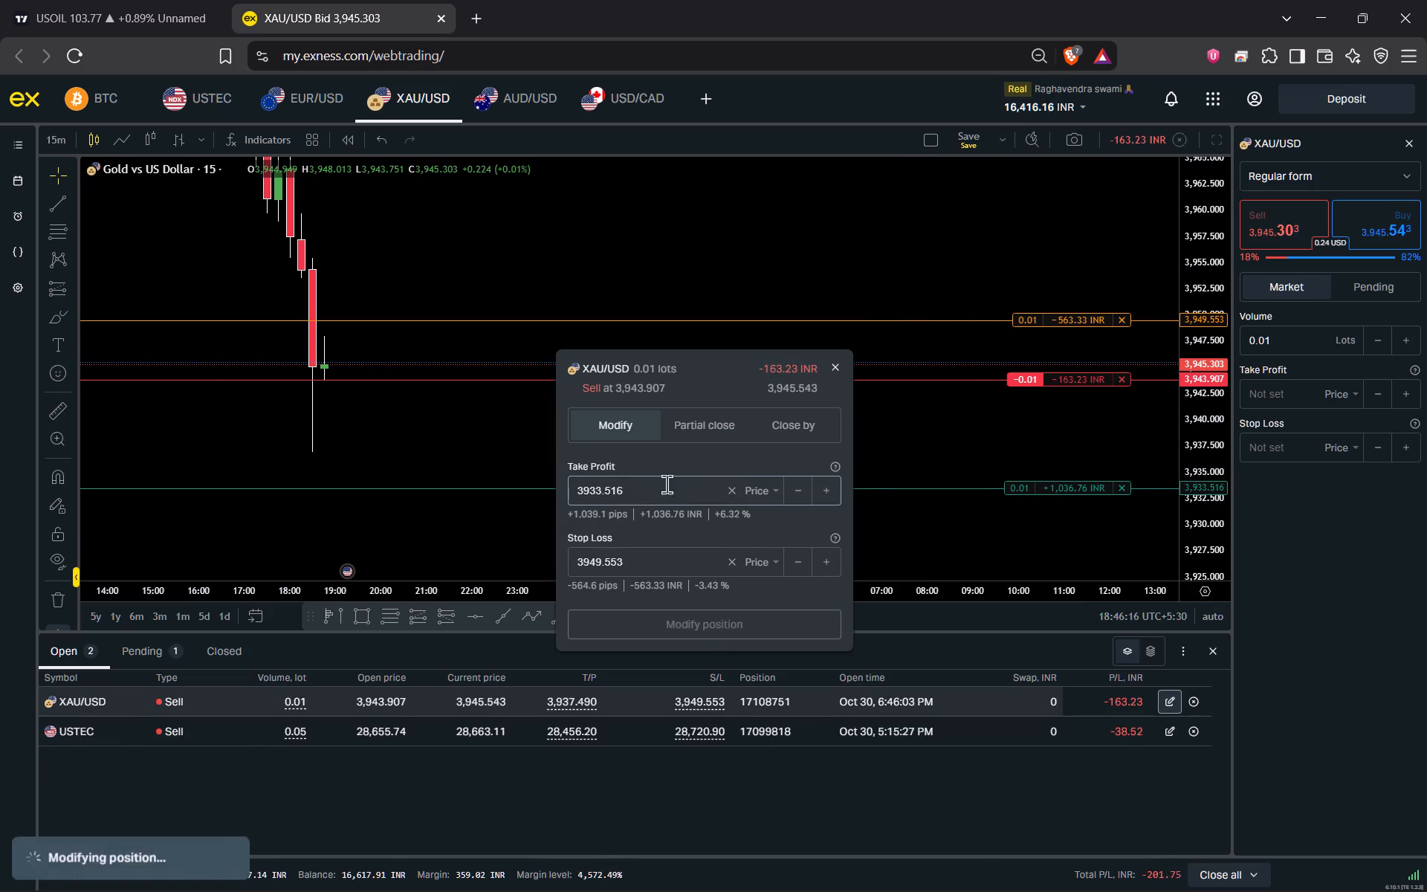
Monitor the latest XAU/USD 15-minute candles against the sell position's entry, stop-loss and take-profit levels.
drag(565, 427, 762, 447)
scroll(760, 446, up, 3)
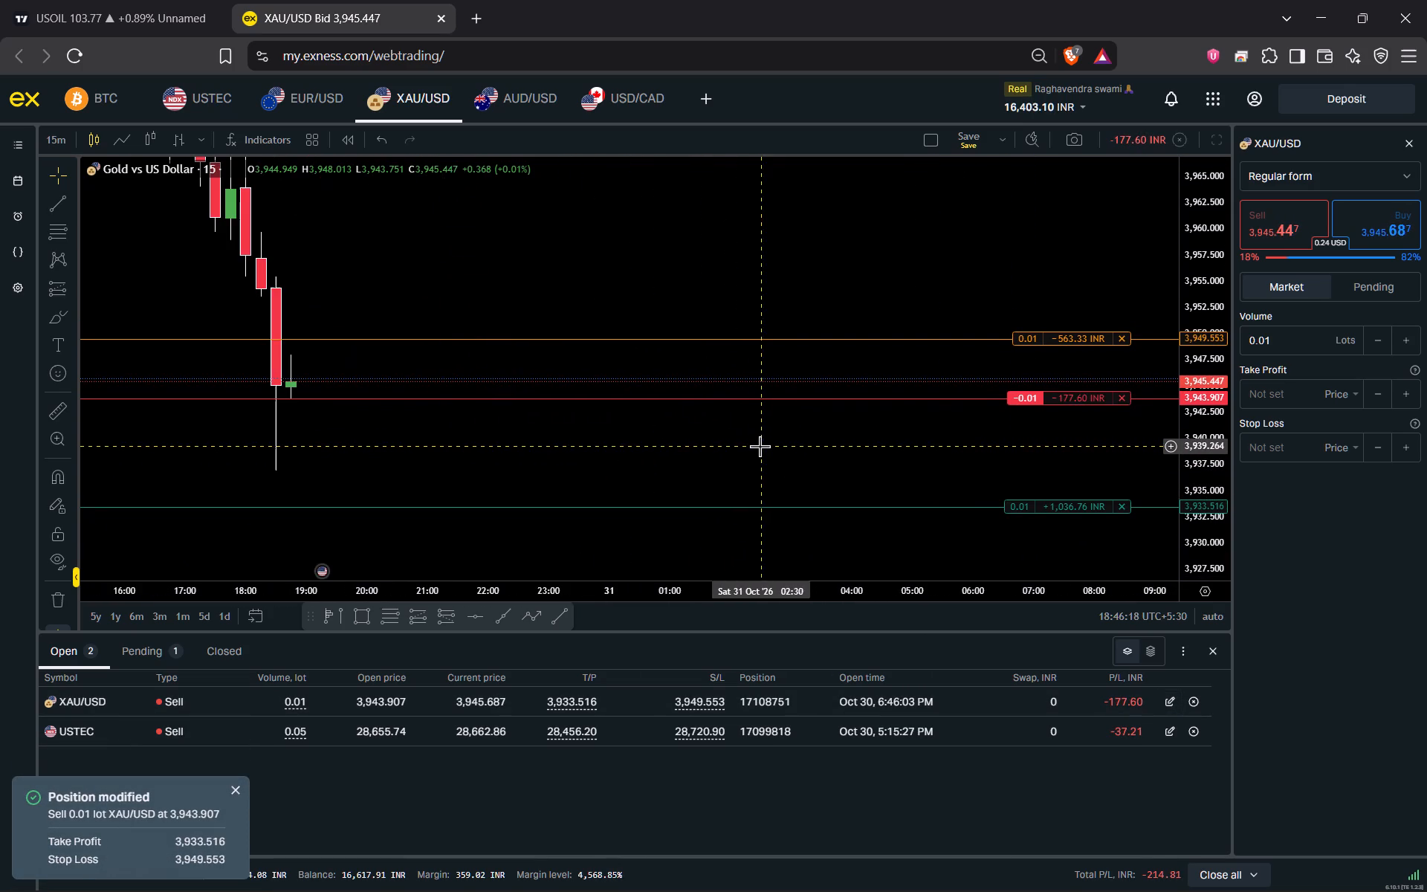
drag(609, 430, 888, 441)
scroll(784, 445, up, 3)
drag(719, 447, 901, 435)
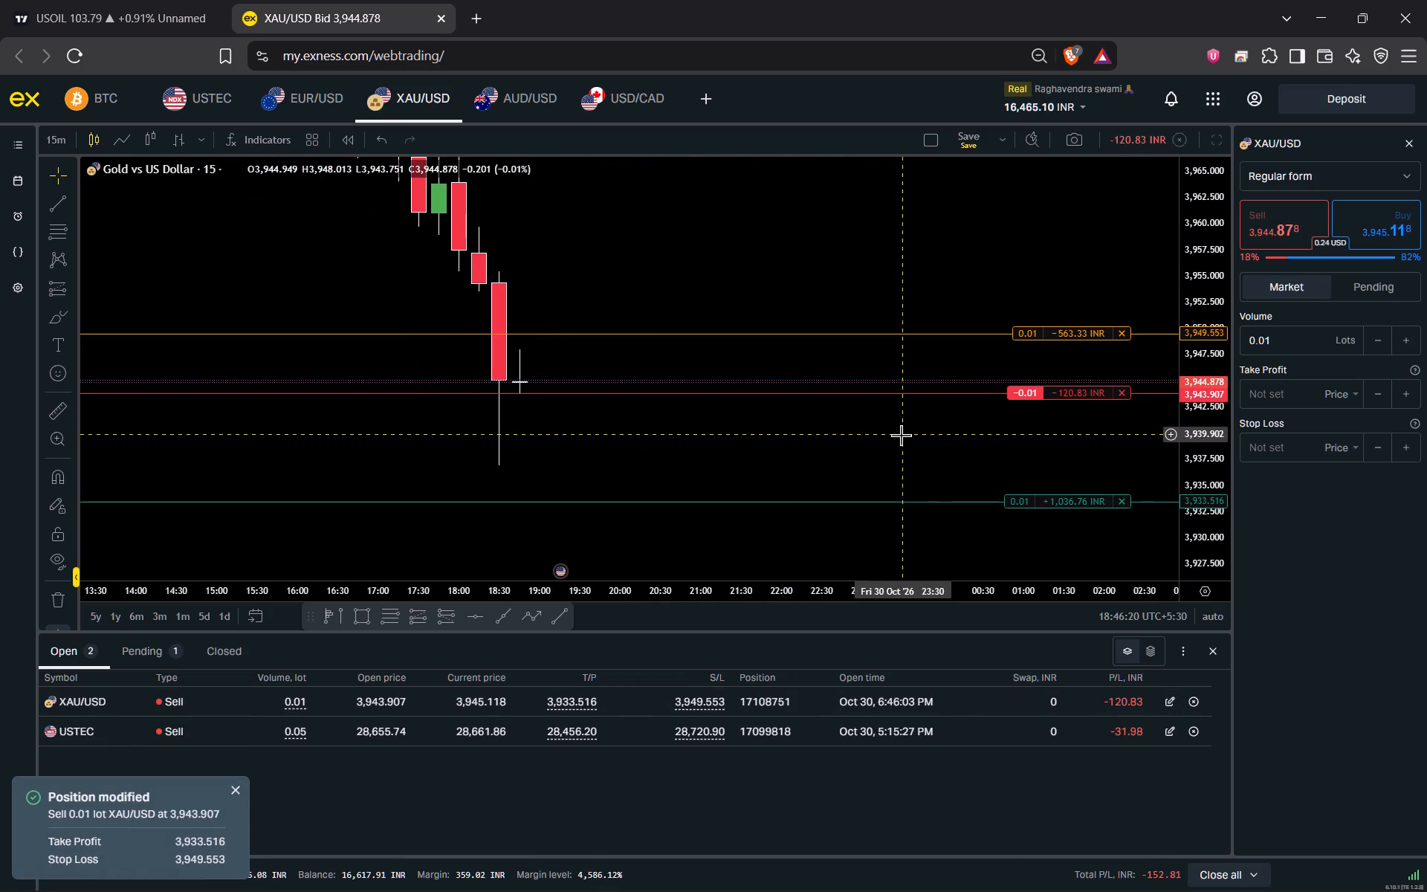
drag(786, 447, 858, 447)
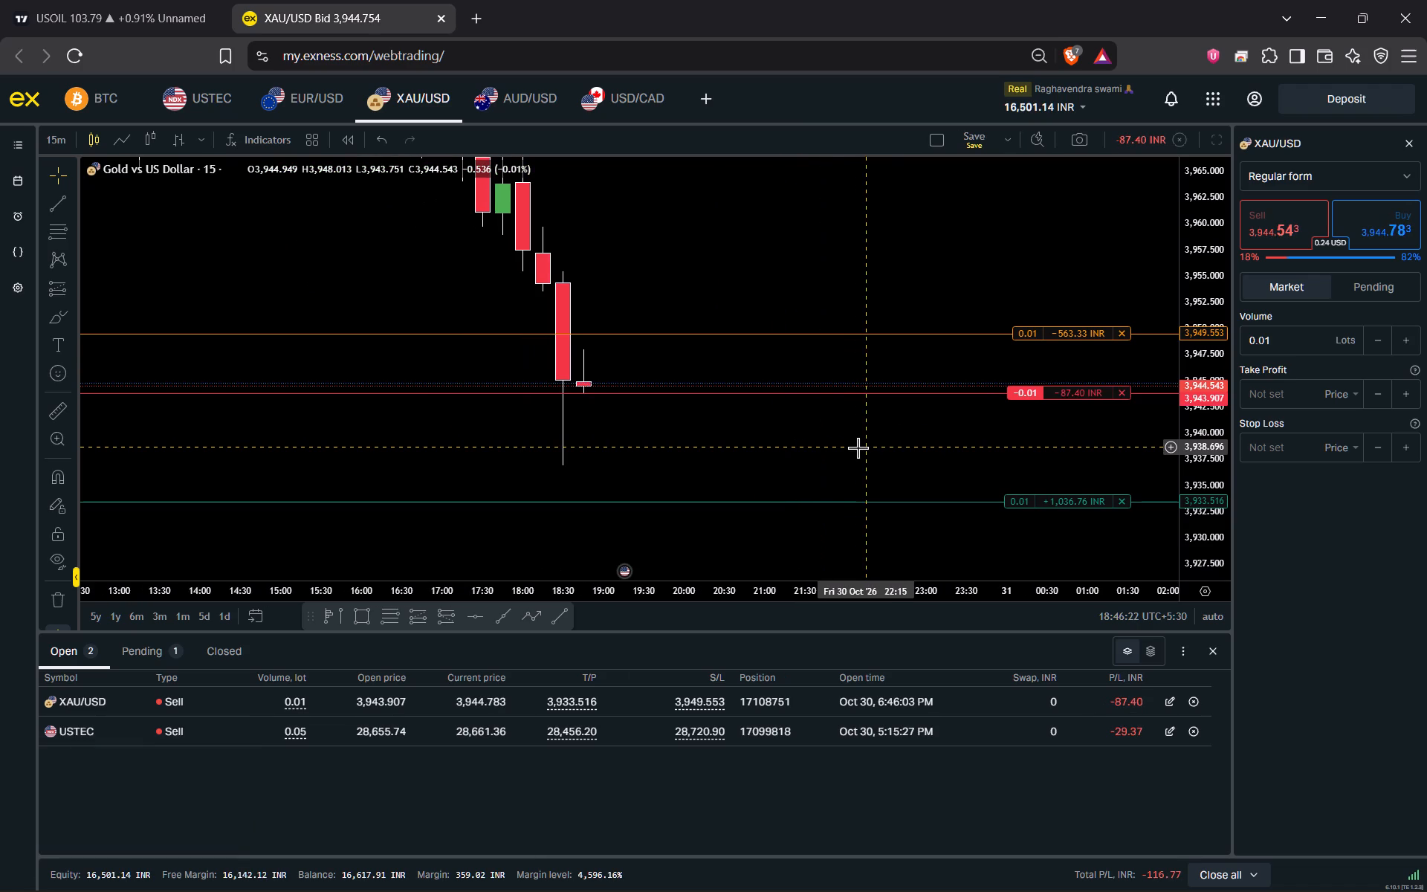
drag(875, 456, 886, 439)
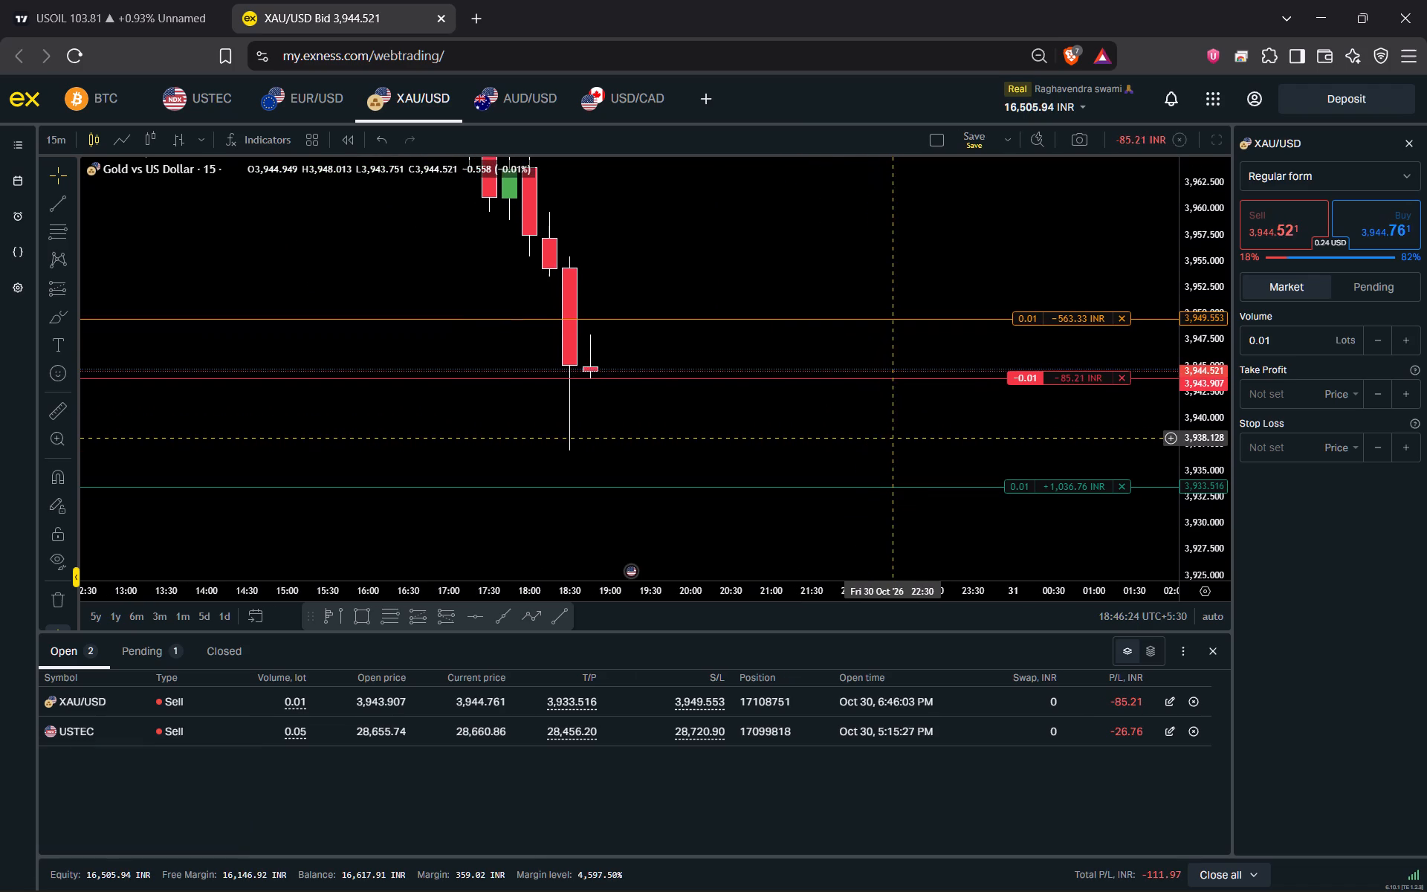
drag(886, 439, 887, 438)
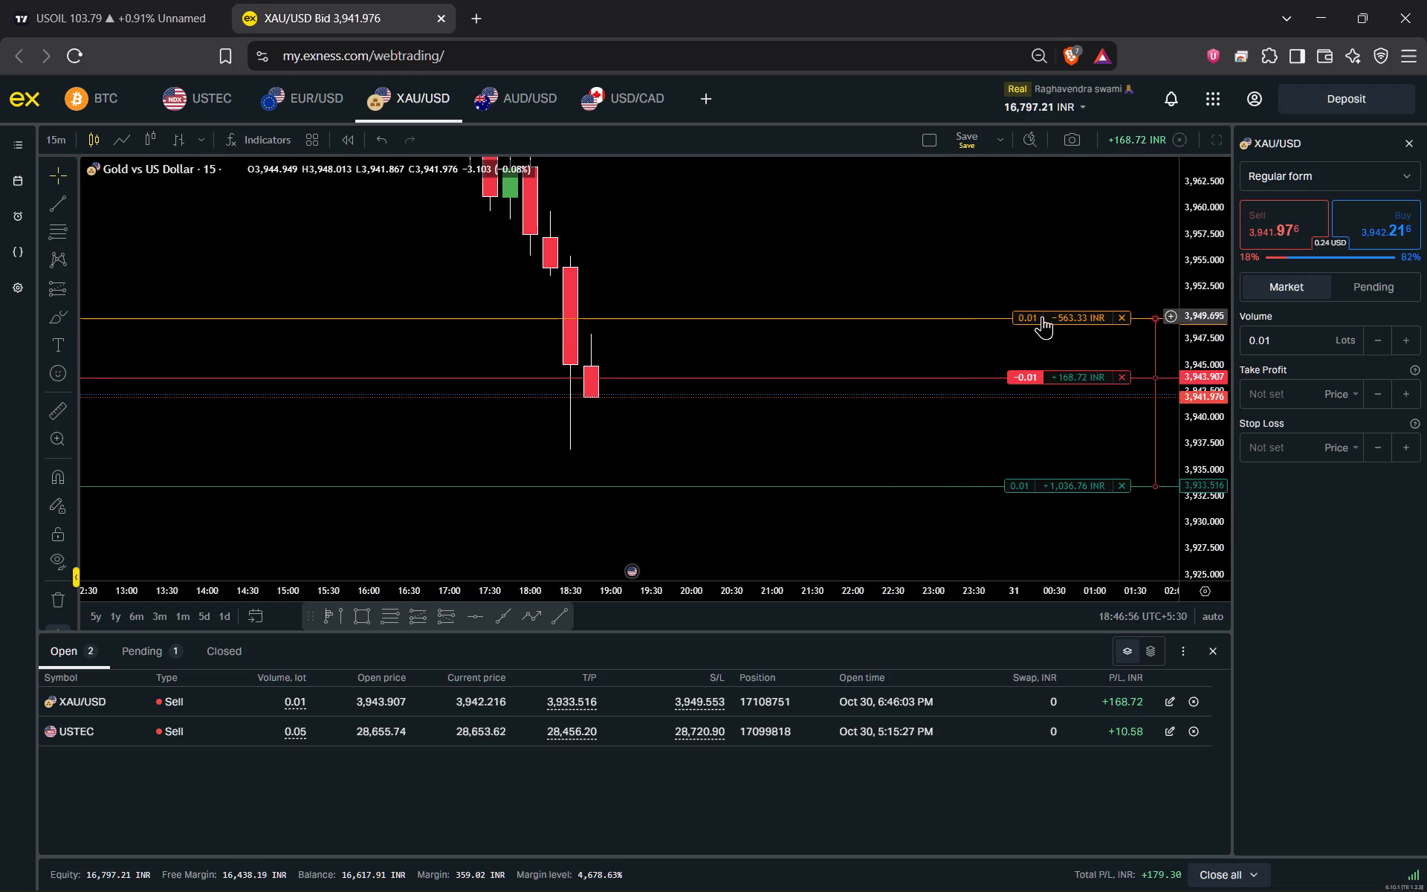
Tighten the XAU/USD sell position's stop loss to about 3948.844 and apply the modification.
drag(1039, 314, 1029, 343)
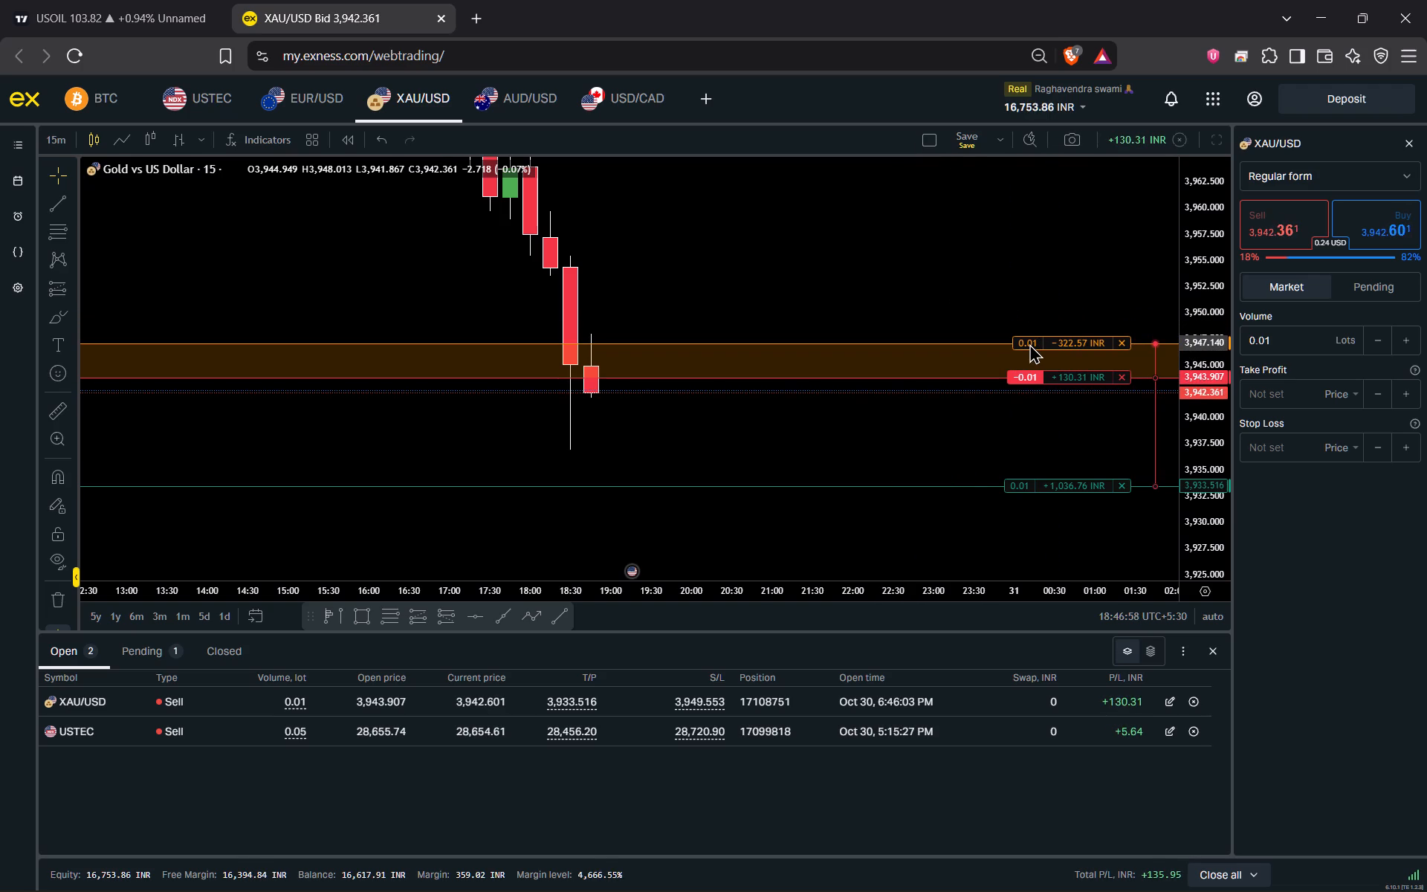
drag(1029, 343, 1029, 323)
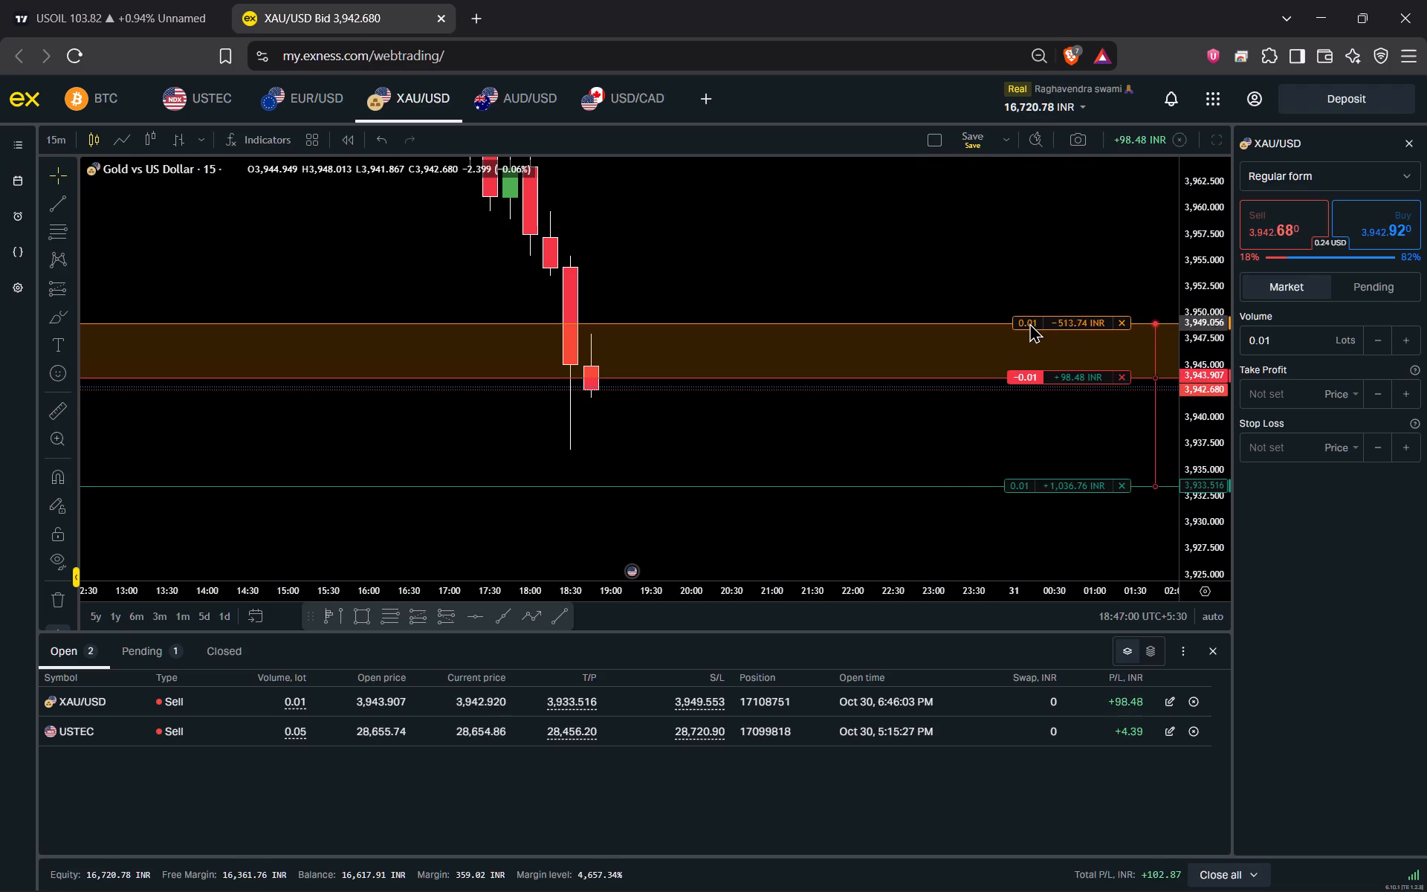
drag(1029, 323, 1029, 326)
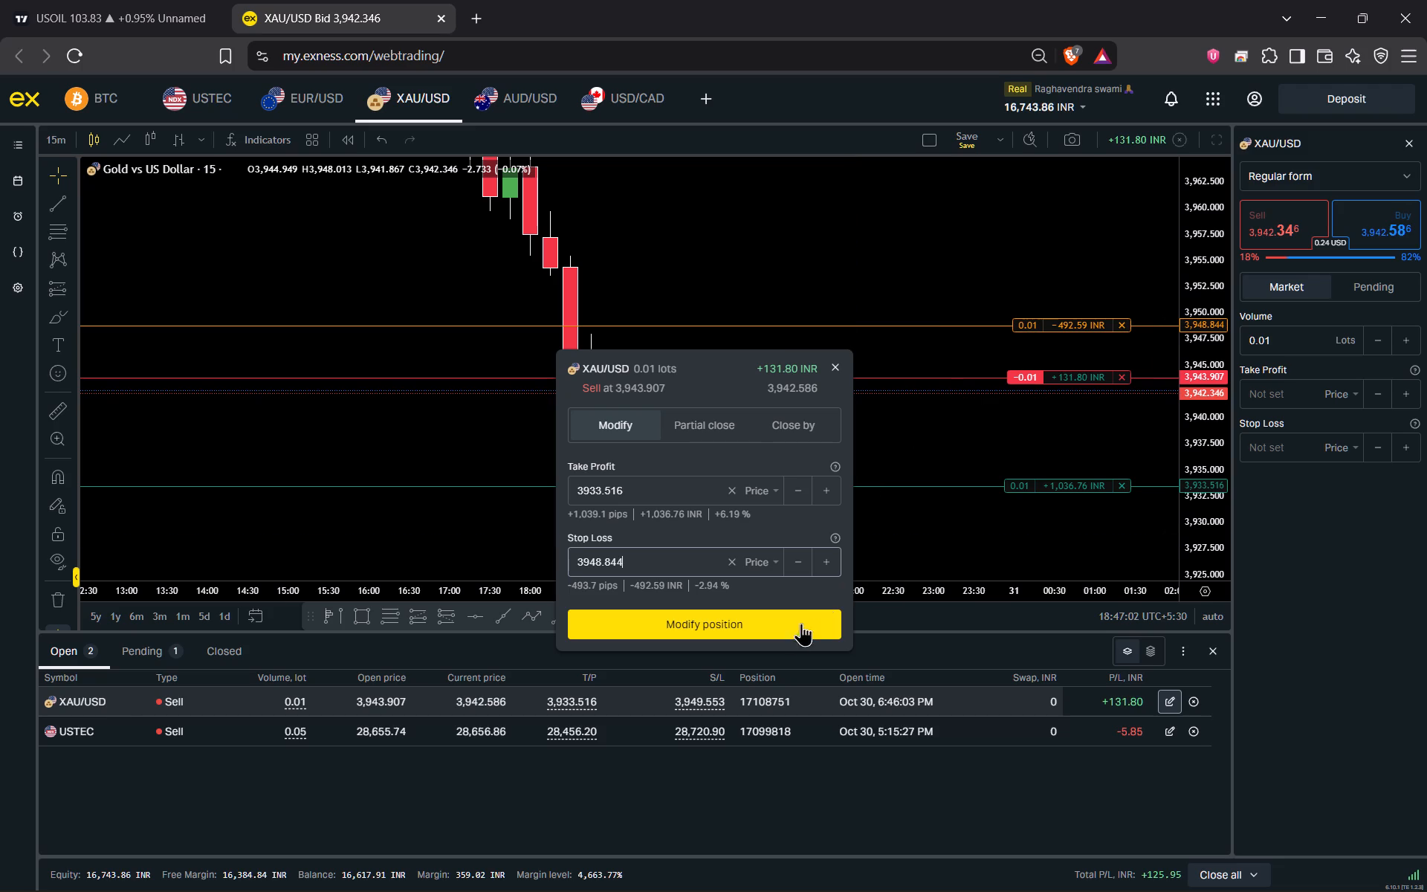
click(787, 627)
Extend the XAU/USD sell position's take profit down to about 3930.180 and apply the modification.
drag(849, 460, 844, 472)
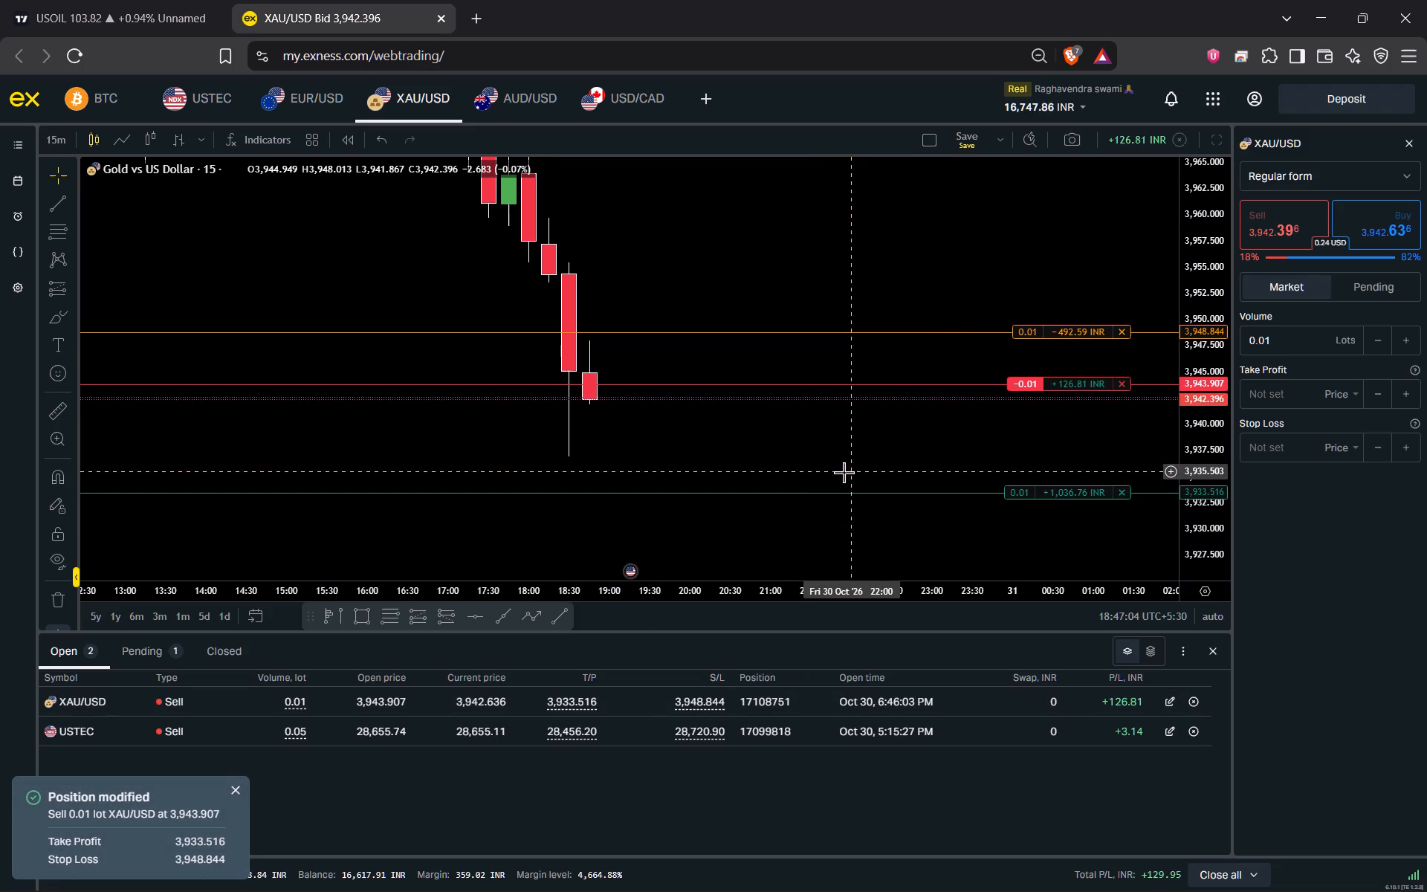
scroll(1208, 477, up, 4)
drag(994, 517, 988, 365)
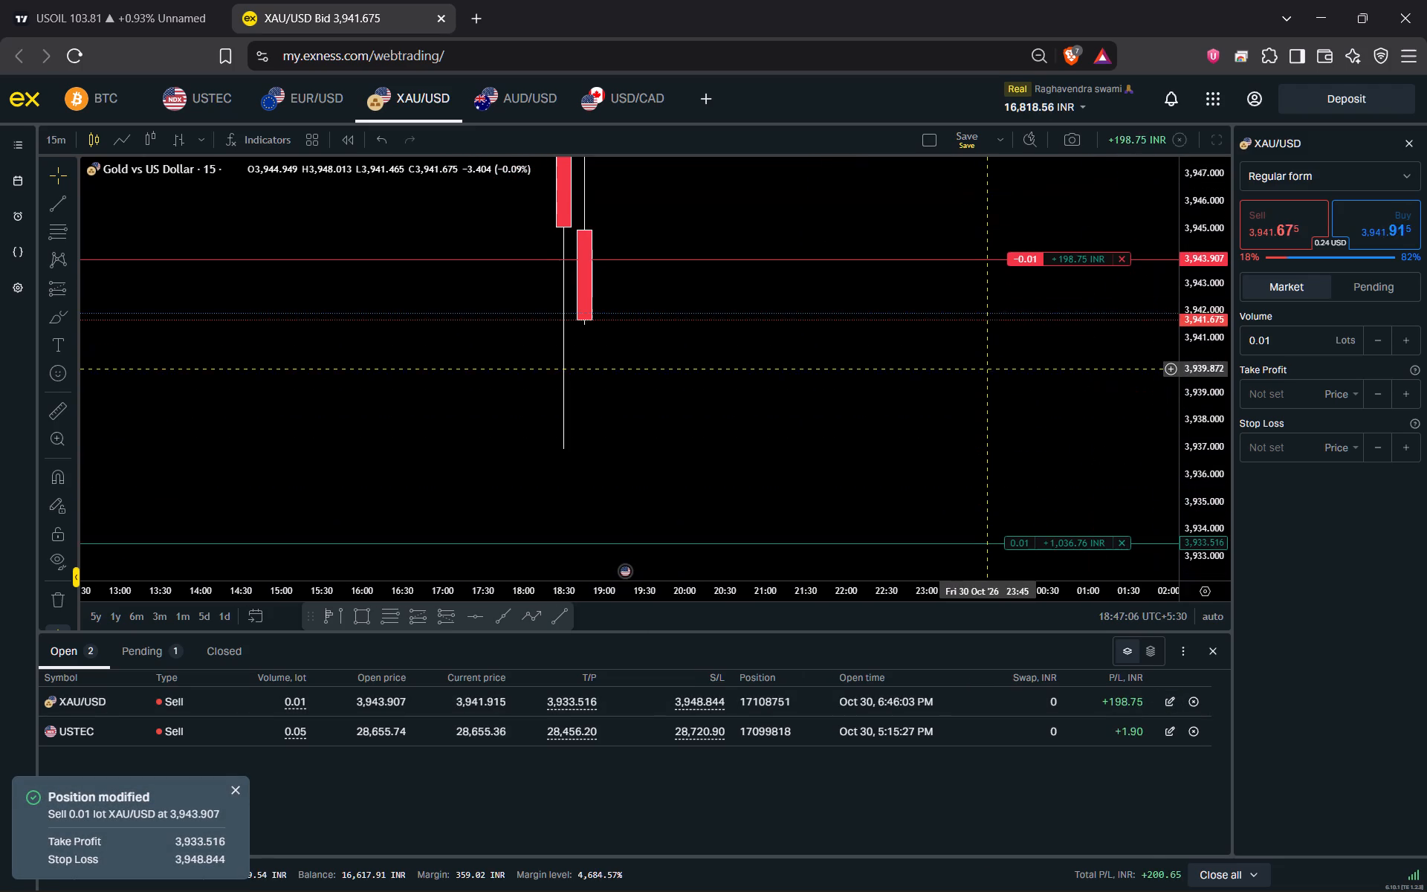
drag(988, 365, 988, 361)
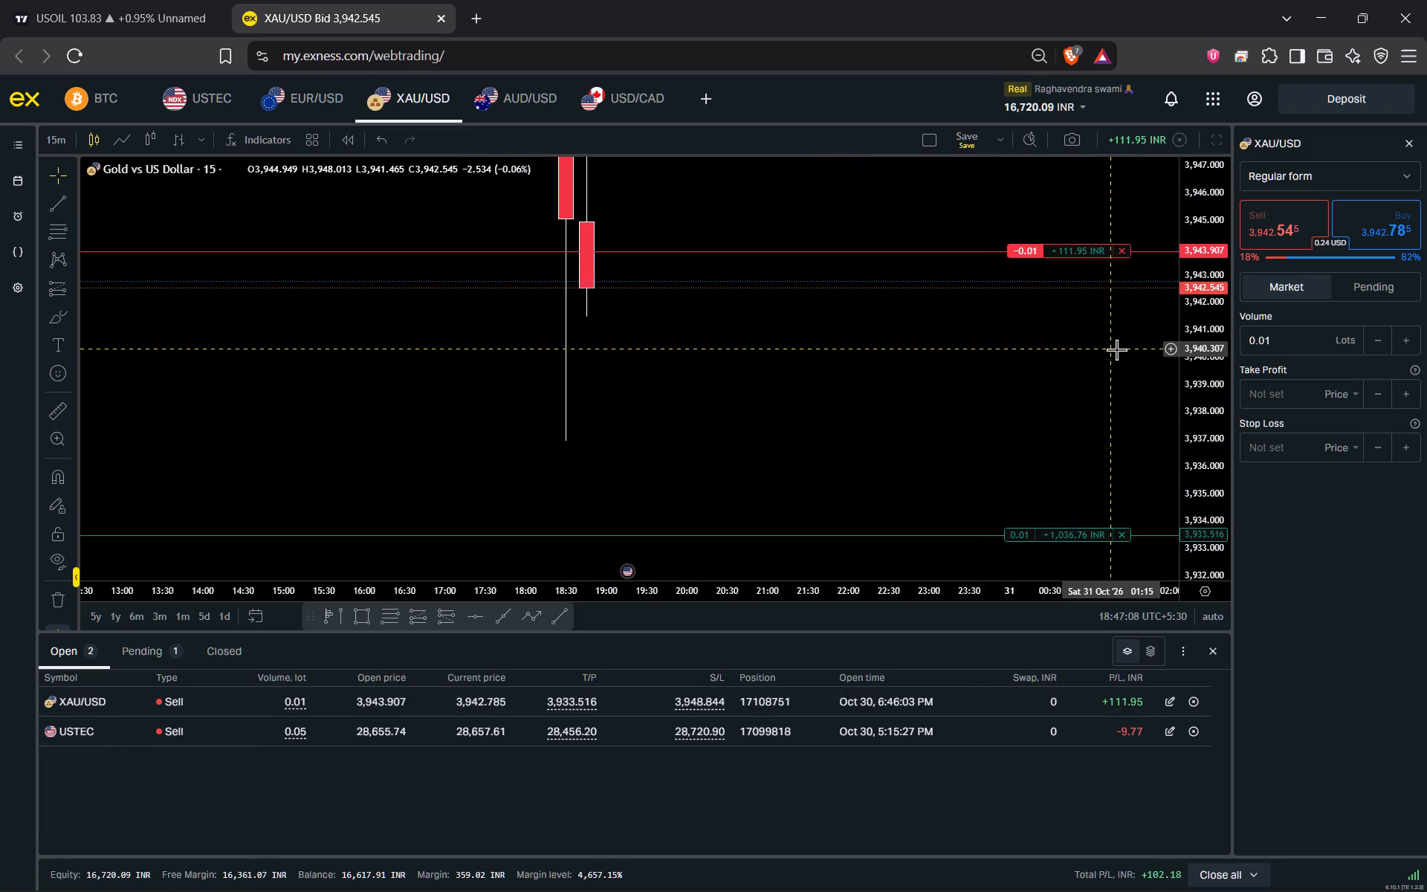
scroll(1218, 315, down, 3)
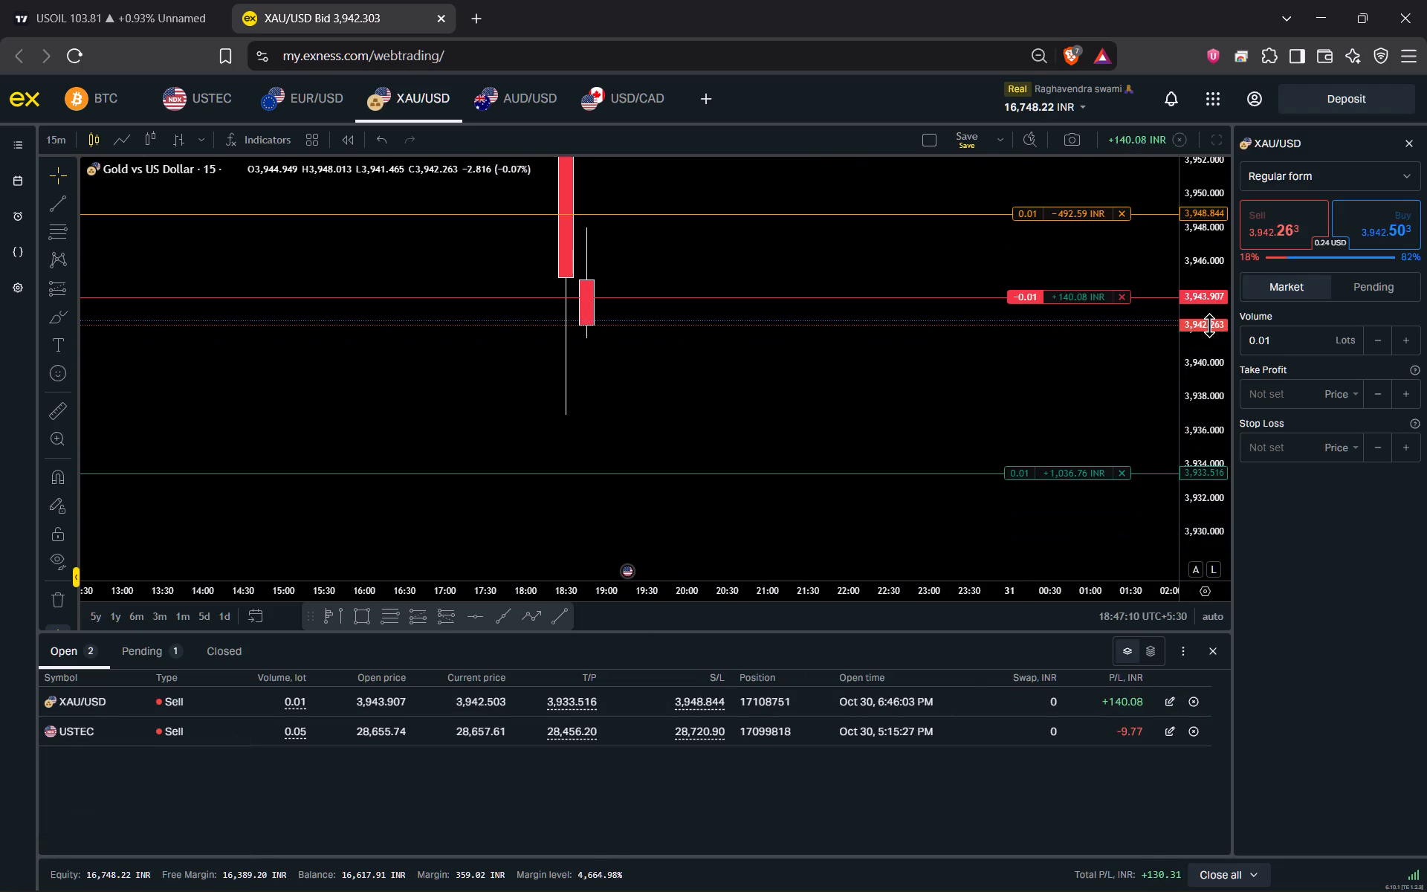
scroll(1209, 325, down, 1)
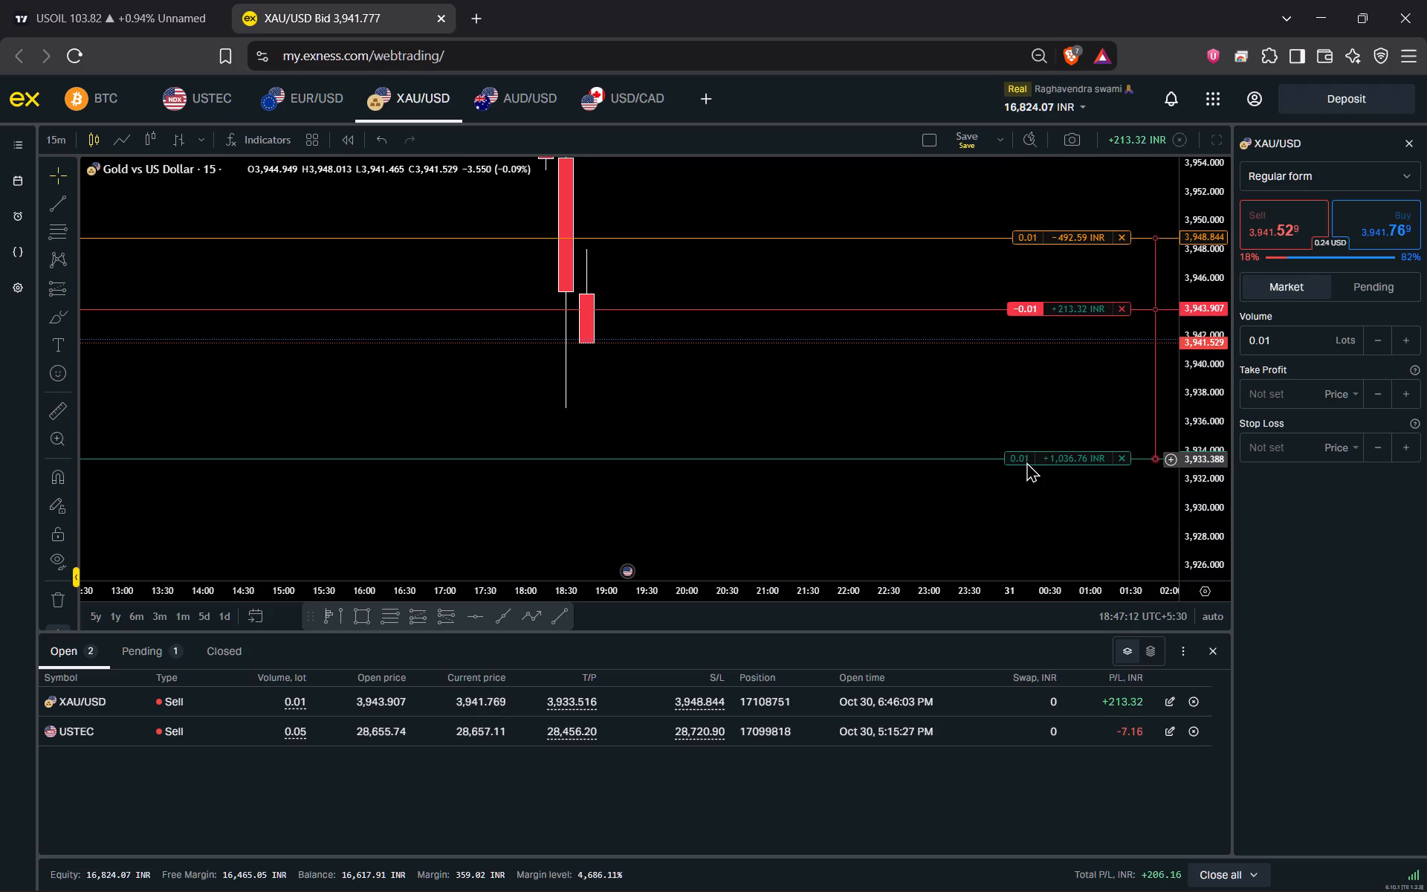
drag(1026, 462, 1028, 506)
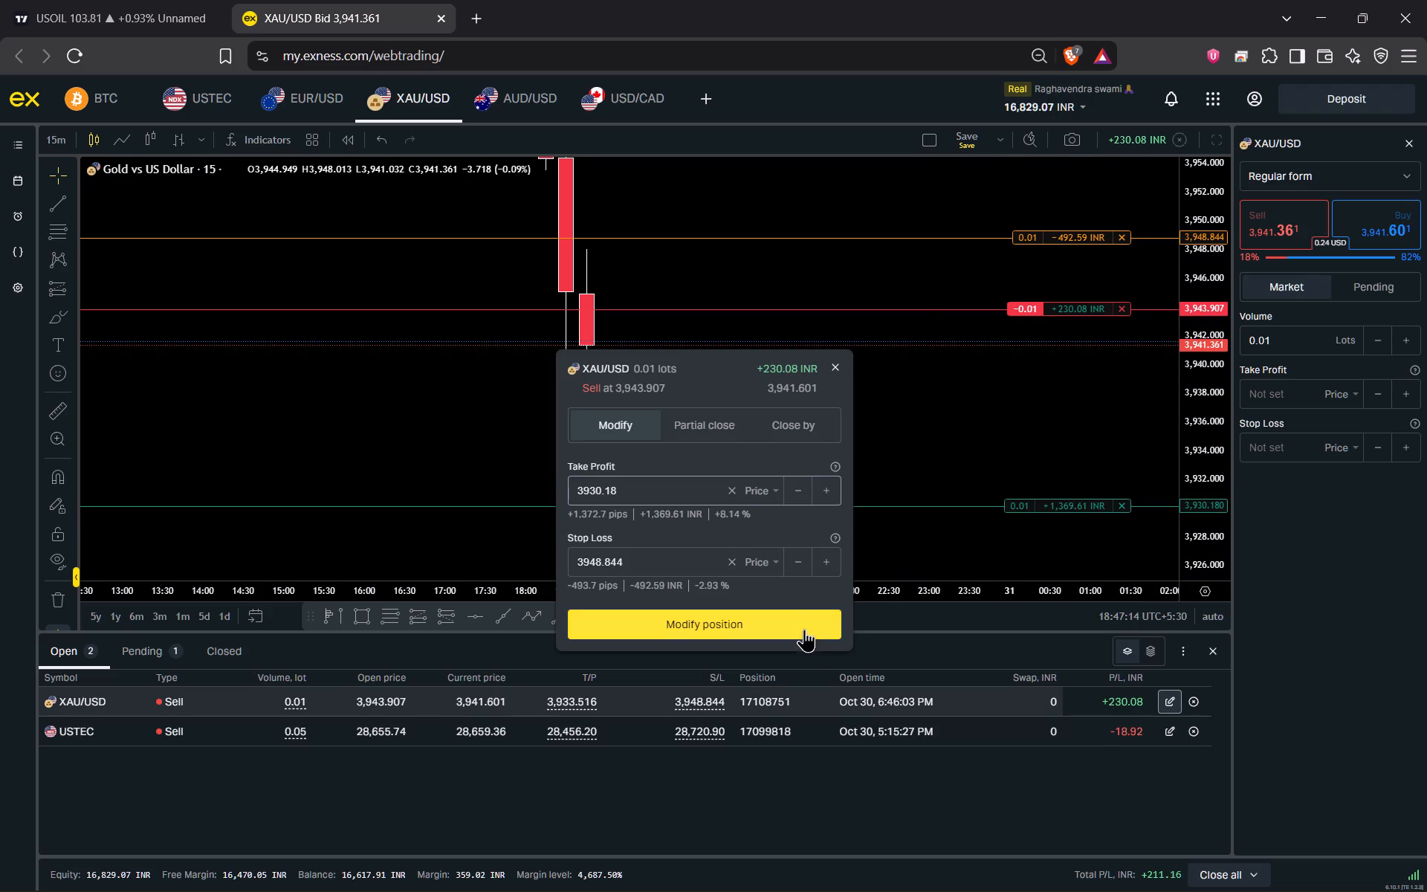
click(804, 627)
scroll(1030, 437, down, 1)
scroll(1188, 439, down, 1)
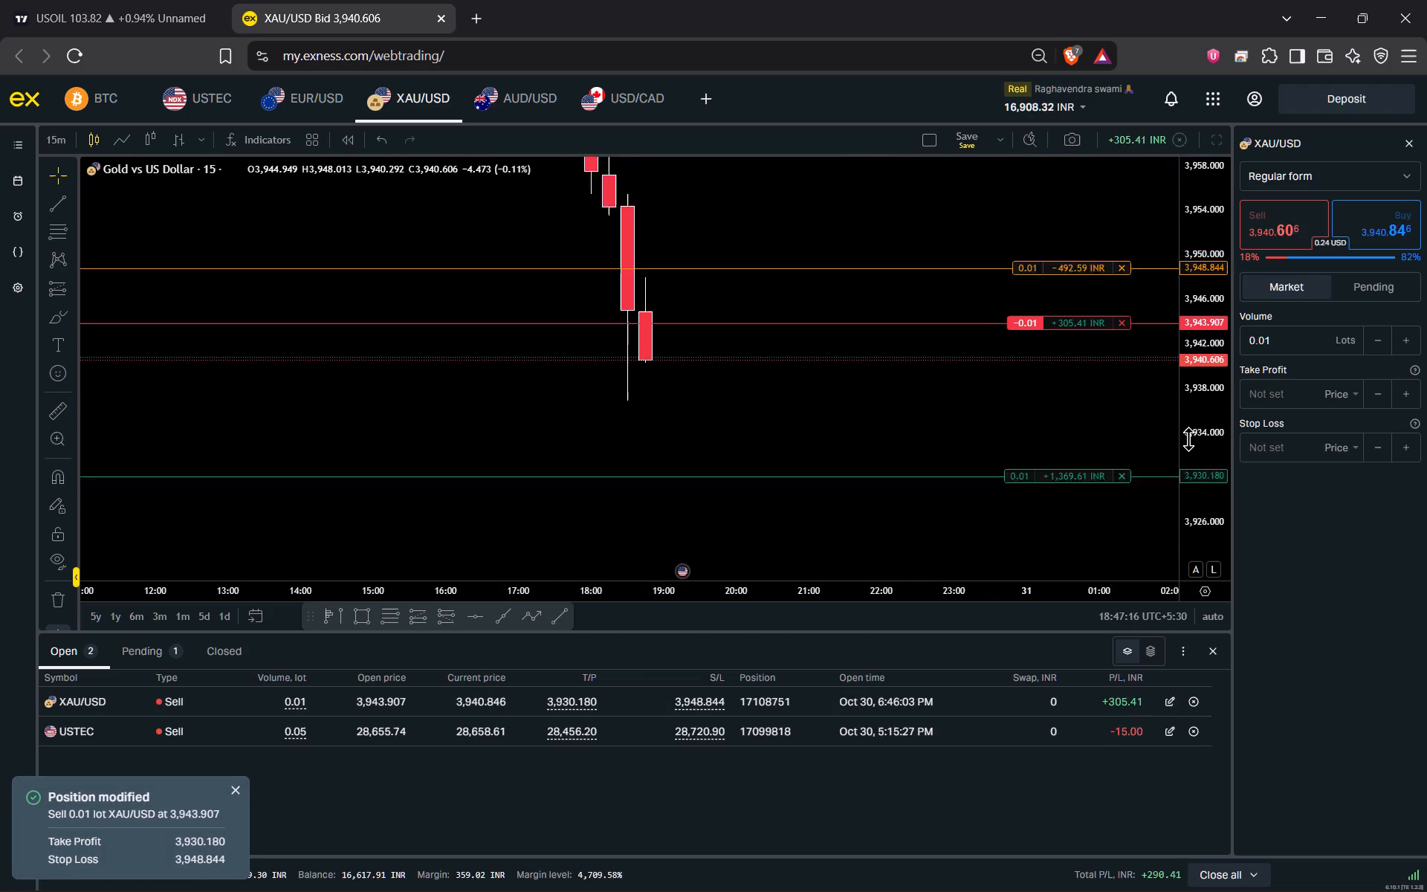
Close the open 0.01-lot XAU/USD sell position from its entry line on the chart.
scroll(1188, 439, down, 1)
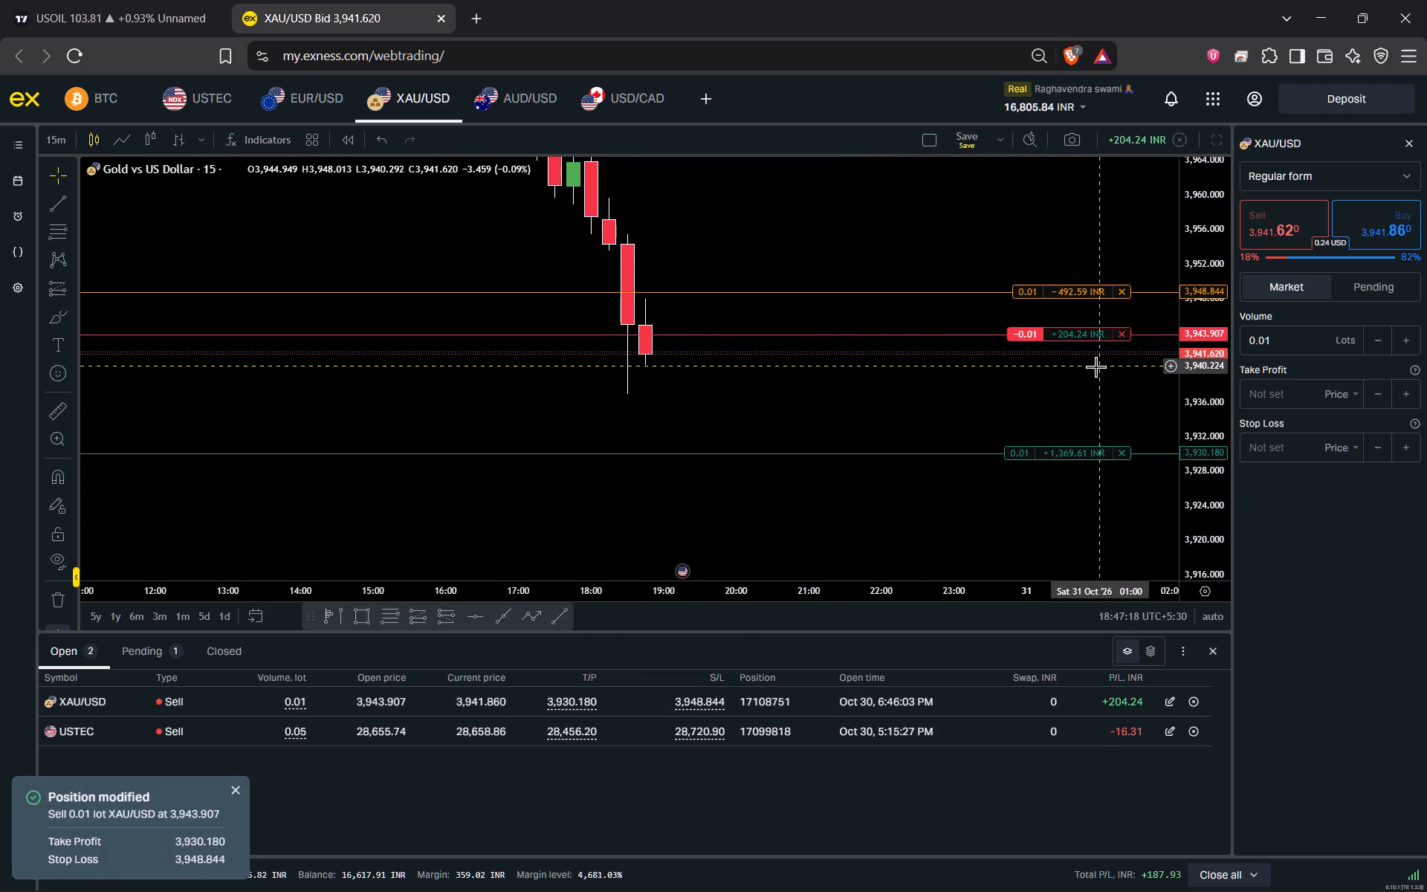
drag(1111, 373, 1111, 354)
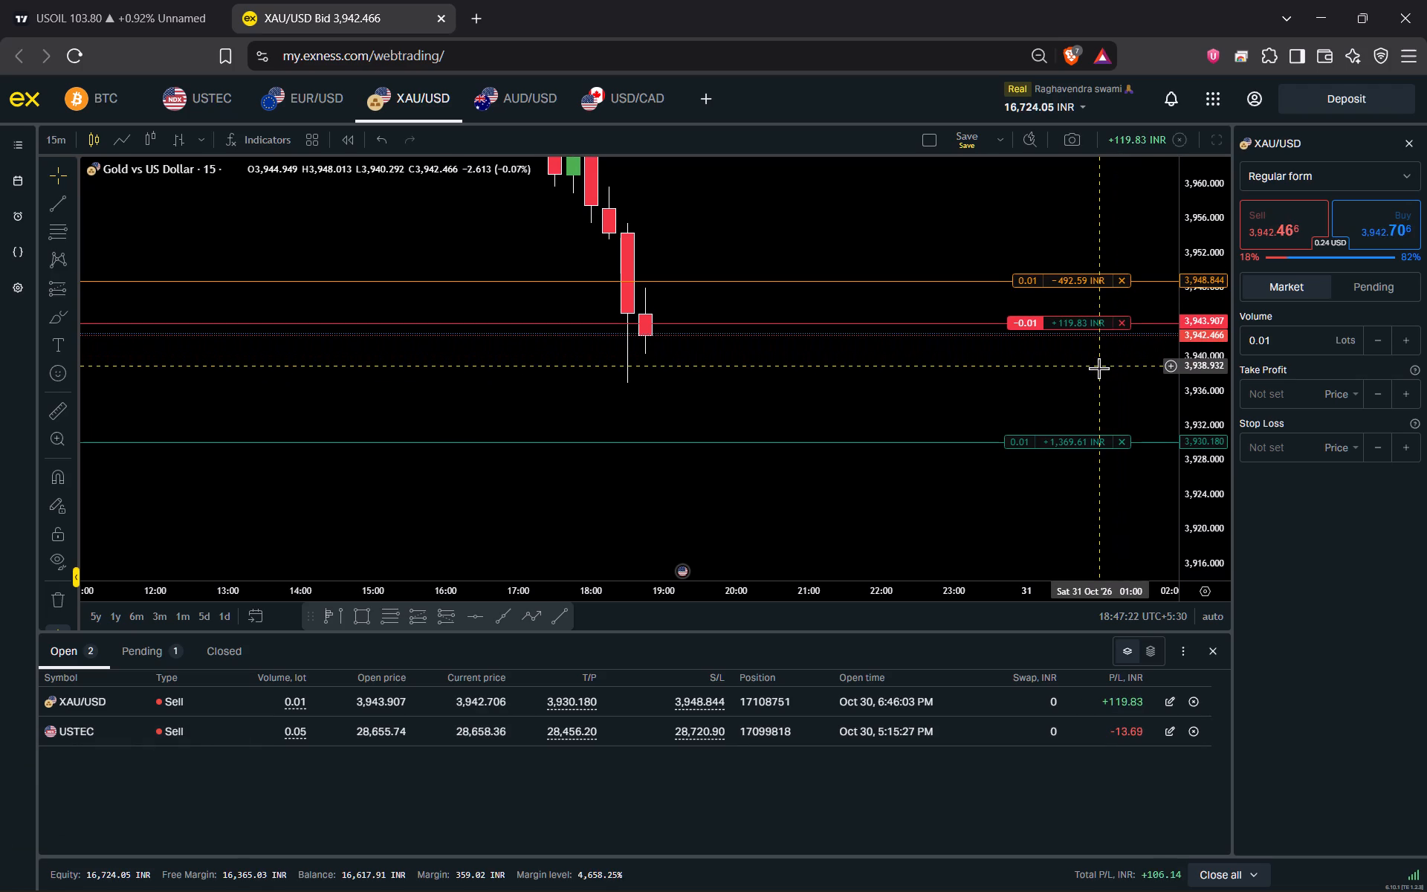
scroll(1138, 393, up, 2)
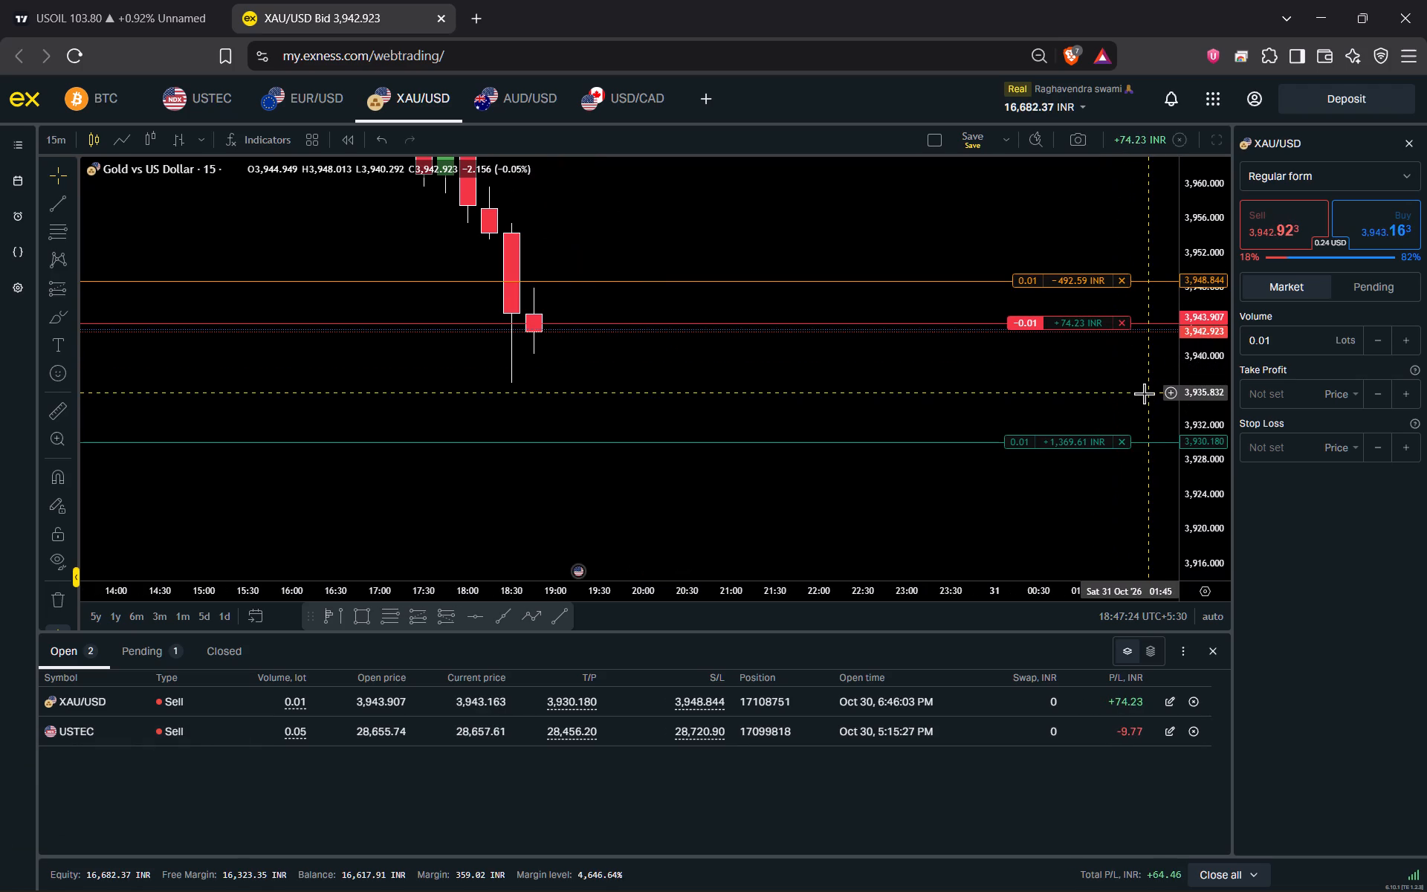
scroll(1218, 409, up, 1)
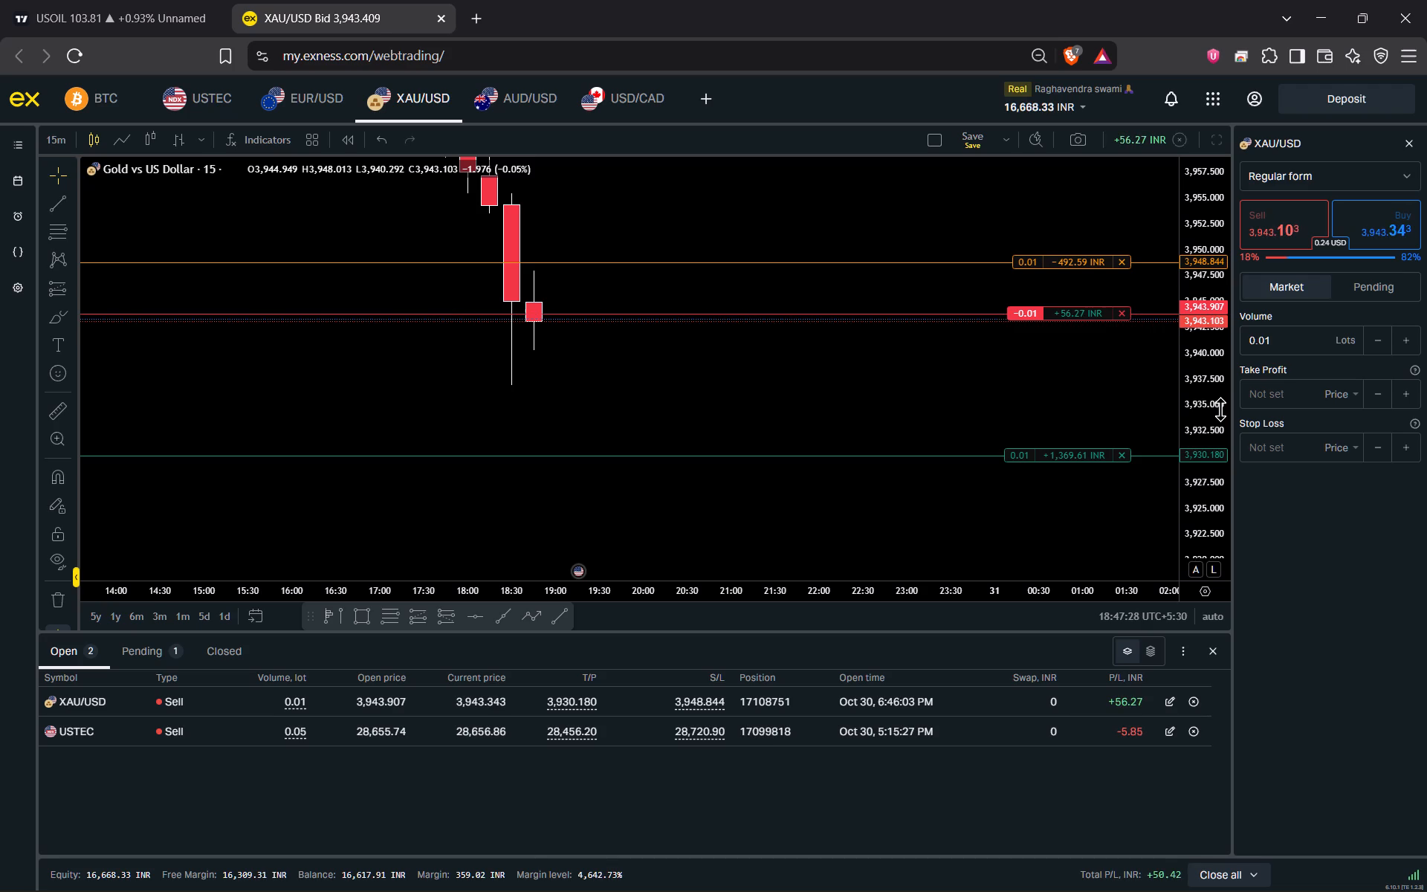
click(1125, 314)
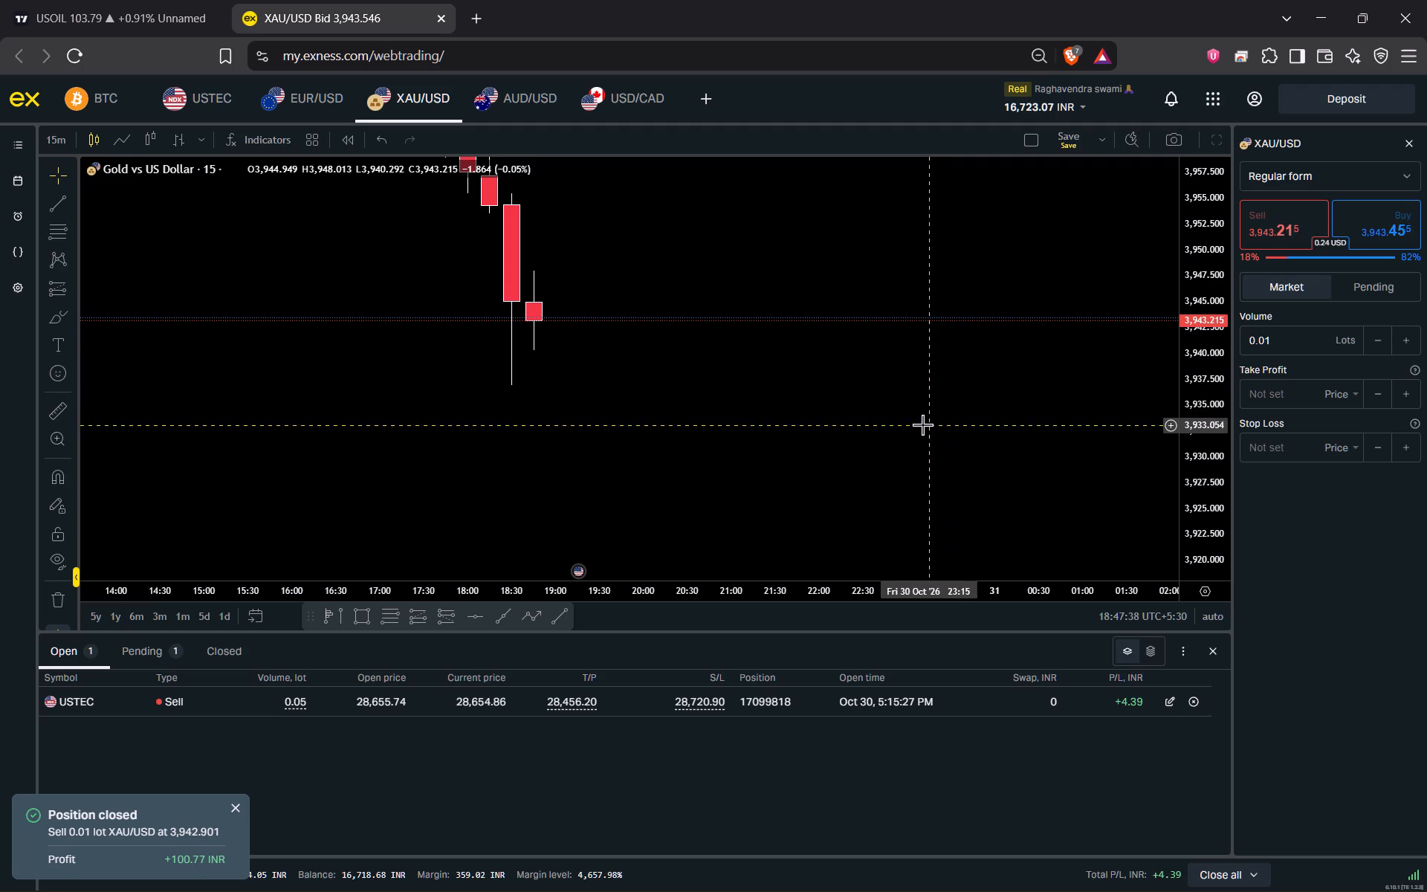
Review the closed positions history and the wider XAU/USD 15-minute price action.
click(224, 650)
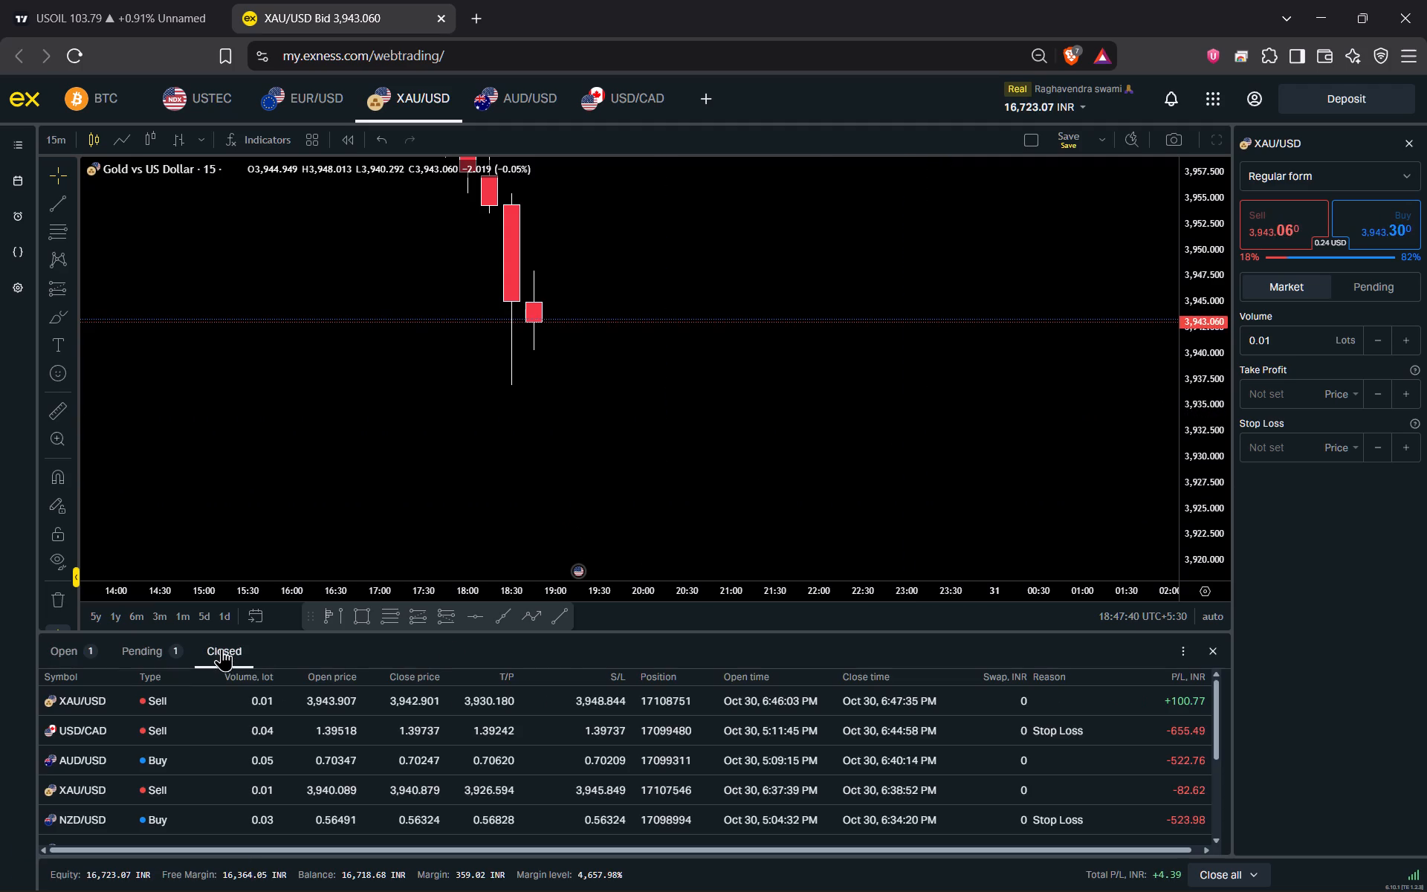
scroll(216, 688, up, 3)
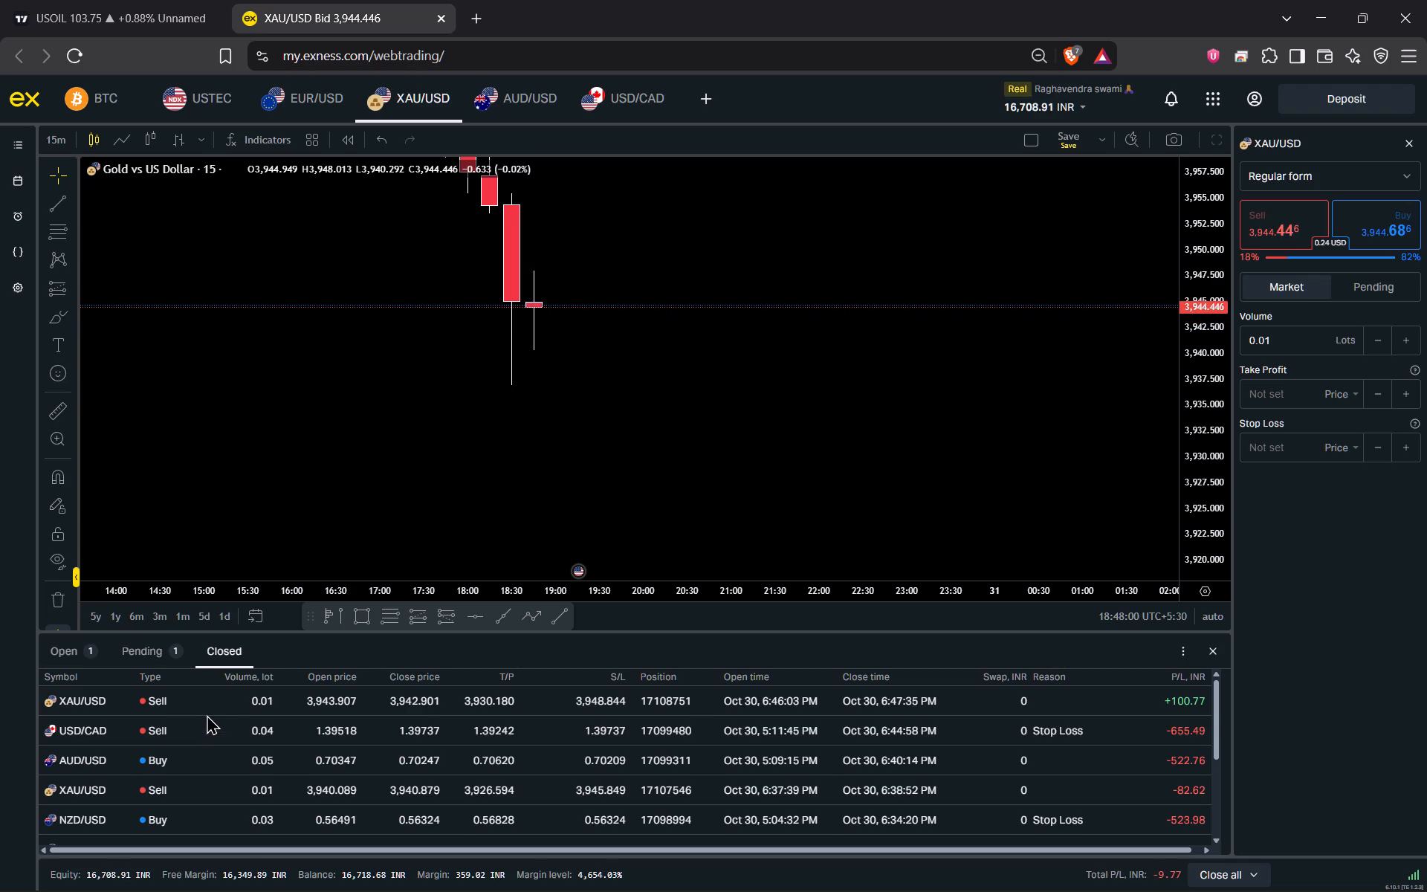
scroll(809, 469, down, 2)
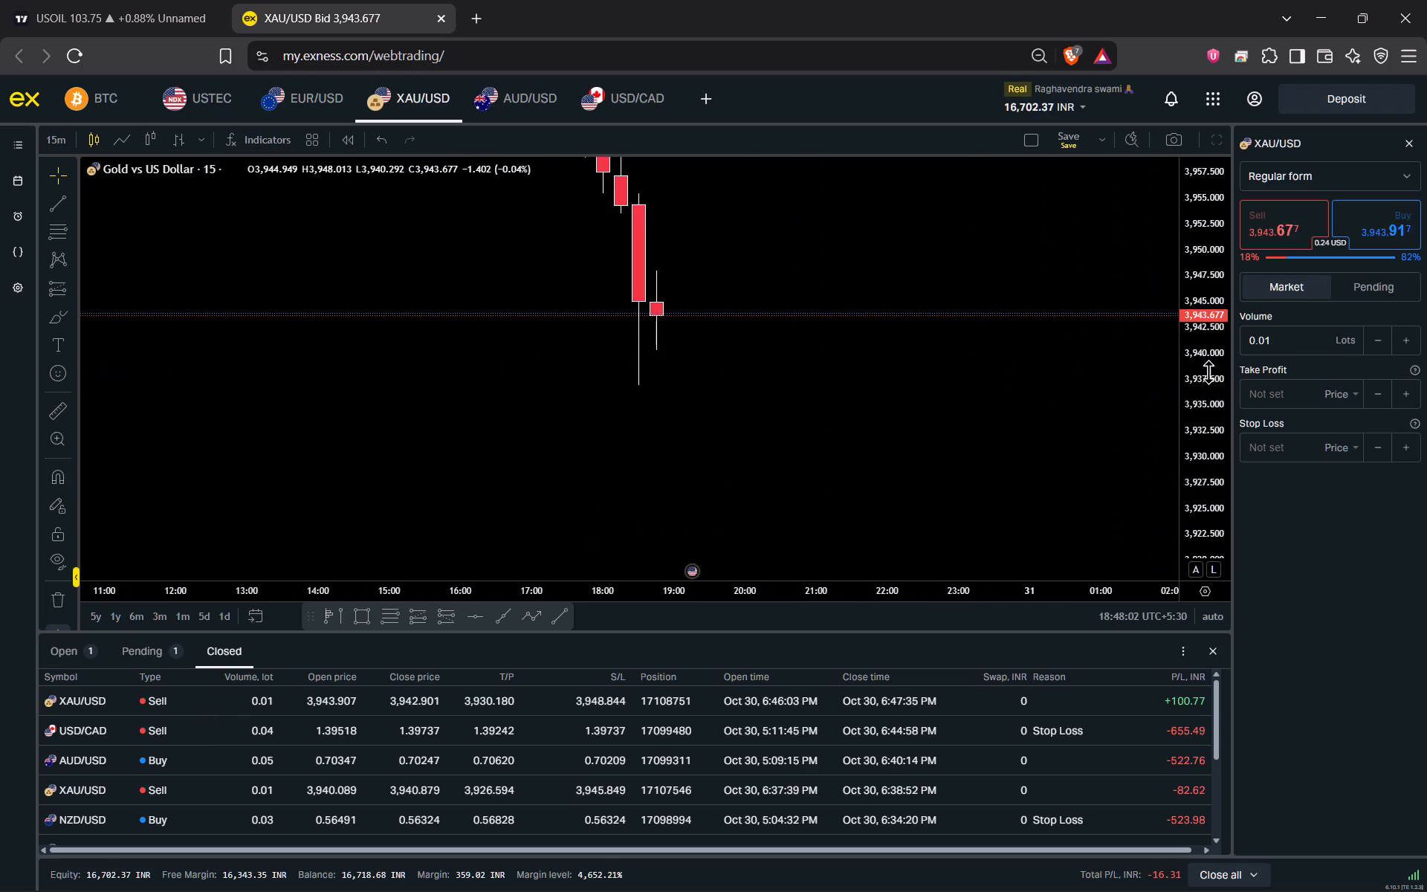
scroll(1212, 376, down, 7)
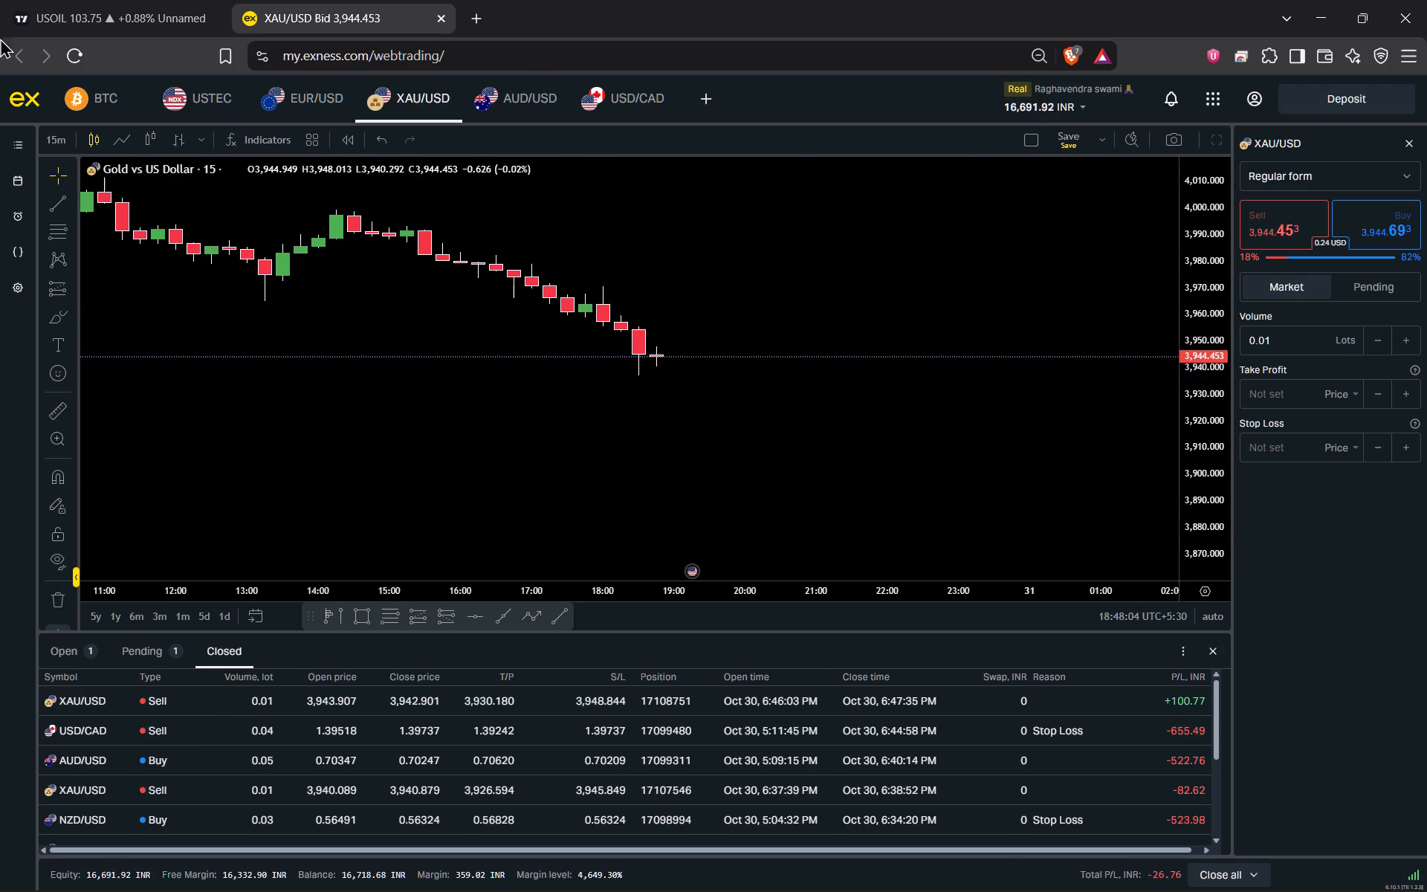
Switch to TradingView and examine the XAUUSD 15-minute chart with its order blocks and structure levels.
click(82, 0)
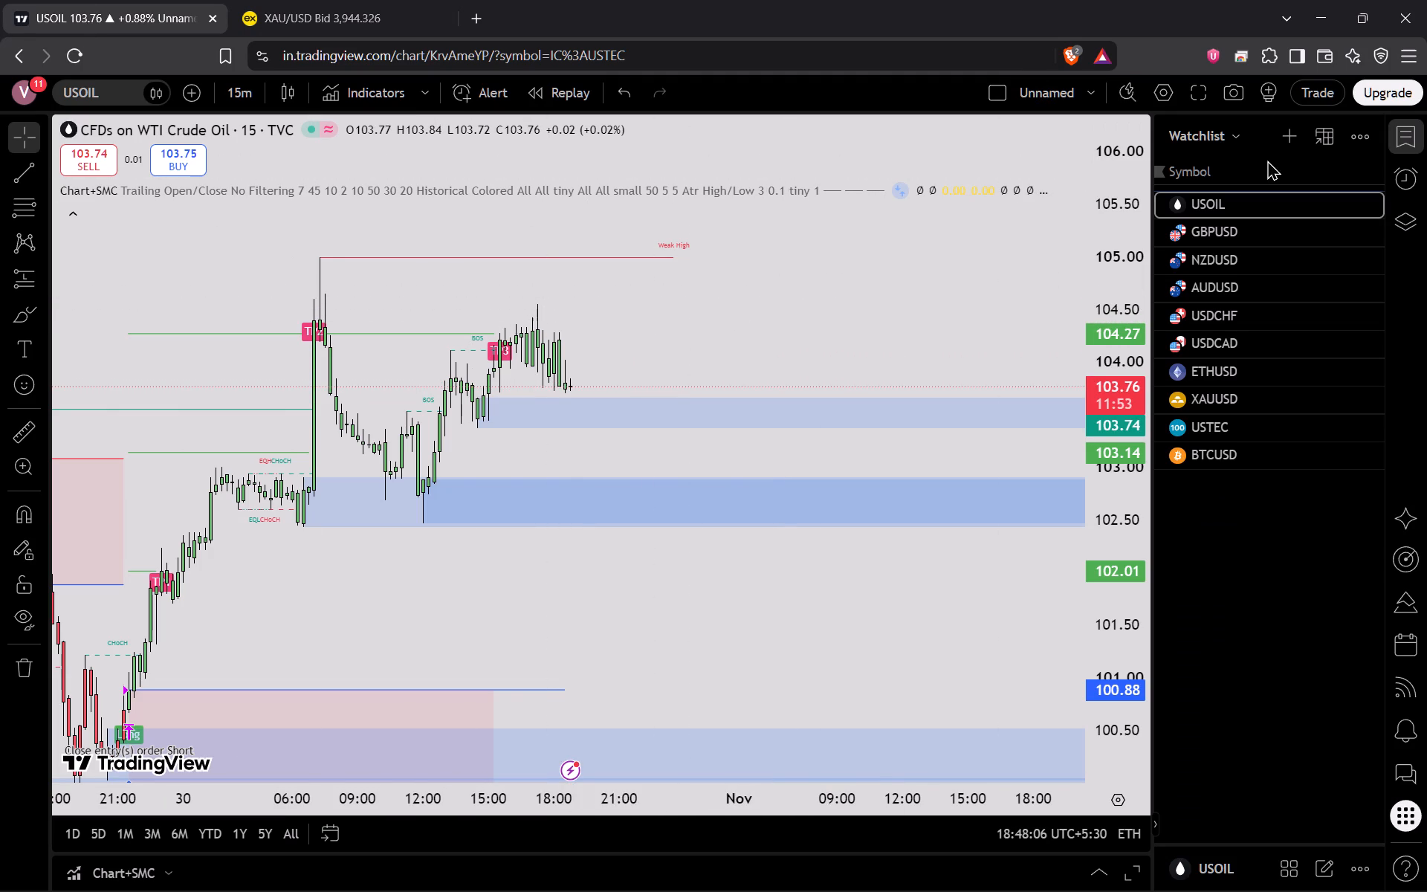
click(1225, 403)
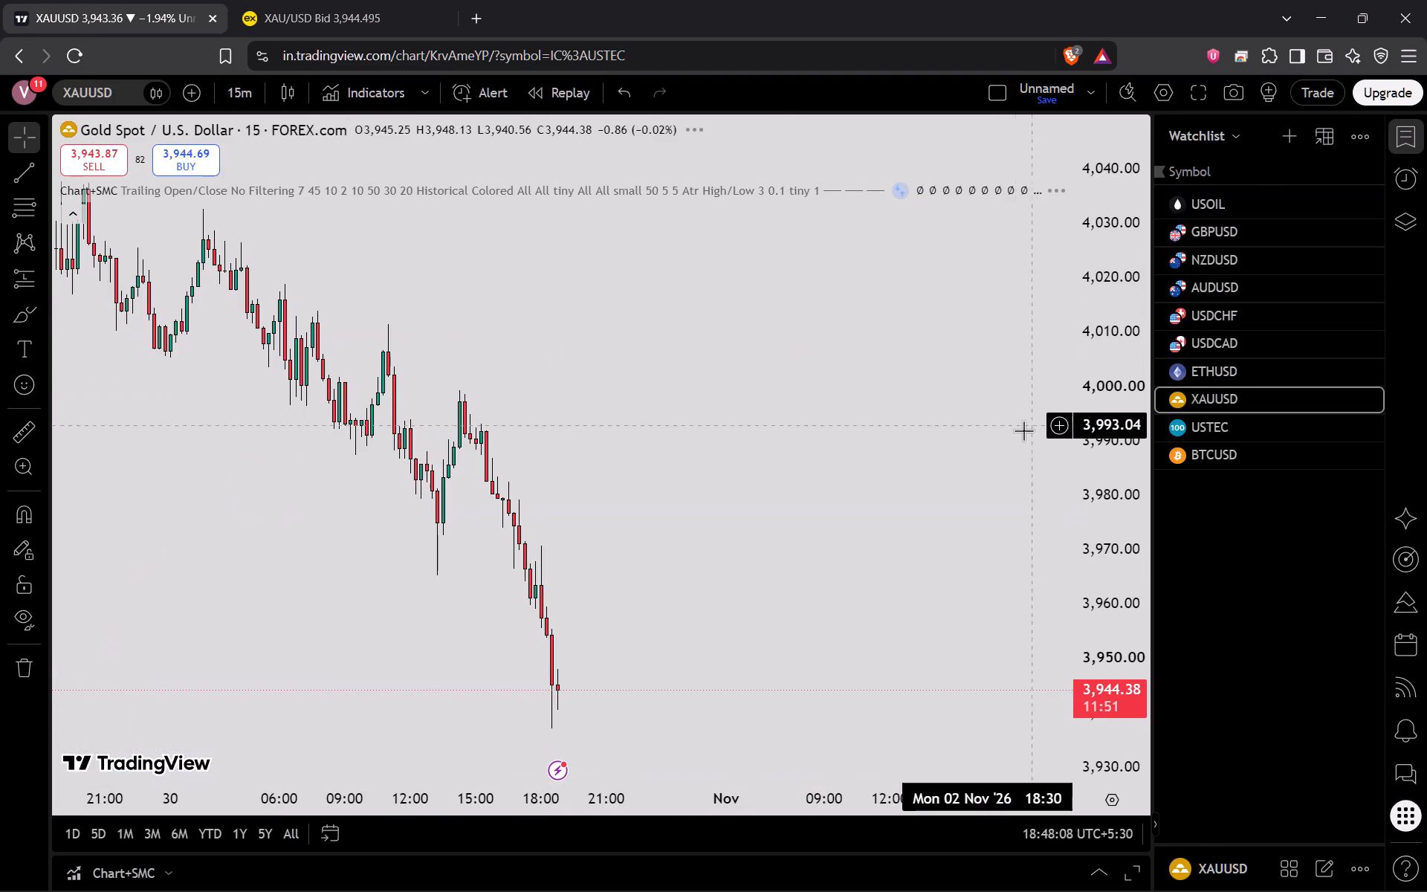
scroll(1015, 526, down, 4)
scroll(1152, 490, down, 3)
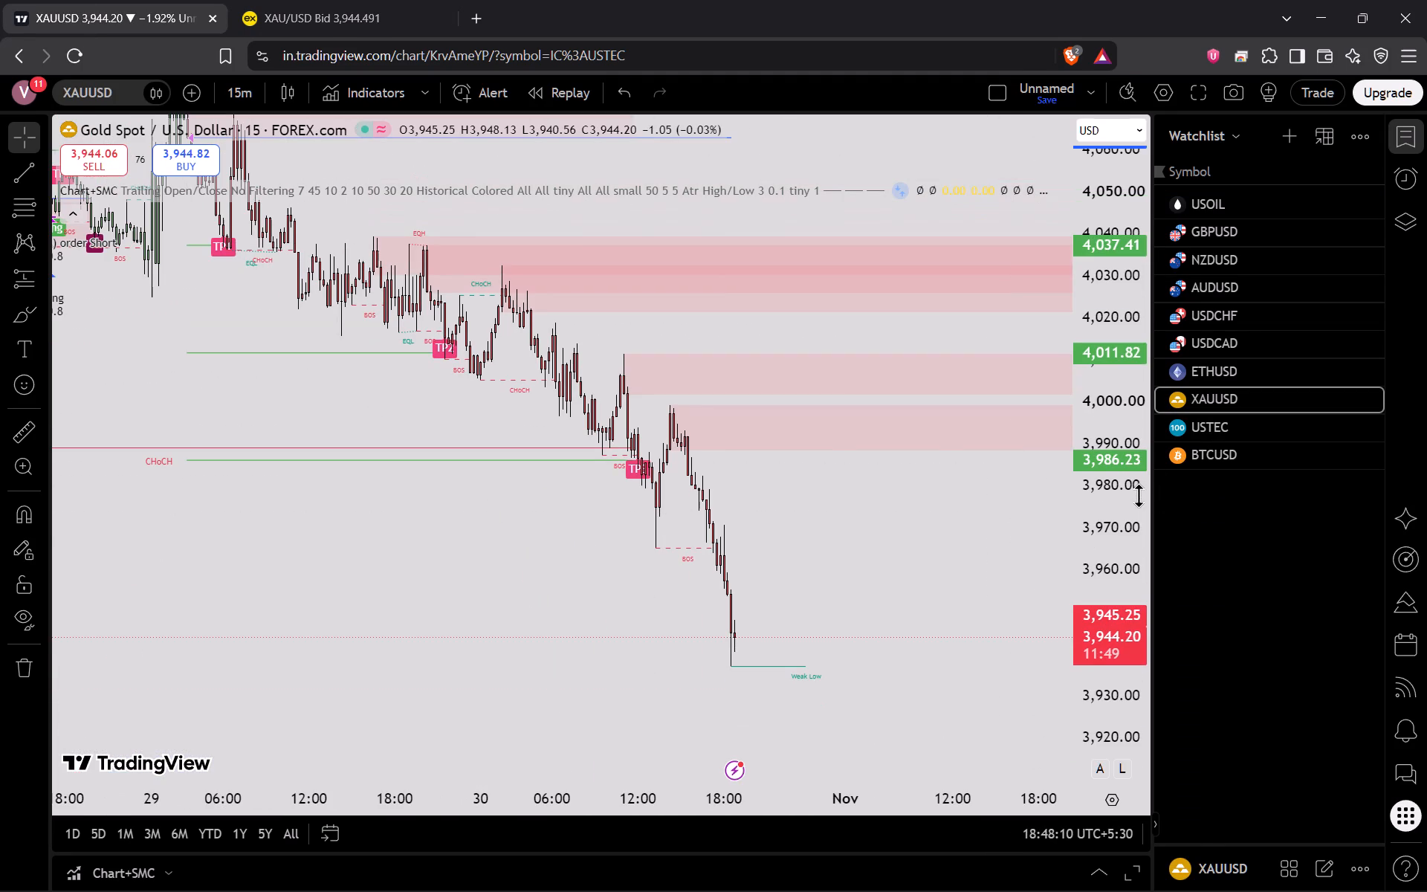
scroll(907, 508, down, 1)
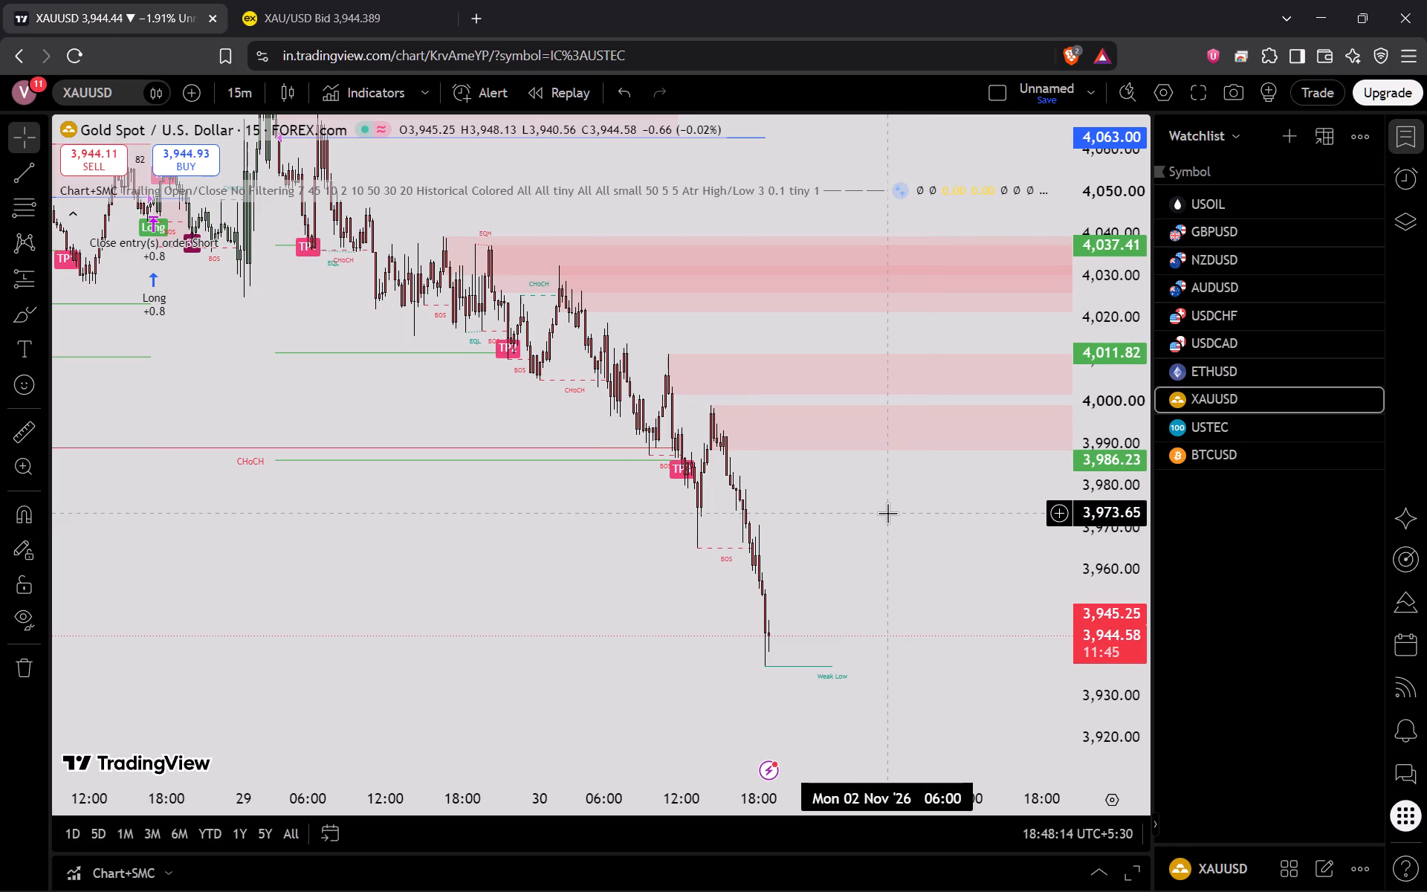
Examine recent XAUUSD price action on the 1-minute interval and return the chart to 15 minutes.
click(243, 85)
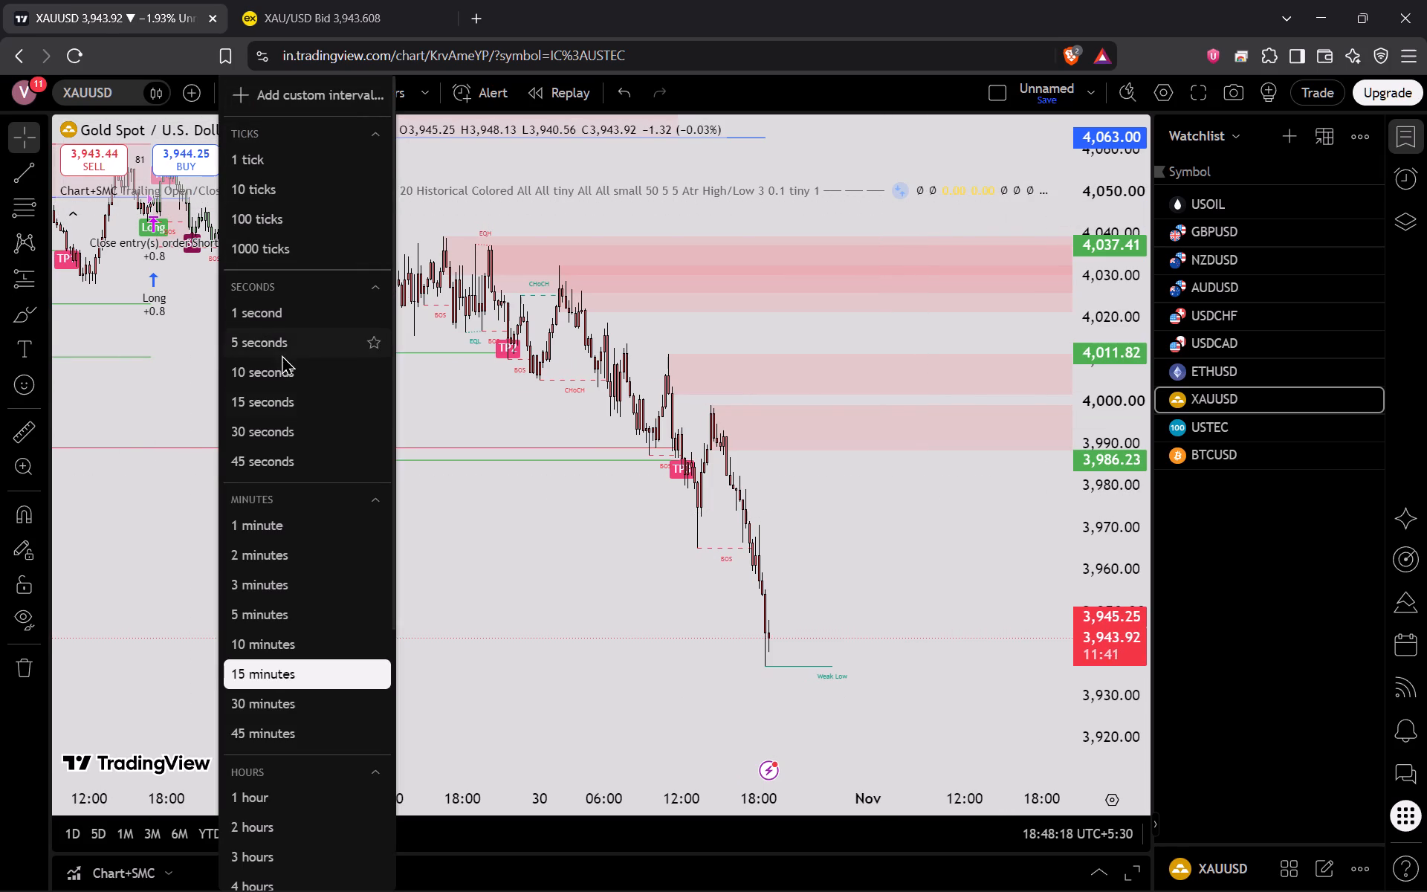
click(280, 529)
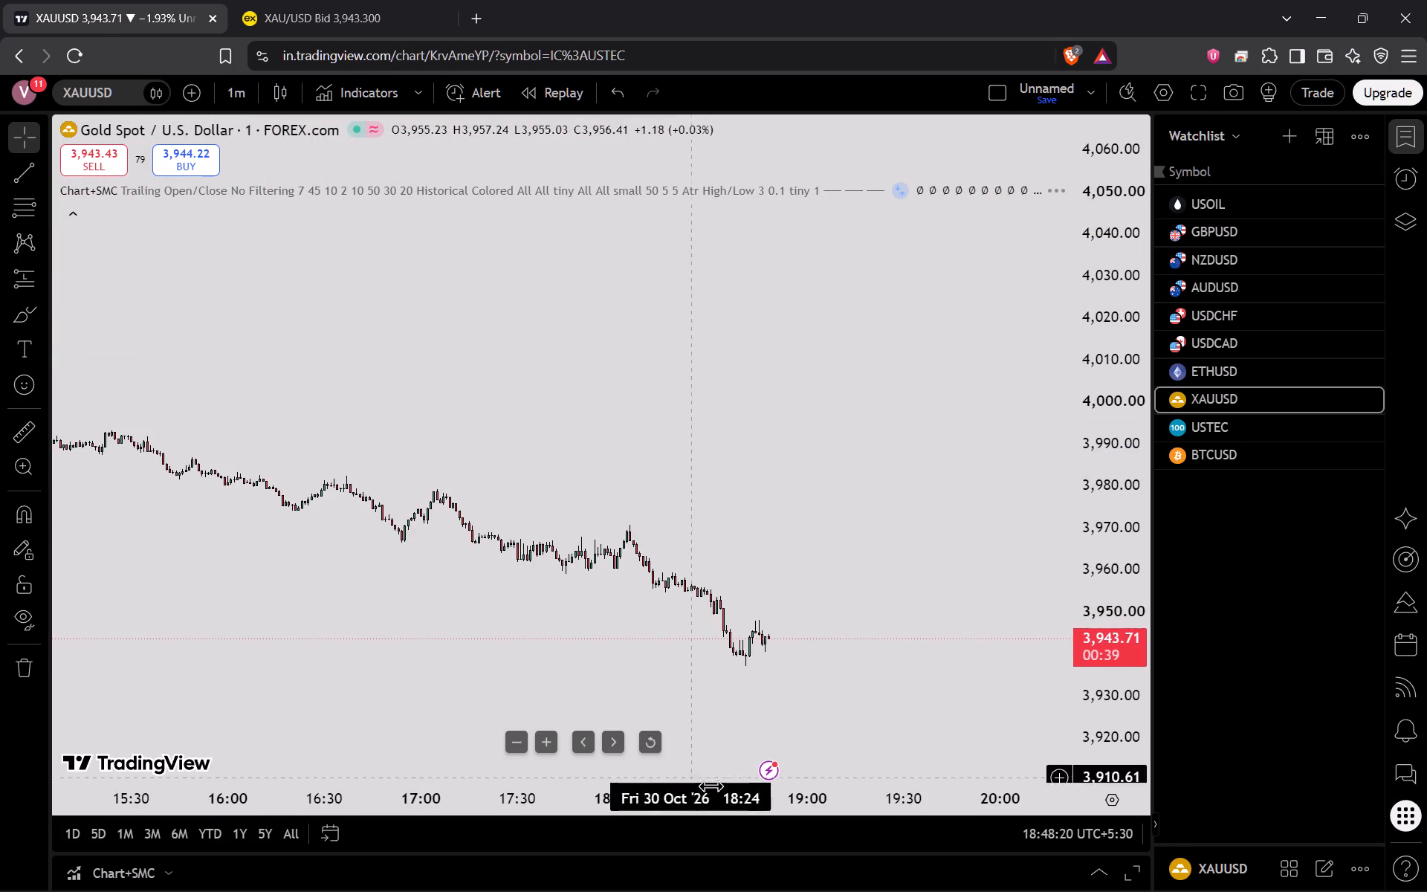
click(644, 744)
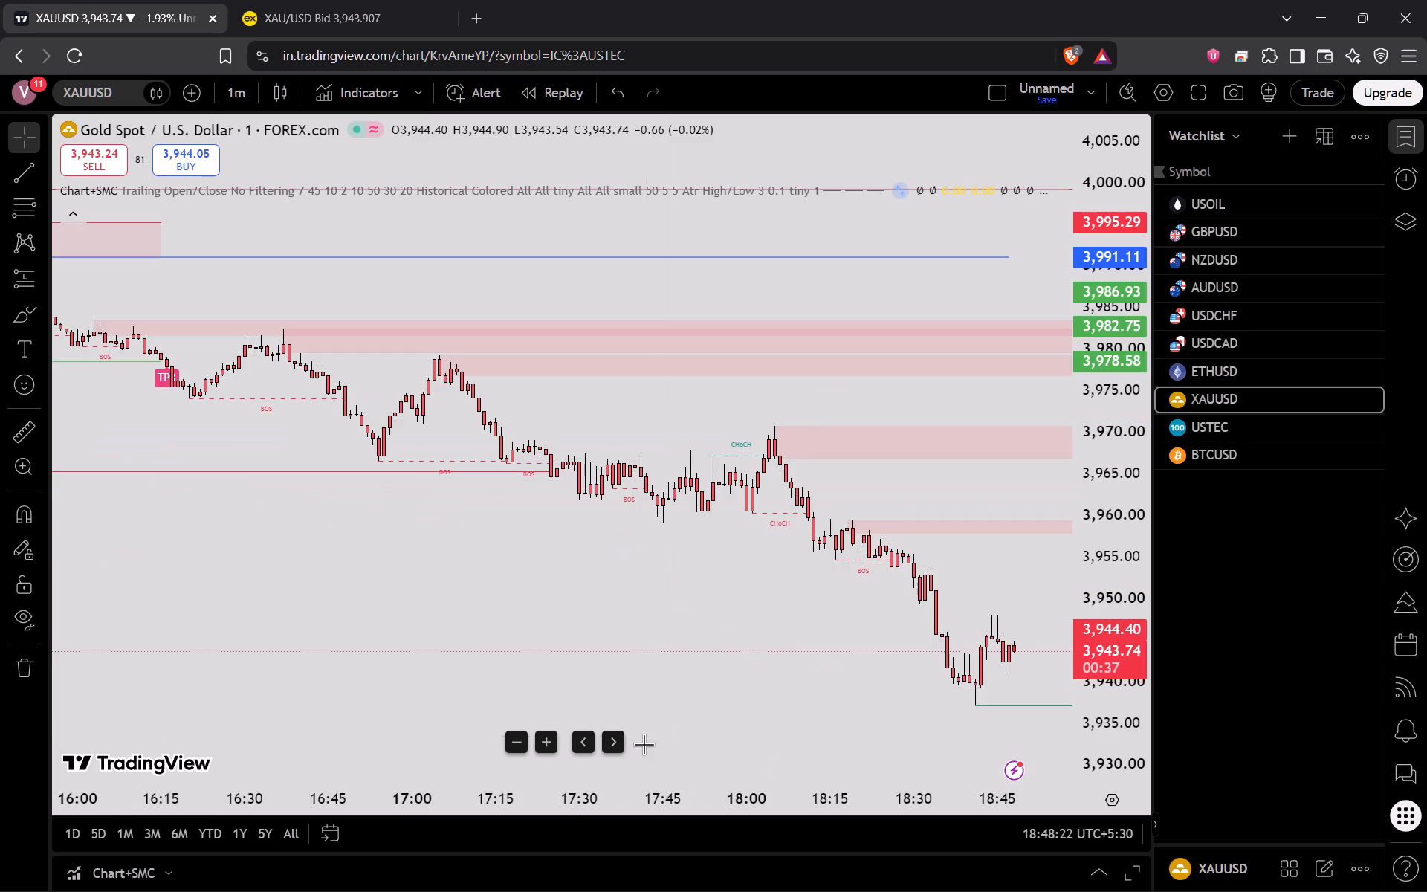
drag(701, 604, 453, 615)
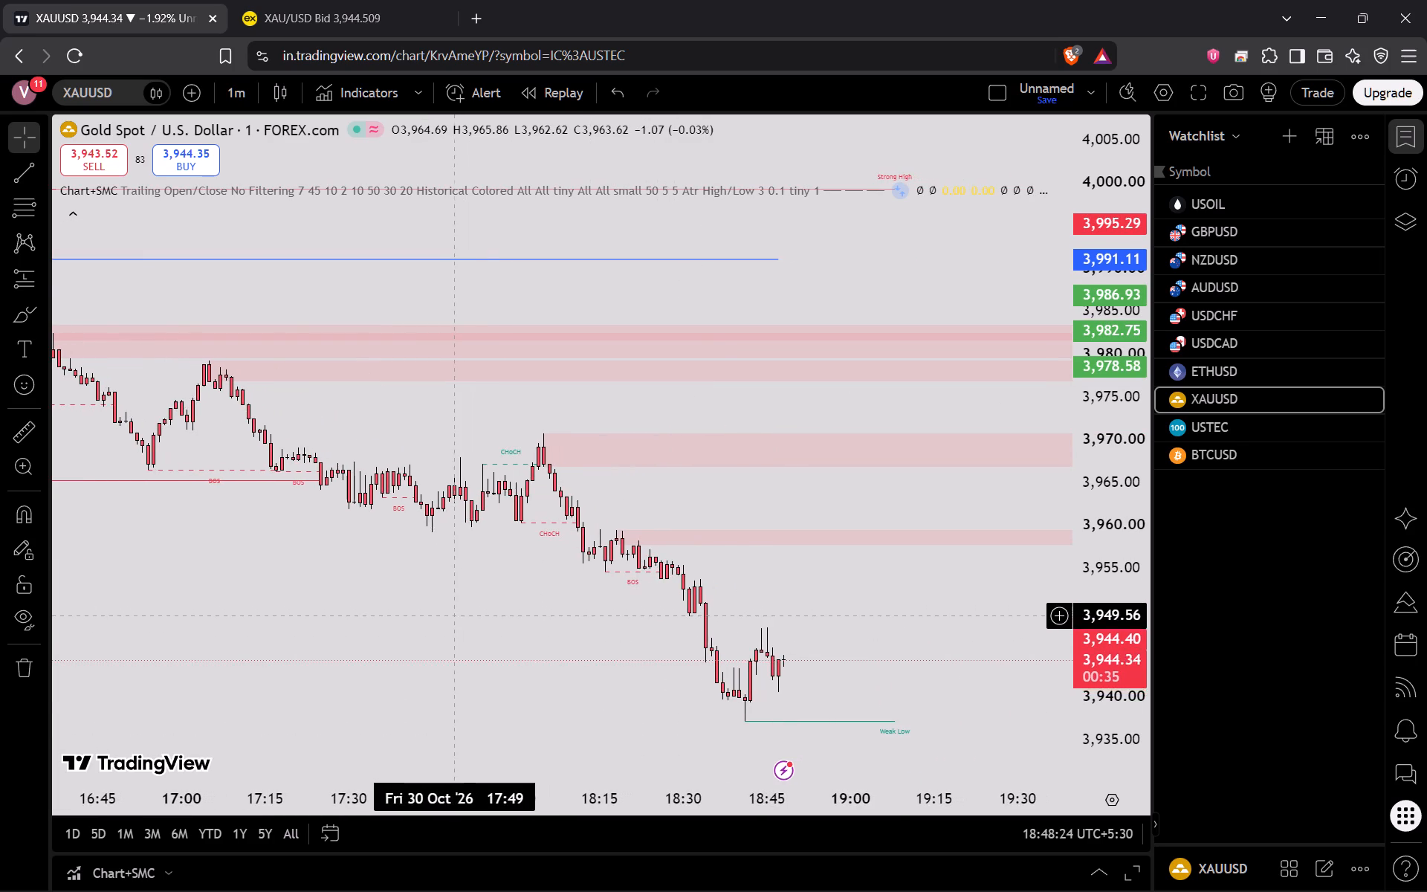
drag(453, 615, 821, 647)
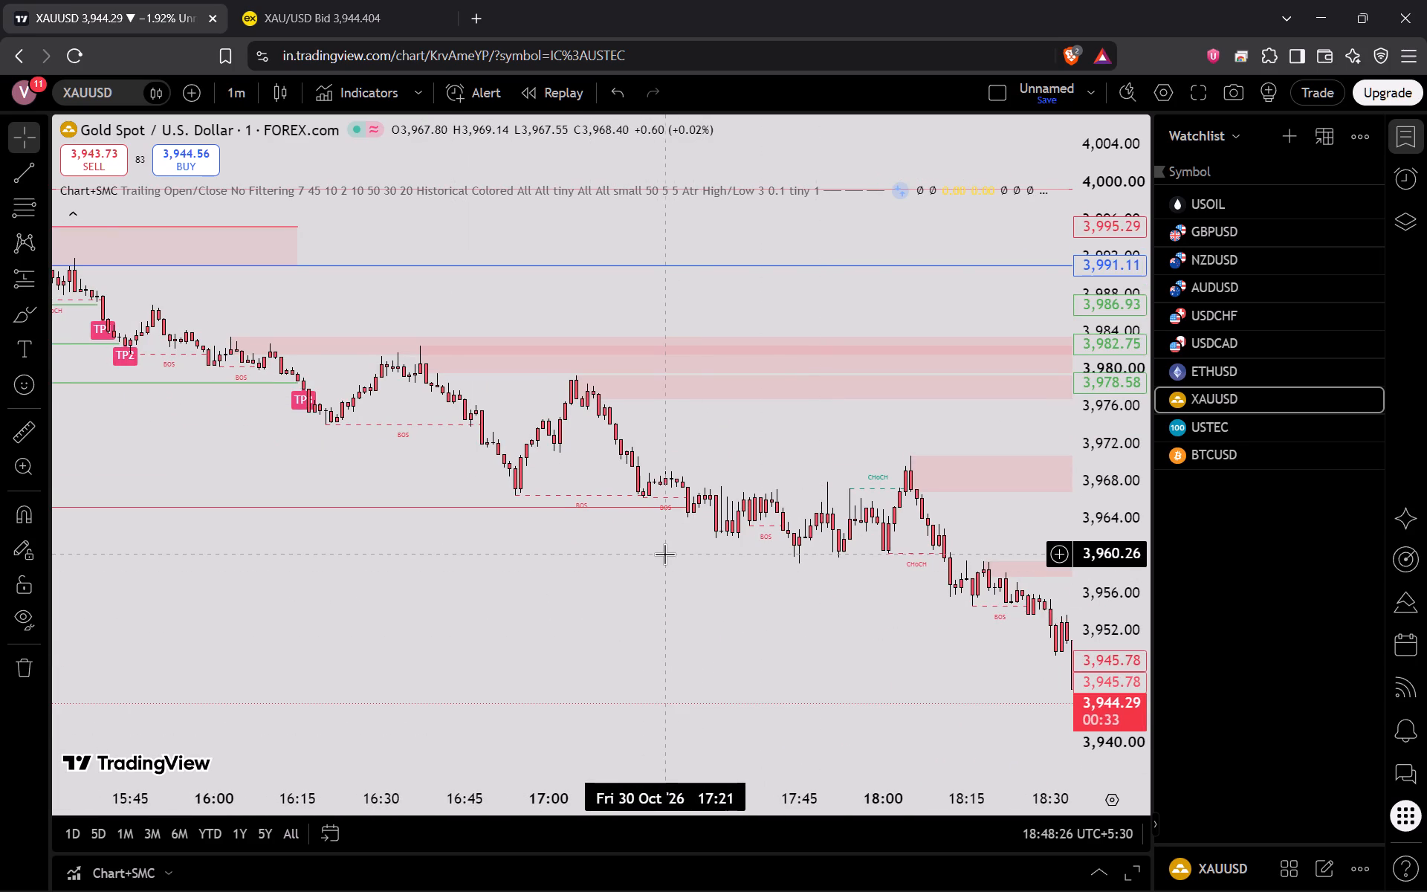
text(15)
key(Return)
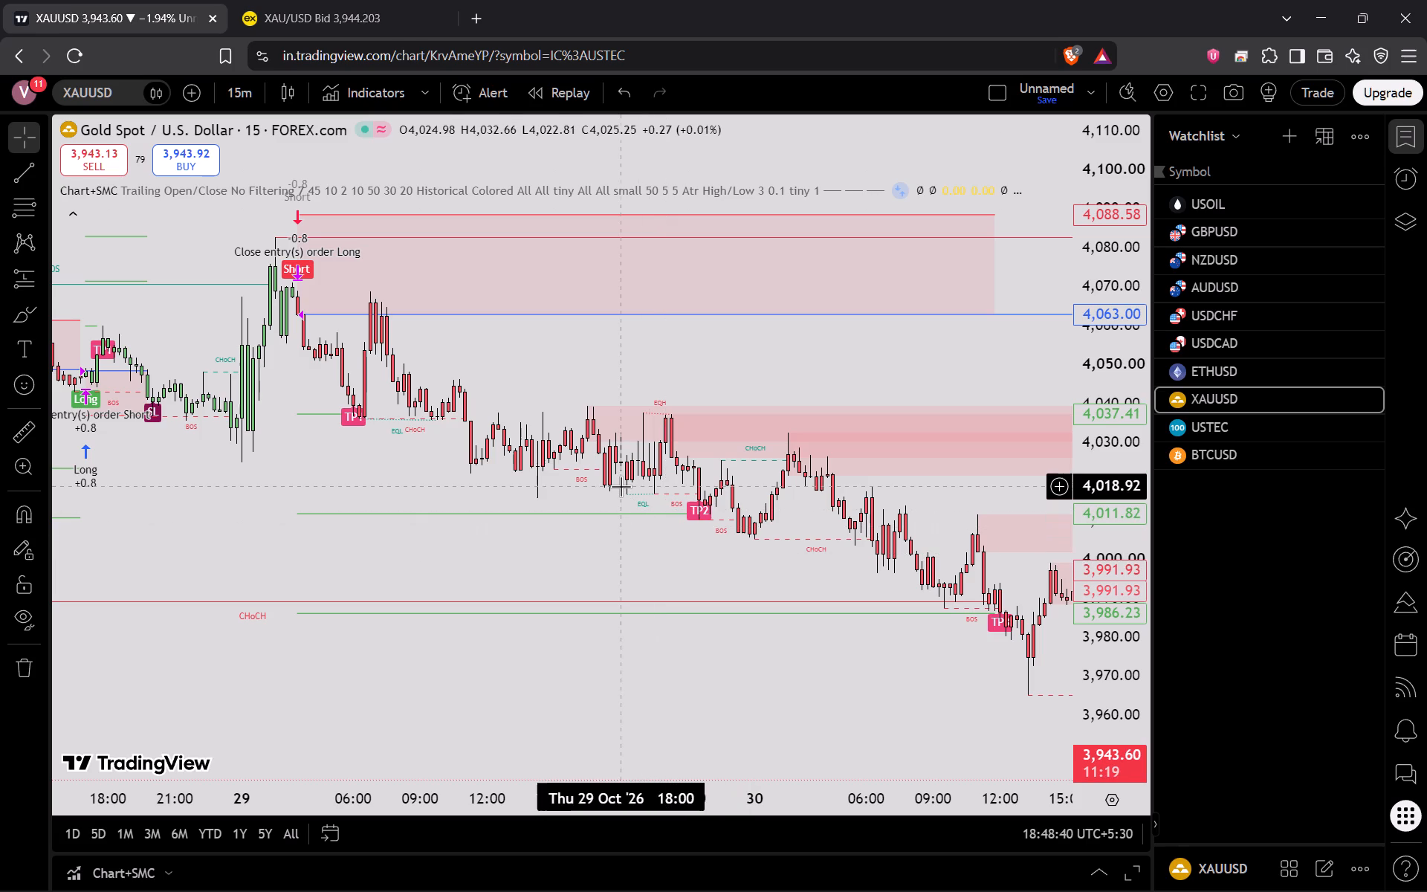
Return to Exness and check the open positions.
click(335, 0)
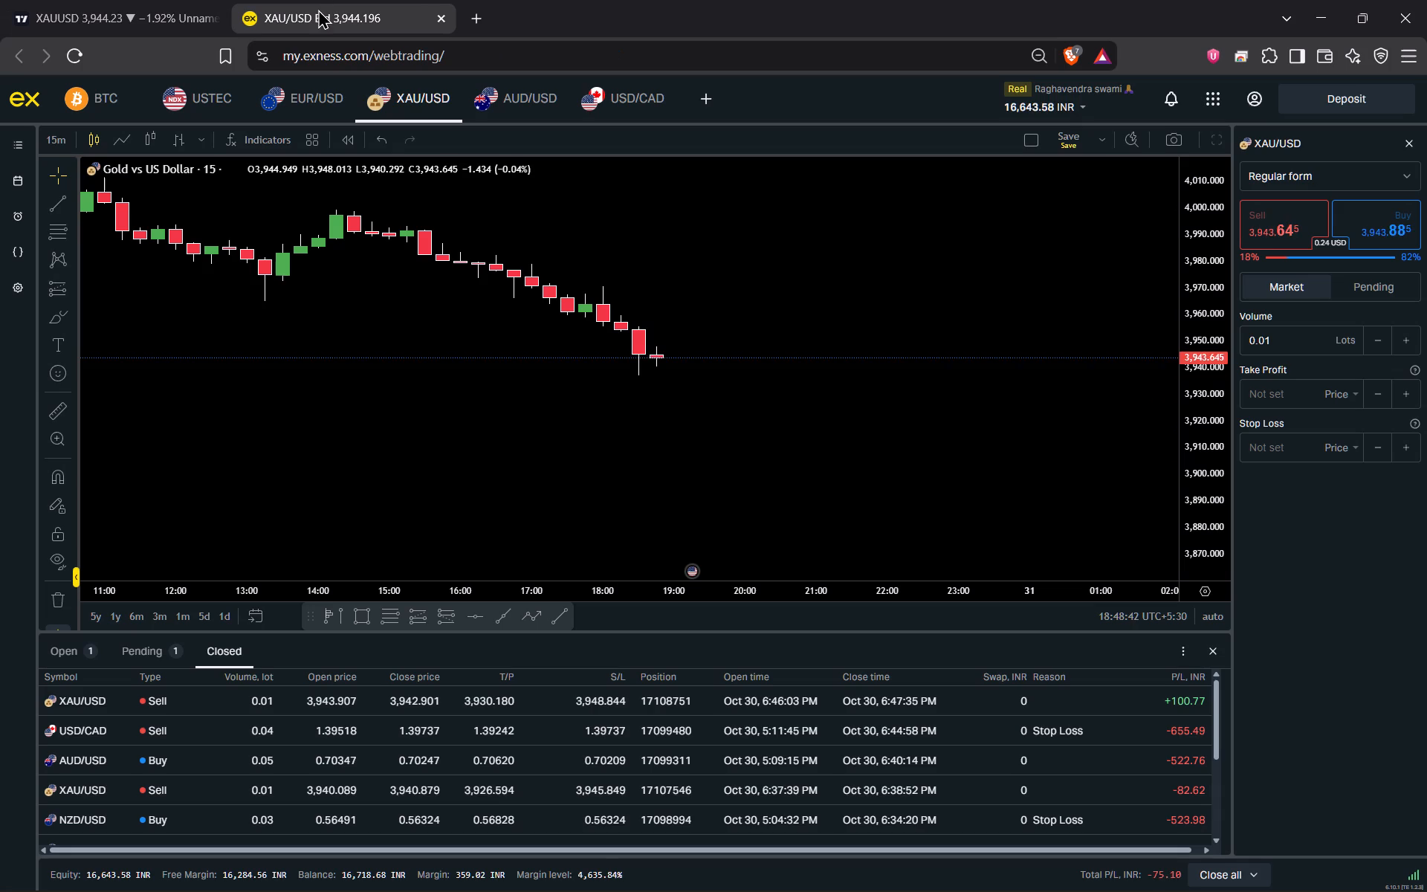
click(76, 665)
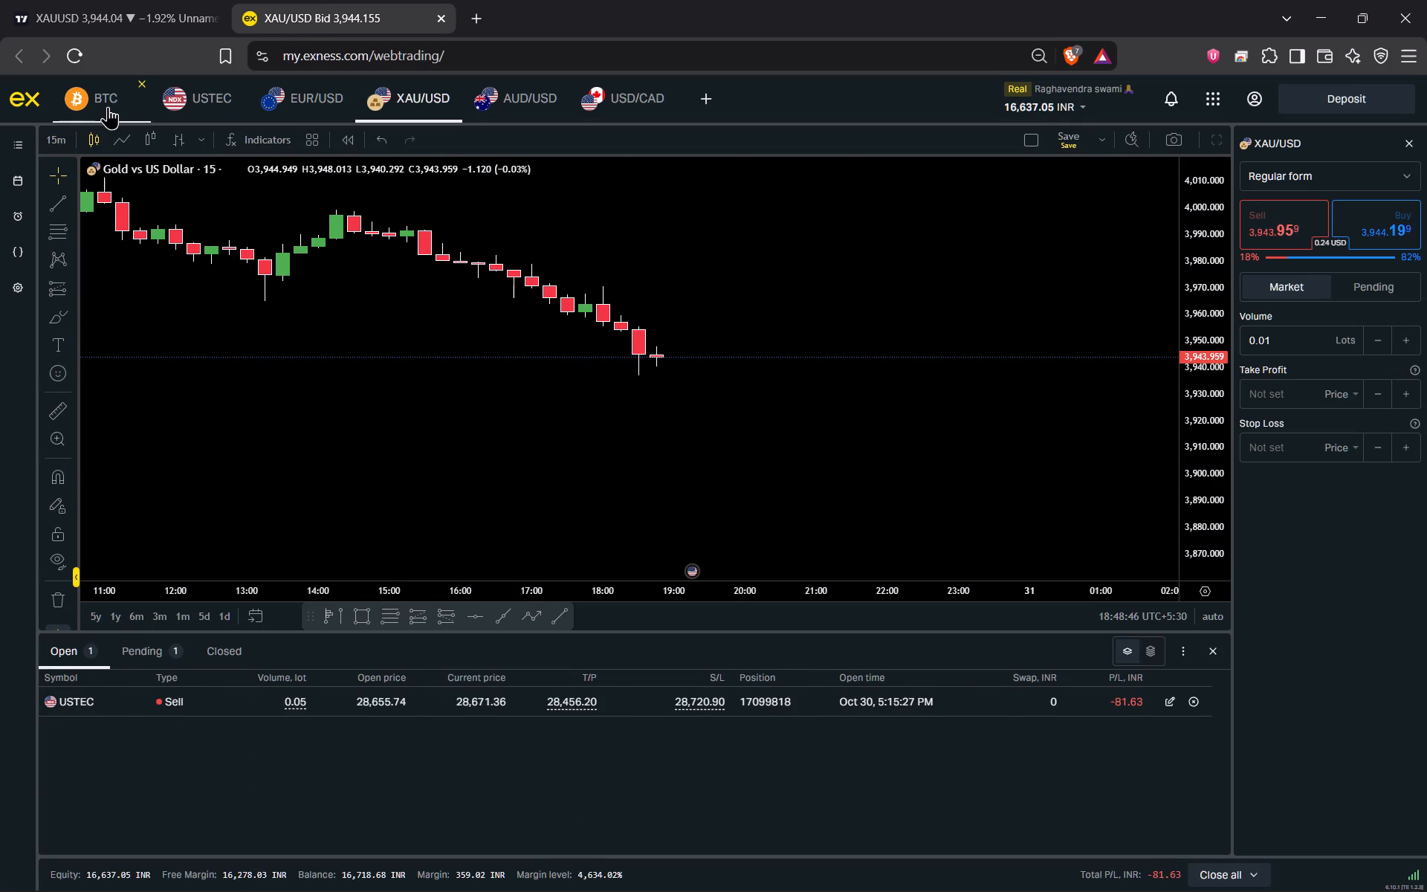
Open the instruments list and narrow it to about half its width.
click(17, 149)
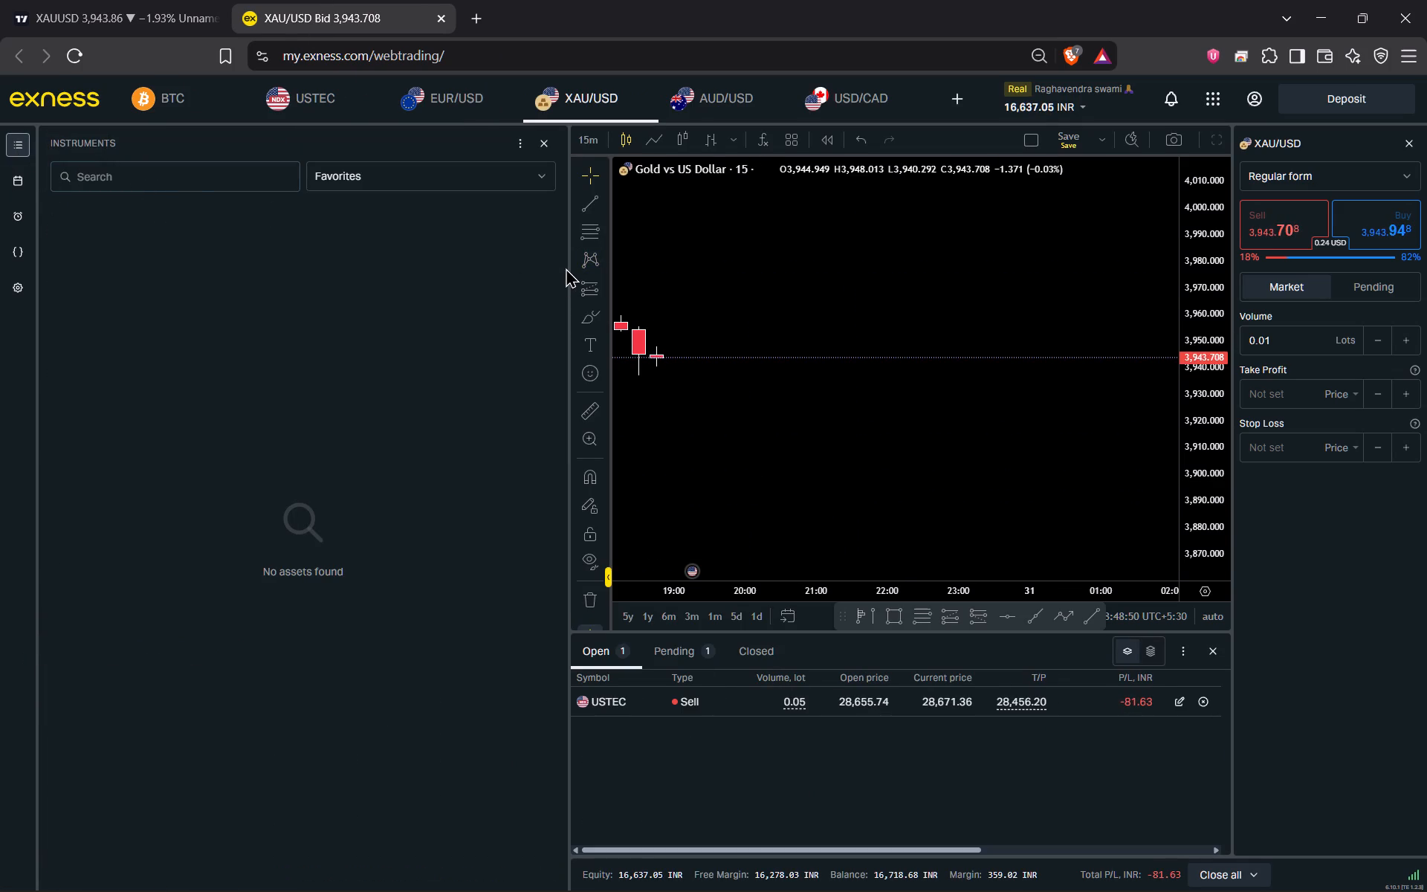
drag(567, 265, 279, 277)
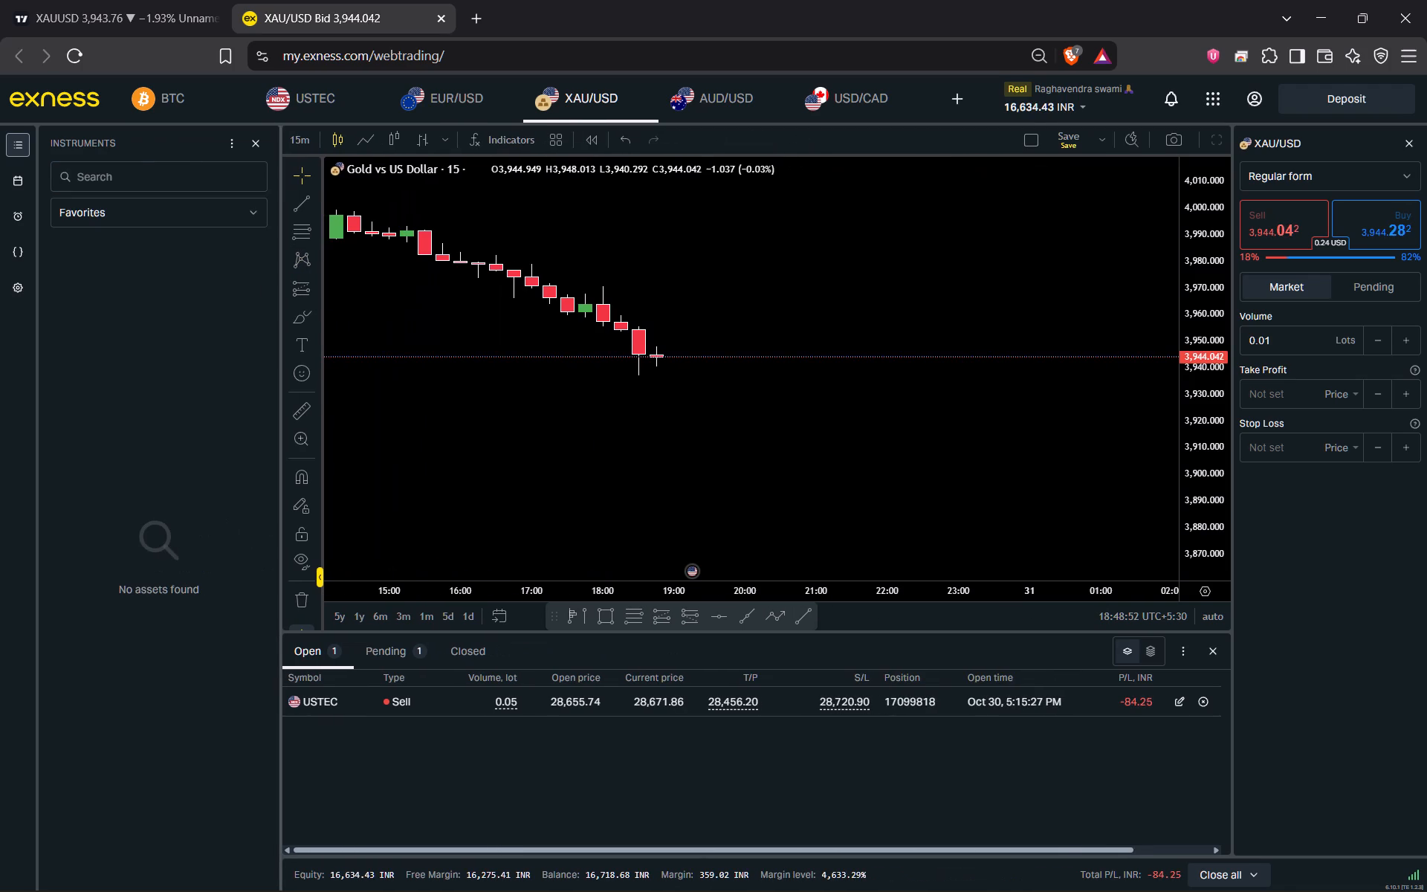
drag(279, 277, 288, 277)
click(148, 187)
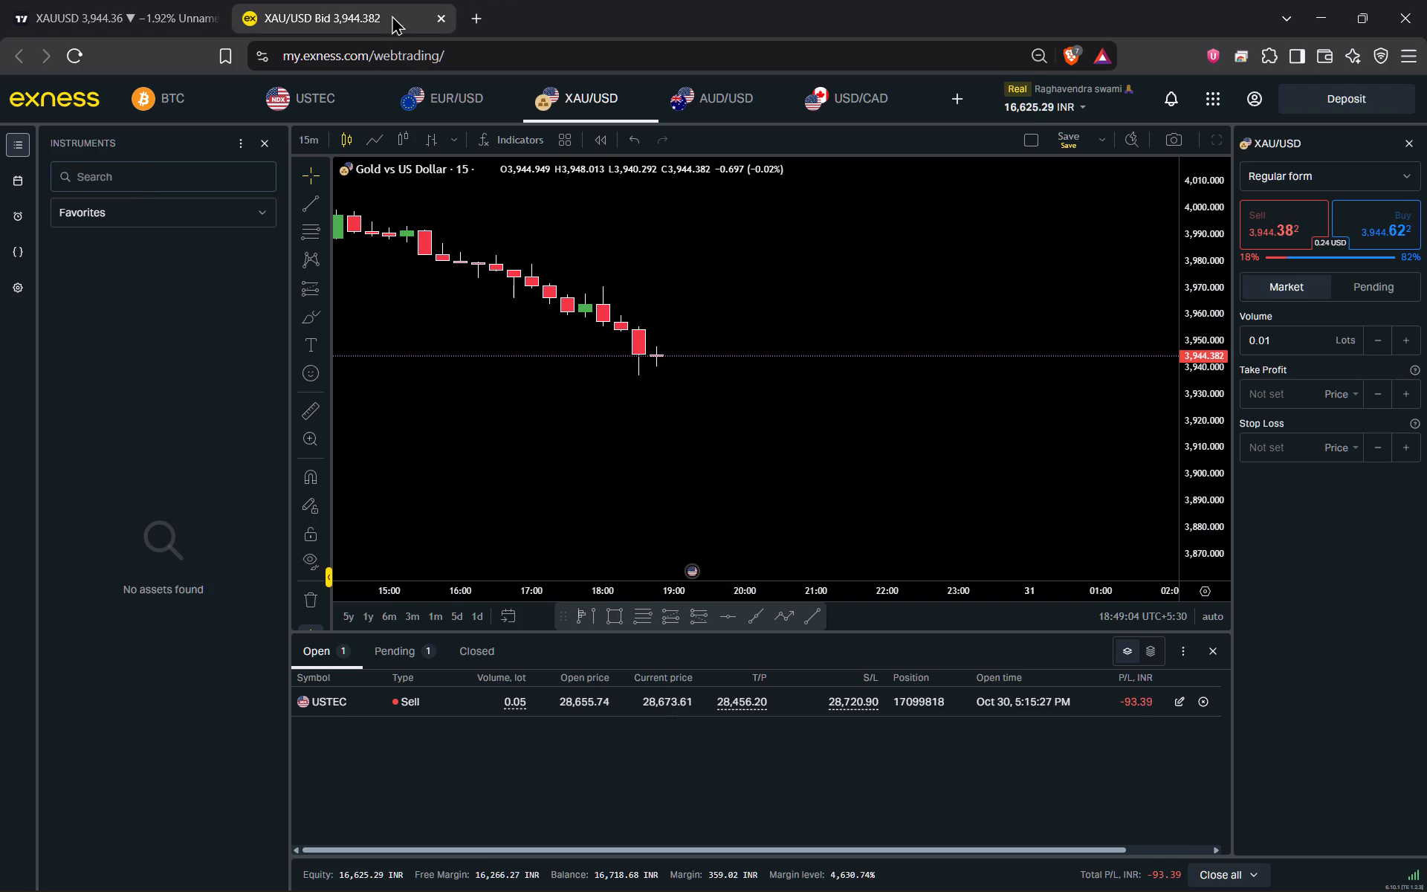
Separate Exness into its own window and arrange it side by side with the TradingView window.
drag(382, 17, 1426, 442)
click(382, 390)
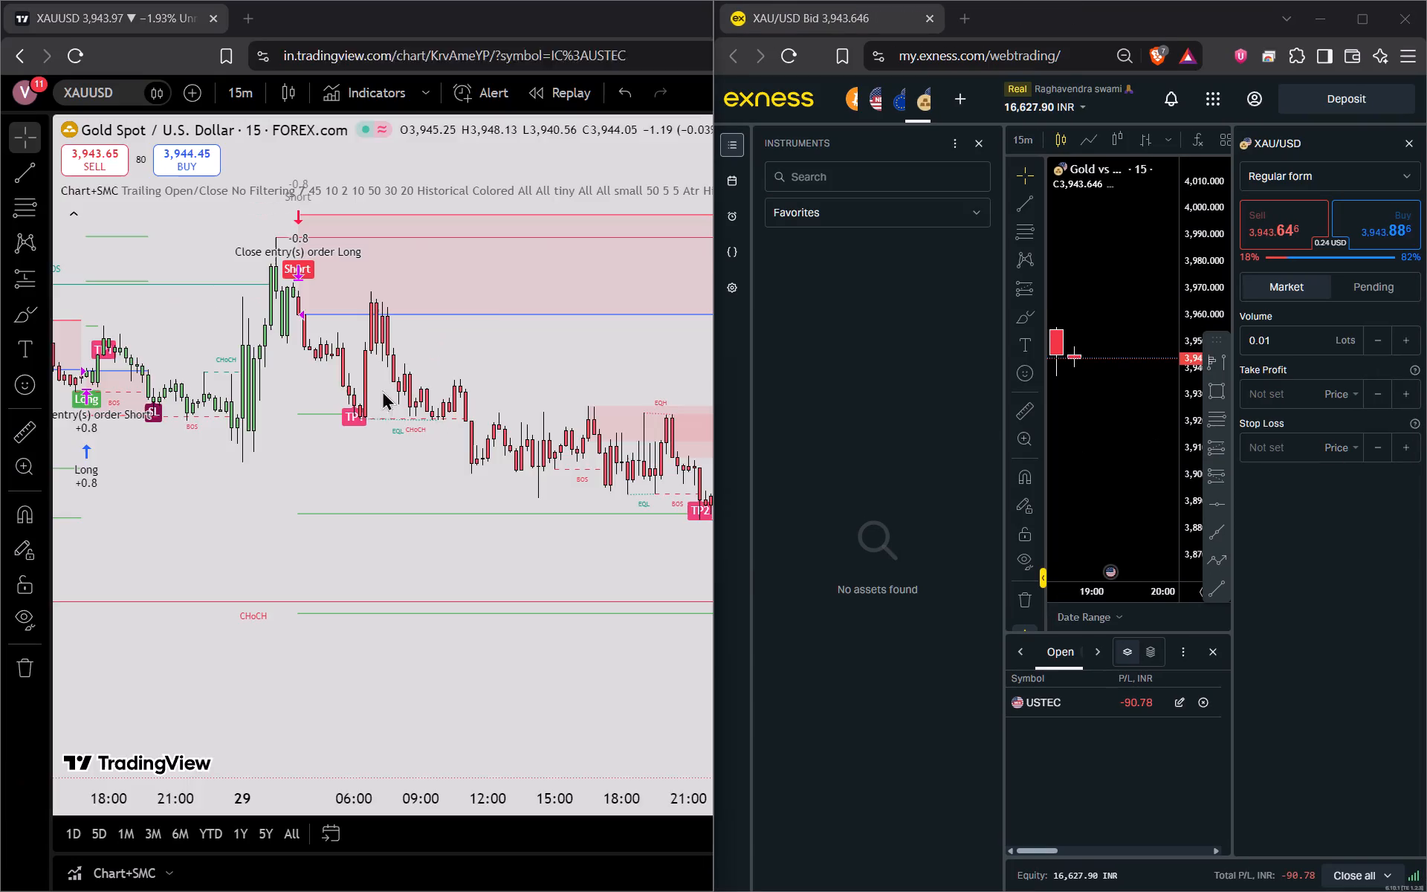
Search the Exness instruments for btcusd and add BTC/USDT to the favorites.
click(825, 178)
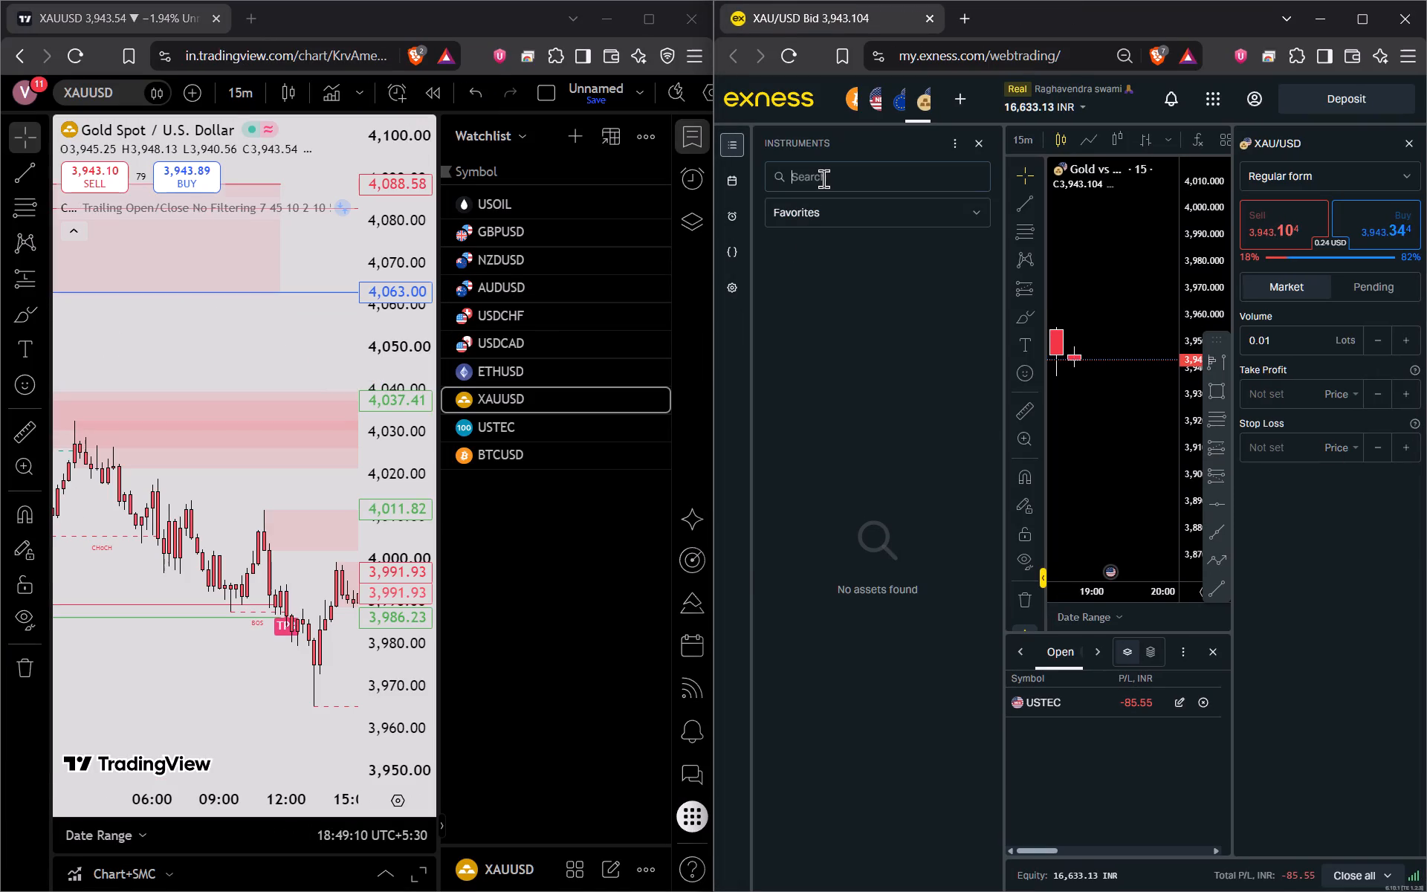
text(bt)
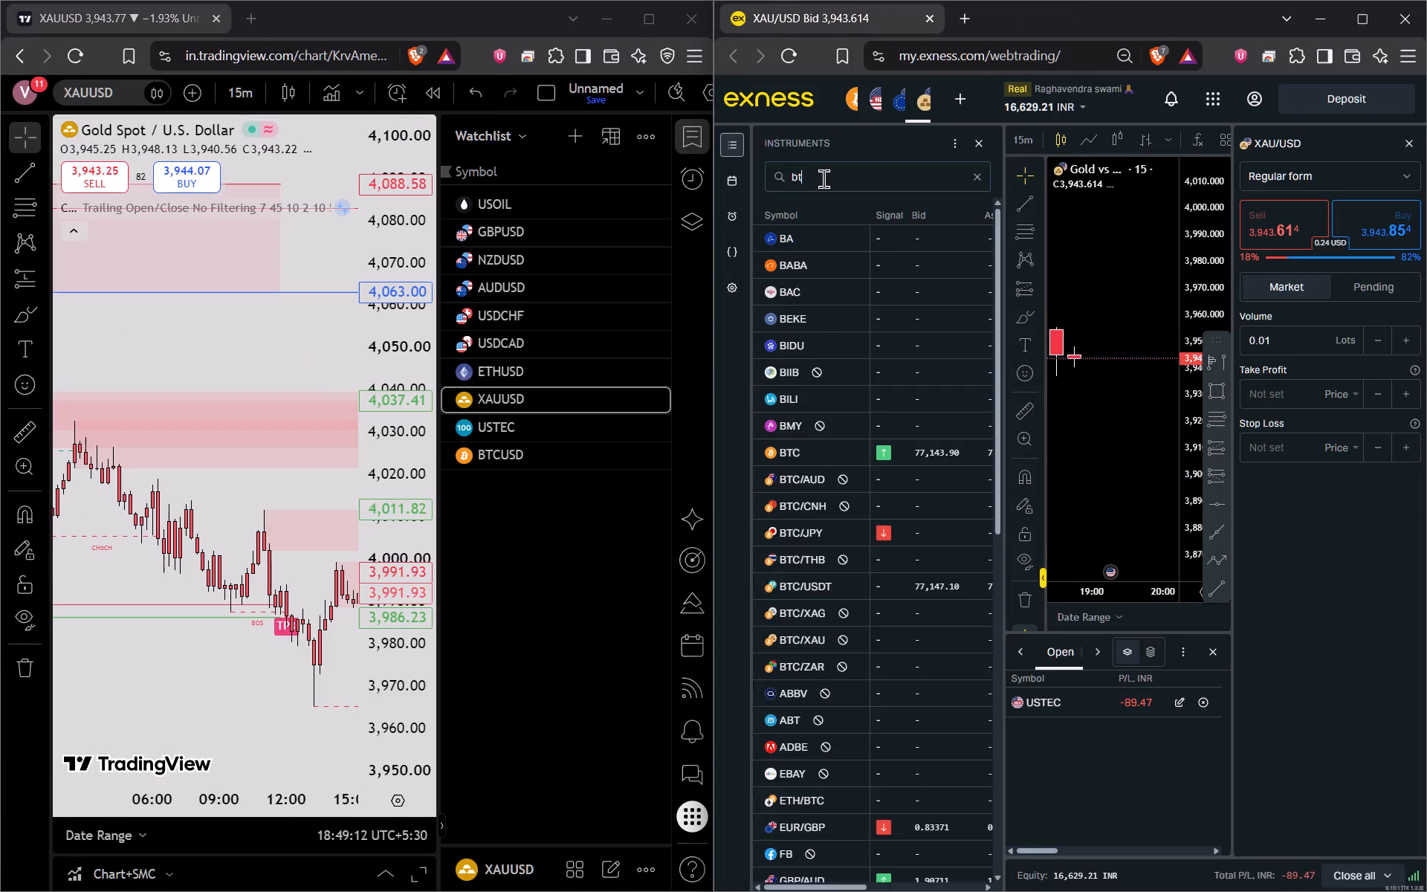
text(cusd)
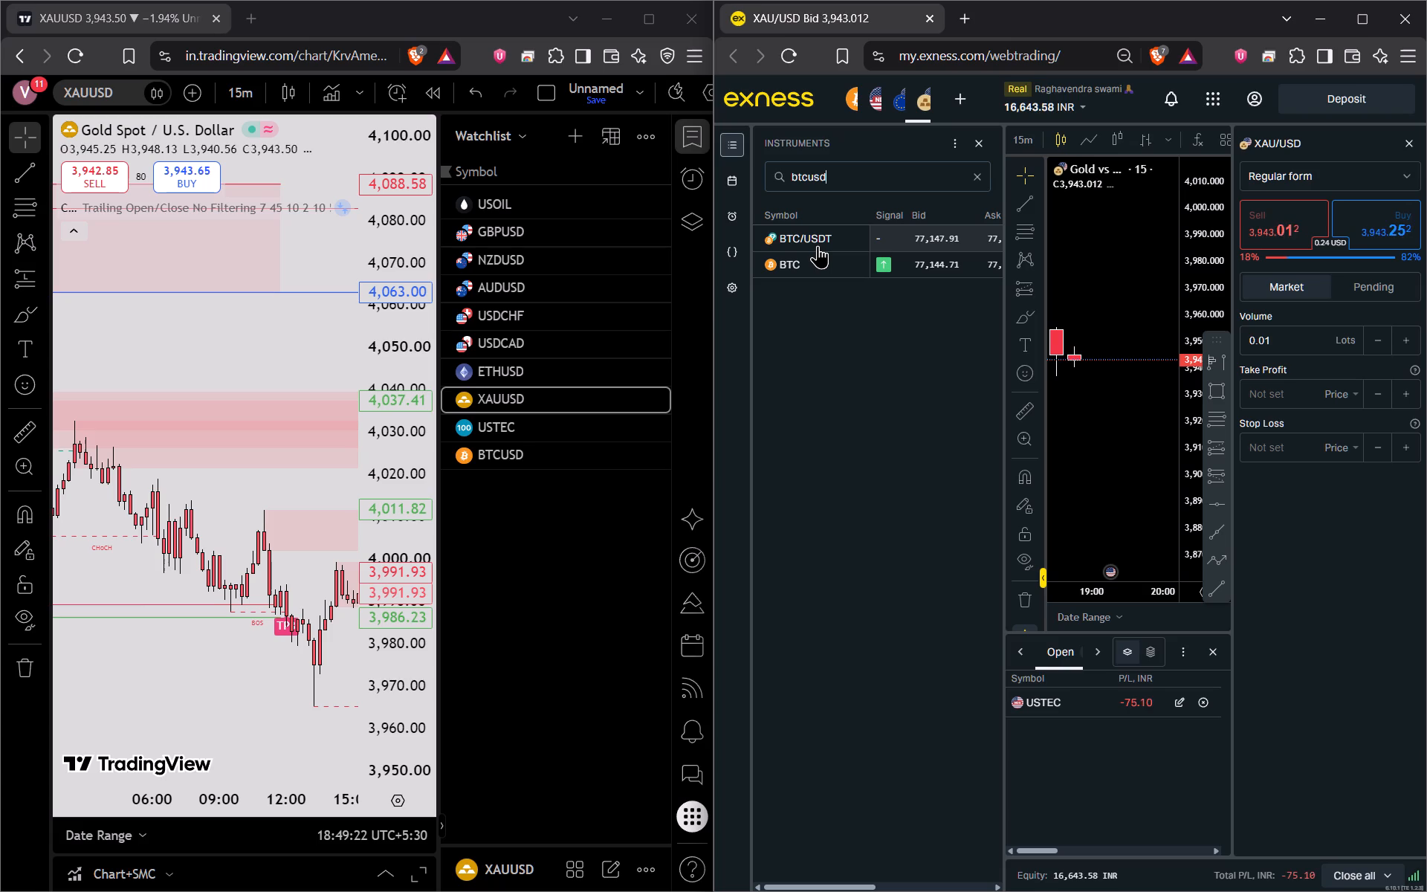
scroll(818, 245, left, 3)
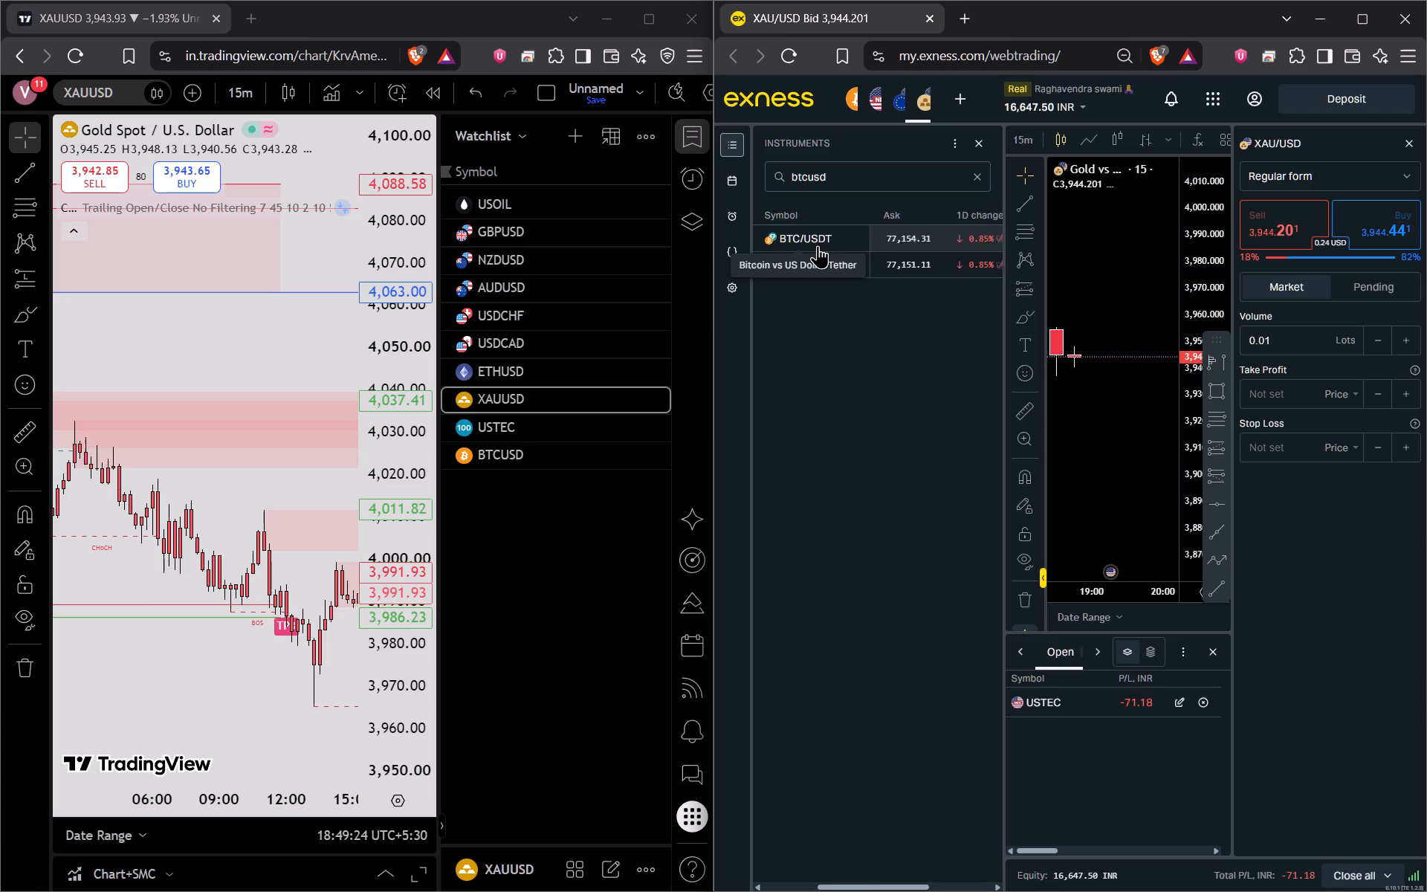
scroll(818, 245, left, 2)
click(986, 241)
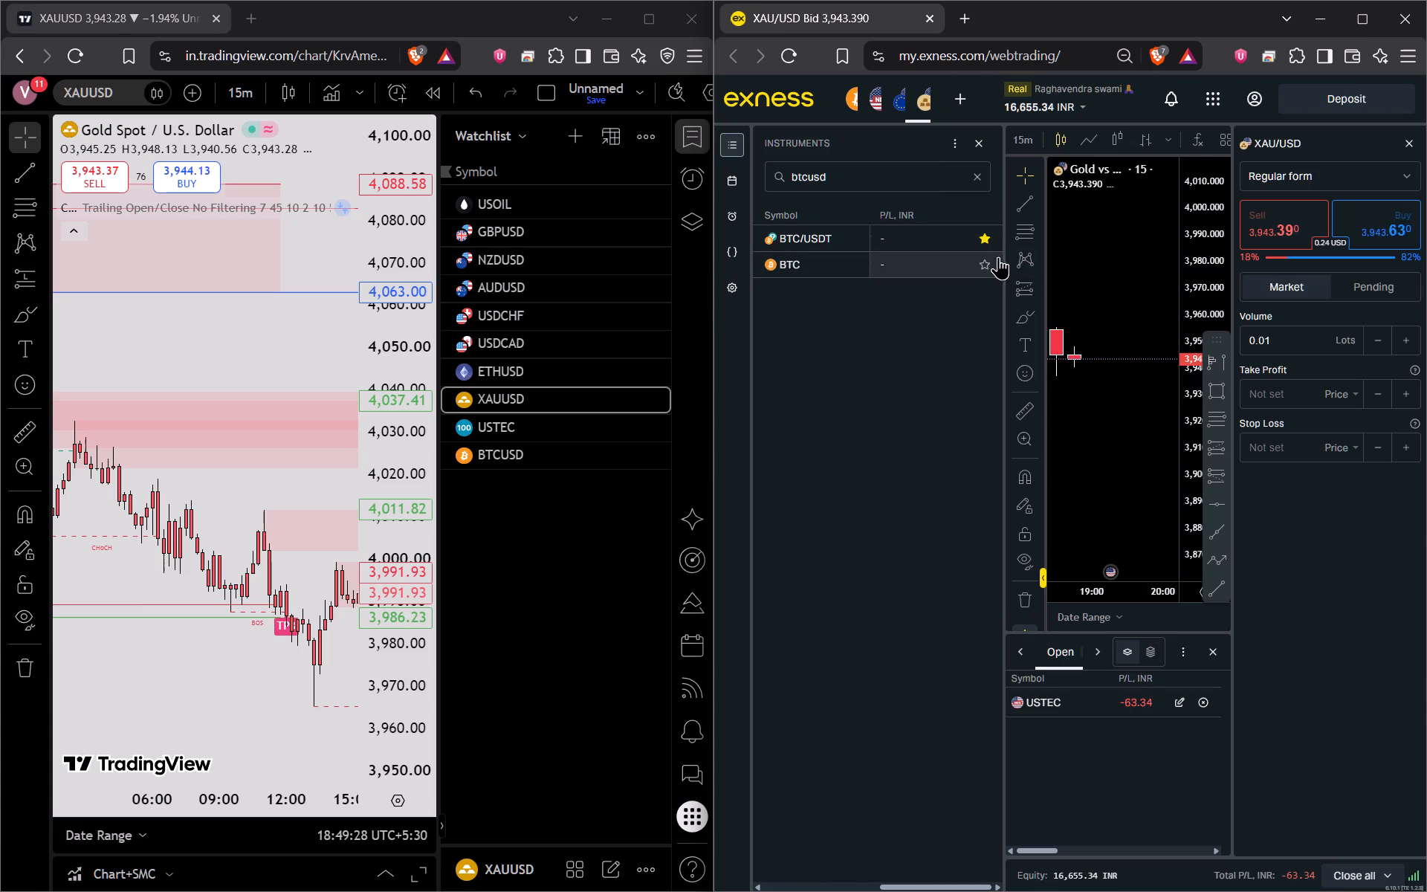
Widen the instruments list, search it for ustec, and add the standard USTEC instrument to the favorites.
drag(1003, 254, 1216, 262)
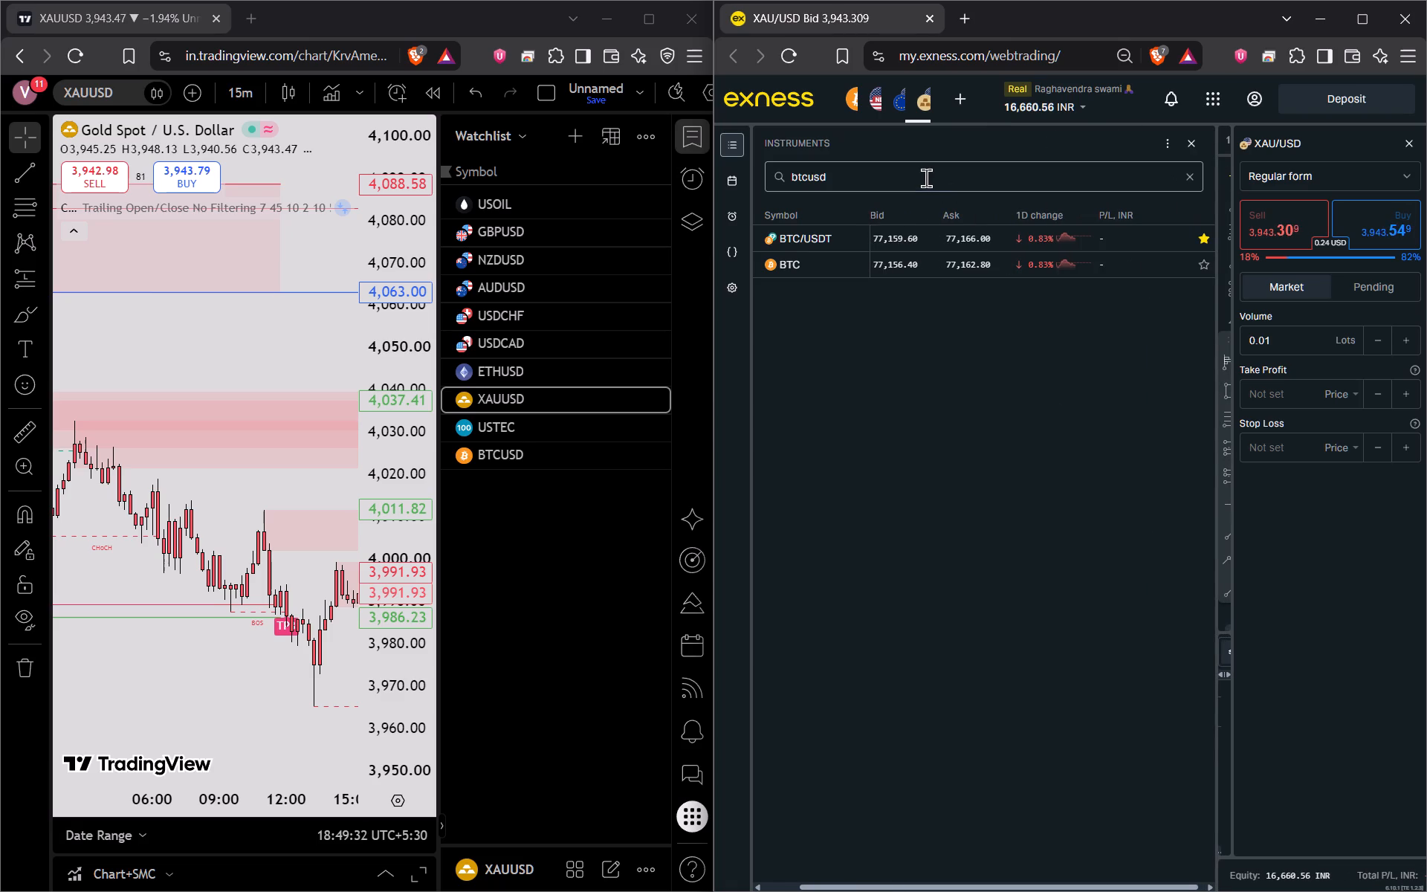
double_click(926, 177)
text(ut)
key(BackSpace)
text(ste)
key(BackSpace)
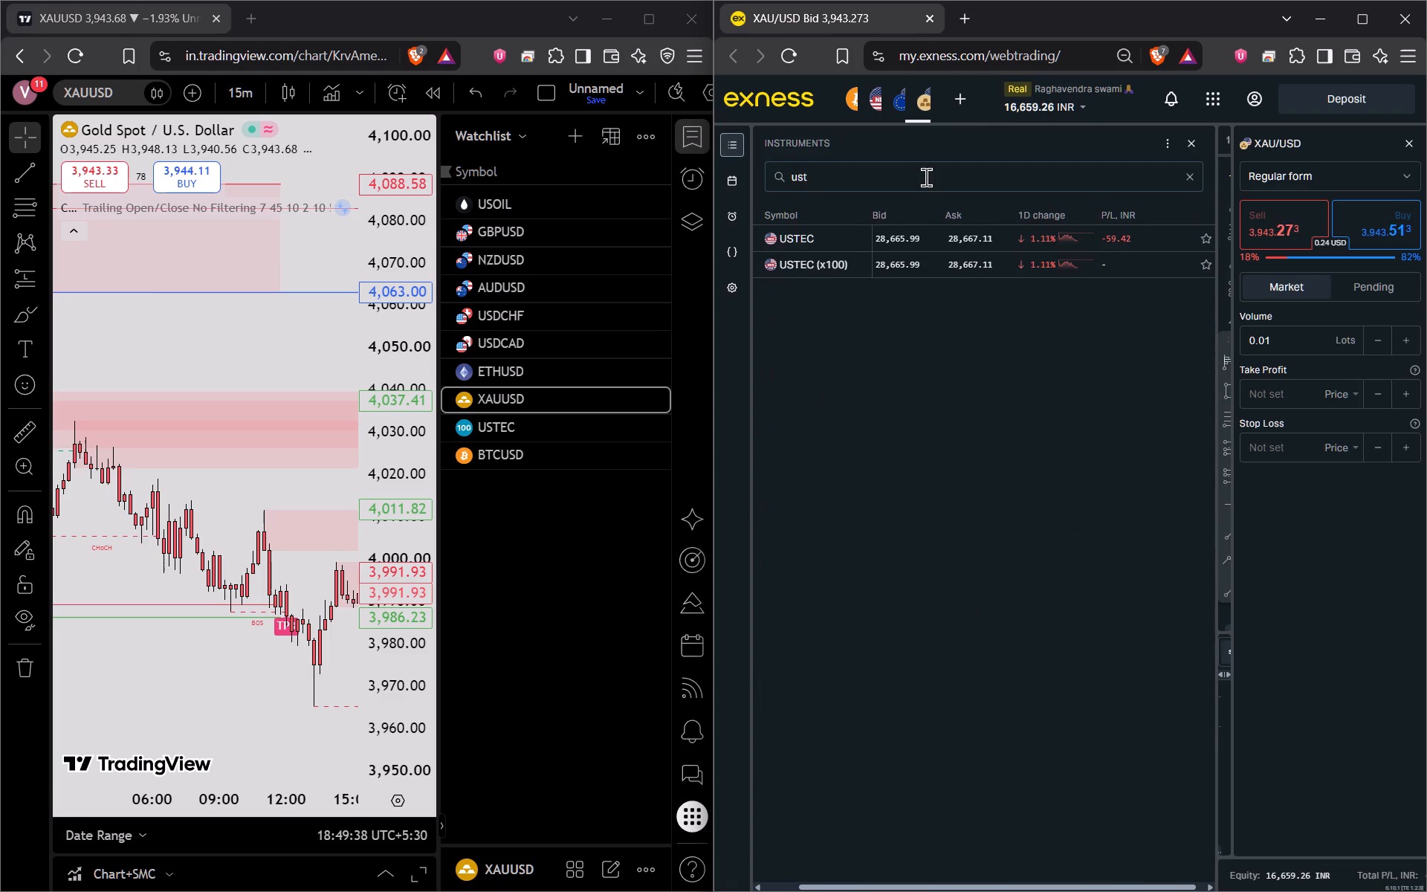
text(ec)
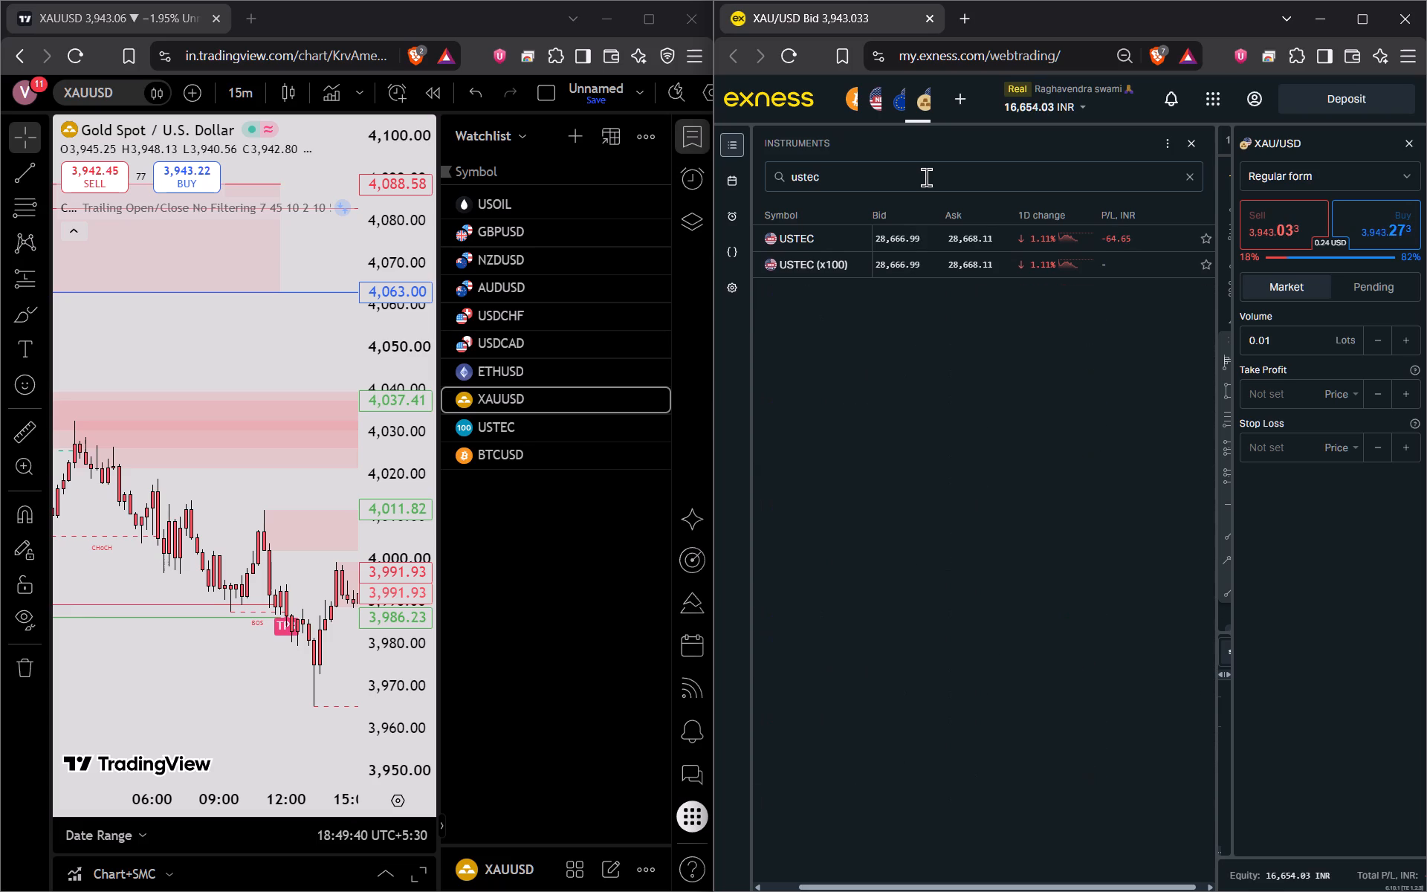
click(1206, 239)
Search the instruments for xauusd and add the standard XAU/USD to the favorites.
double_click(1040, 169)
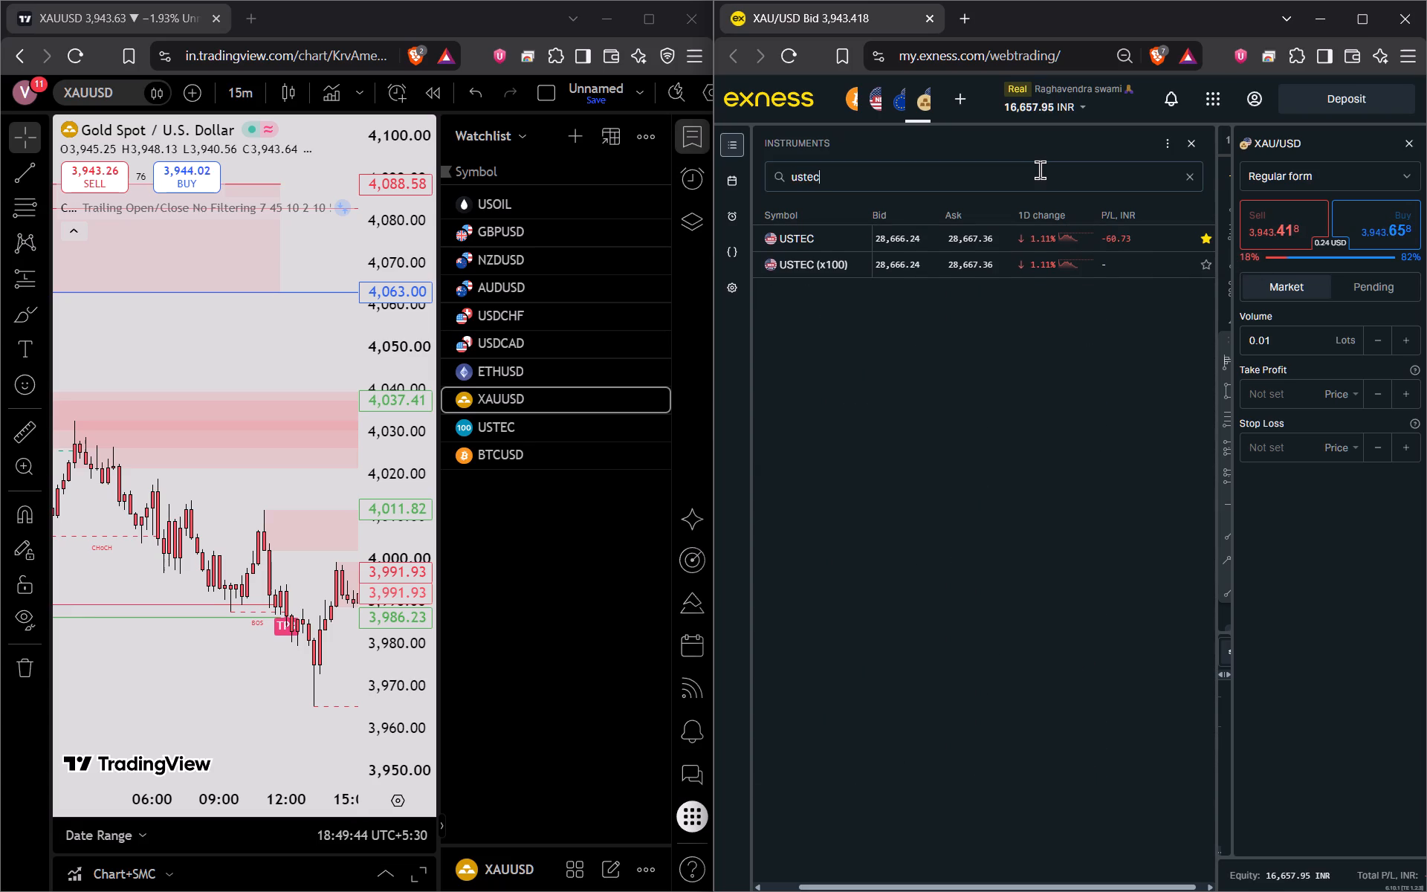
key(x)
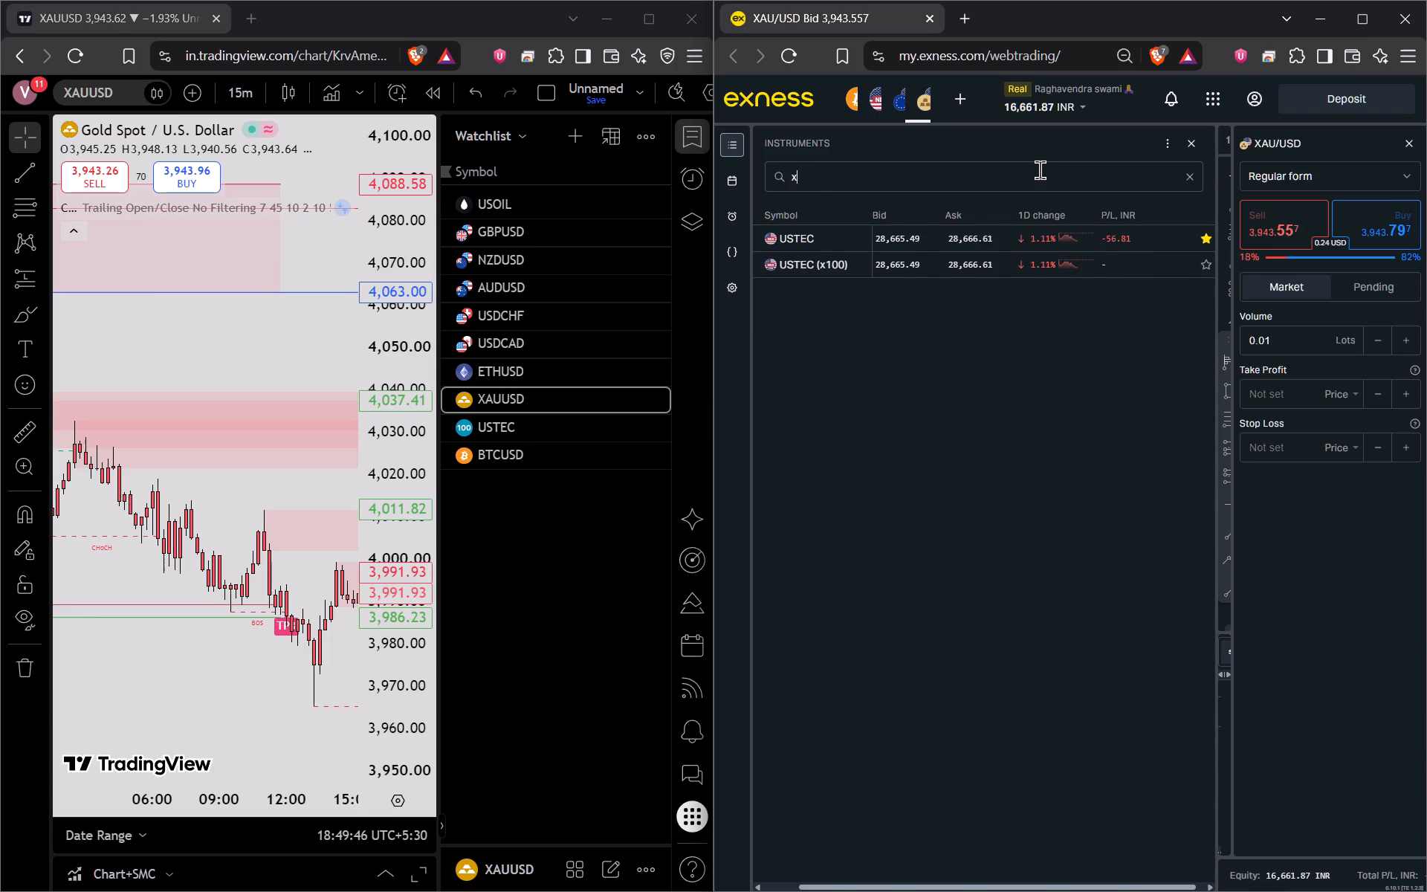
text(auusd)
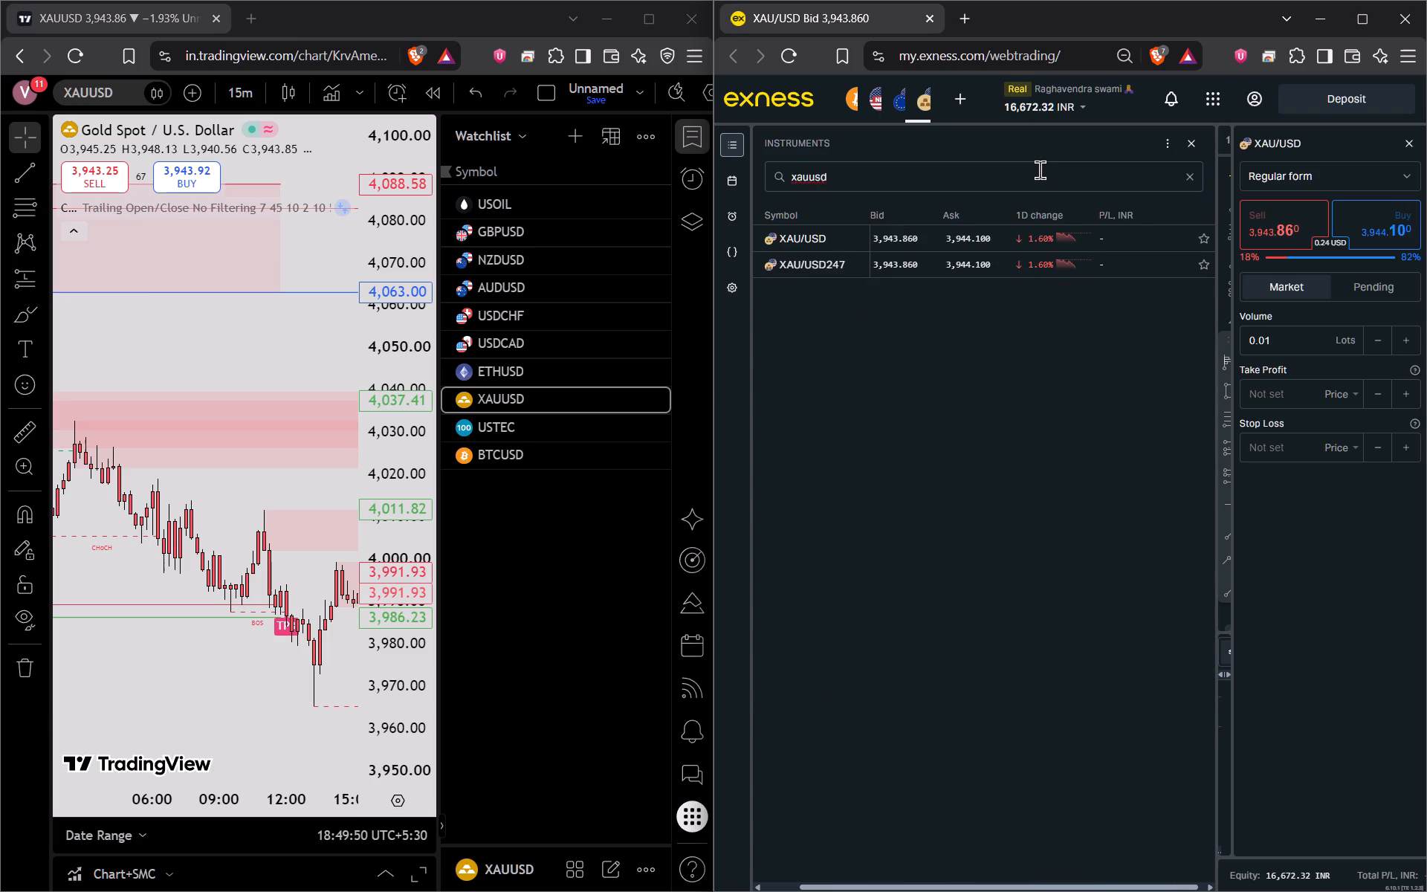
click(1203, 242)
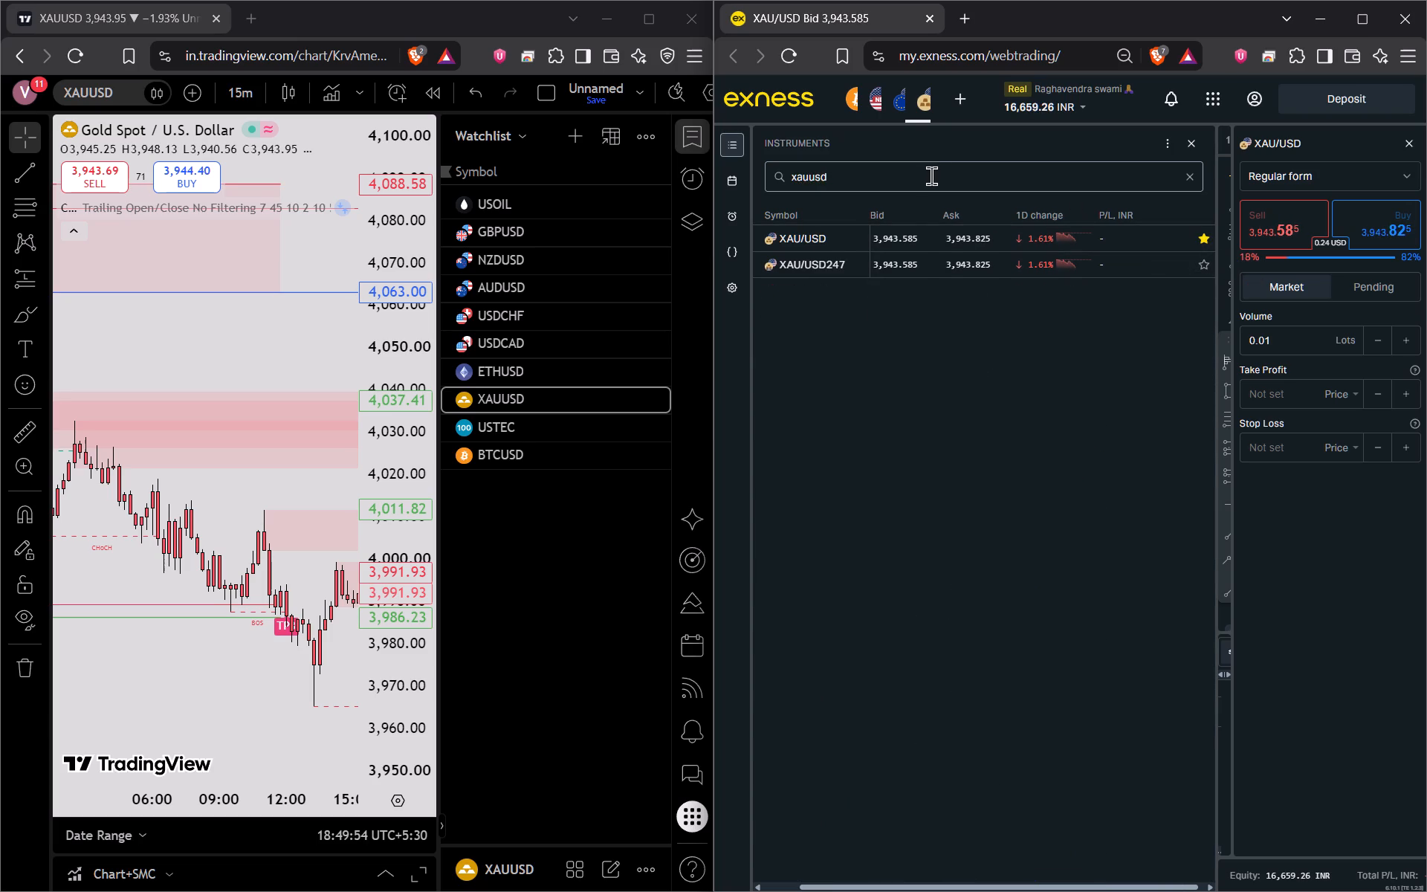
Search the instruments for ethusd, add ETH to the favorites, and select it for the order form.
double_click(931, 175)
key(e)
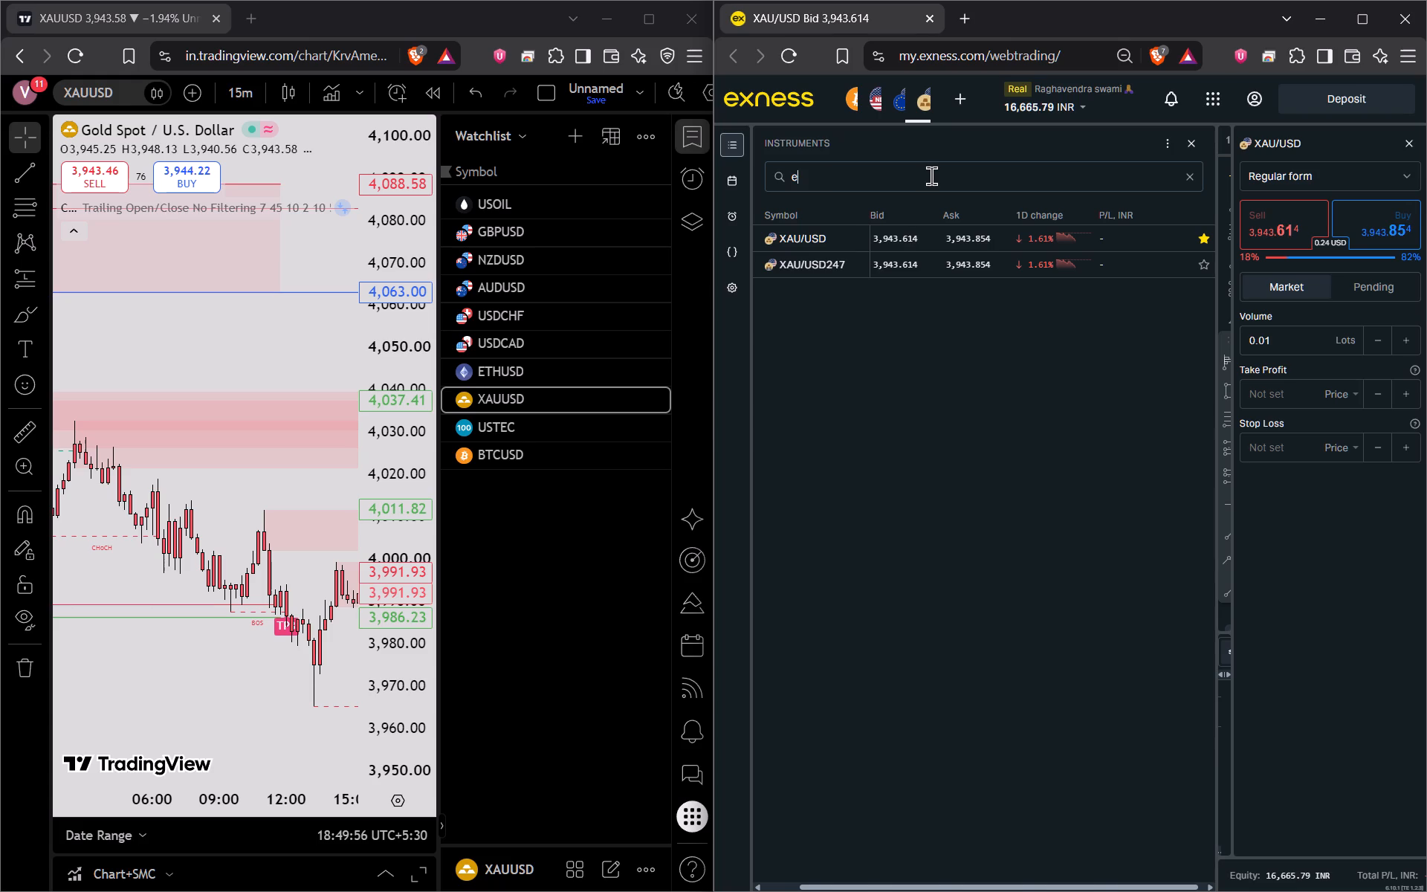
text(rhusd)
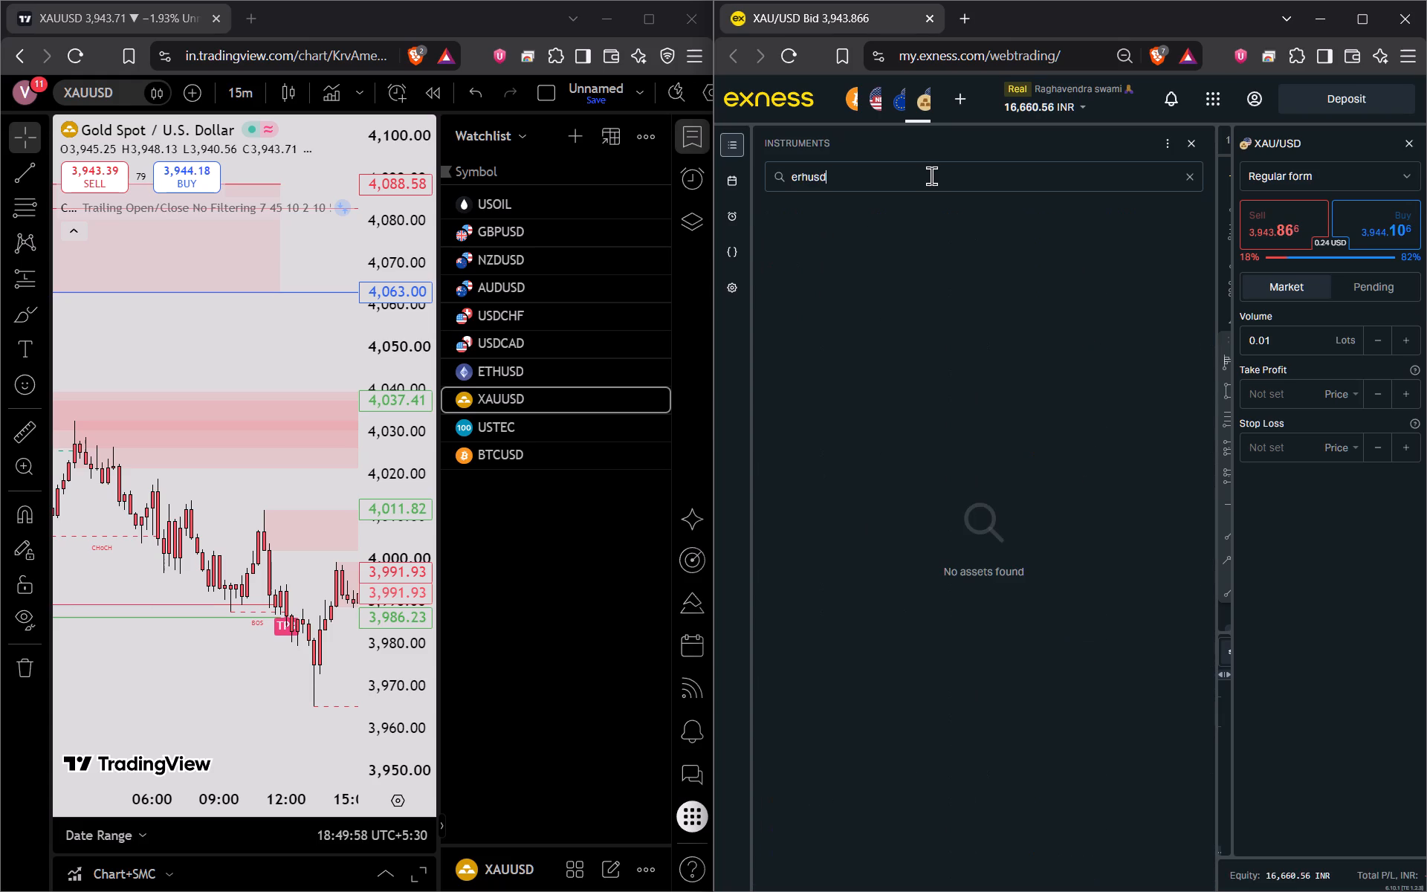
key(BackSpace)
key(BackSpace)
key(BackSpace)
key(BackSpace)
key(BackSpace)
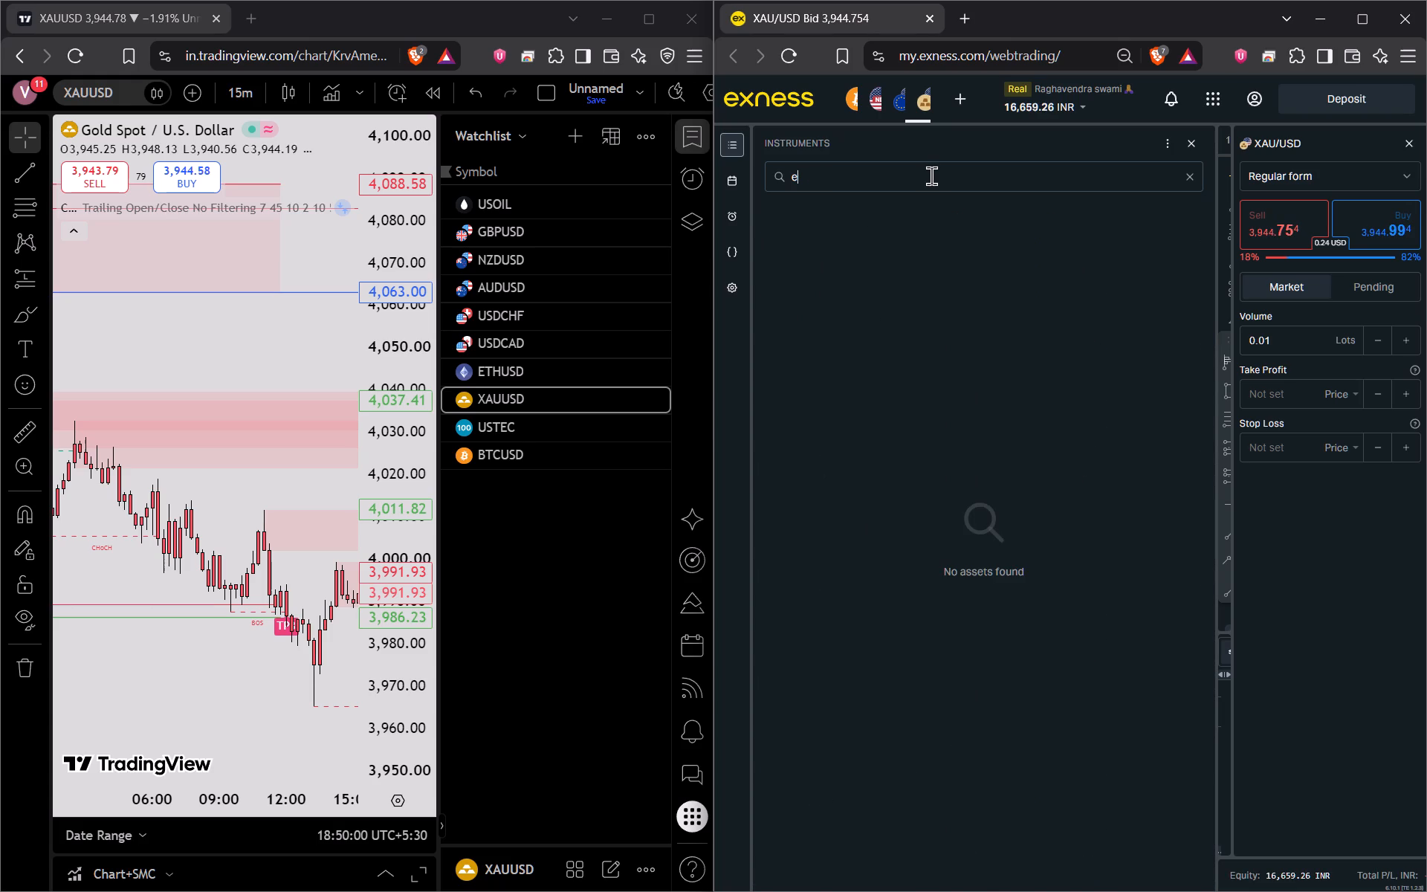
text(th)
text(usd)
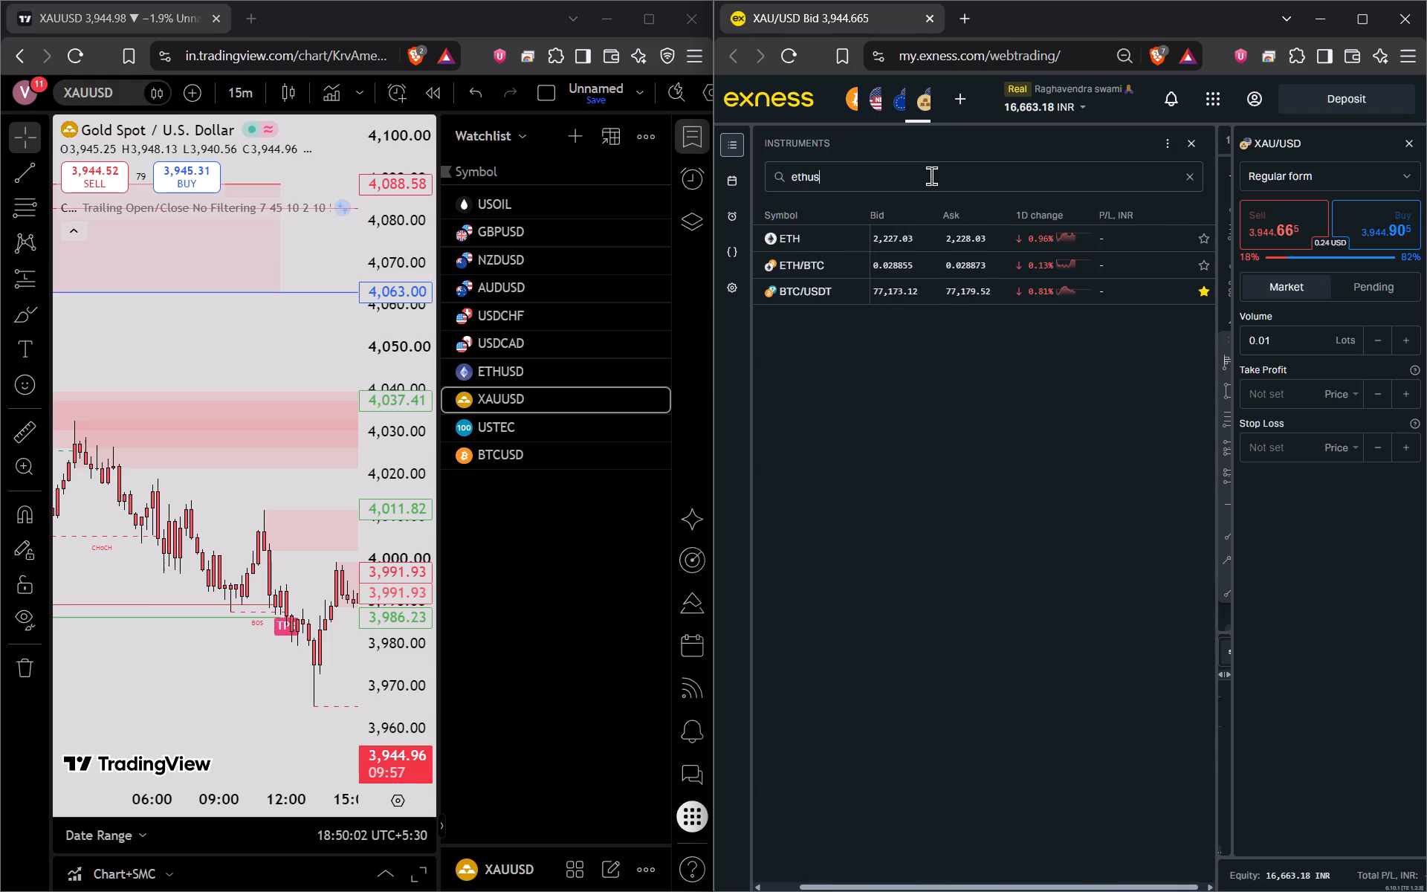
click(1205, 236)
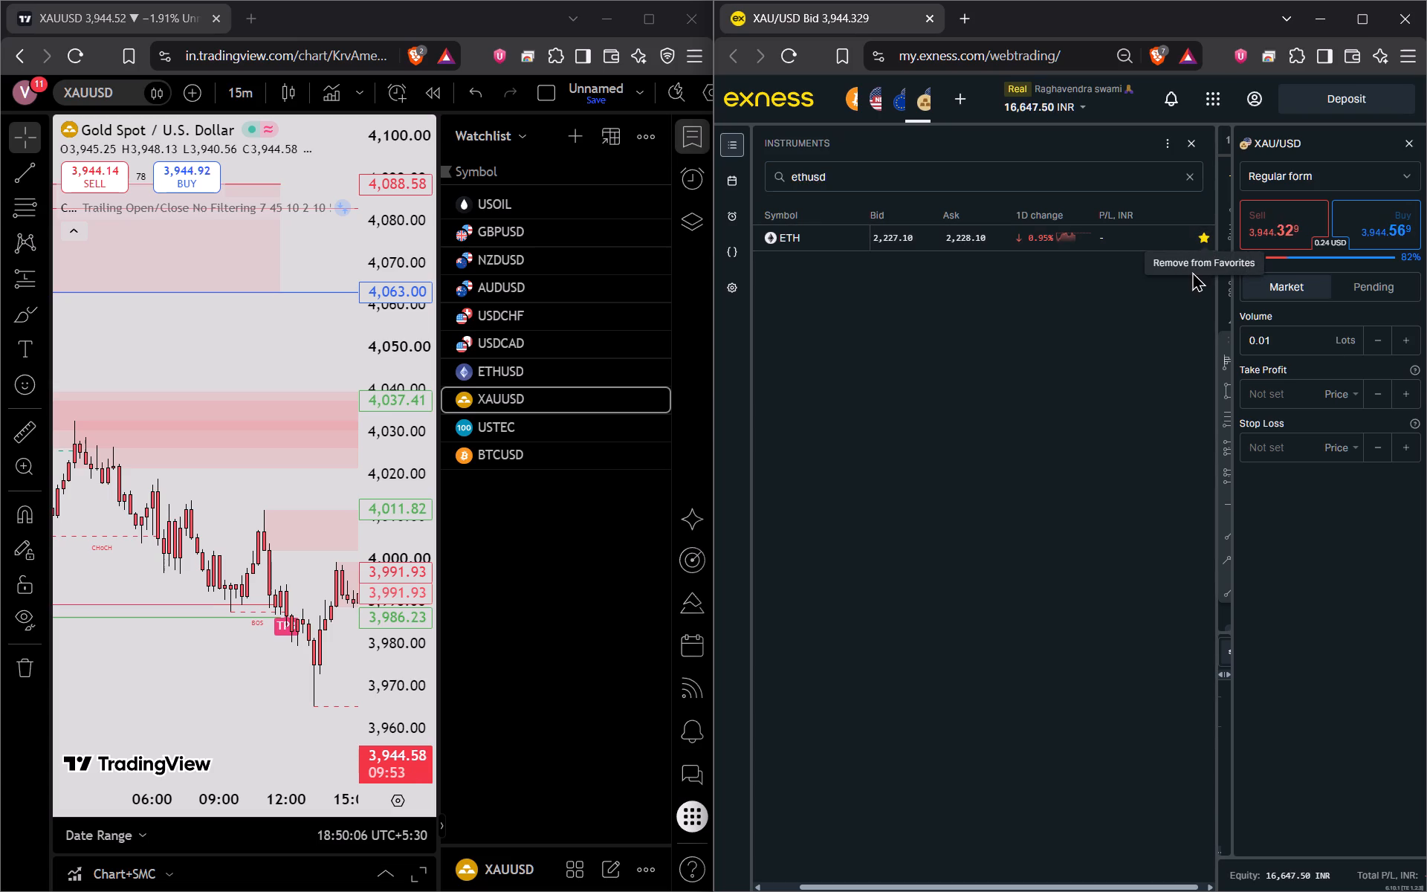
click(798, 242)
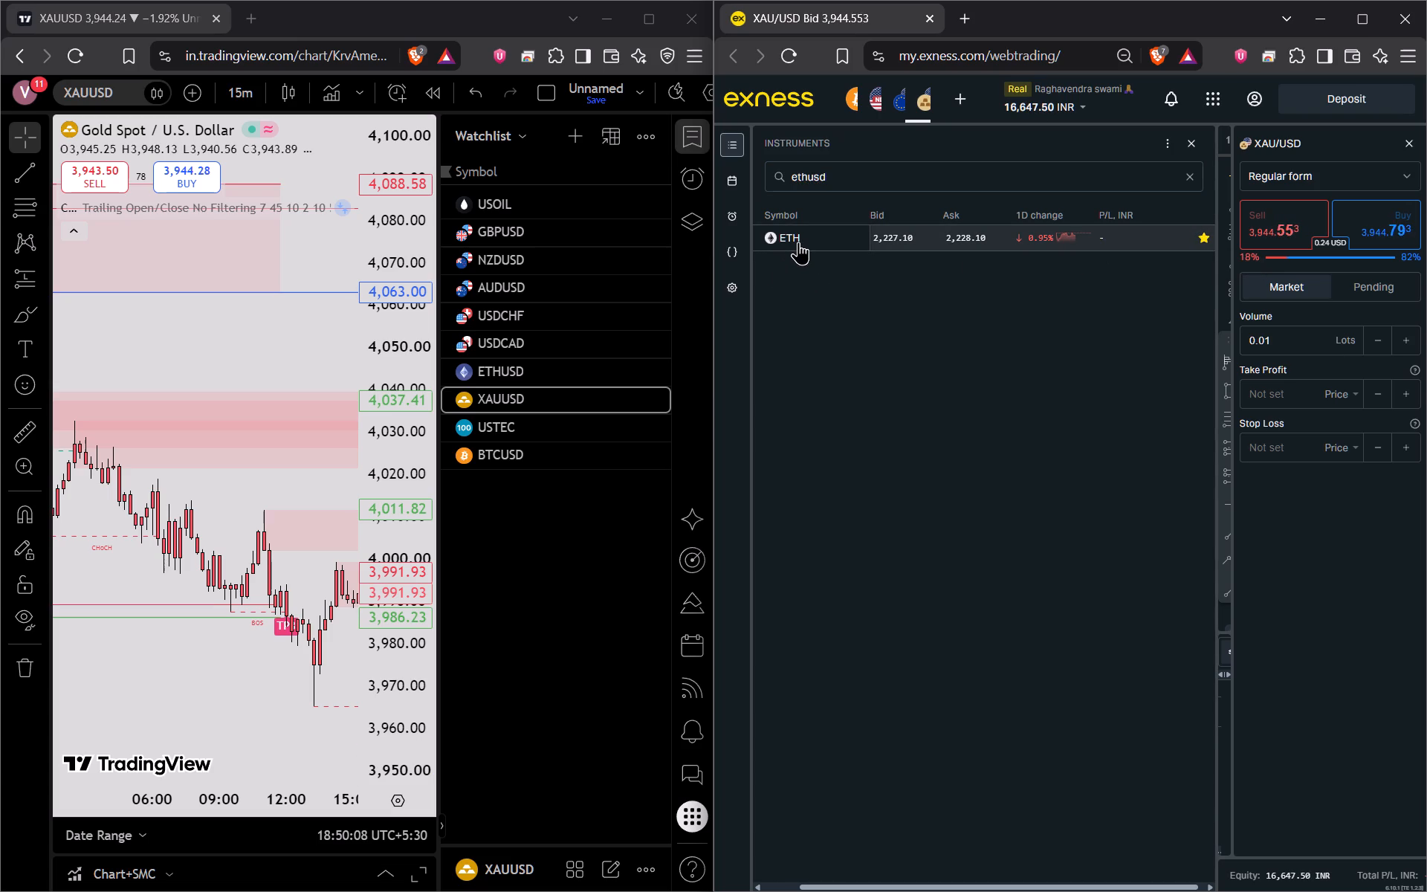
Search the instruments for usdcad and add USD/CAD to the favorites.
double_click(867, 182)
key(BackSpace)
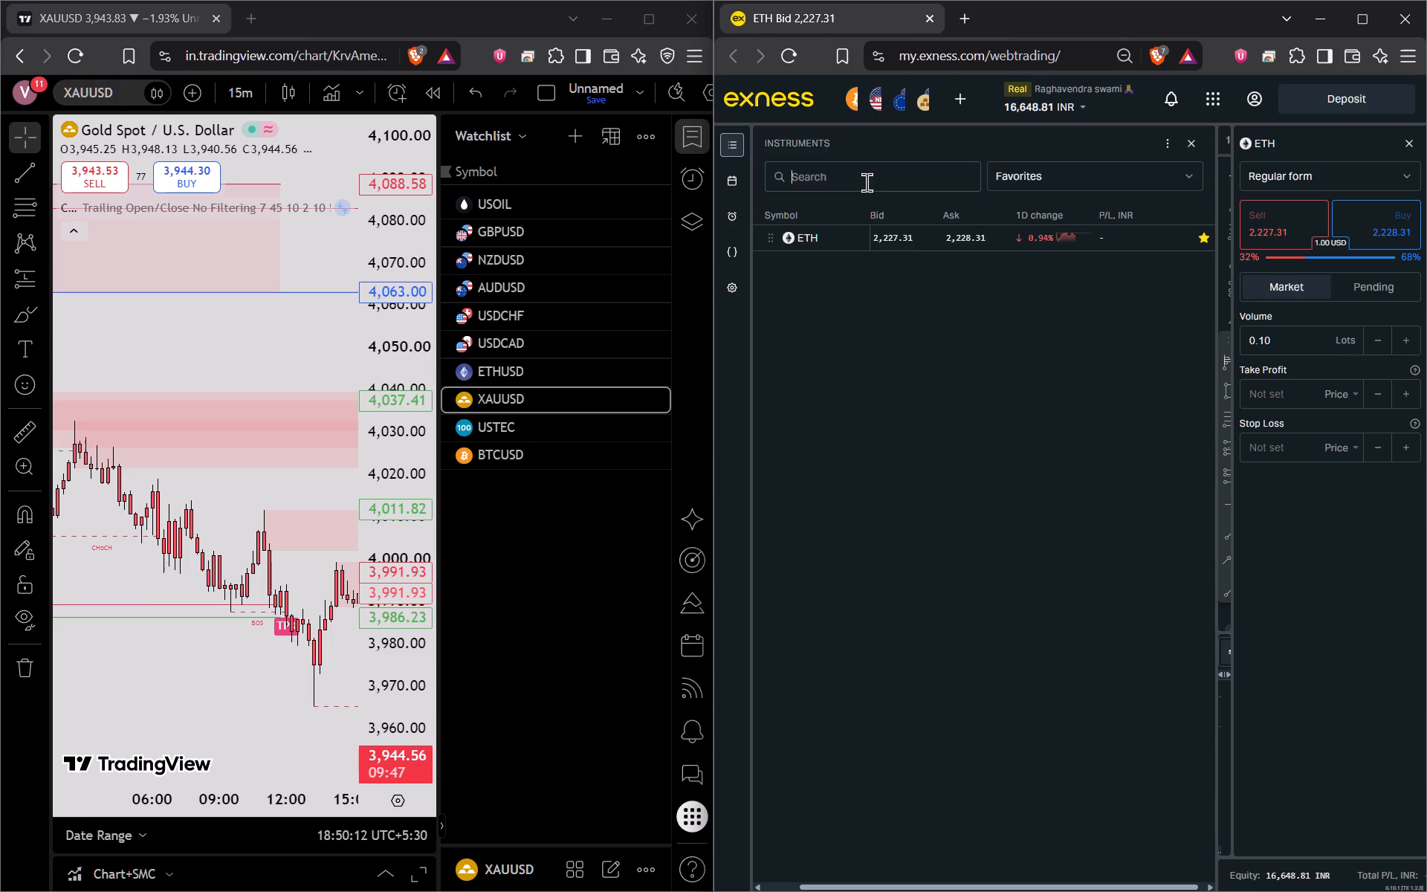
text(usd)
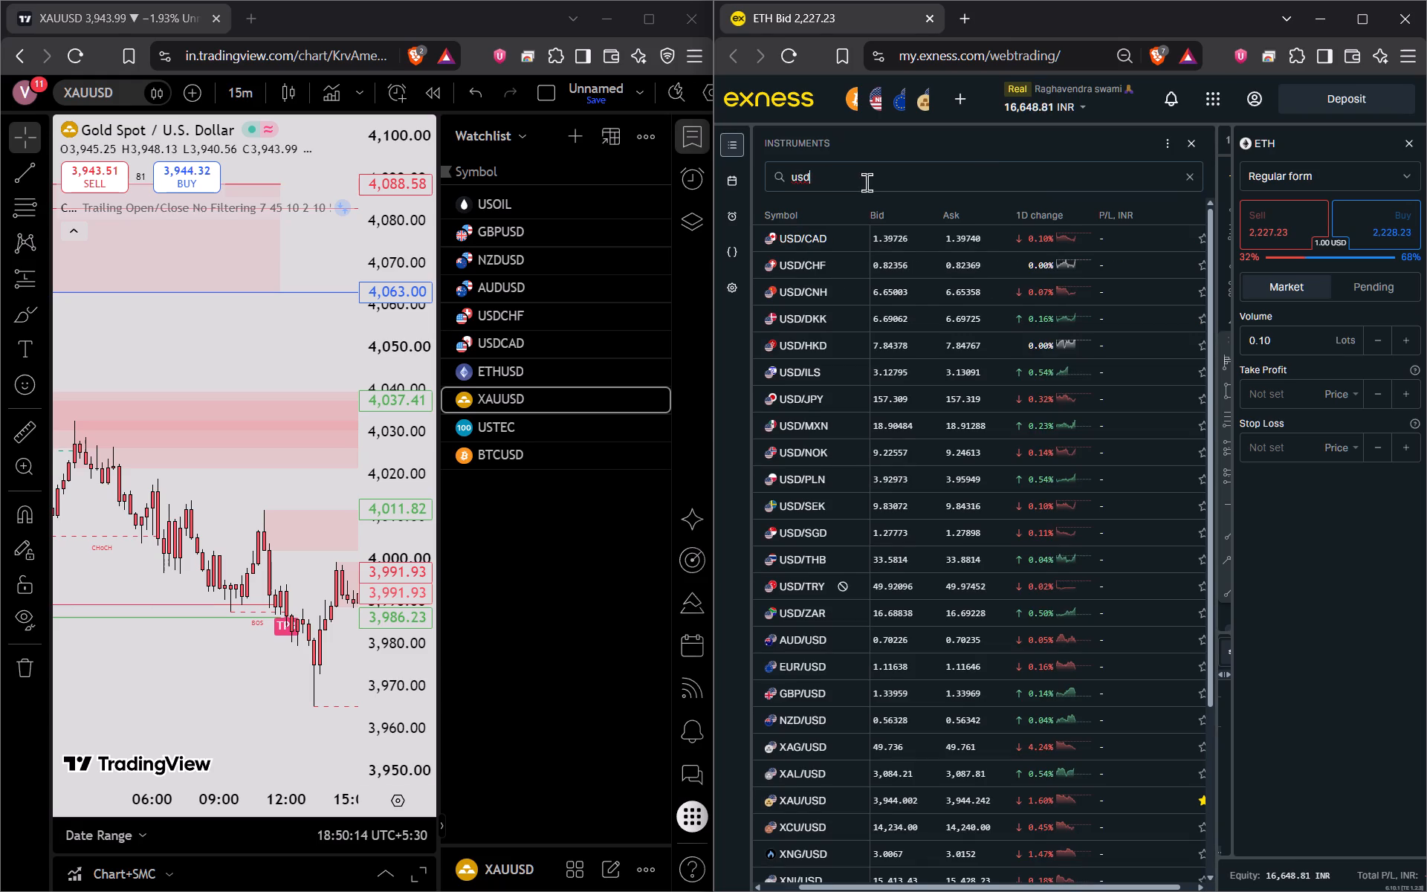
text(cad)
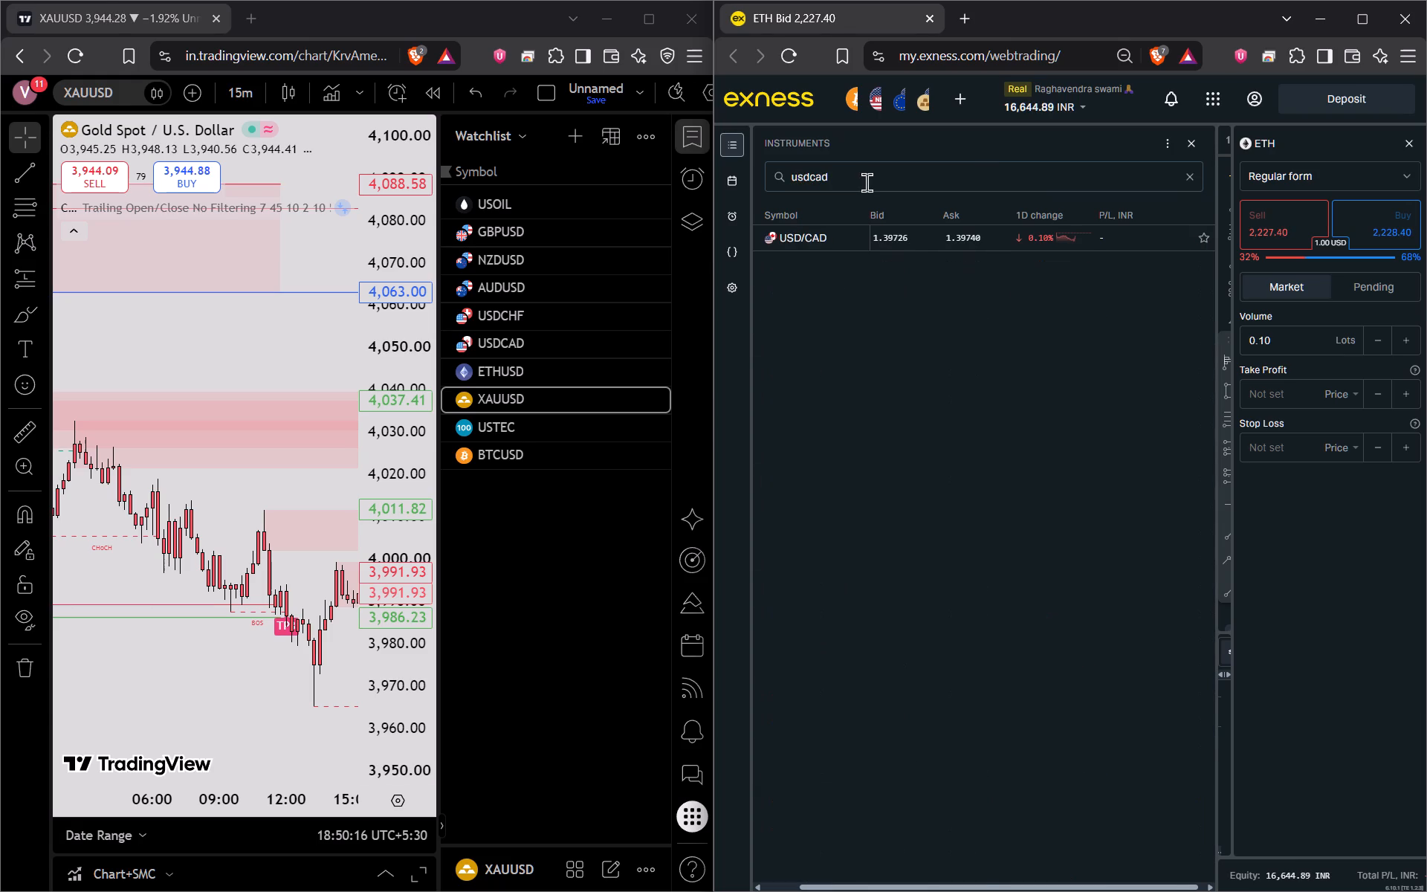
click(1204, 235)
Search the instruments for usdchf and add USD/CHF to the favorites.
double_click(1098, 178)
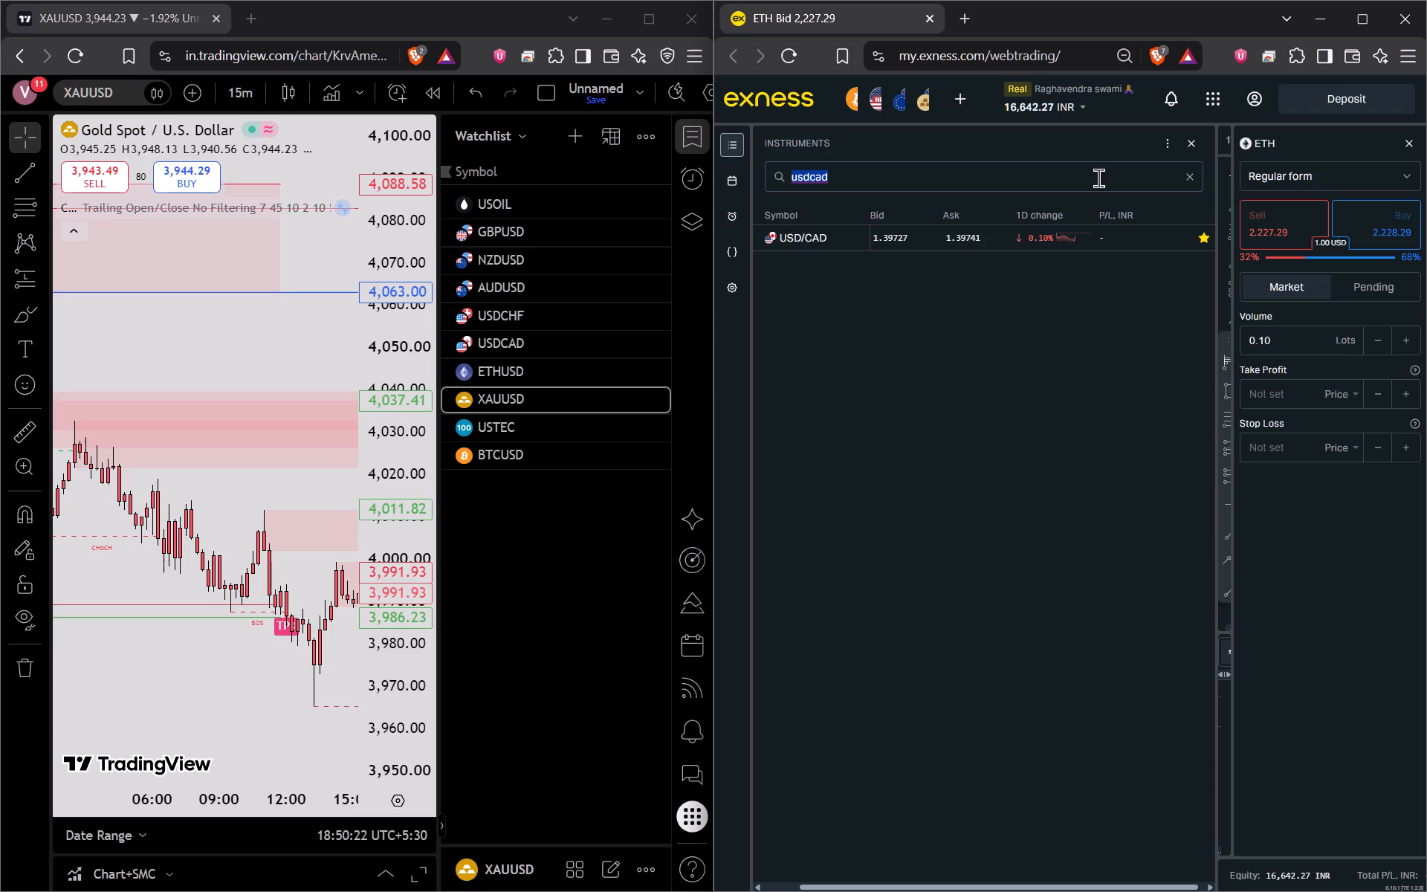
text(usdc)
text(hf)
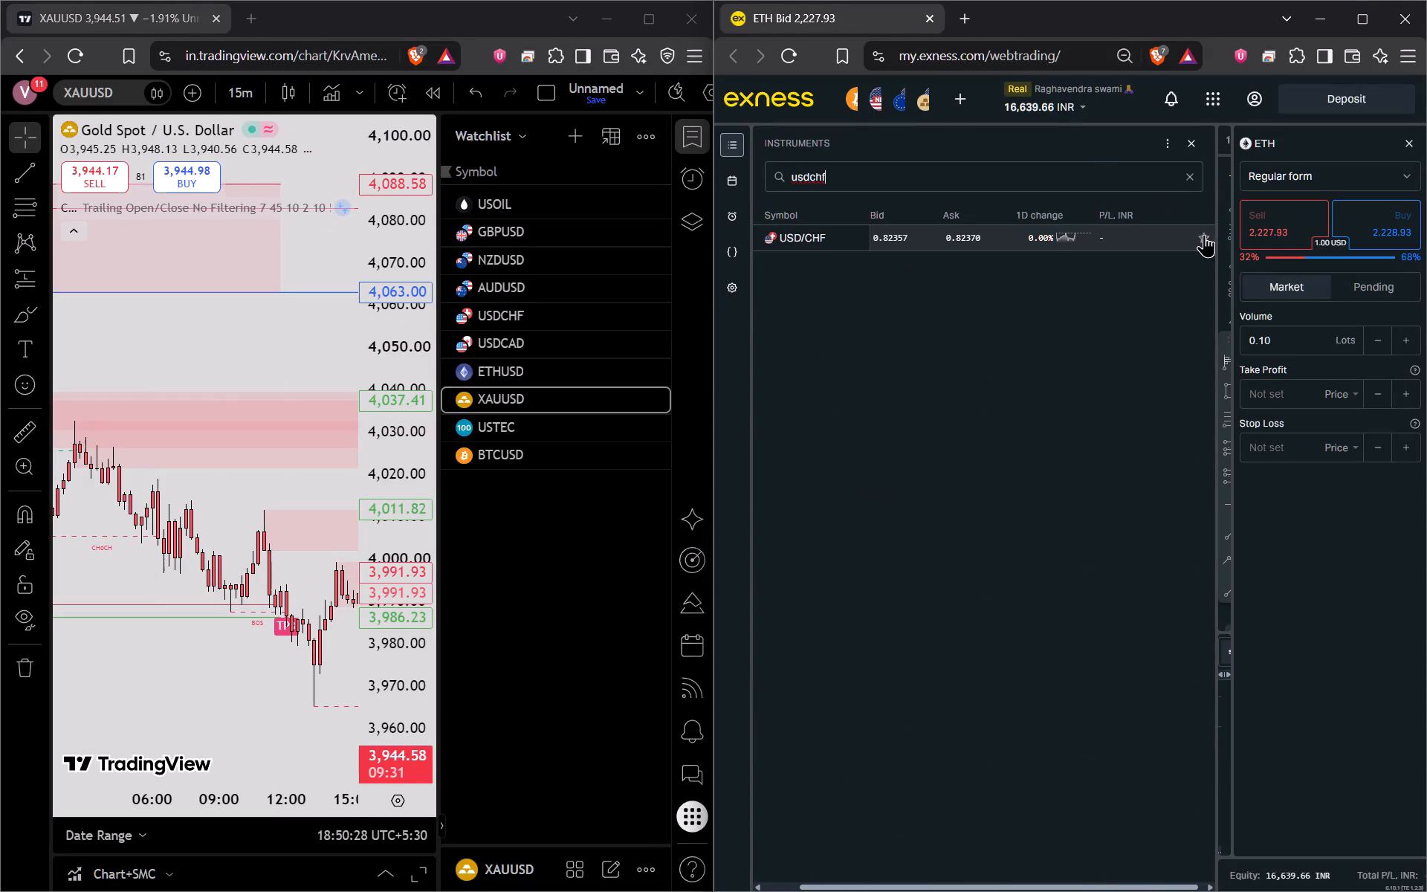
click(1206, 236)
Search the instruments for audusd and add AUD/USD to the favorites.
double_click(1084, 178)
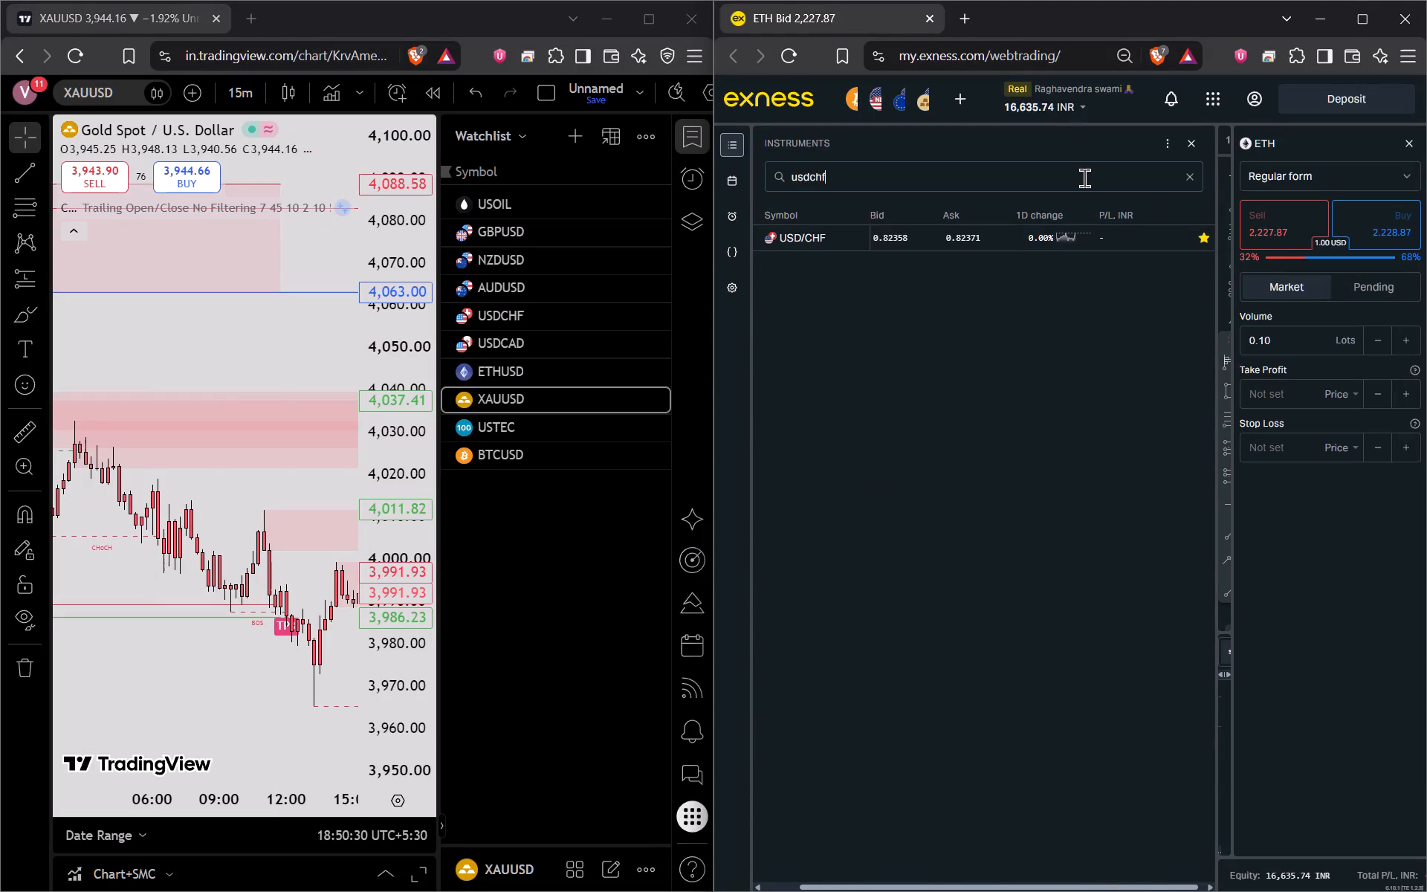
text(aud)
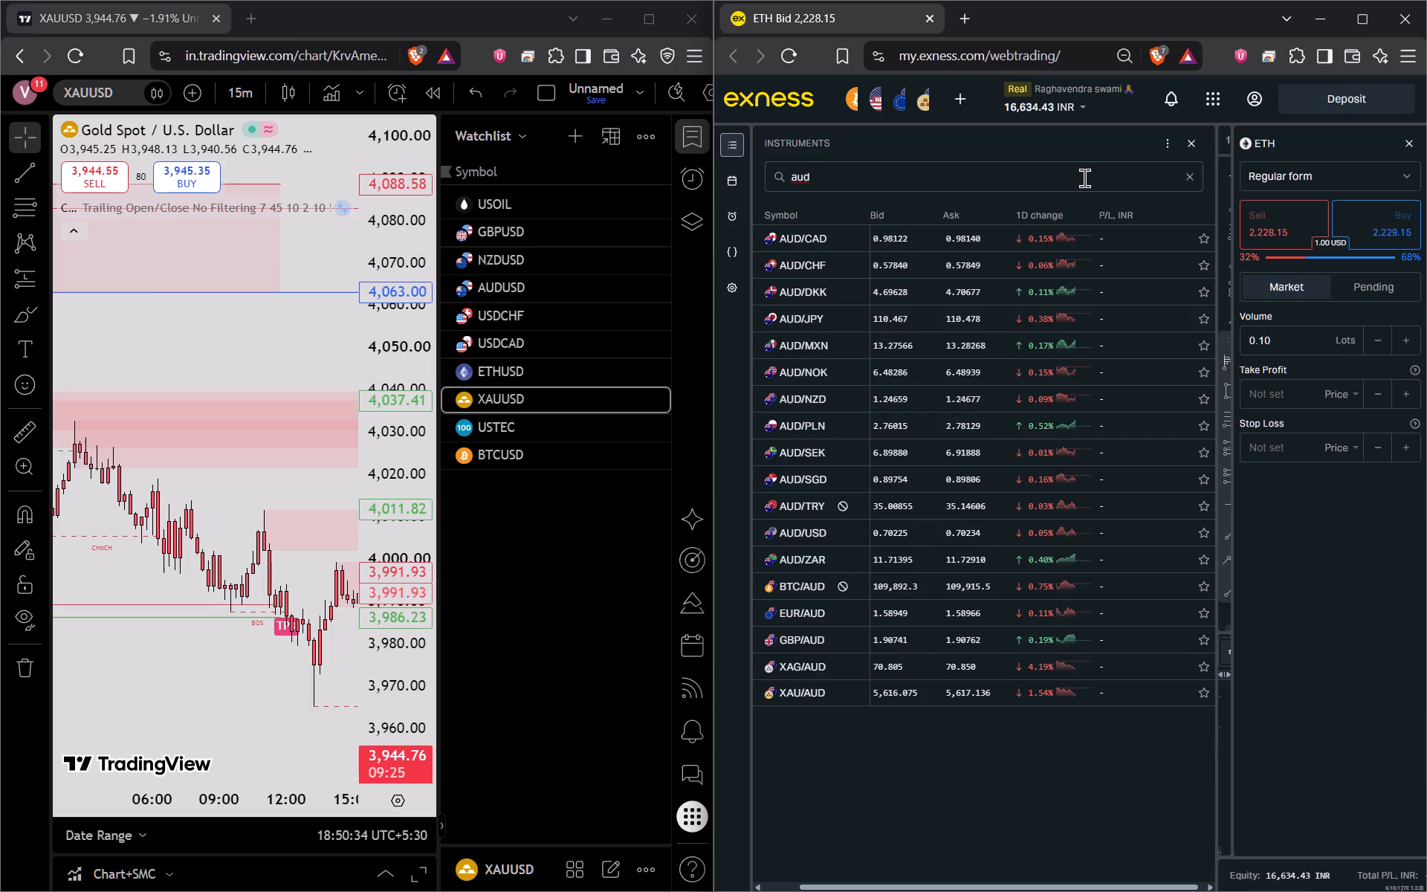
text(usd)
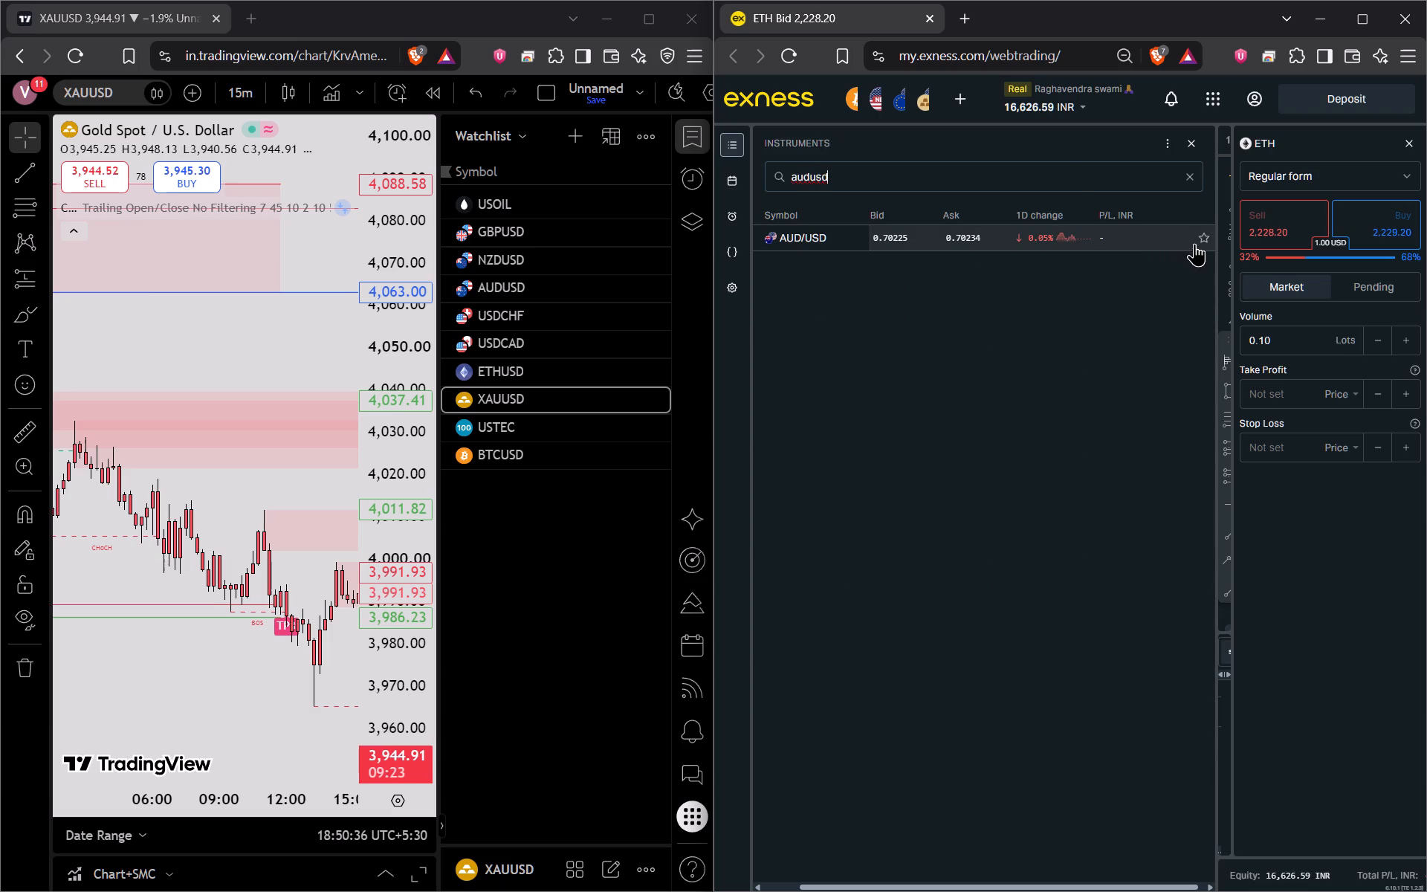
click(1207, 242)
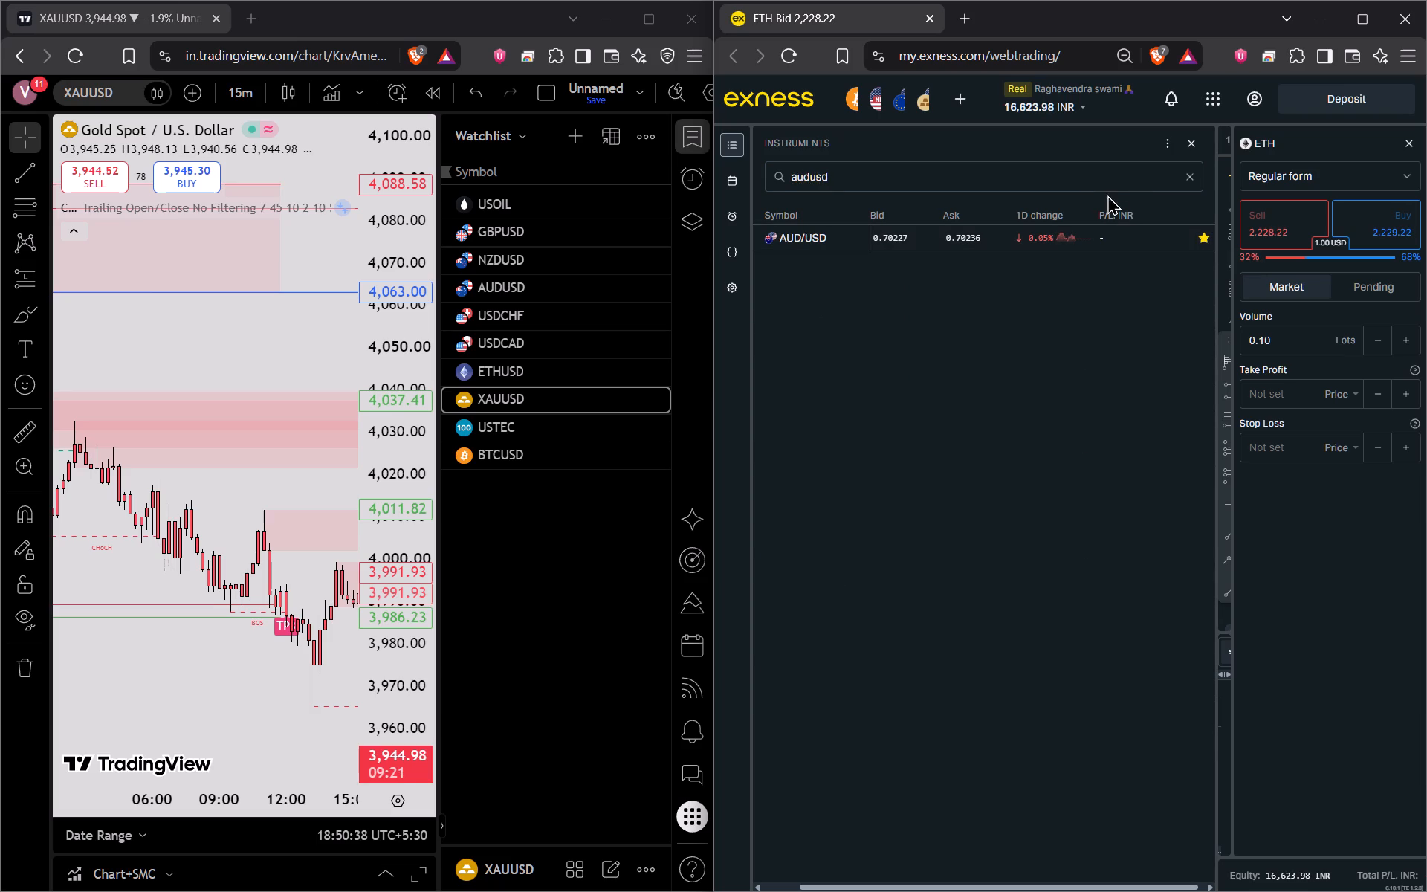
Search the instruments for nzdusd and add NZD/USD to the favorites.
double_click(1097, 182)
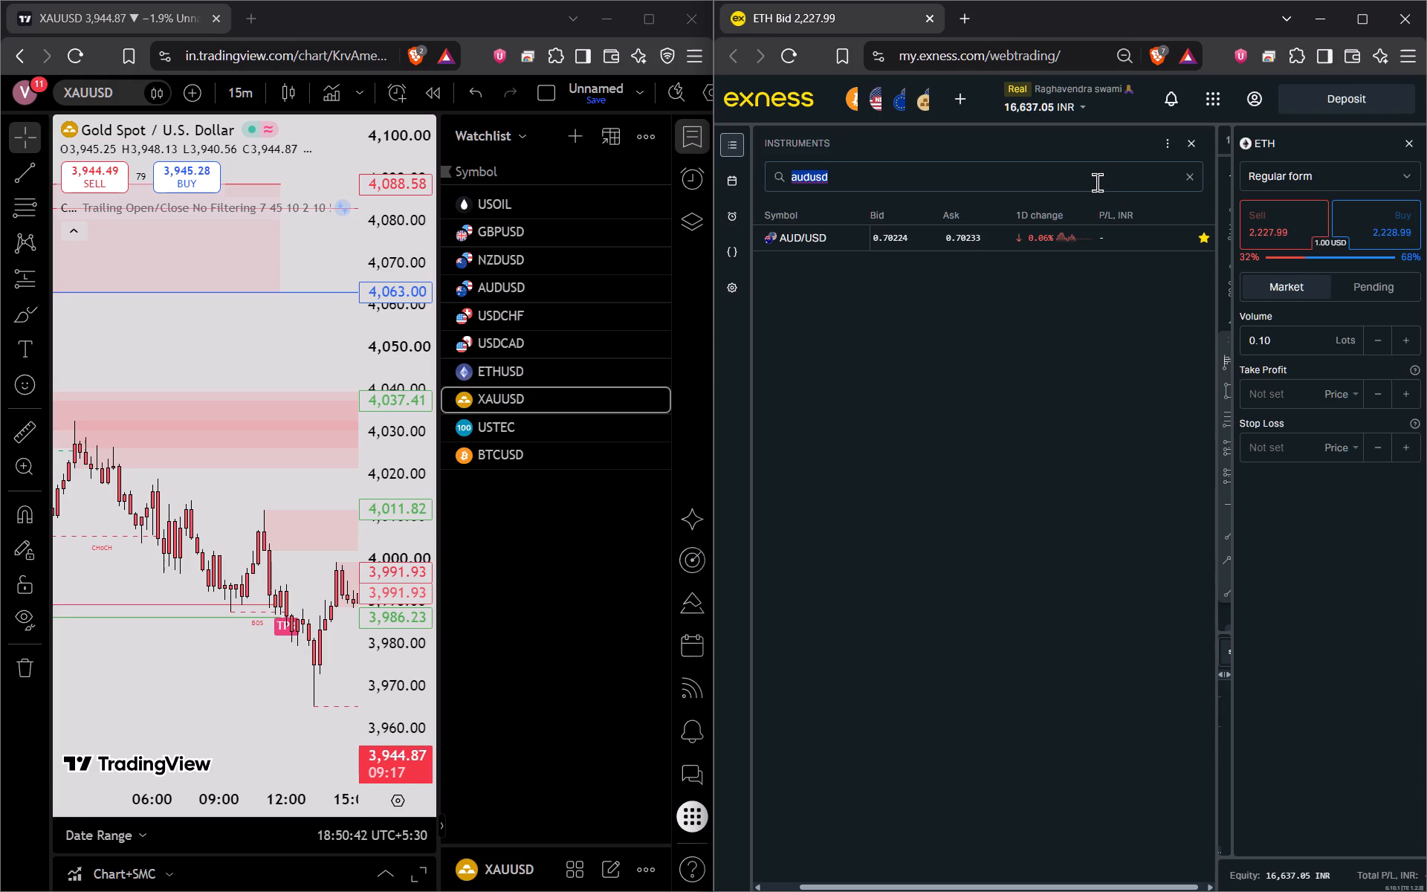
key(BackSpace)
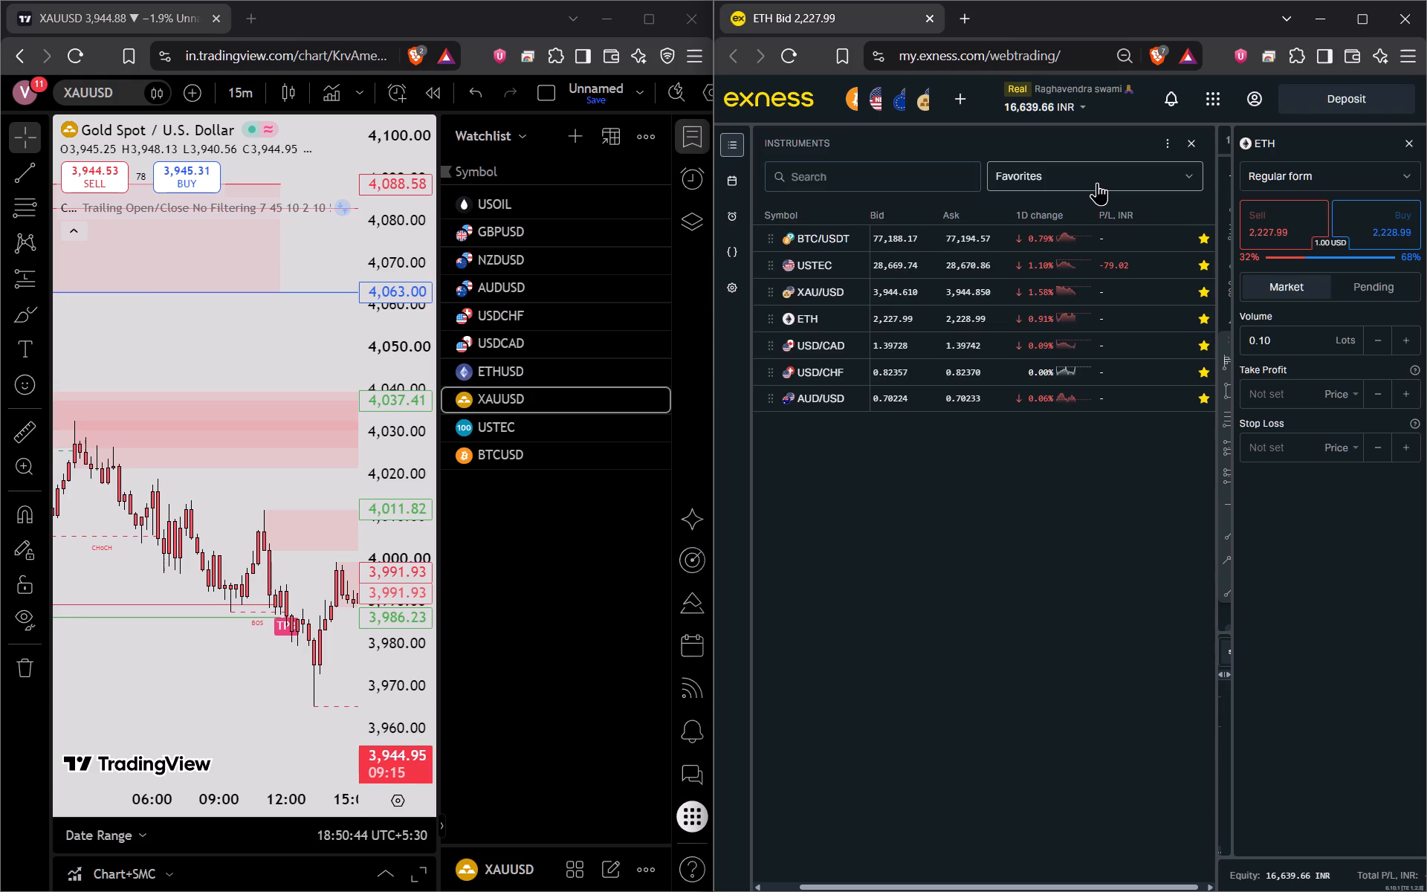
key(z)
key(BackSpace)
text(nzd)
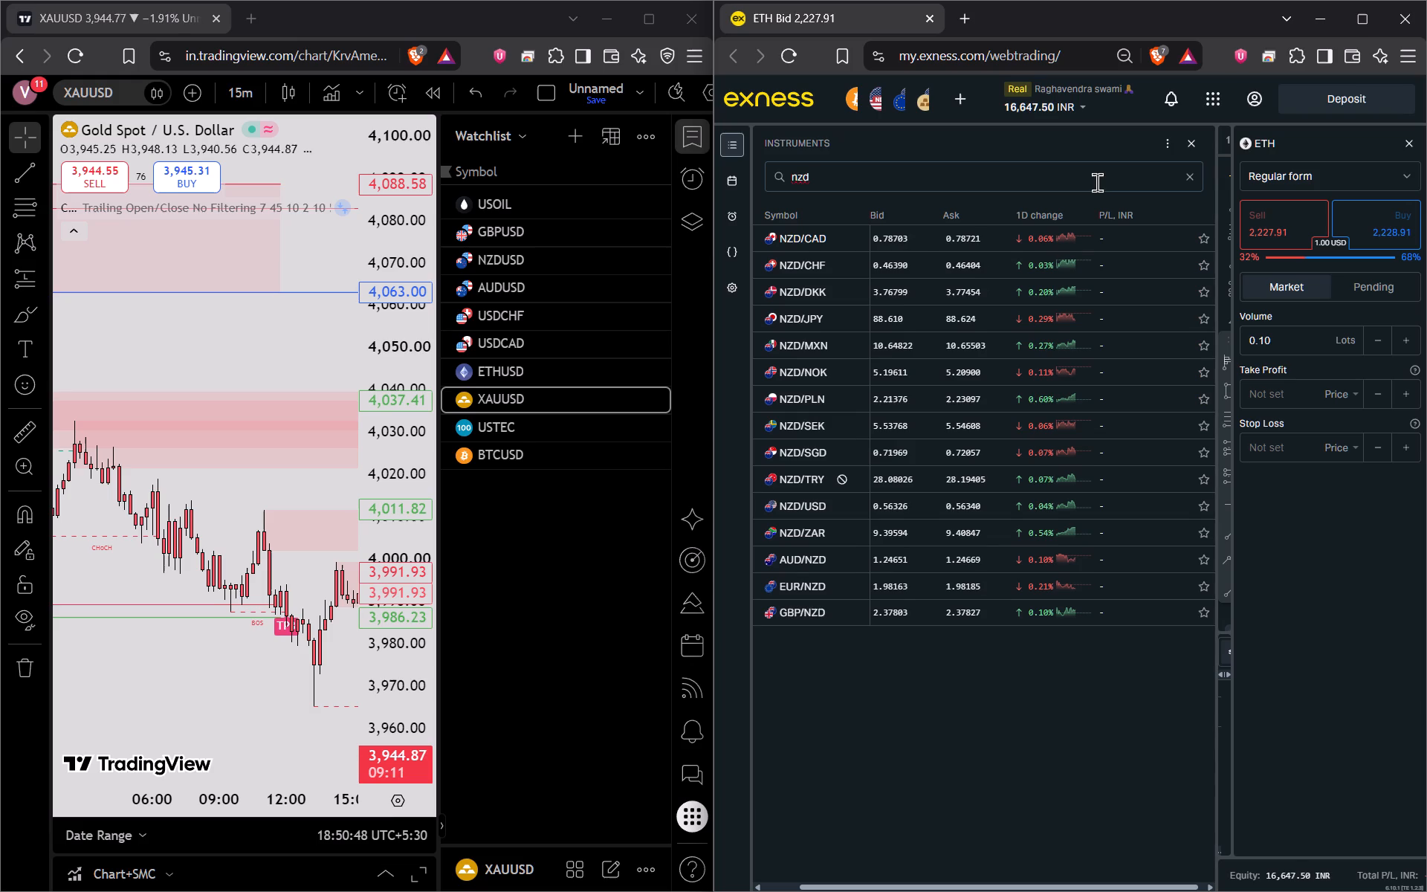
text(usd)
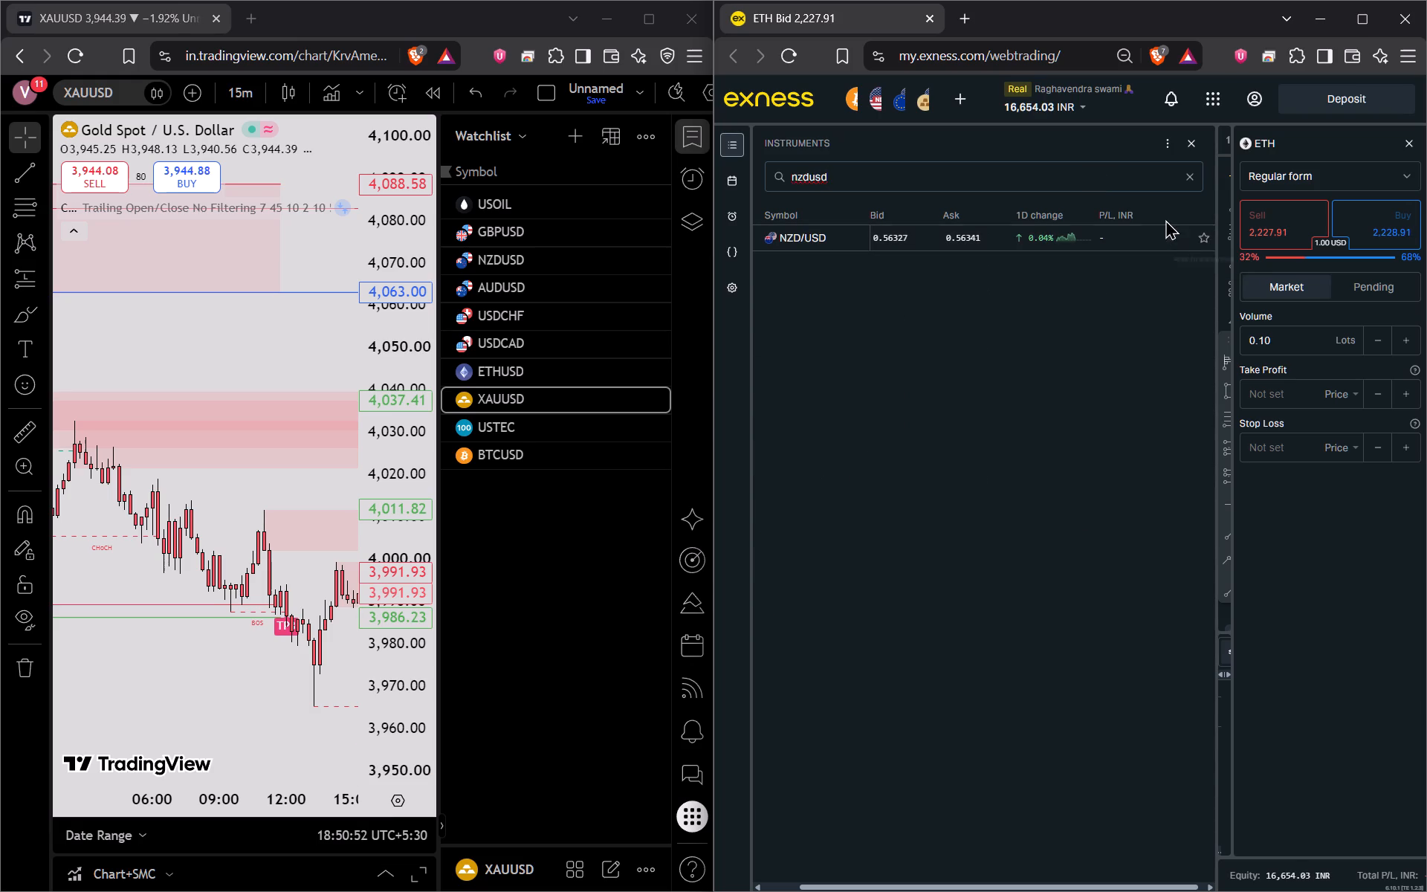
click(1203, 239)
Search the instruments for gbpusd and add GBP/USD to the favorites.
double_click(1107, 171)
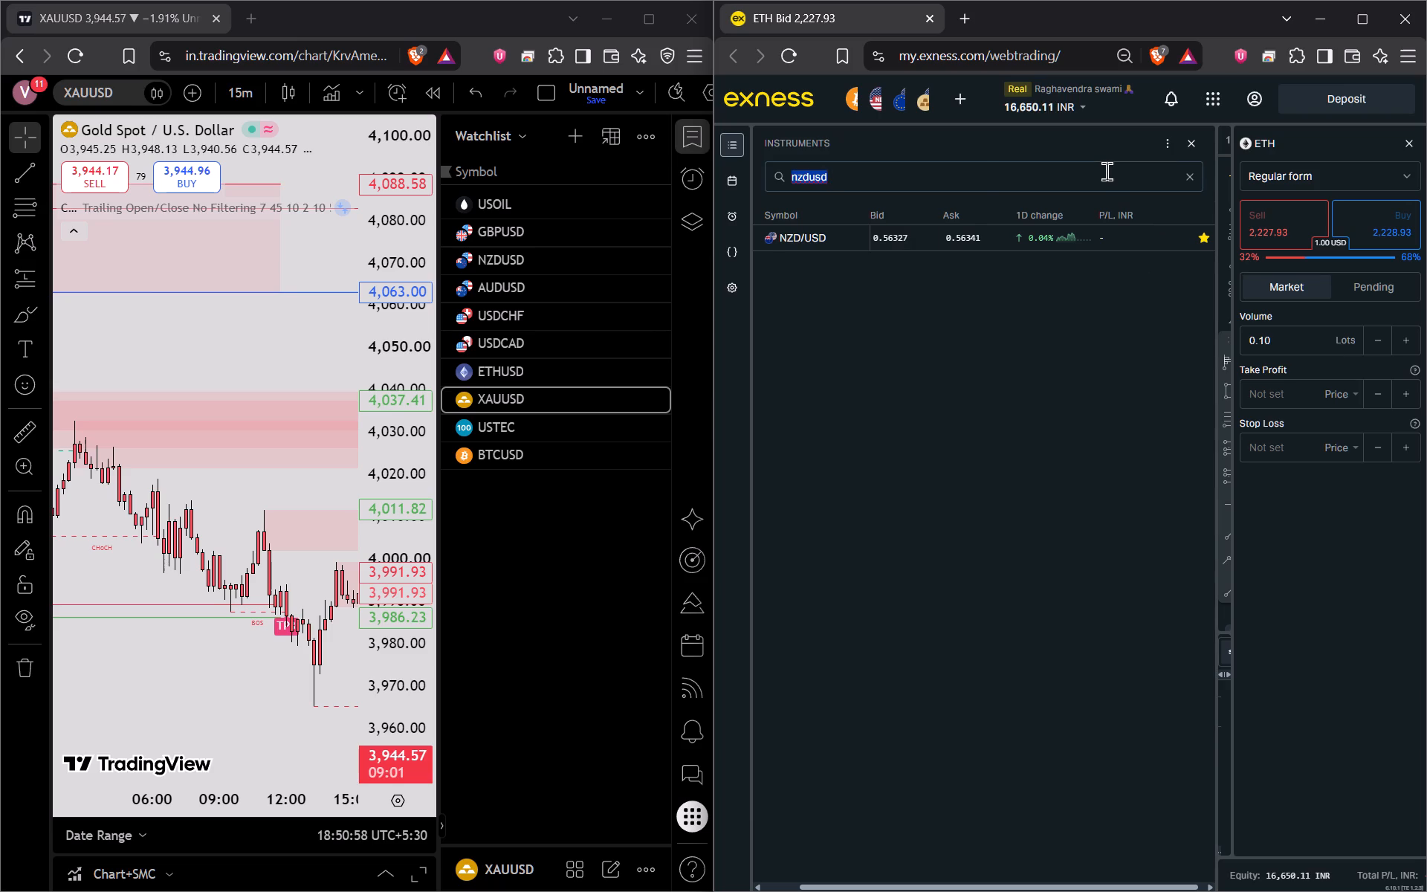
key(BackSpace)
text(gbpusd)
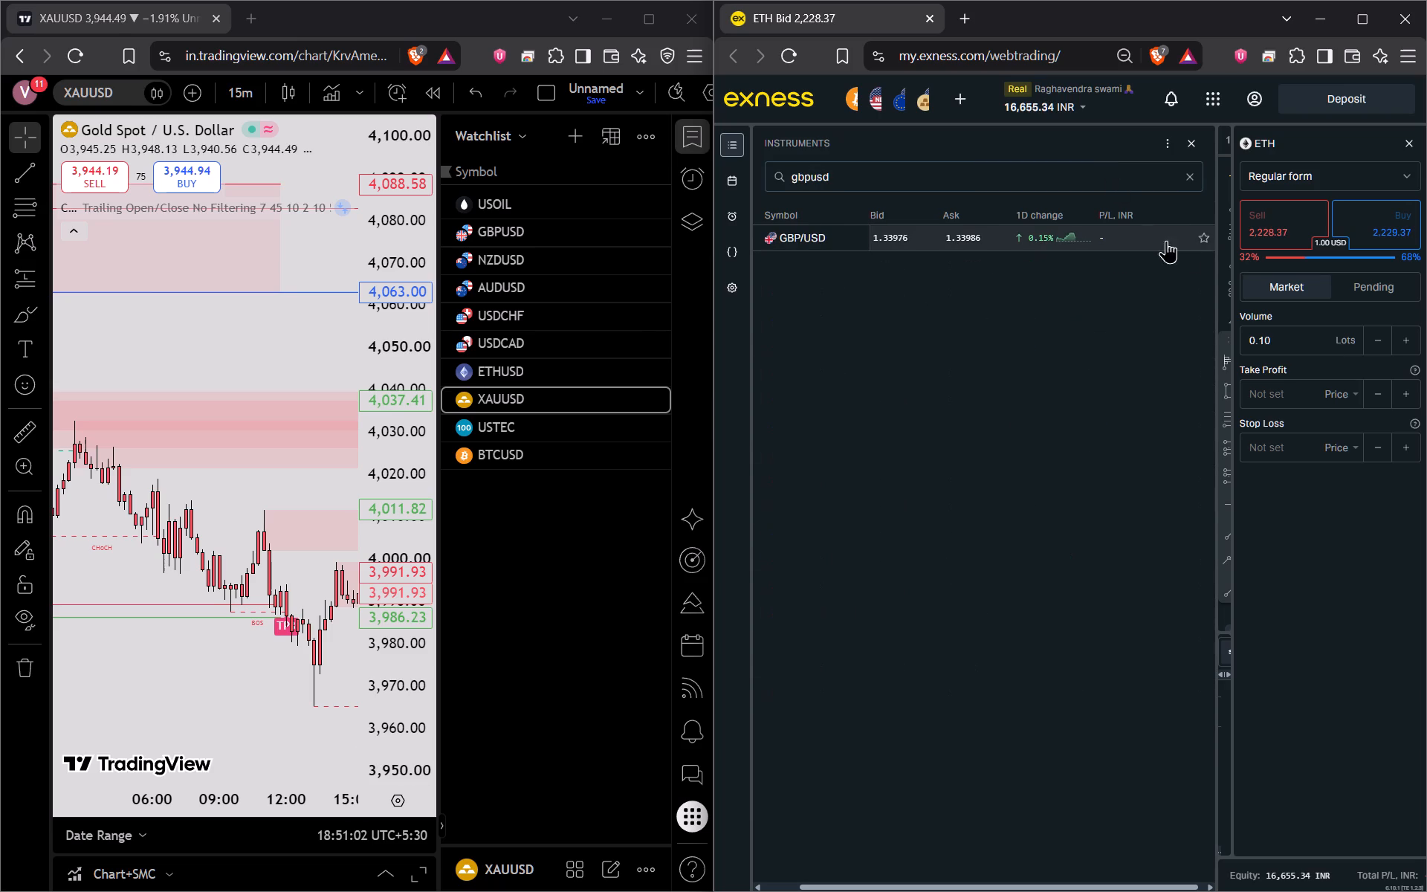
click(1209, 238)
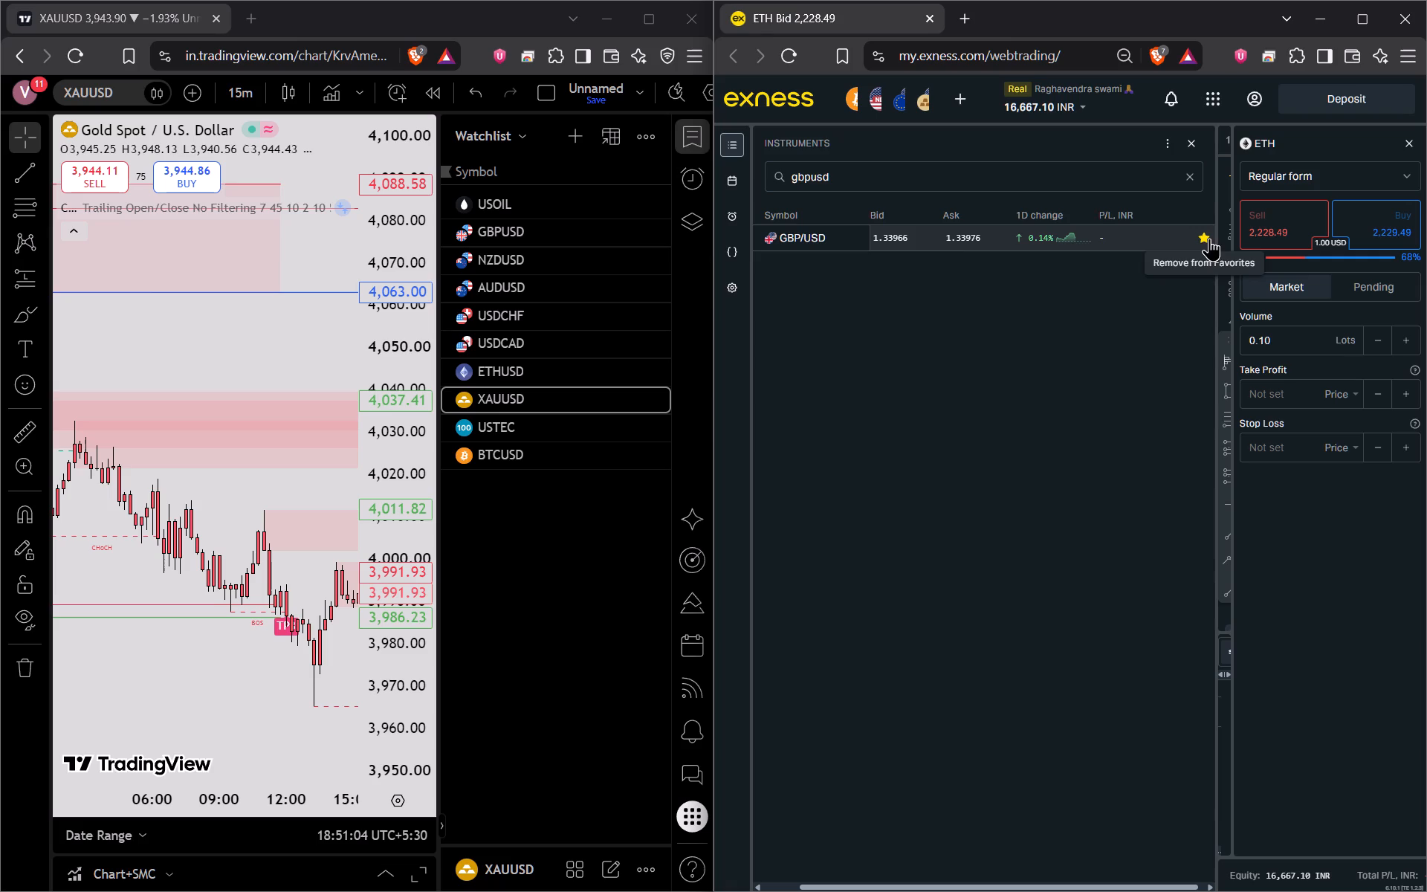
Search the instruments for usoil and add USOIL to the favorites.
double_click(1095, 183)
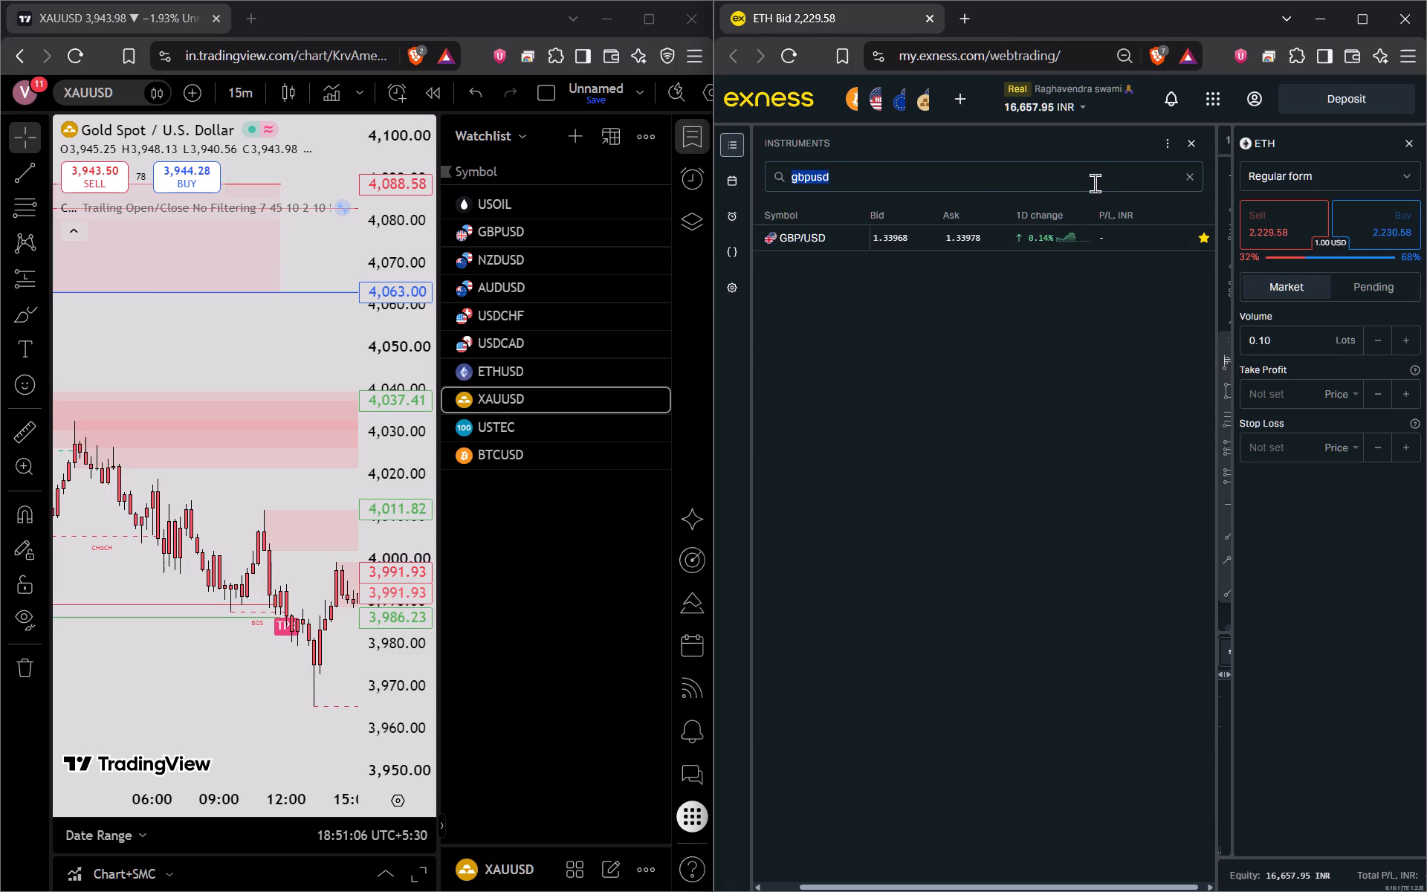
key(BackSpace)
key(u)
text(soil)
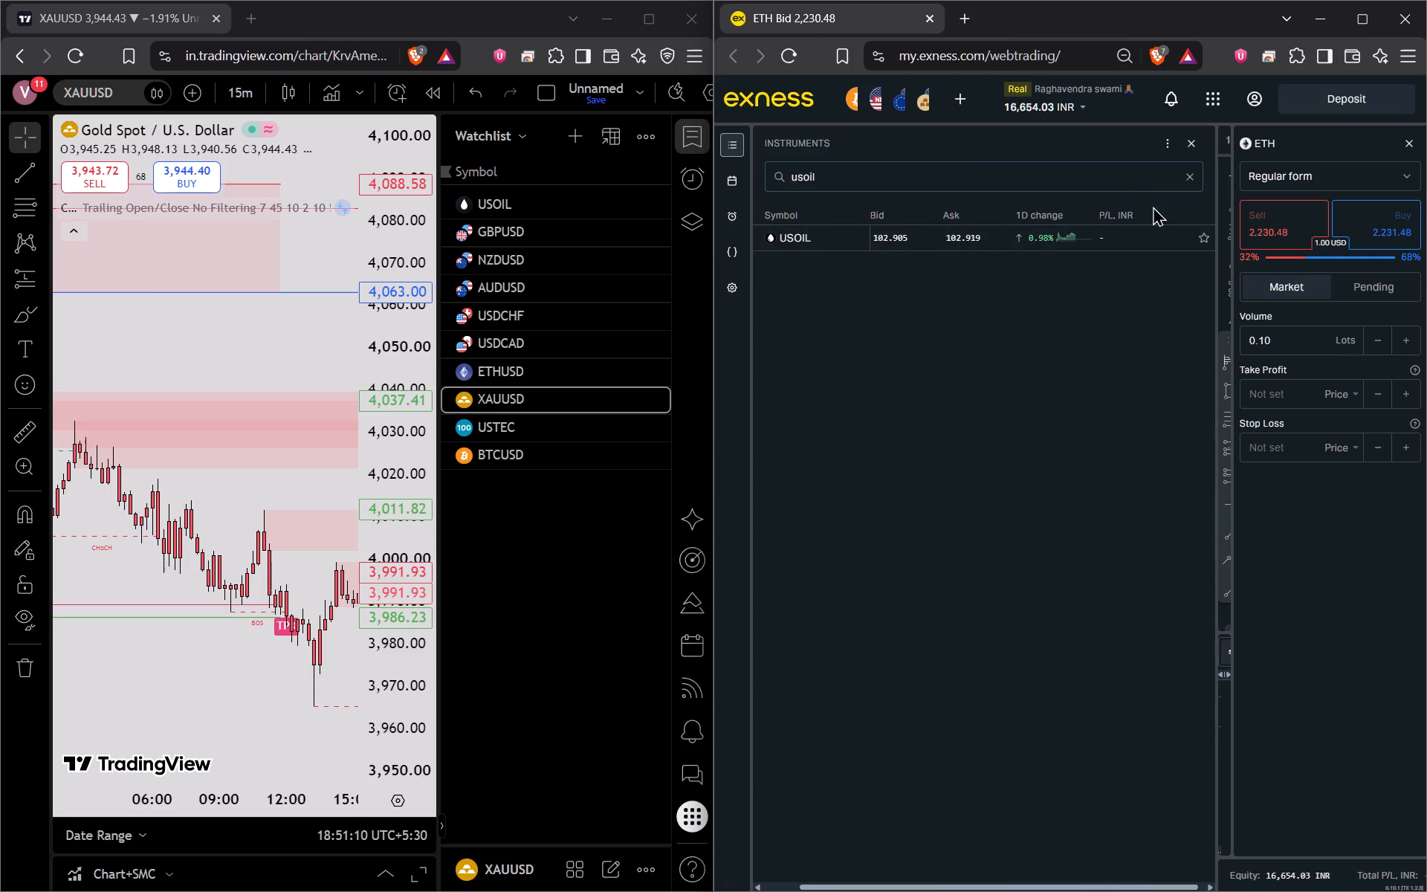
click(1205, 236)
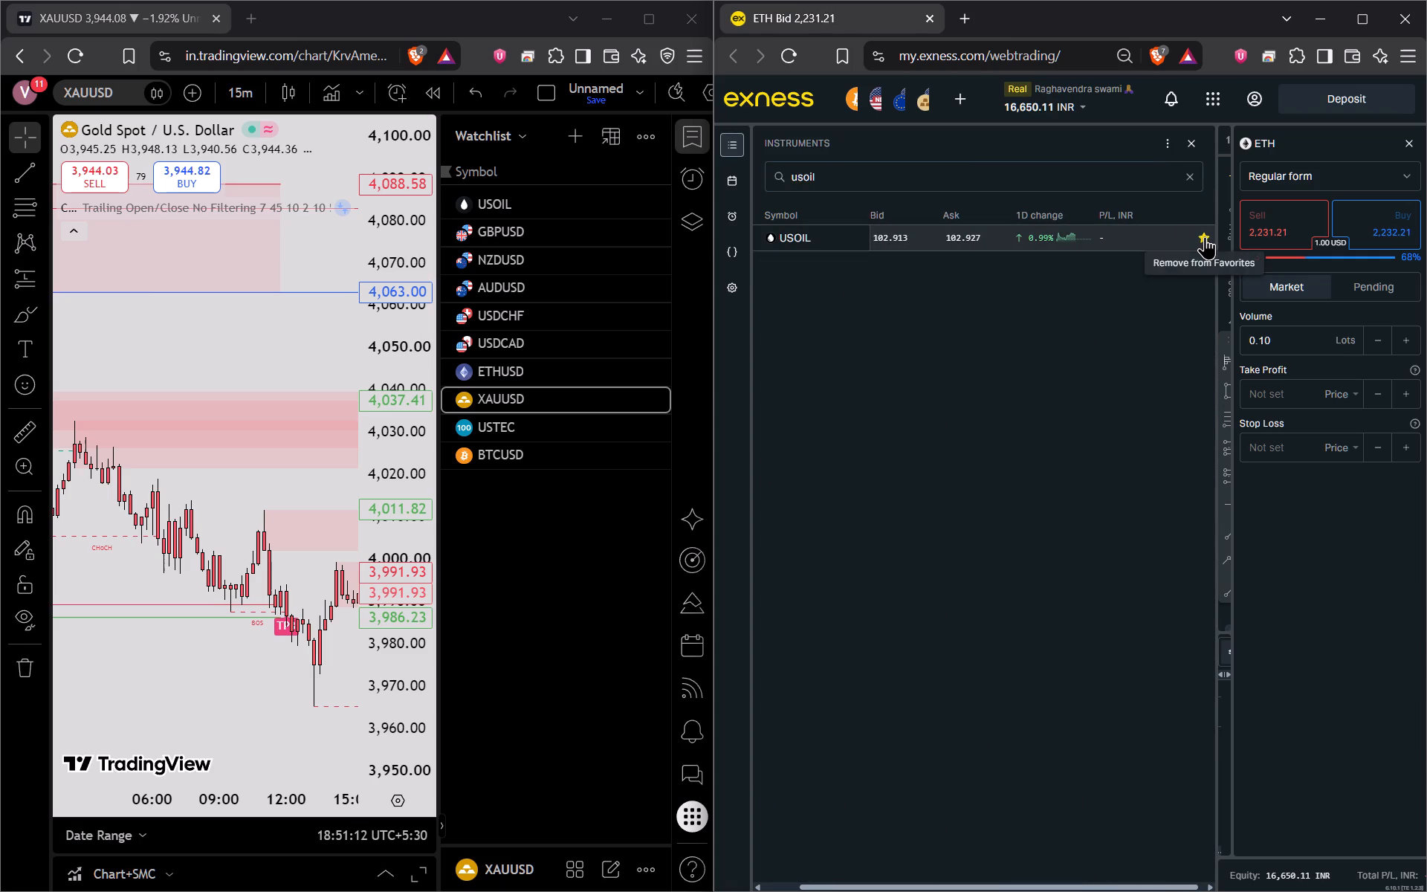
Close and reopen the instruments list to show the Favorites, and select BTC/USDT there.
click(1192, 151)
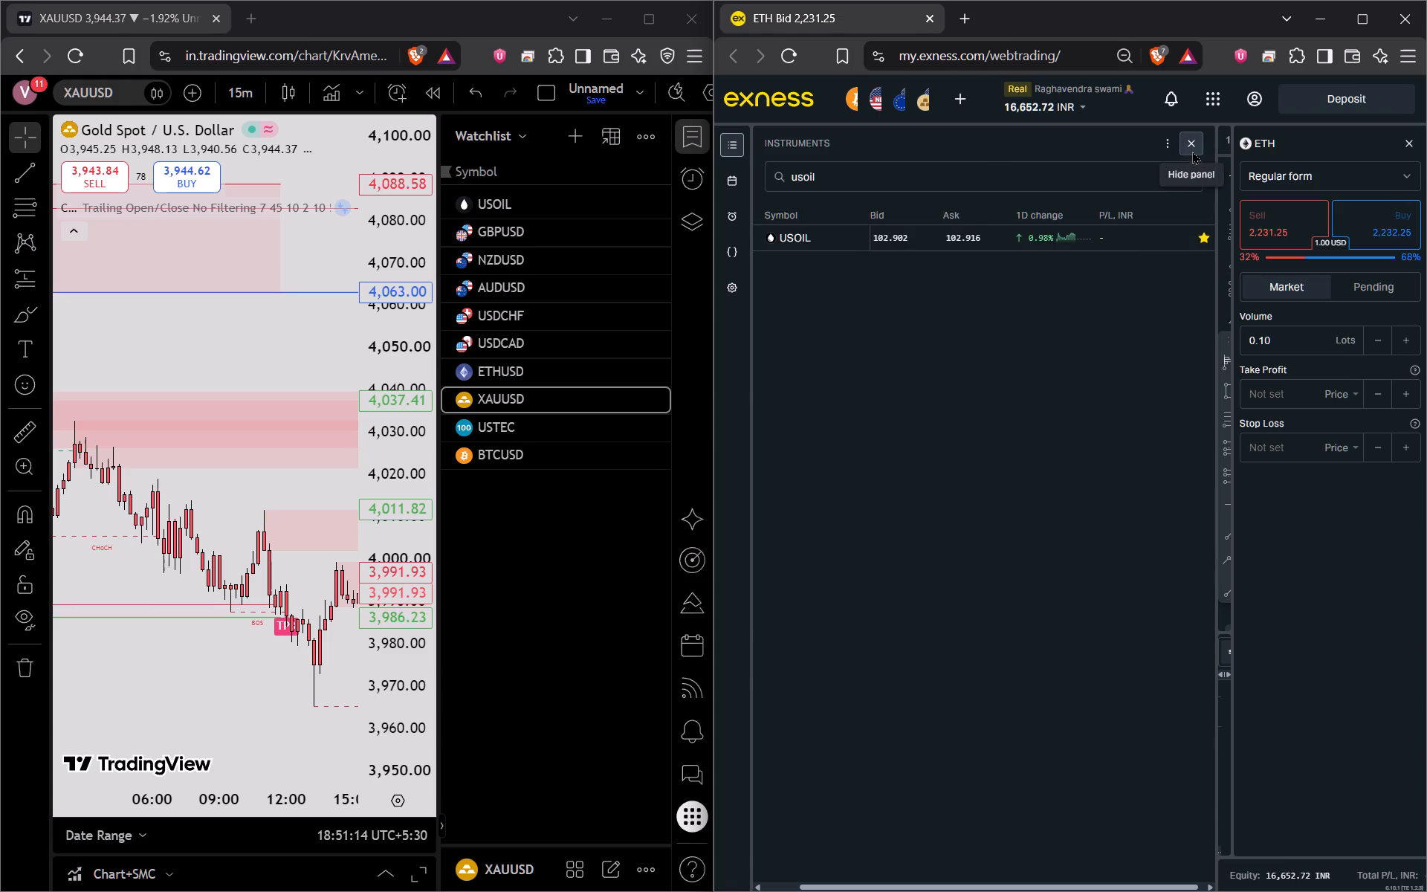
click(738, 143)
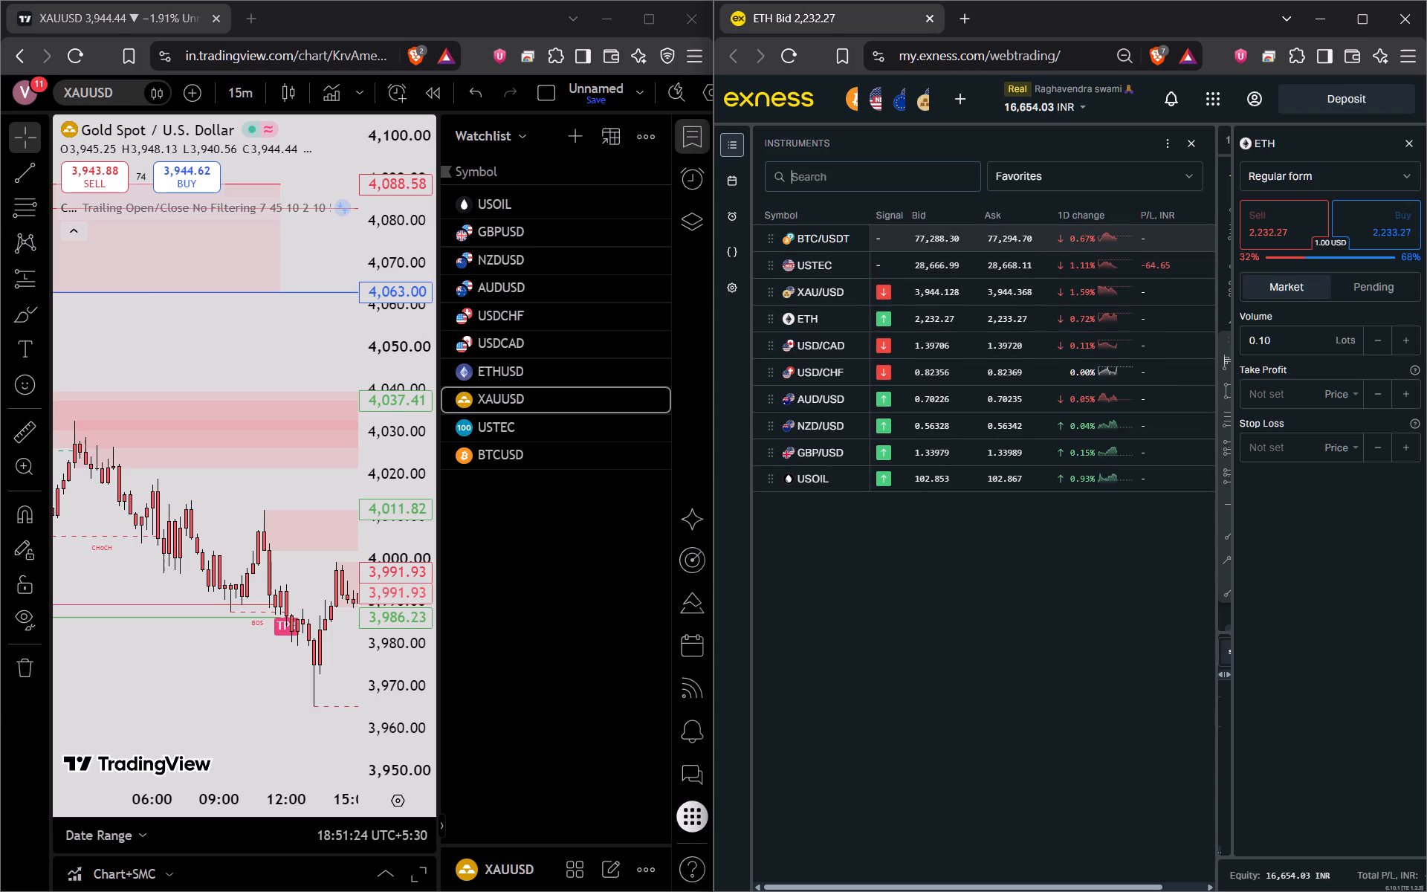
click(803, 245)
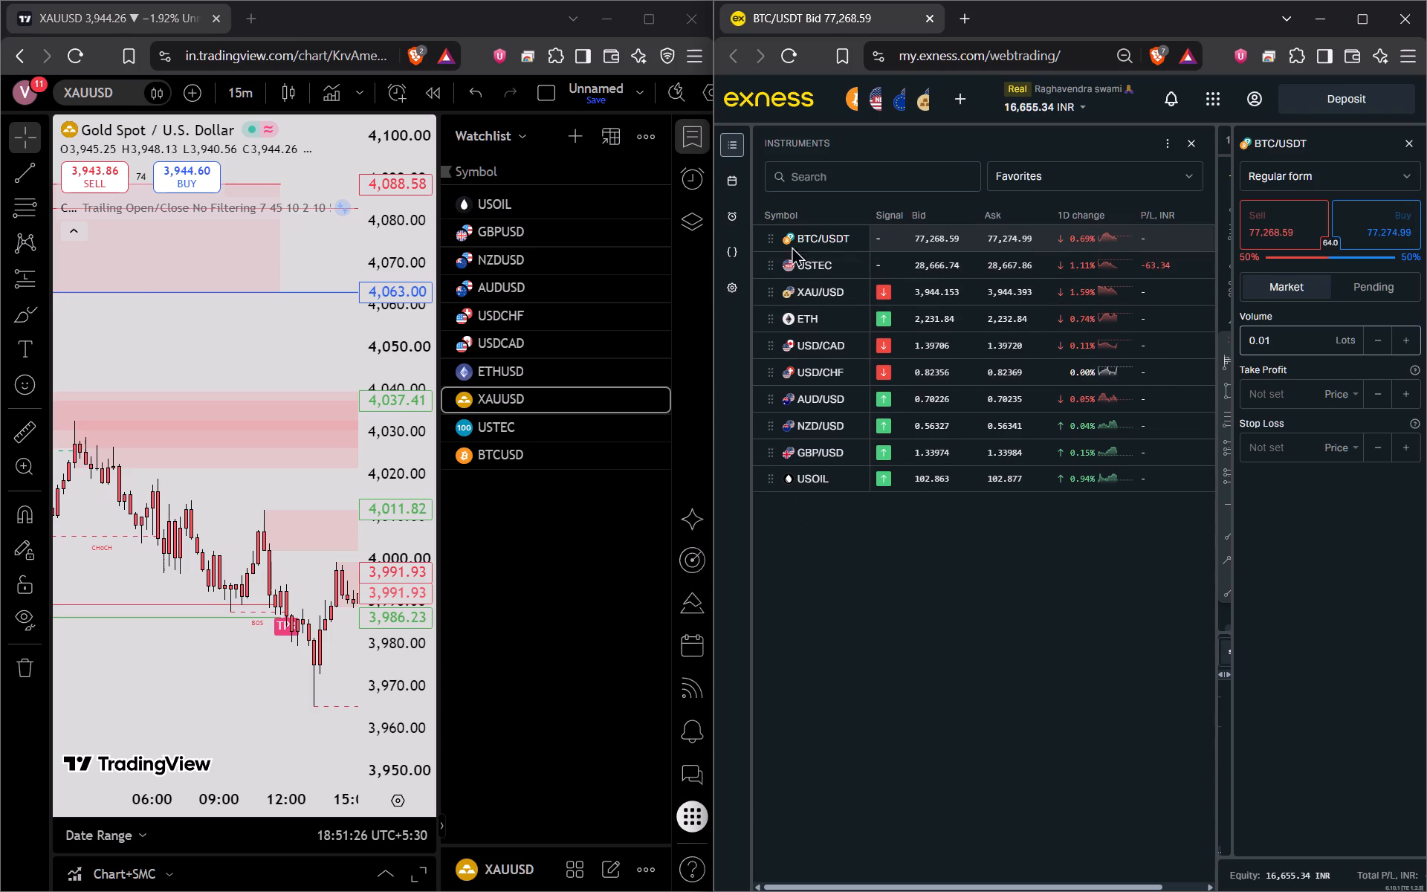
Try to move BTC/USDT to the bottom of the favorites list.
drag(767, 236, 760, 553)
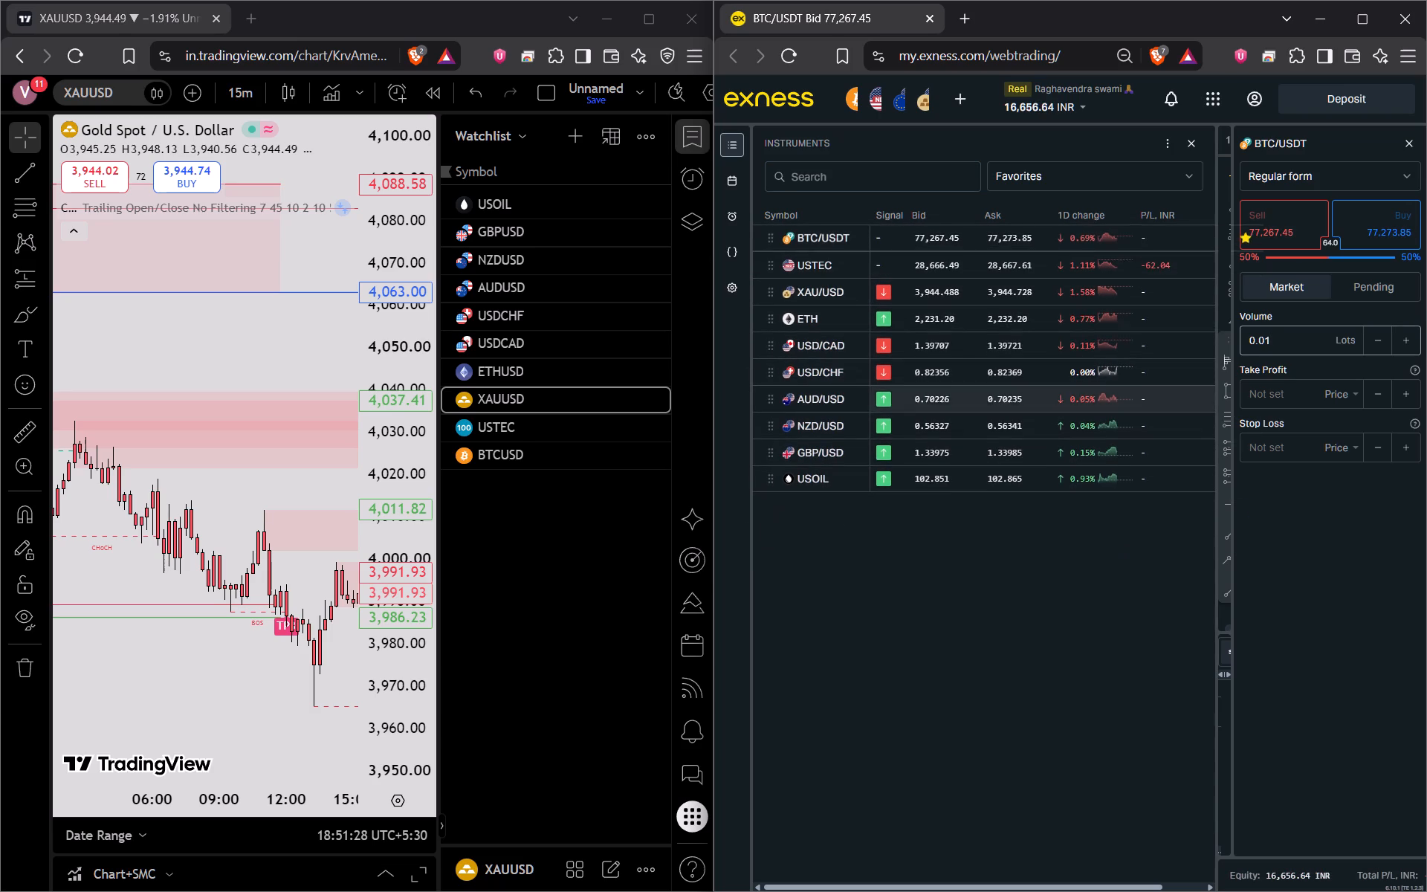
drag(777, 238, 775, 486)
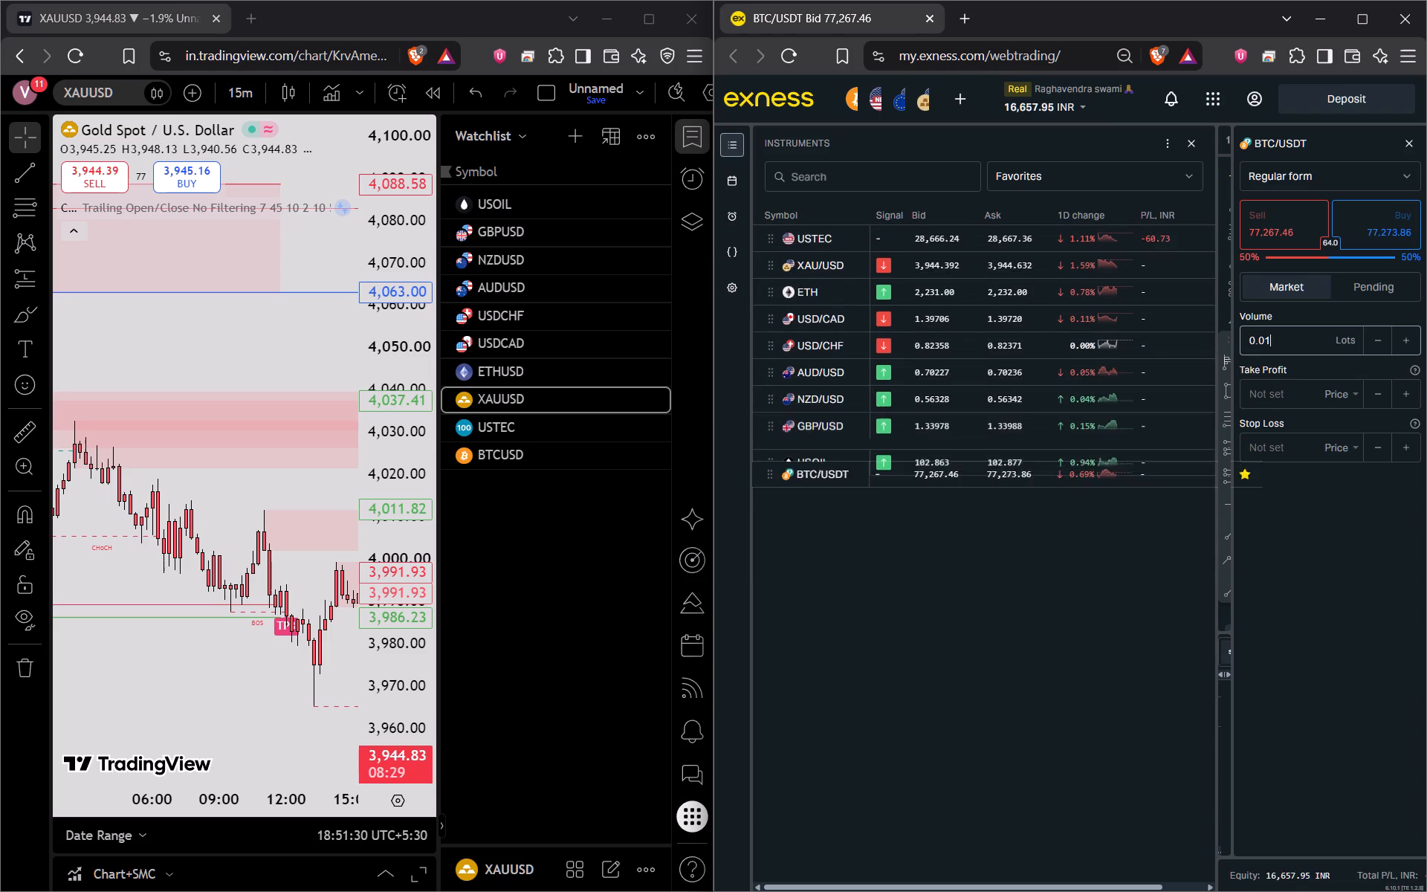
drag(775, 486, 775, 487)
Move USOIL to the top of the favorites list, above BTC/USDT.
drag(775, 487, 774, 245)
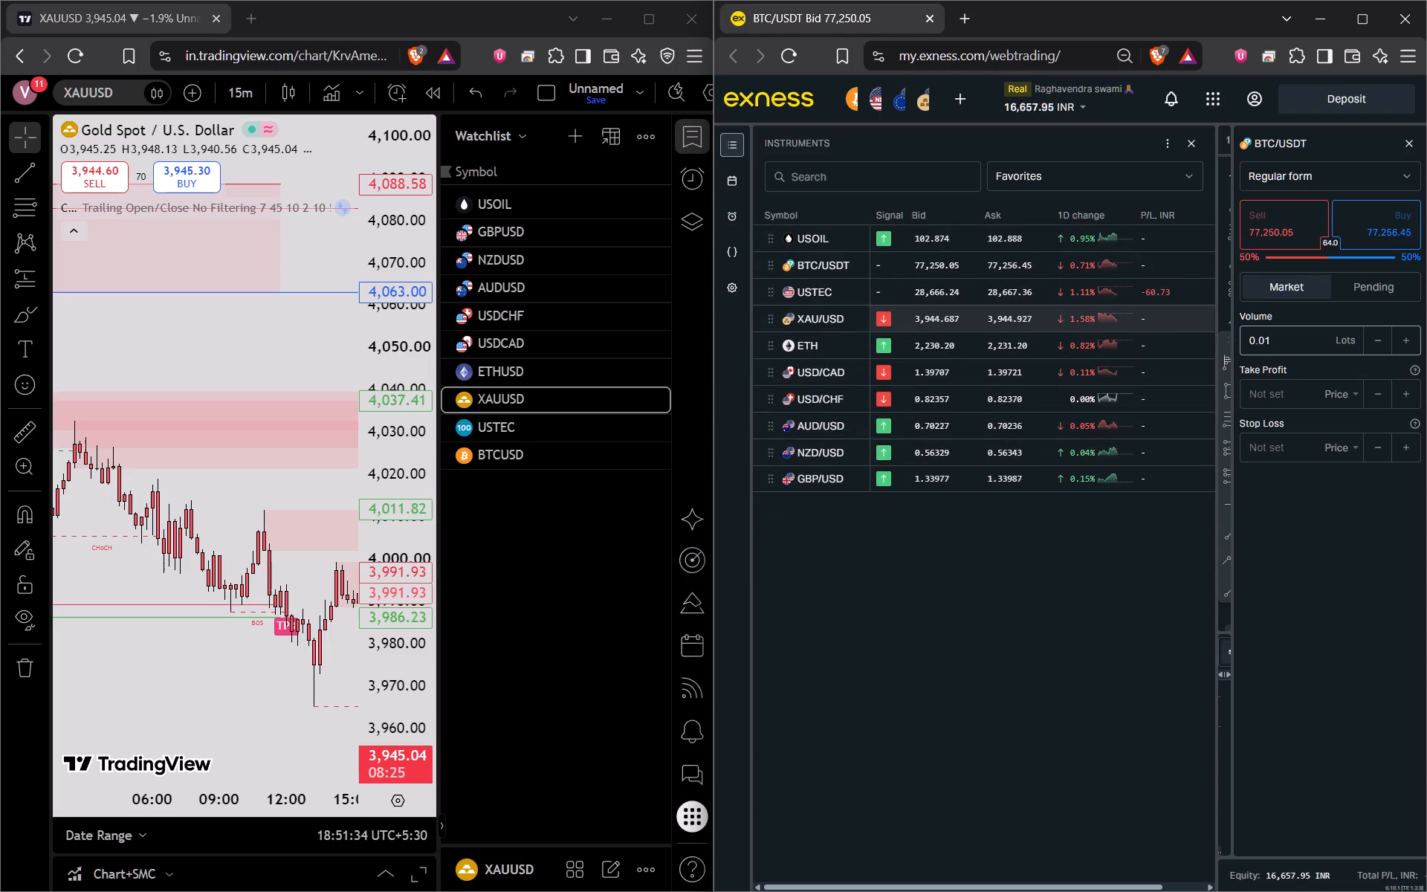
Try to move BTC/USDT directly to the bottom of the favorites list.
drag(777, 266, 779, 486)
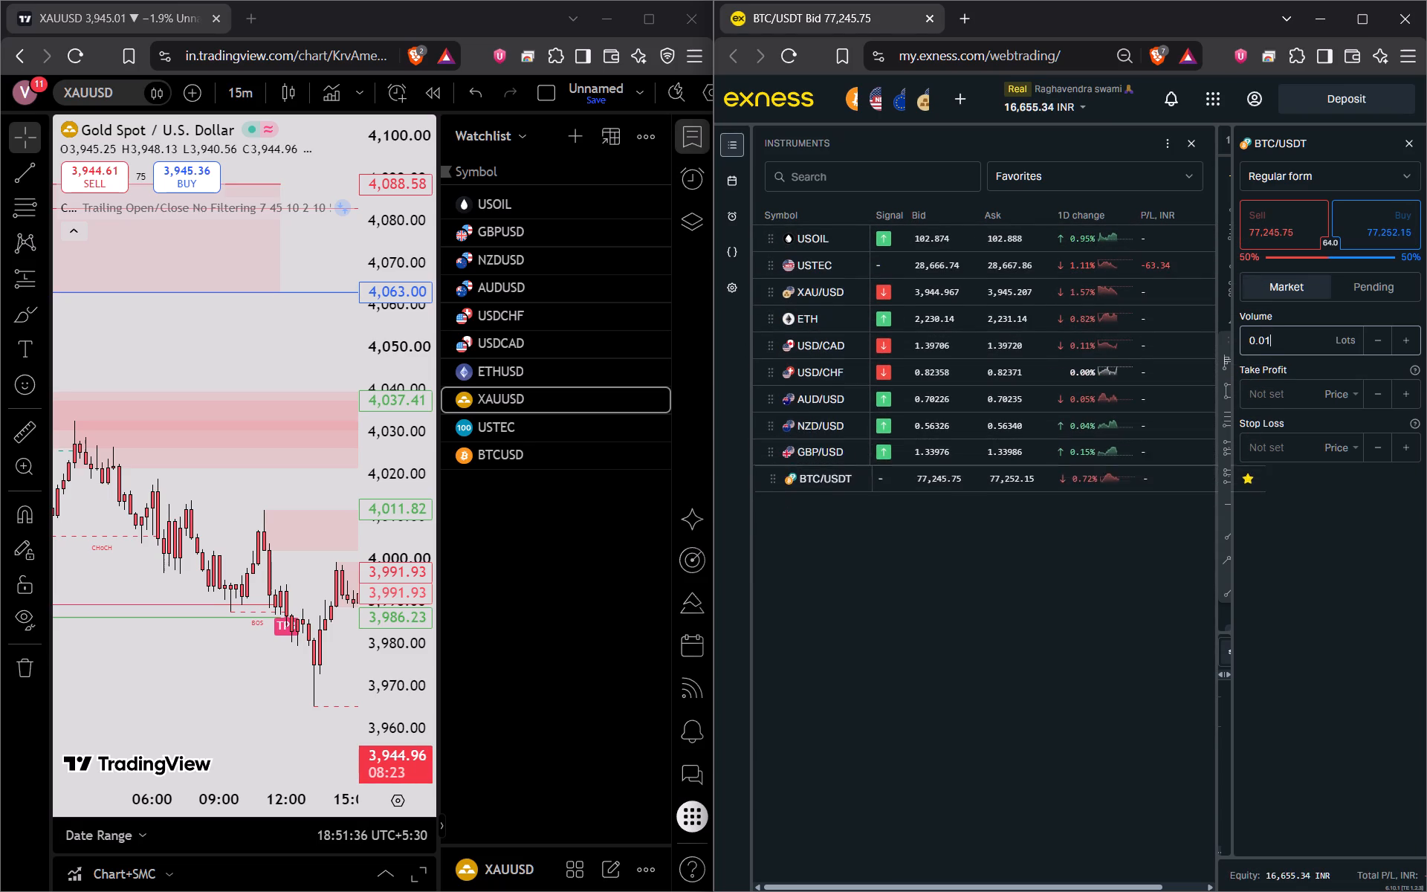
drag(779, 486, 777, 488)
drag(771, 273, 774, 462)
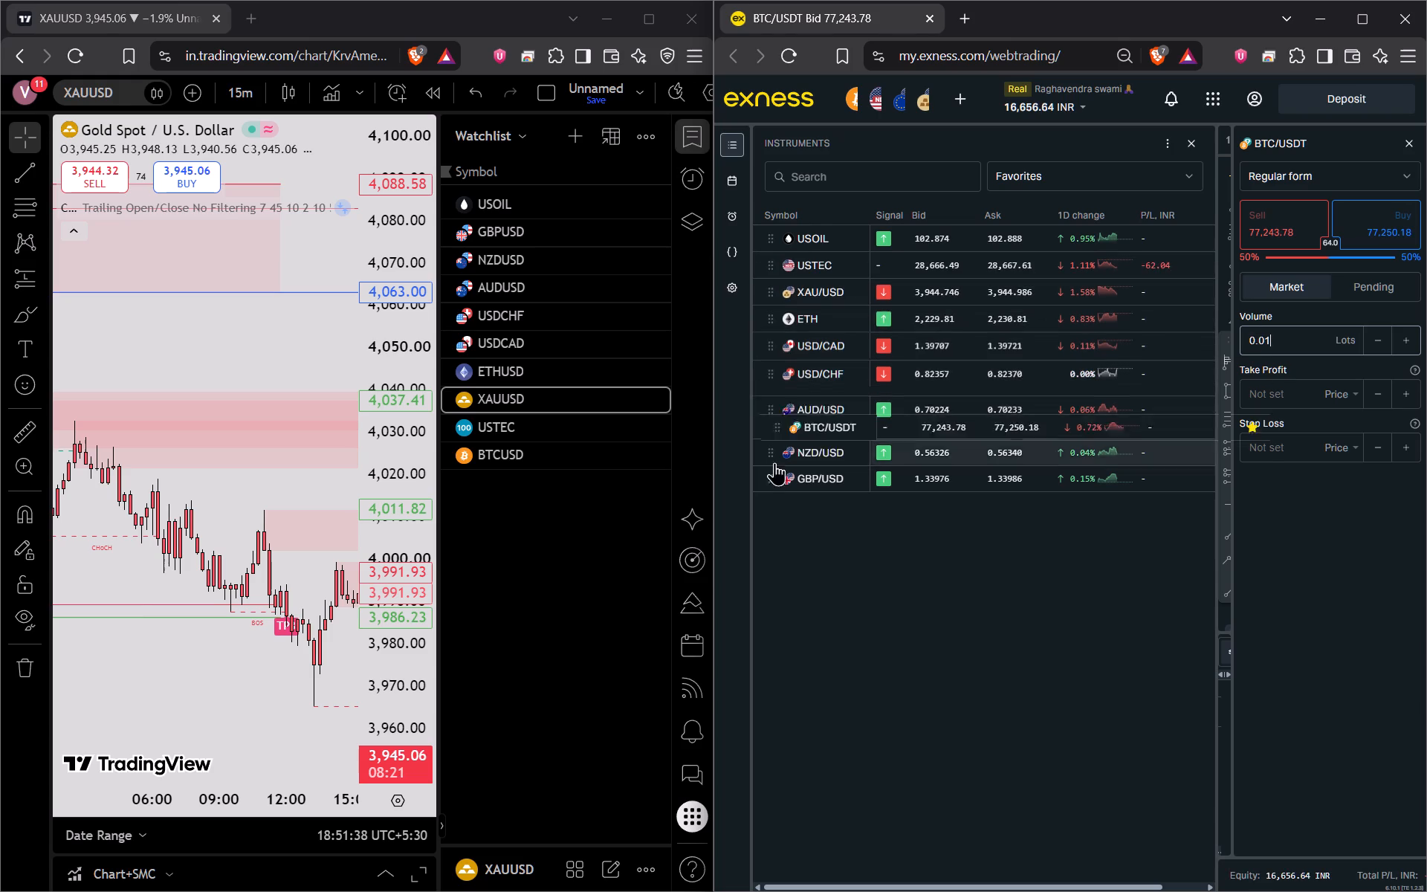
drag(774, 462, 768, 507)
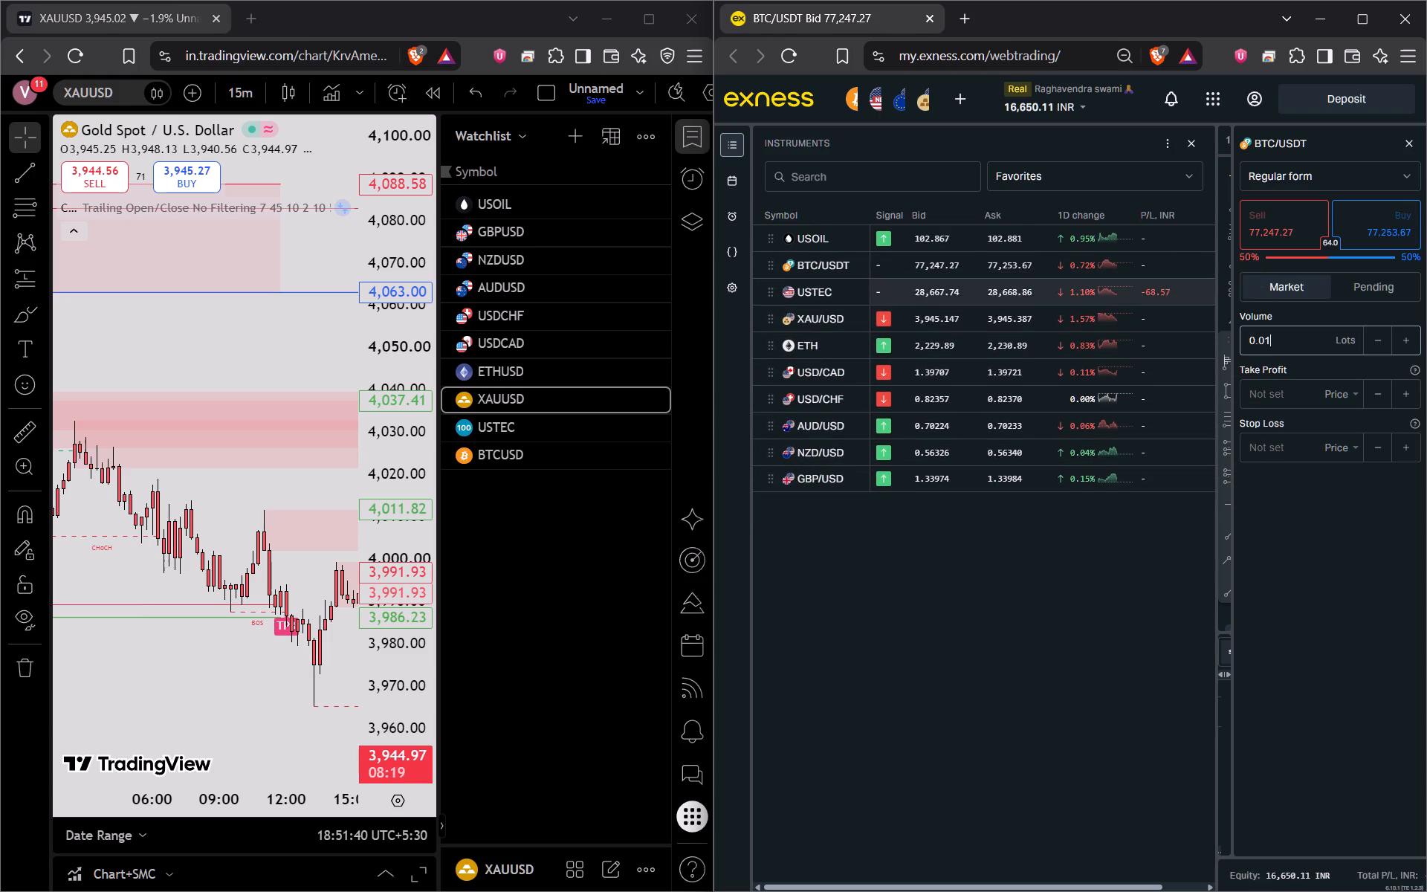
Move each instrument listed below BTC/USDT up past it, from USTEC to GBP/USD, so that BTC/USDT ends up last in the favorites.
drag(770, 294, 770, 272)
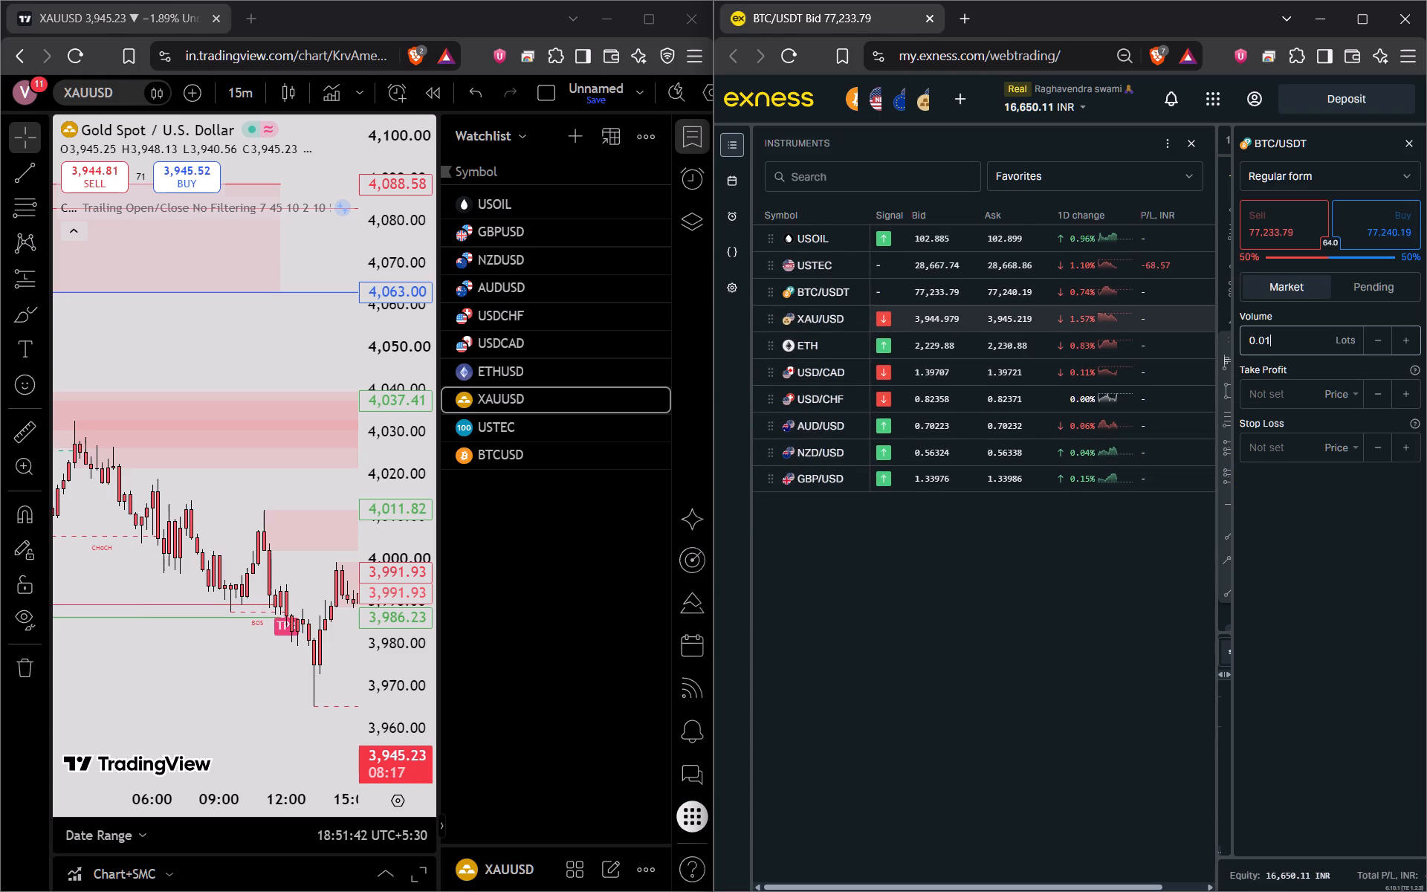
drag(773, 318, 768, 288)
drag(773, 350, 774, 326)
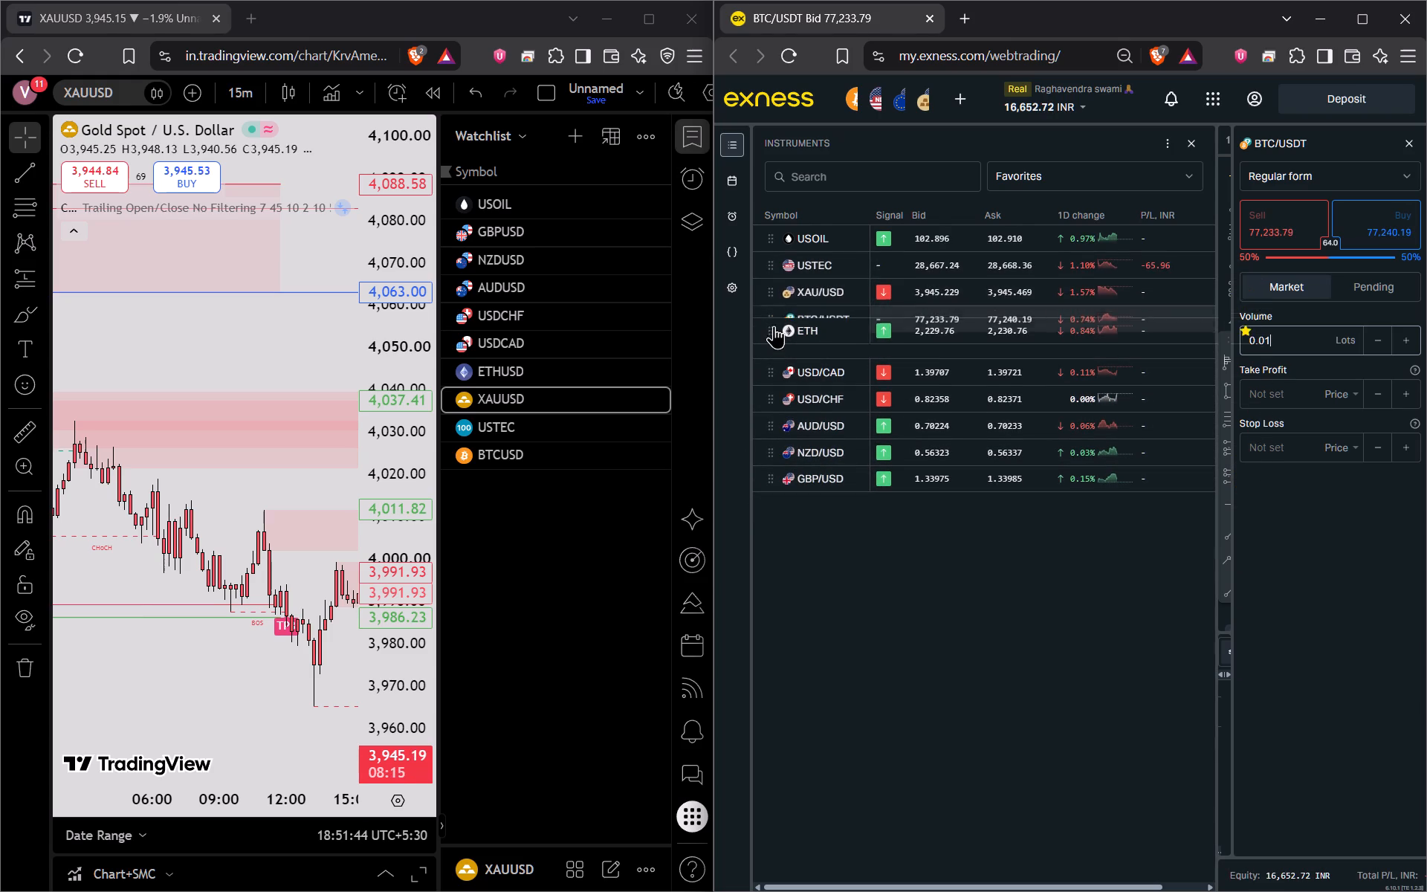
drag(774, 326, 775, 325)
drag(779, 376, 773, 351)
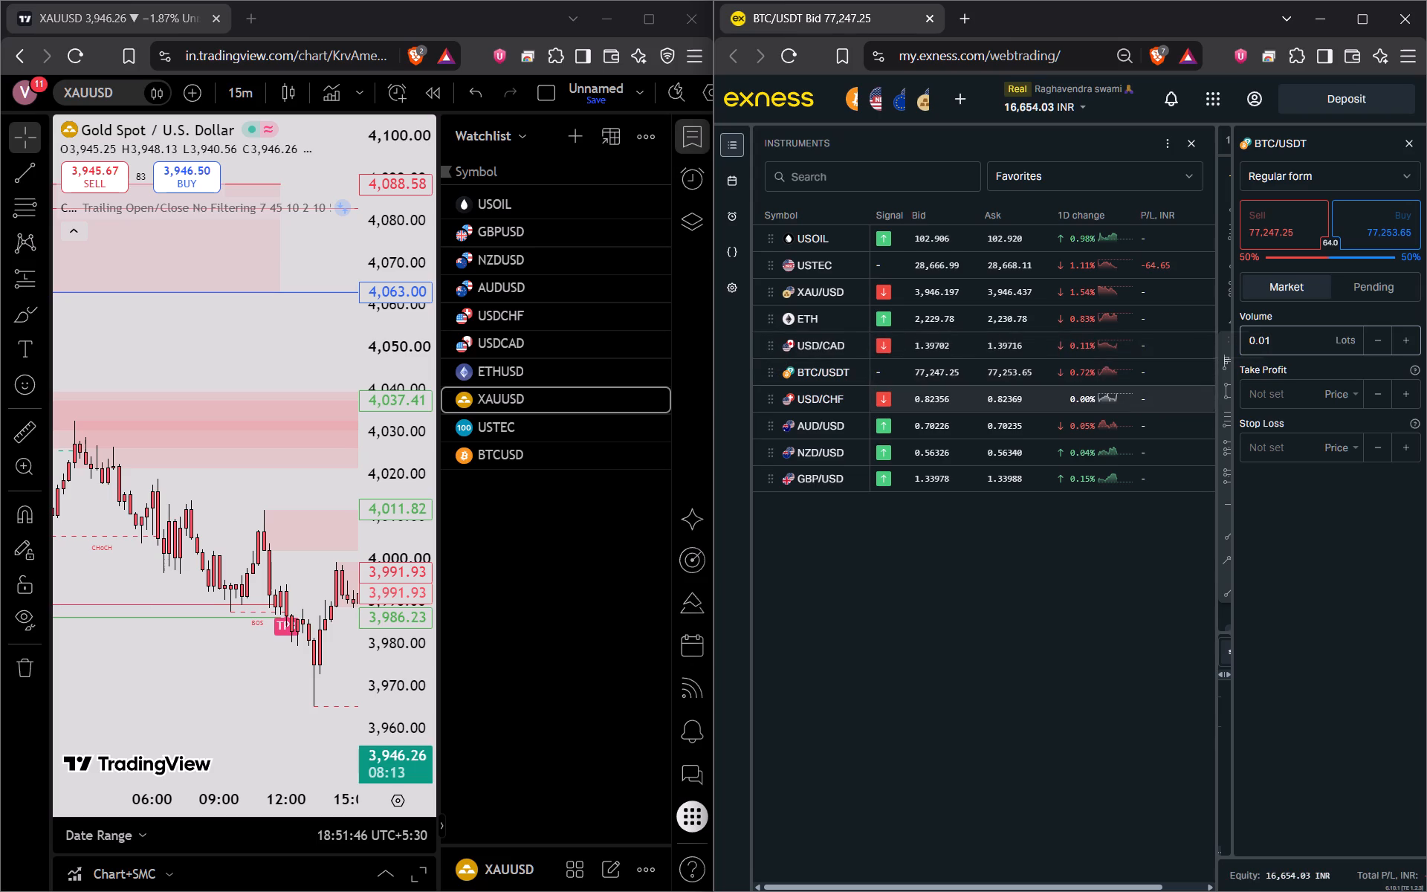
drag(771, 399, 769, 369)
drag(771, 430, 772, 412)
drag(772, 455, 771, 423)
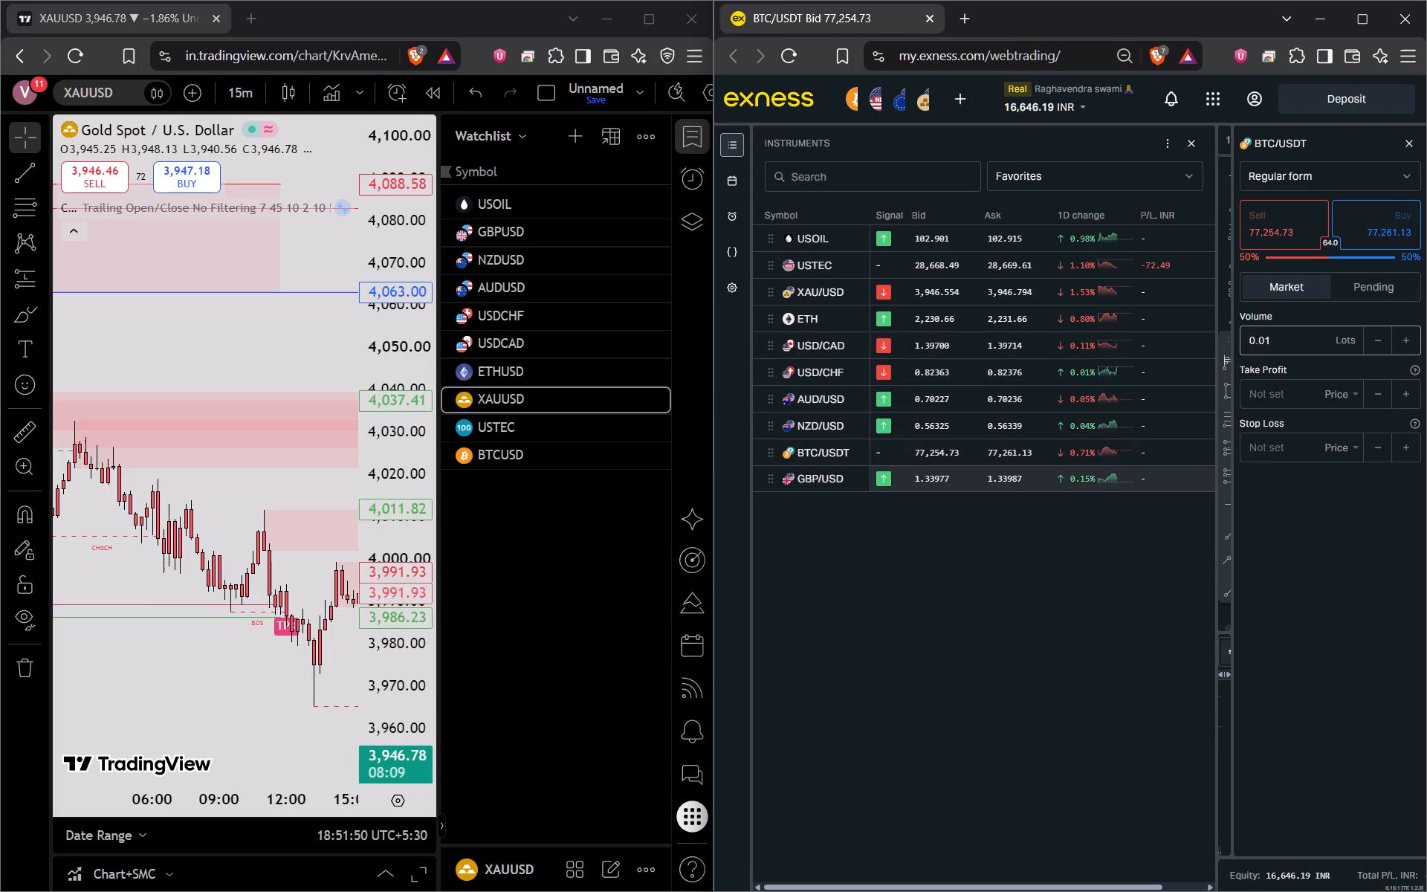
drag(771, 483, 771, 453)
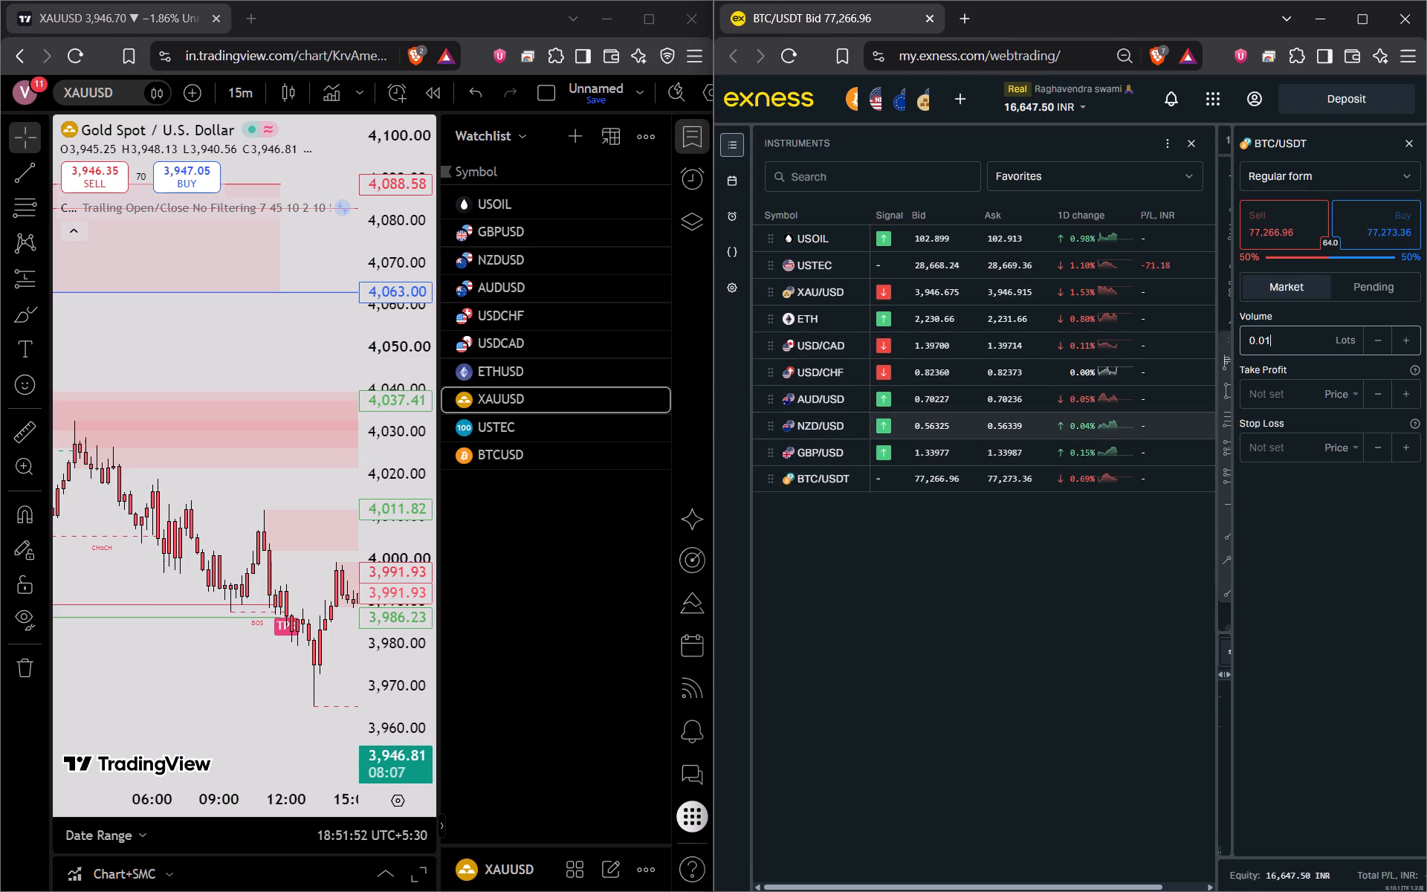
Move USTEC down the favorites list, place by place, to just above BTC/USDT.
drag(773, 270, 768, 297)
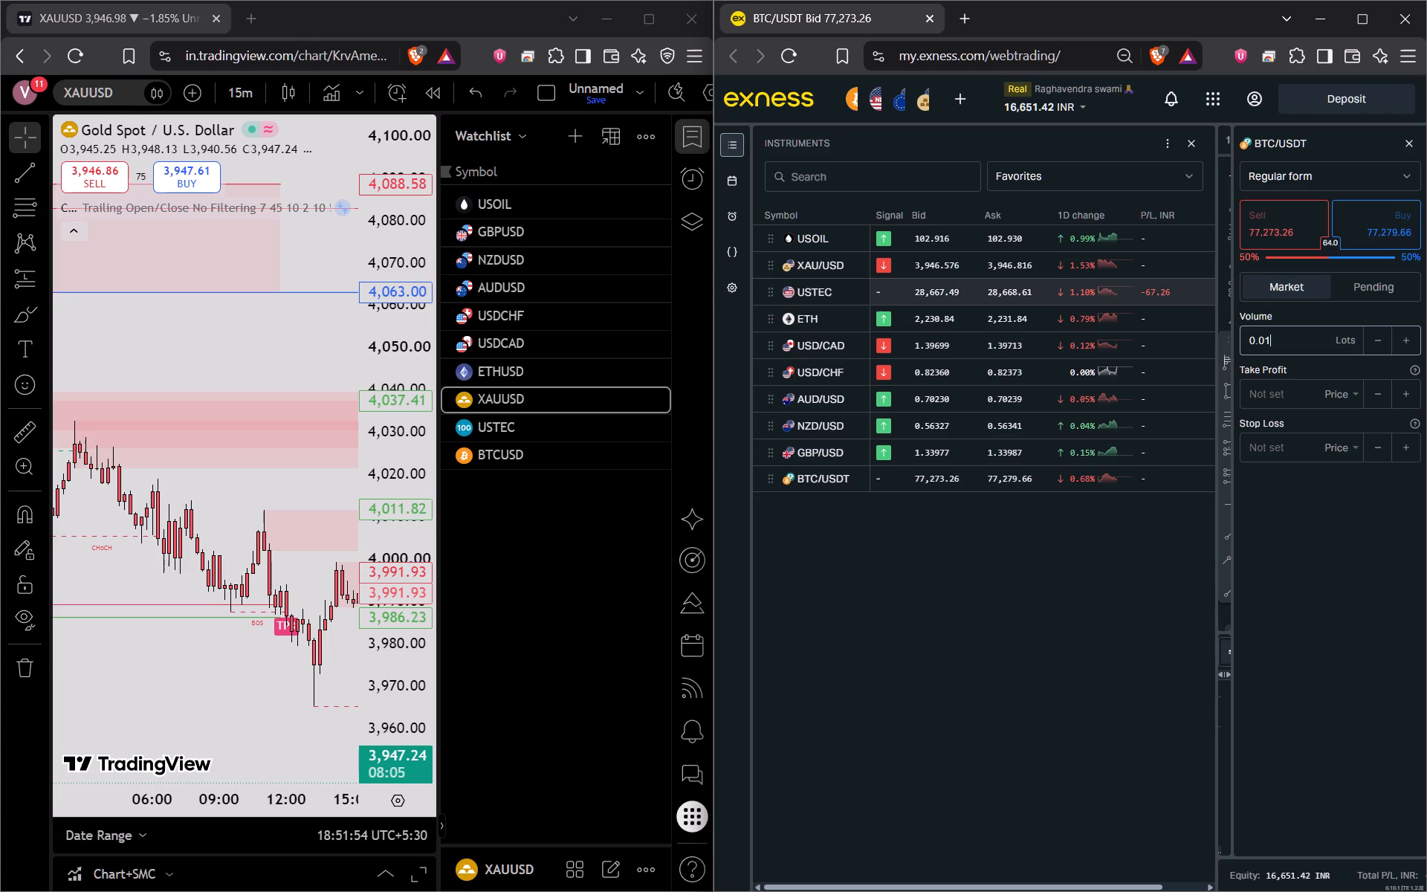
drag(770, 303, 774, 331)
drag(769, 320, 768, 346)
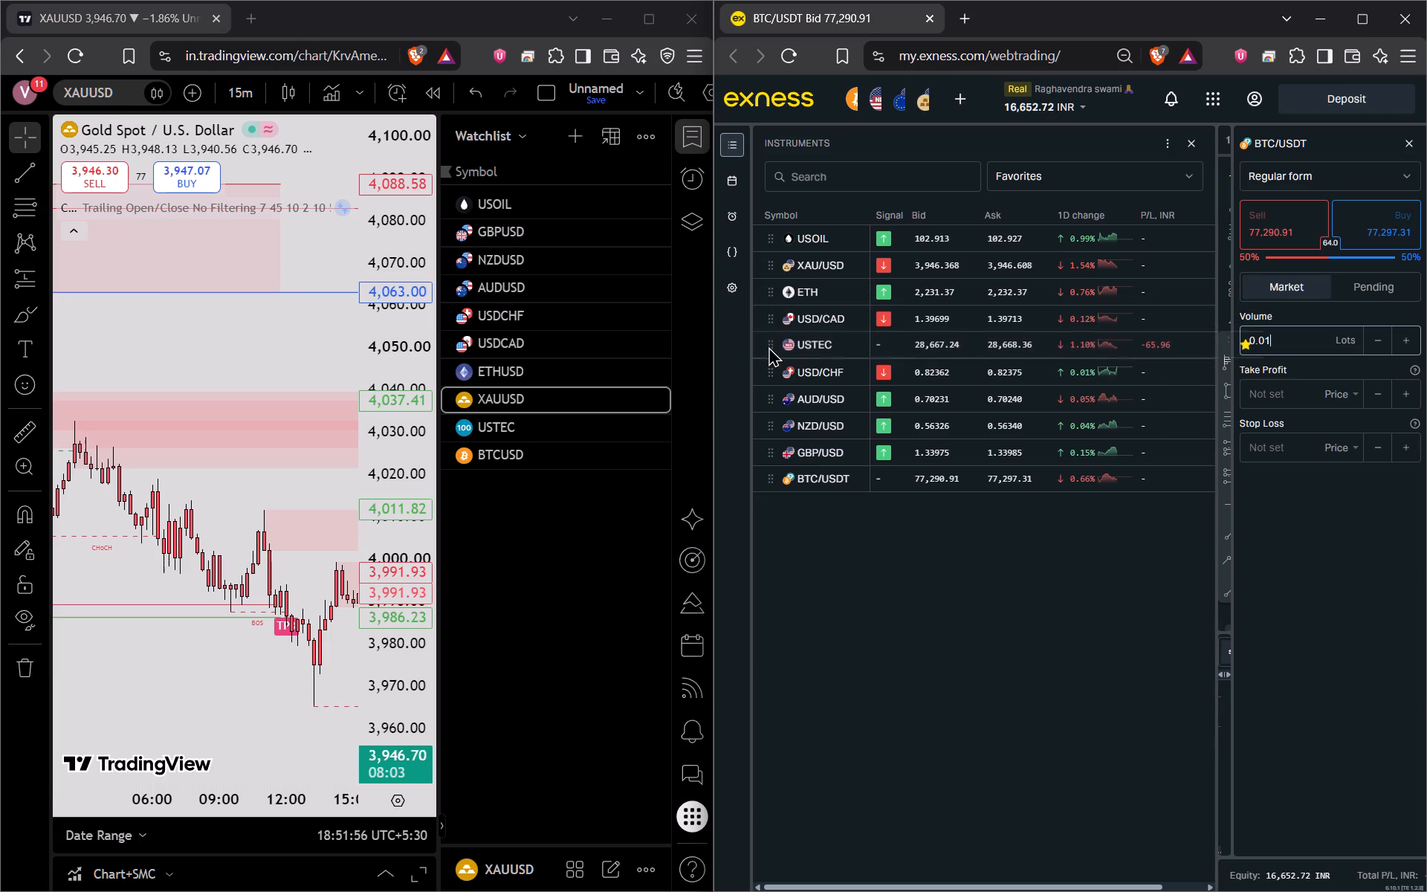
drag(770, 341, 771, 364)
drag(771, 366, 771, 386)
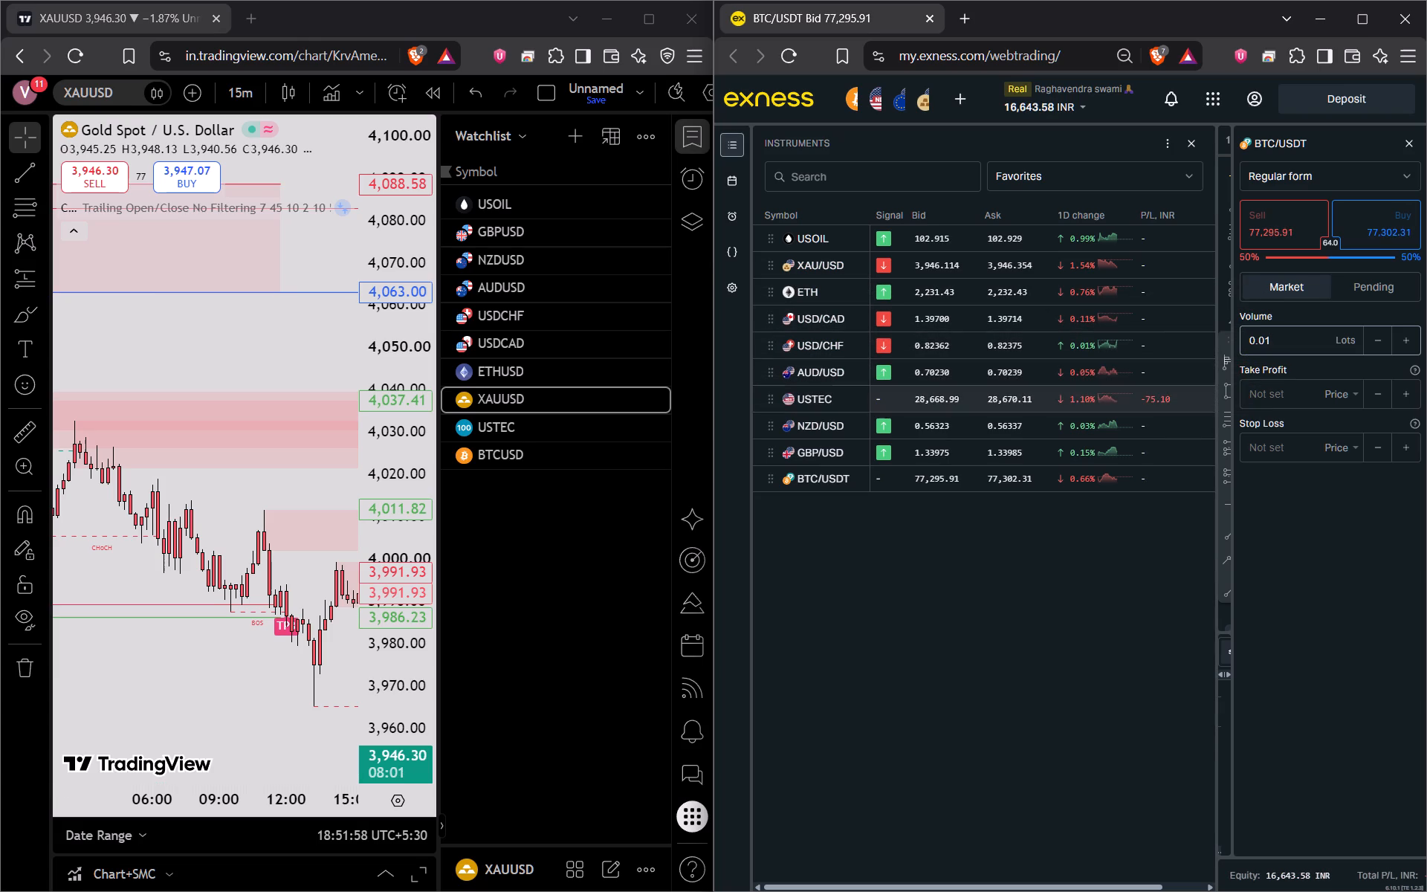
drag(774, 398, 775, 410)
drag(775, 404, 774, 424)
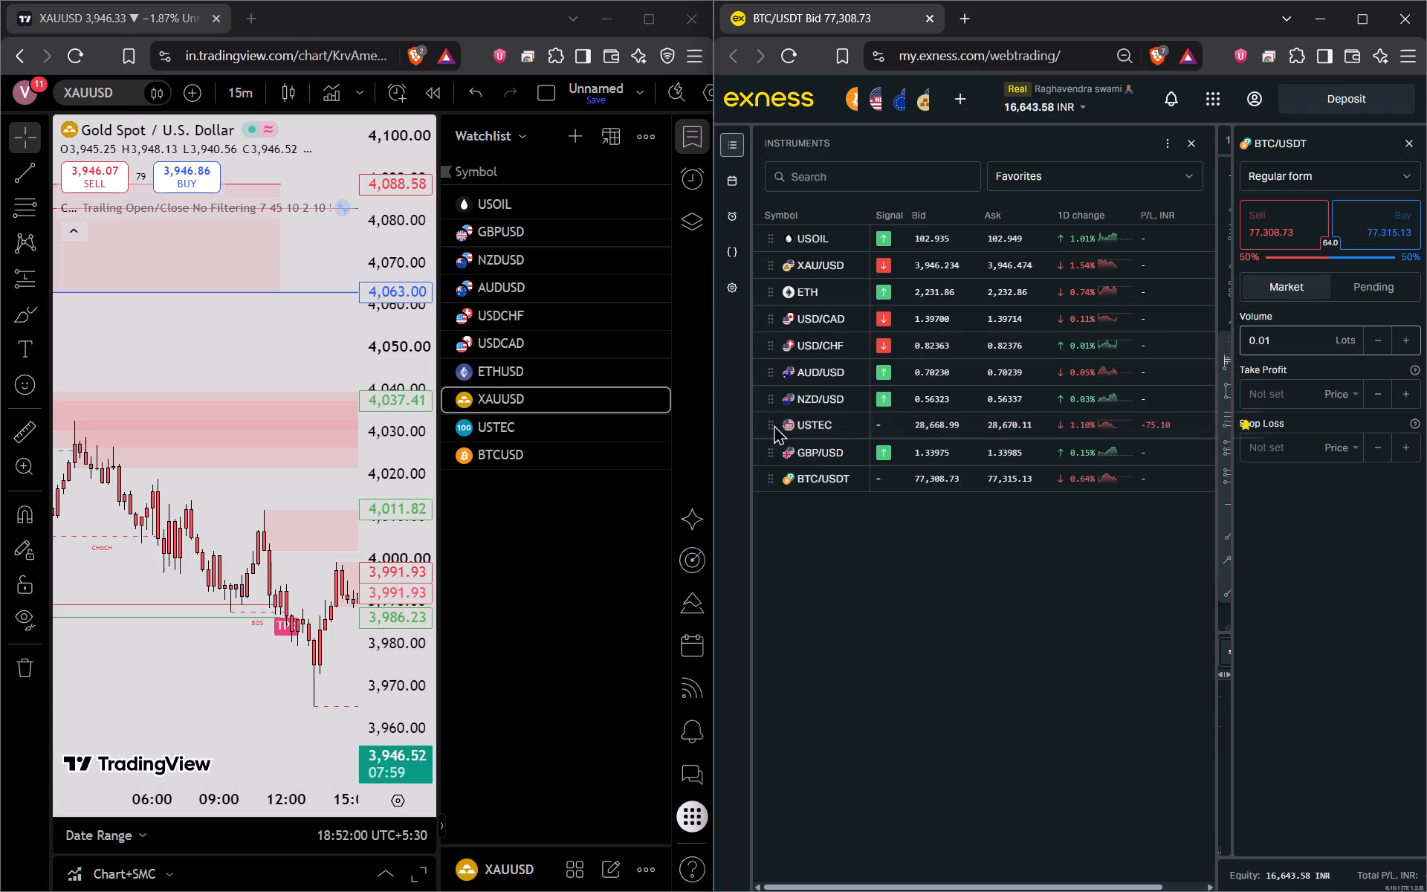
drag(772, 419, 775, 444)
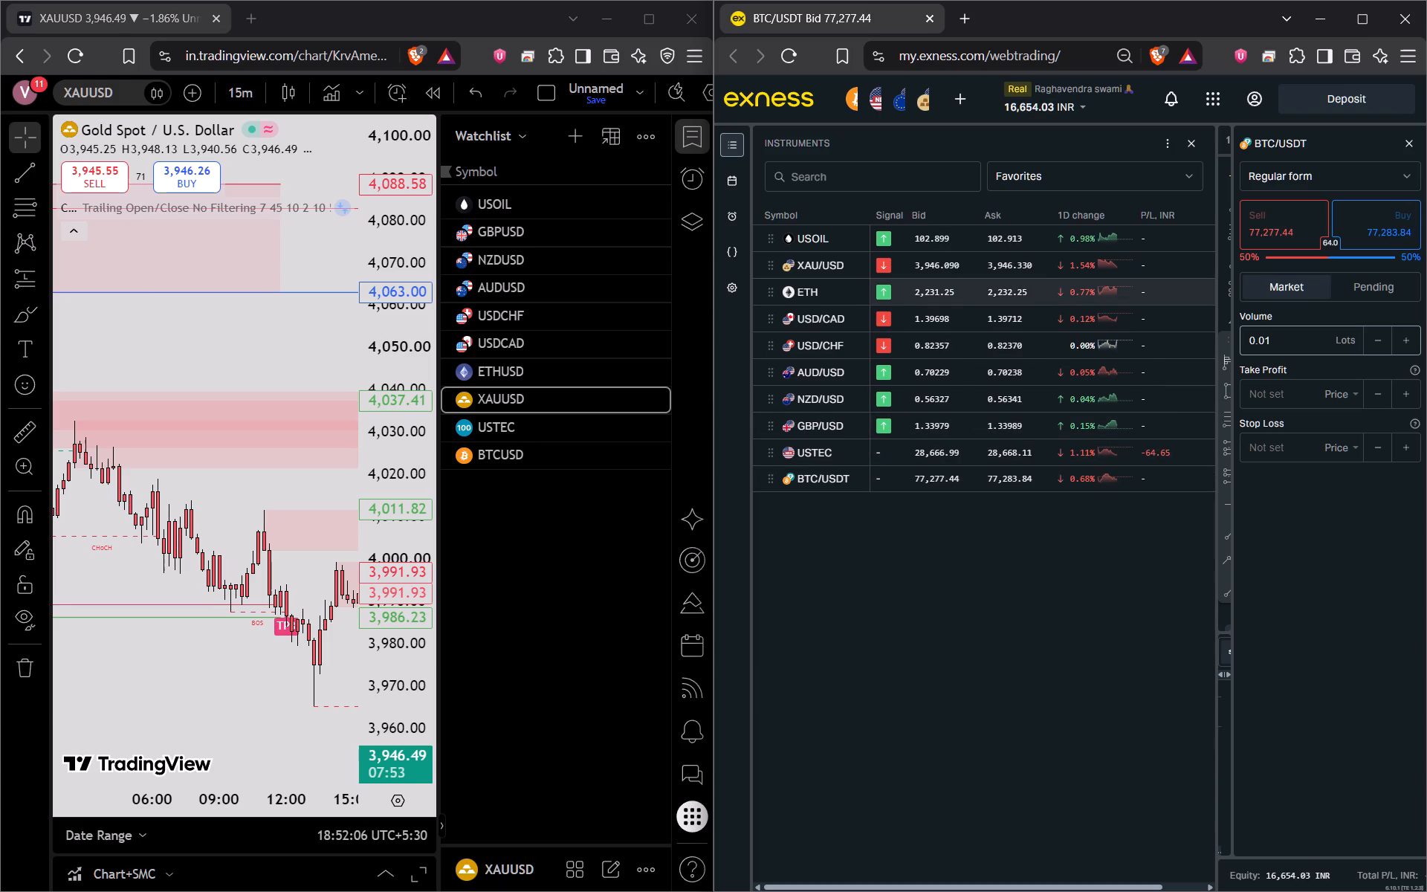
Move XAU/USD to just above USTEC and ETH to just above XAU/USD in the favorites list.
drag(772, 265, 773, 424)
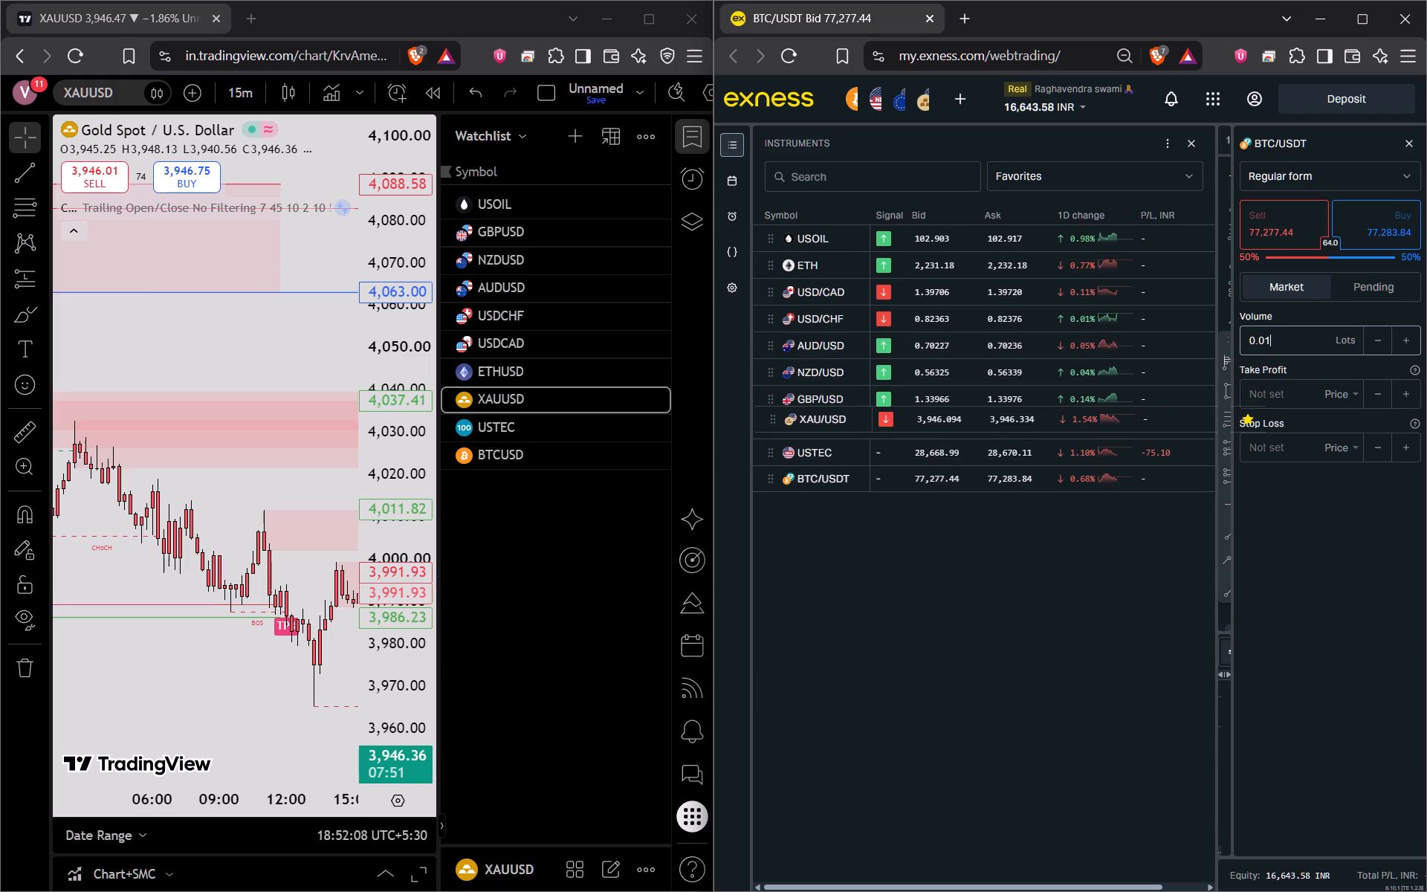
drag(773, 424, 772, 433)
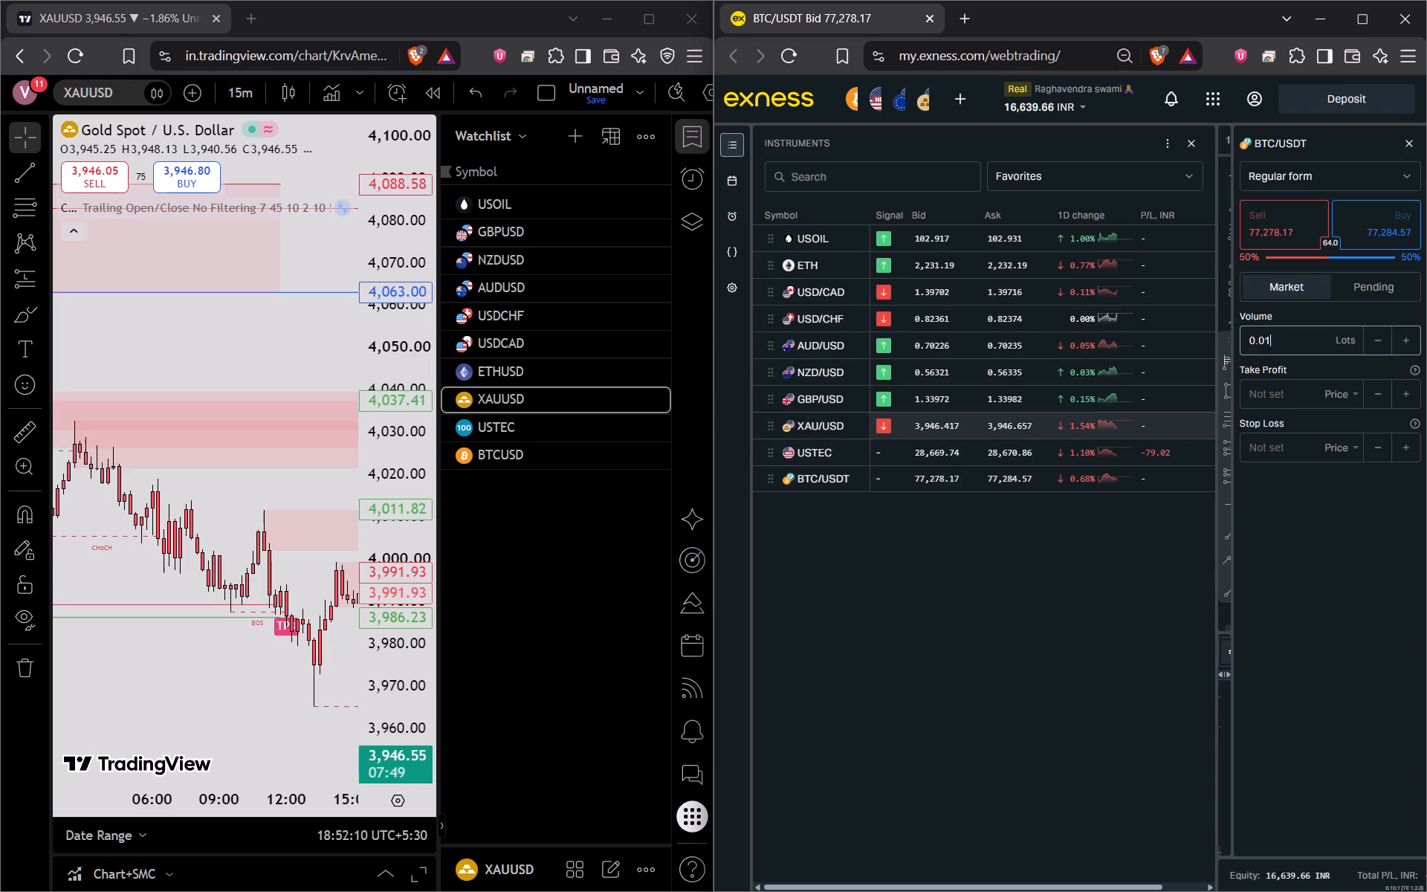
drag(773, 267, 783, 352)
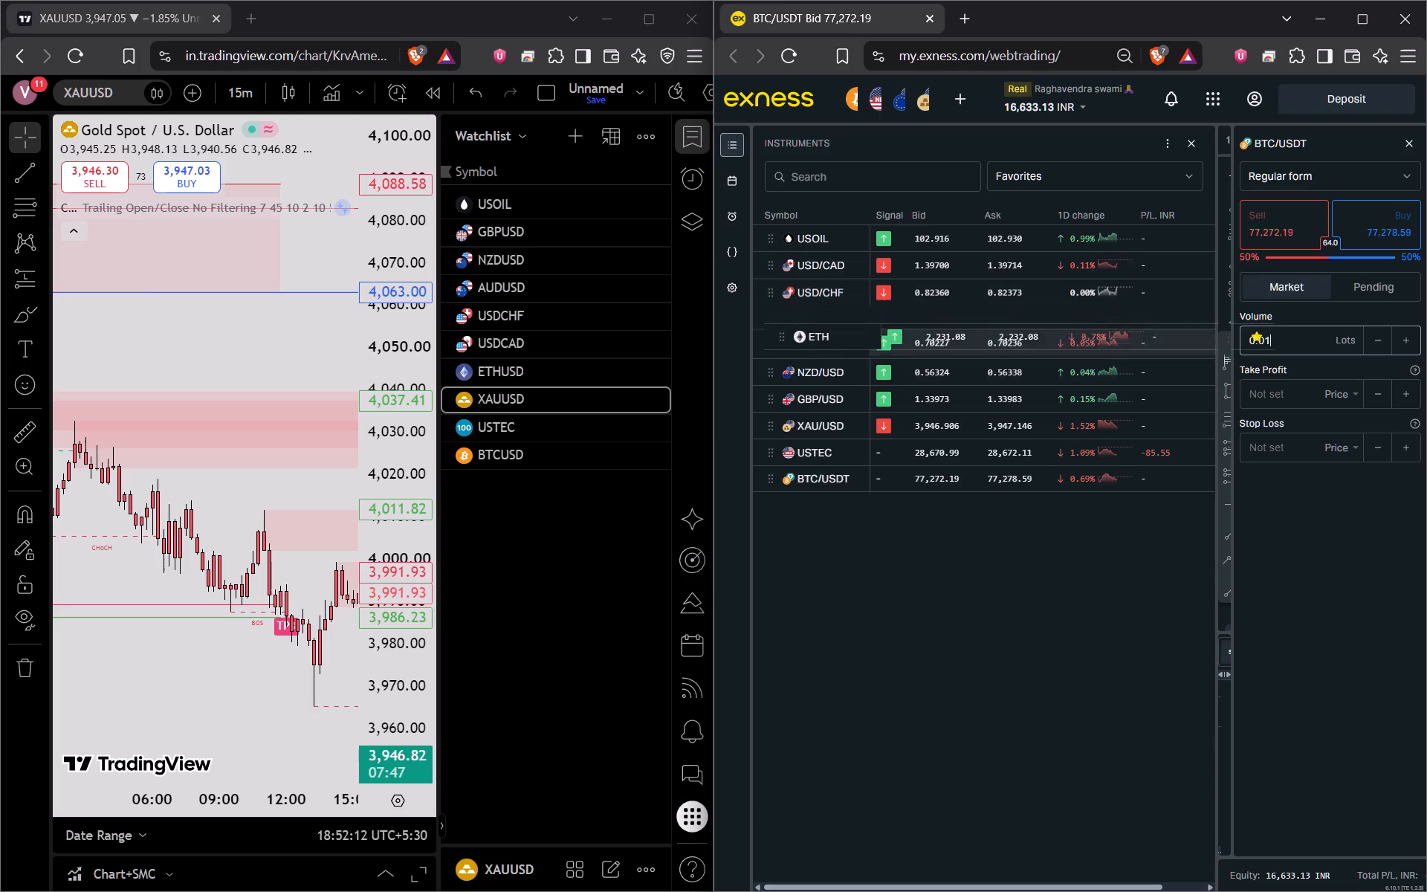
drag(783, 352, 780, 394)
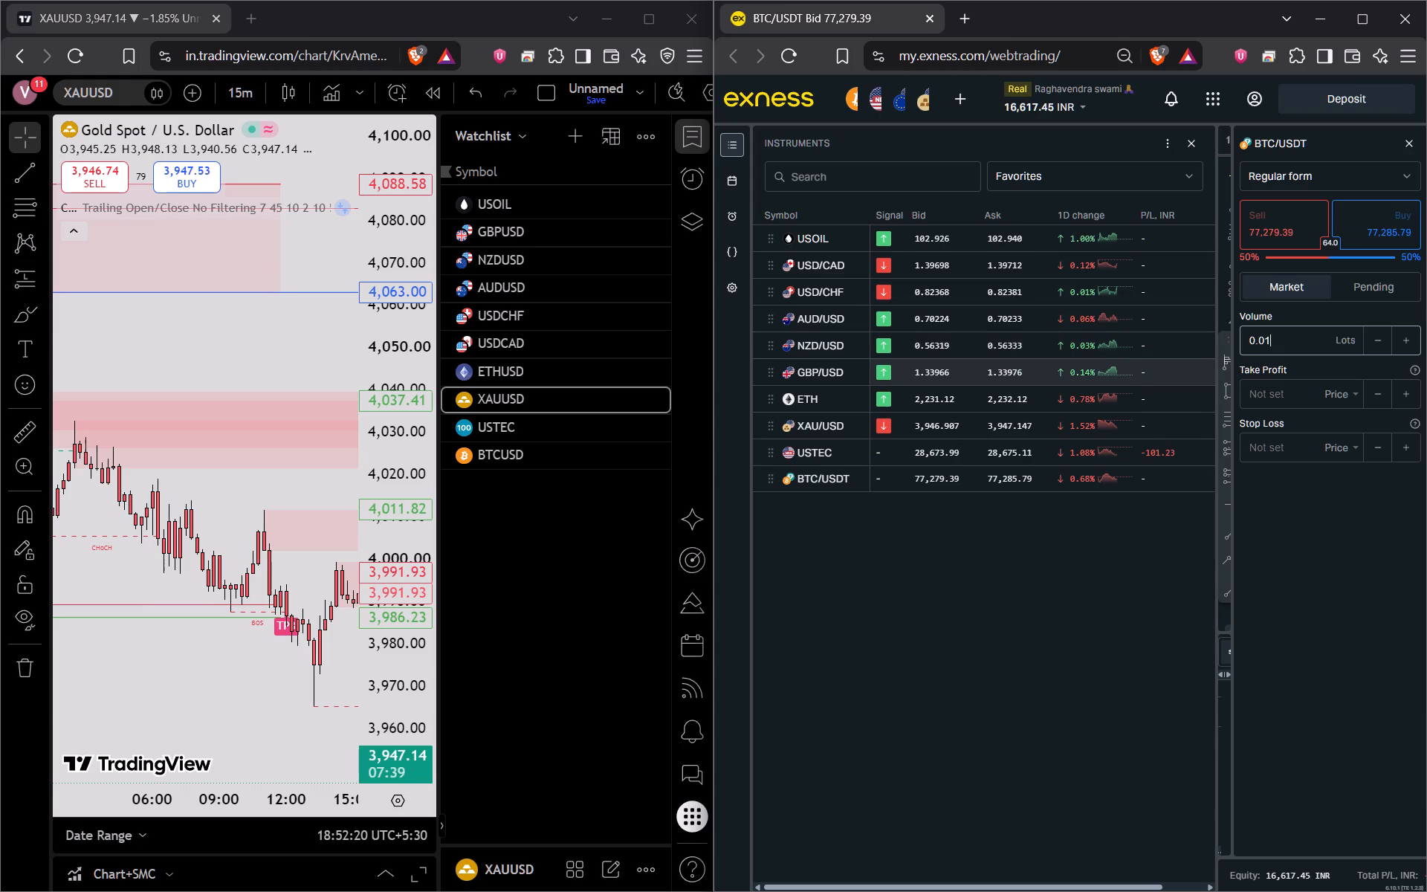
Reorder the currency pairs below USOIL as GBP/USD, NZD/USD, AUD/USD, USD/CHF, USD/CAD.
drag(785, 376, 781, 272)
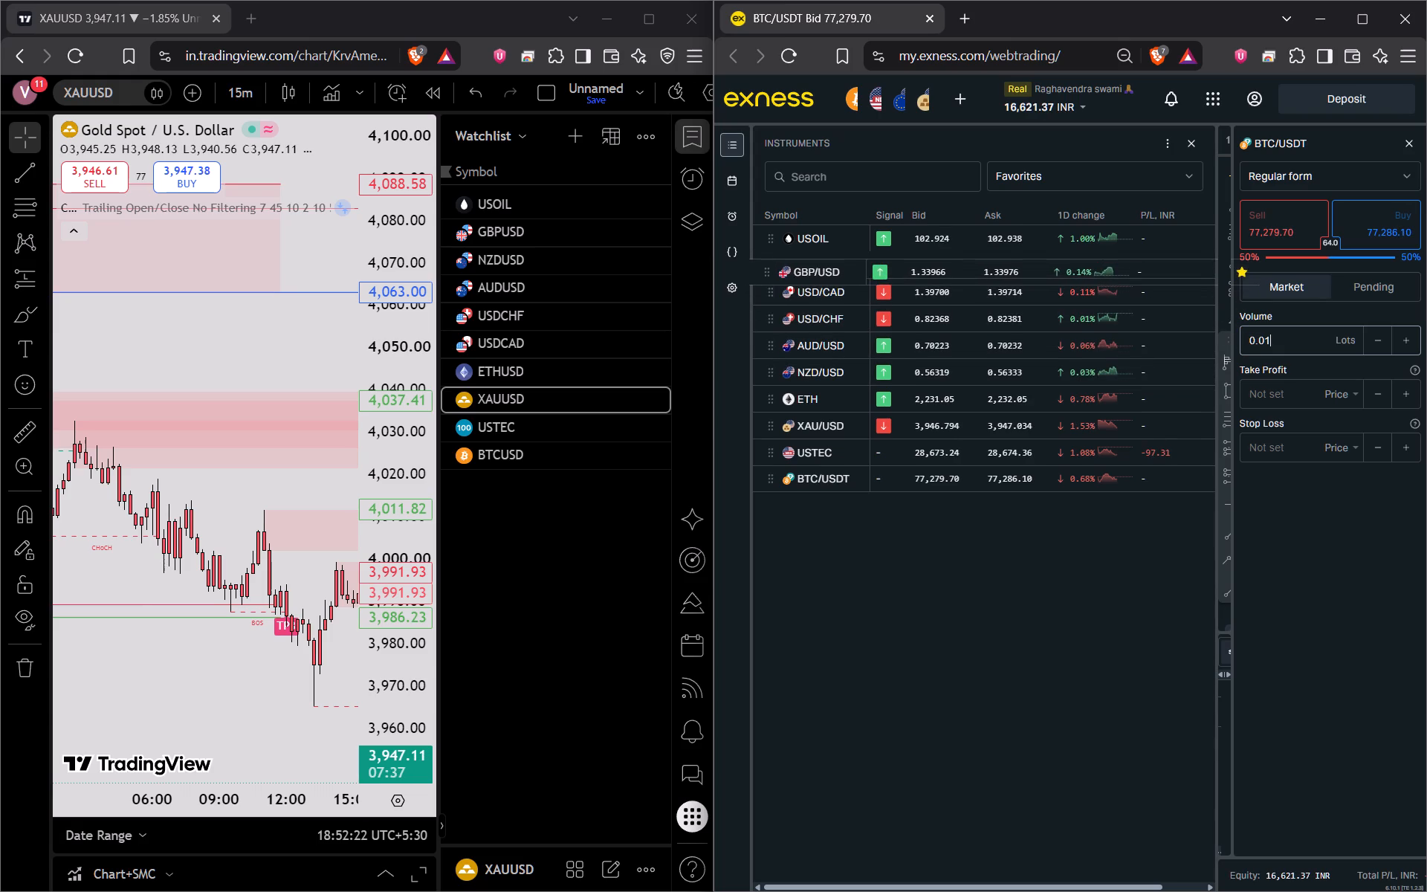
drag(781, 272, 785, 262)
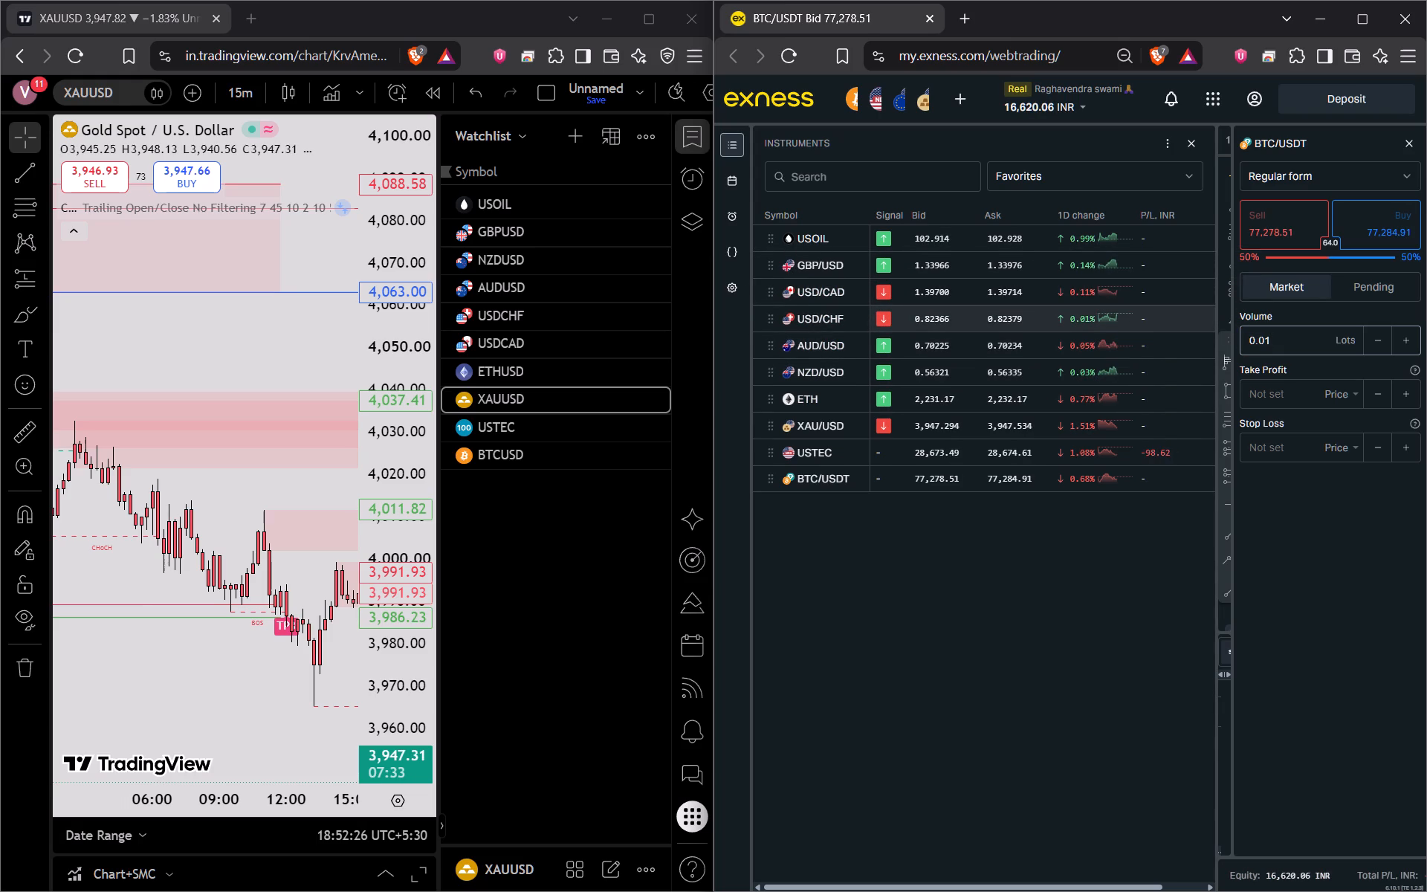
drag(777, 291, 776, 294)
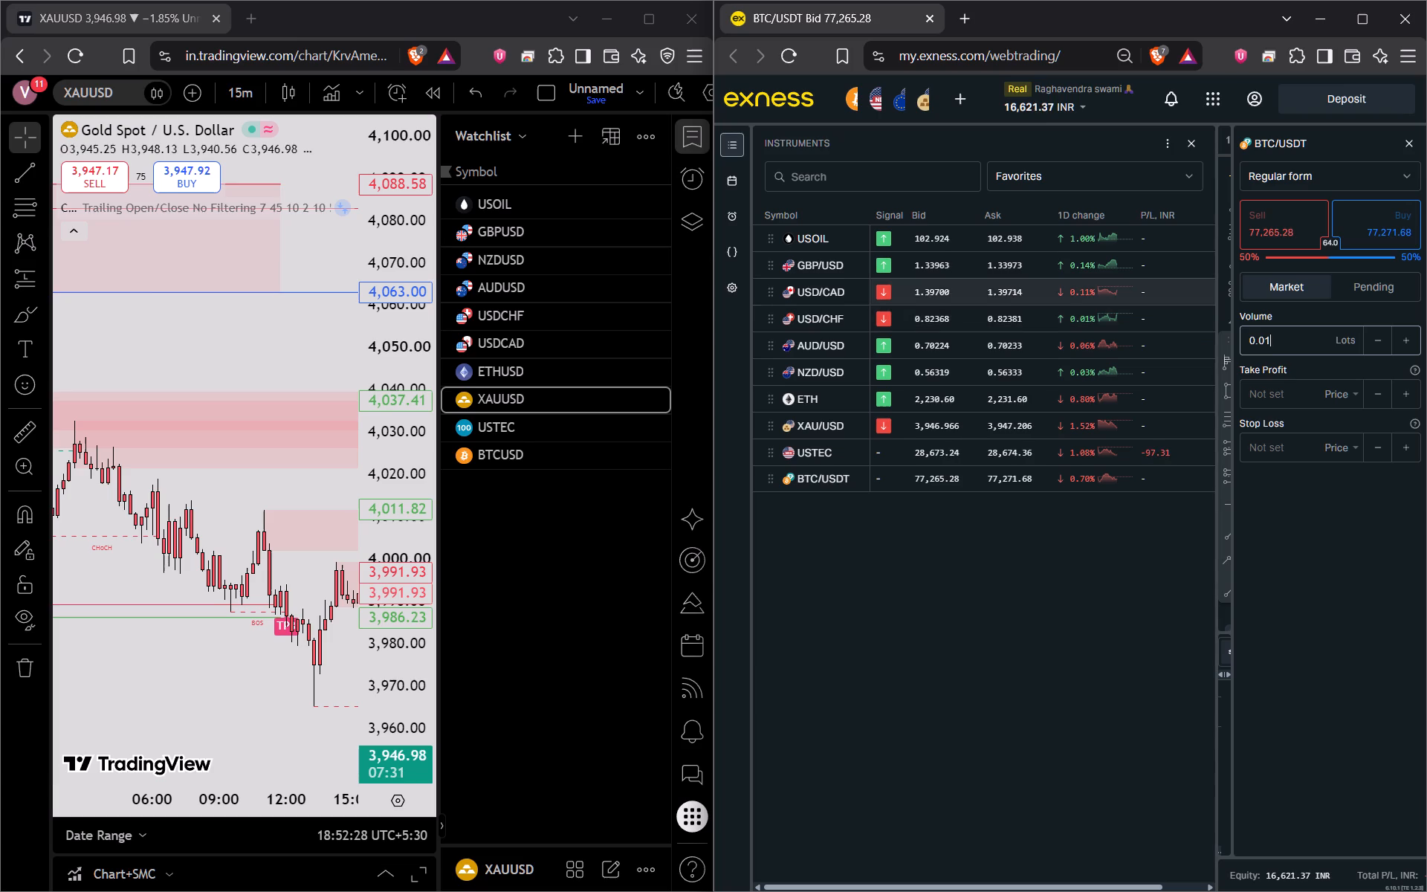
drag(776, 294, 776, 368)
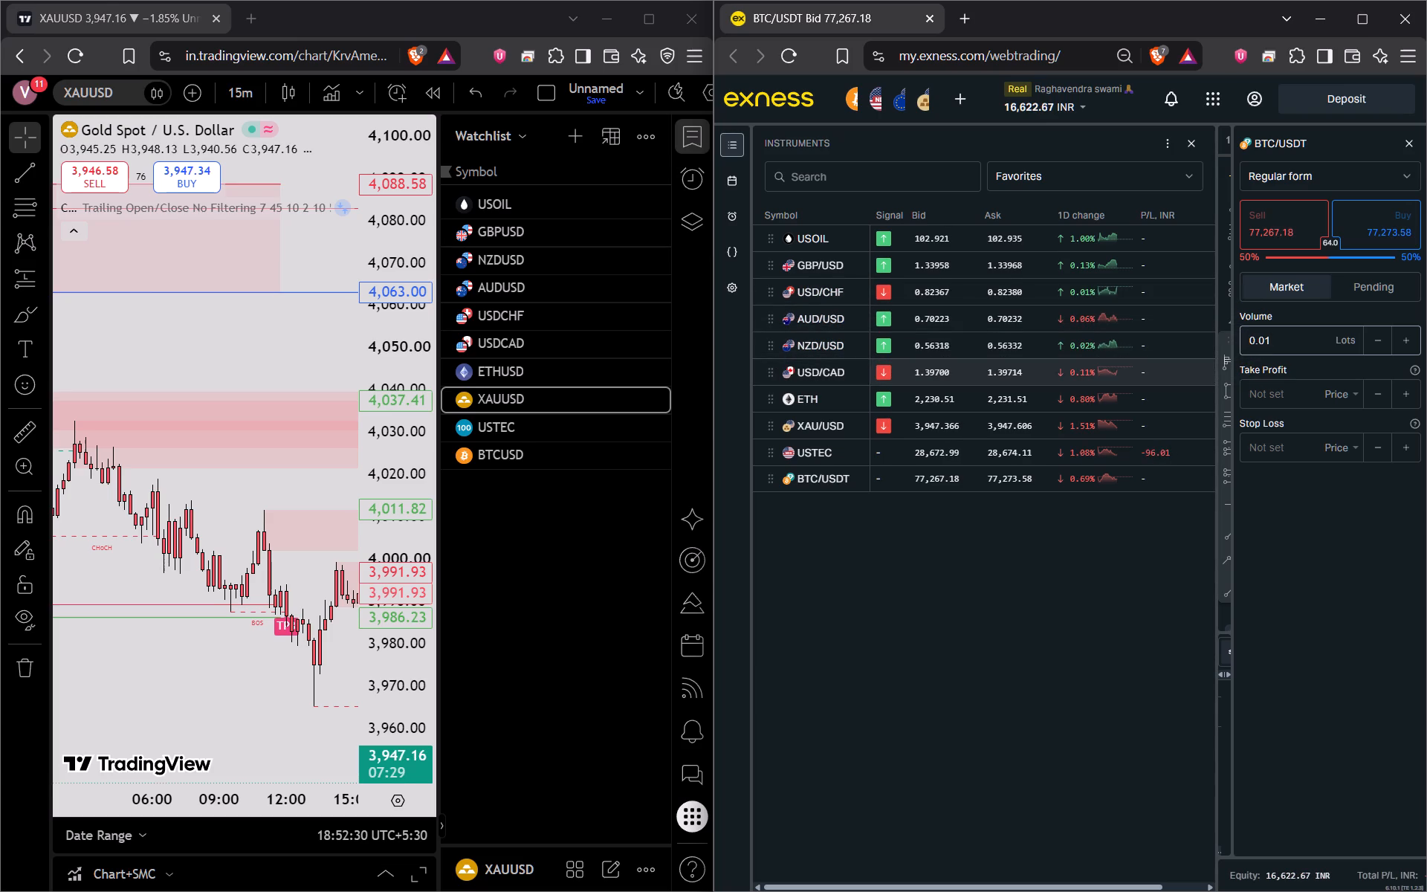
drag(776, 298, 774, 303)
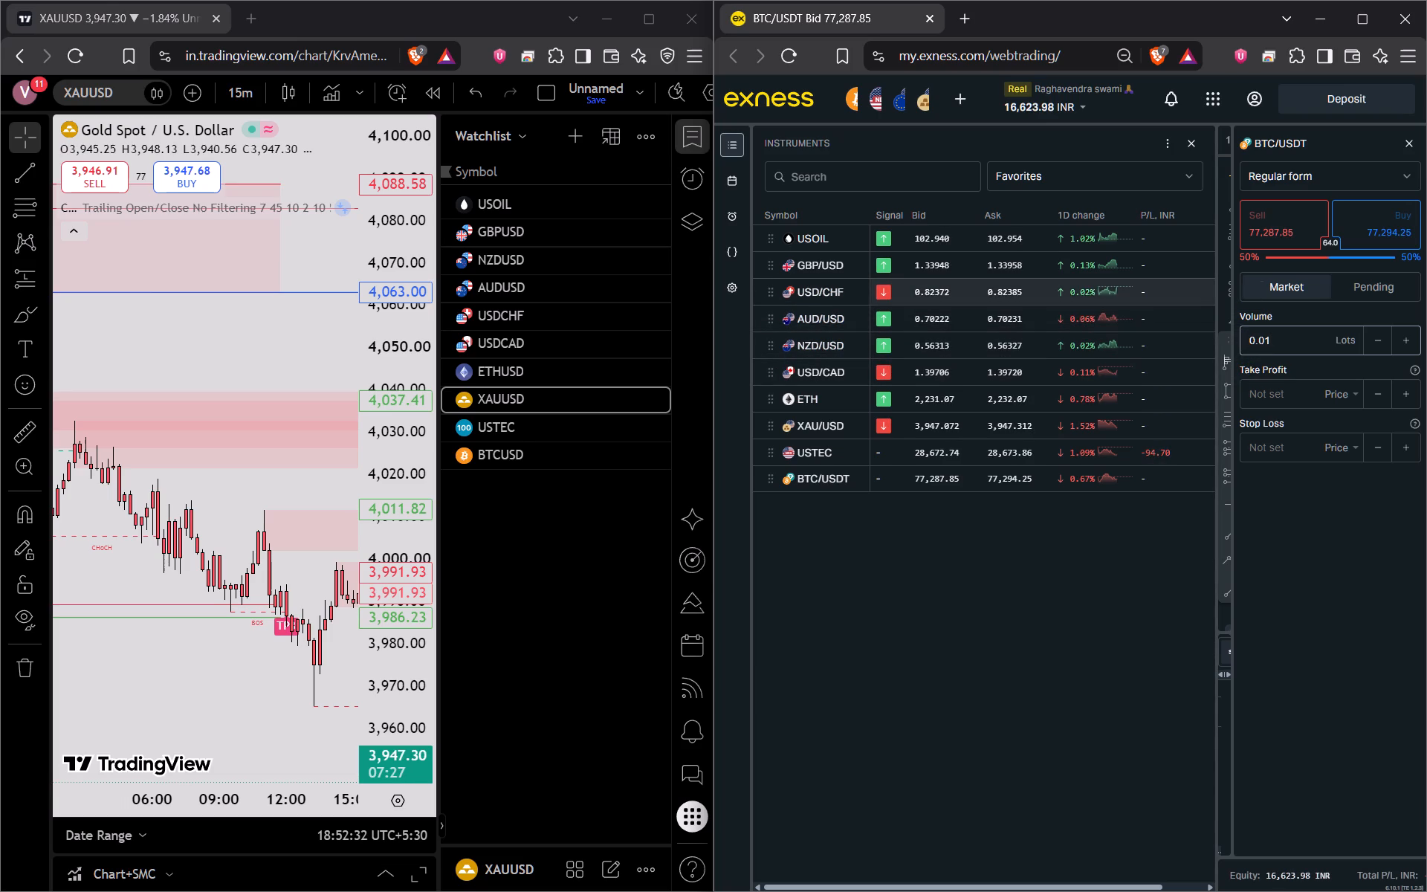
drag(774, 303, 771, 356)
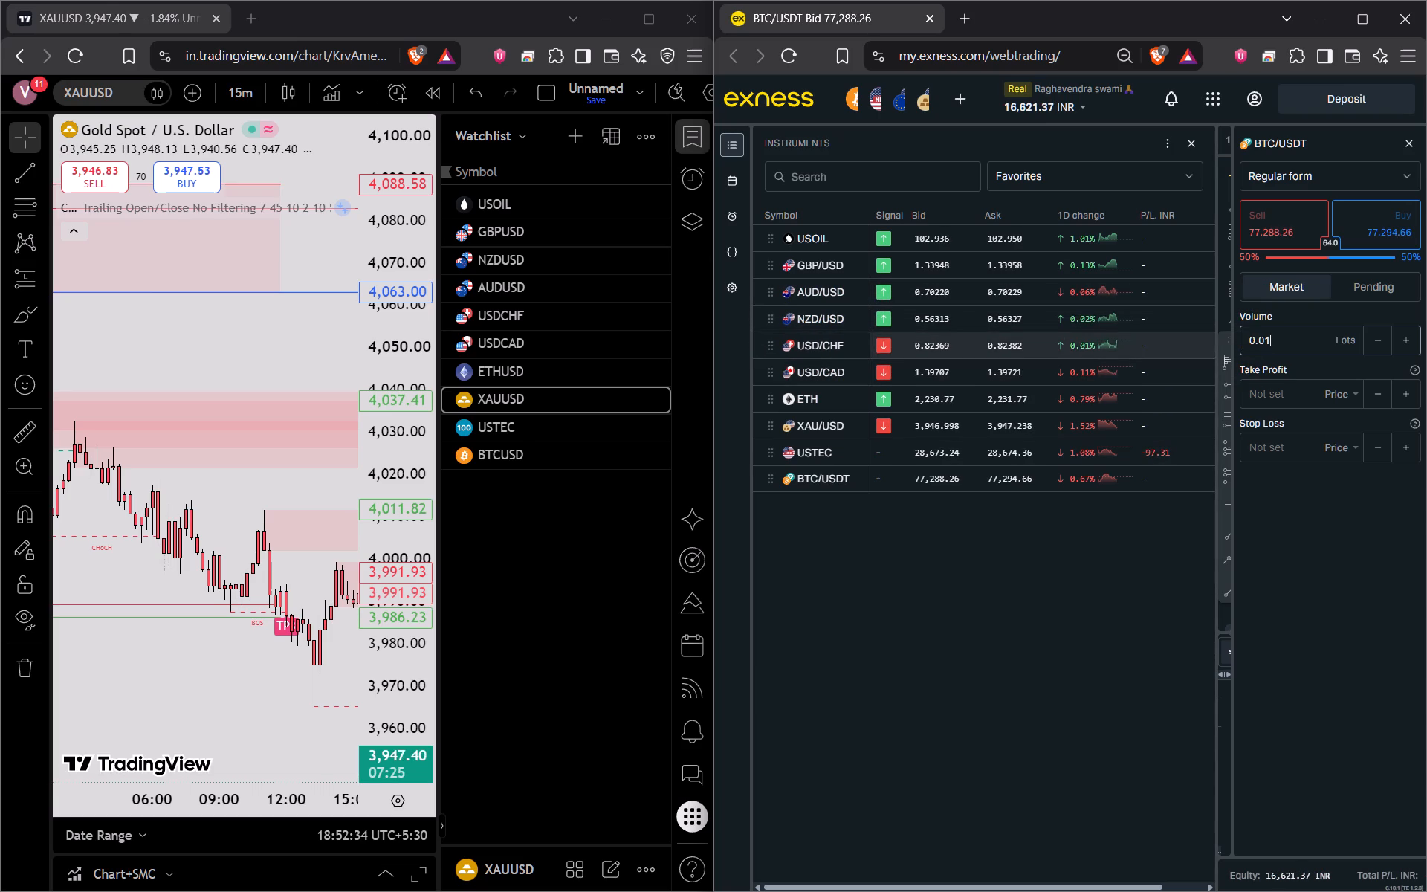
drag(773, 323, 773, 289)
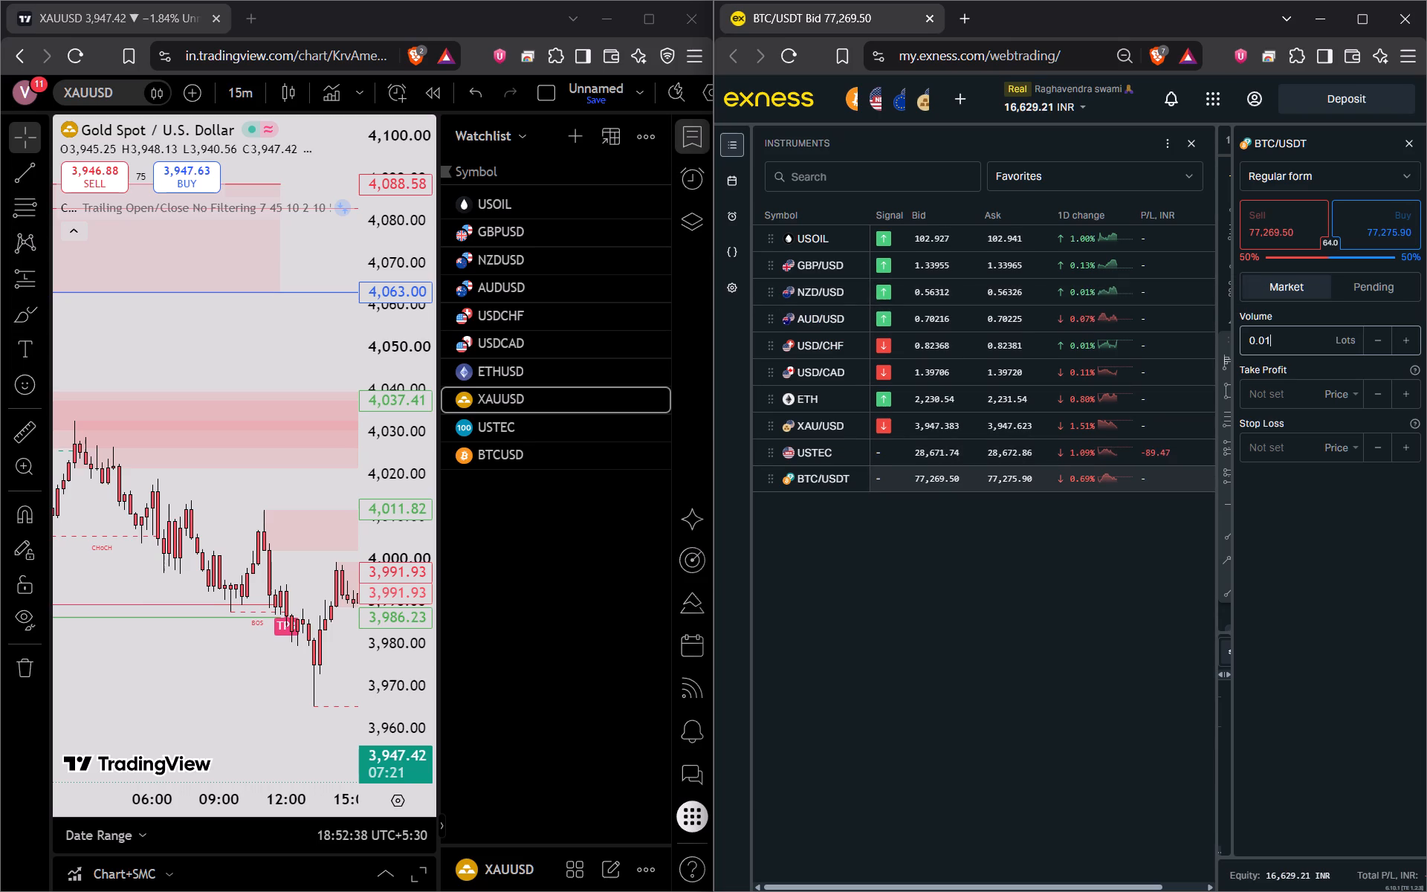
Select BTC/USDT, close the instruments list, and set its chart to the 15-minute interval.
click(825, 481)
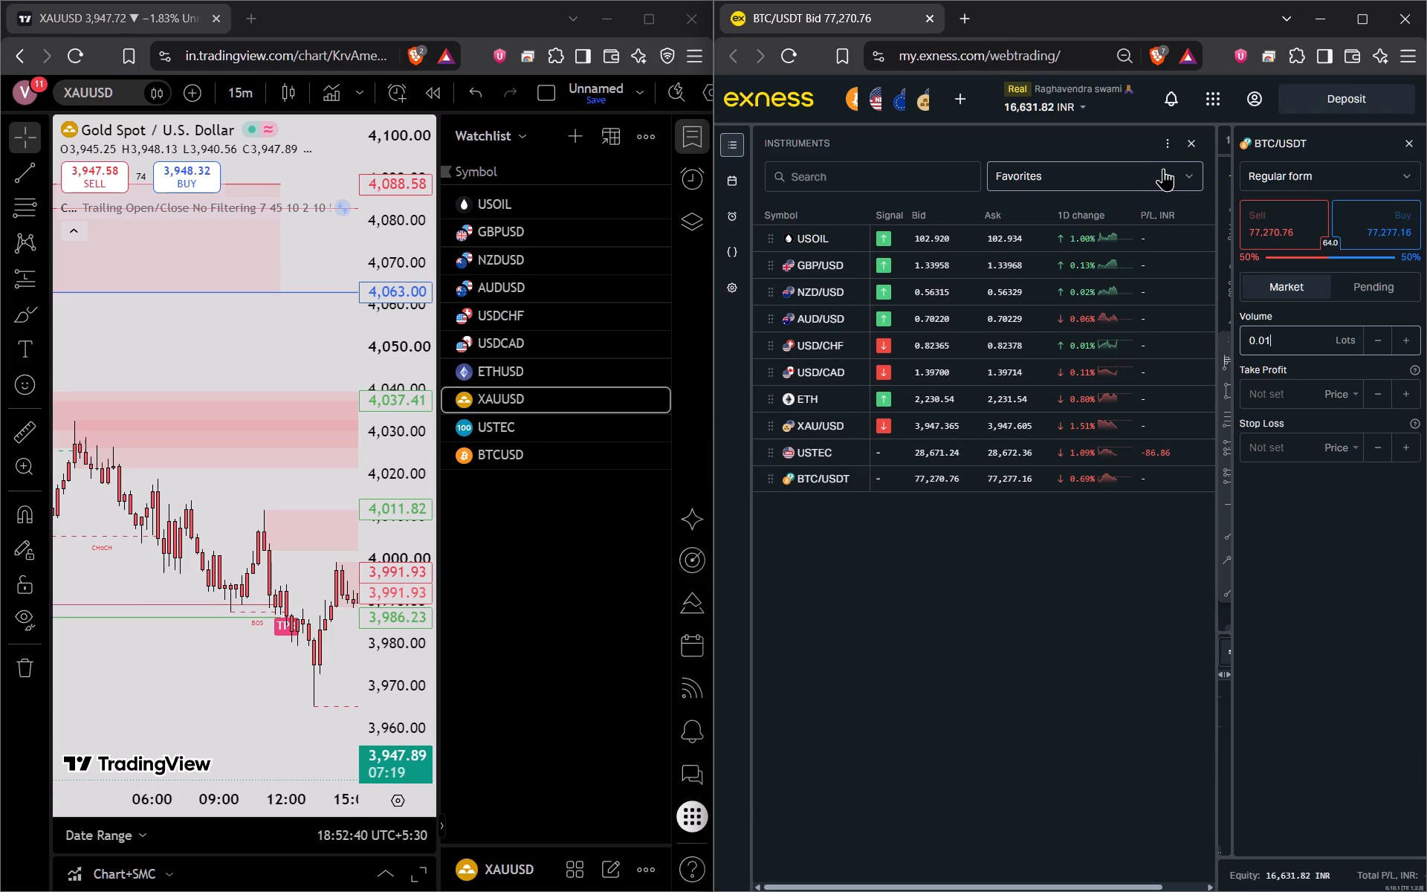
click(1185, 149)
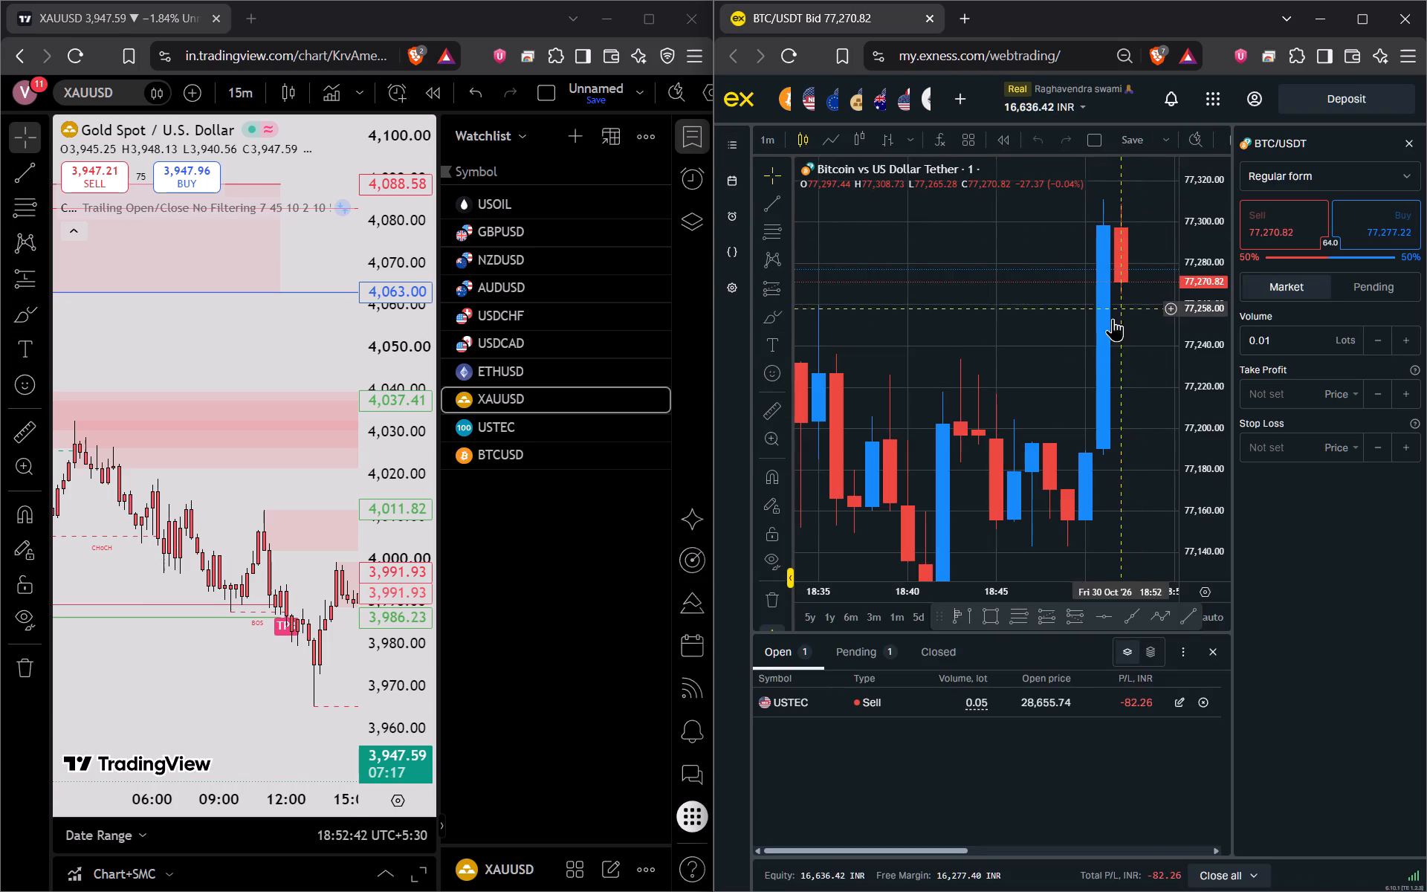
click(1021, 365)
key(1)
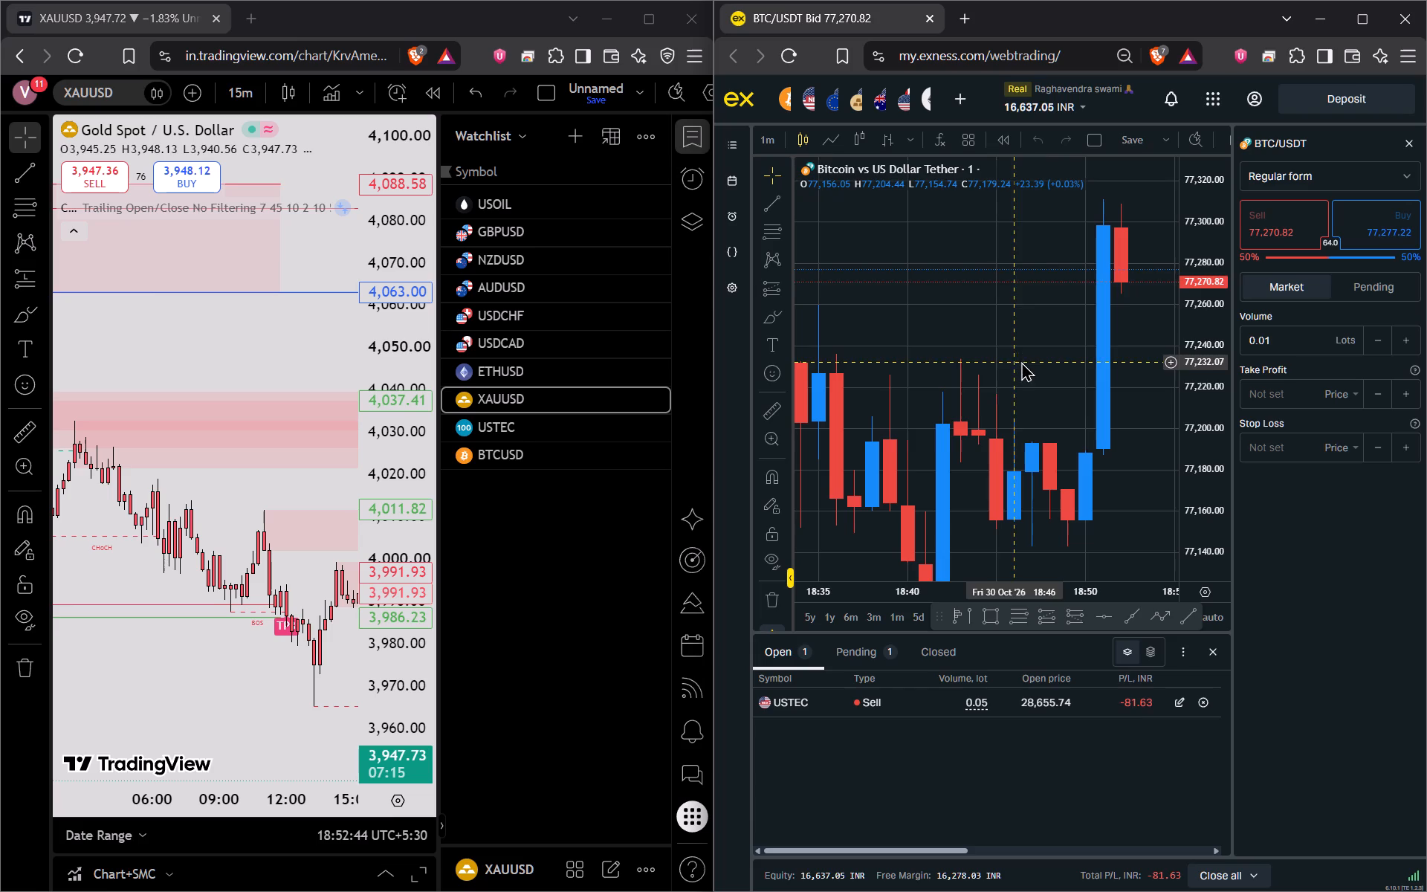
key(5)
key(Return)
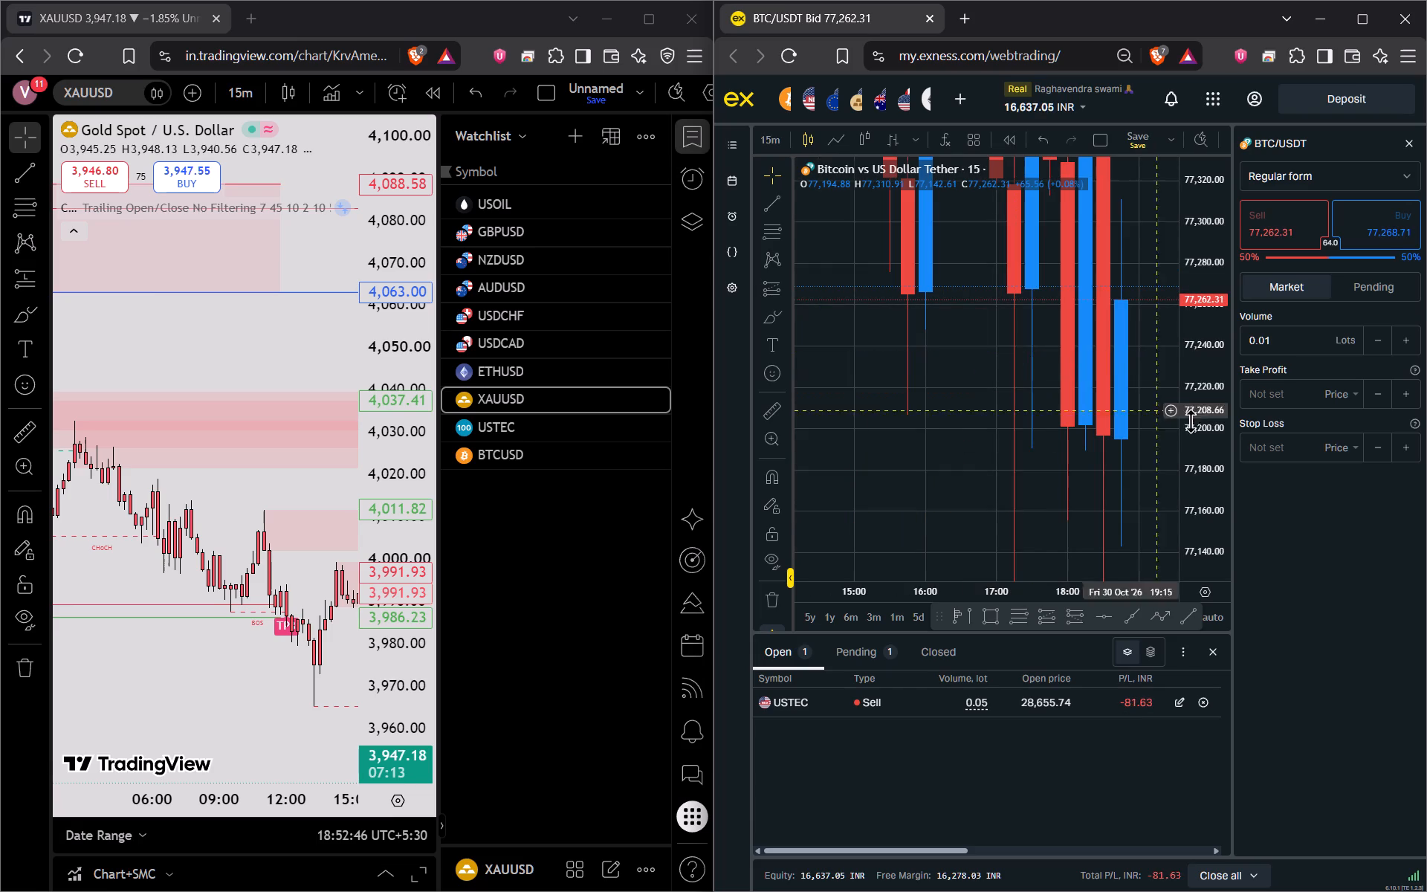
scroll(1209, 404, down, 11)
scroll(1000, 436, down, 3)
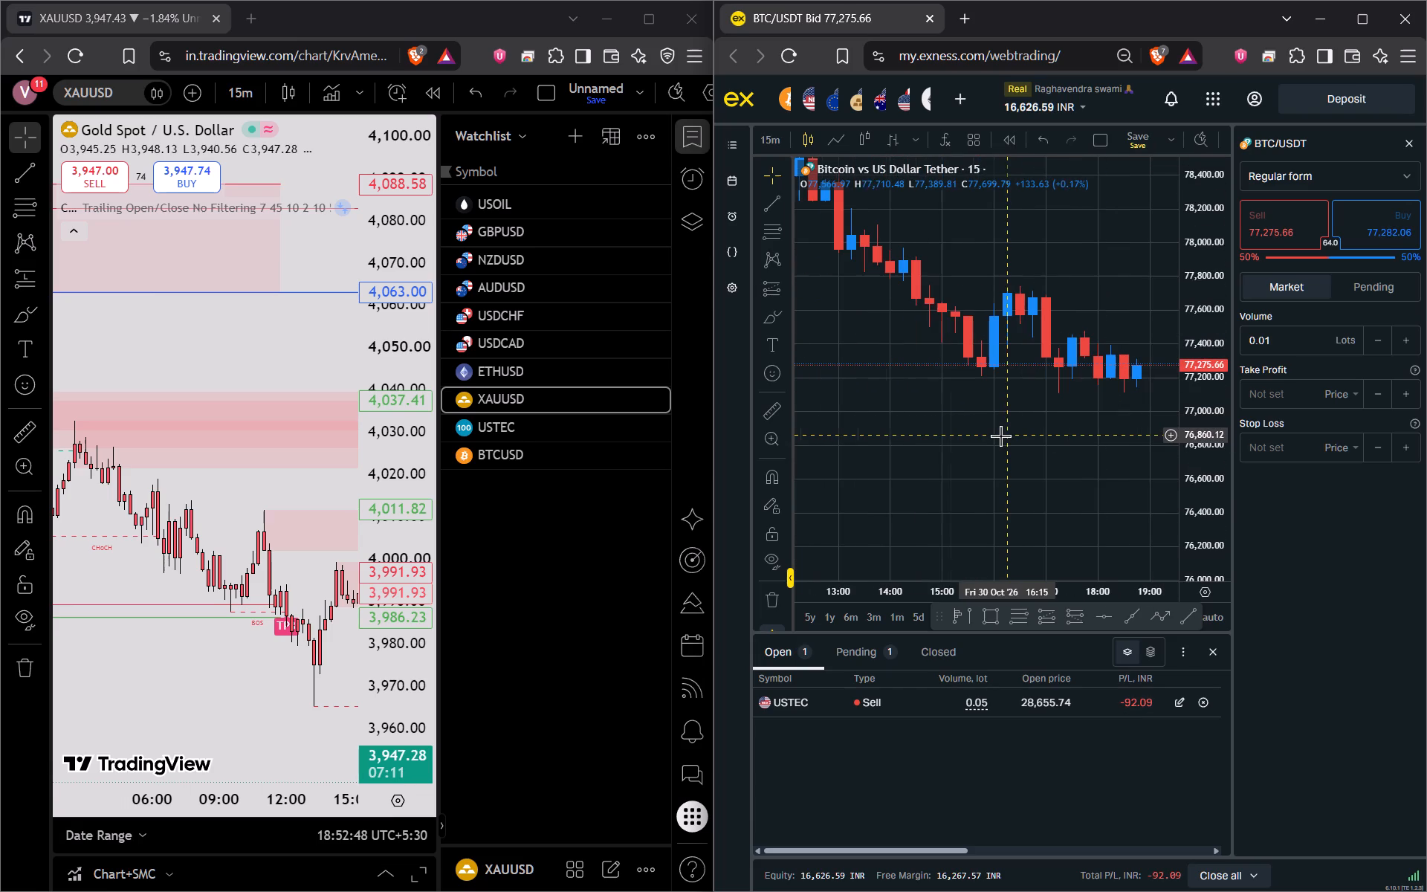
Switch to TradingView and open the BTCUSD chart from the watchlist.
click(531, 458)
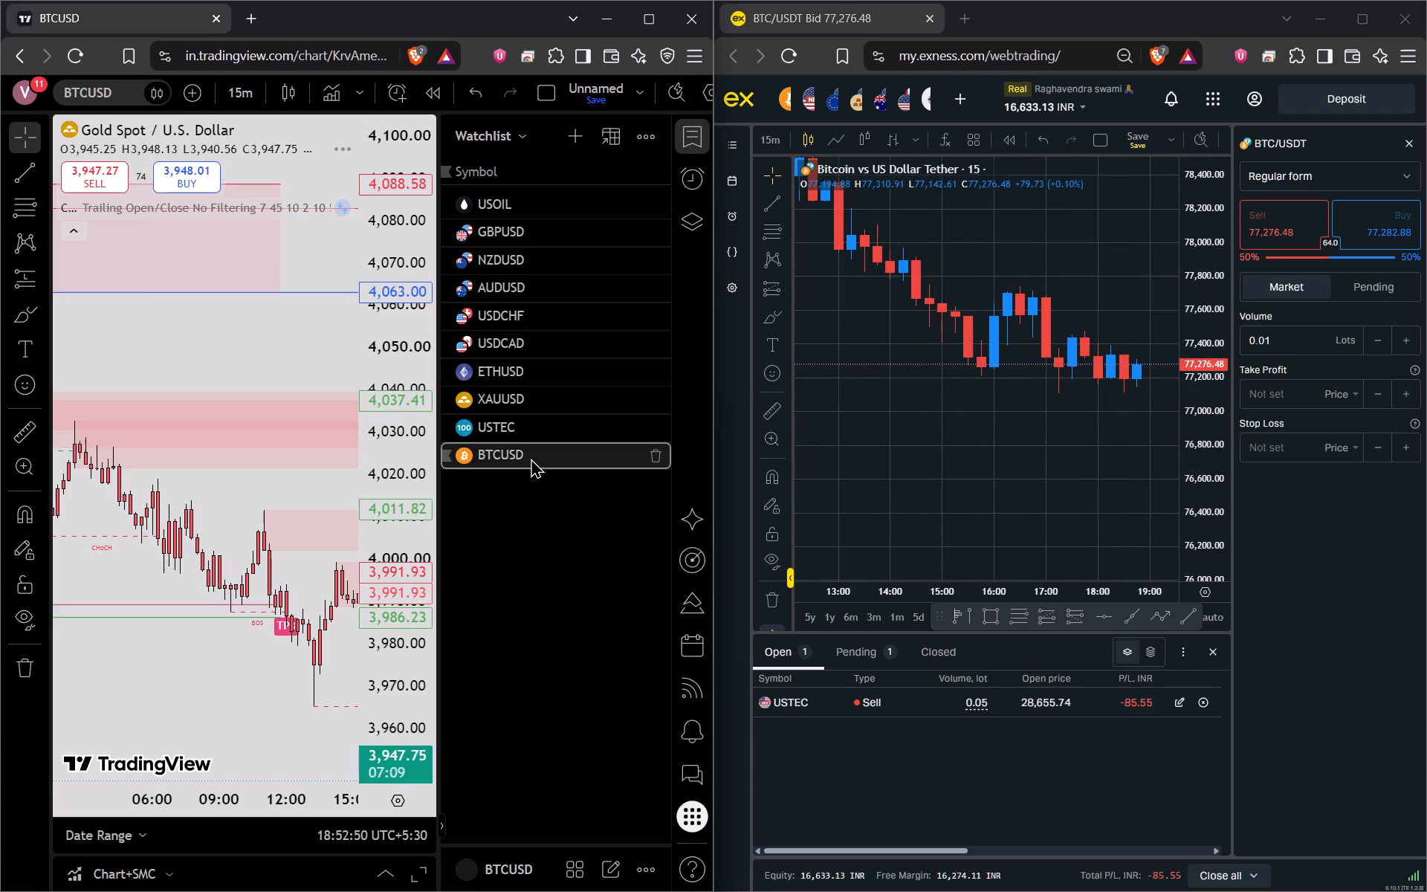
Back in Exness, apply a template in the BTC/USDT chart settings that gives green and red candles on a black background.
right_click(925, 447)
click(966, 618)
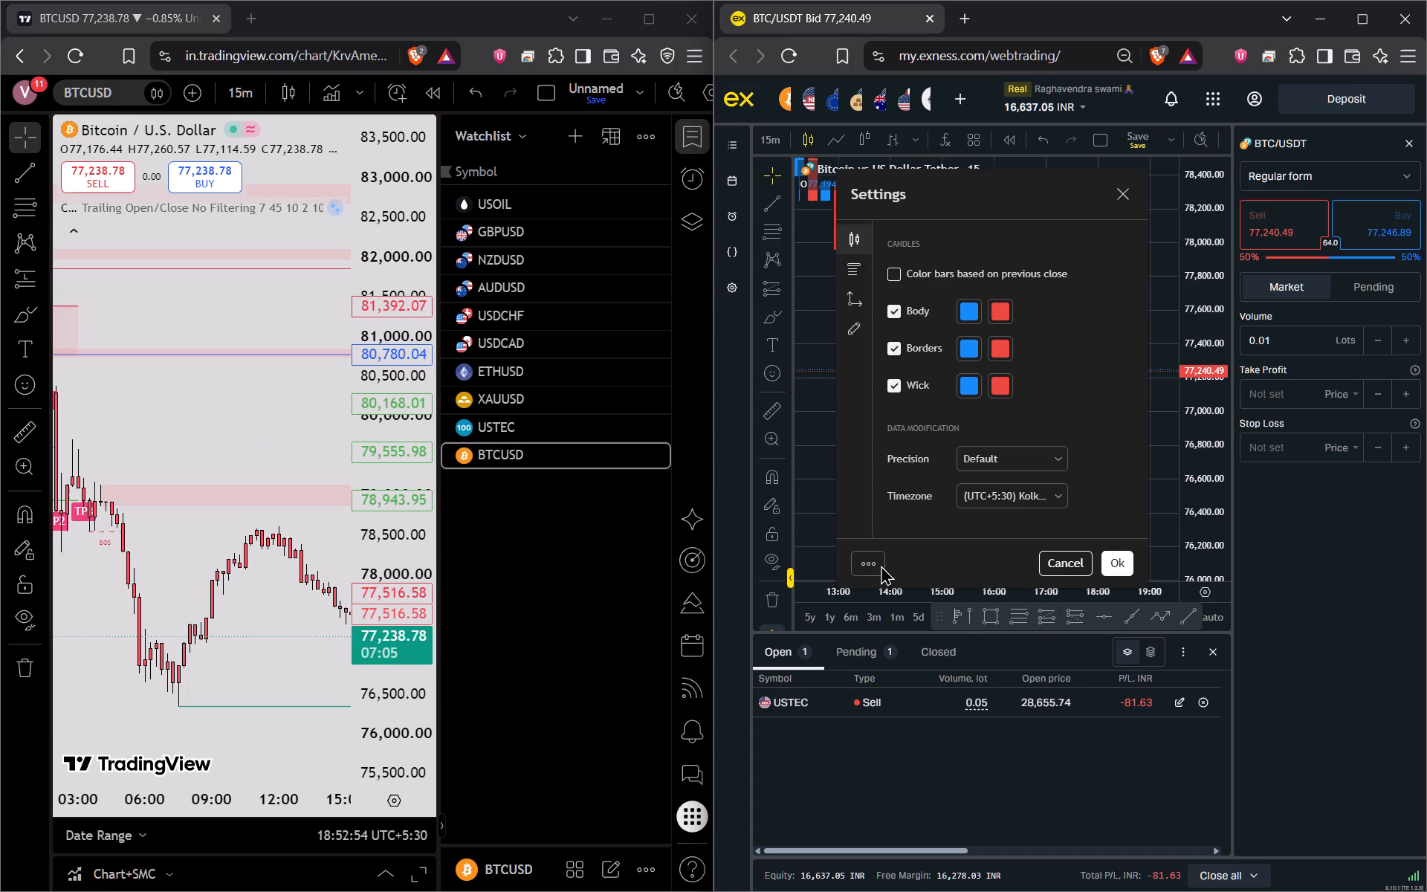
click(878, 565)
click(887, 590)
click(1113, 557)
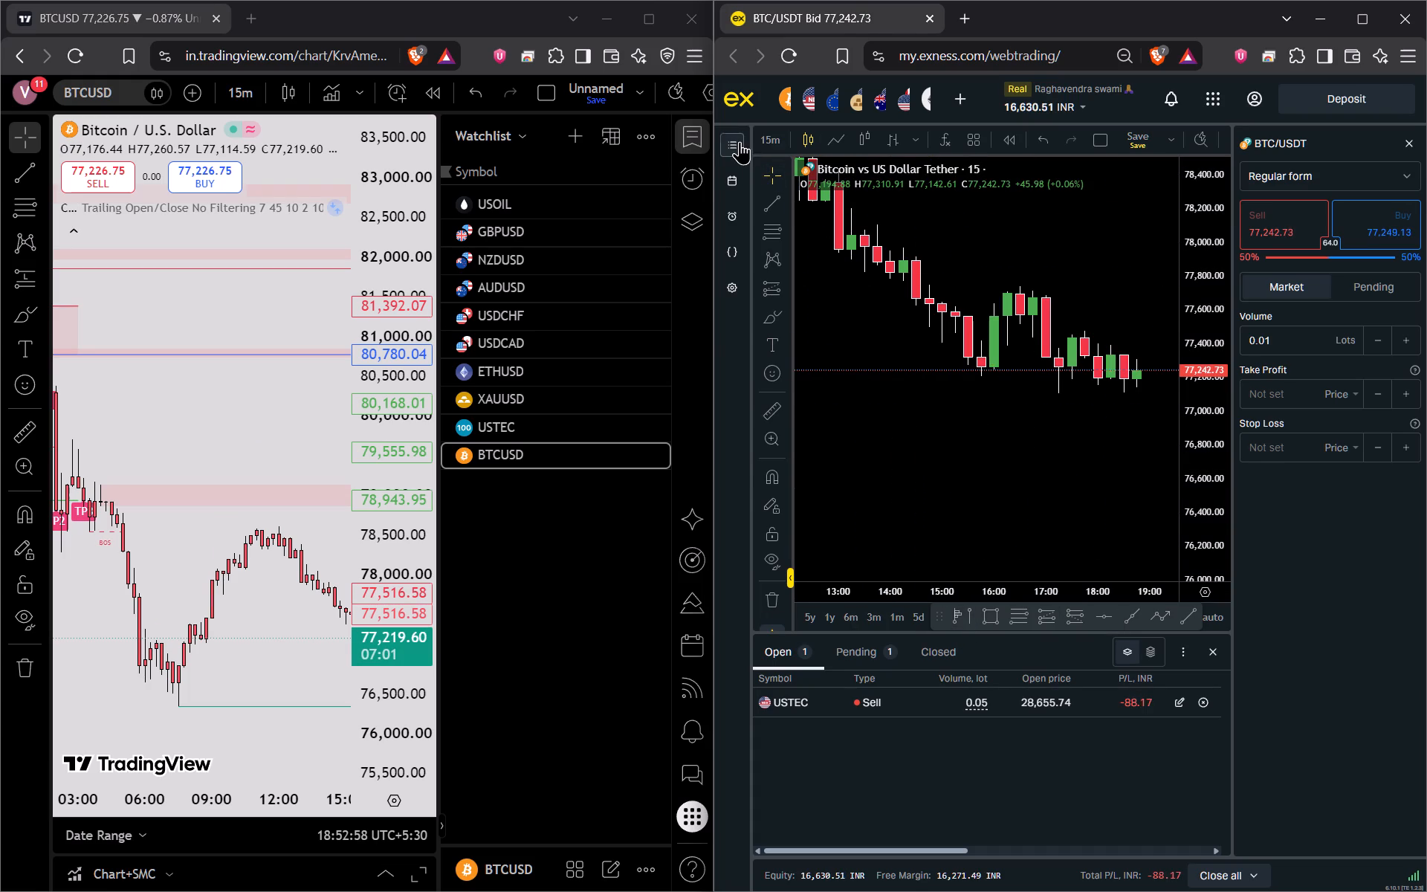
Reopen the instruments list and select USTEC from the favorites.
click(740, 141)
click(836, 460)
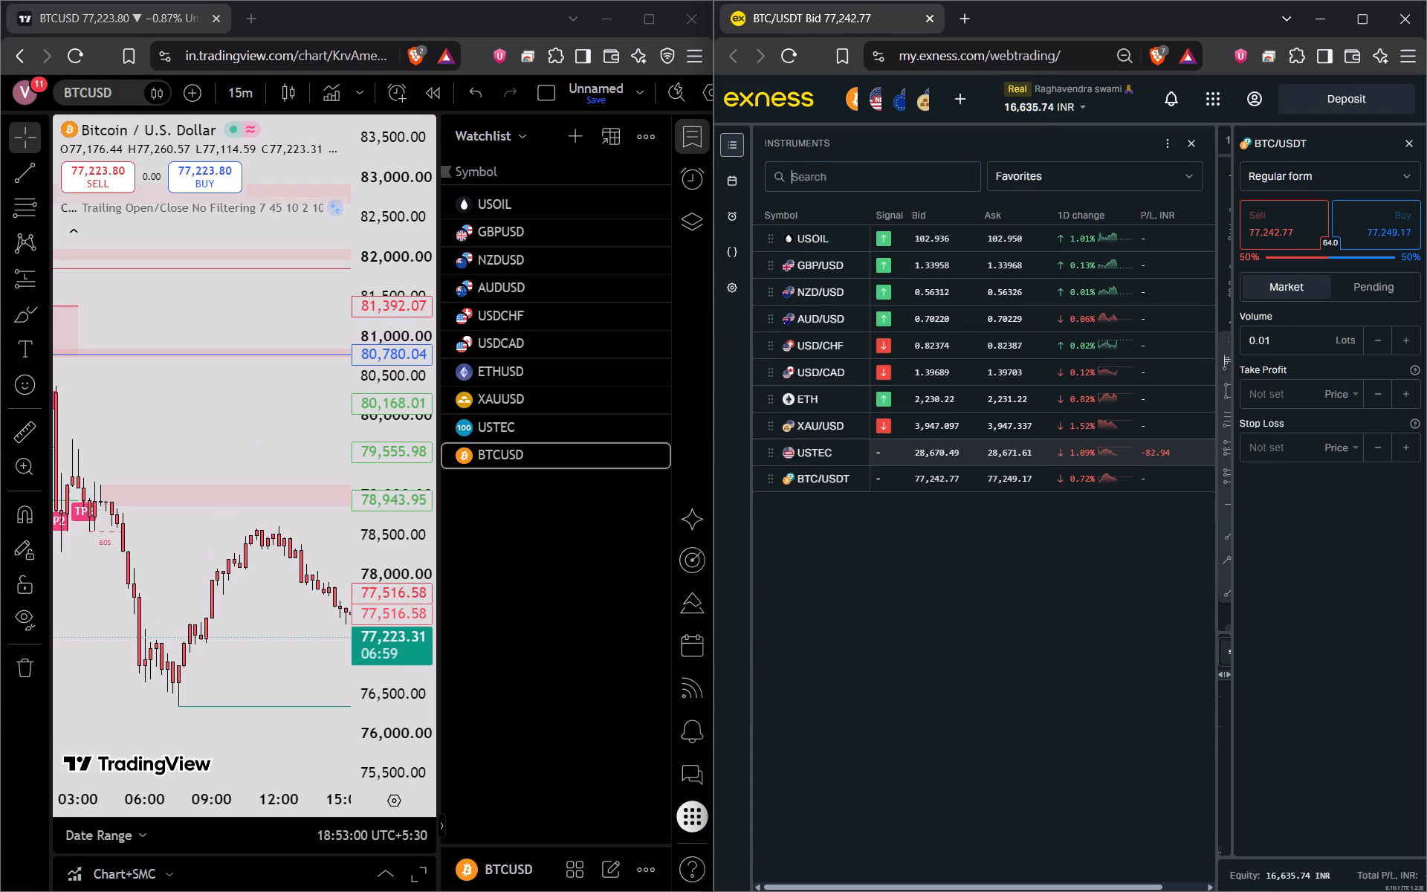
Hide the Signal, Bid, Ask, 1D change and P/L columns in the instruments list, leaving Spread off too.
click(1045, 184)
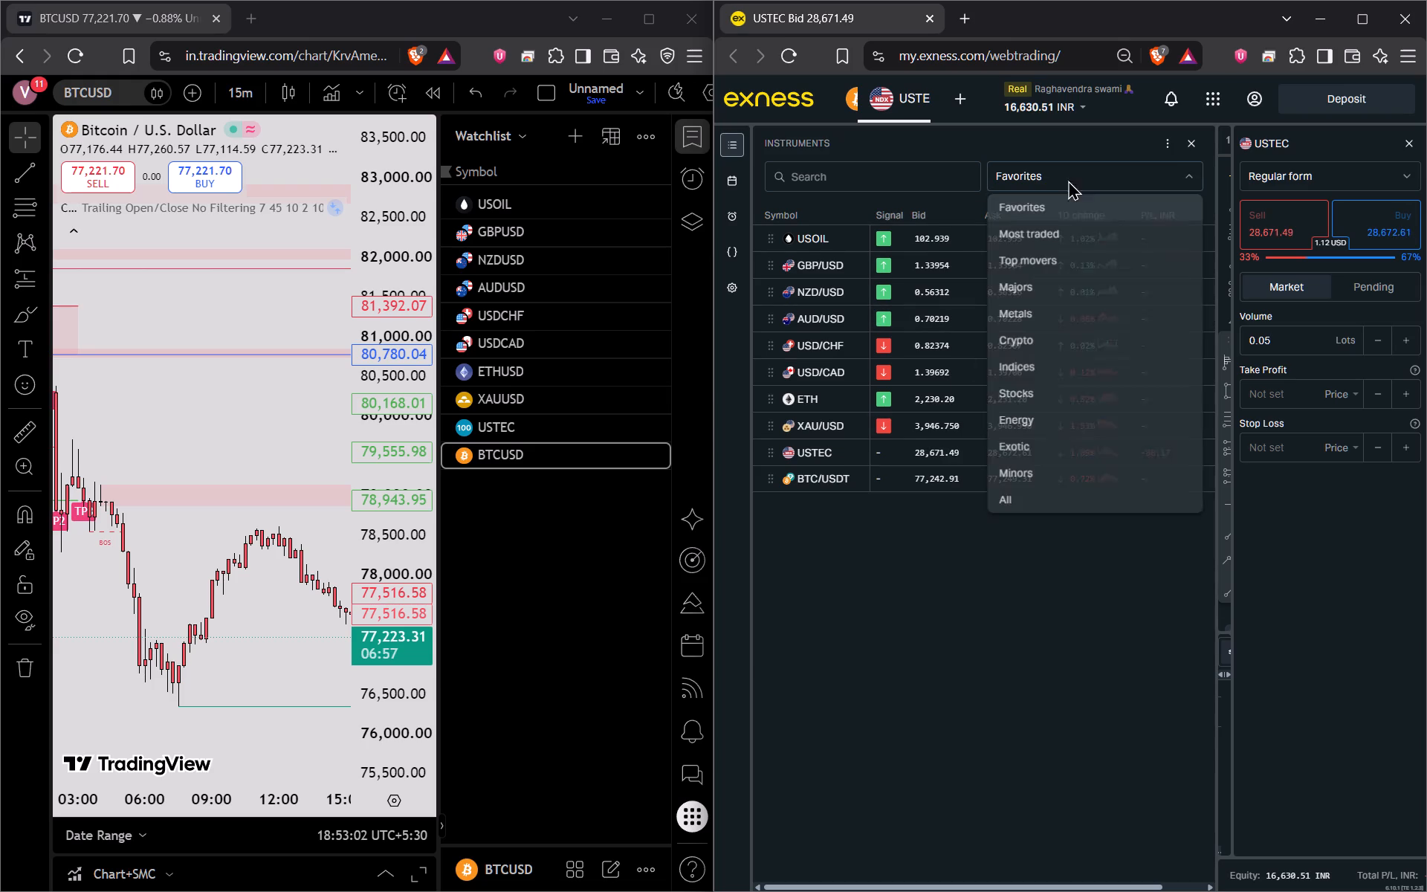
click(1171, 140)
click(1168, 144)
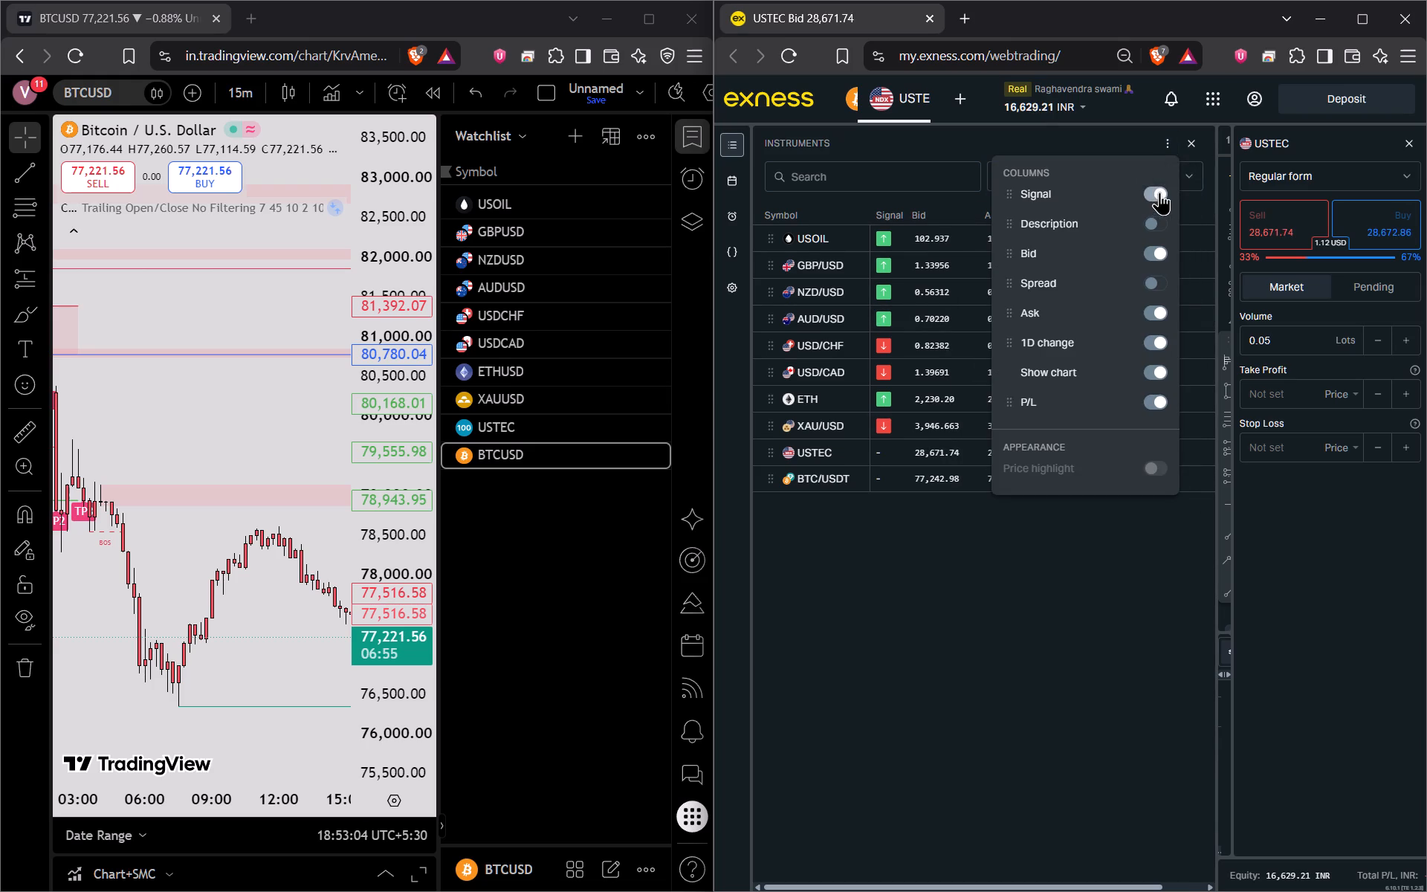
click(1159, 192)
click(1165, 258)
click(1153, 281)
click(1153, 329)
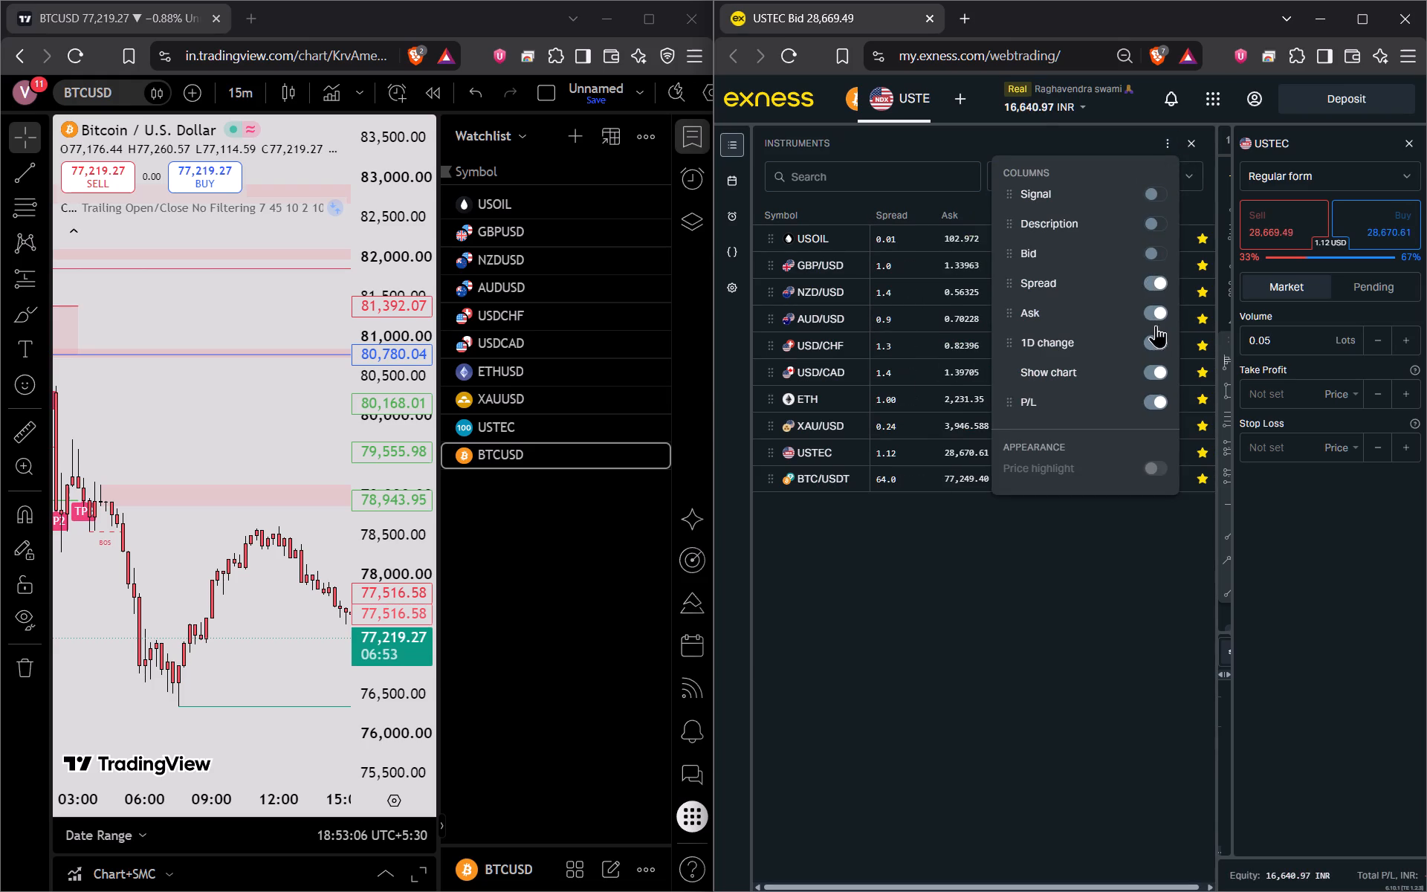
click(1156, 320)
click(1150, 286)
click(1159, 344)
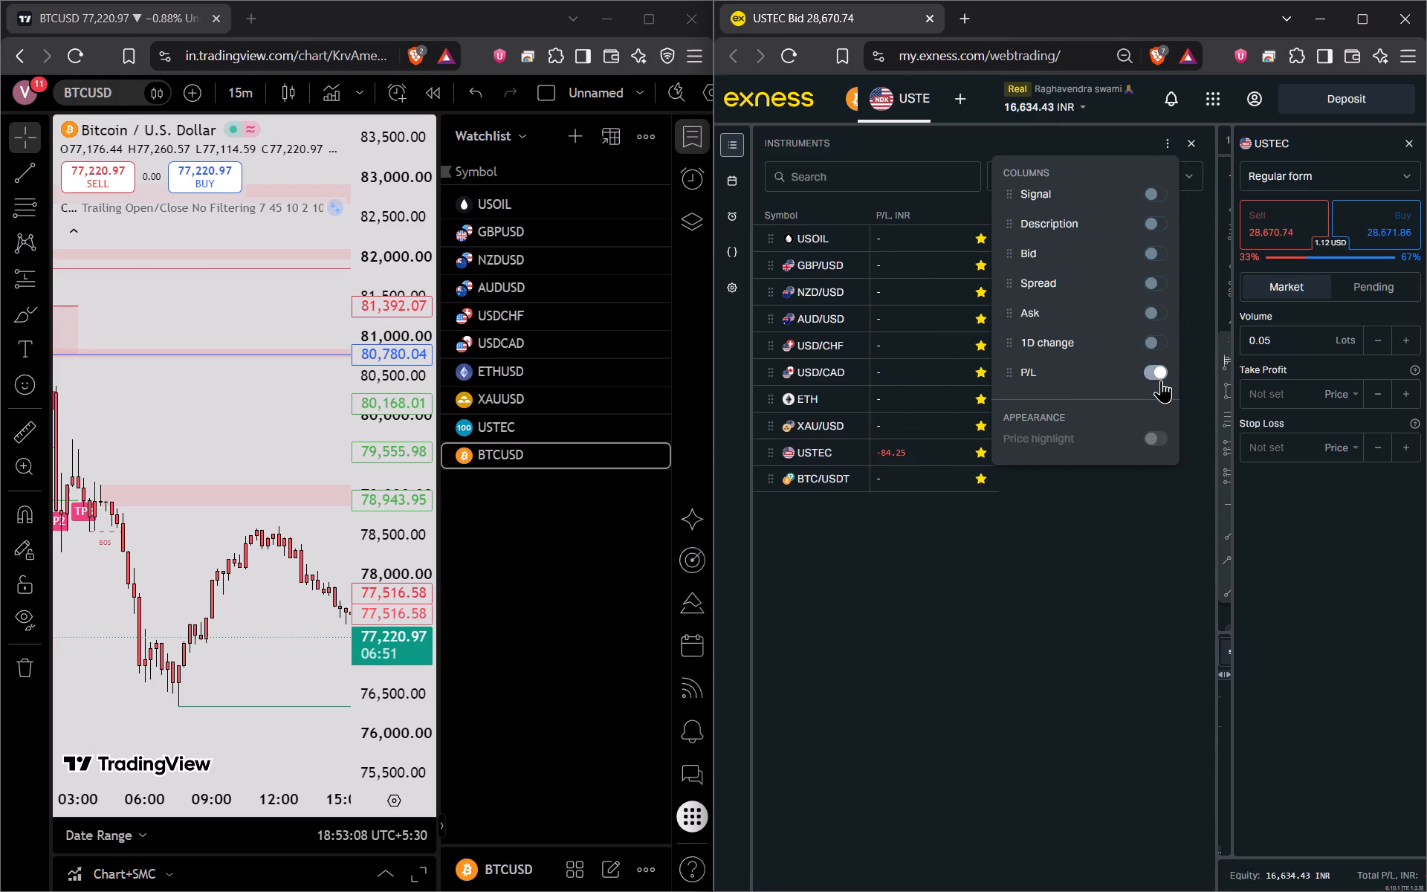
click(1155, 369)
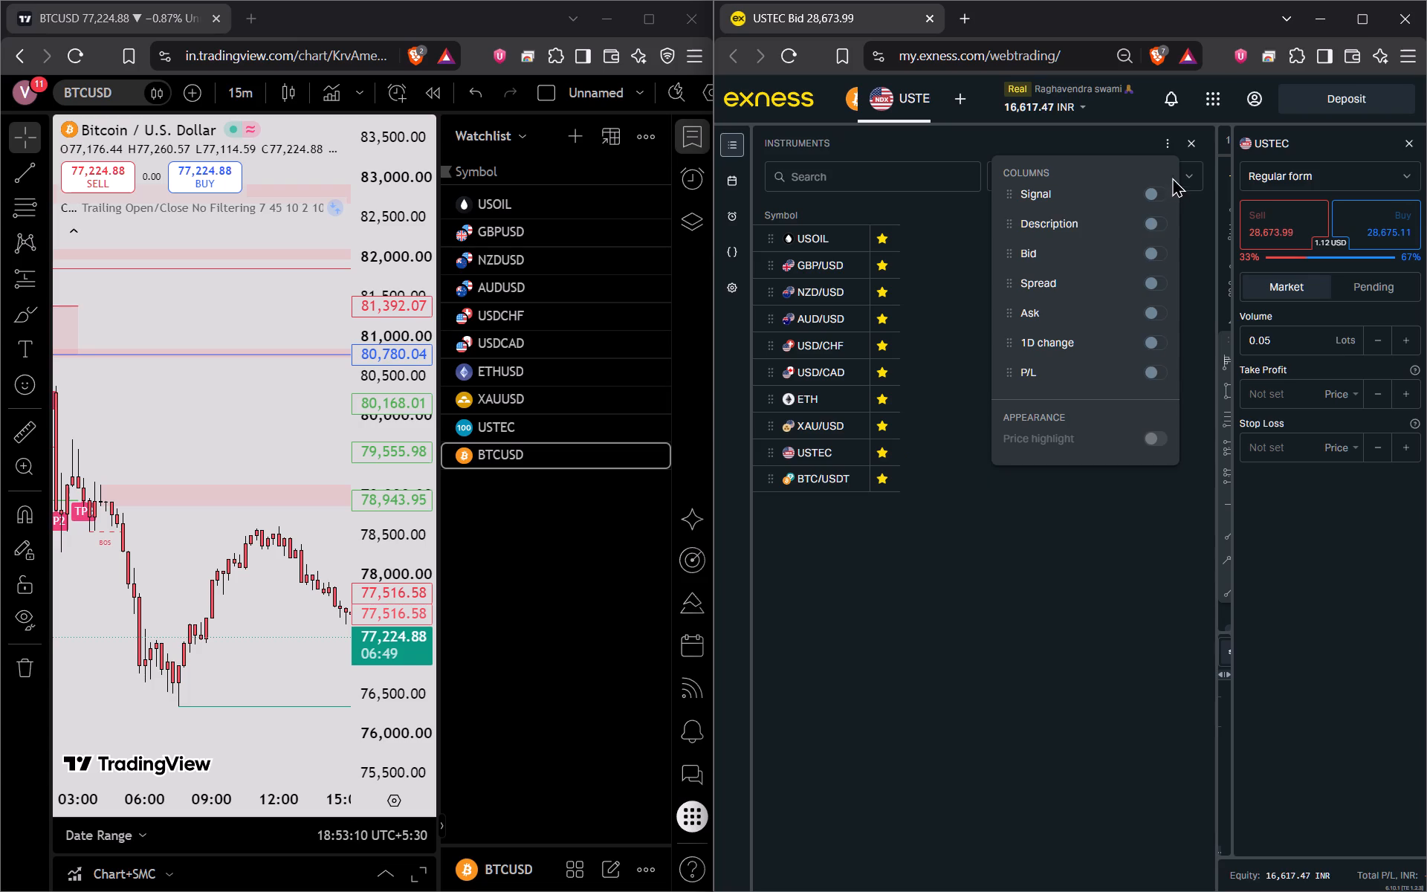
click(1142, 543)
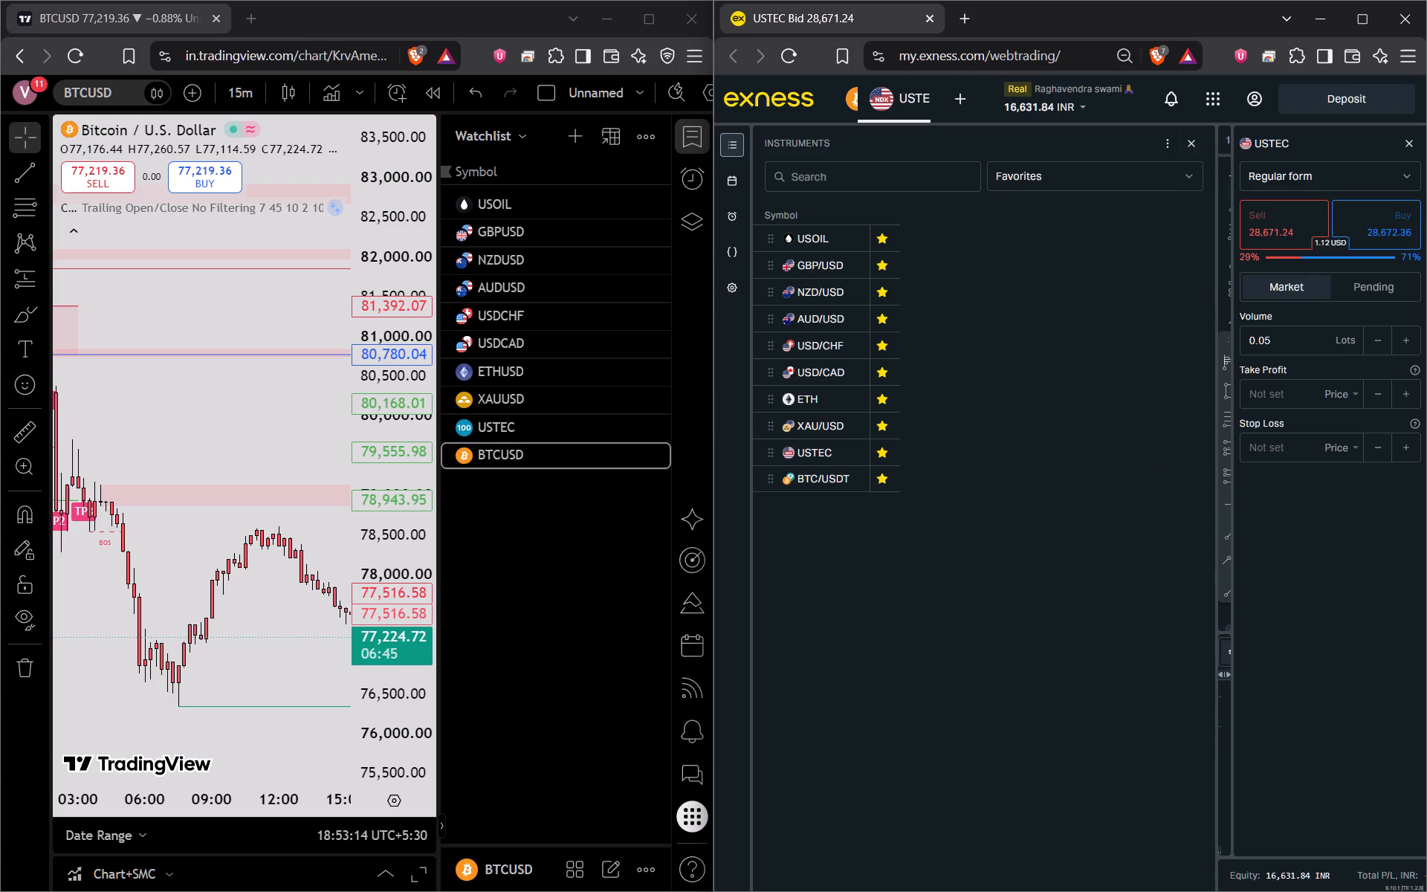
Narrow the instruments list to fit its symbols so the USTEC chart and open positions show beside it.
drag(1216, 288, 903, 300)
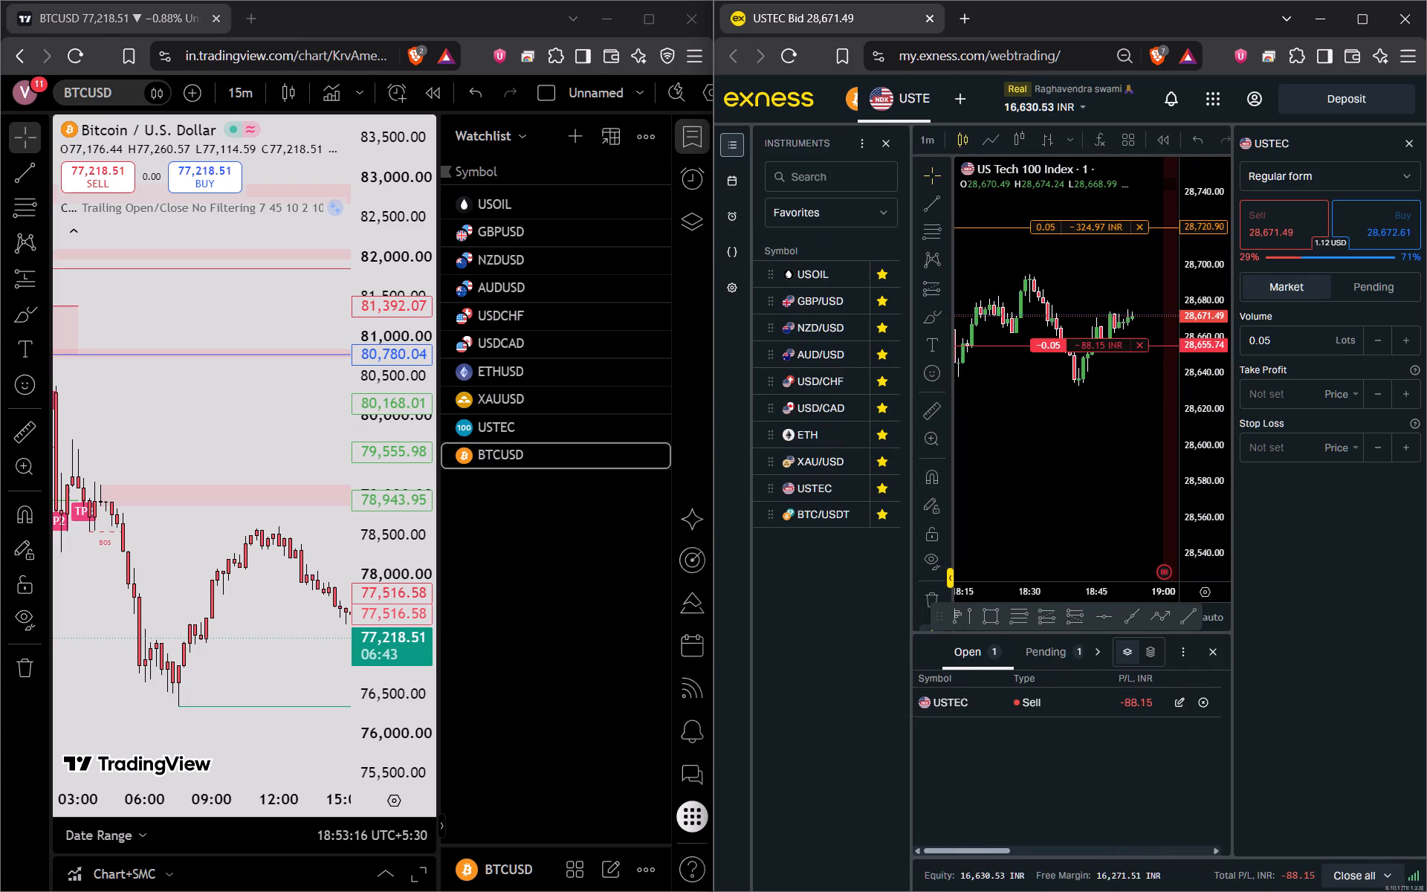
drag(903, 300, 898, 304)
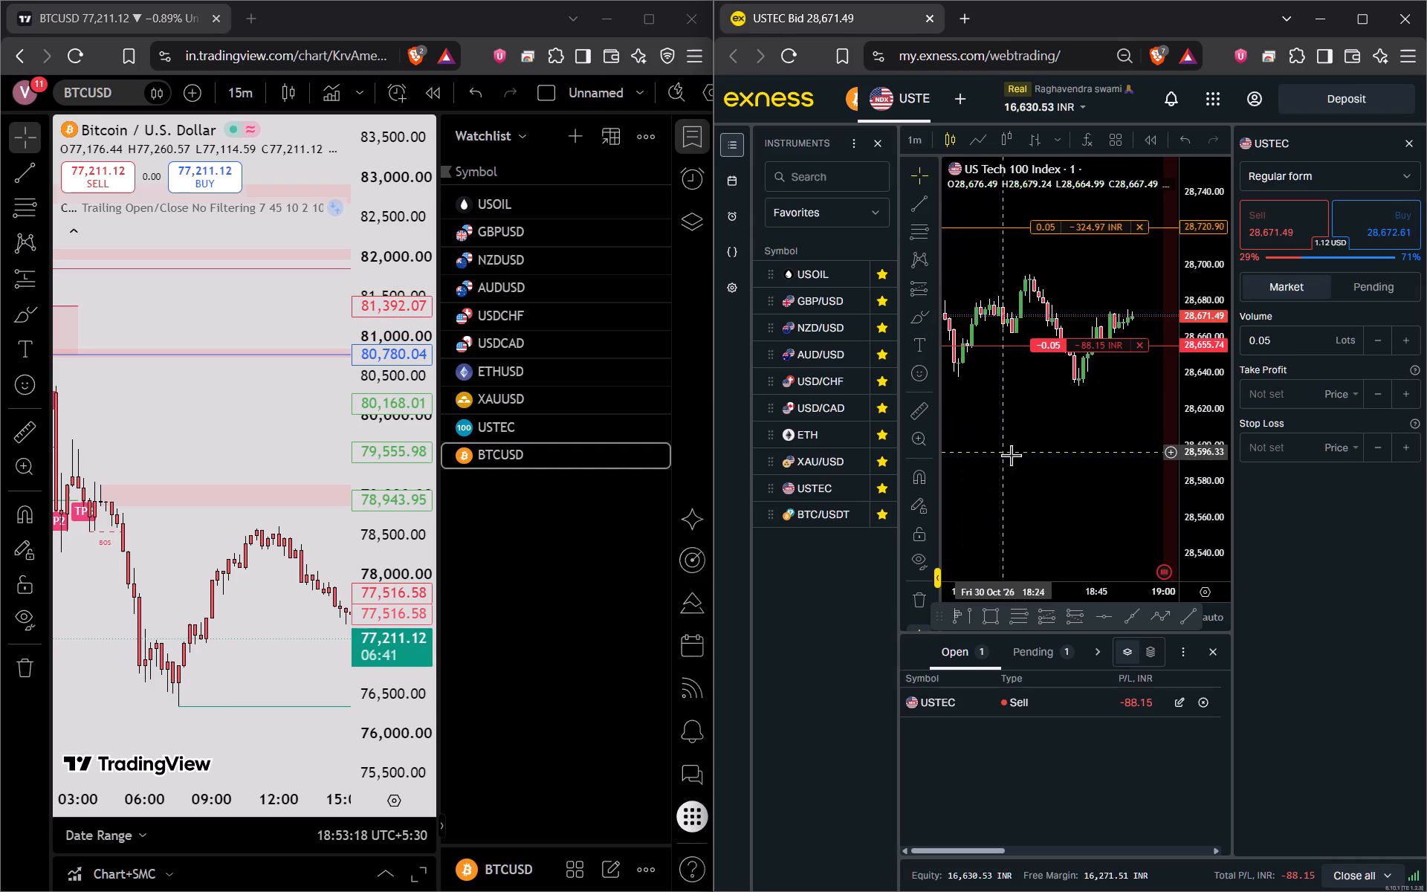
drag(1039, 445, 1066, 516)
Check the candle styling of the BTC/USDT, USTEC and XAU/USD charts from the favorites.
right_click(822, 520)
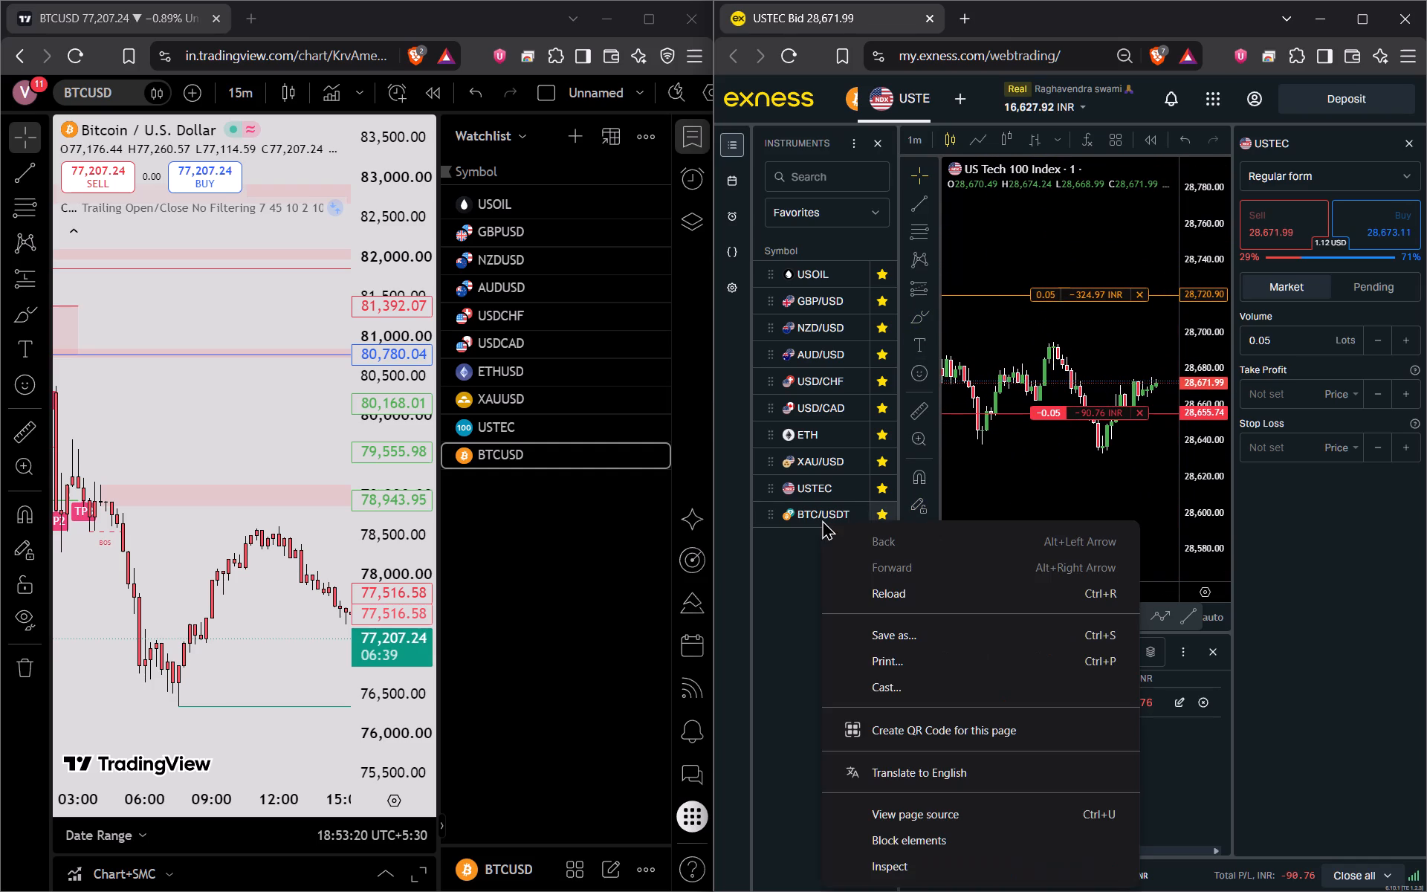
click(780, 541)
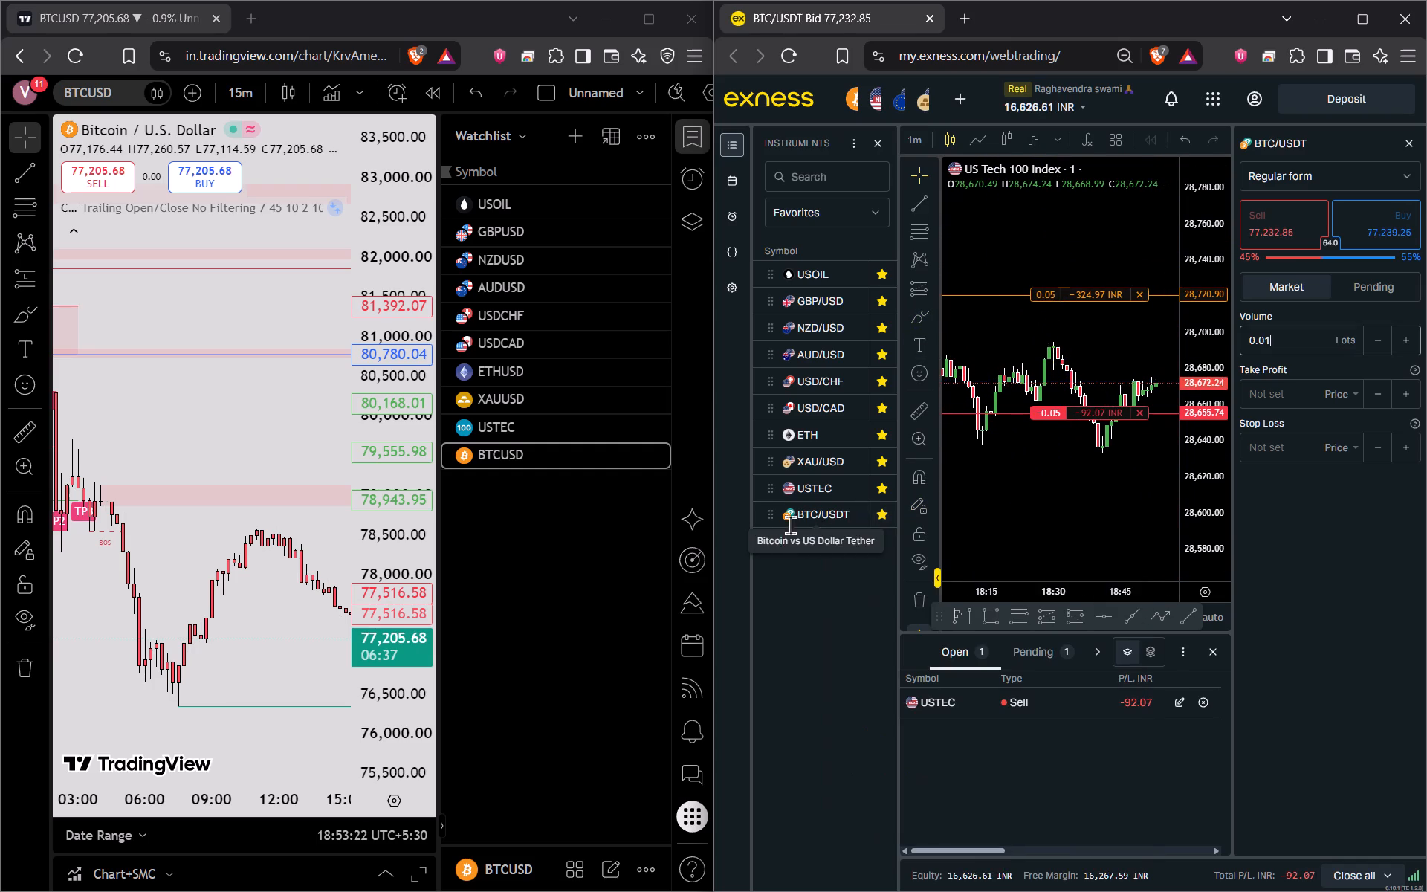
click(809, 502)
click(819, 514)
click(819, 518)
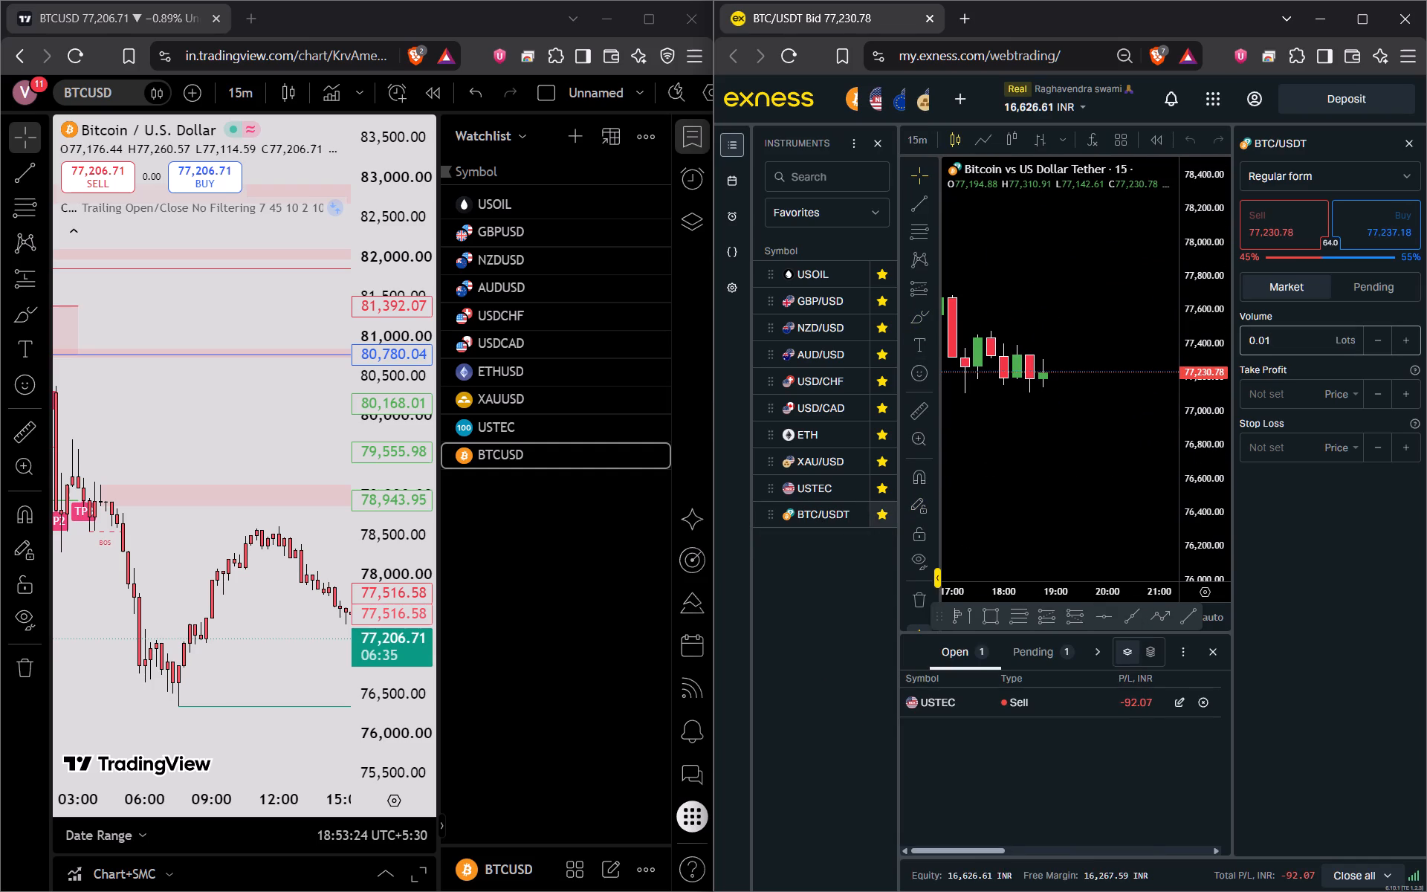
click(819, 518)
click(807, 488)
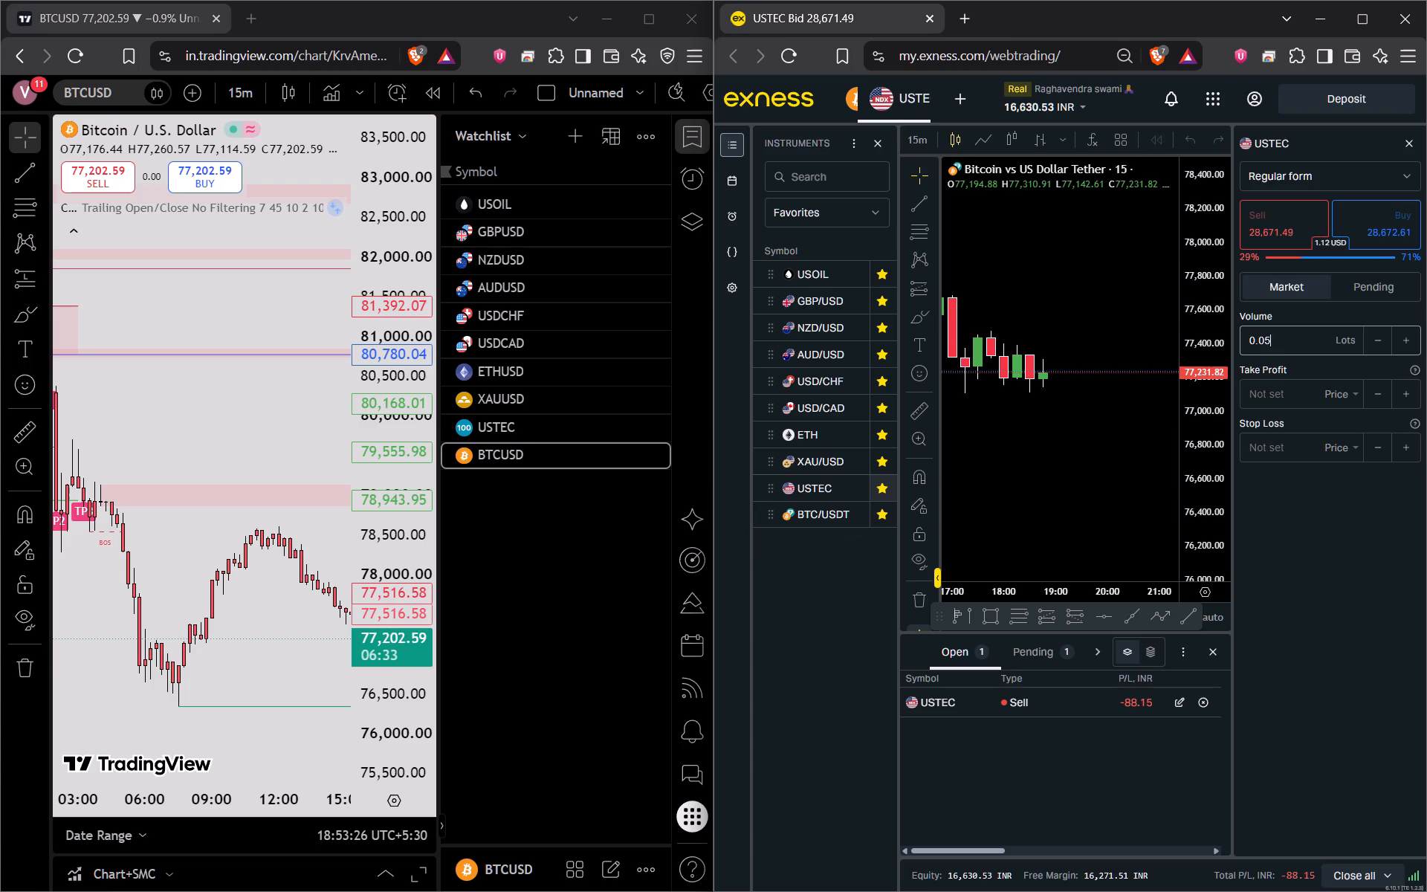
click(829, 459)
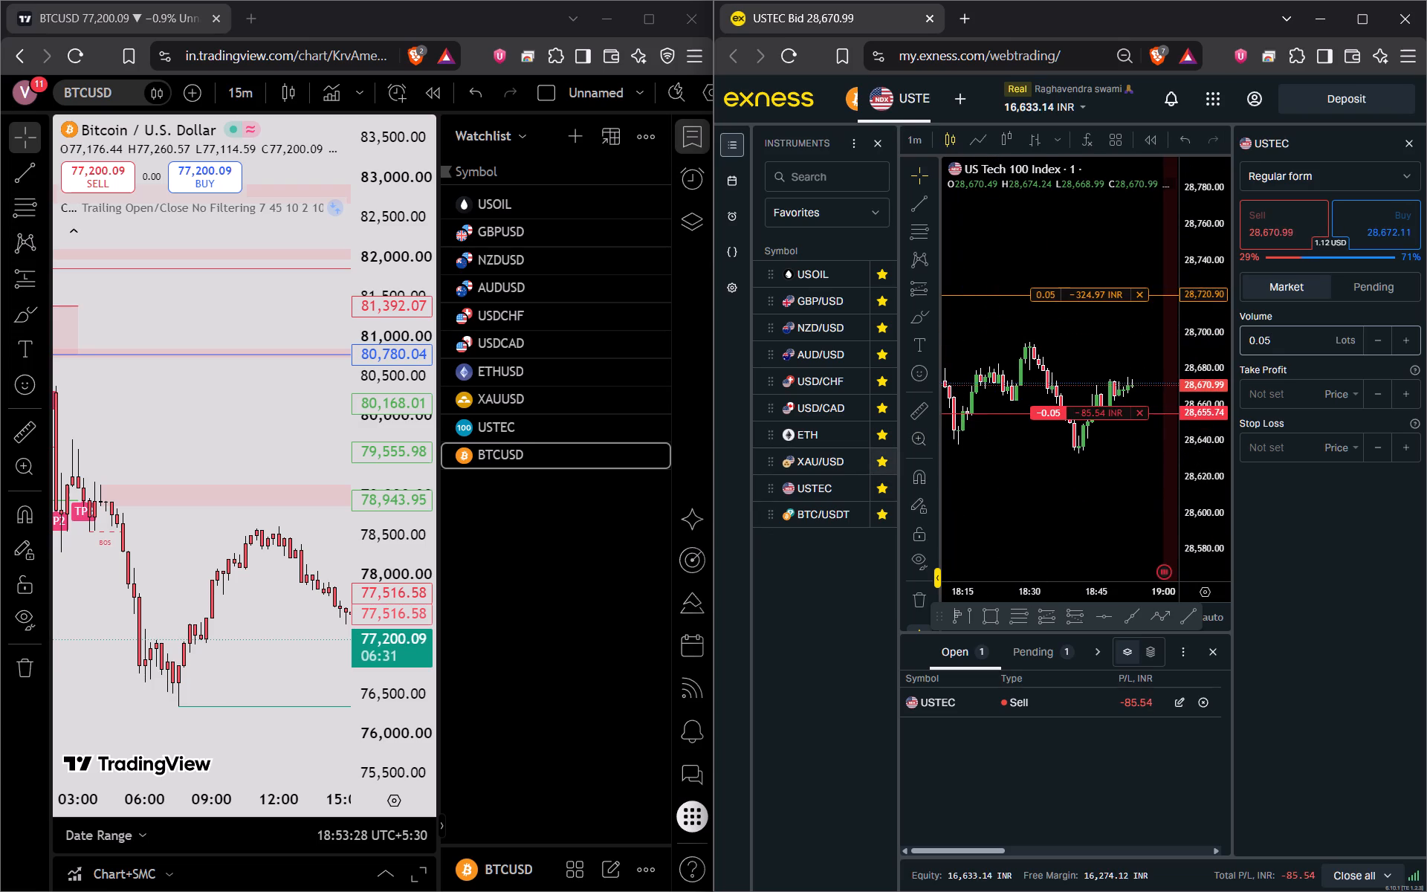
Open ETH from the favorites and apply the NEW template in its chart settings.
click(812, 445)
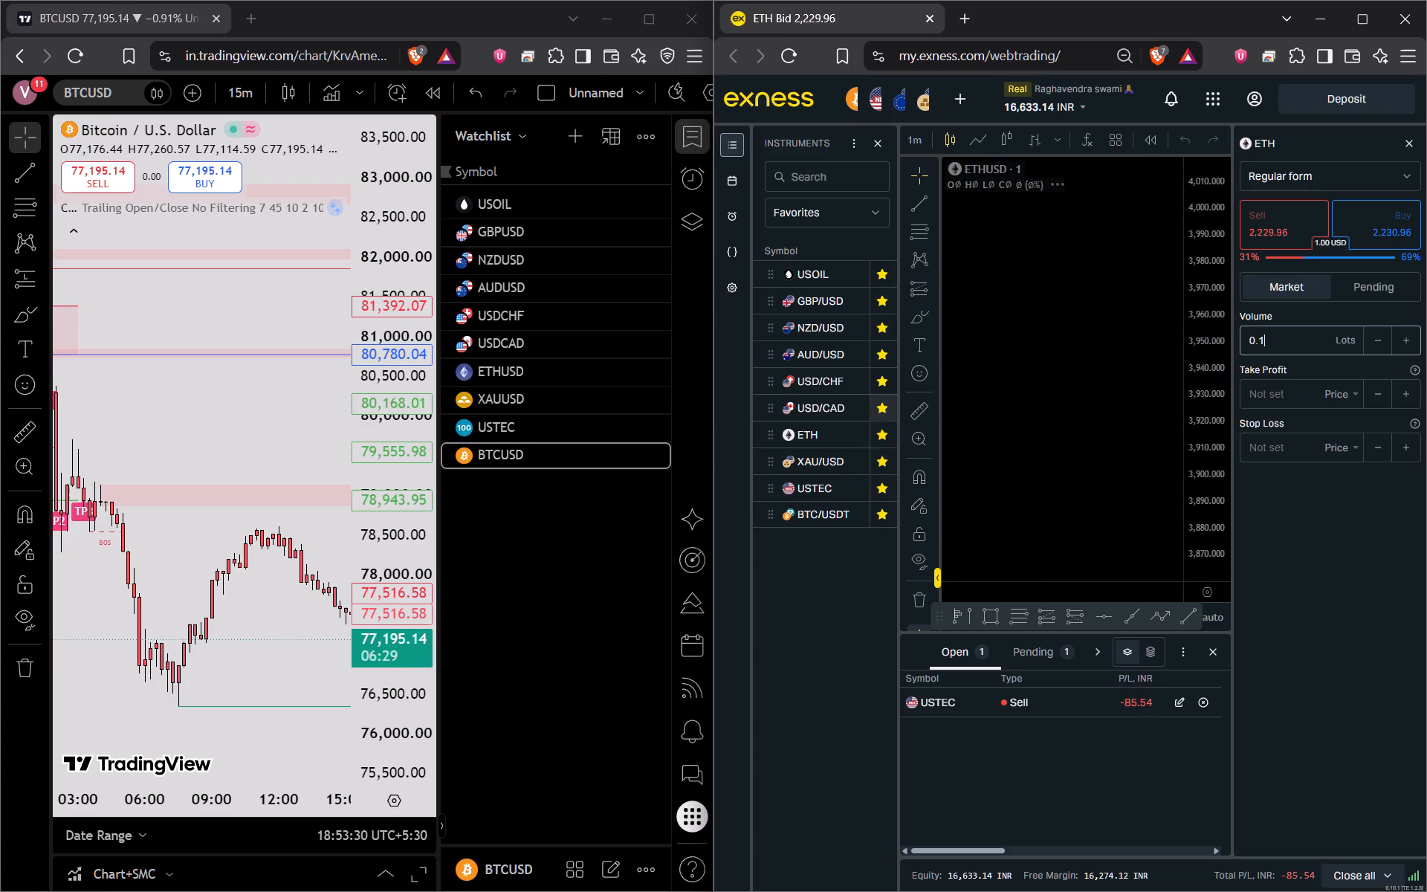
right_click(1019, 427)
click(1066, 600)
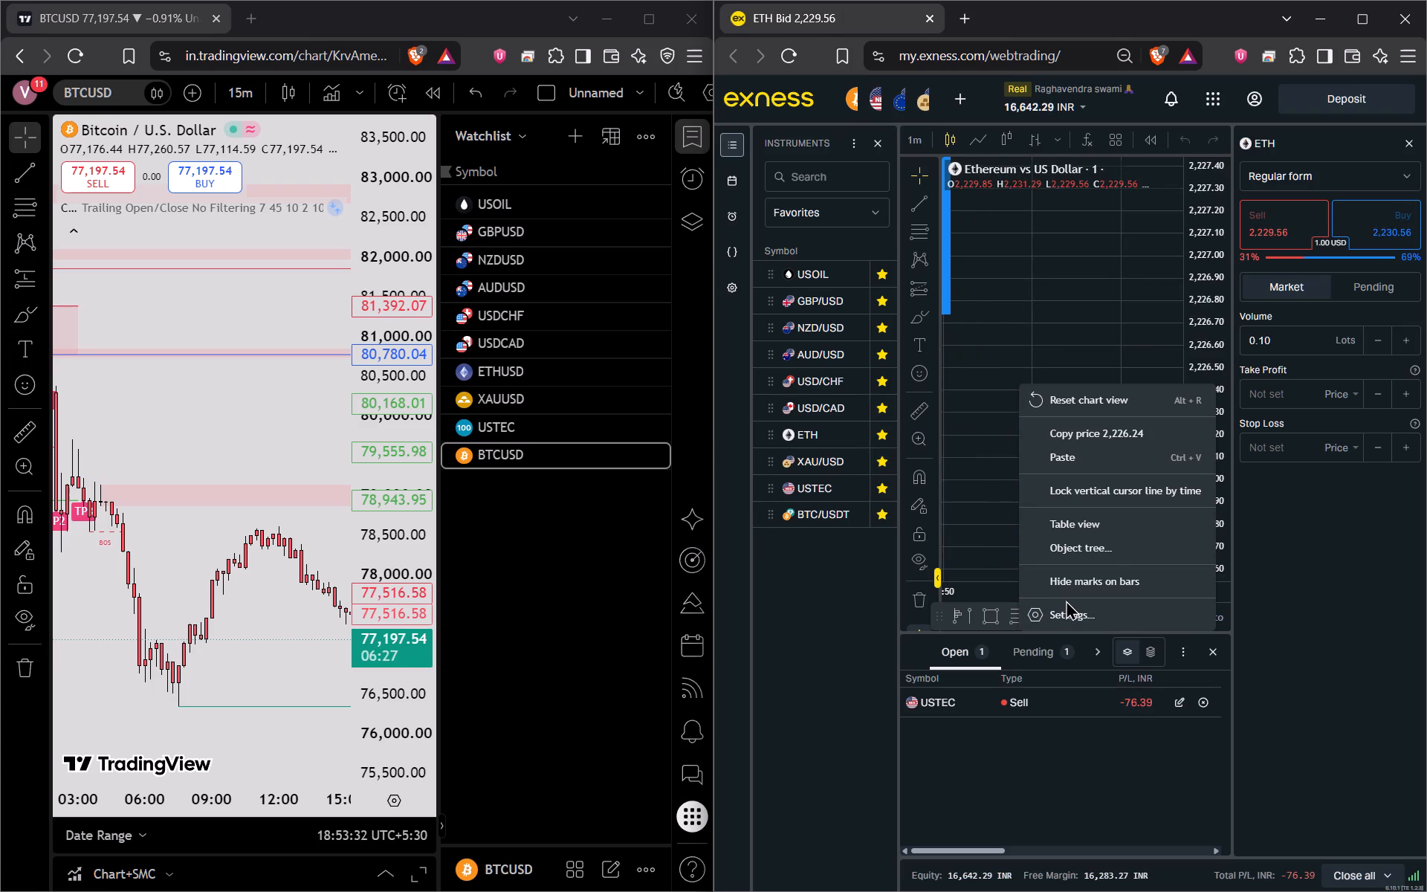
click(1076, 612)
click(951, 562)
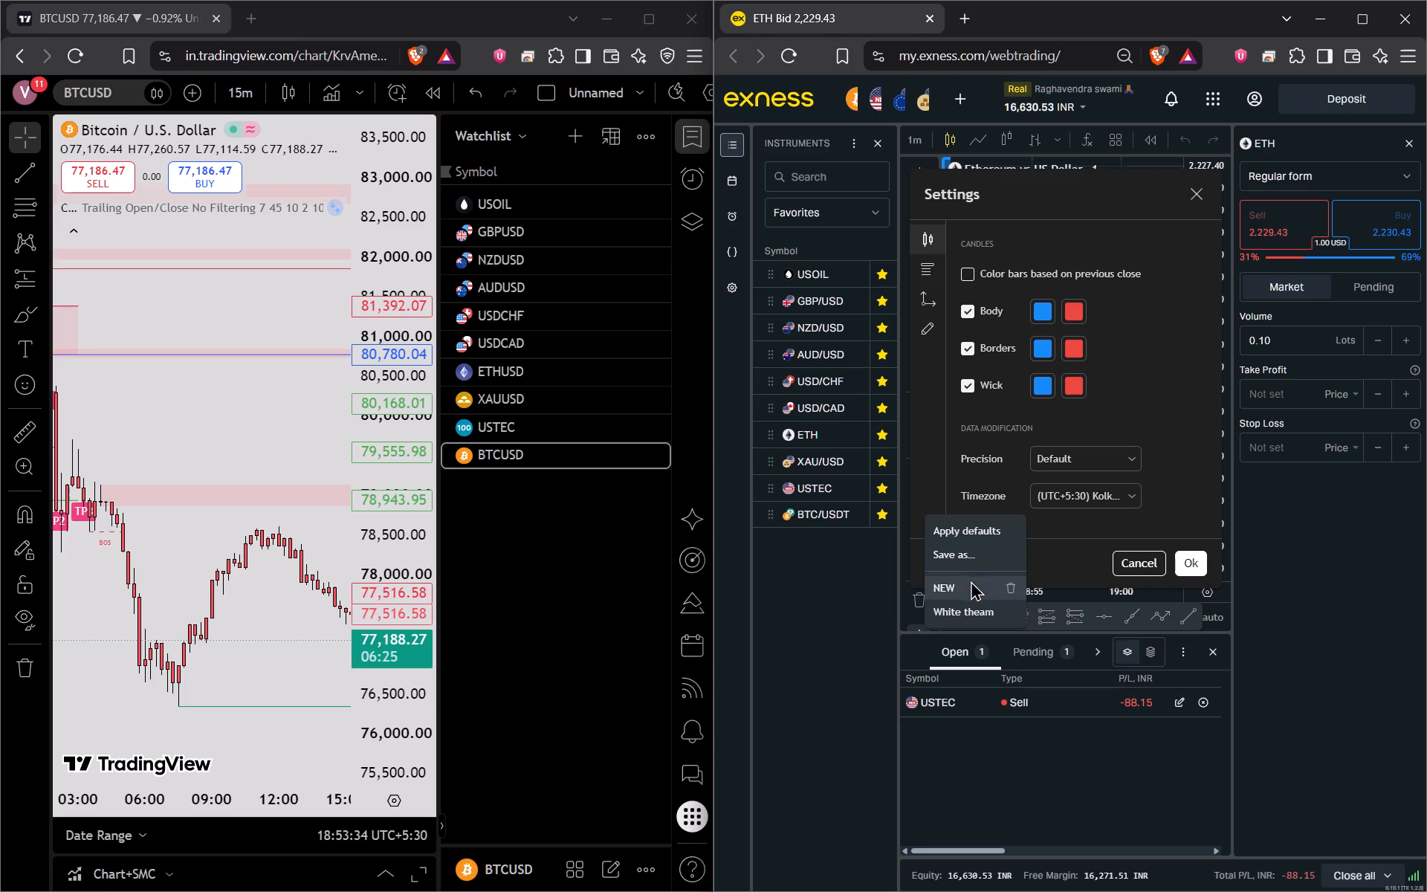
click(971, 595)
click(1187, 563)
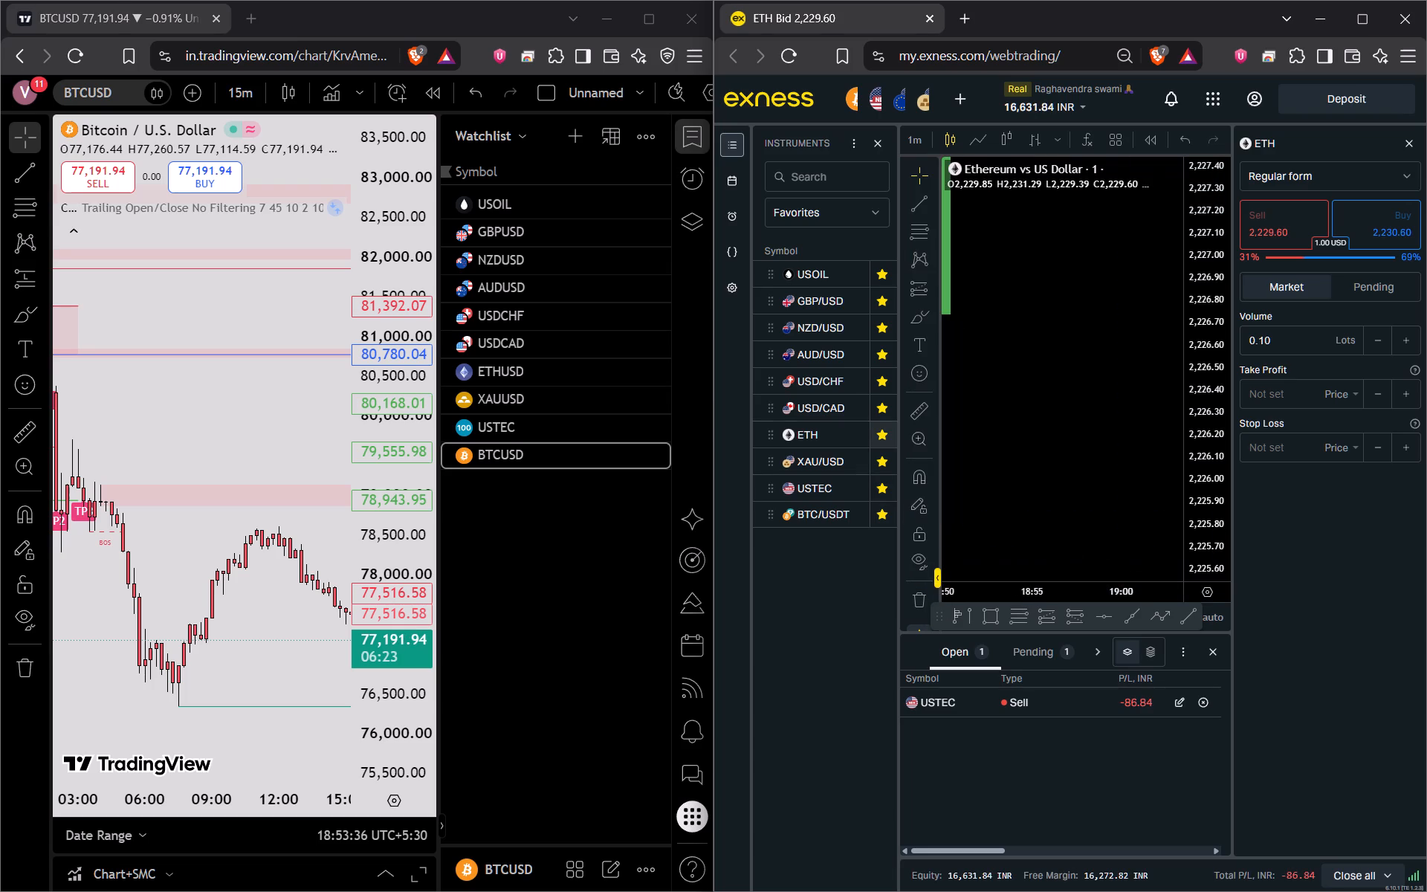
After viewing the USD/CAD chart, open USD/CHF and apply the NEW template in its chart settings.
click(817, 411)
right_click(1016, 498)
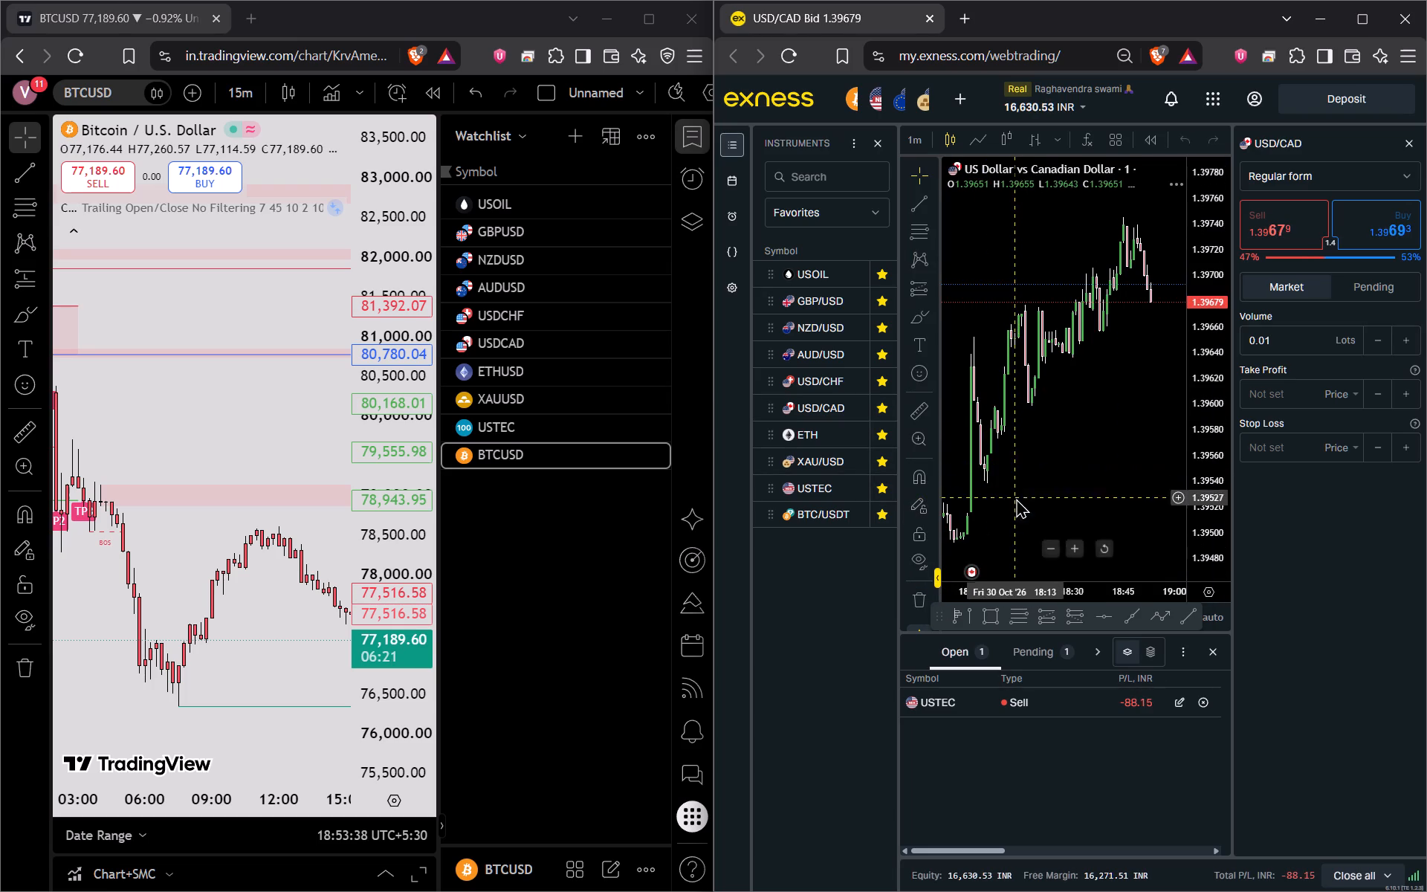
click(838, 392)
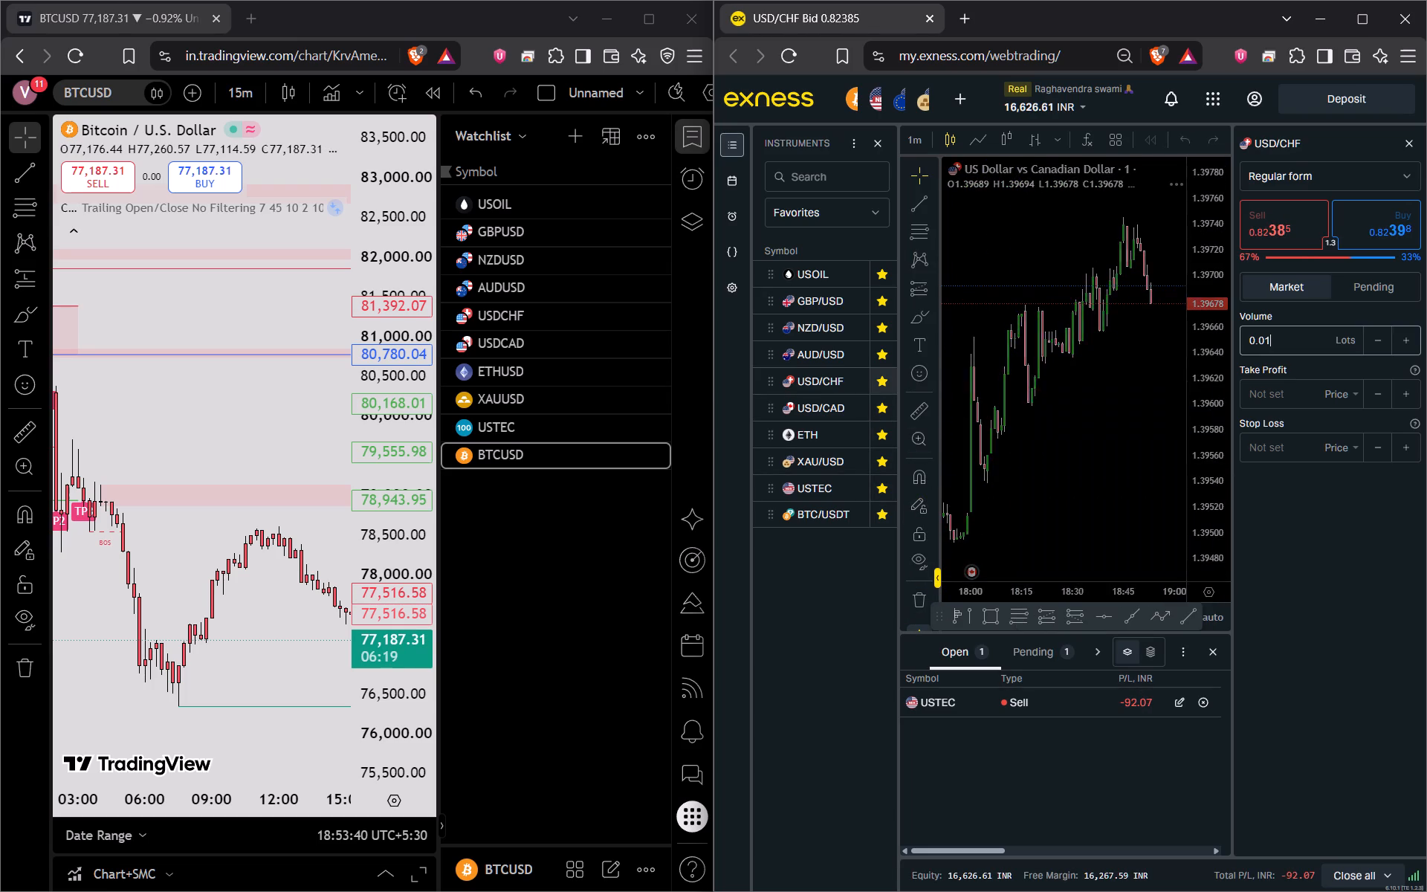
right_click(985, 418)
click(1034, 615)
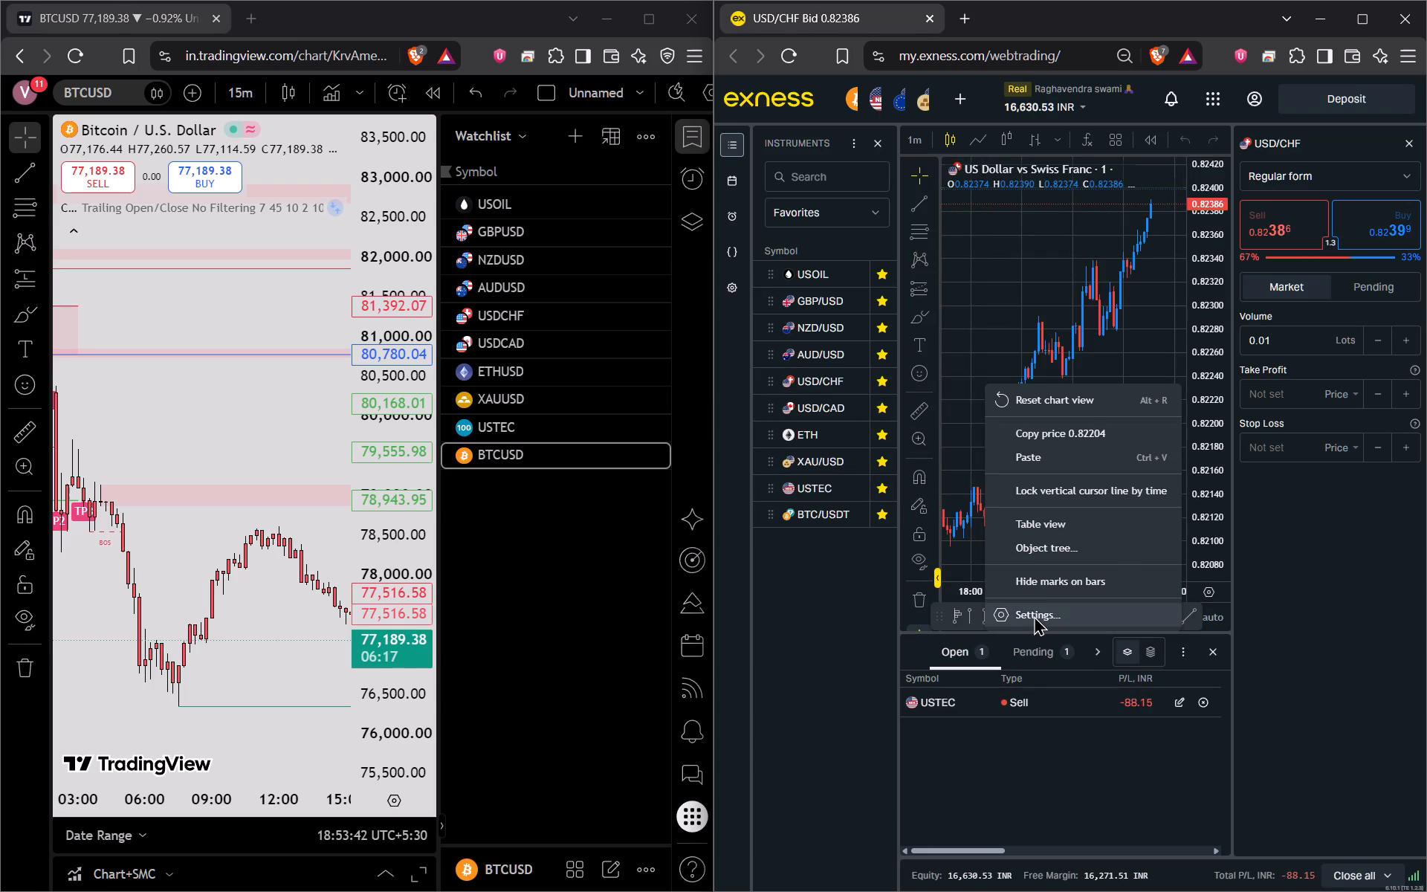
click(936, 559)
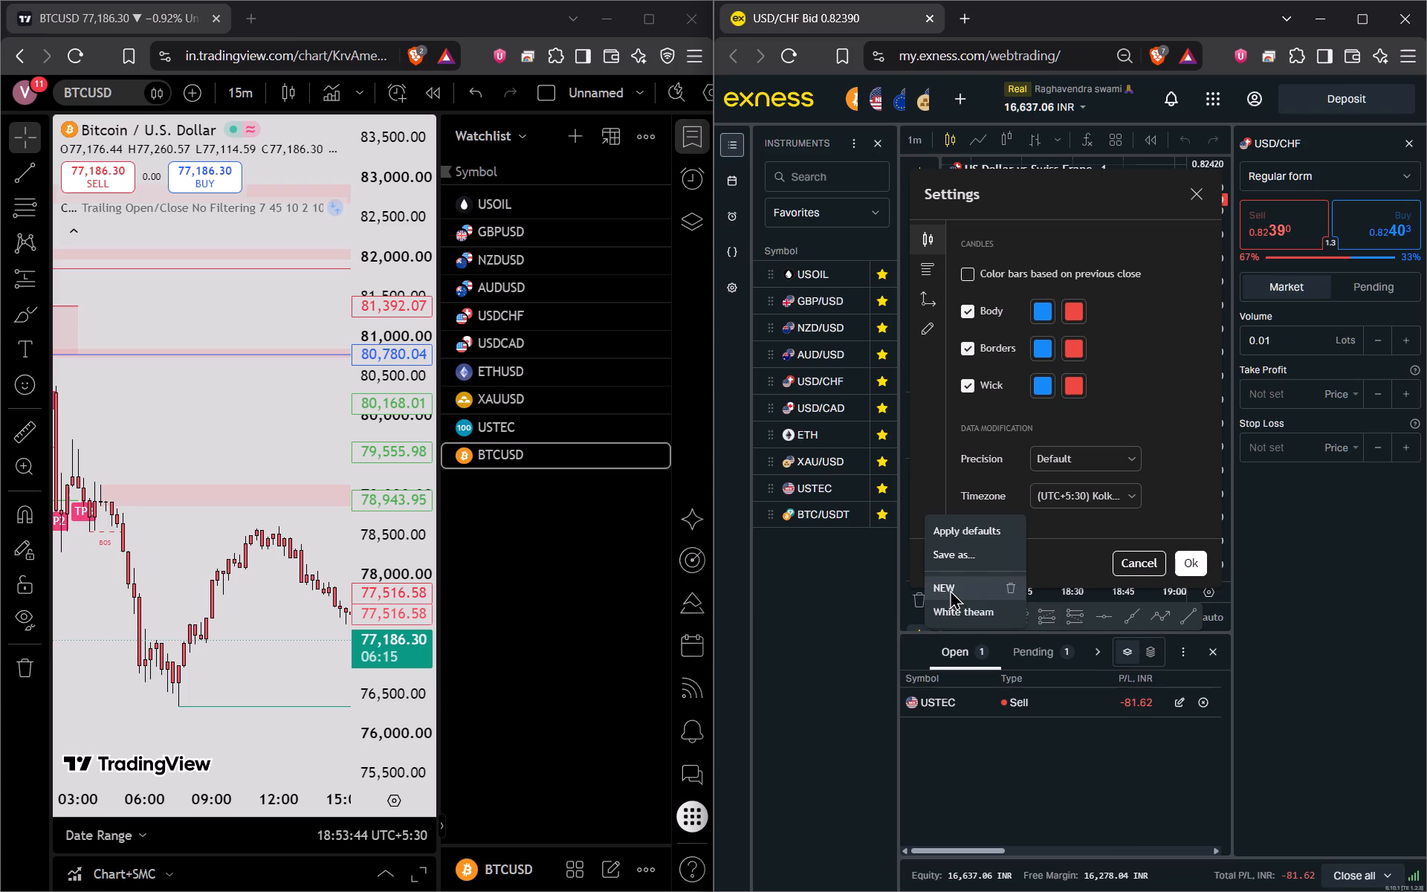
click(950, 589)
click(1189, 565)
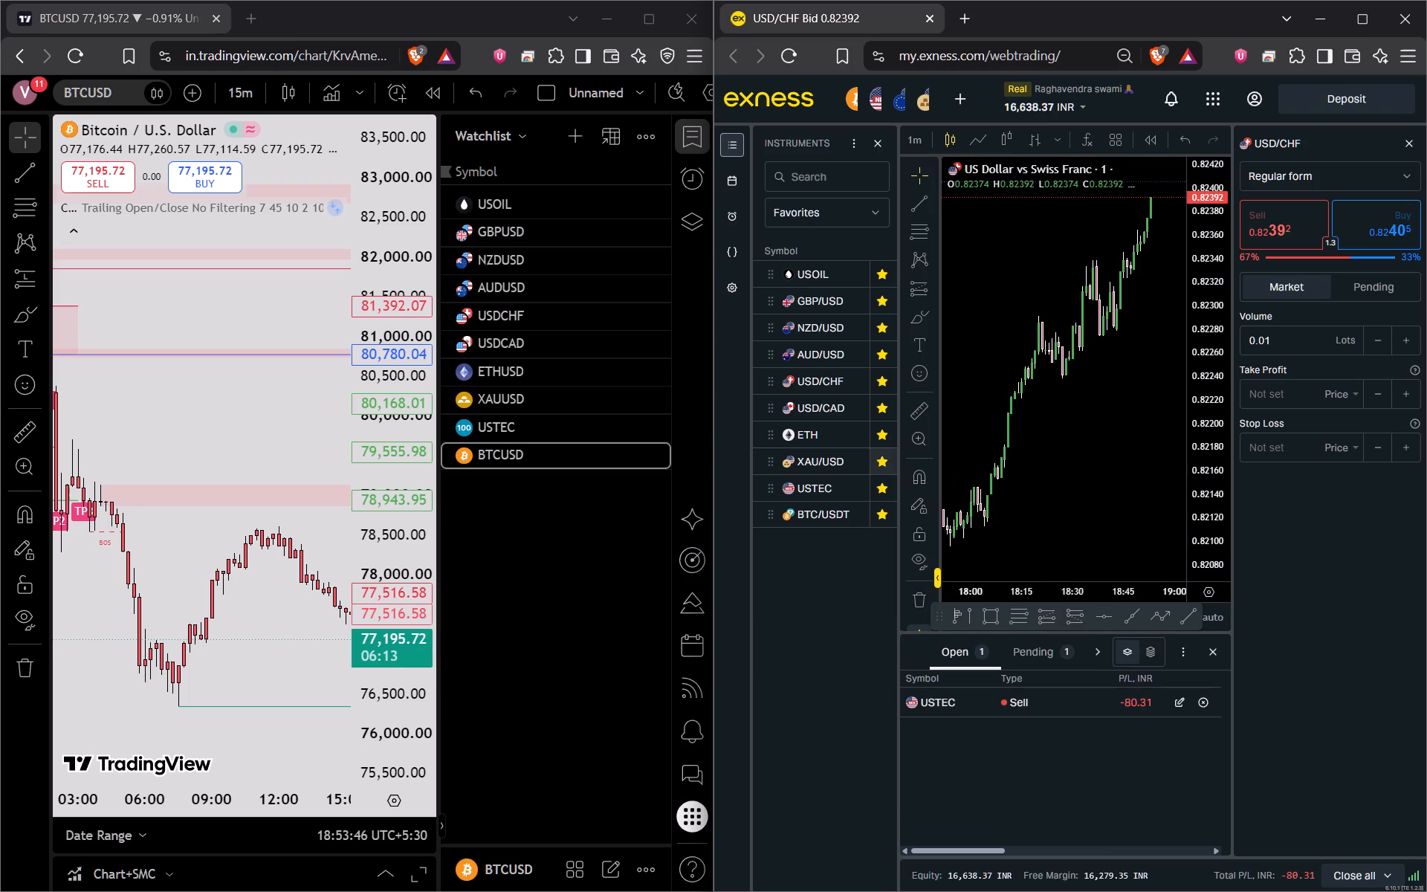
After viewing the AUD/USD chart, open NZD/USD and apply the NEW template in its chart settings.
click(814, 384)
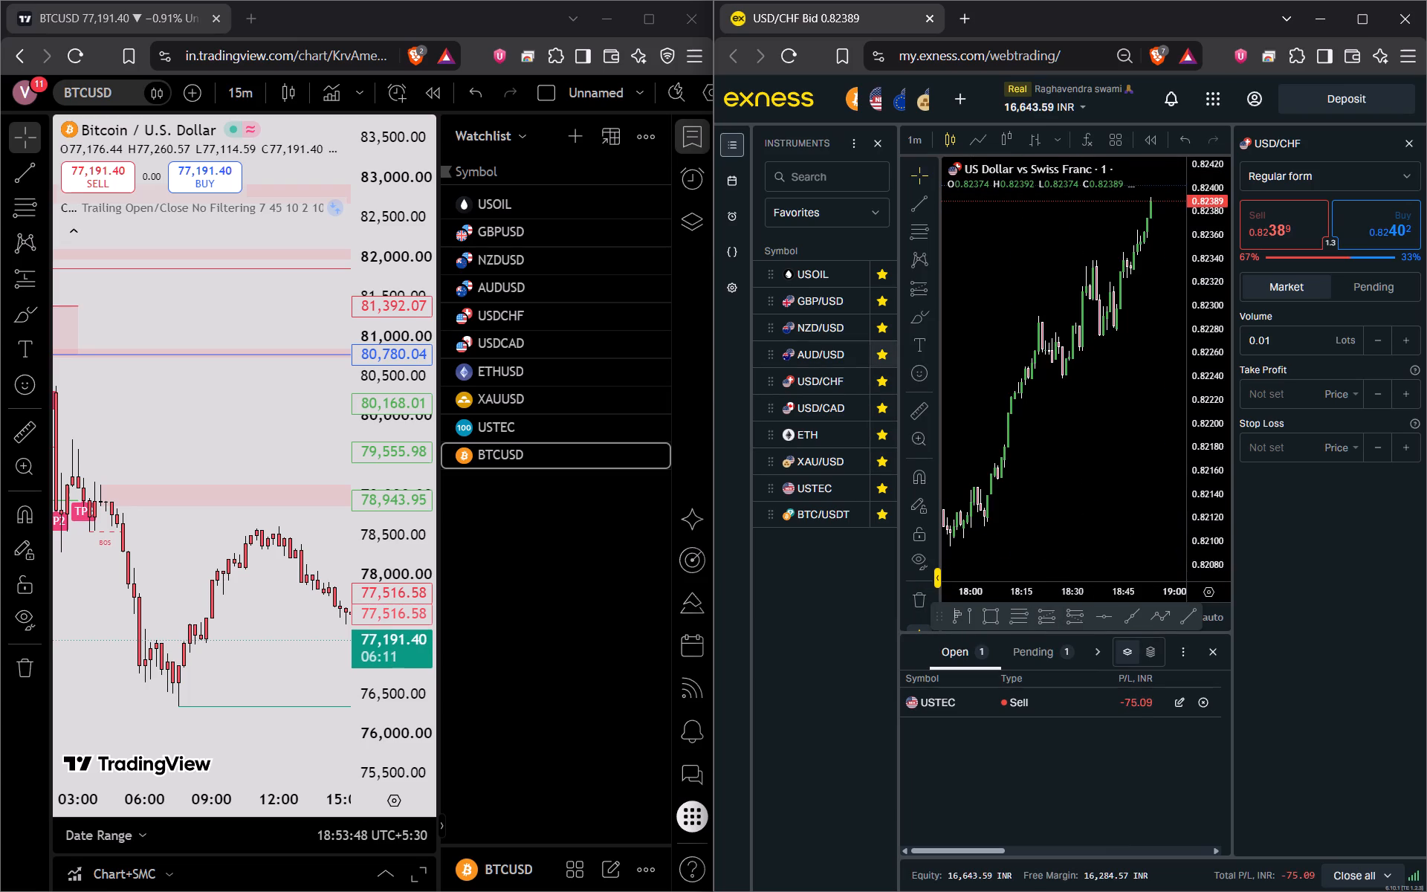
click(821, 359)
click(819, 336)
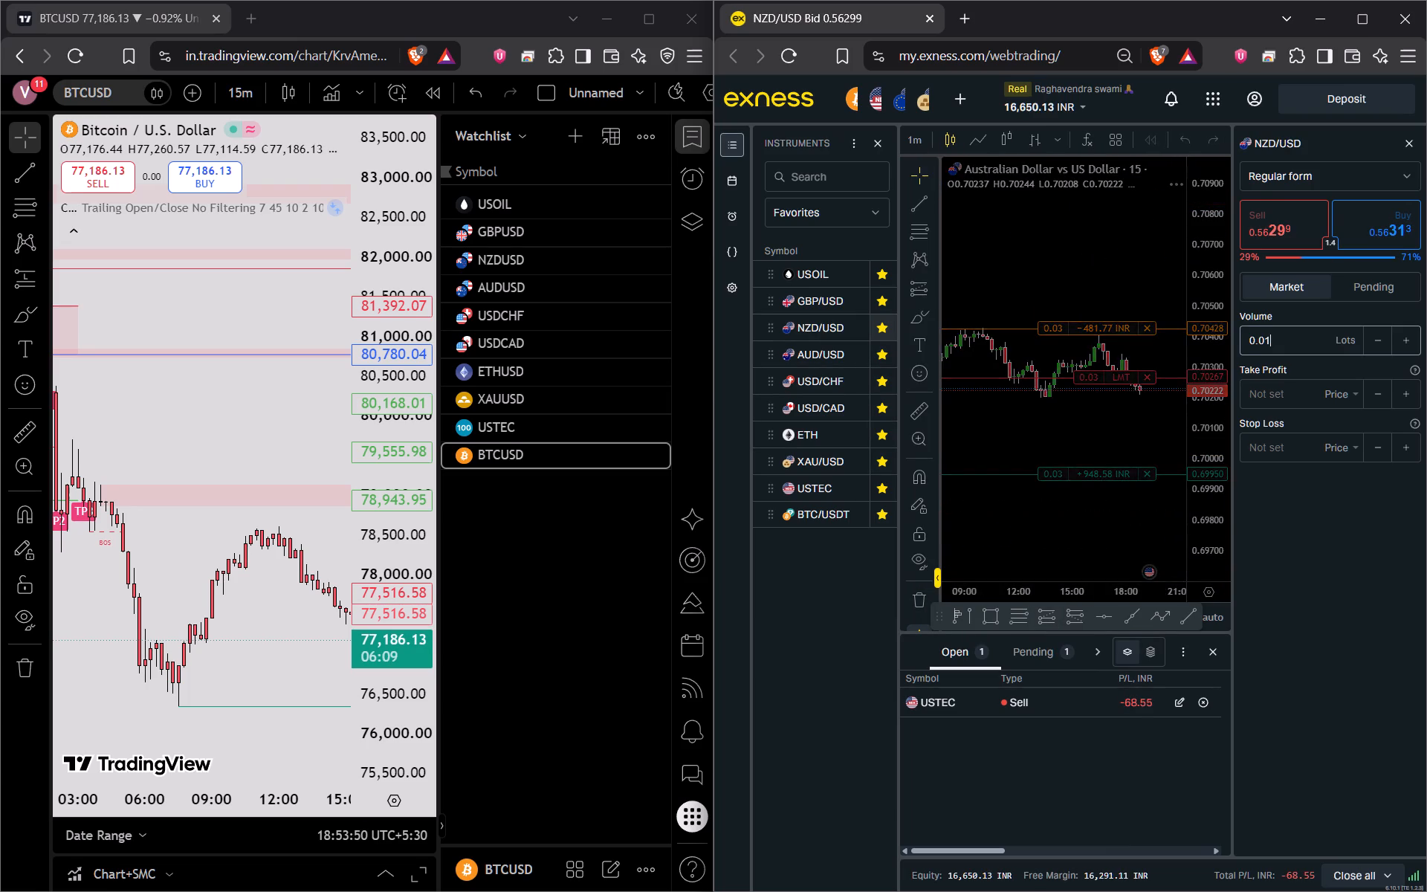
right_click(1057, 311)
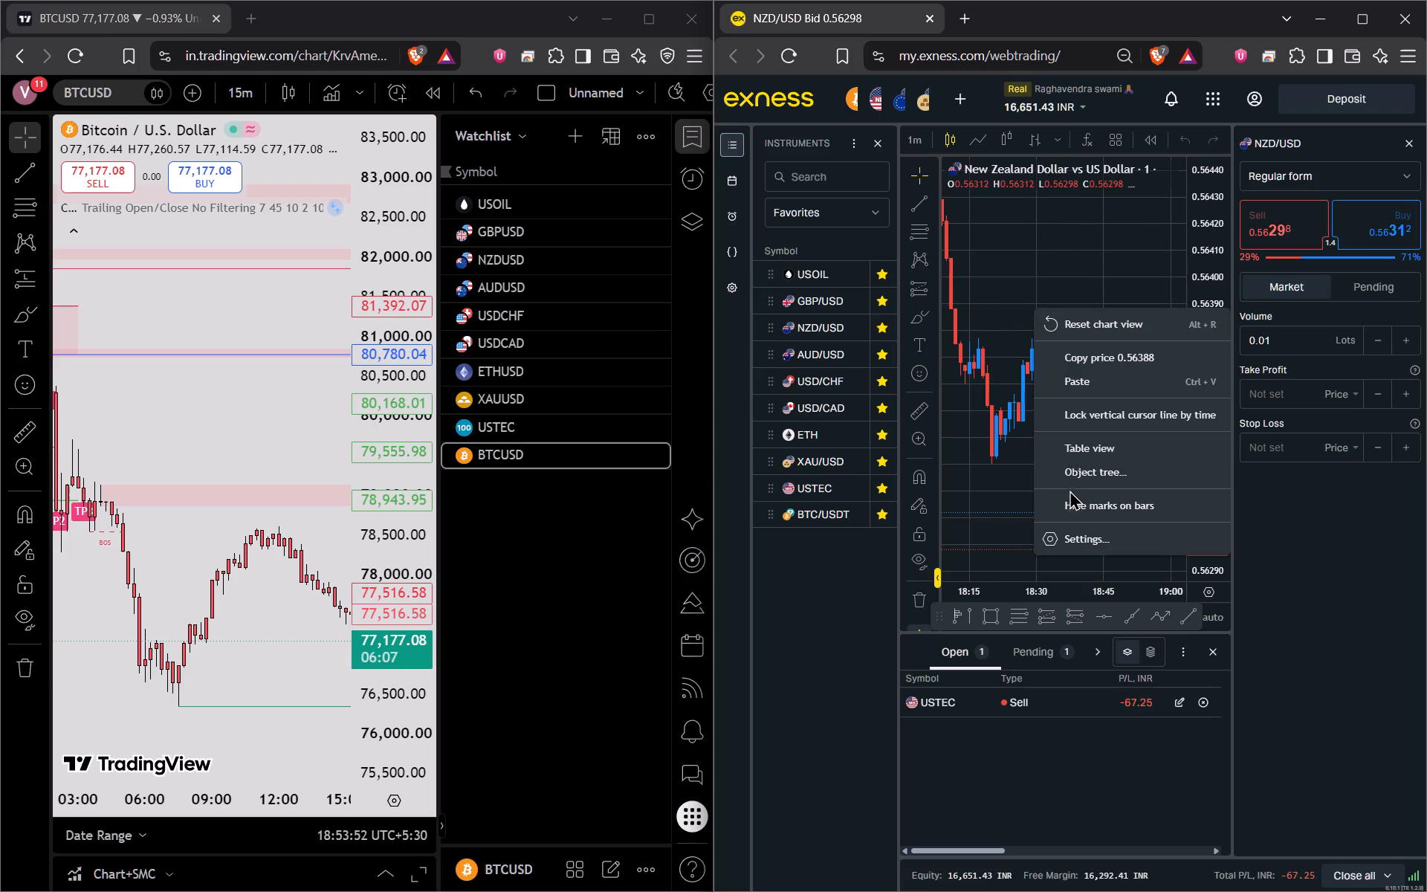
click(1091, 549)
click(944, 564)
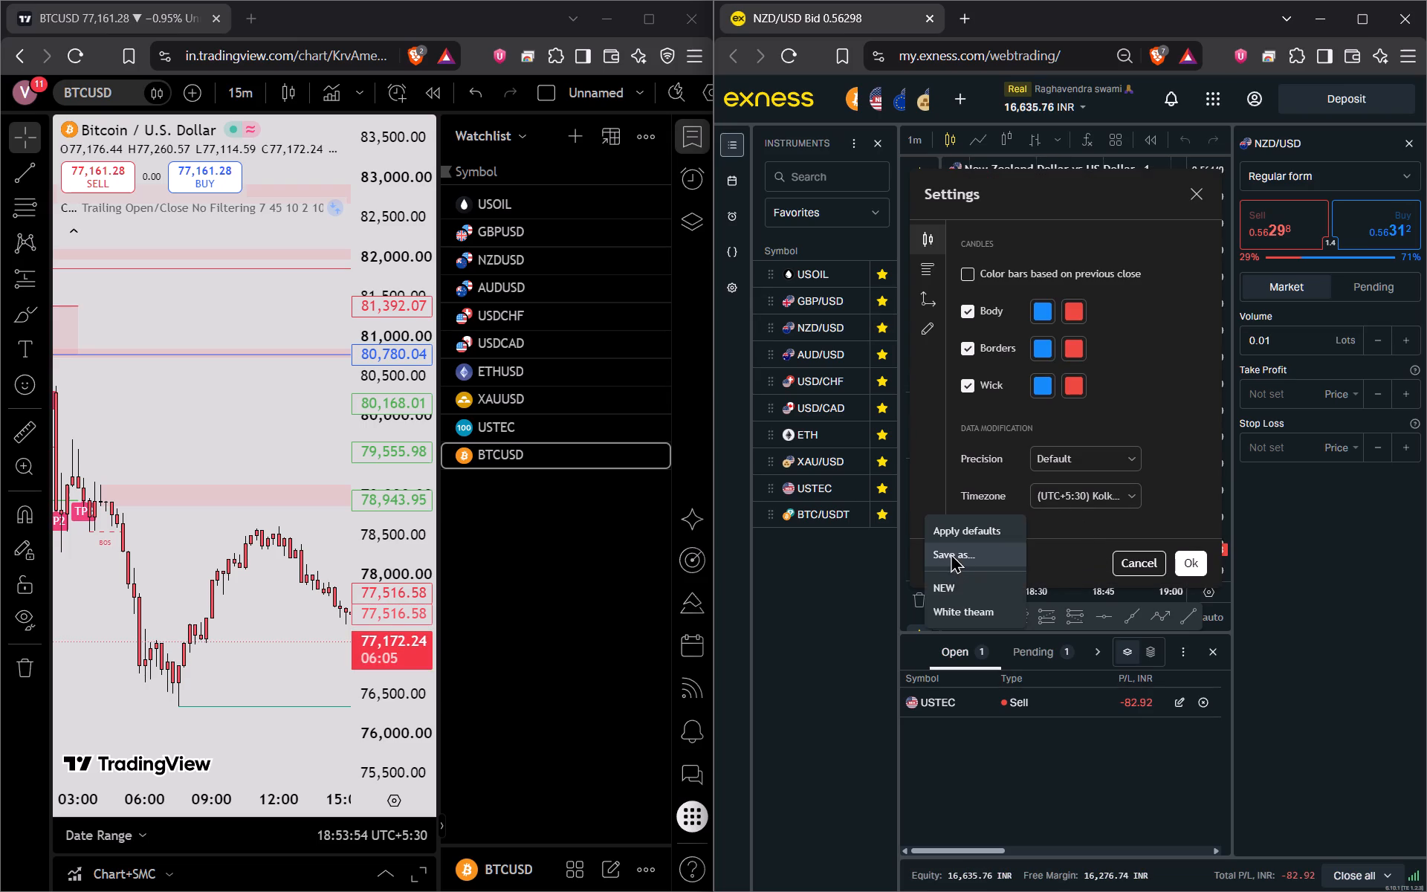
click(962, 580)
click(1190, 557)
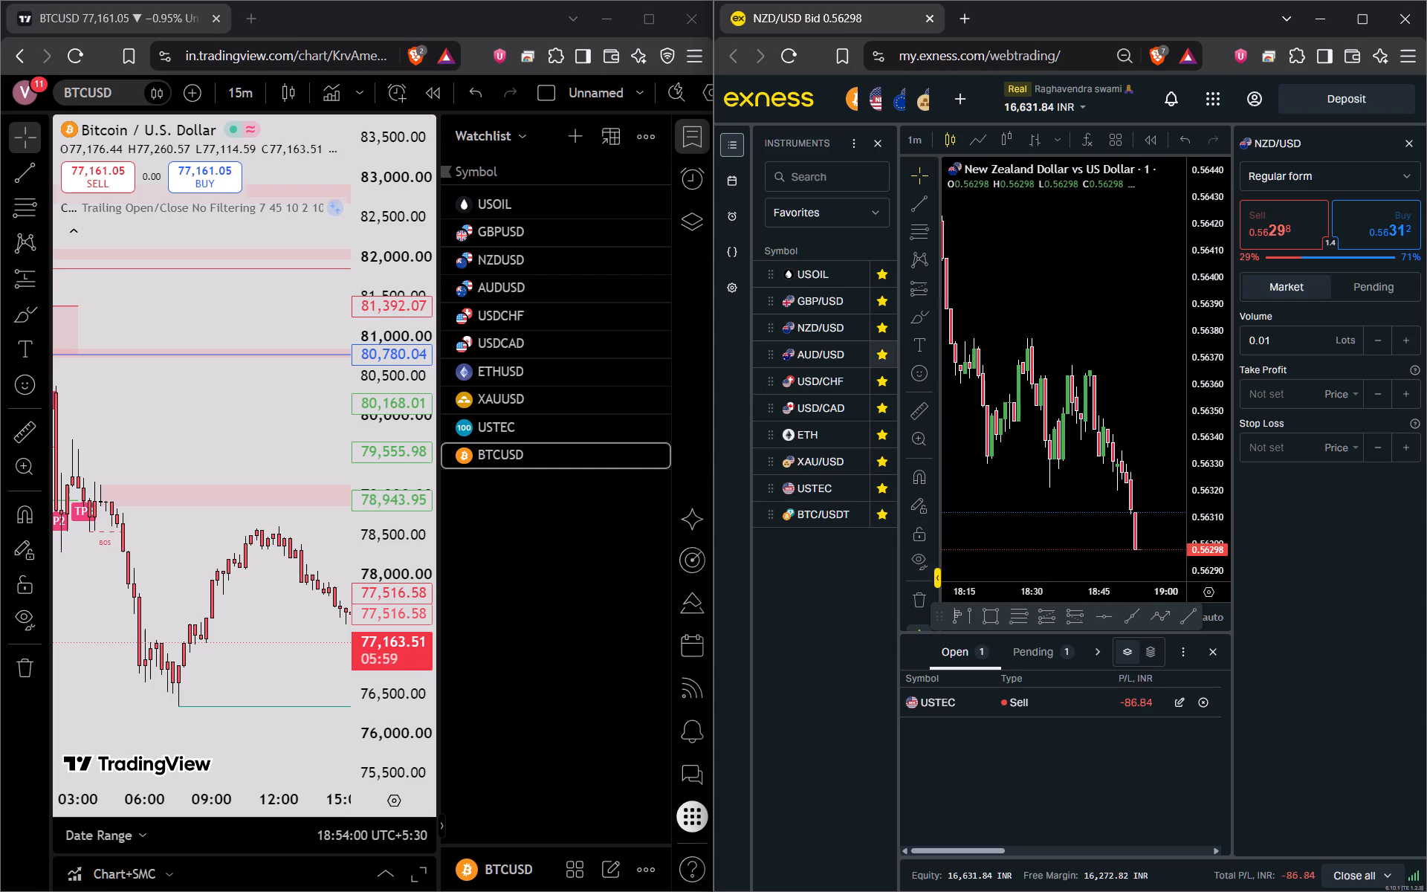
Look again through the NZD/USD, USTEC and USD/CHF charts from the favorites.
right_click(823, 329)
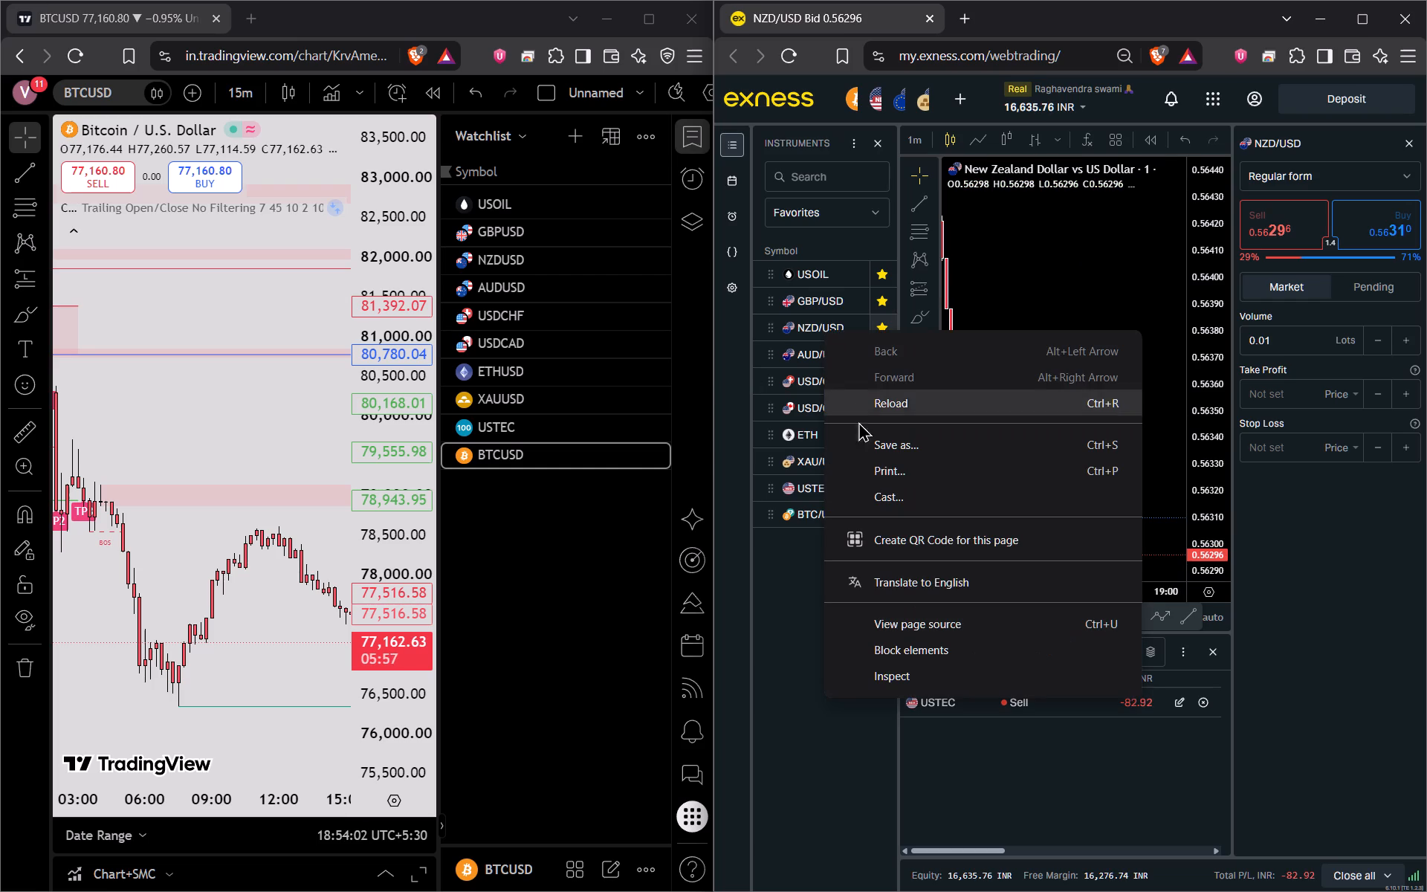
click(797, 317)
click(816, 323)
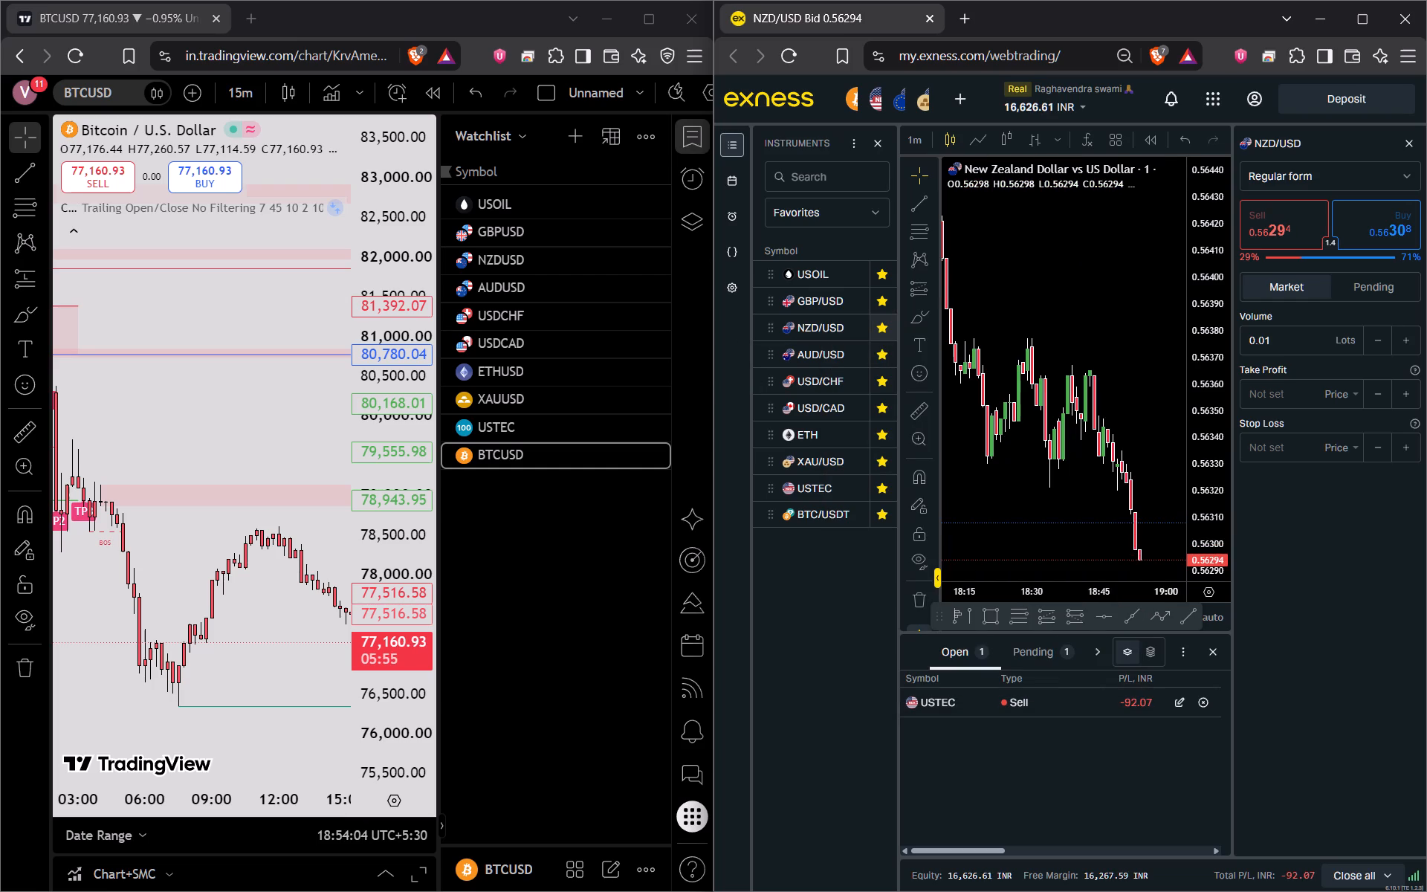
click(838, 329)
right_click(833, 330)
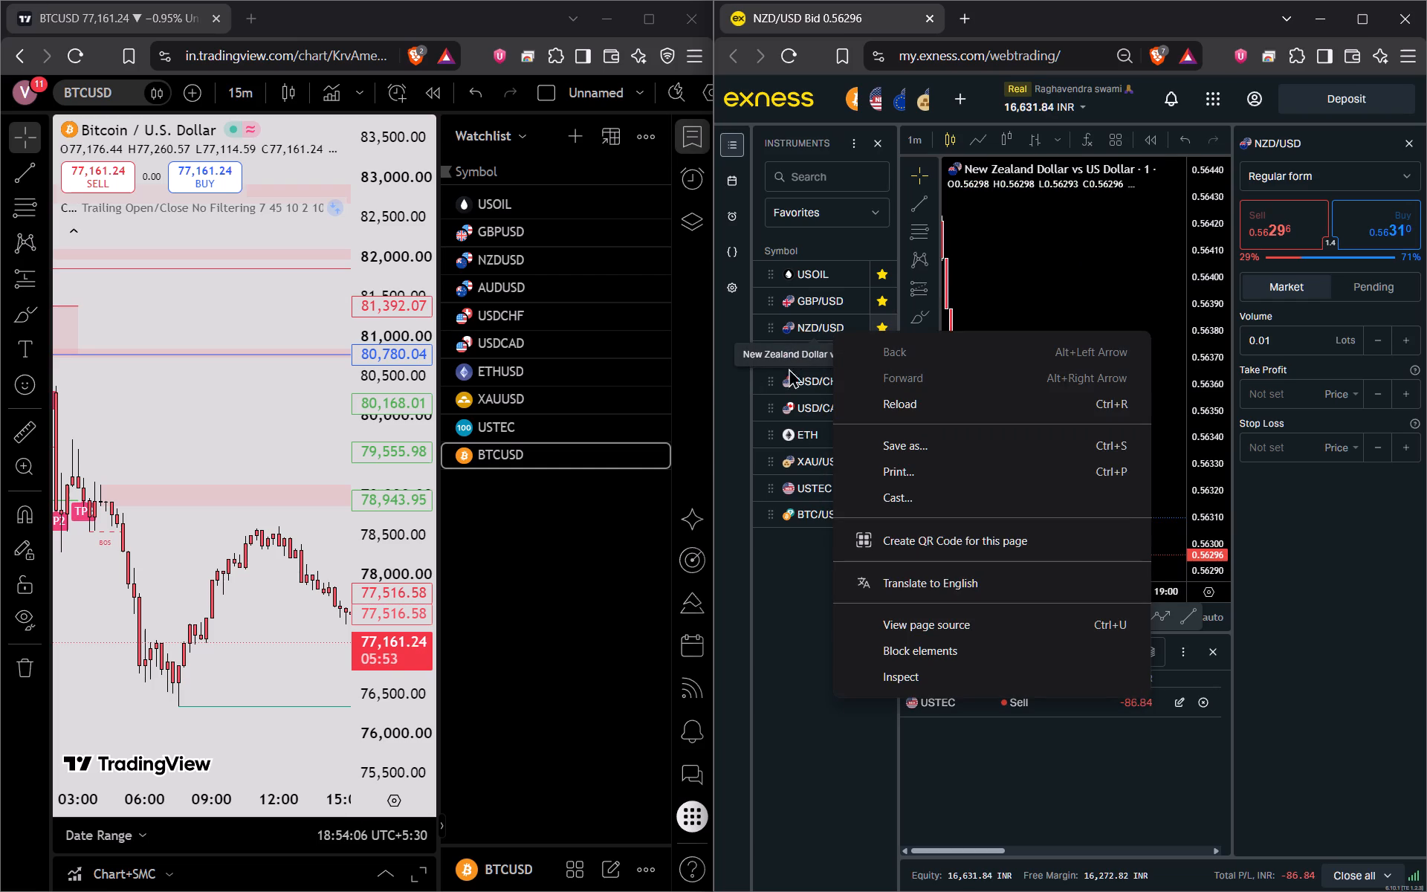
click(801, 476)
click(817, 381)
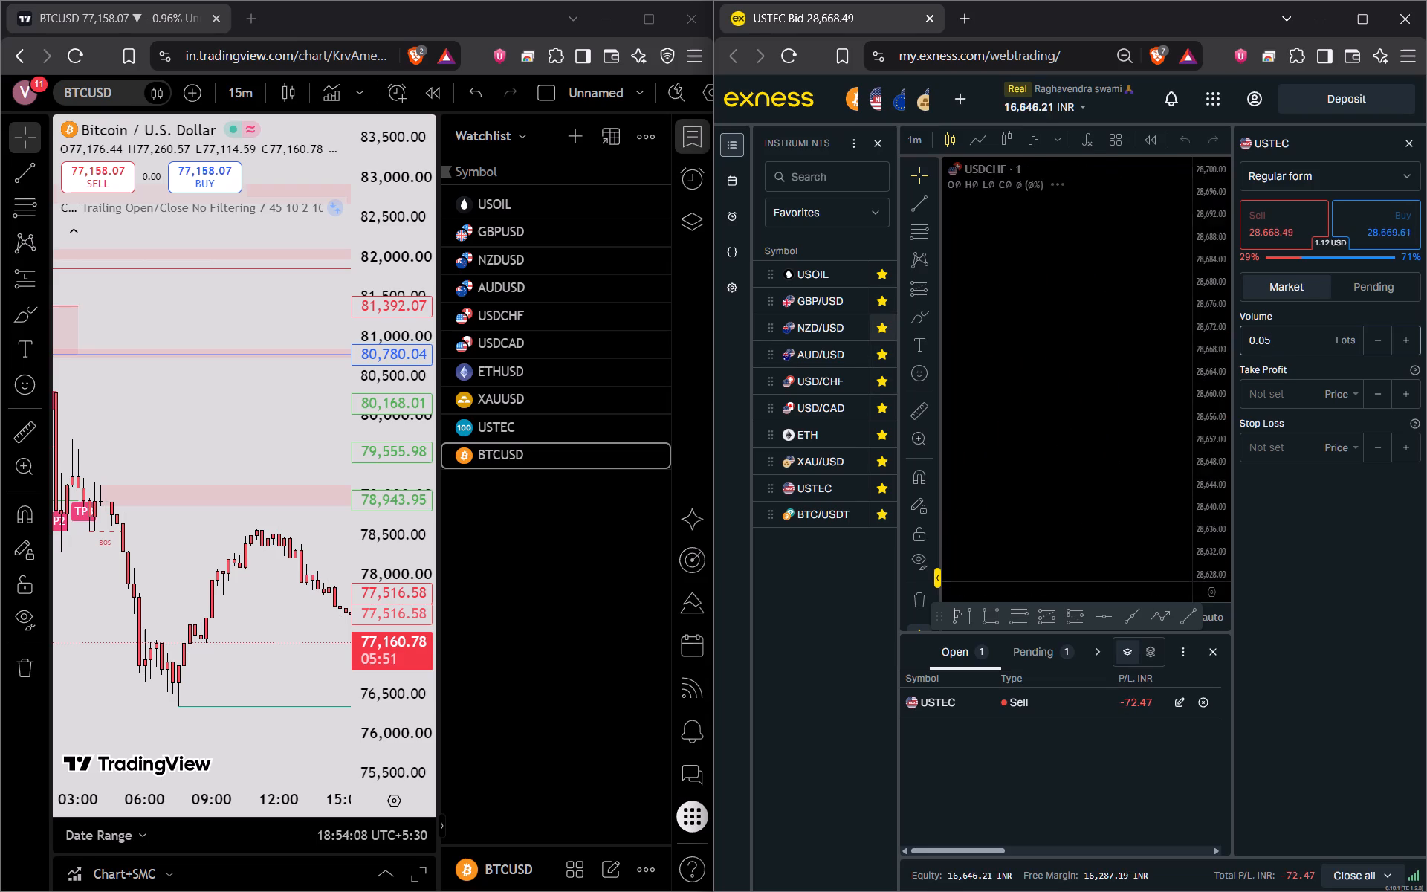
click(812, 336)
Open GBP/USD from the favorites and apply the NEW template in its chart settings.
click(814, 306)
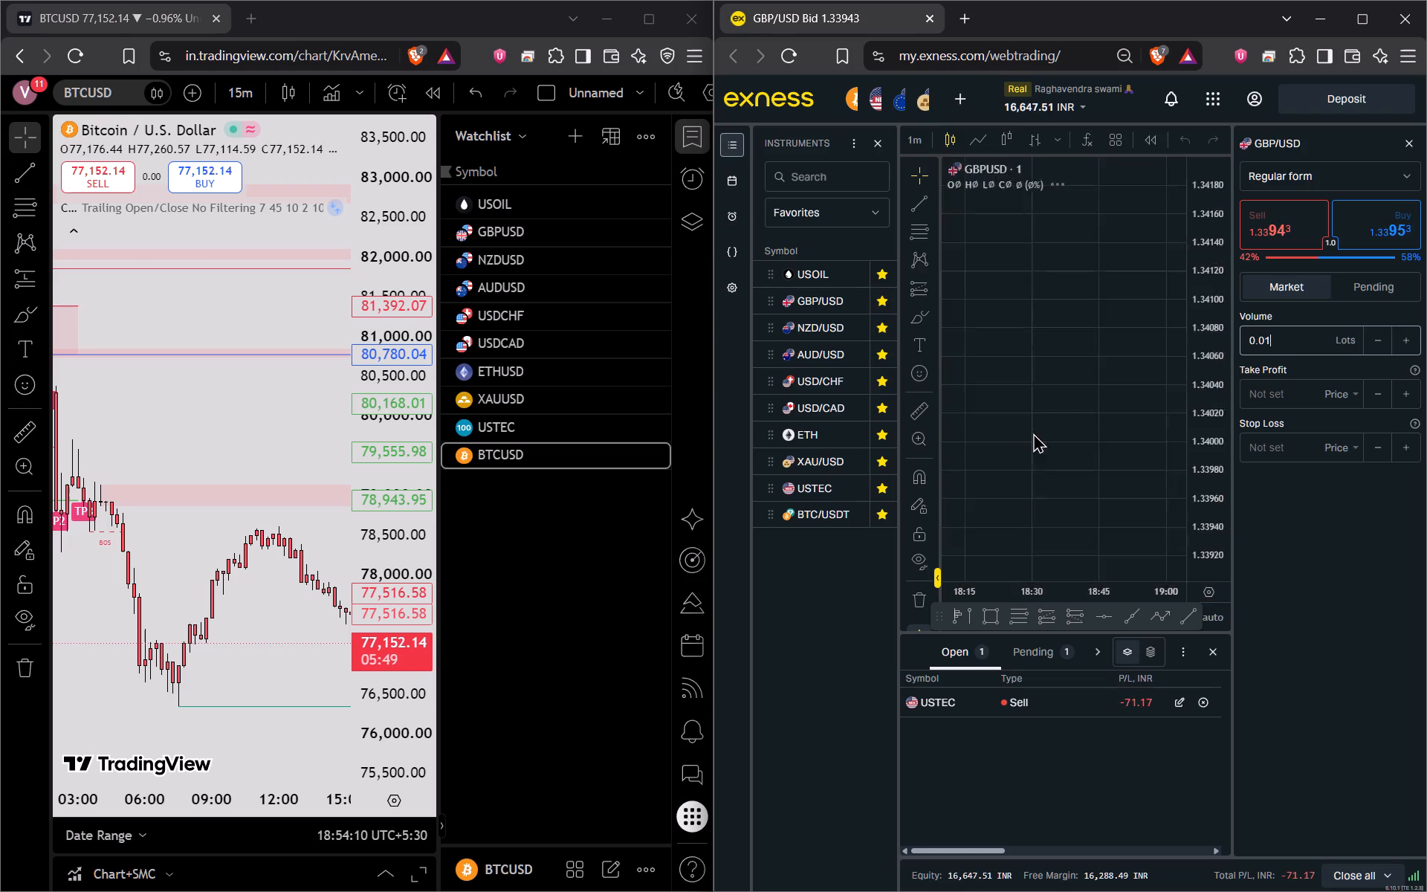
right_click(1023, 444)
click(1054, 606)
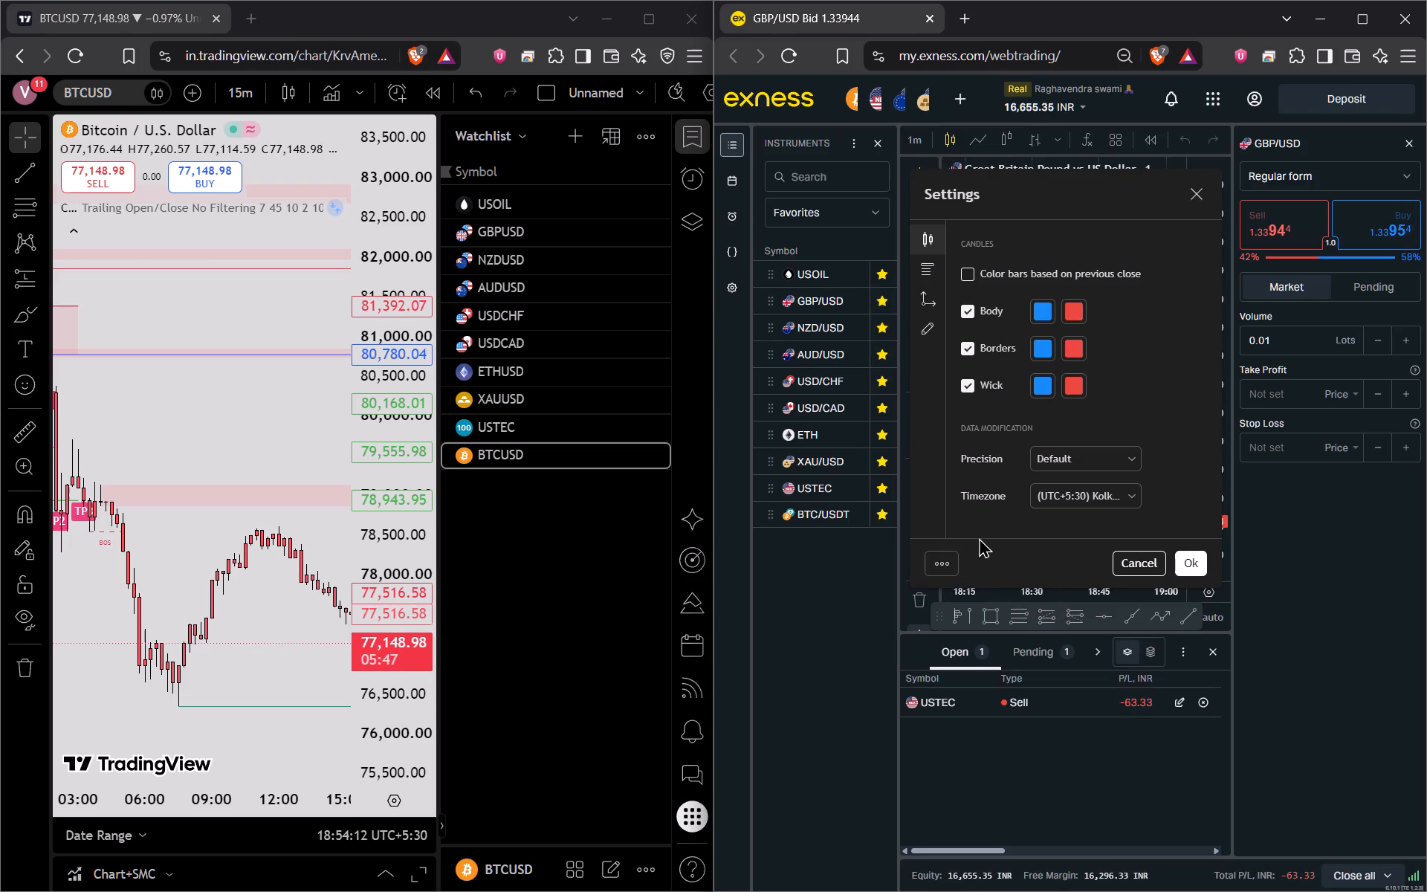
click(953, 559)
click(973, 593)
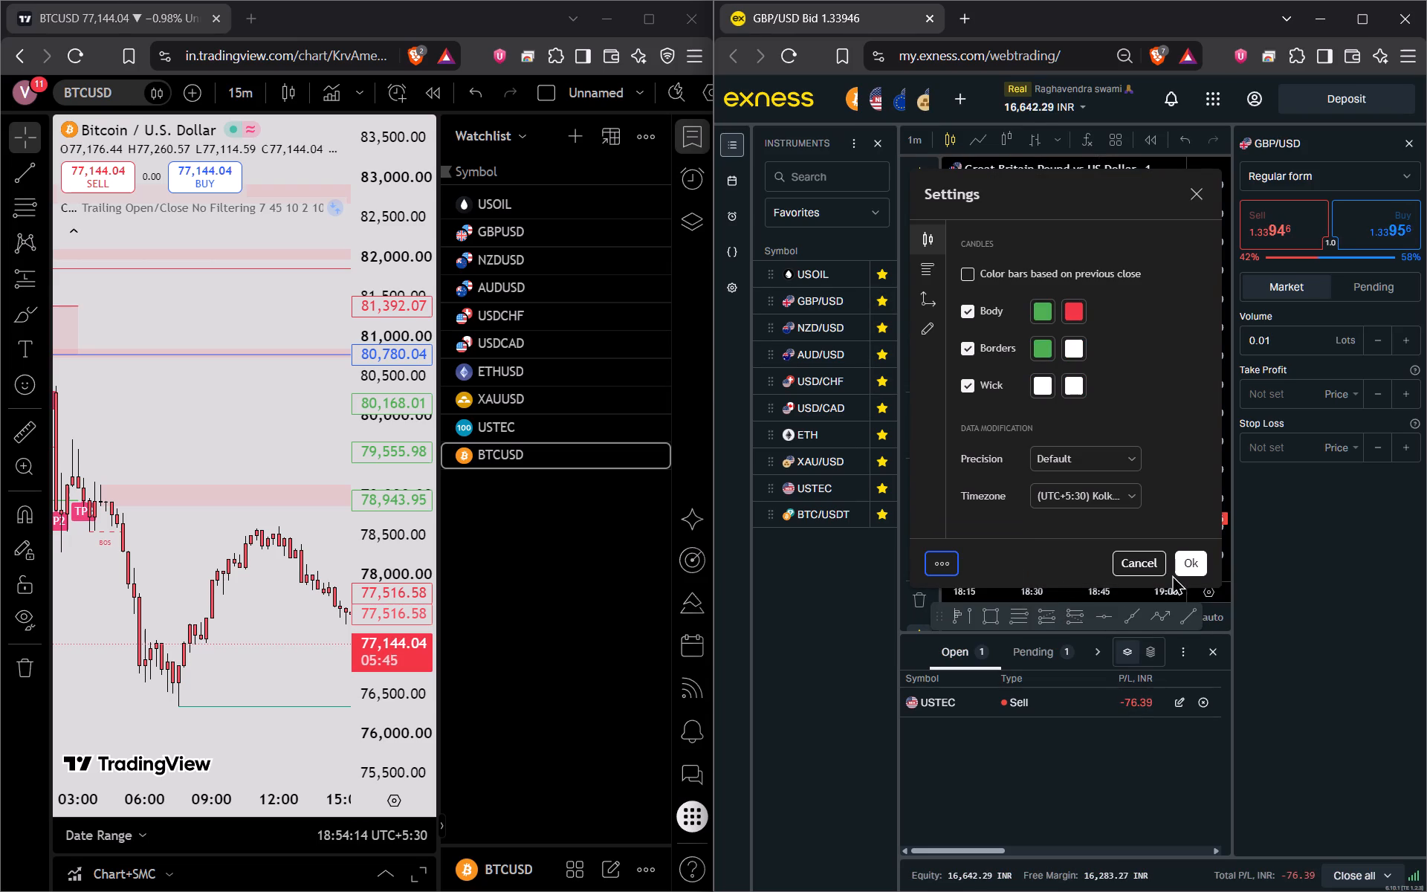
click(1190, 566)
Open USOIL from the favorites and apply the NEW template in its chart settings.
right_click(807, 277)
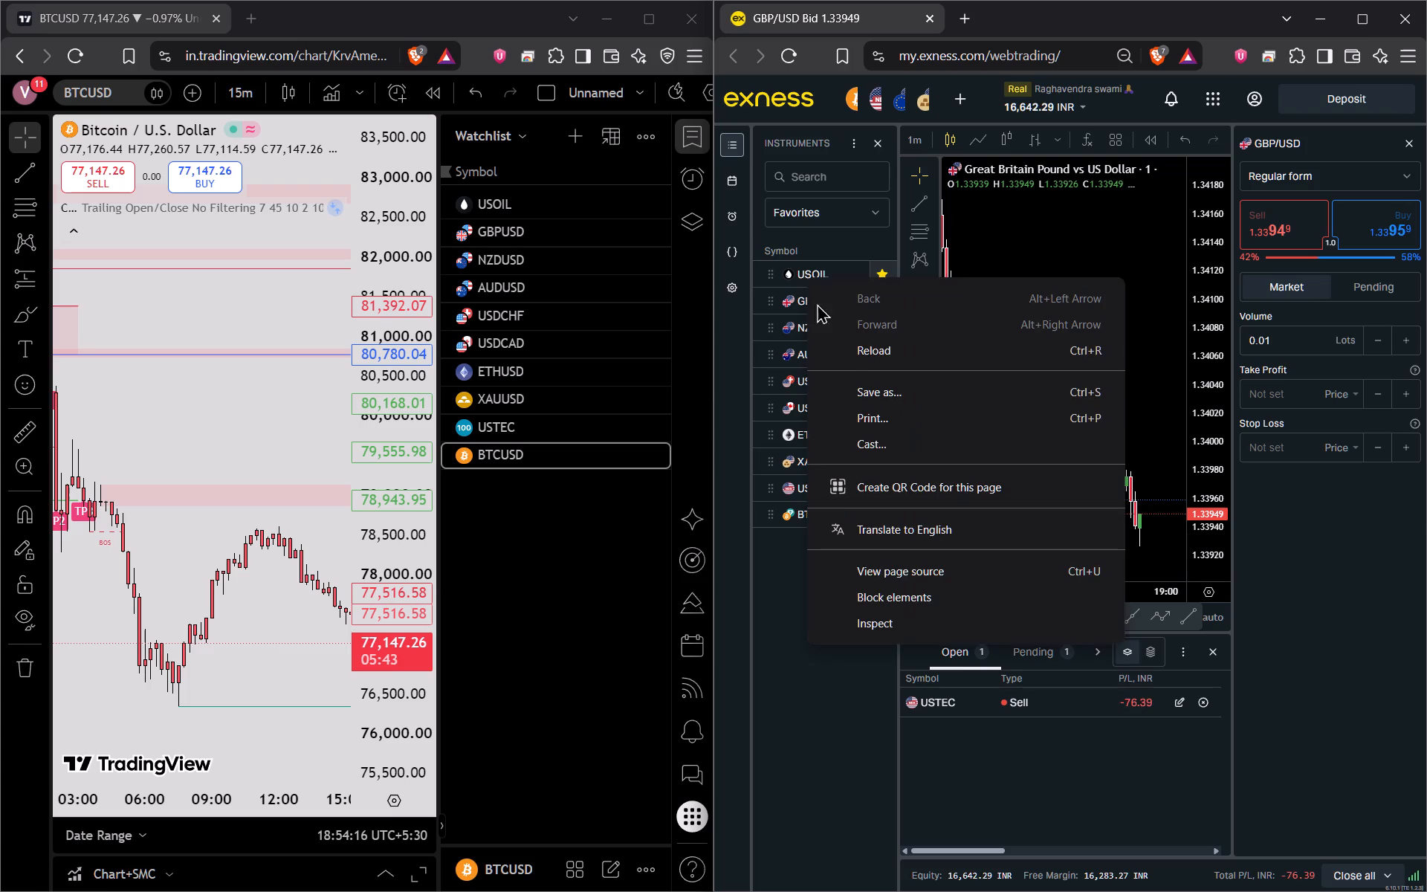
click(782, 279)
click(795, 276)
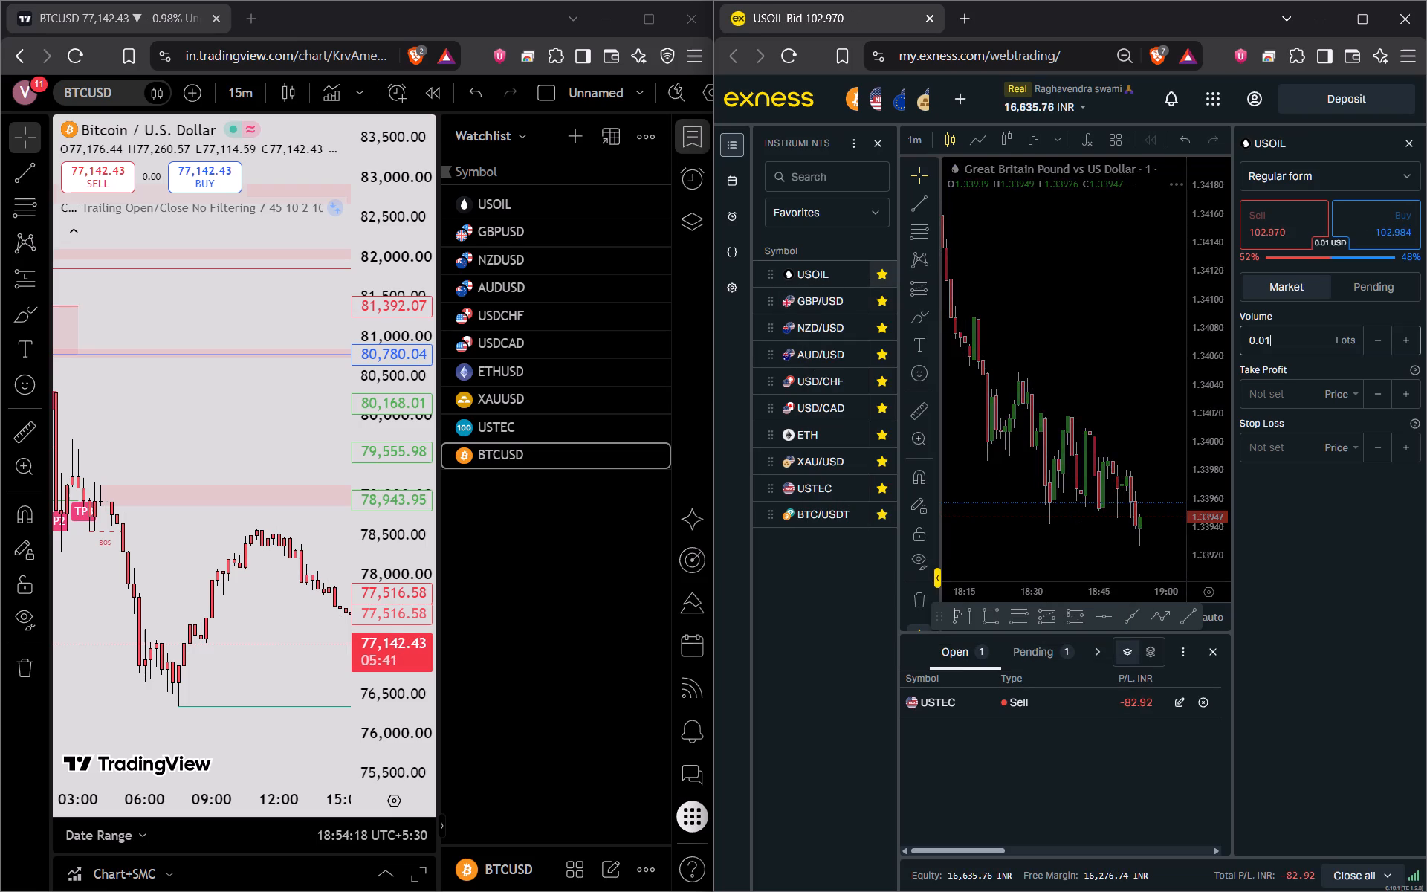
right_click(1032, 368)
click(1056, 572)
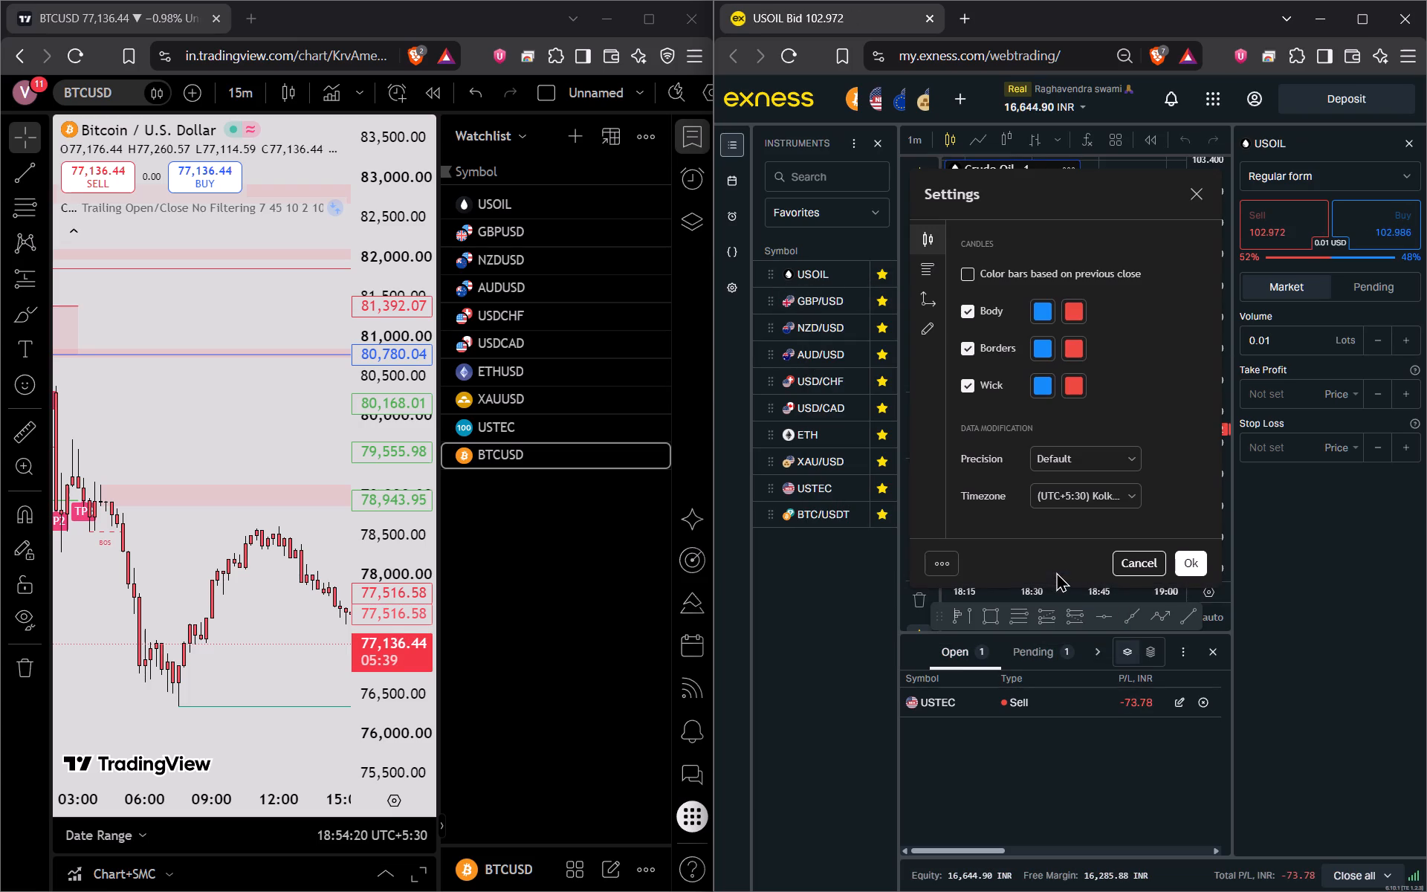
click(935, 561)
click(965, 582)
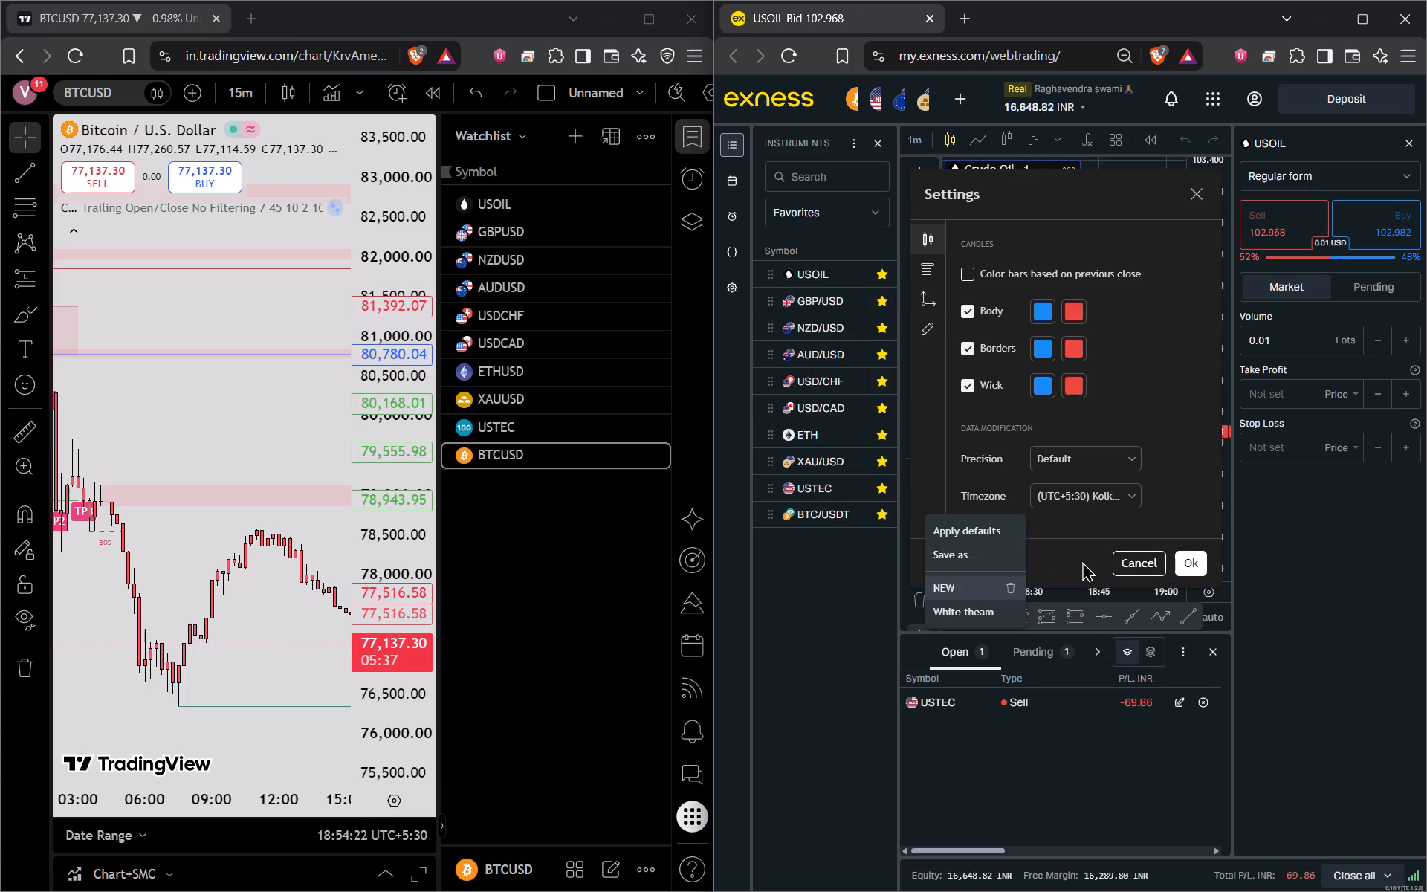
click(1198, 562)
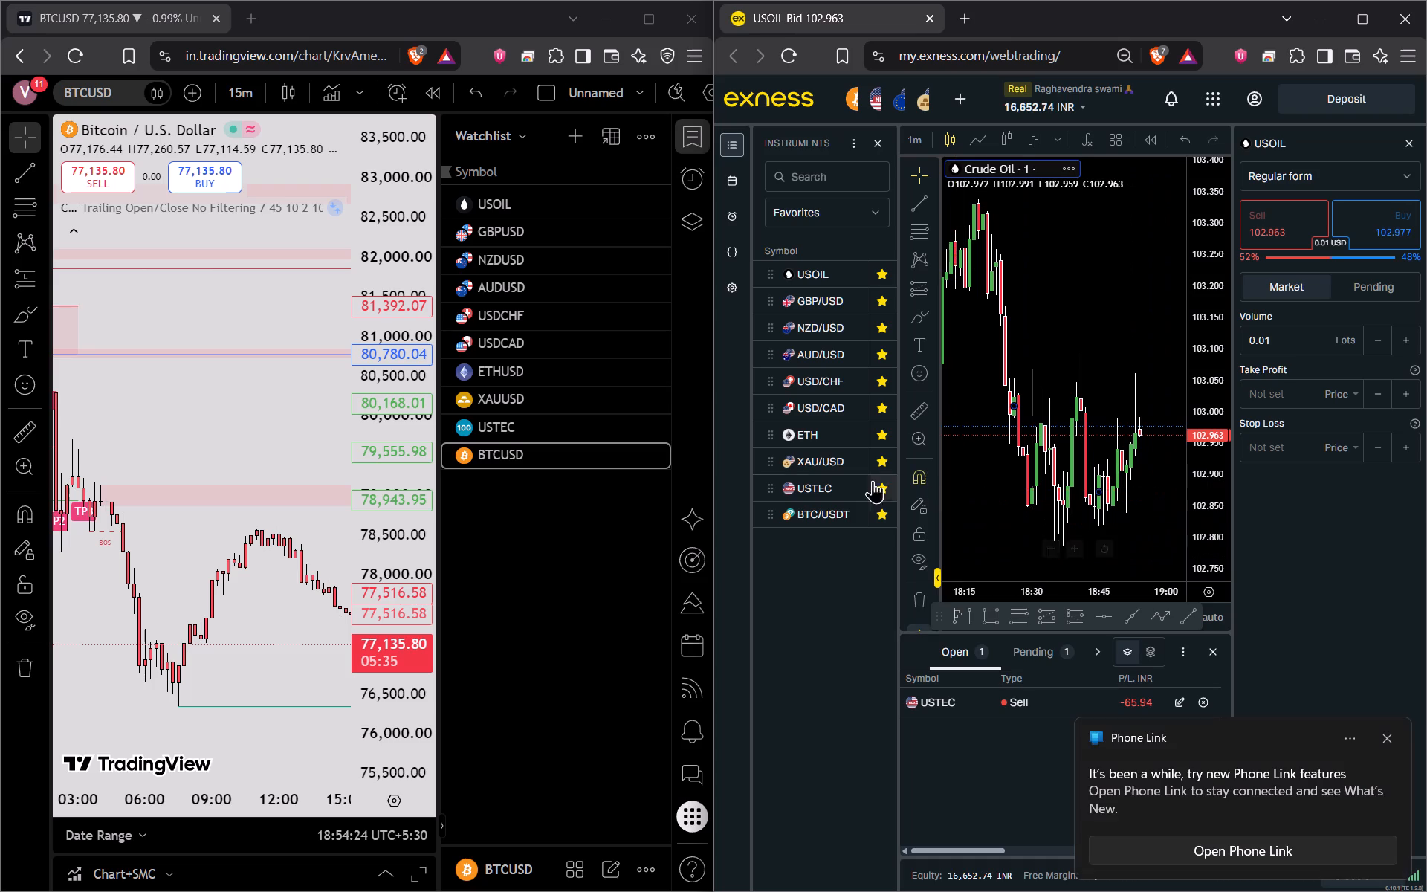
Open USOIL from the TradingView watchlist, widen its chart area, and bring the latest candles into view on both USOIL charts.
click(505, 210)
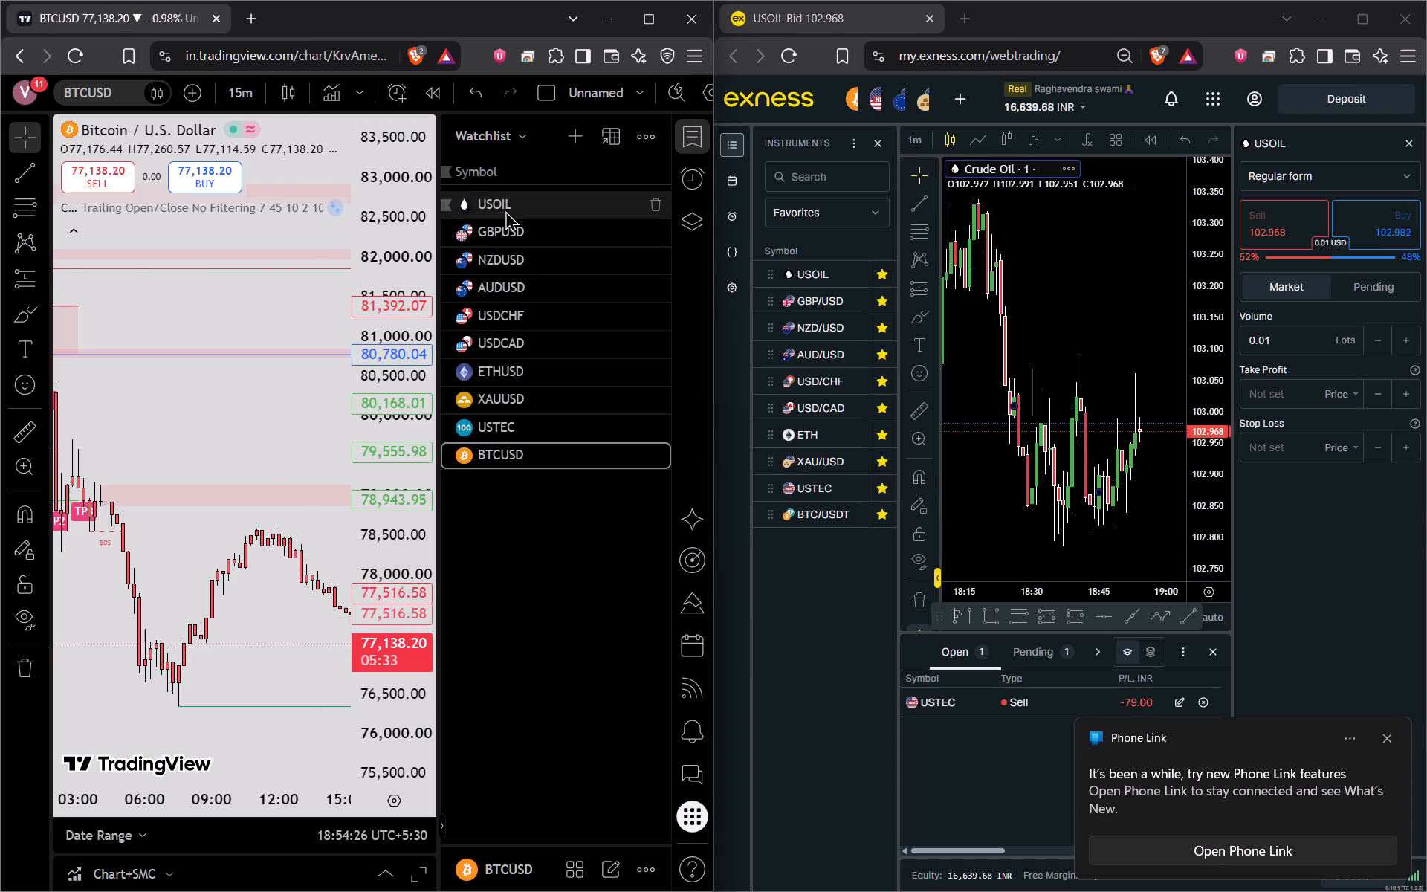
click(812, 282)
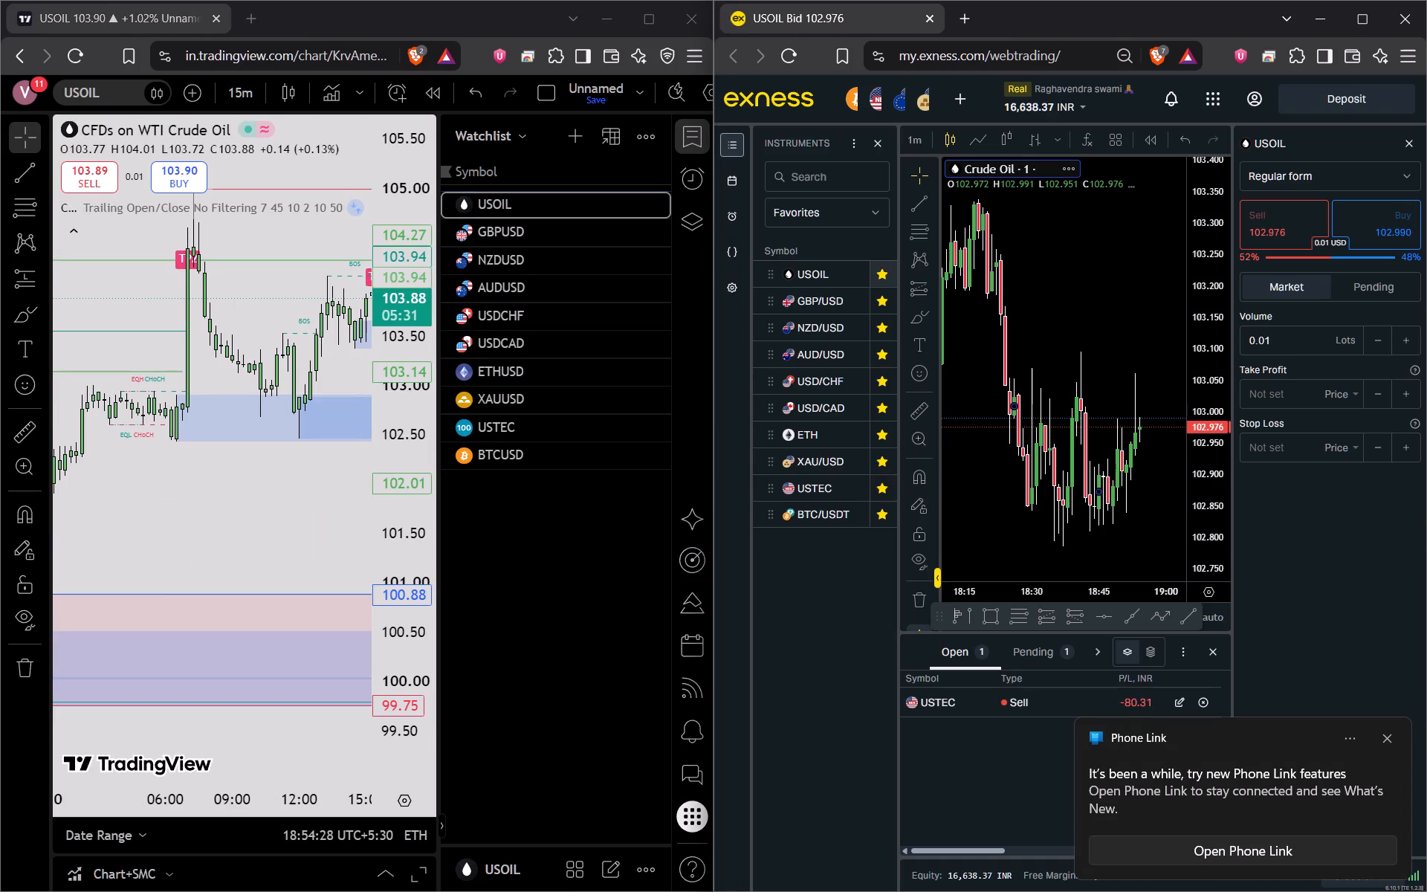
click(812, 271)
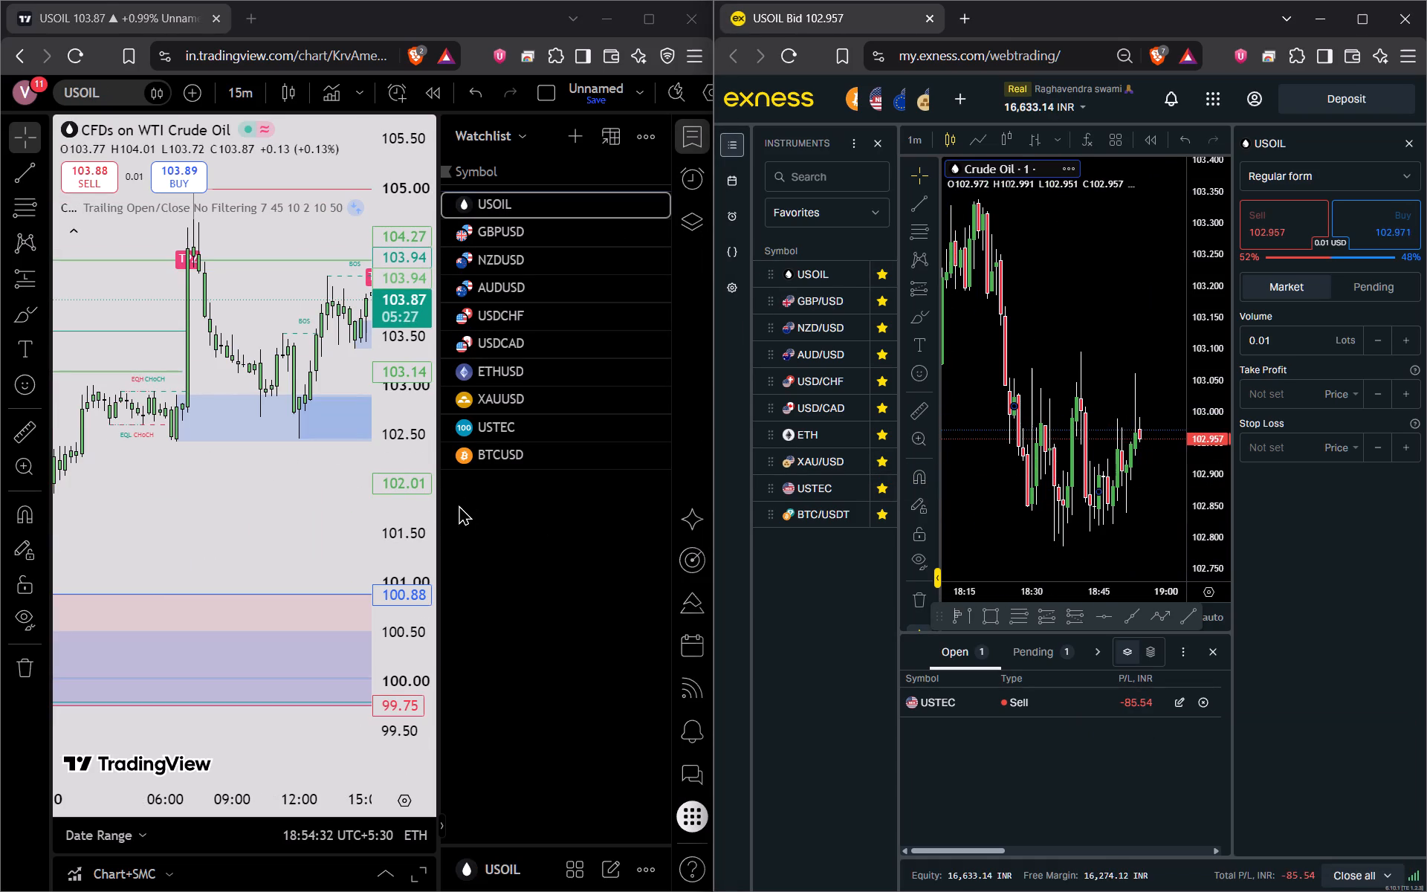
drag(439, 510, 583, 521)
drag(297, 557, 140, 595)
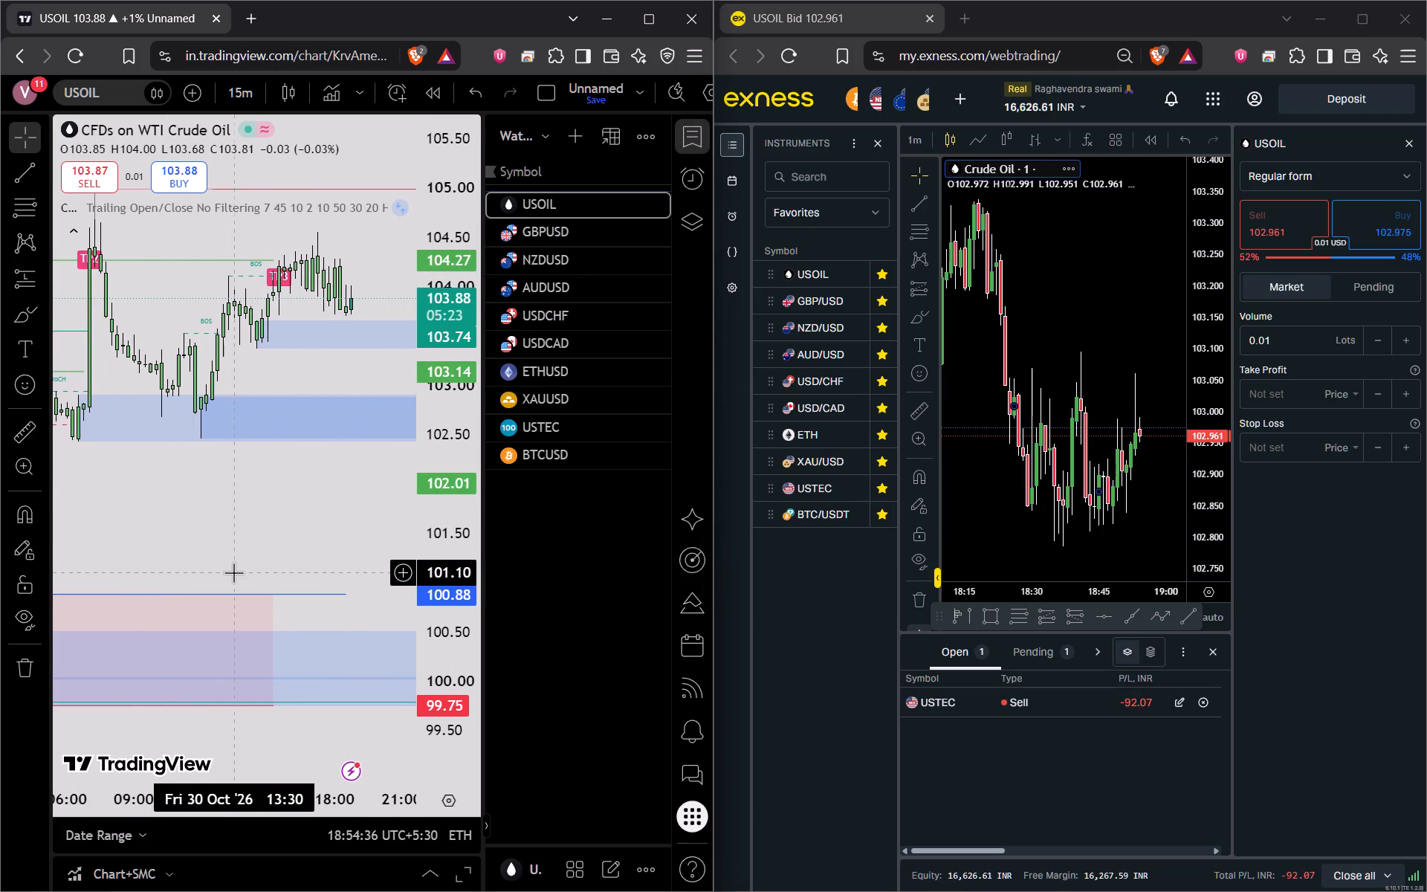
click(291, 744)
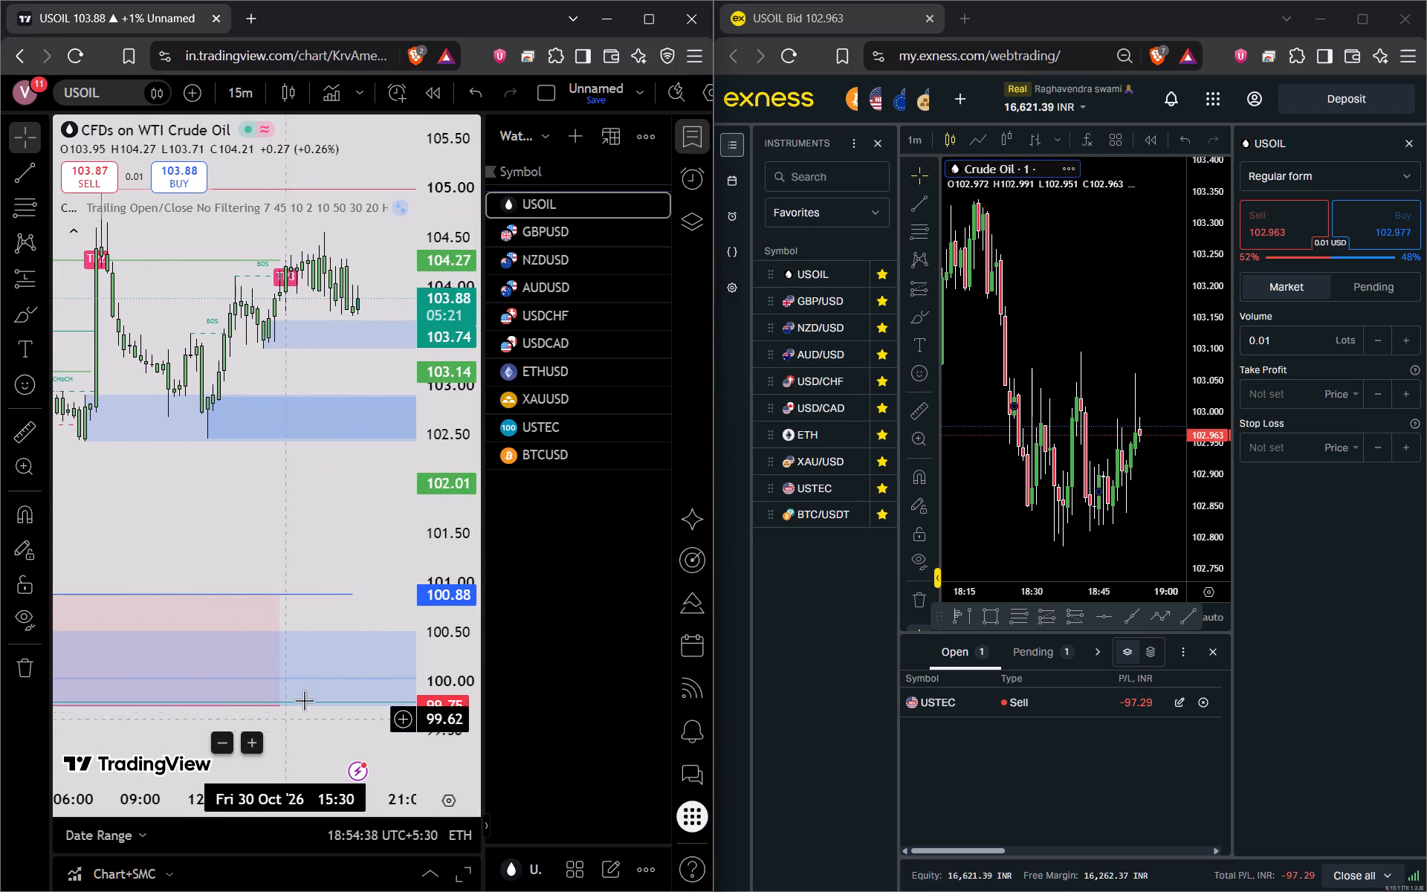
drag(1142, 497, 1090, 493)
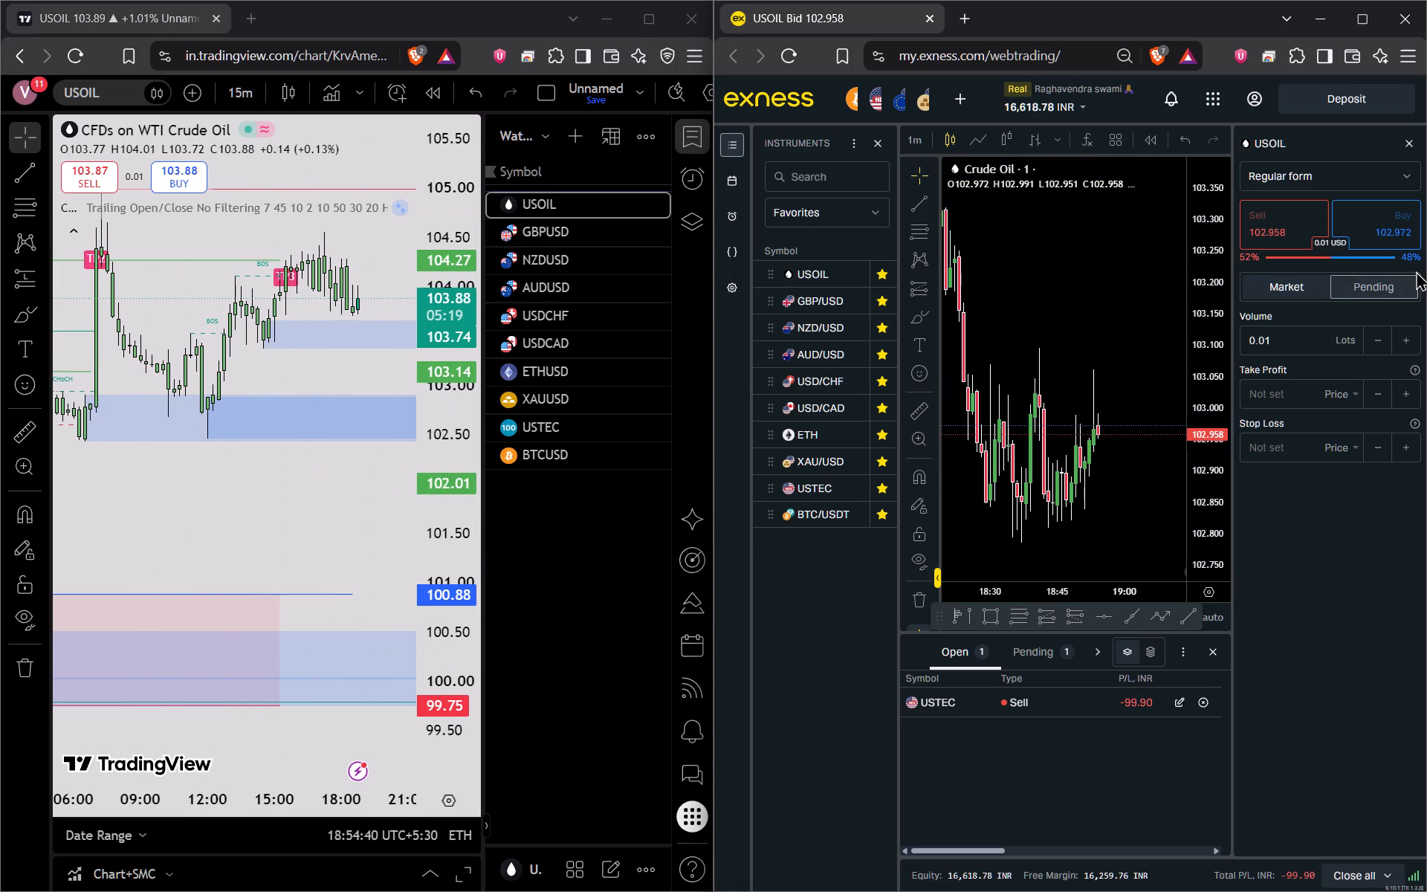
Start a 0.01-lot USOIL market buy order in Exness with take profit at 103.048 and stop loss at 102.908.
click(1397, 236)
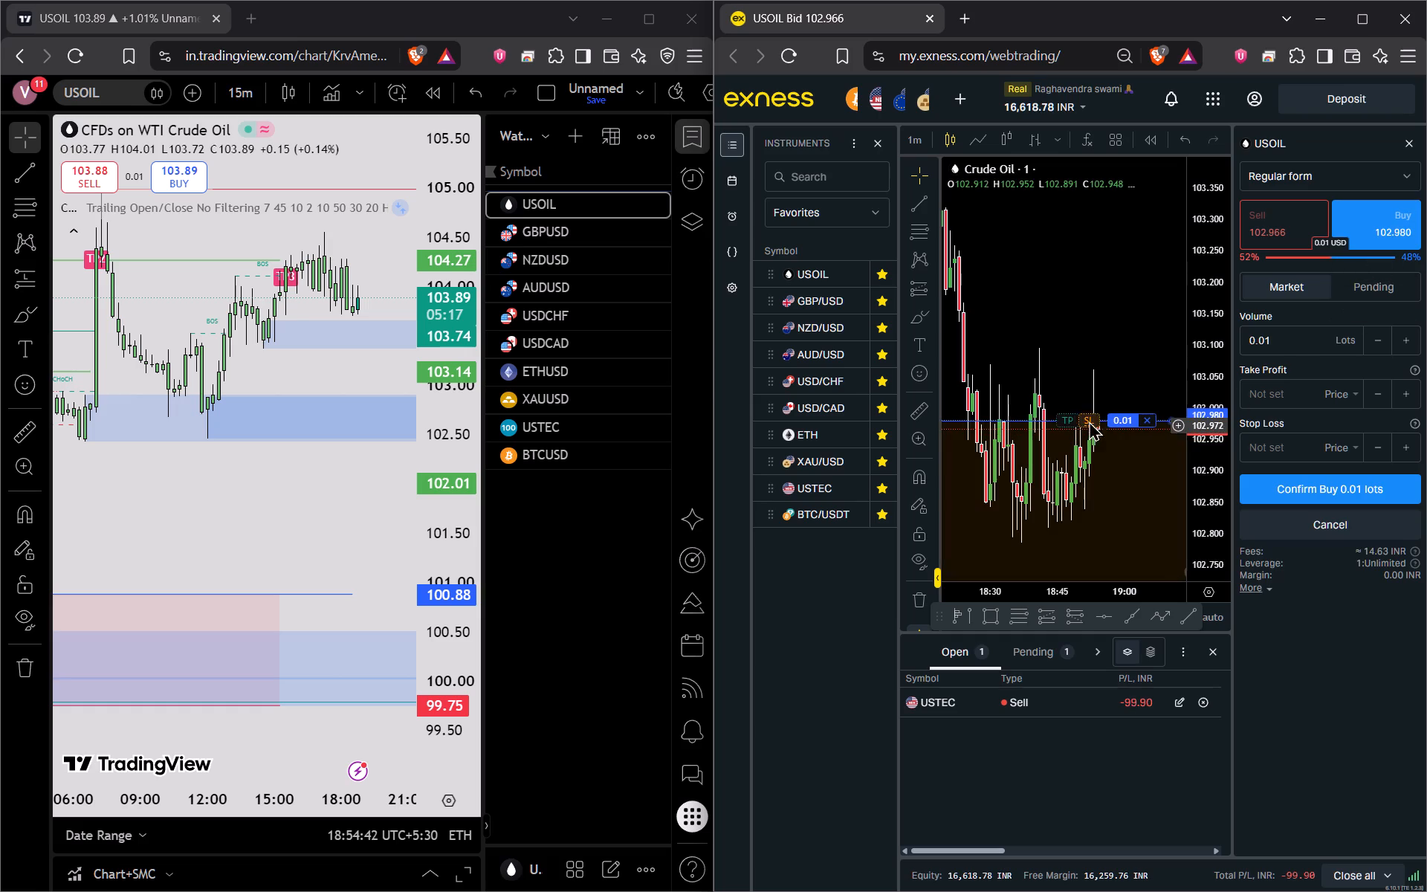
drag(1070, 424, 1070, 390)
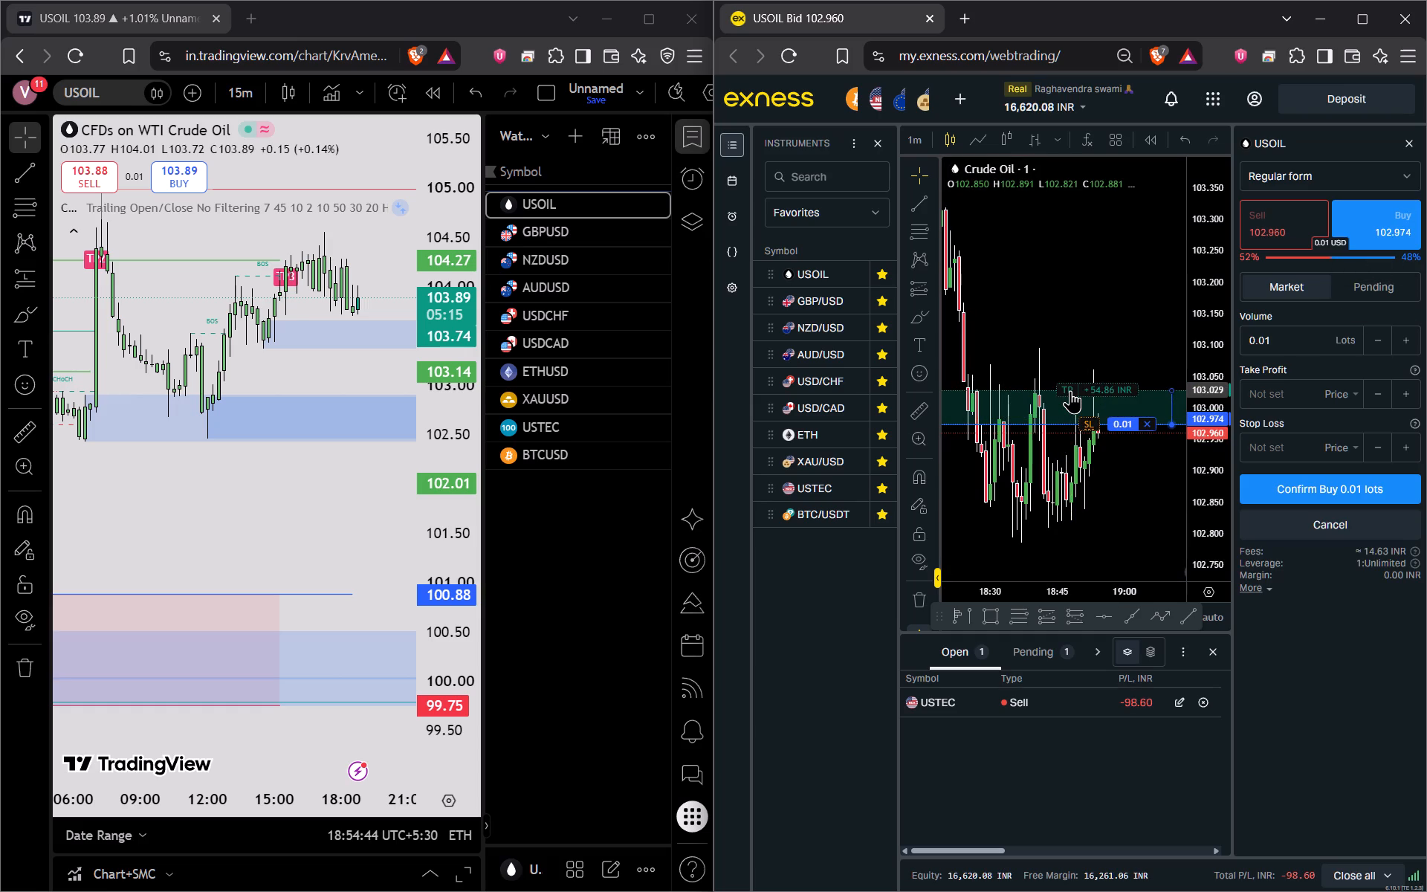
drag(1070, 390, 1069, 378)
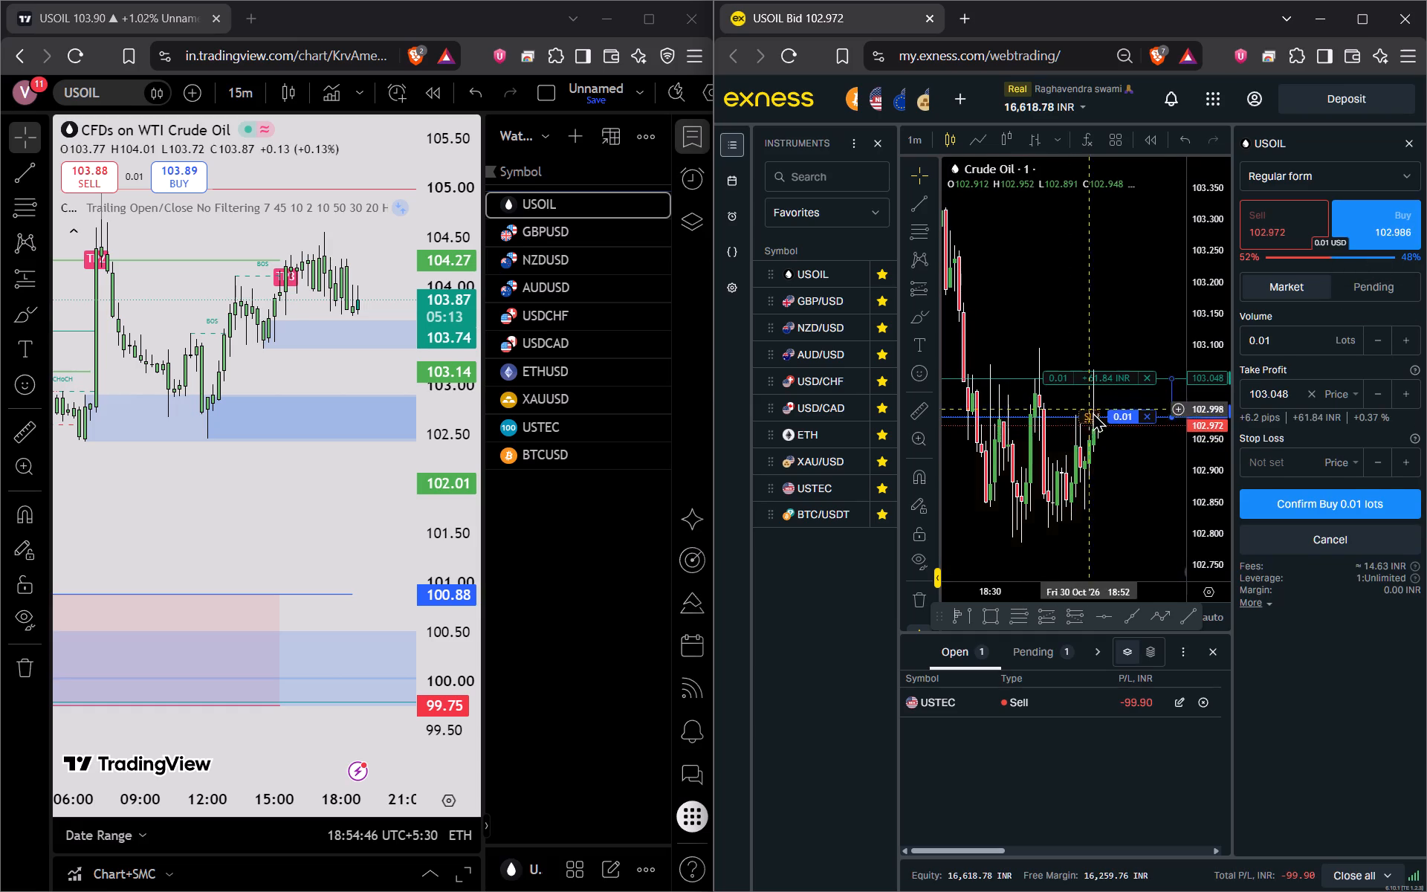
drag(1088, 422, 1081, 466)
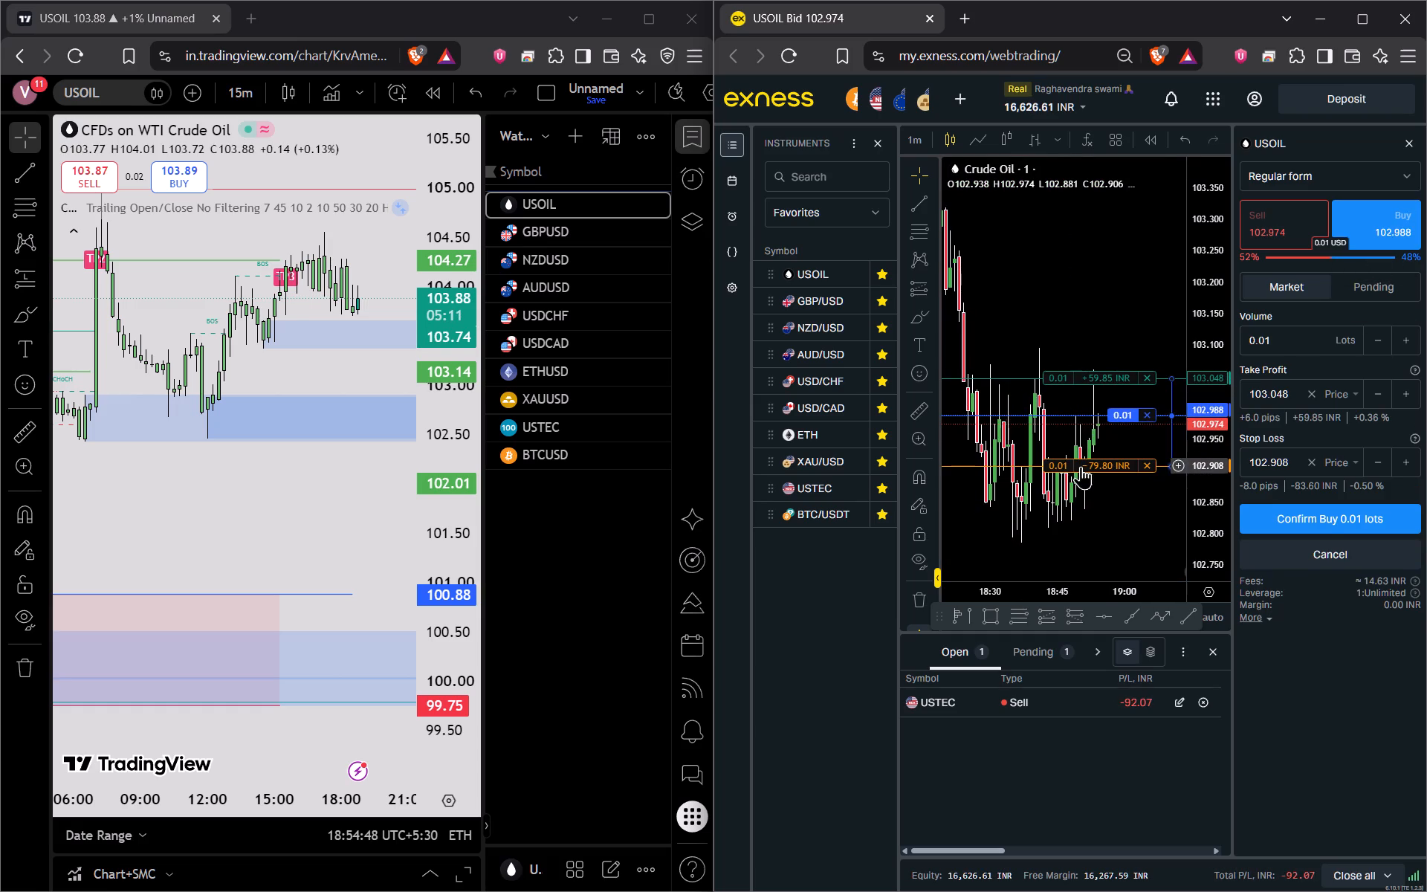
Switch the Exness USOIL chart to the 15-minute interval and rescale both USOIL charts for comparison.
click(1069, 308)
text(15)
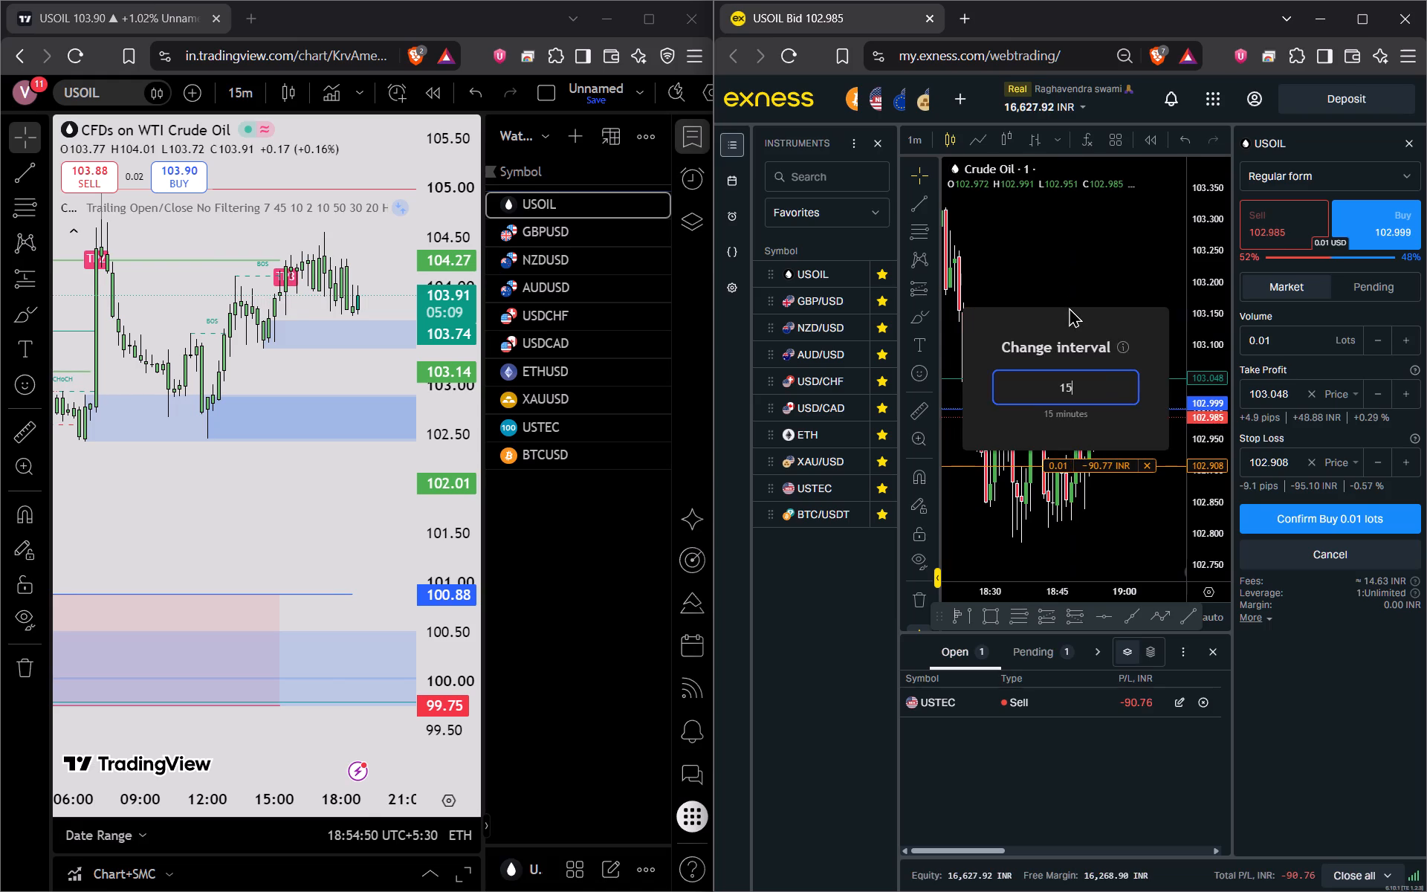
key(Return)
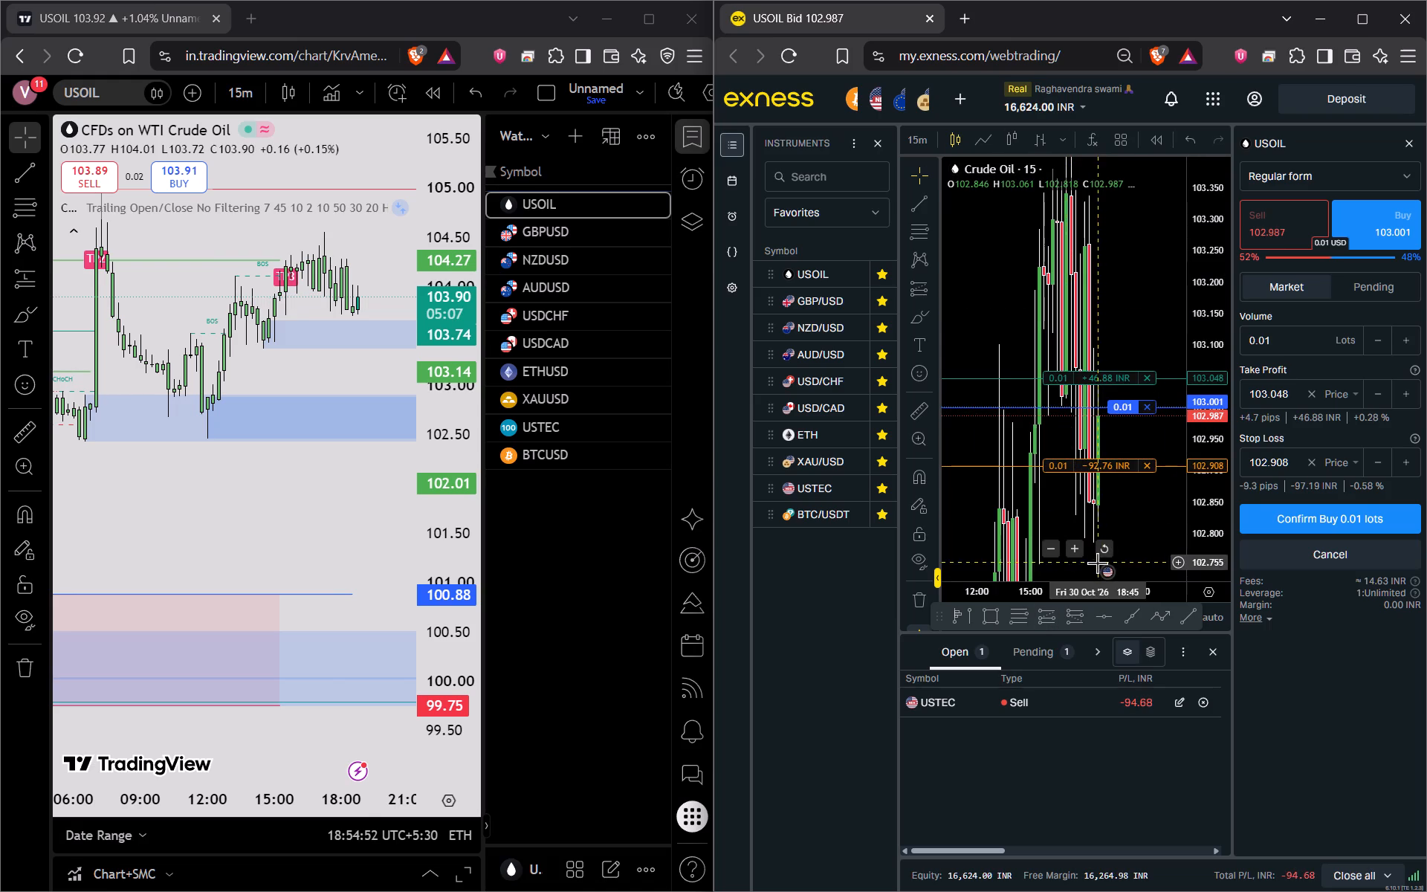
click(1110, 545)
drag(1098, 418, 1009, 476)
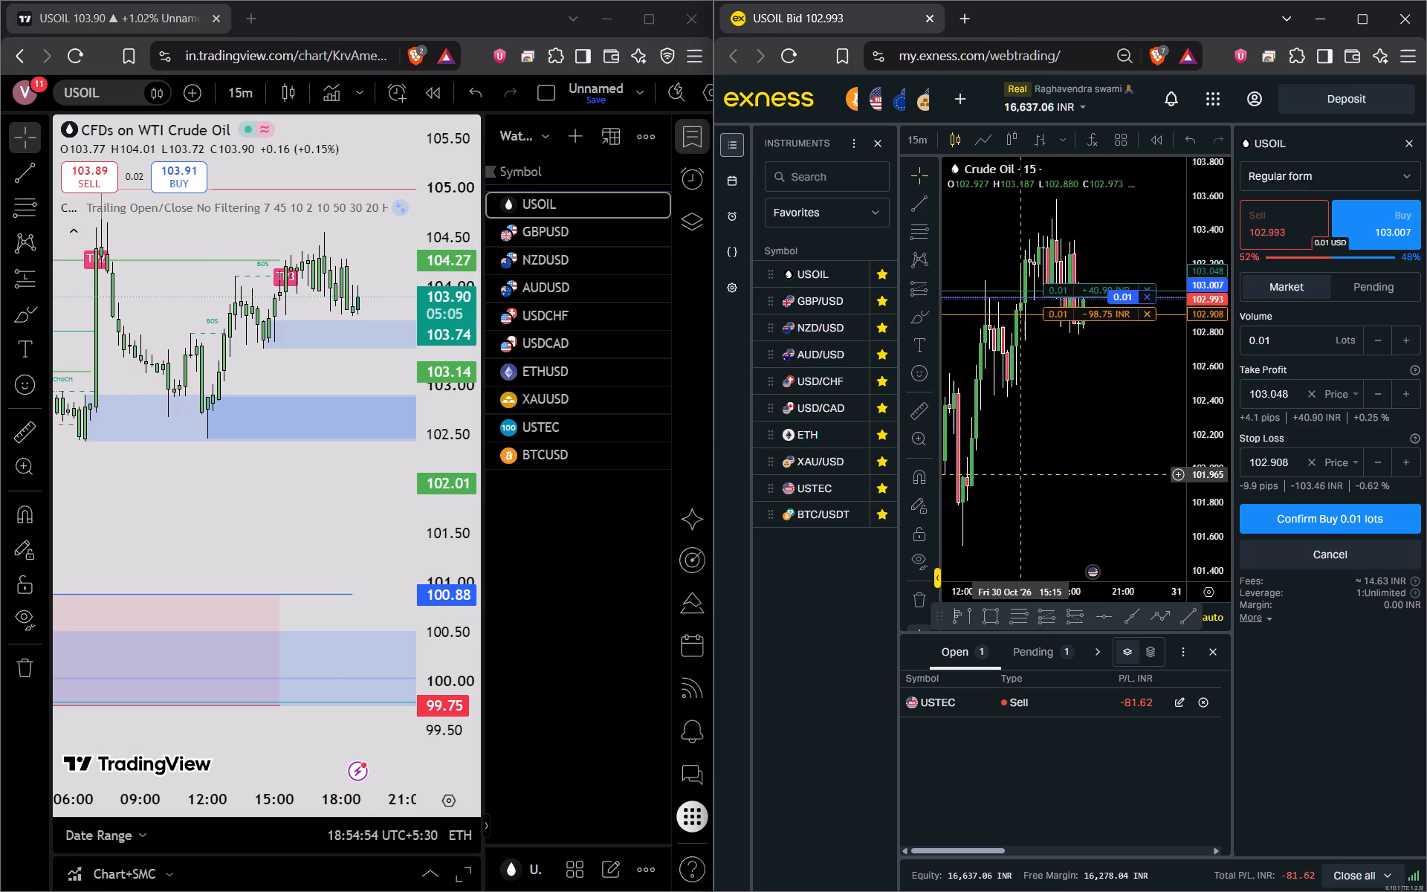
drag(1009, 476, 970, 477)
scroll(1046, 462, up, 1)
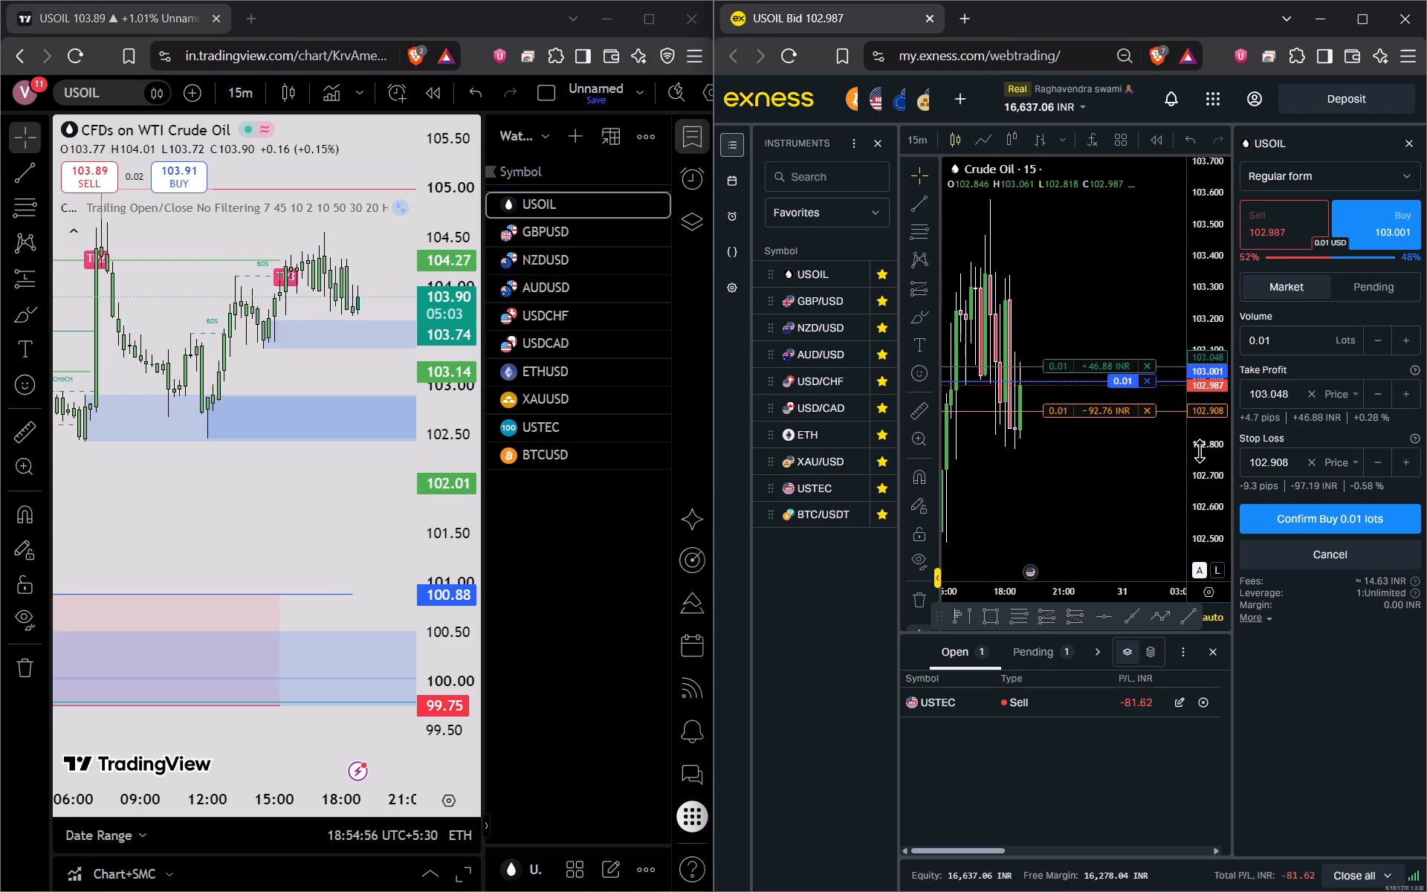
drag(1212, 451, 1214, 524)
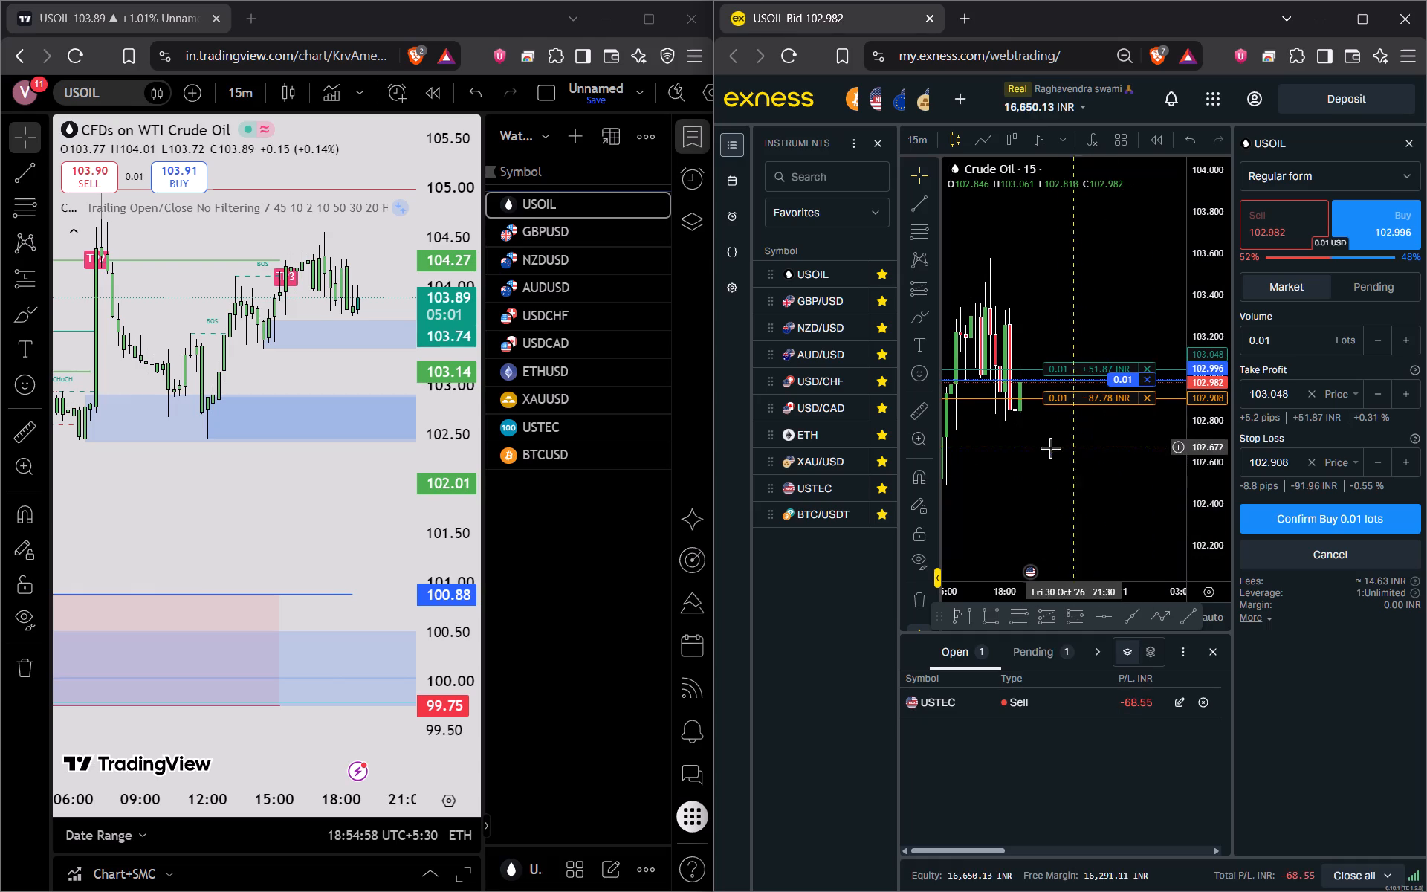
drag(451, 320, 444, 430)
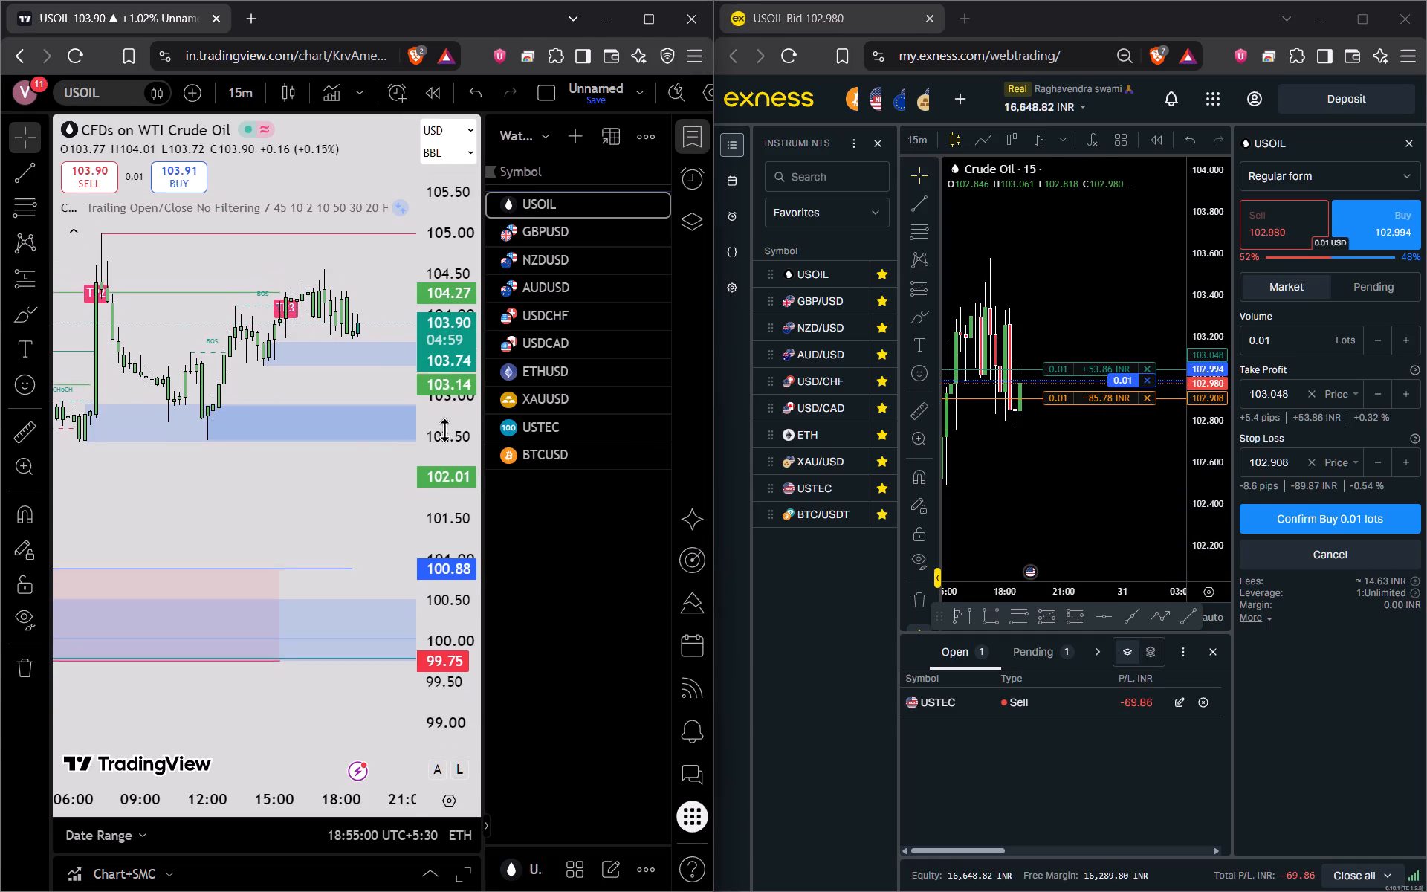
drag(444, 430, 452, 446)
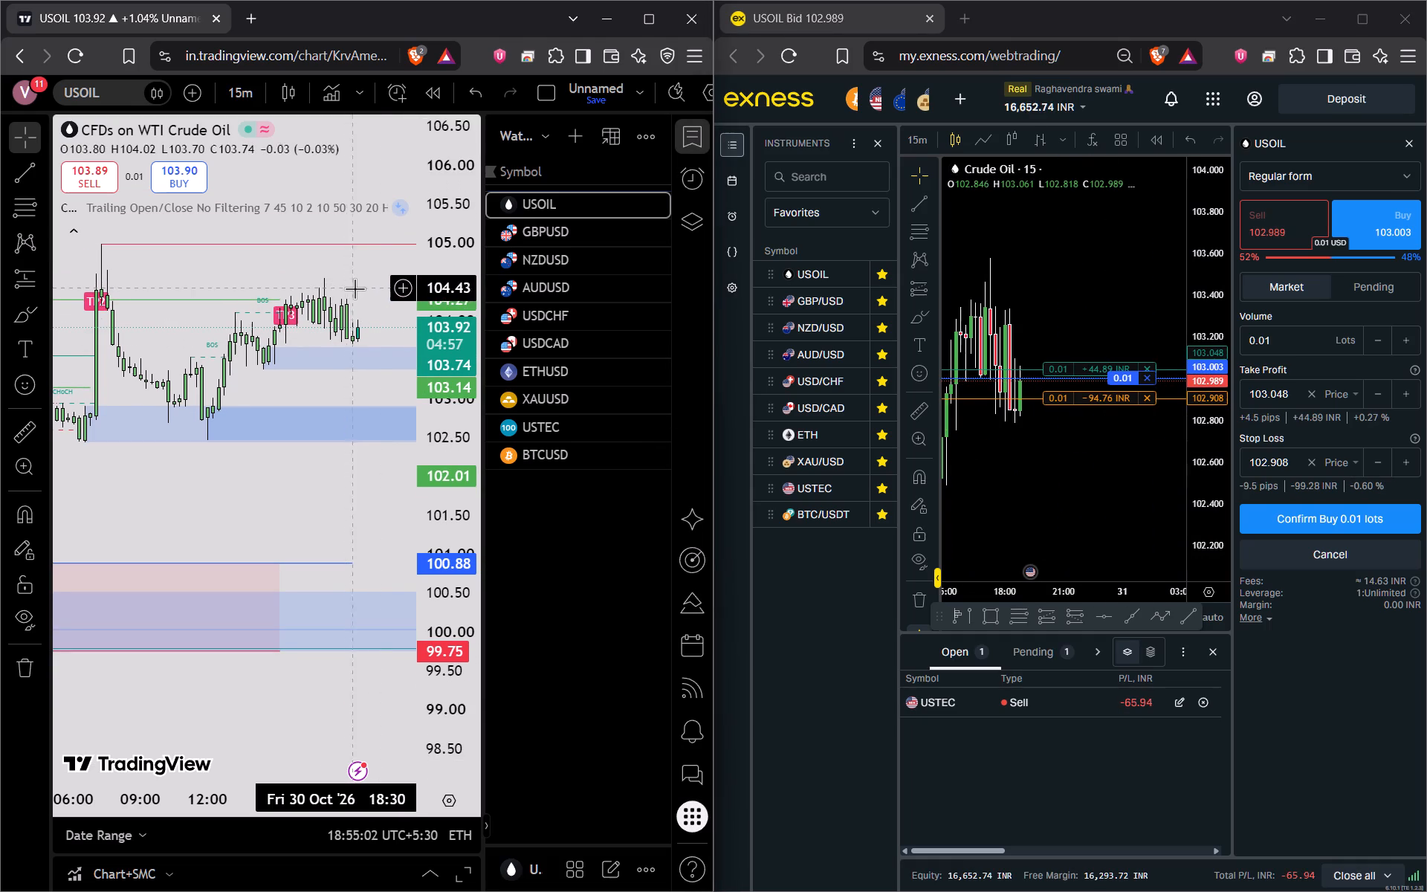
Copy the price 104.92 near the upper red line of the TradingView chart into the buy order's take profit.
right_click(357, 244)
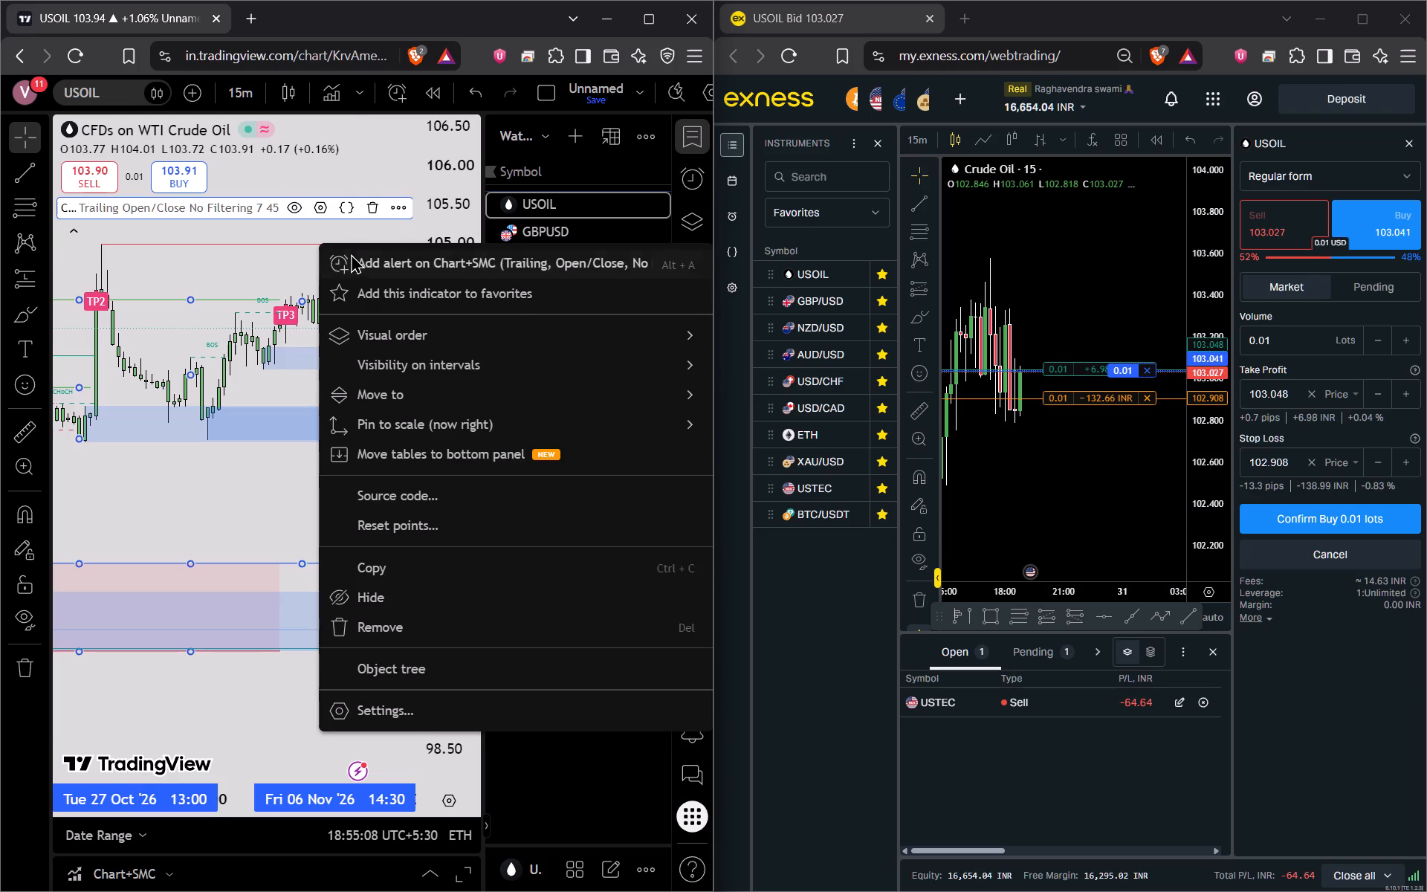
click(262, 255)
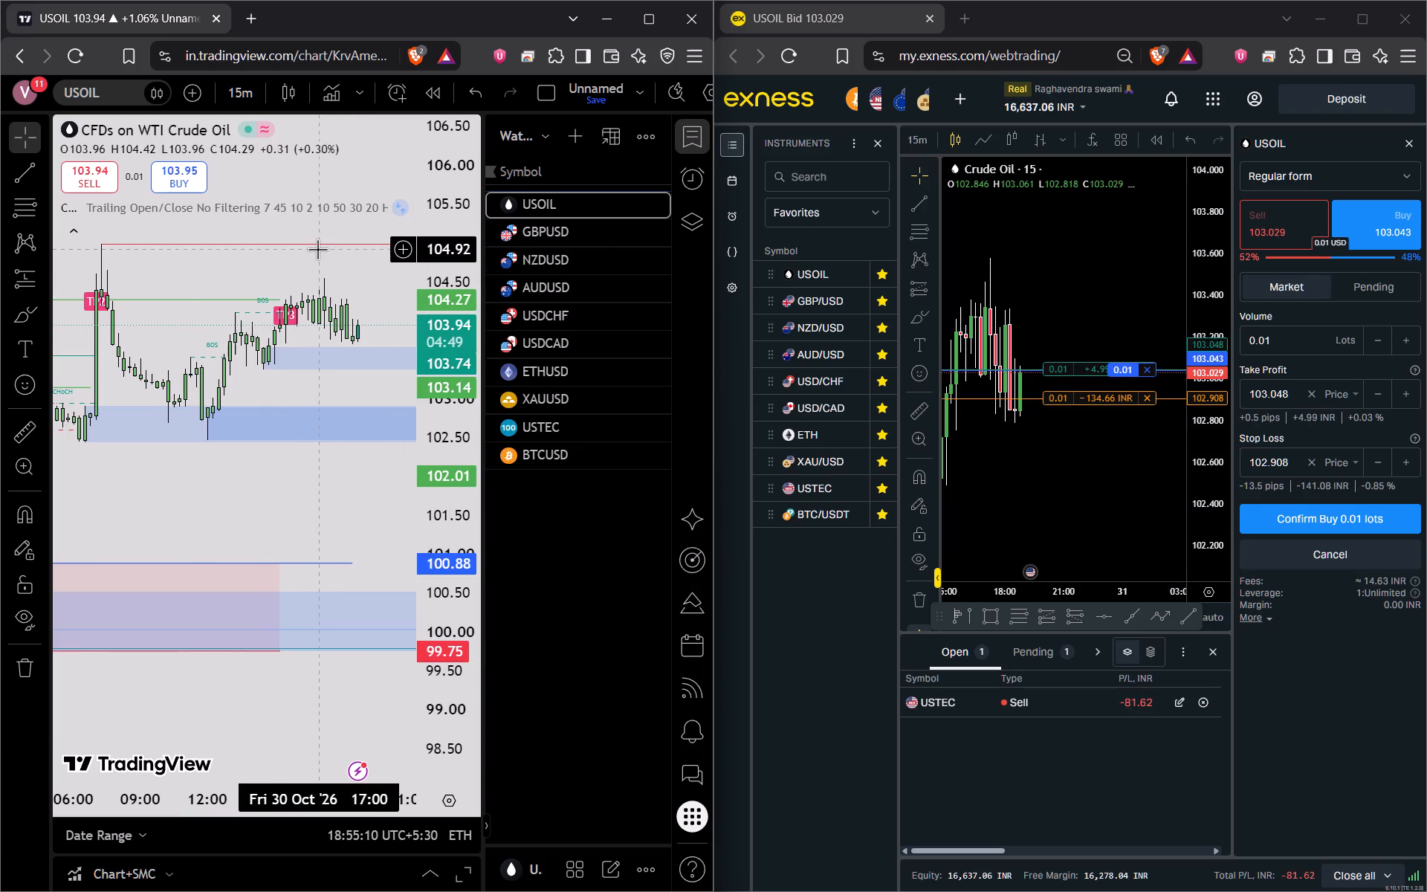
right_click(317, 249)
click(366, 309)
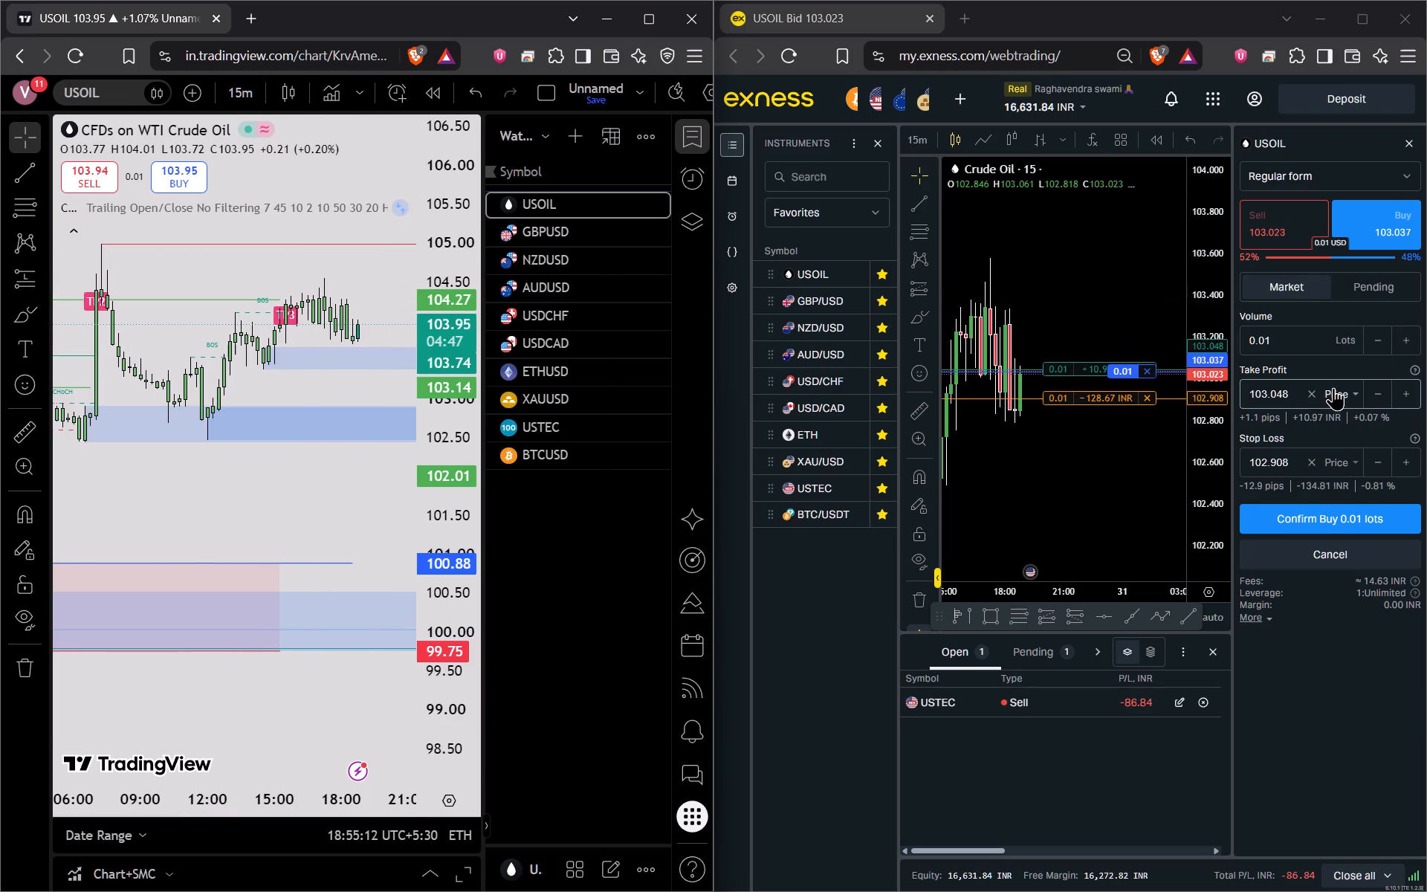
click(1316, 392)
click(1269, 402)
click(1263, 394)
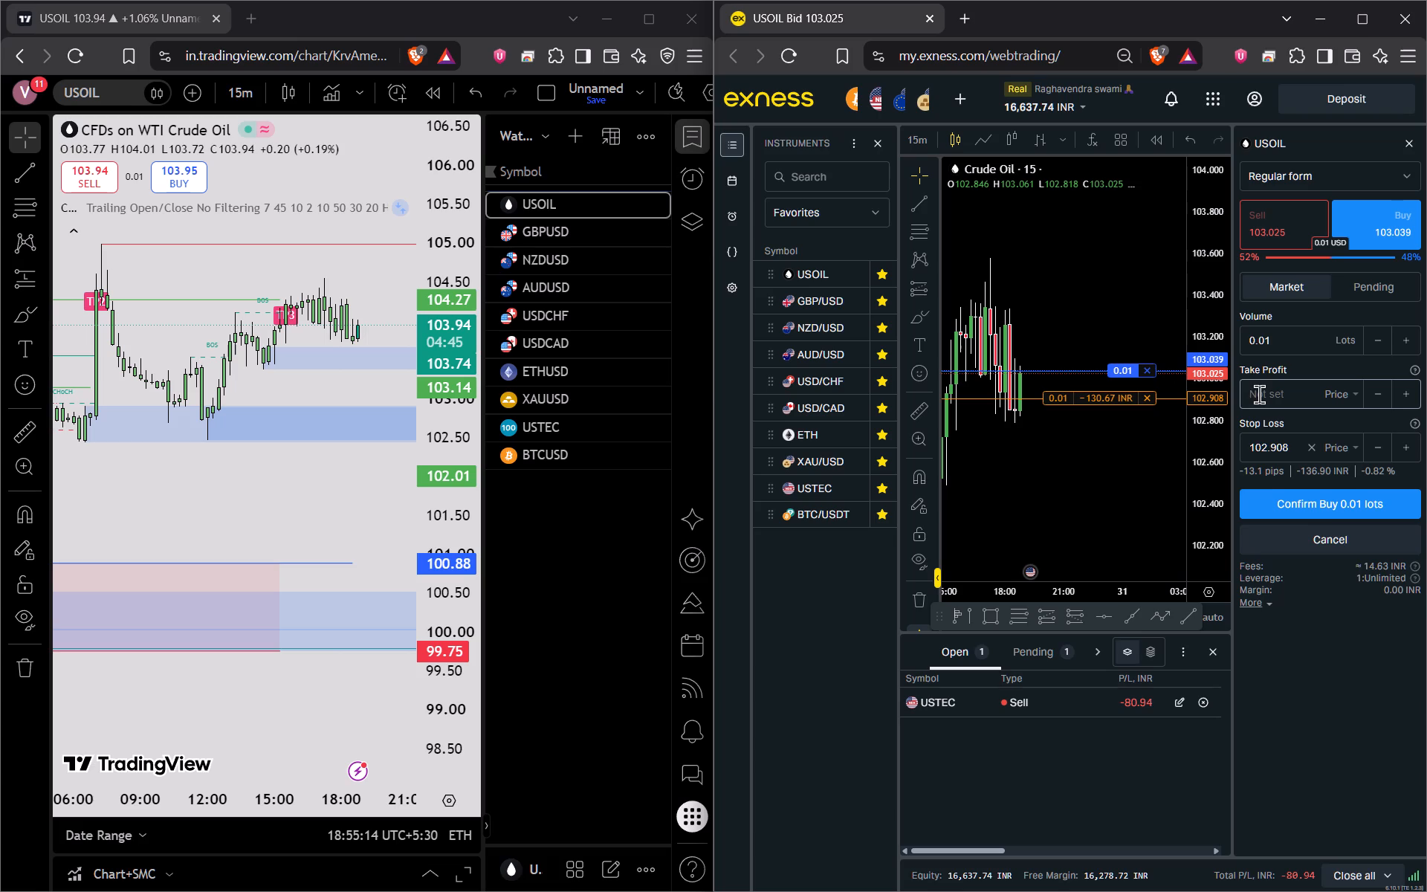
key(ctrl+v)
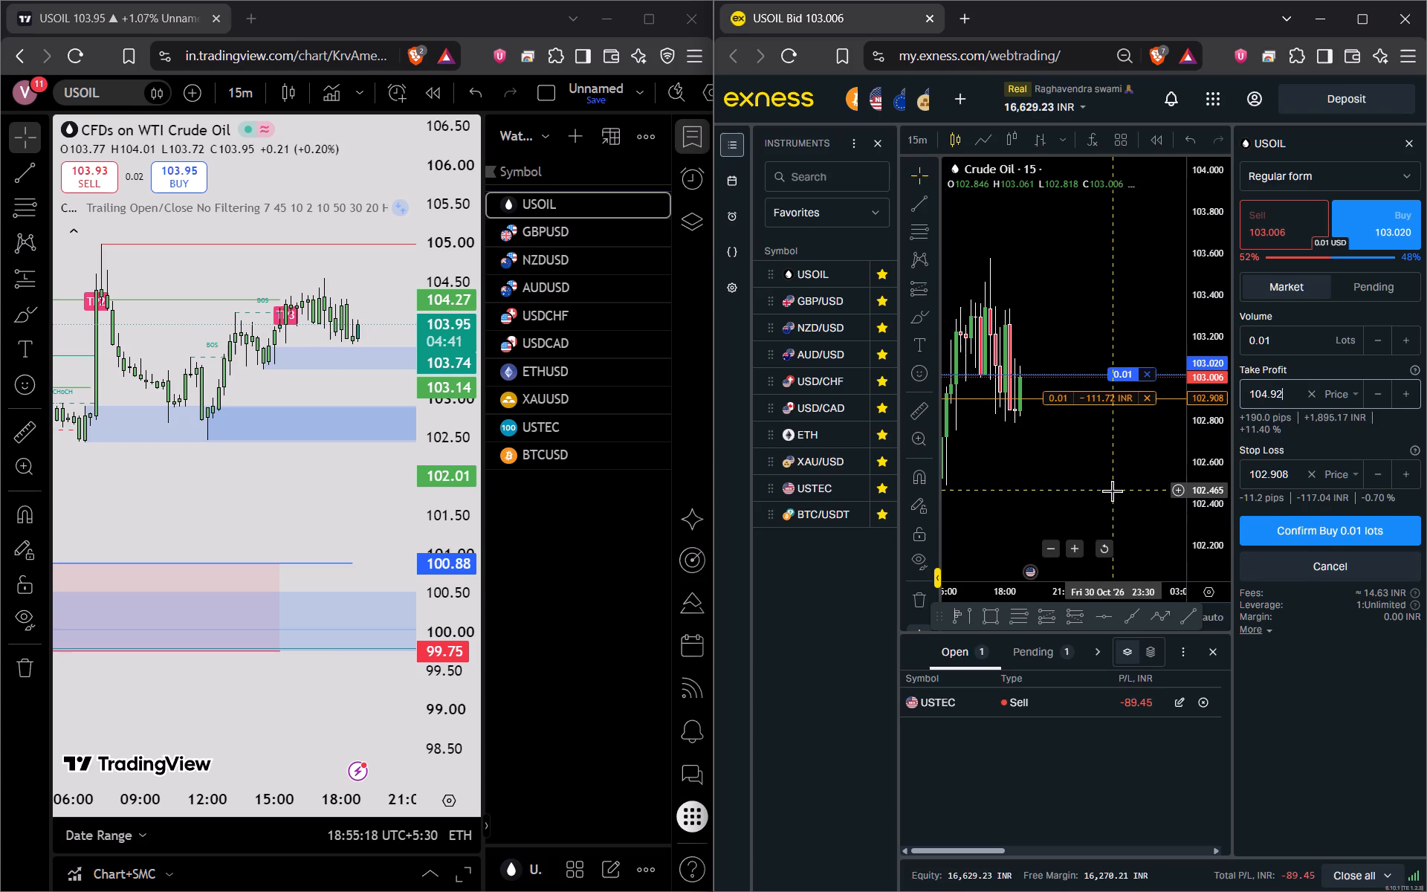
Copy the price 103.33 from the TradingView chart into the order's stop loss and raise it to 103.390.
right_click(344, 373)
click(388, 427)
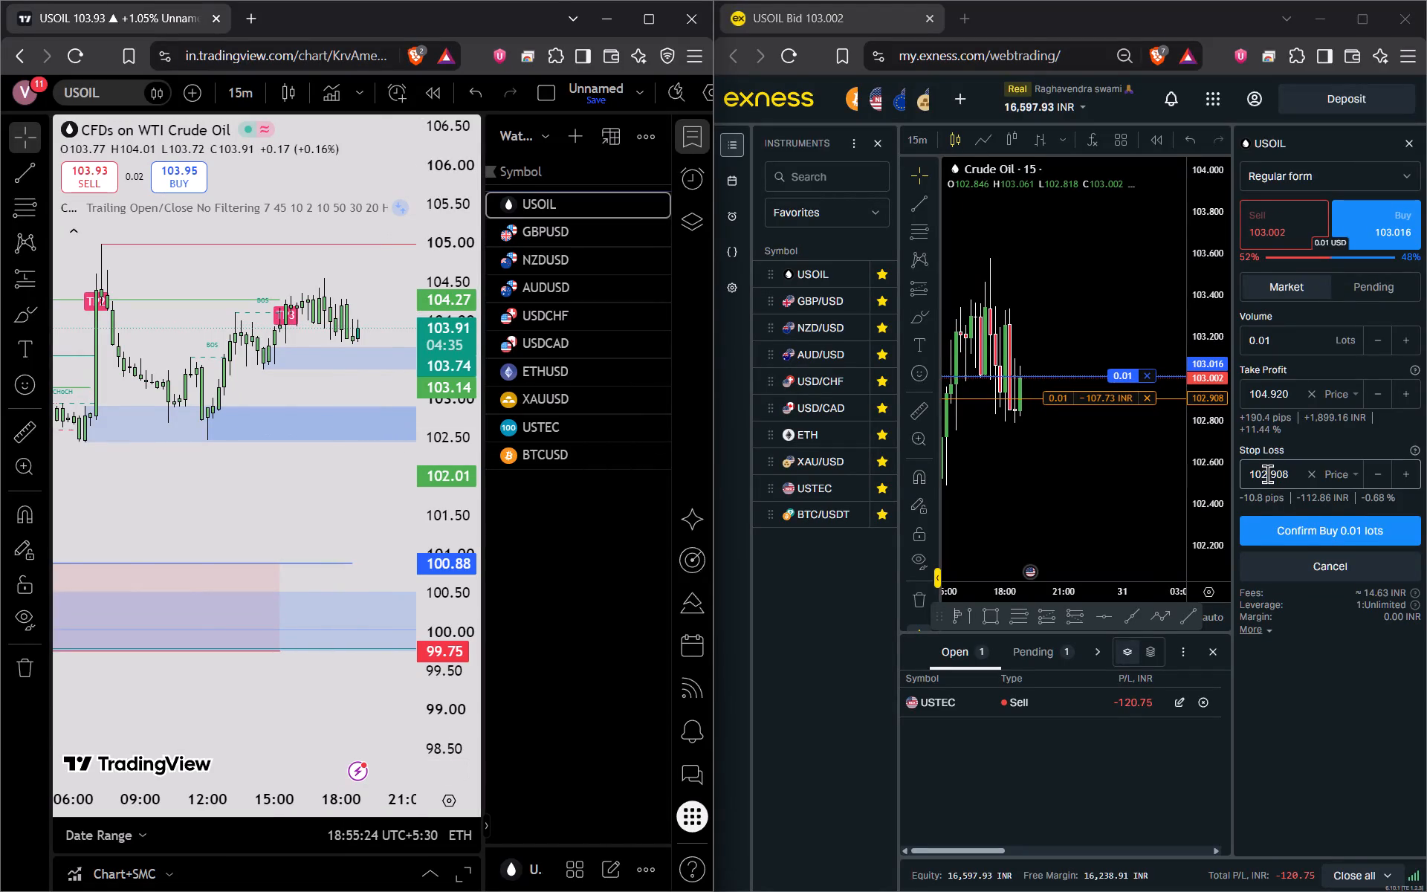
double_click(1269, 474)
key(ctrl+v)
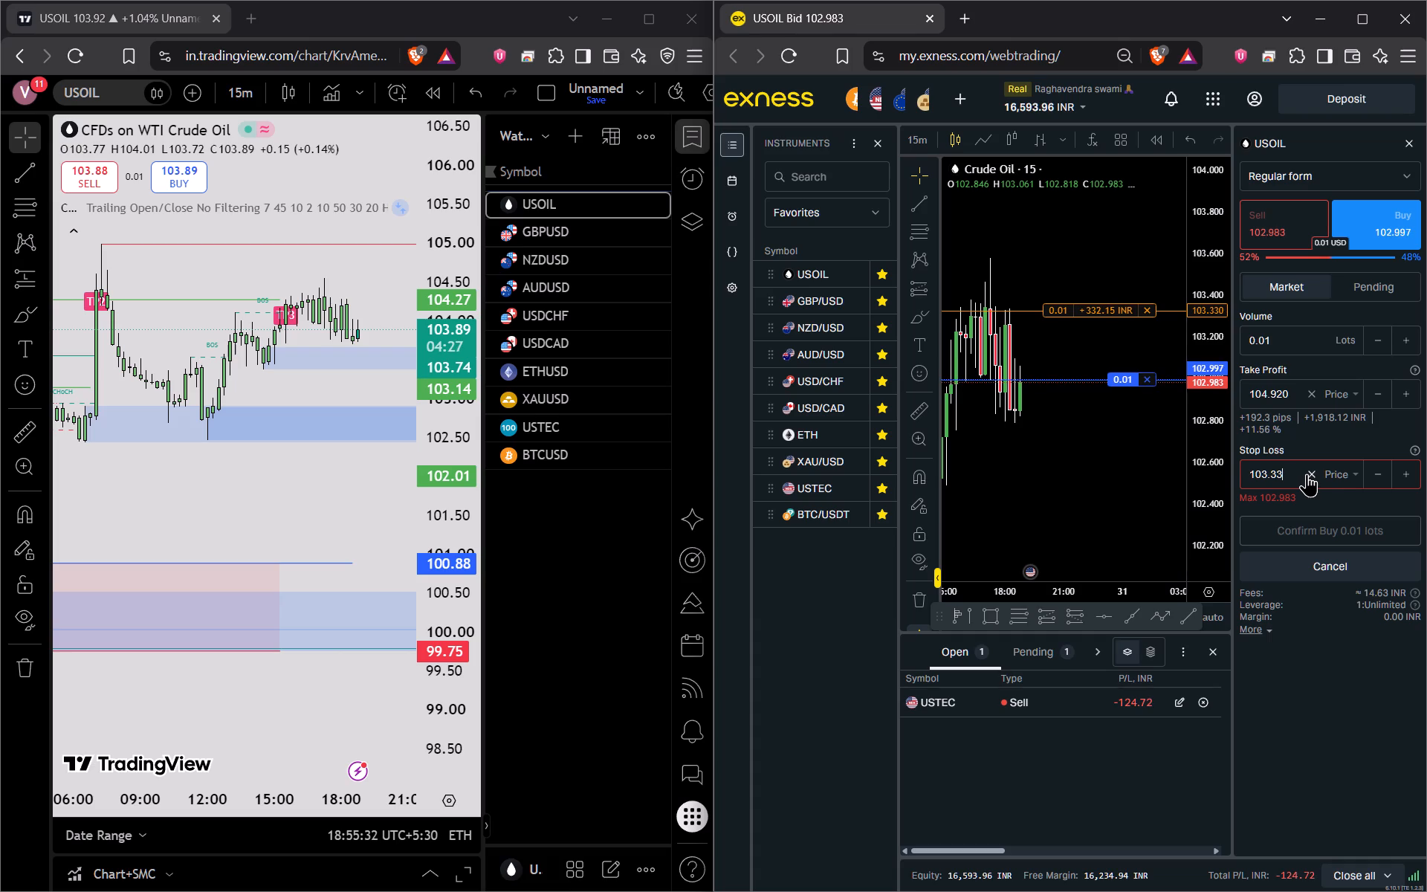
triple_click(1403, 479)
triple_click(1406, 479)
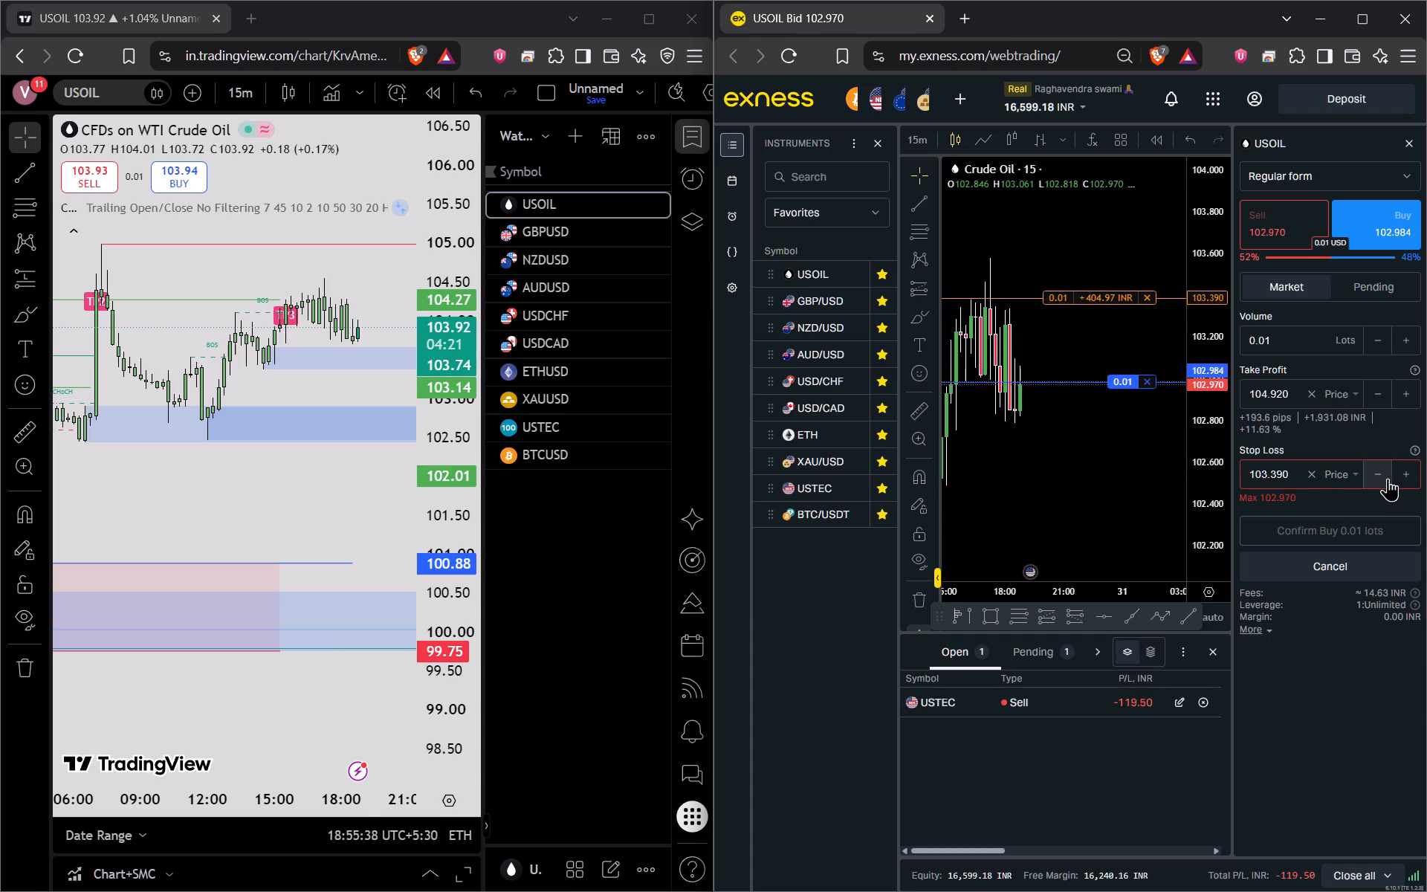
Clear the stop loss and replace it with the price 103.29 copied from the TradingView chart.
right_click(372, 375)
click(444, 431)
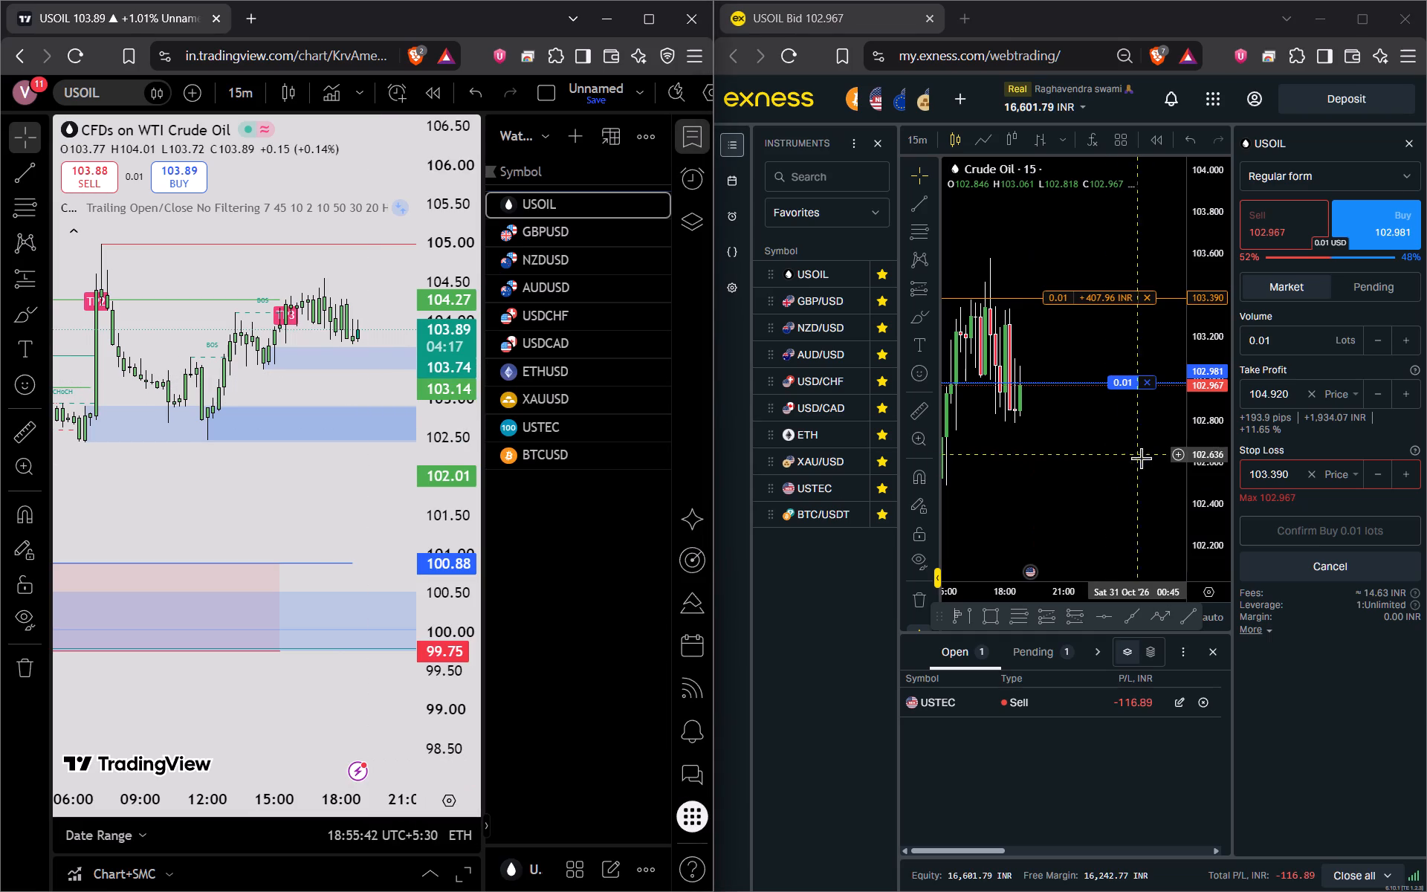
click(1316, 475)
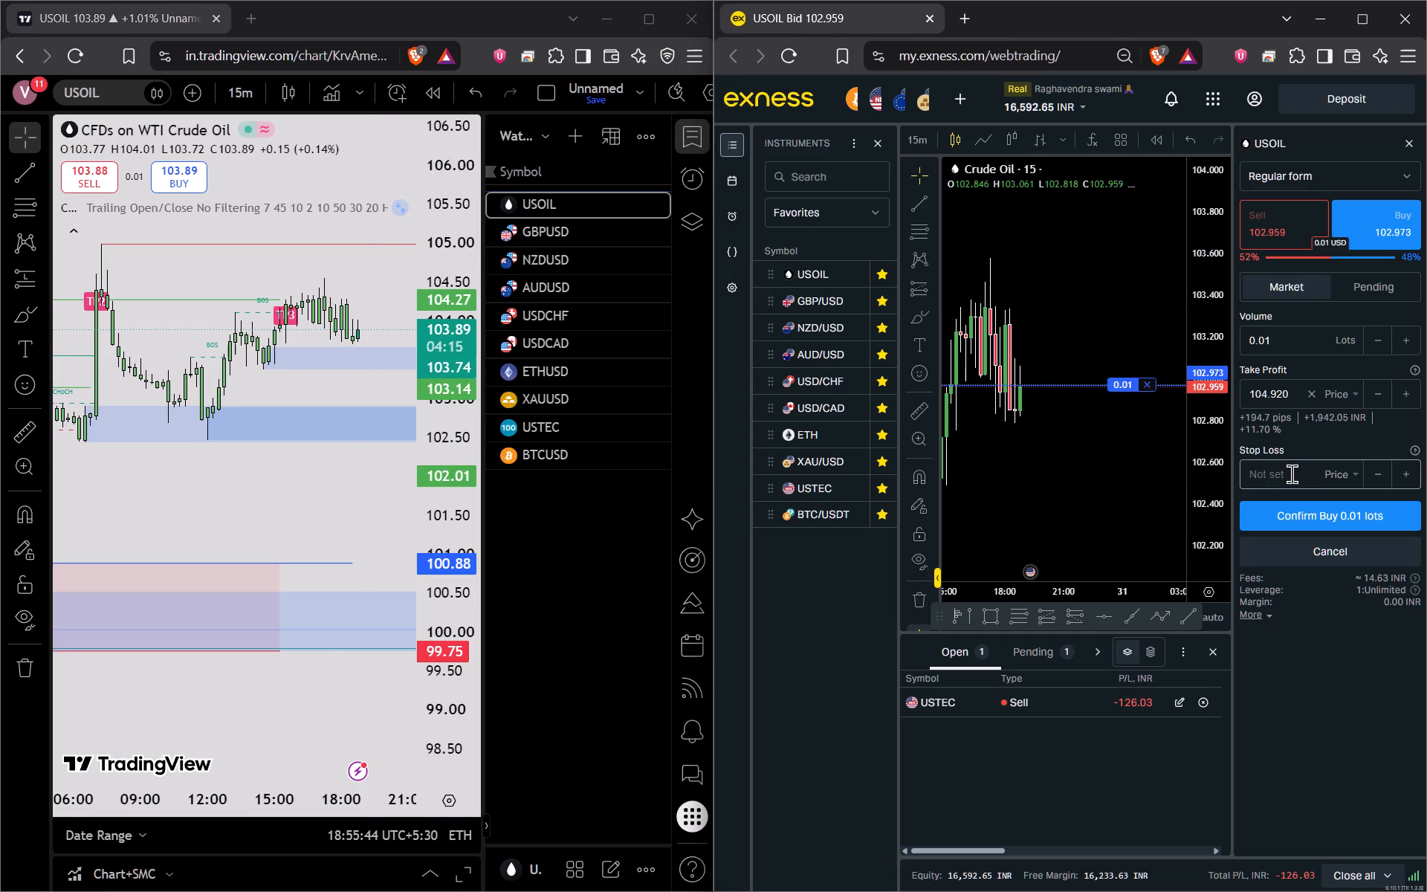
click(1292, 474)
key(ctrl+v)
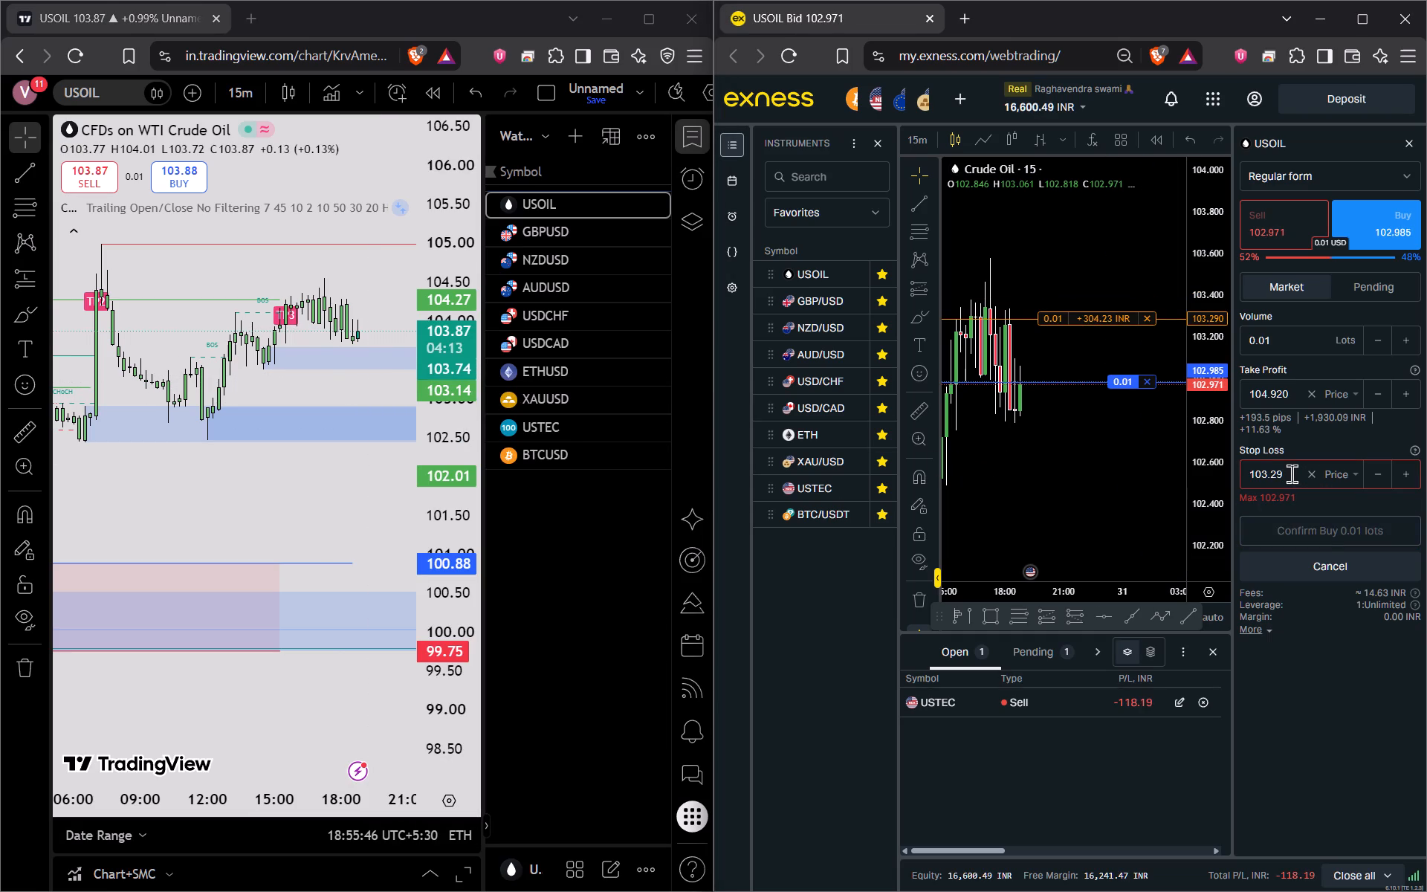
Move the order's stop-loss line on the Exness chart below the entry price, to 102.768.
drag(1061, 319, 1064, 427)
drag(1213, 345, 1222, 513)
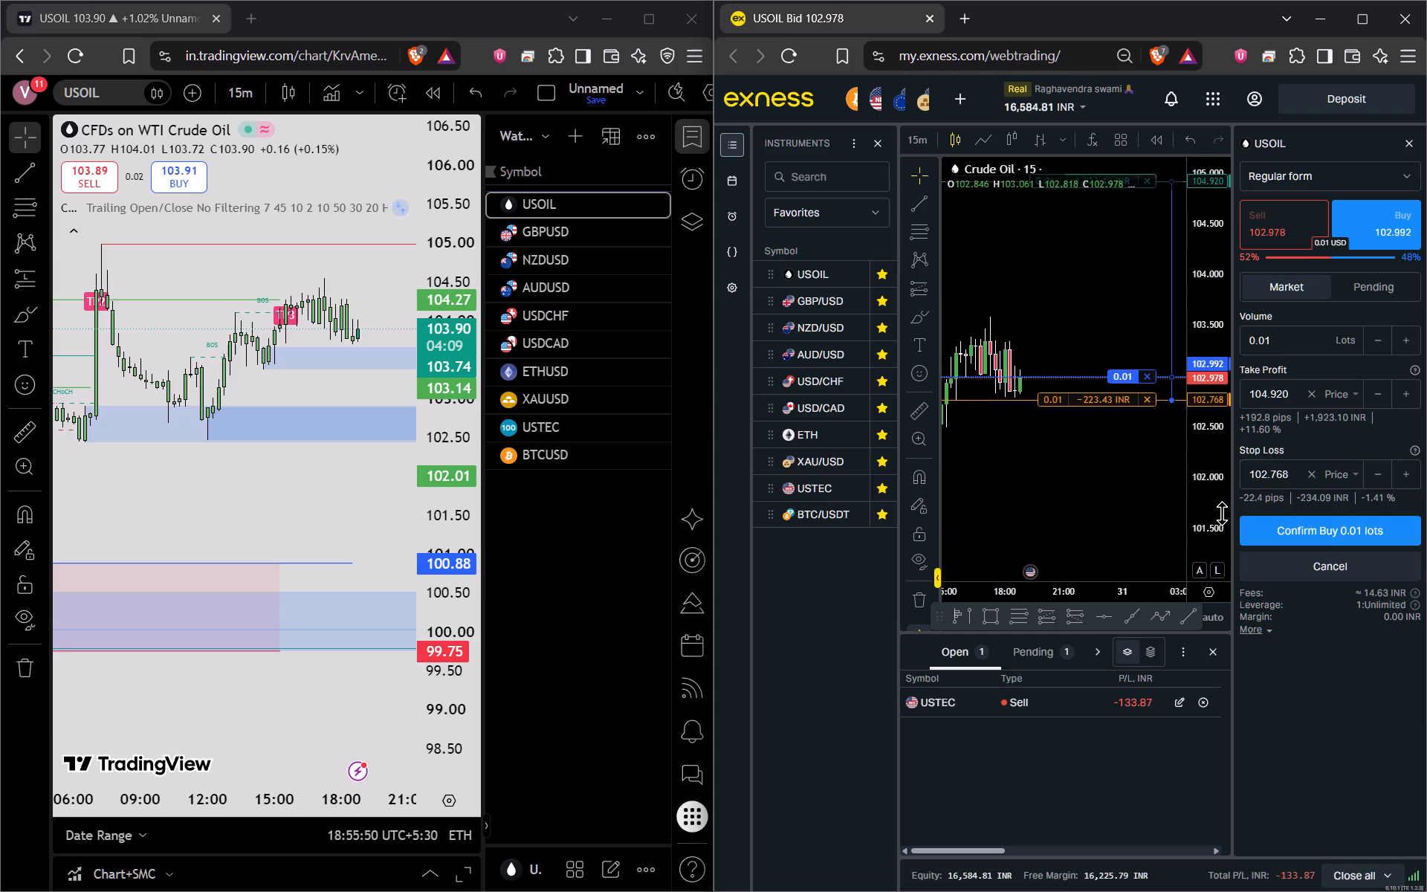
drag(1222, 513, 1222, 517)
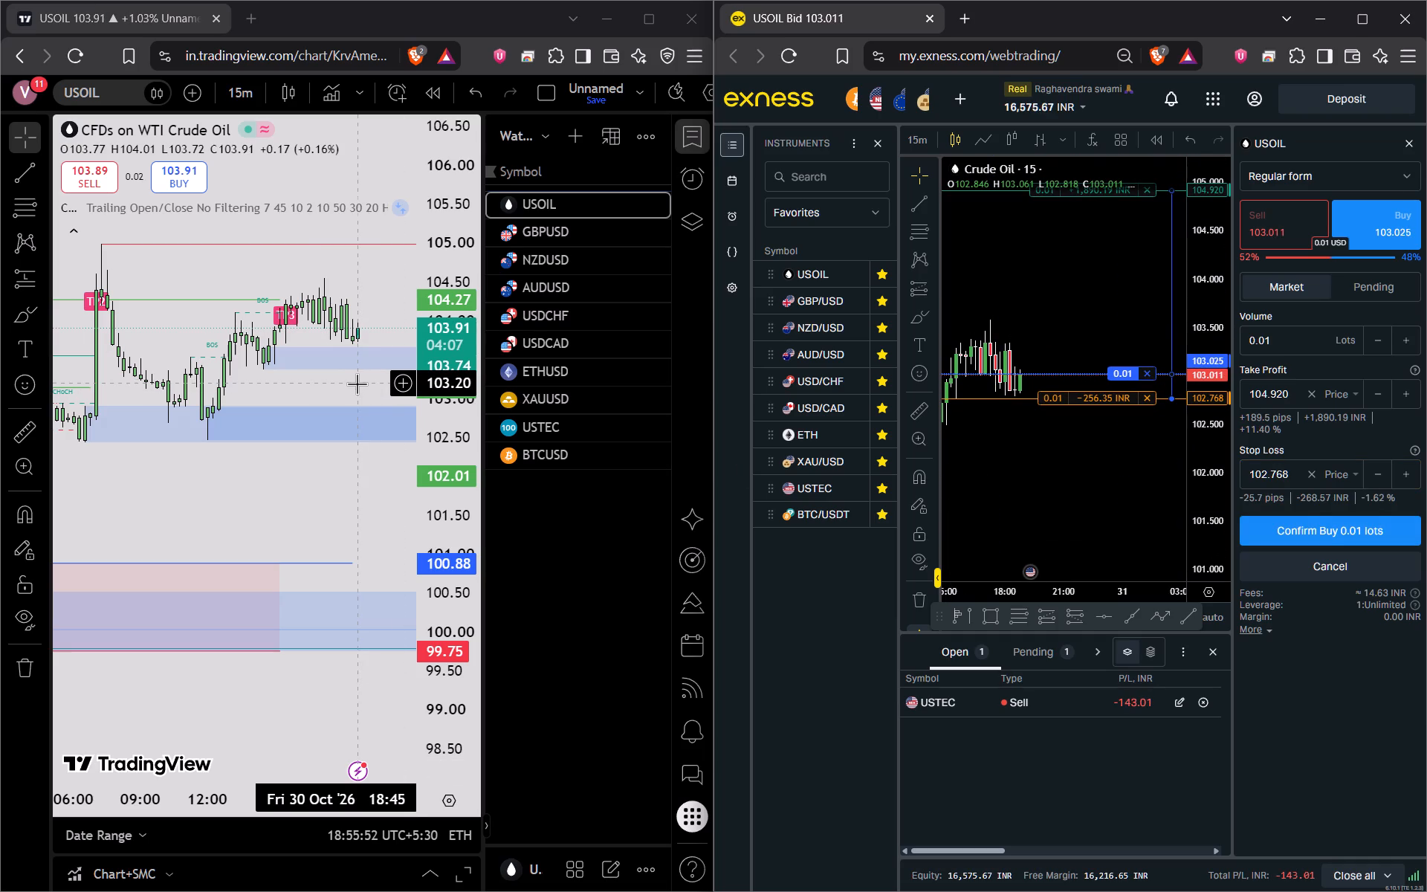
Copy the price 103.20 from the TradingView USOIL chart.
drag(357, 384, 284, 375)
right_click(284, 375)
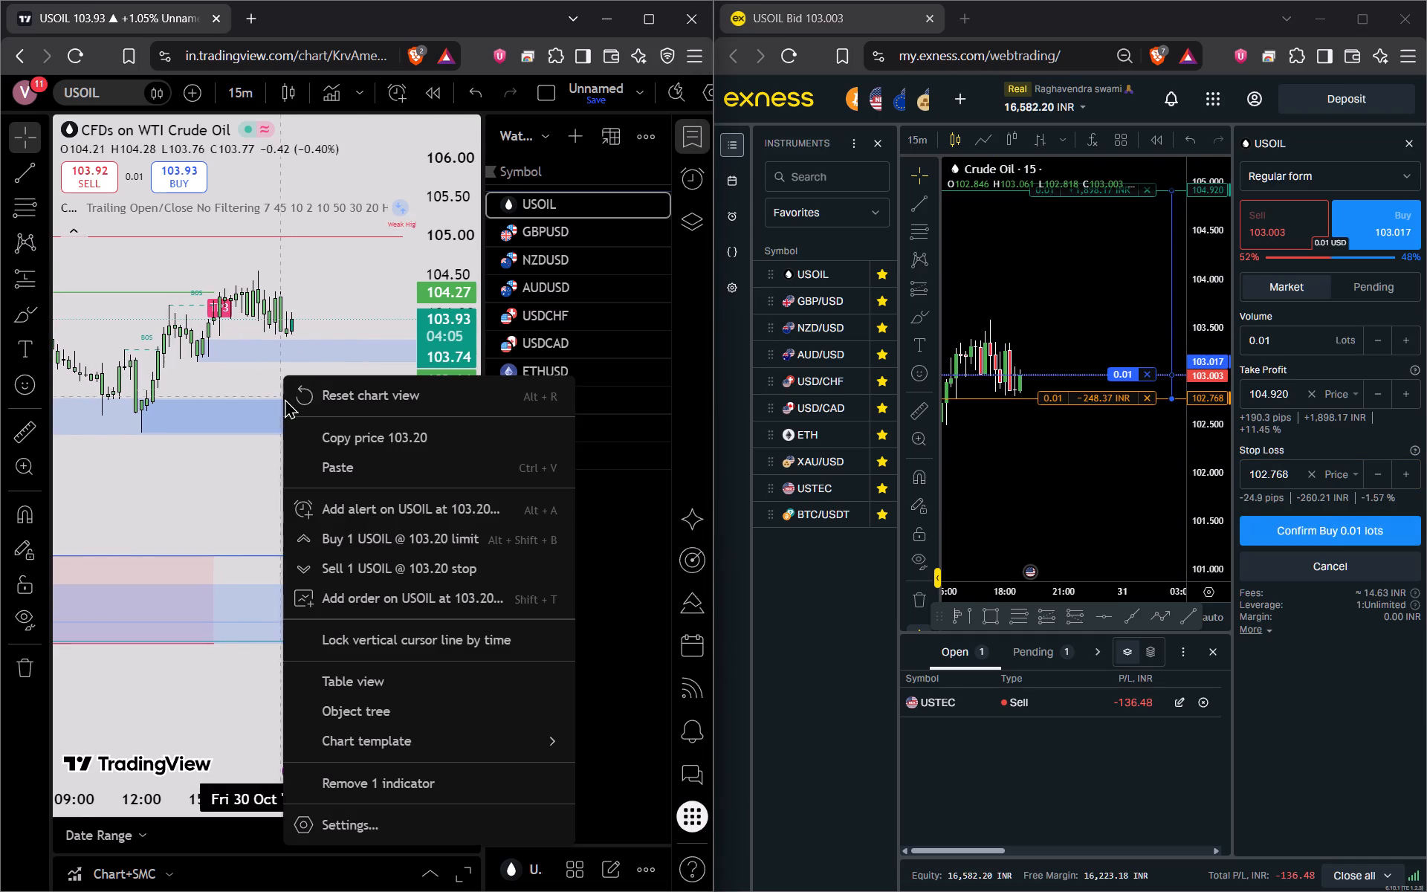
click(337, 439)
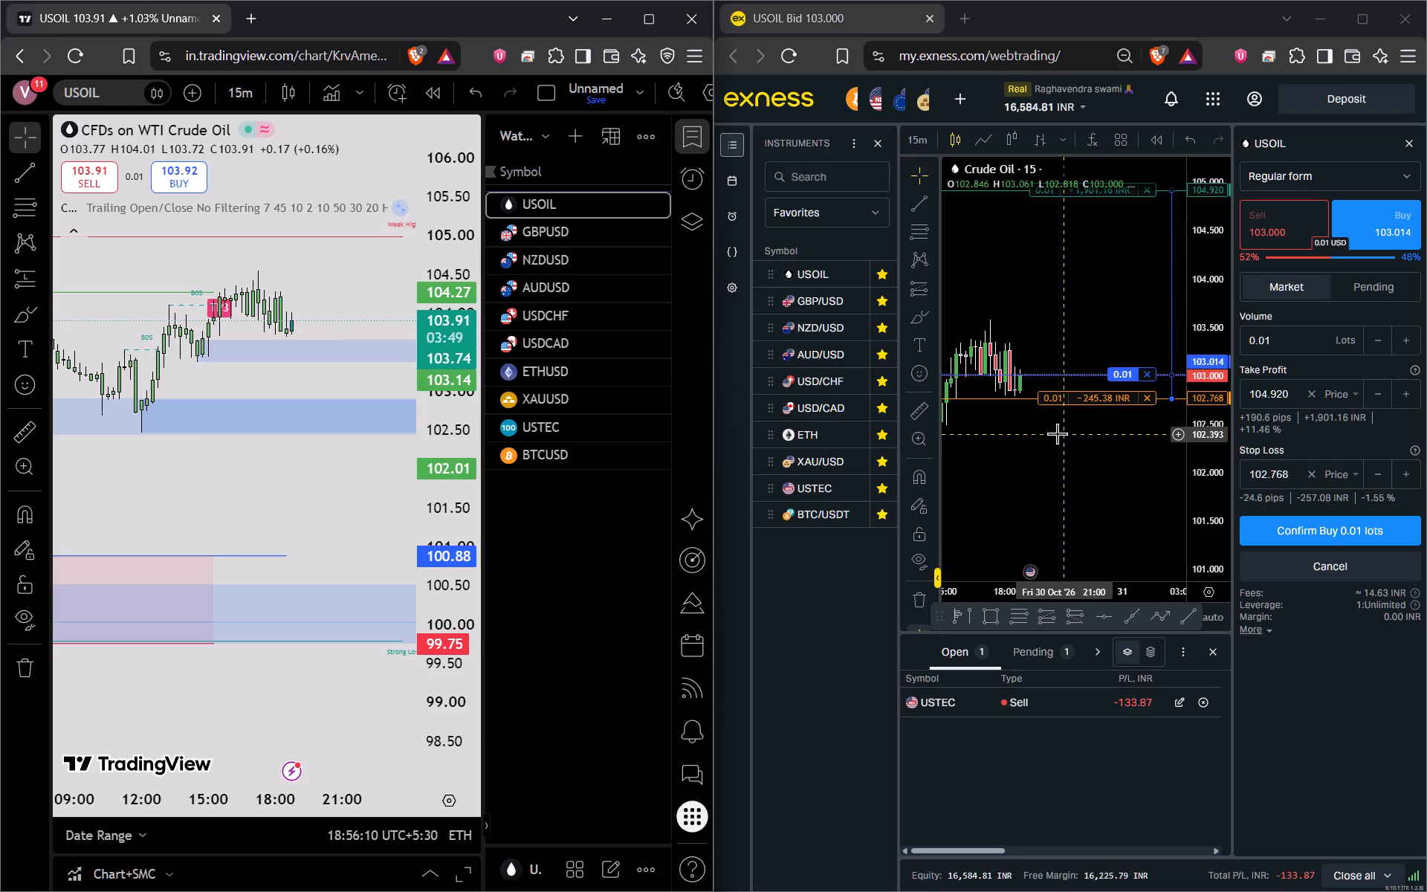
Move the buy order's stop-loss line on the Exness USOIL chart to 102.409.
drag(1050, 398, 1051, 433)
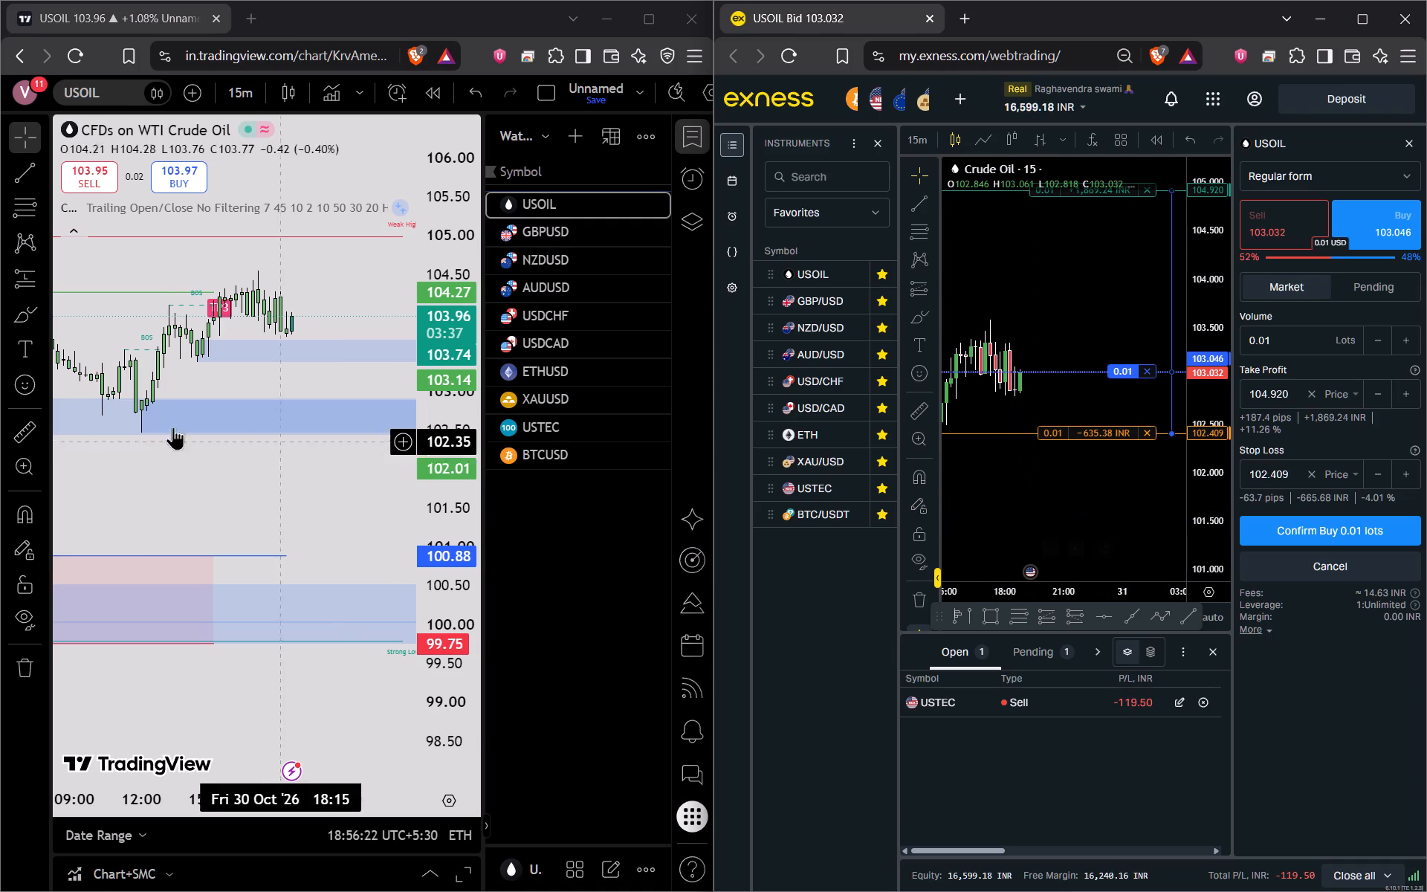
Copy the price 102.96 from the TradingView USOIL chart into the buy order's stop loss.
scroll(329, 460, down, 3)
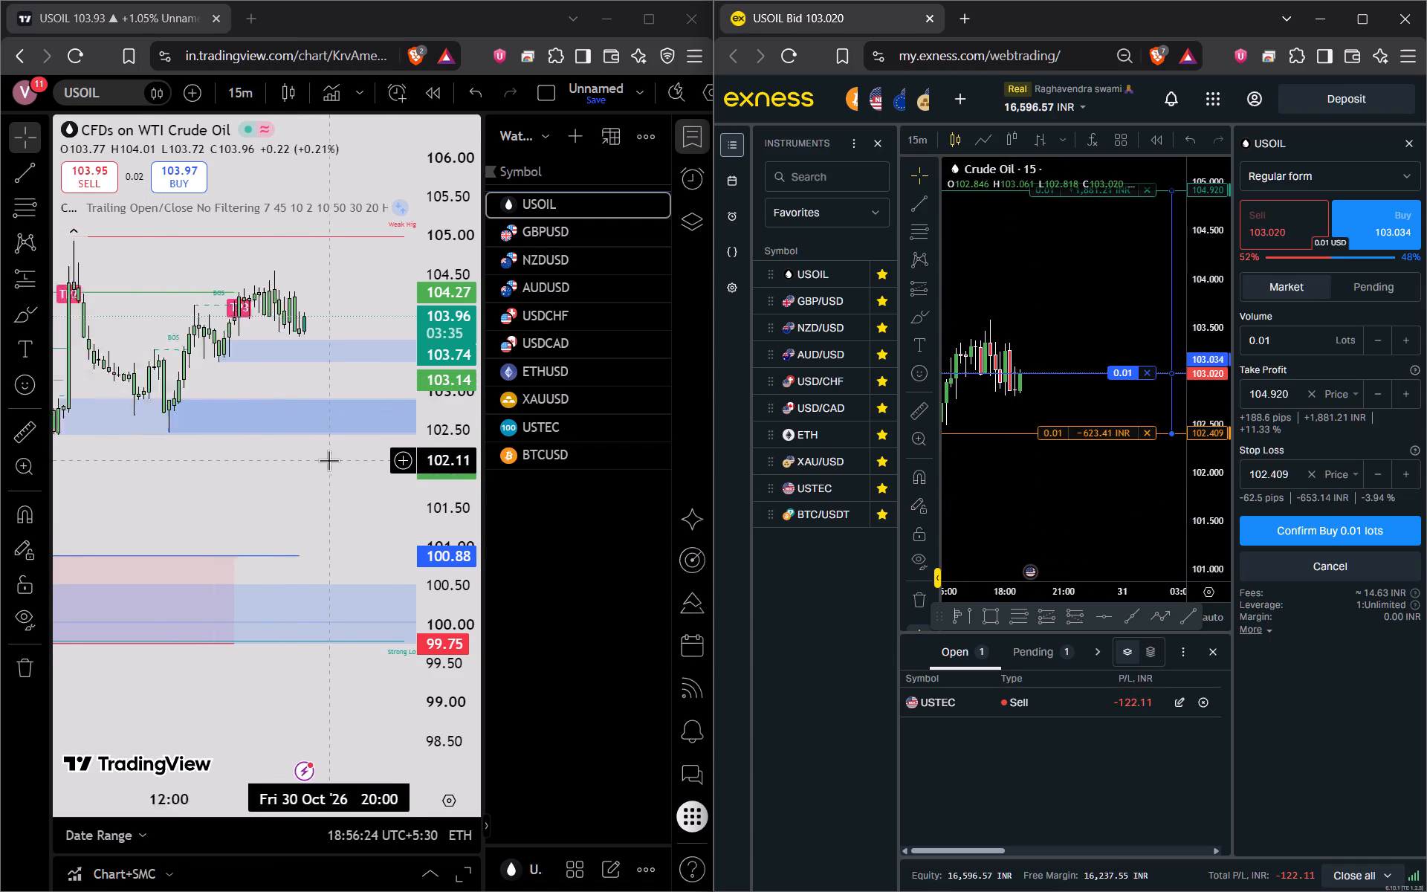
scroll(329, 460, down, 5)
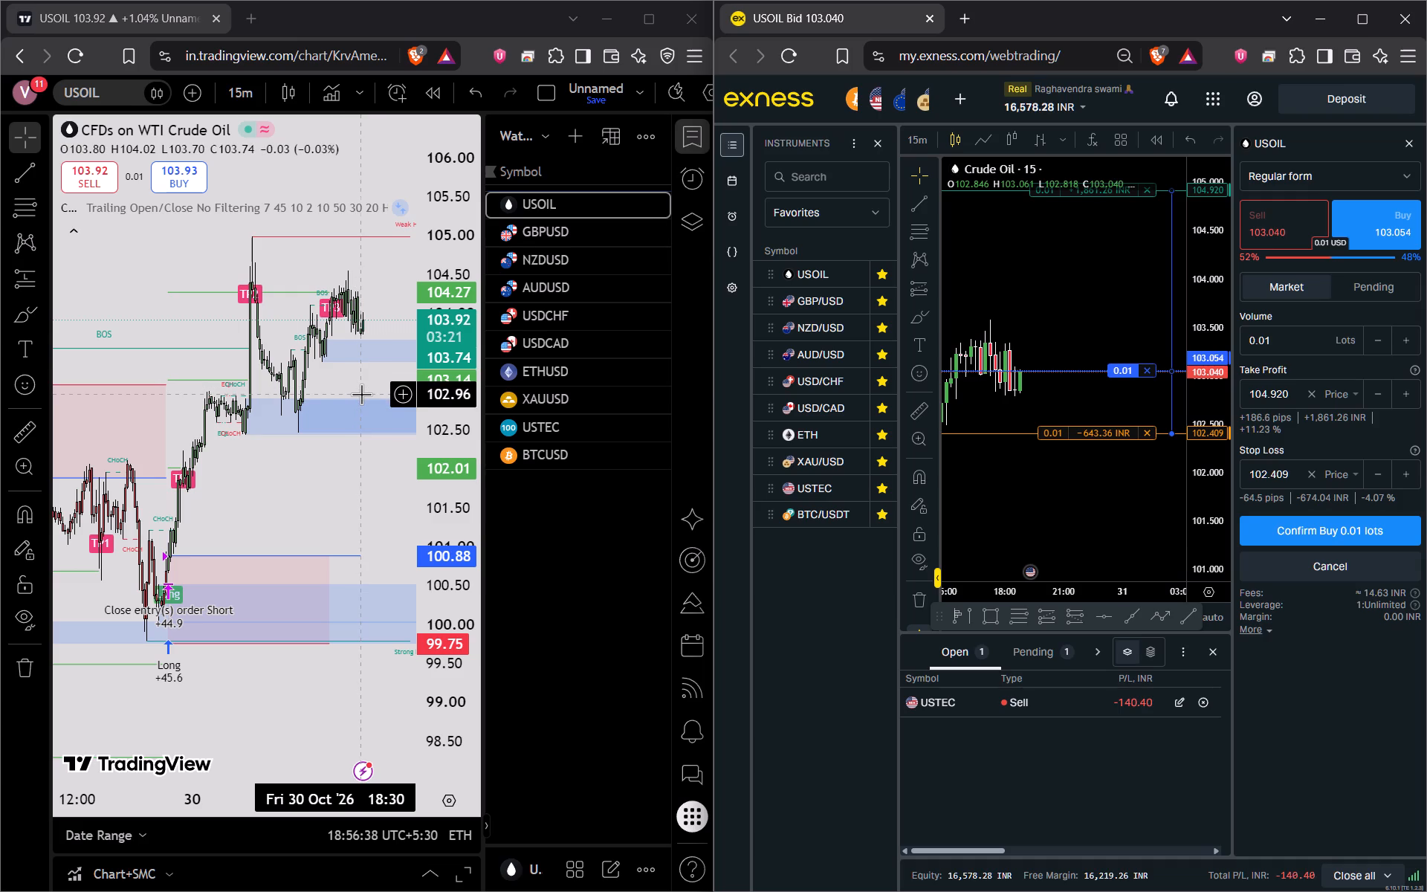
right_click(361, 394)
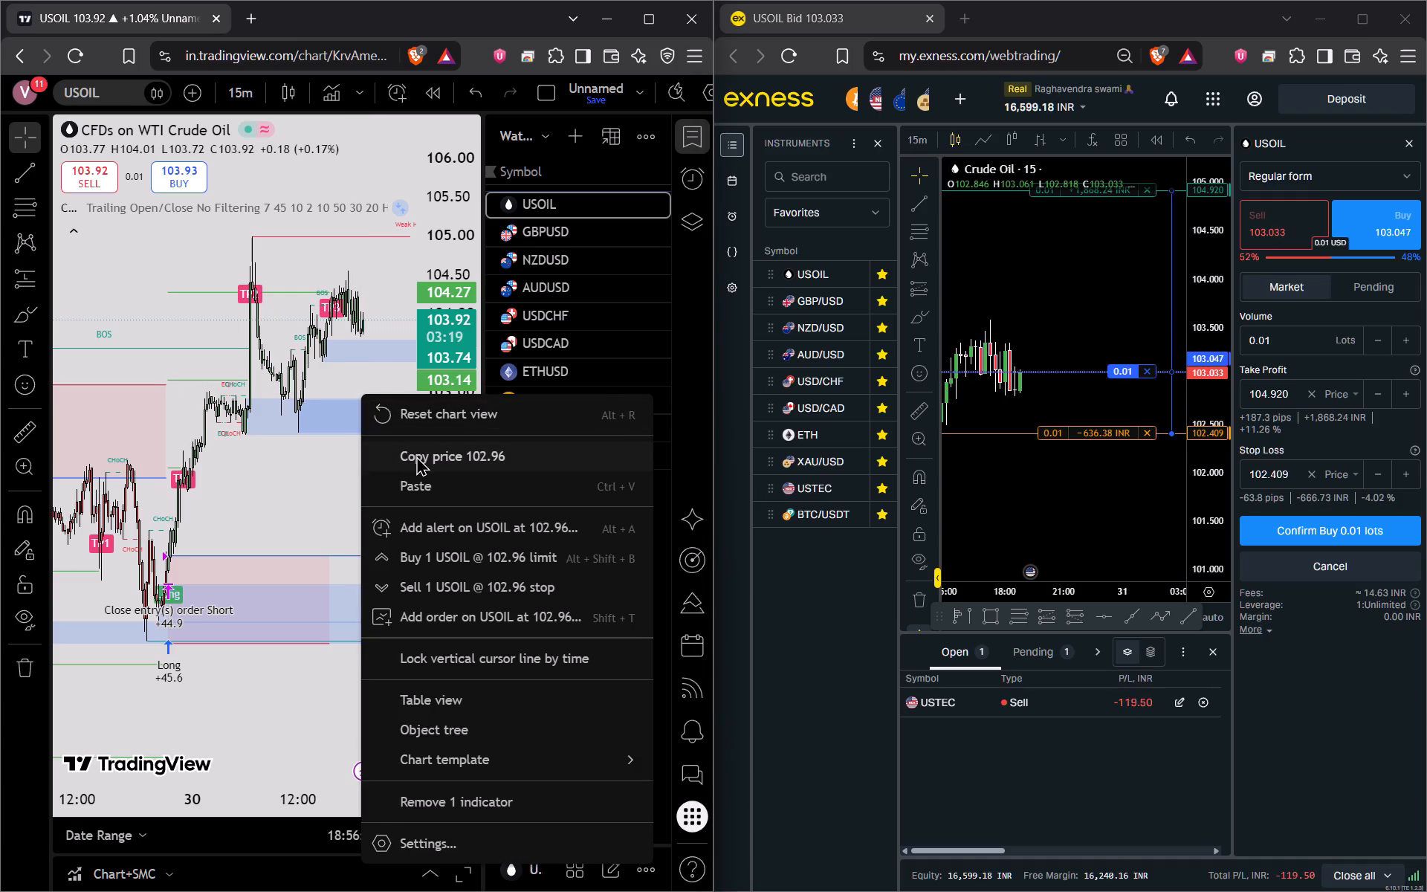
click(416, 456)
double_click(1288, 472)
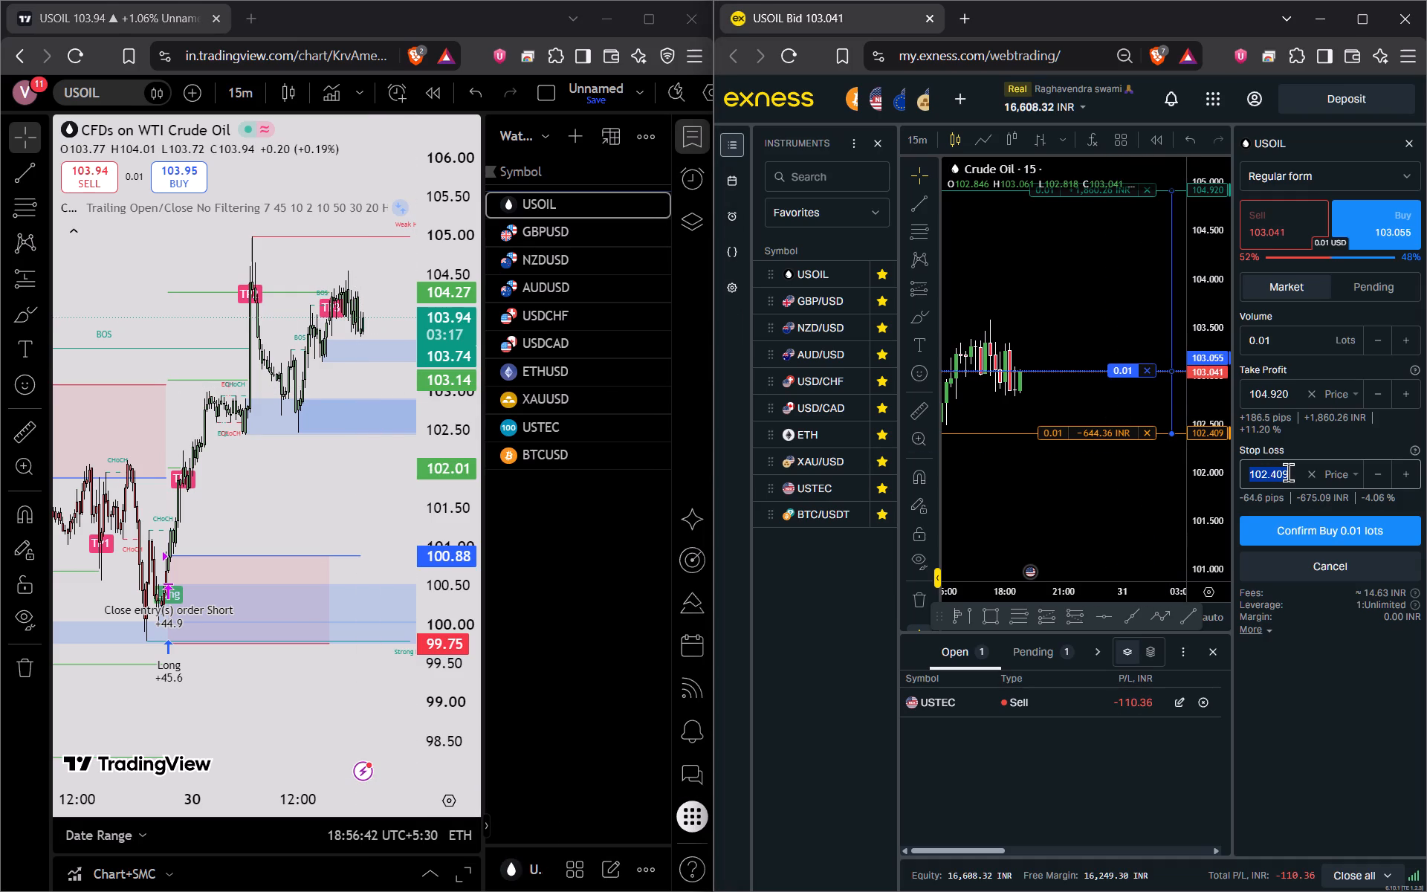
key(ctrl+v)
Move the USOIL order's stop-loss line on the Exness chart to 102.697.
drag(1199, 439, 1181, 331)
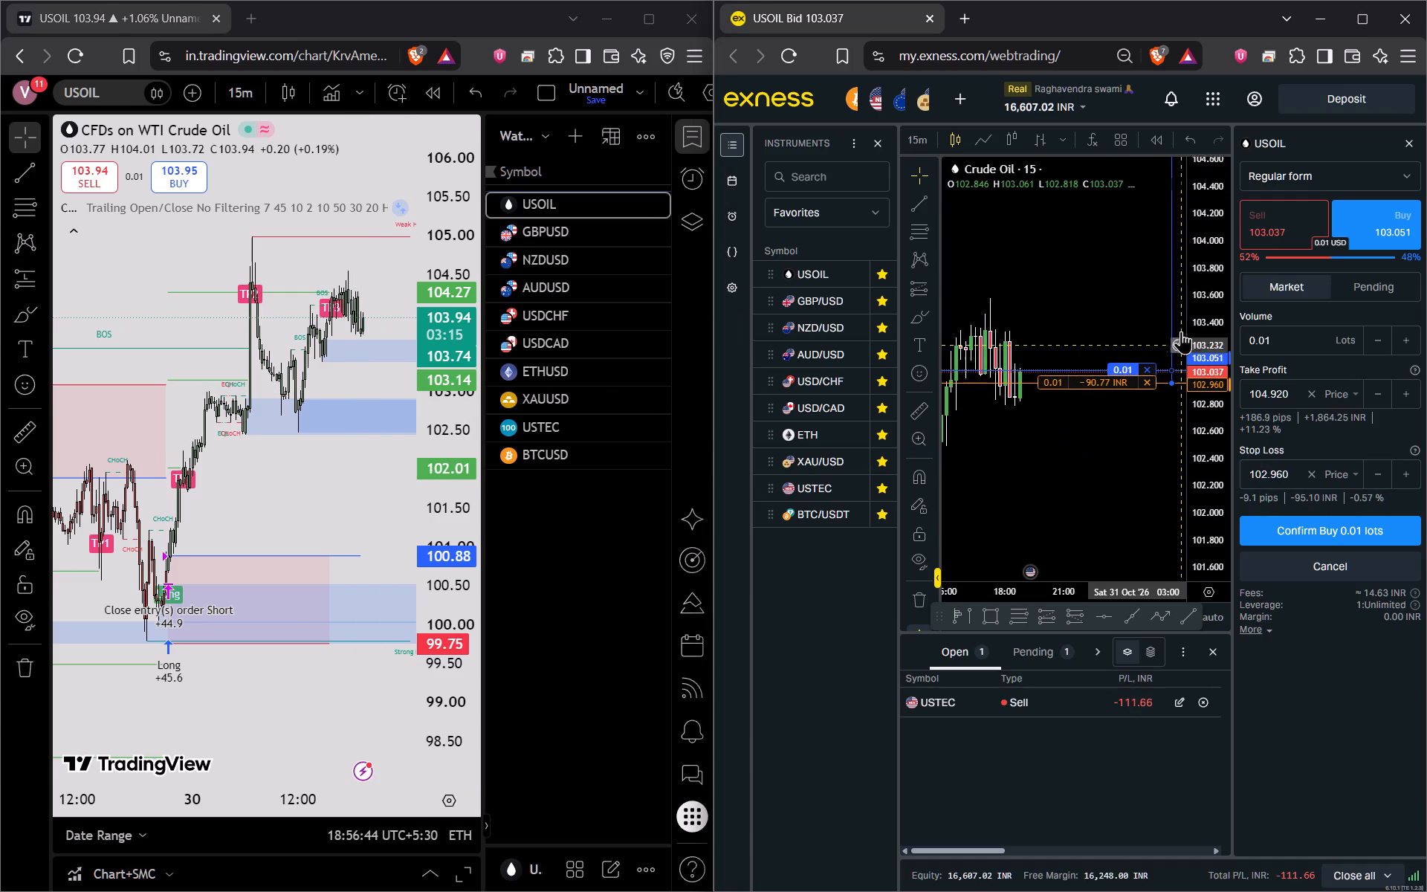
drag(1181, 331, 1181, 222)
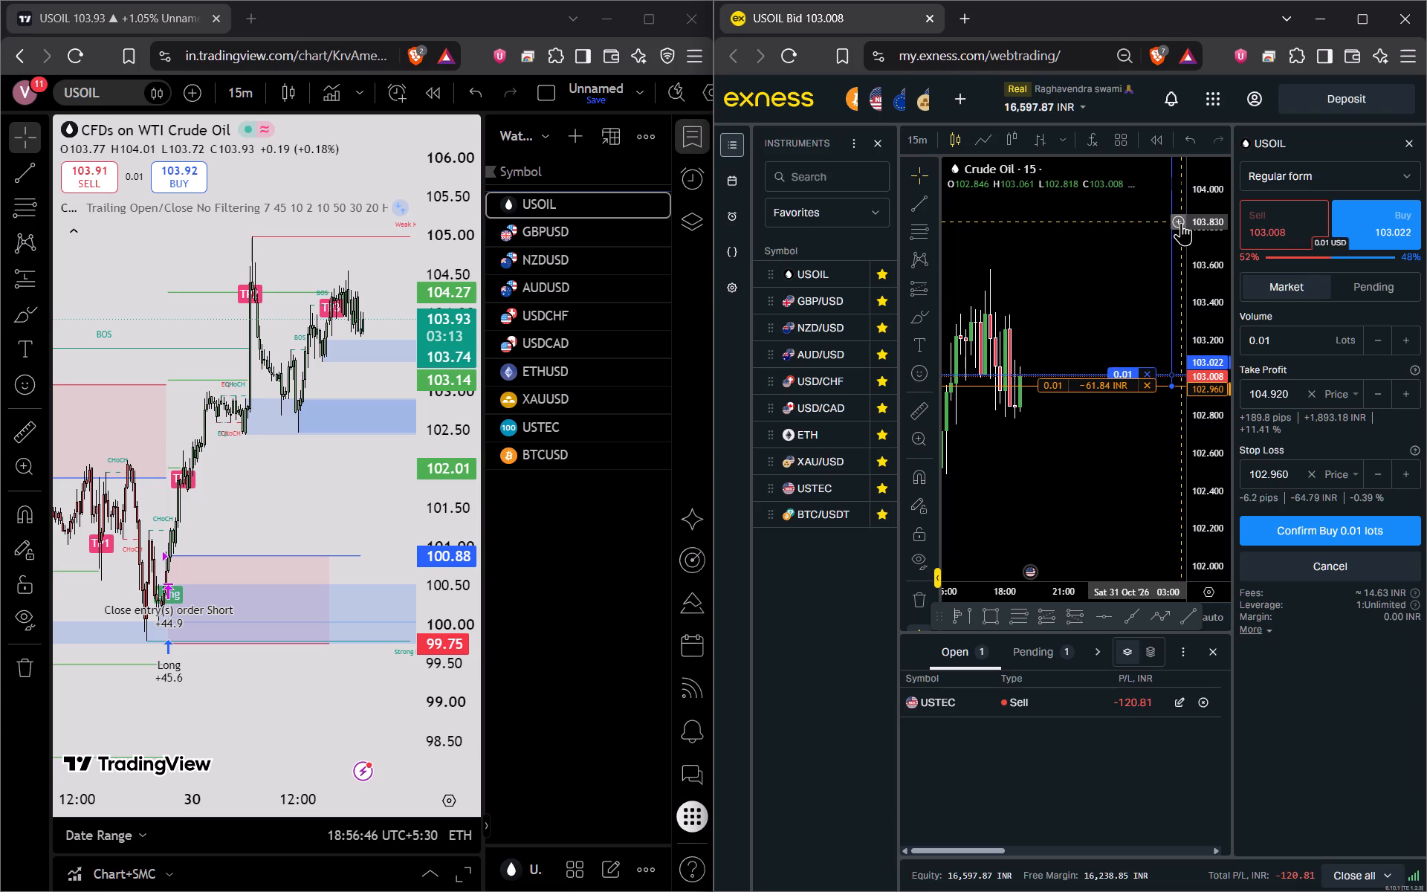
drag(1181, 222, 1191, 222)
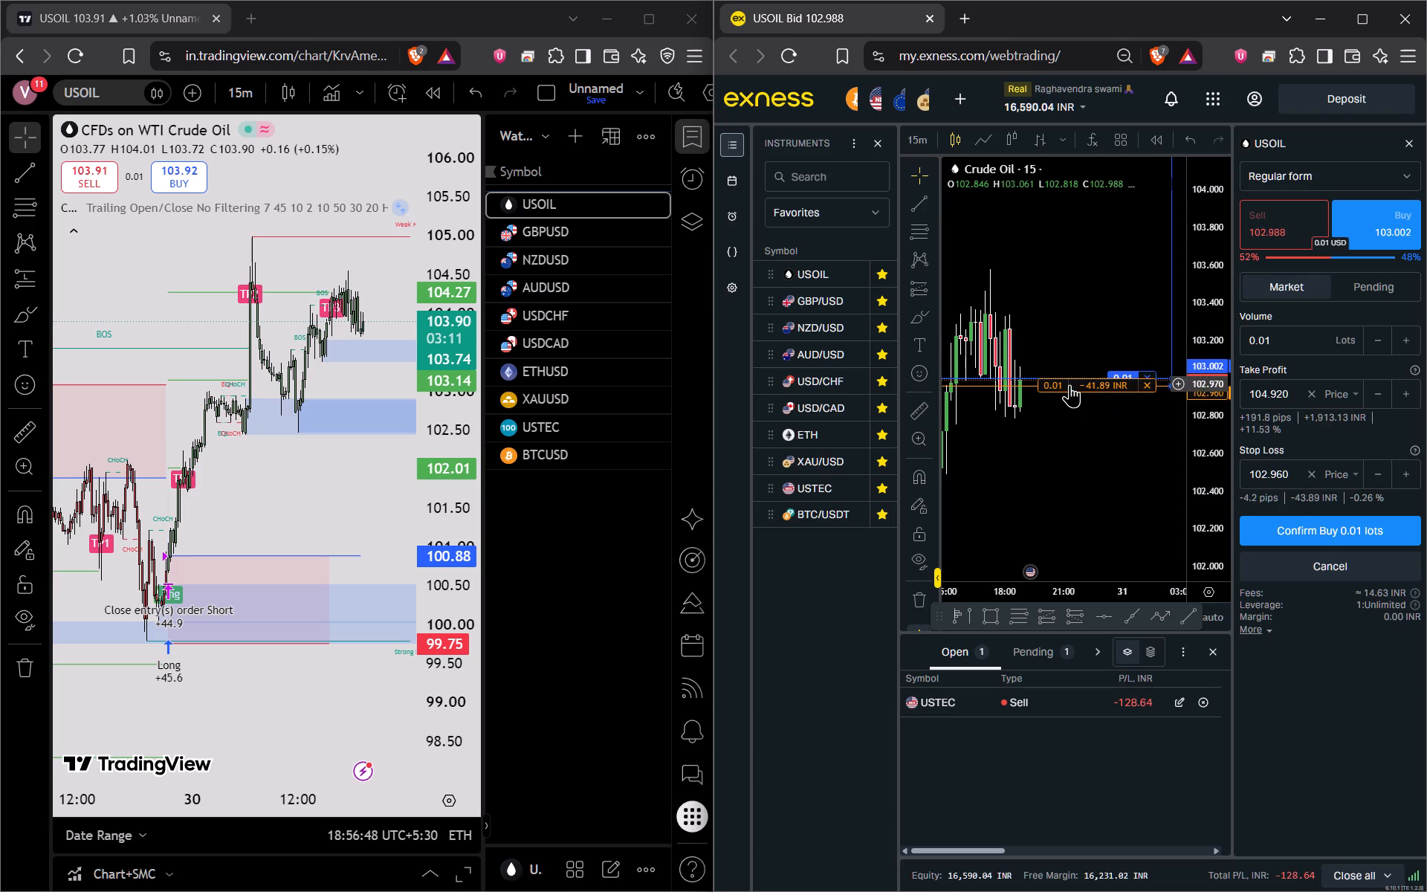
drag(1070, 384, 1079, 417)
drag(1079, 417, 1087, 436)
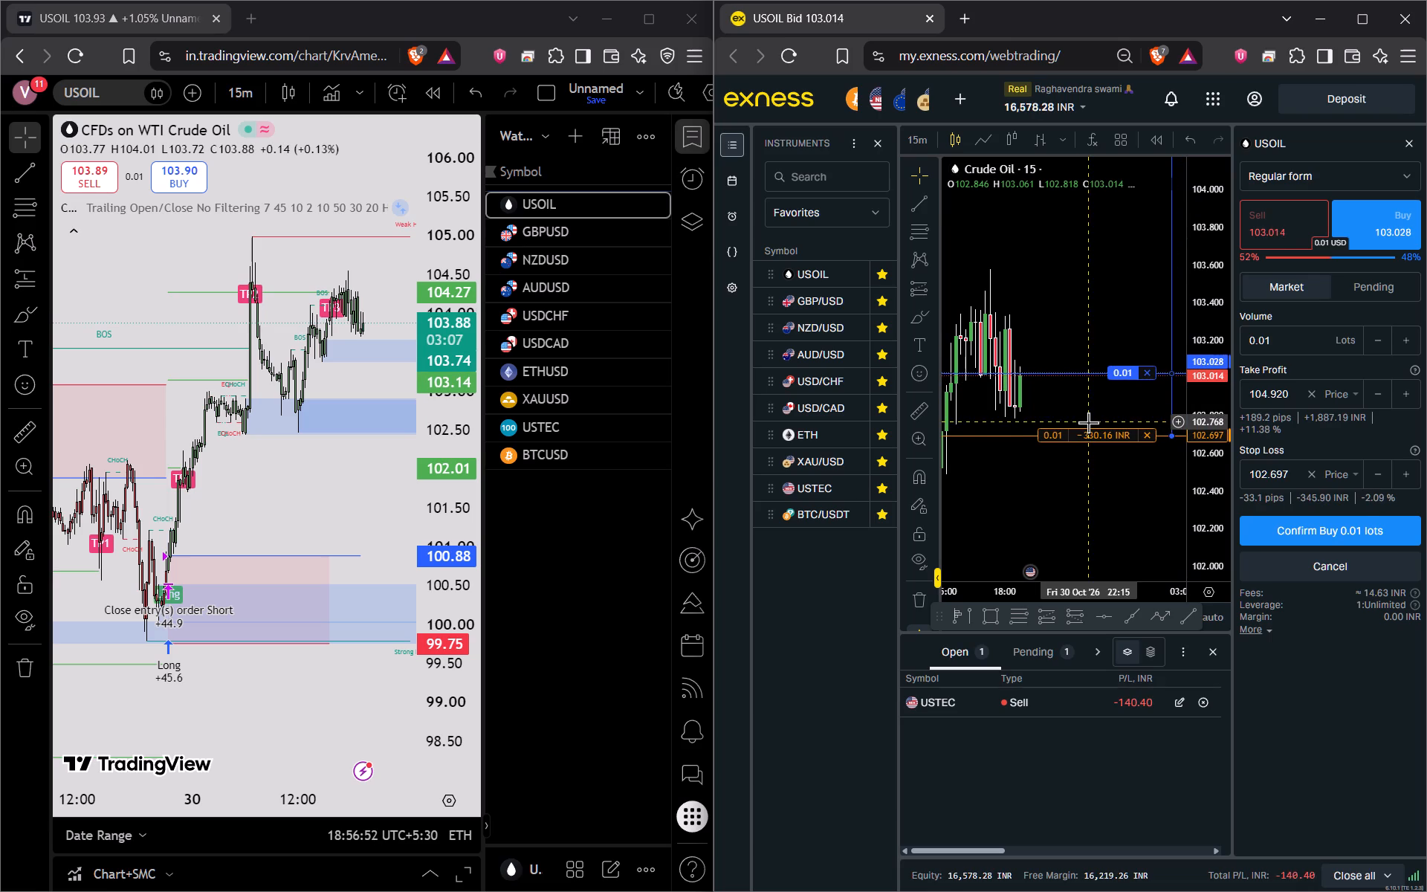
scroll(447, 358, down, 3)
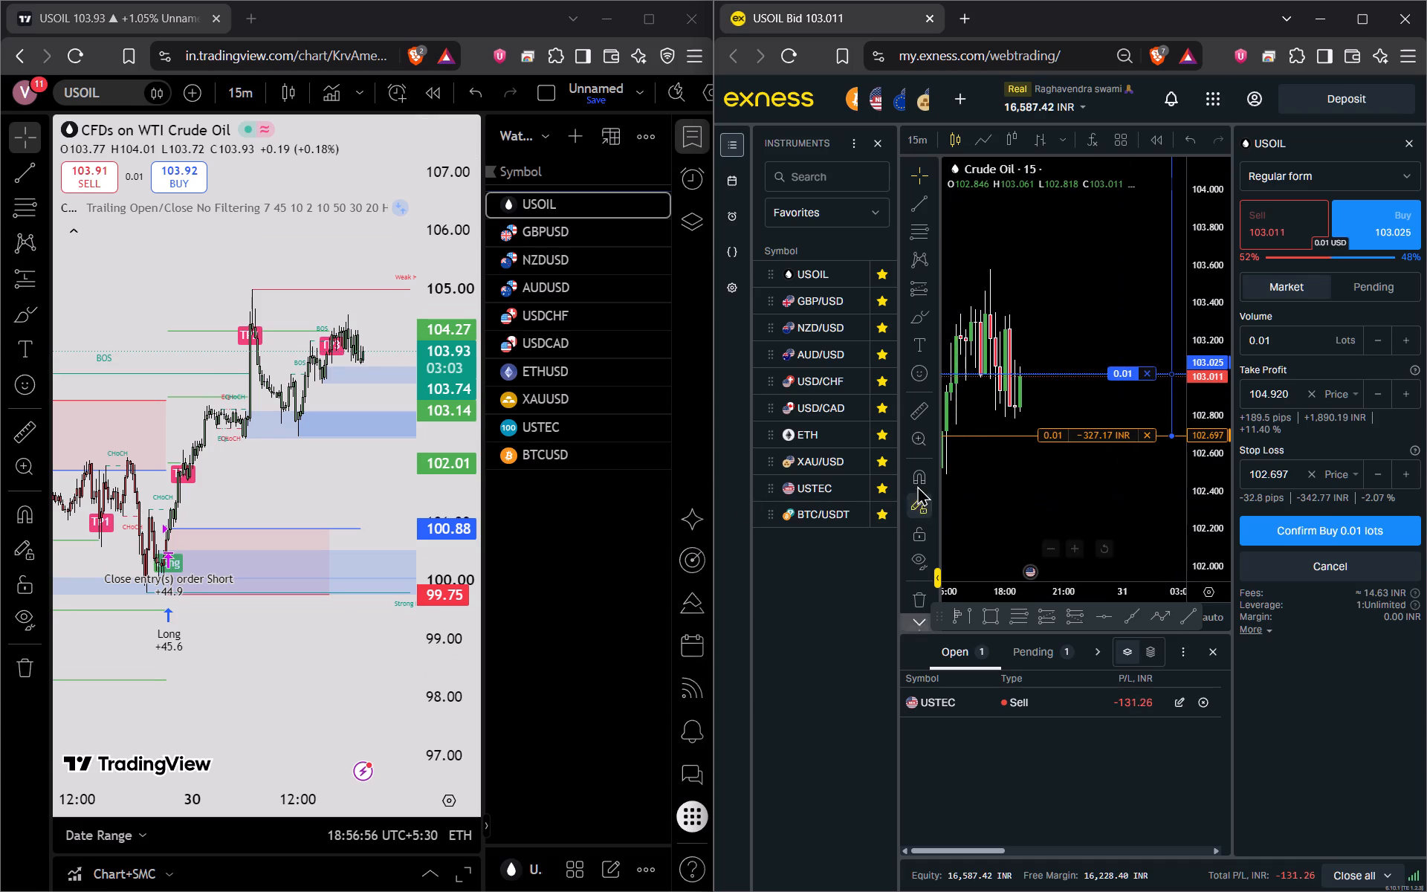
Bring up GBP/USD in Exness and the matching GBPUSD chart in TradingView.
click(828, 300)
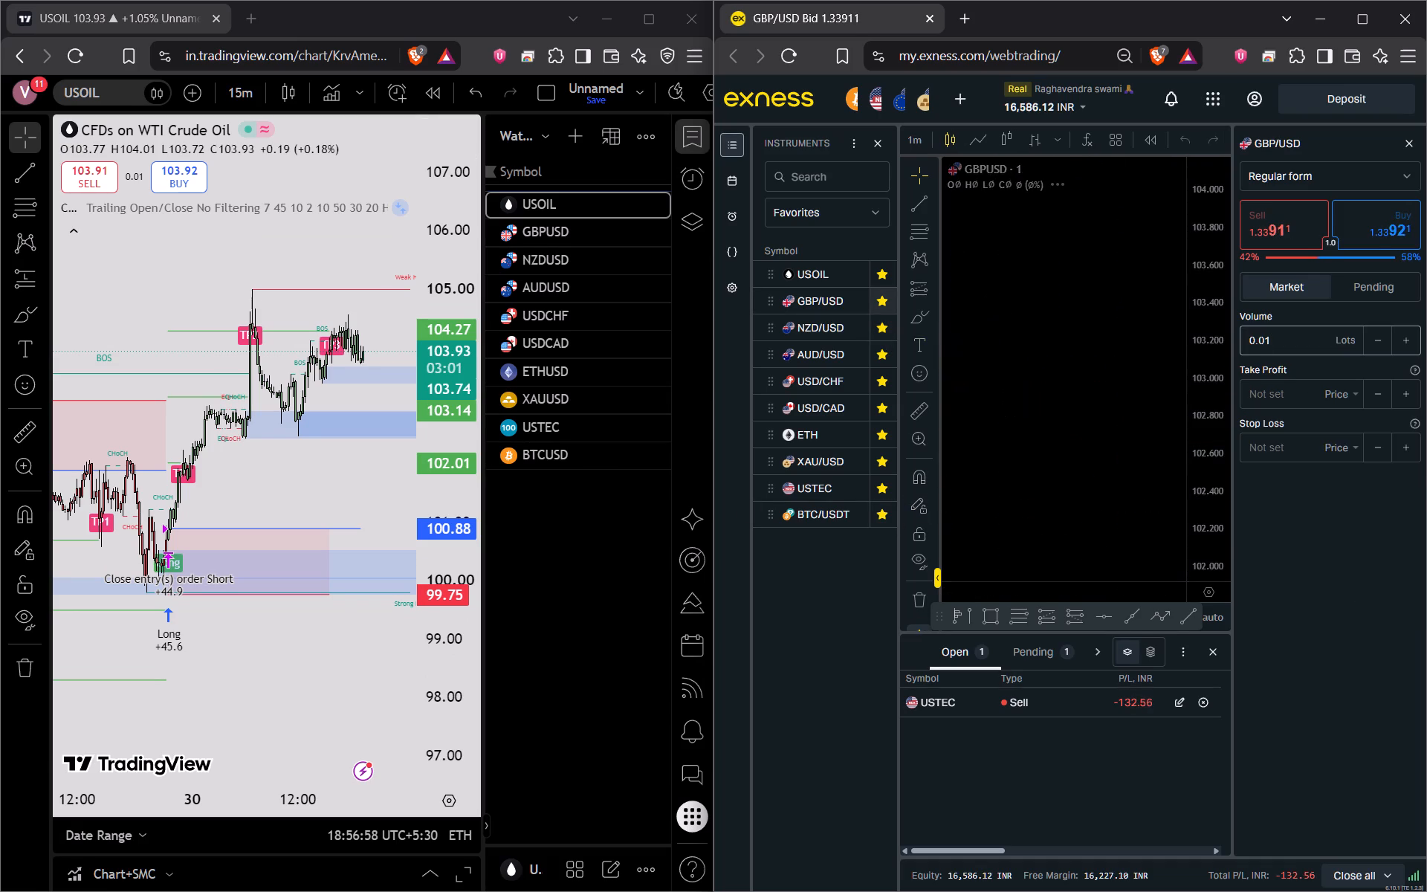
scroll(1191, 430, down, 2)
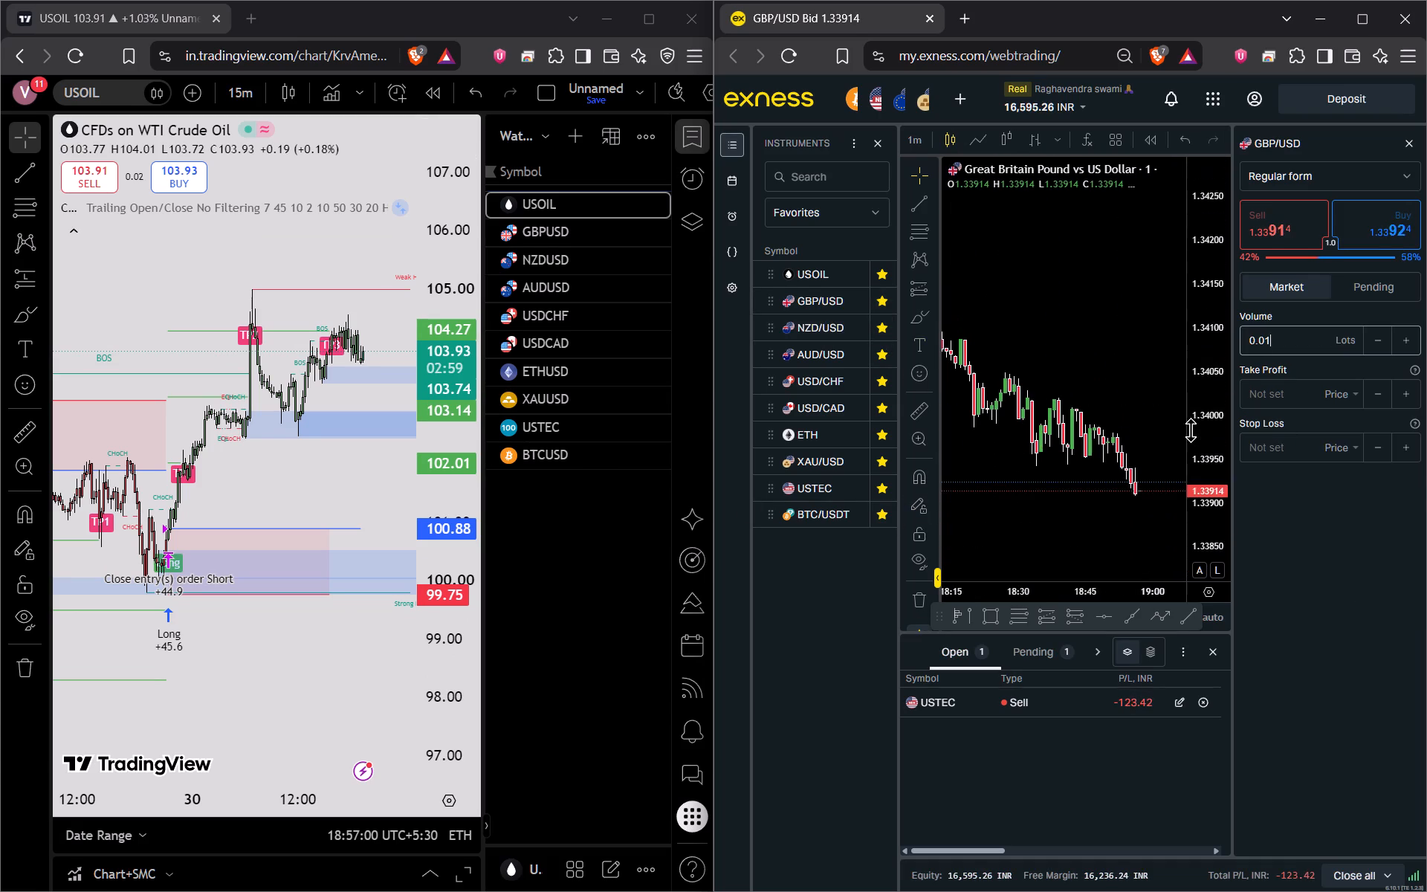
scroll(1191, 430, down, 1)
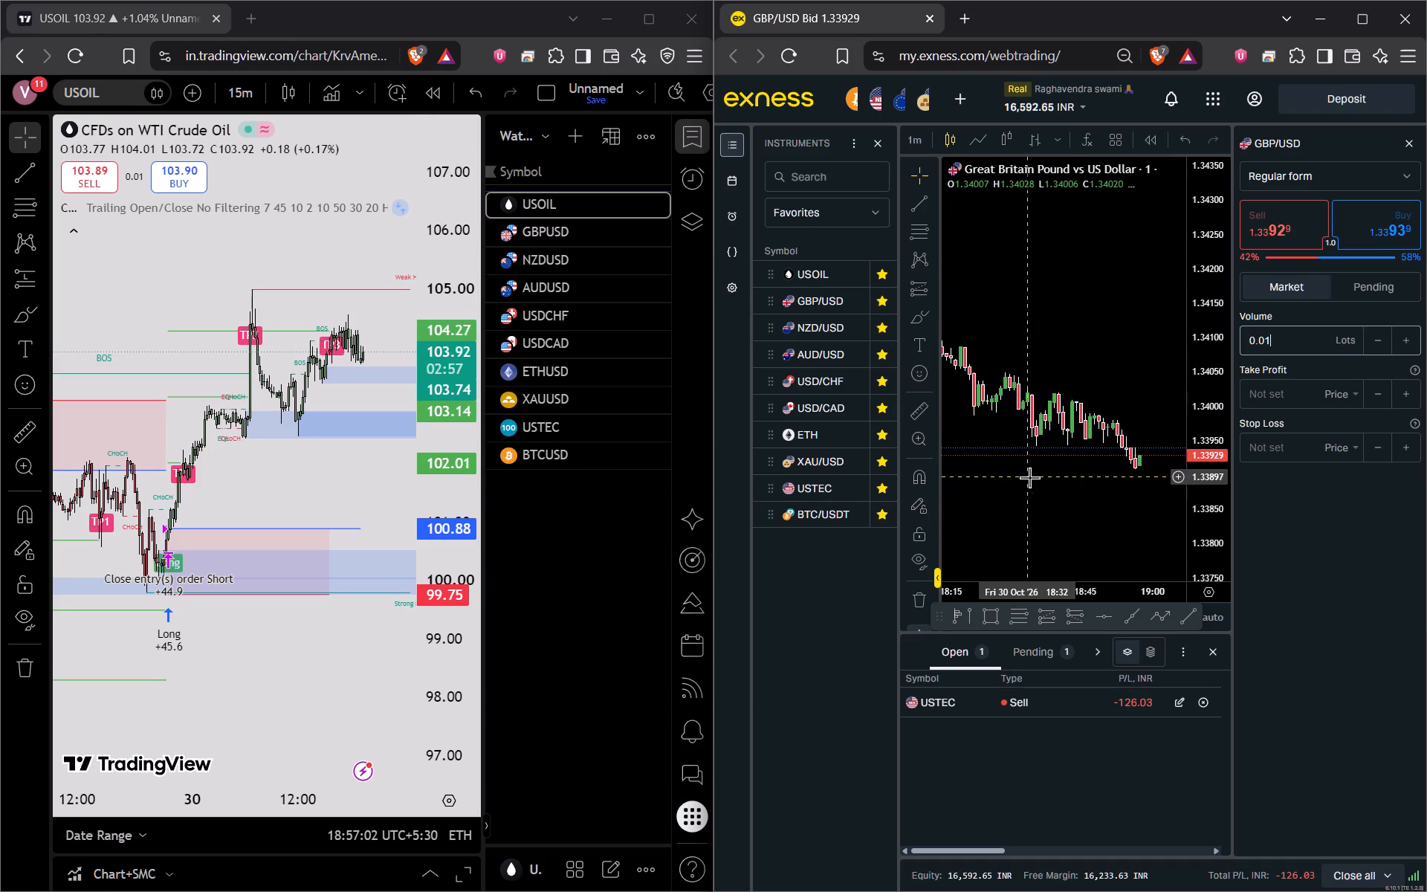
scroll(1029, 477, down, 4)
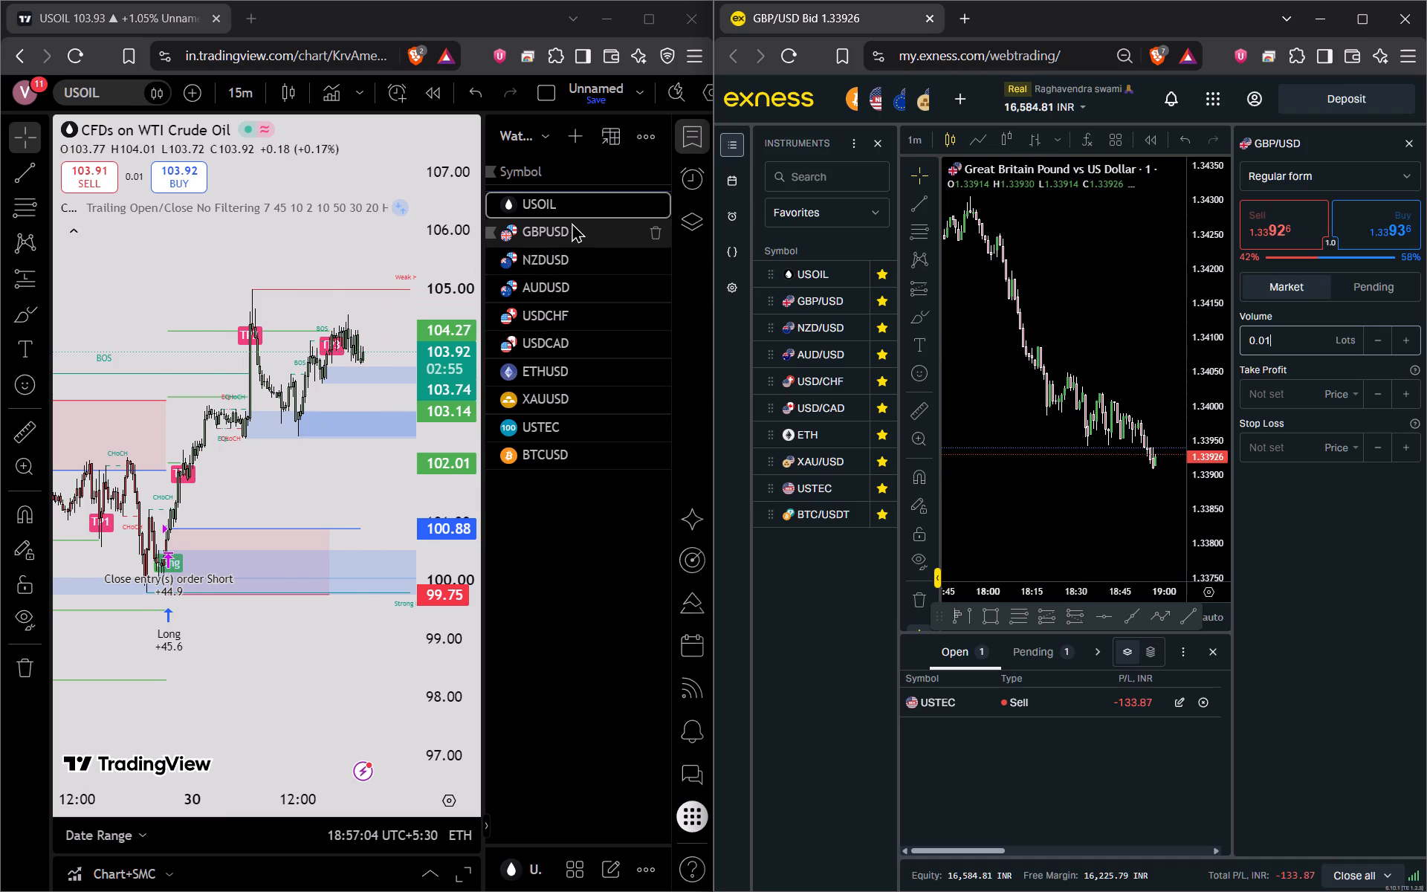
click(564, 225)
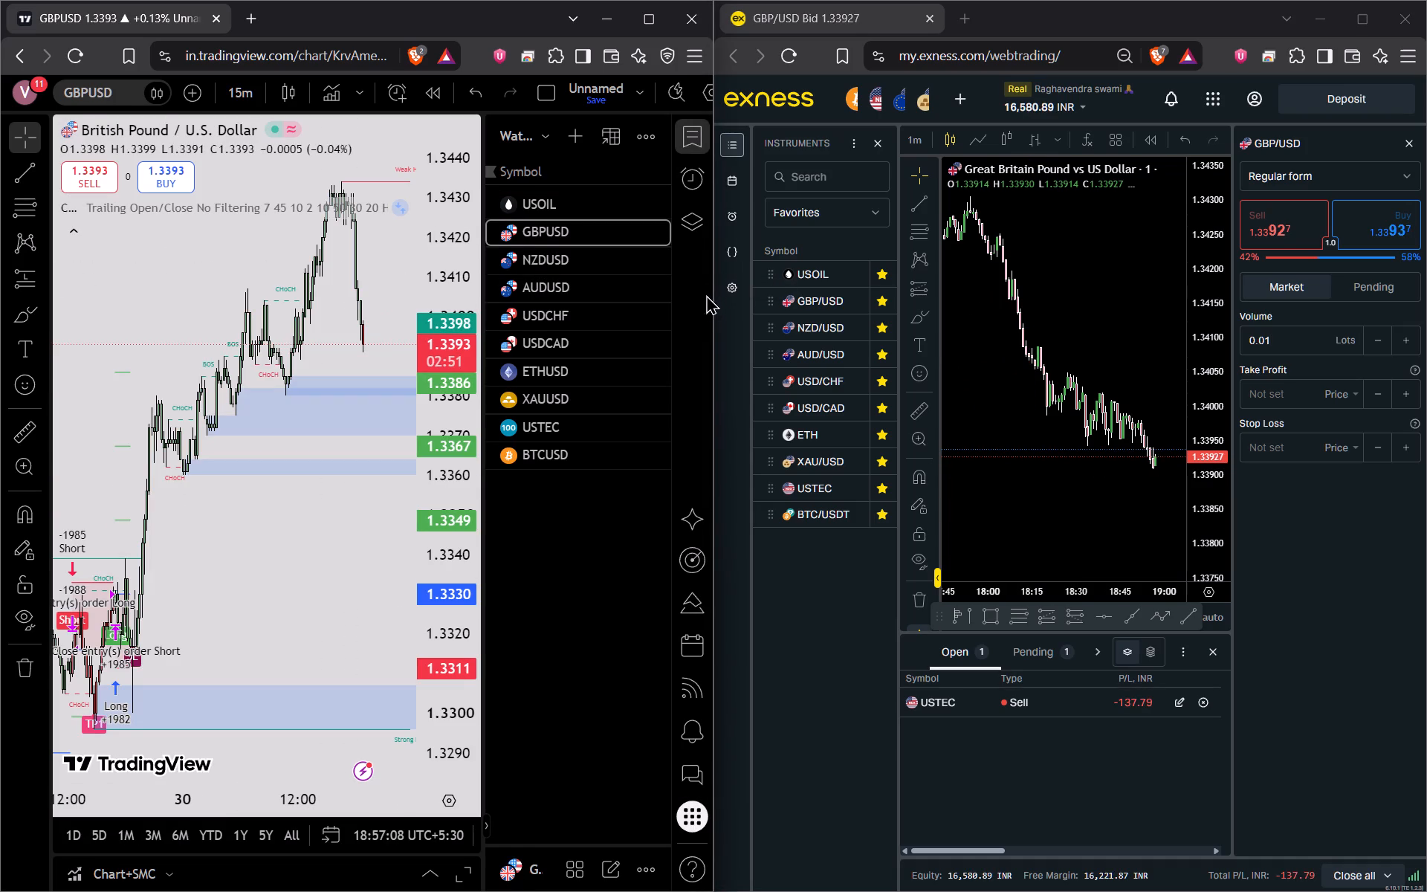
Widen the TradingView window, narrowing the Exness window beside it.
drag(714, 306, 876, 357)
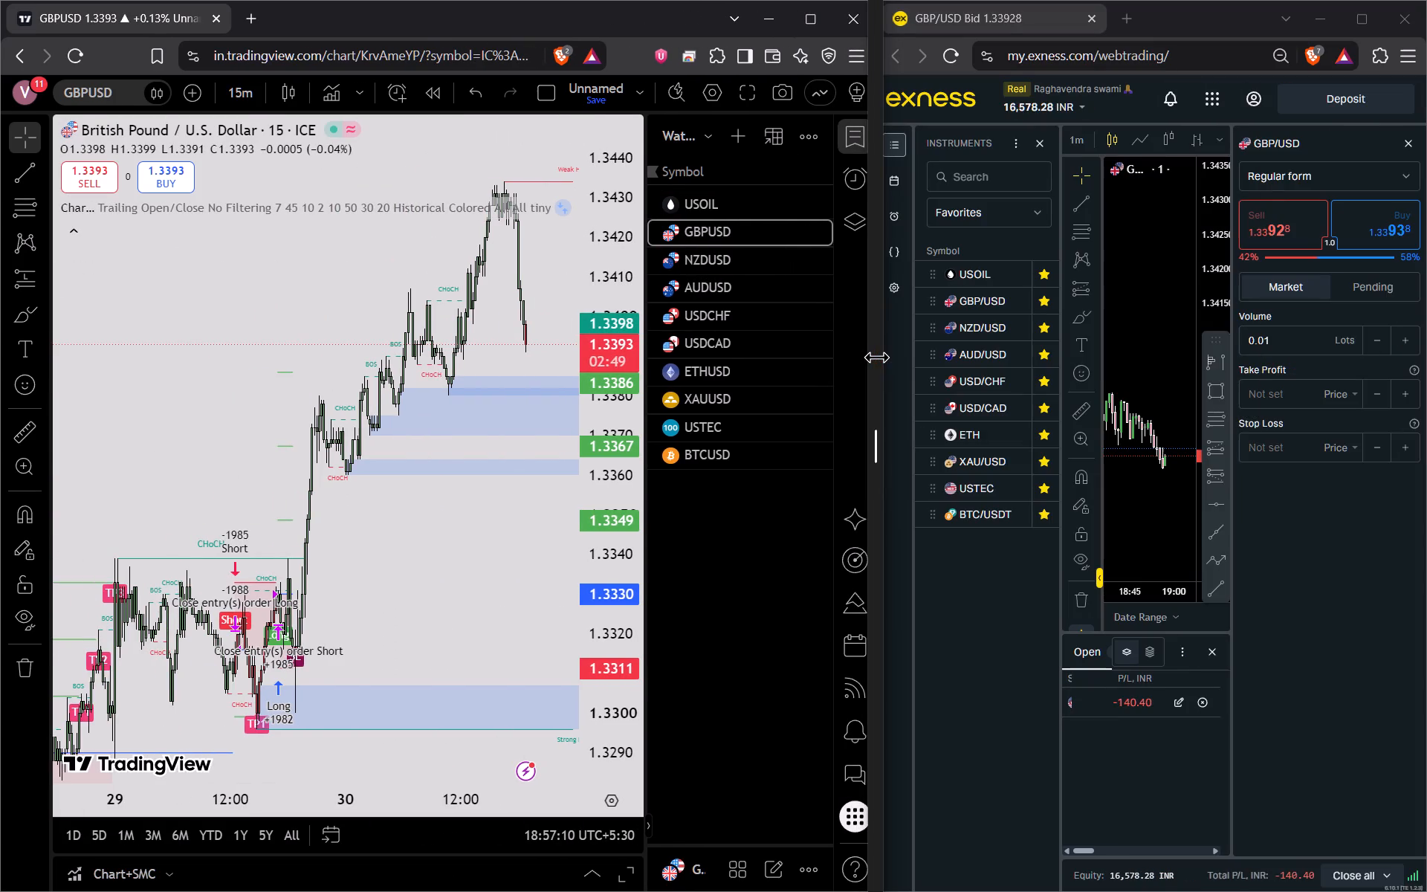
Examine the GBPUSD, NZDUSD, AUDUSD and USDCHF 15-minute charts in TradingView for price structure and zones.
drag(627, 401, 592, 534)
scroll(537, 494, up, 3)
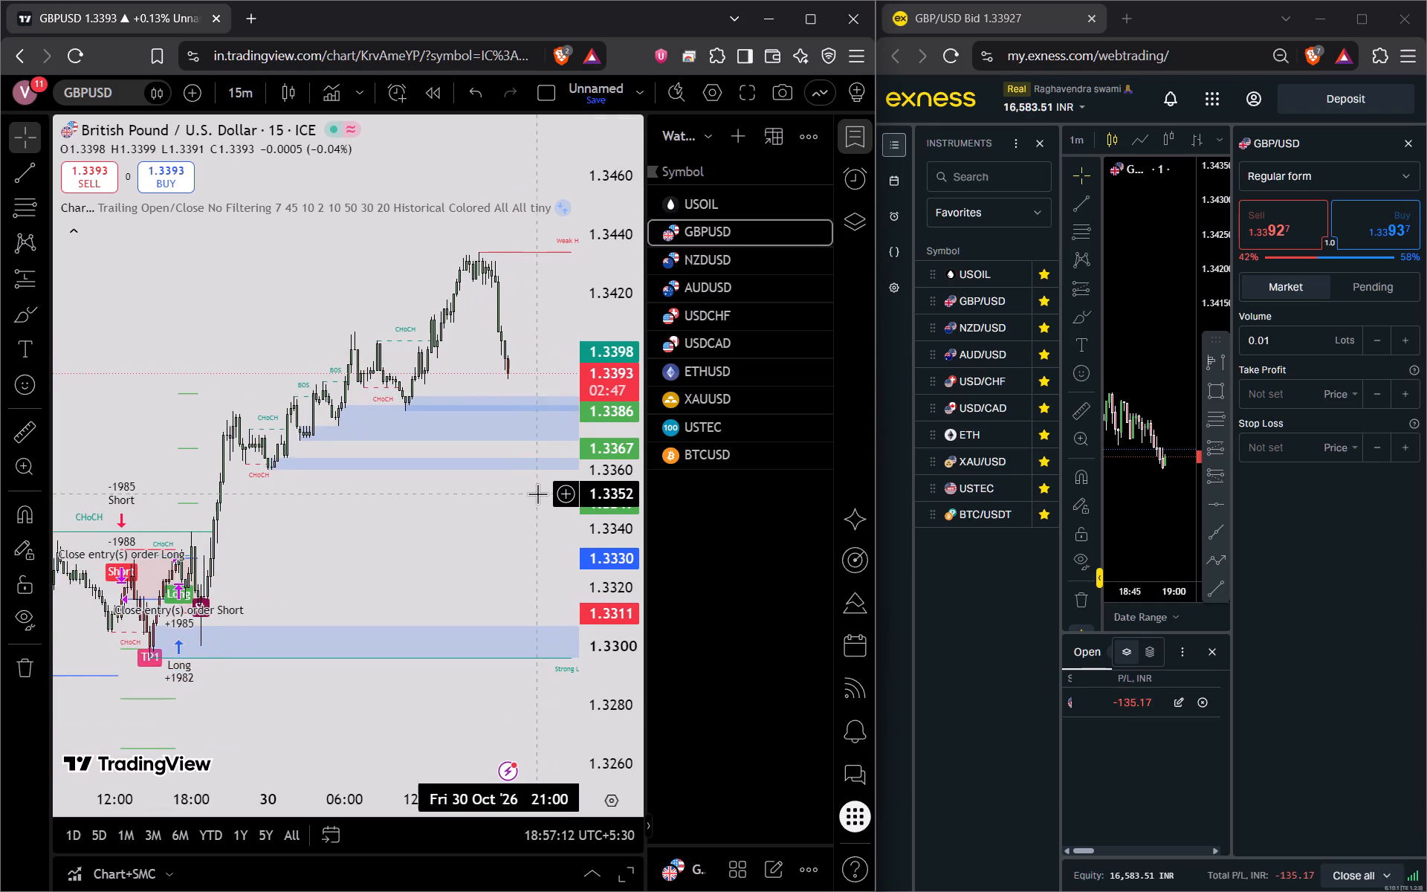
scroll(537, 494, up, 2)
drag(485, 546, 441, 580)
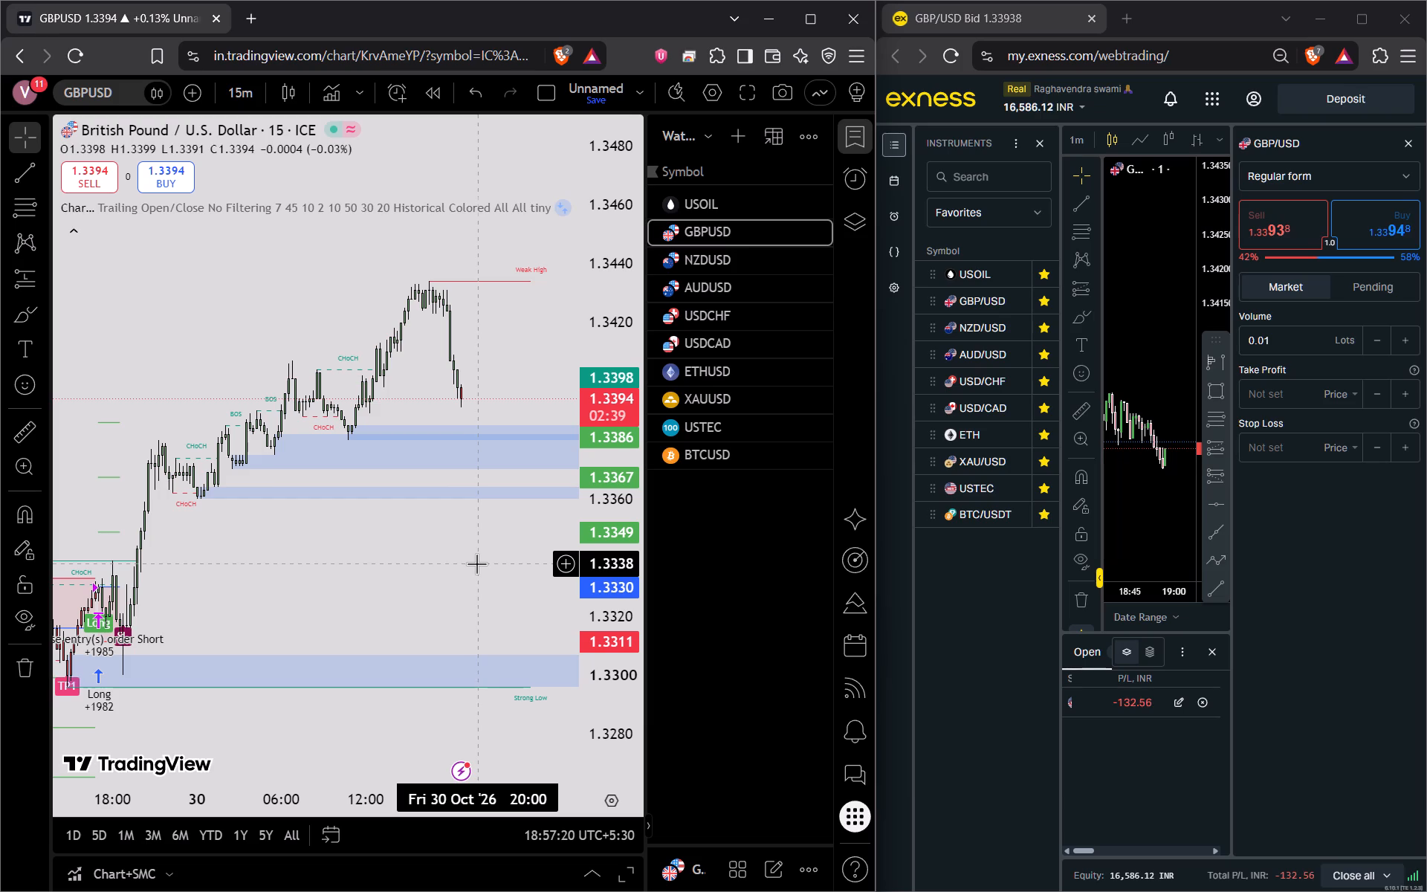
scroll(476, 563, down, 4)
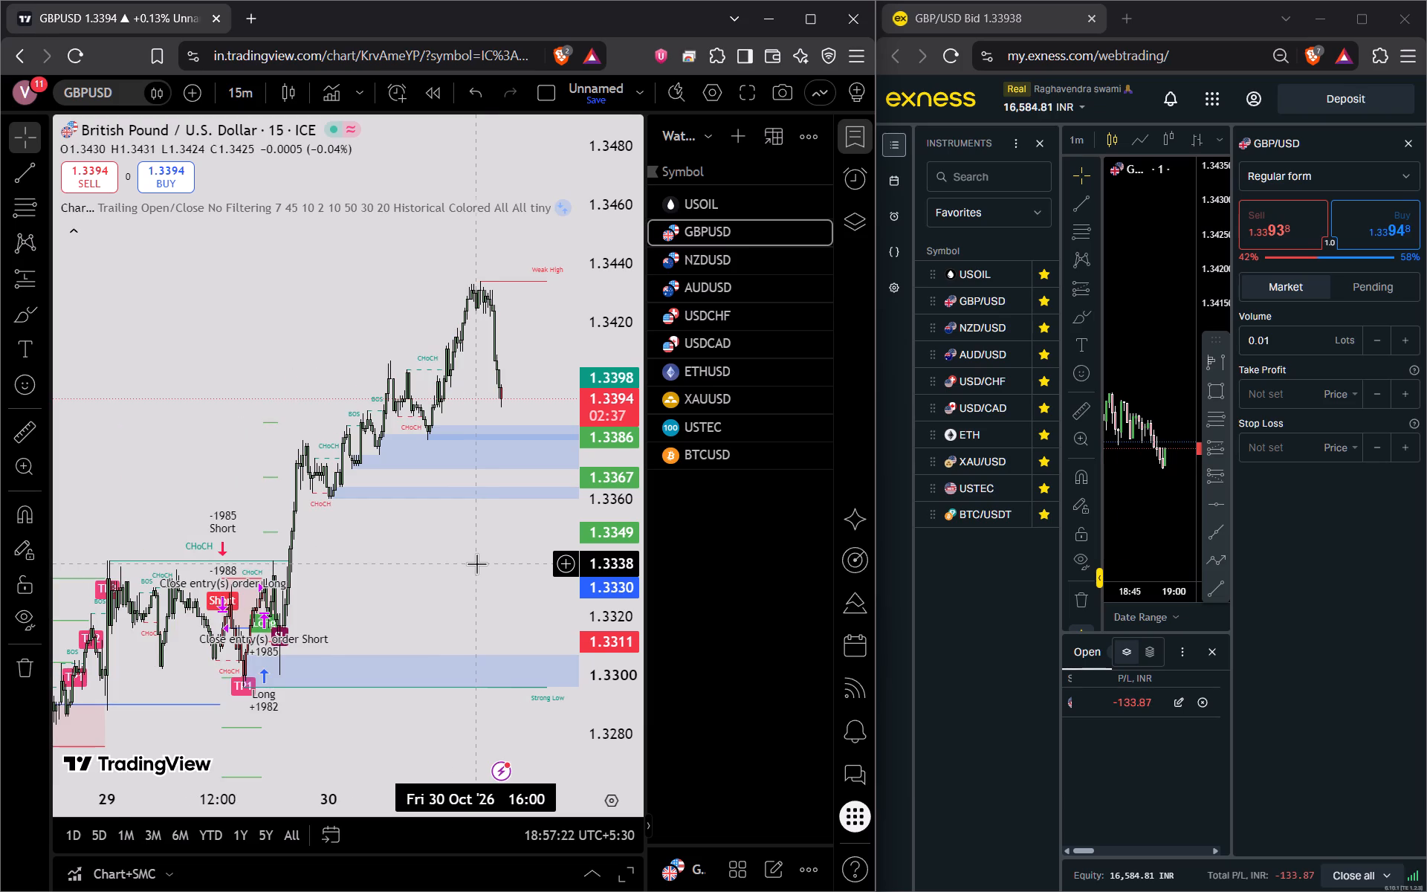
click(719, 256)
scroll(624, 360, down, 4)
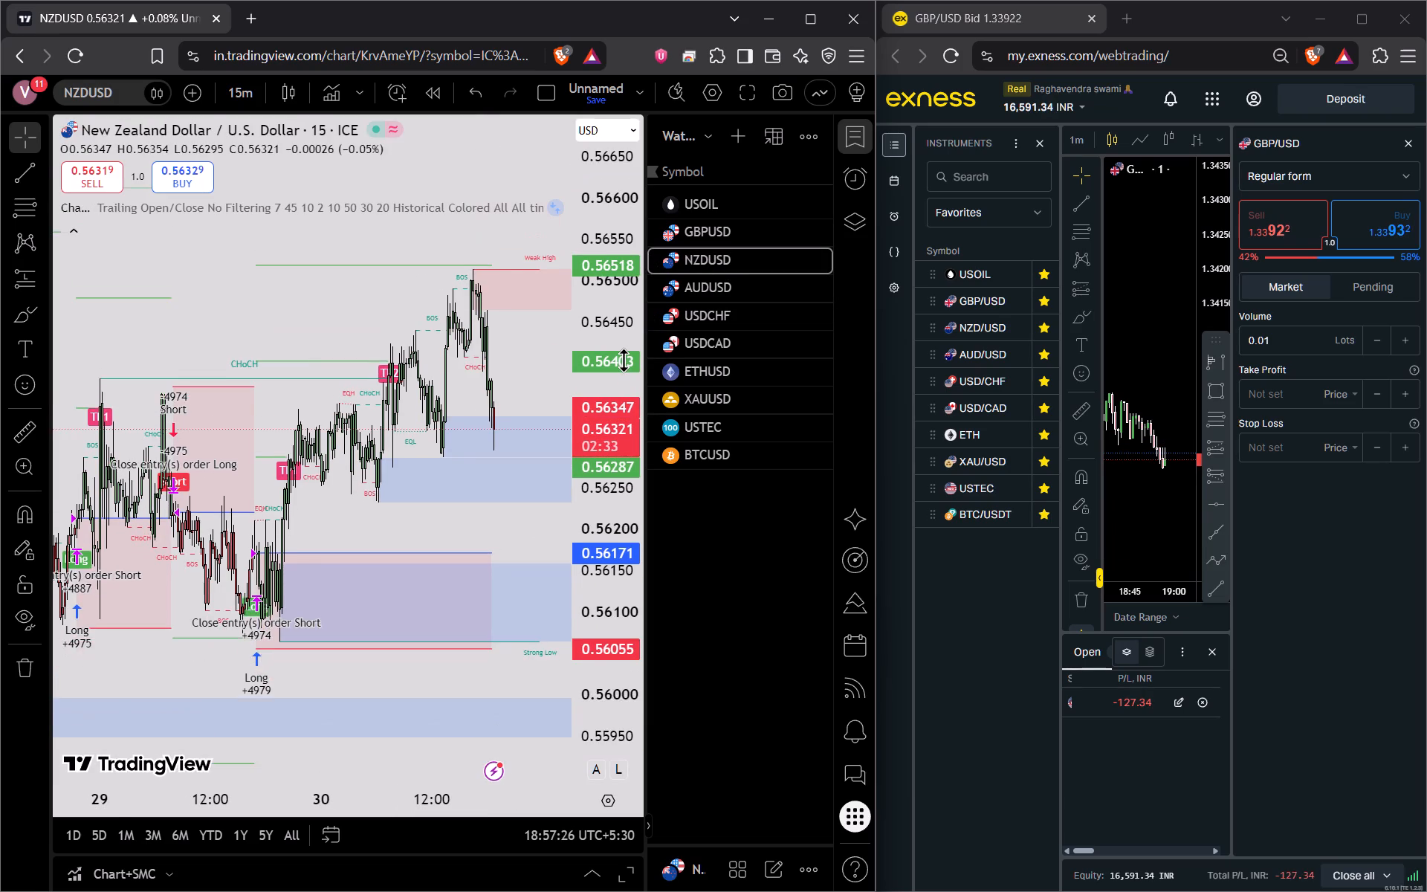
scroll(624, 360, down, 2)
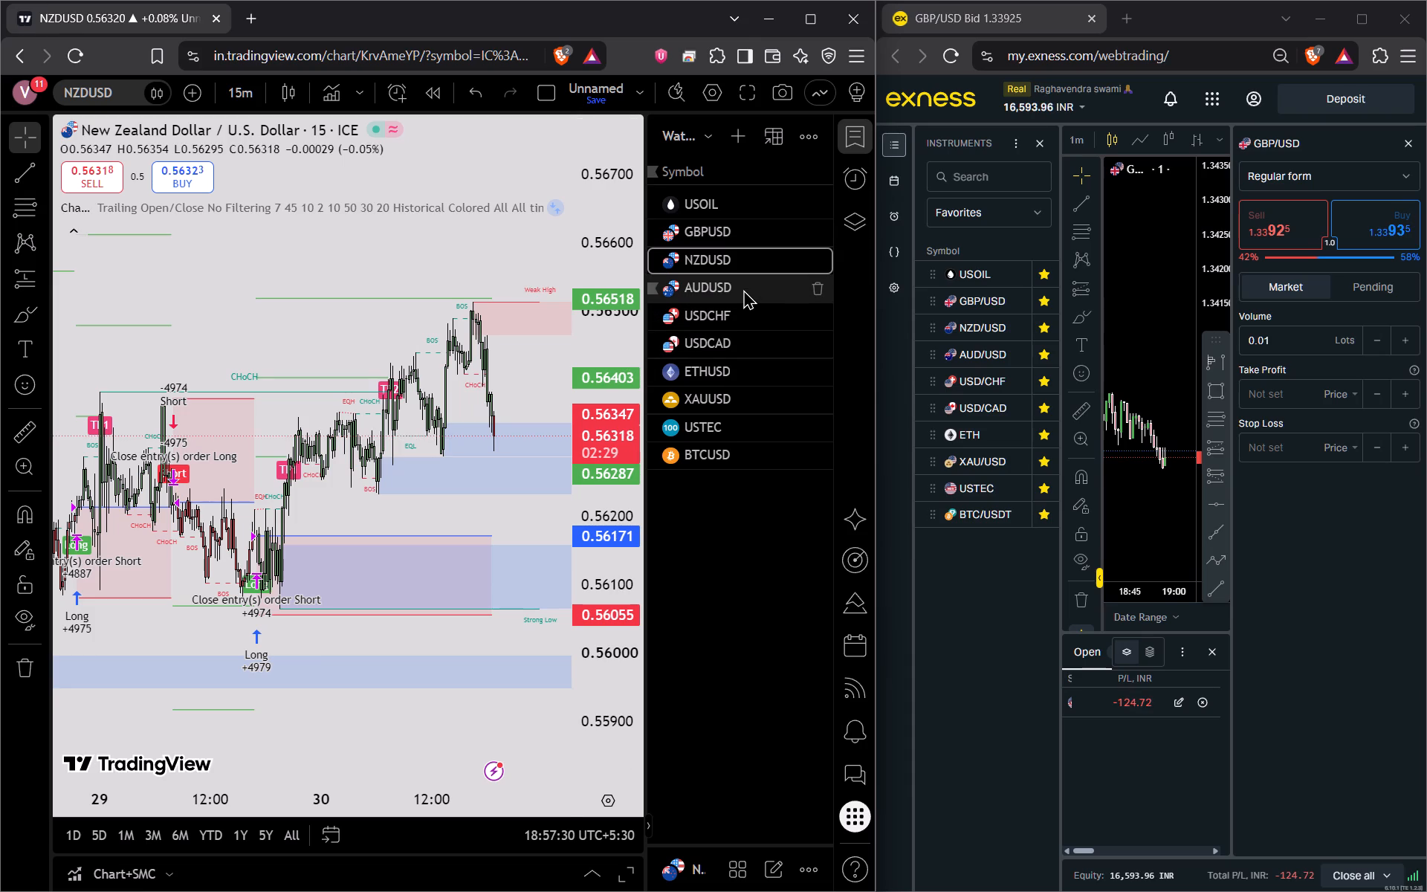
click(711, 288)
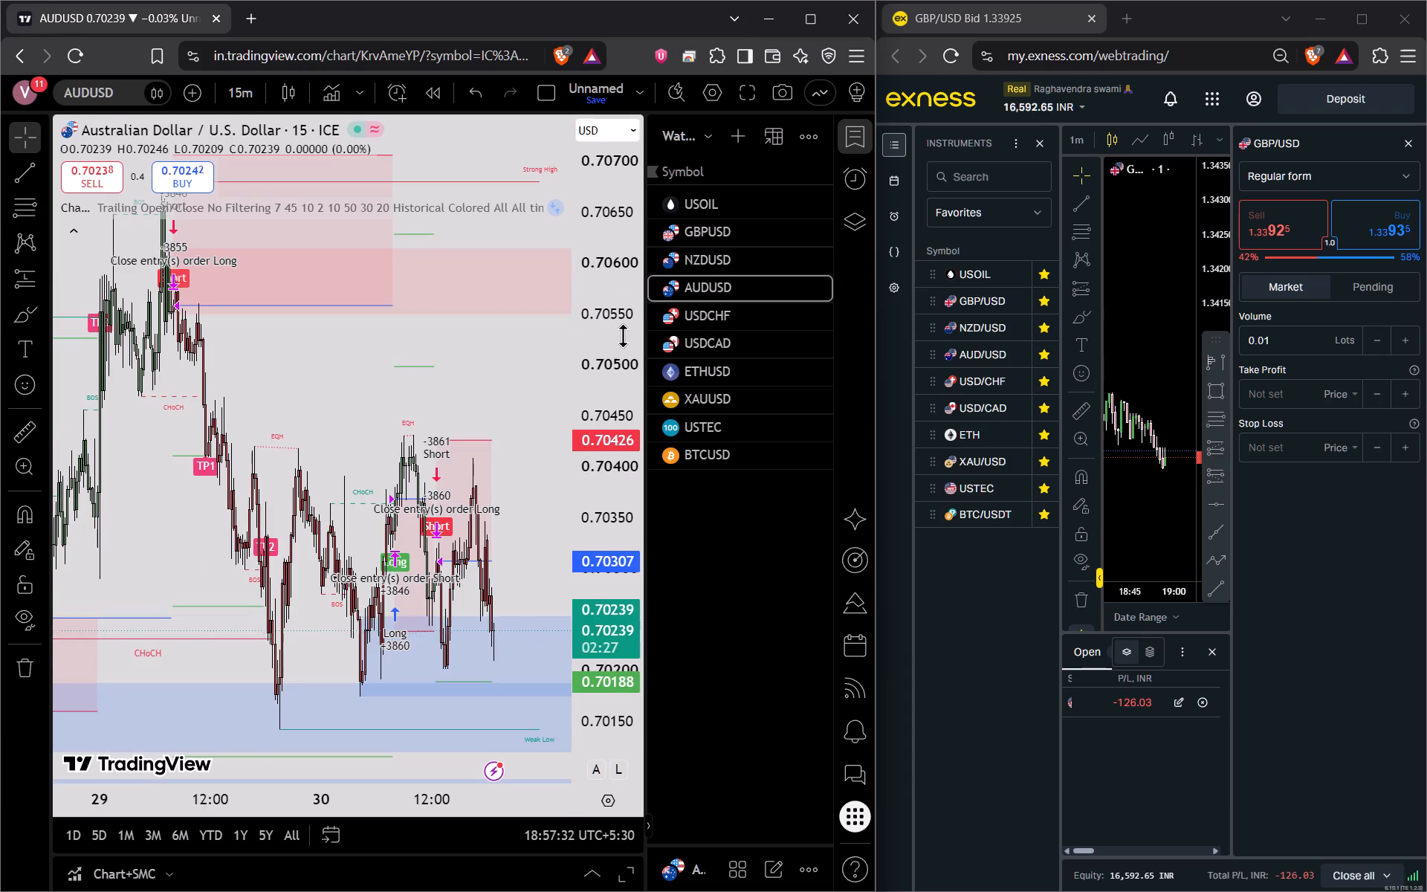
scroll(615, 347, down, 2)
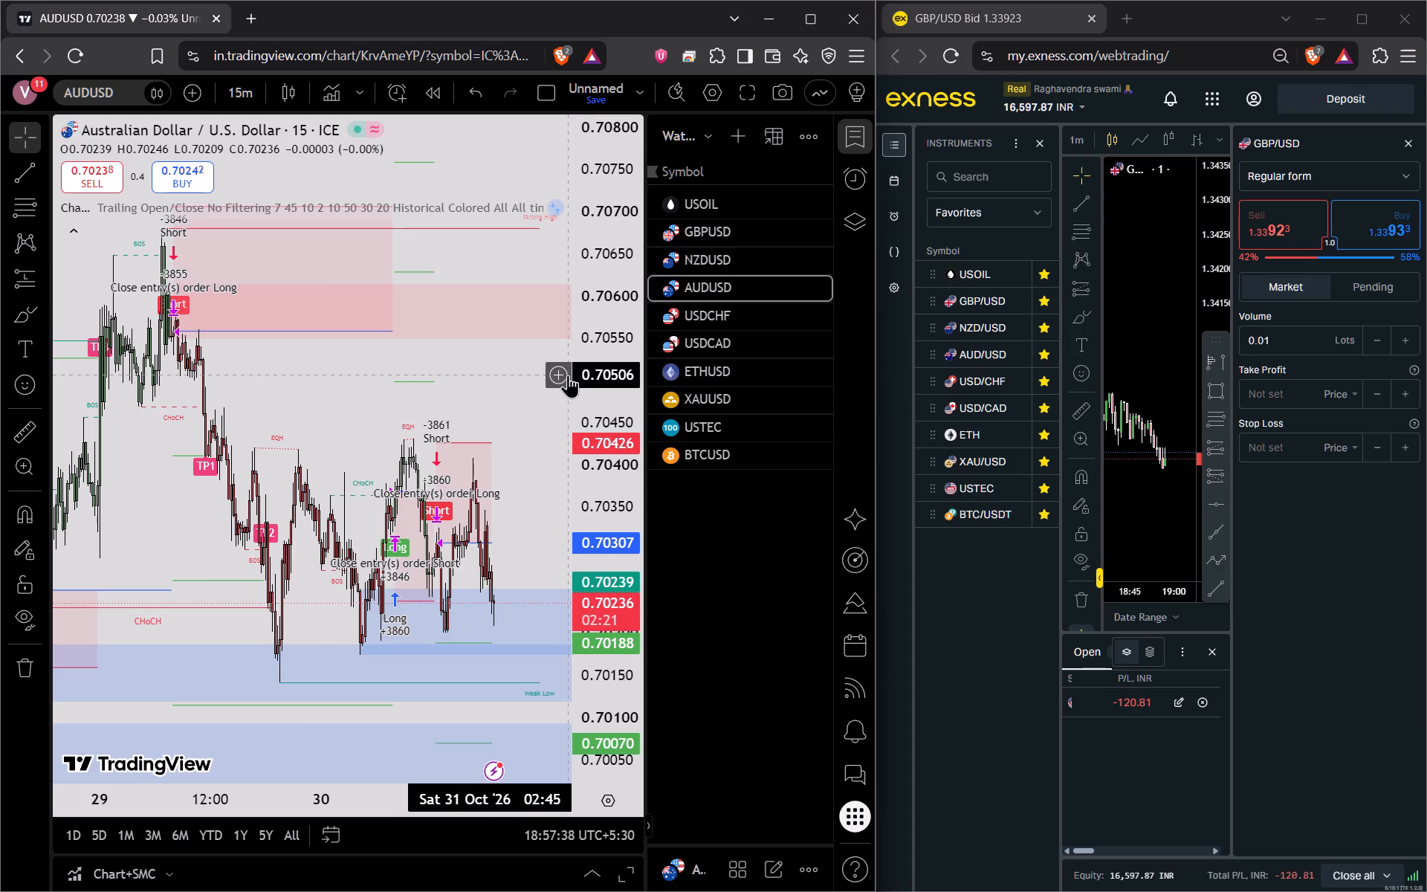
click(718, 323)
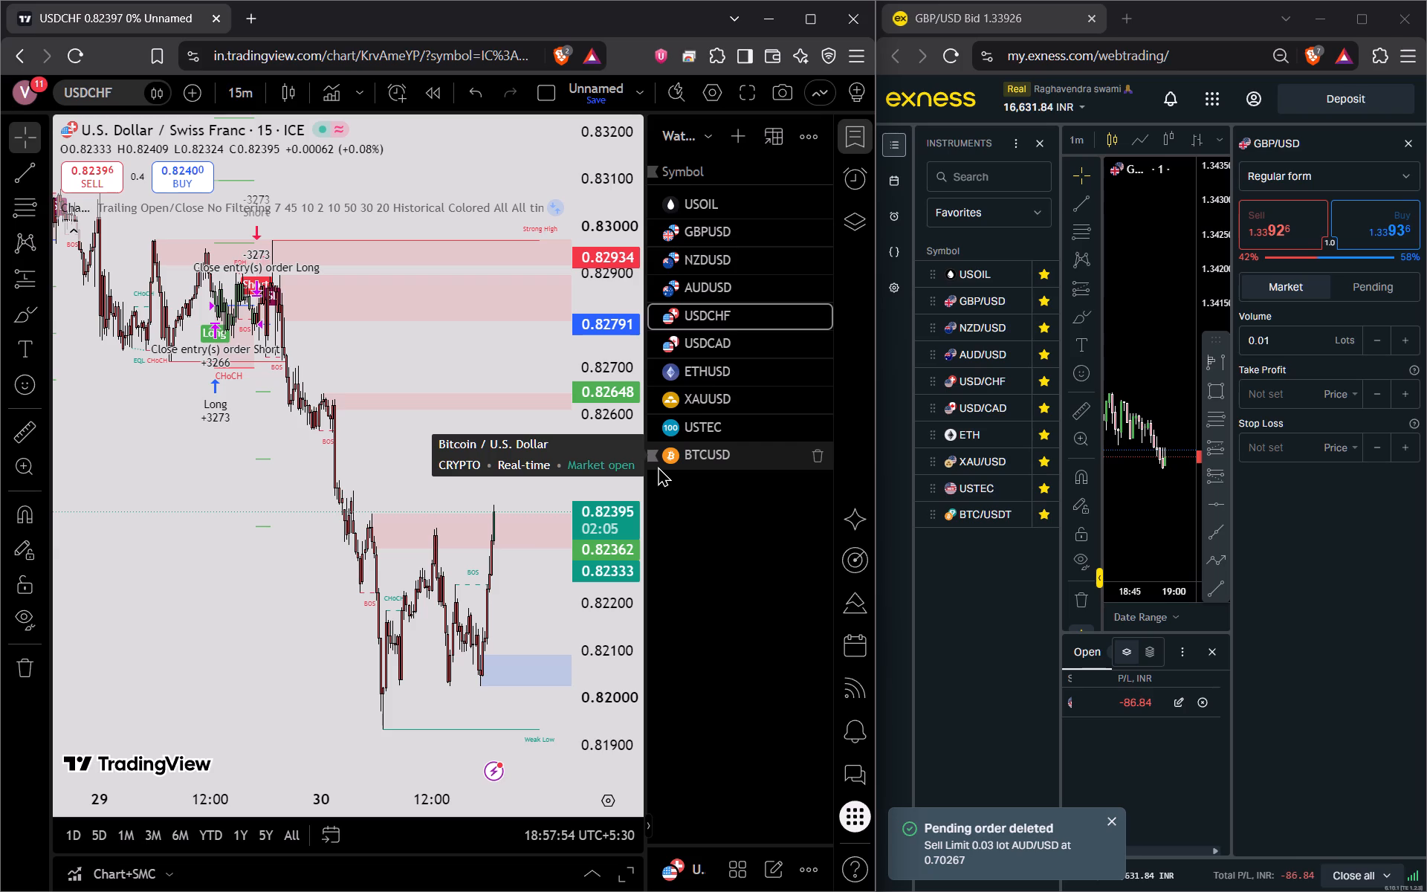
Examine the BTCUSD 15-minute chart in TradingView around its latest candles and the nearest supply zone.
click(722, 443)
drag(498, 544, 475, 520)
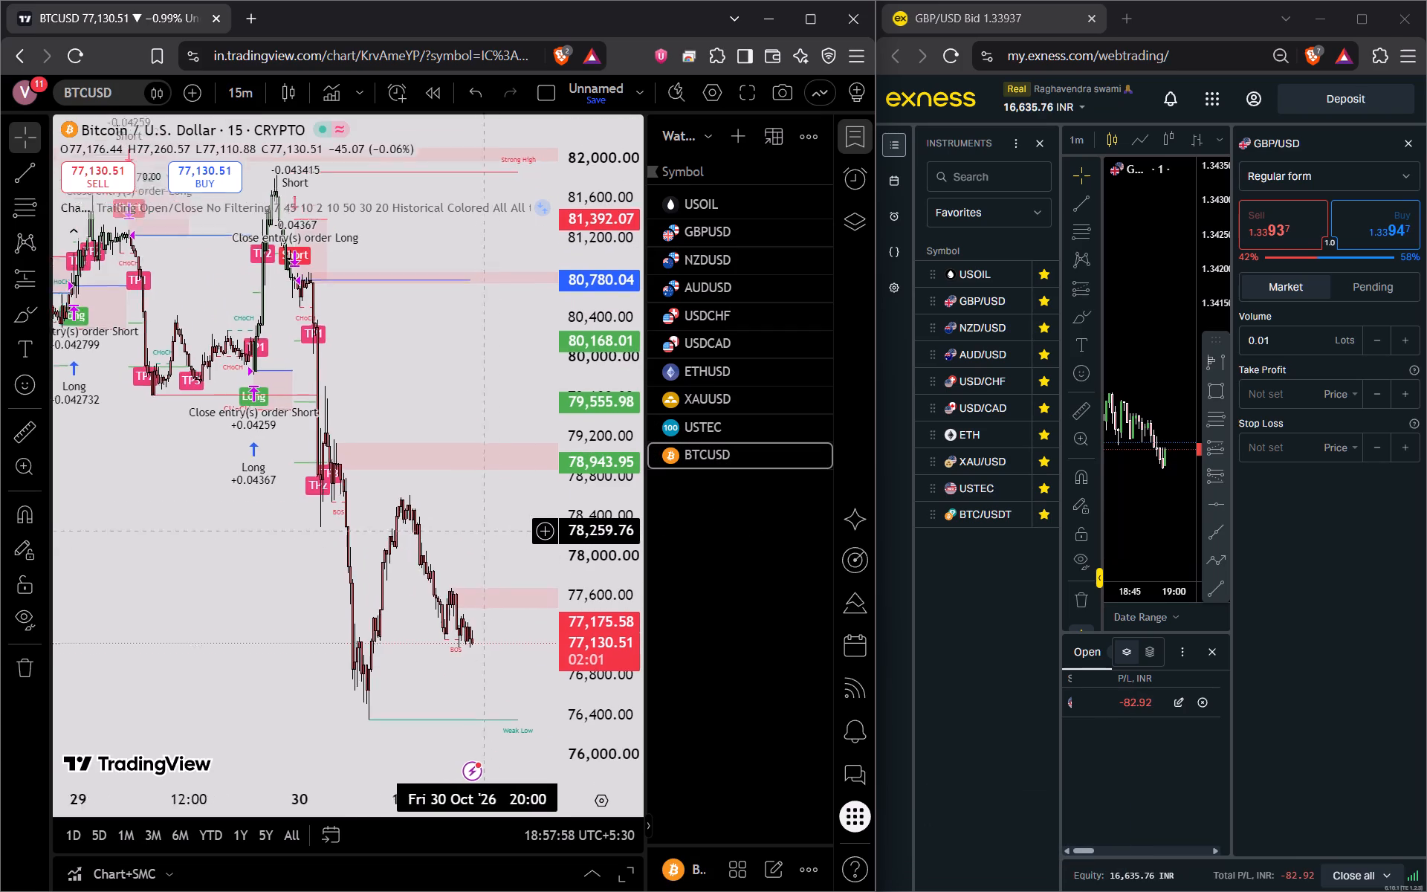
drag(475, 520, 447, 488)
scroll(491, 526, up, 2)
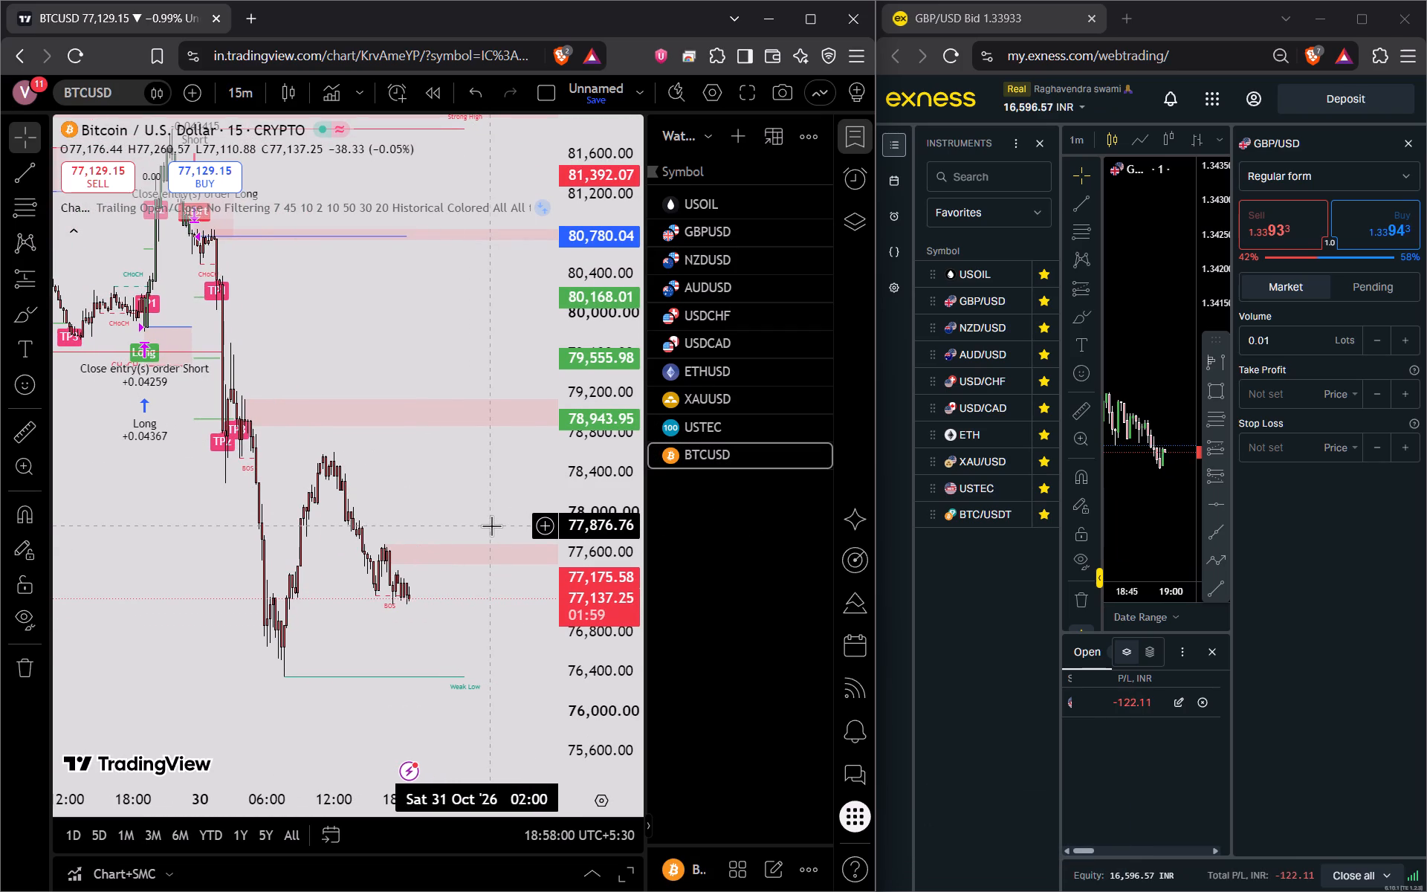
scroll(491, 534, up, 4)
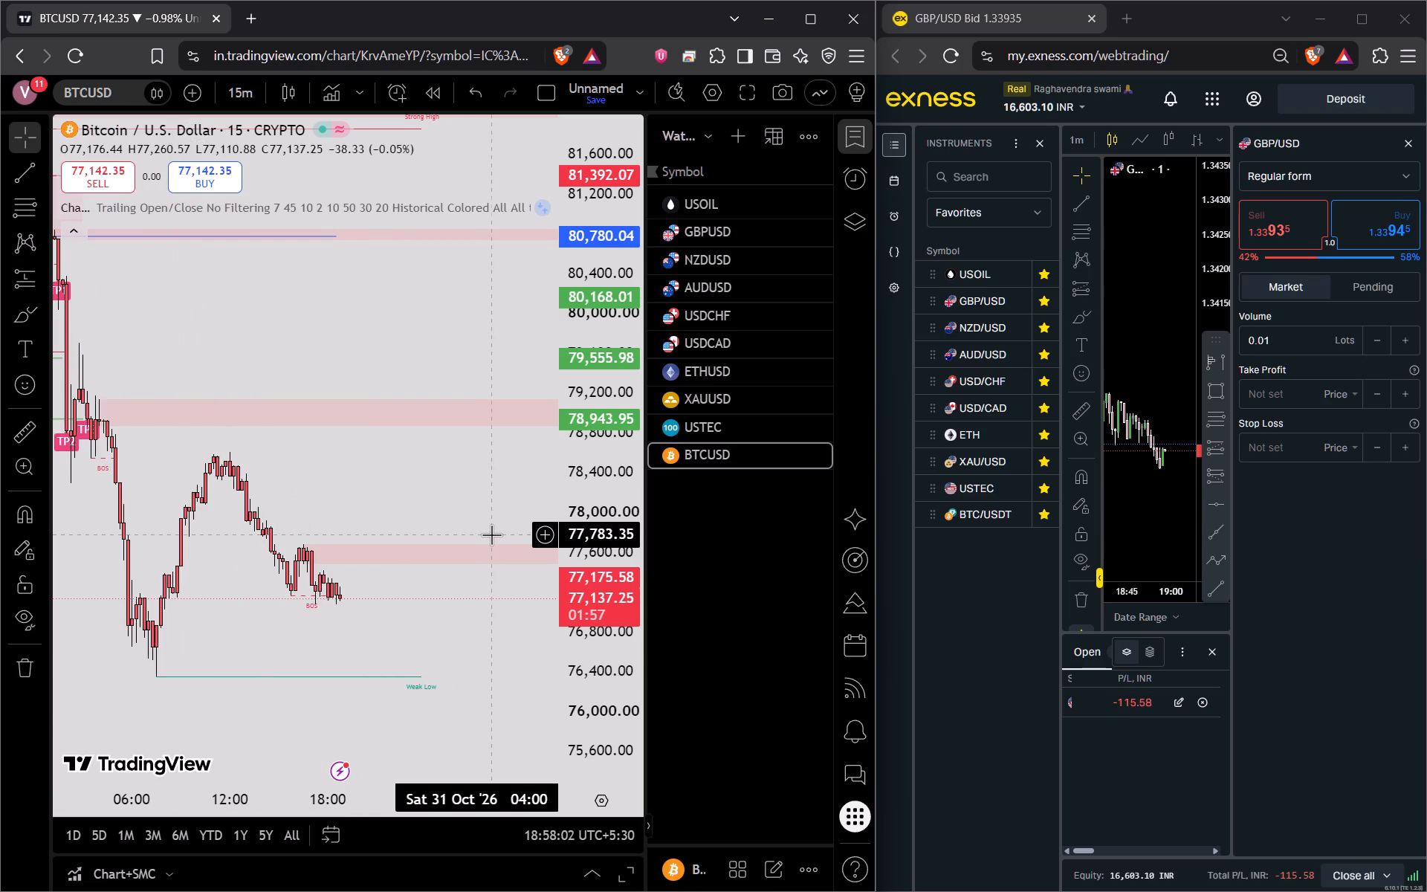
scroll(496, 528, down, 2)
scroll(501, 527, up, 2)
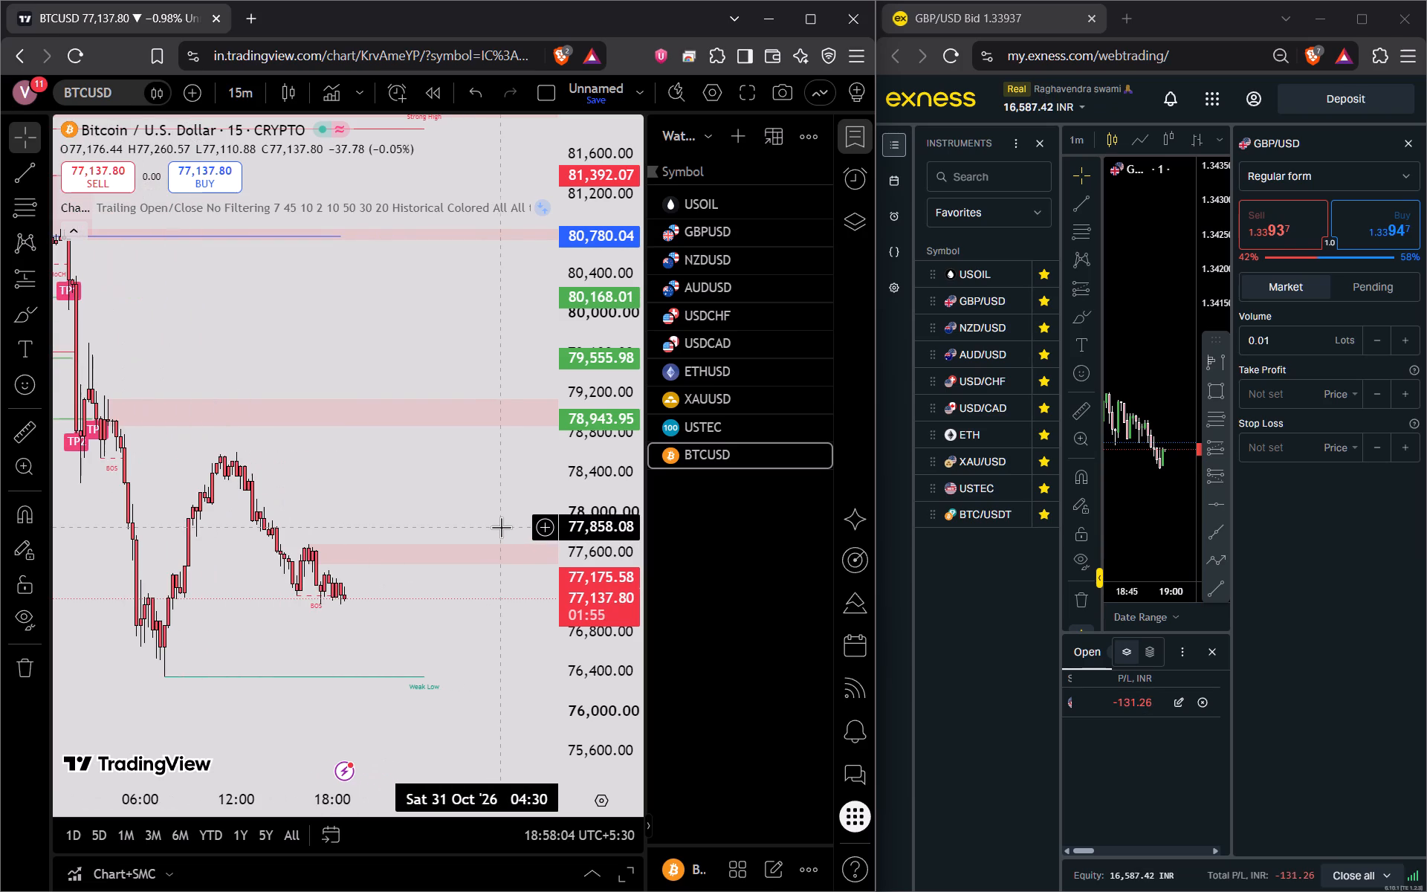
scroll(524, 533, down, 2)
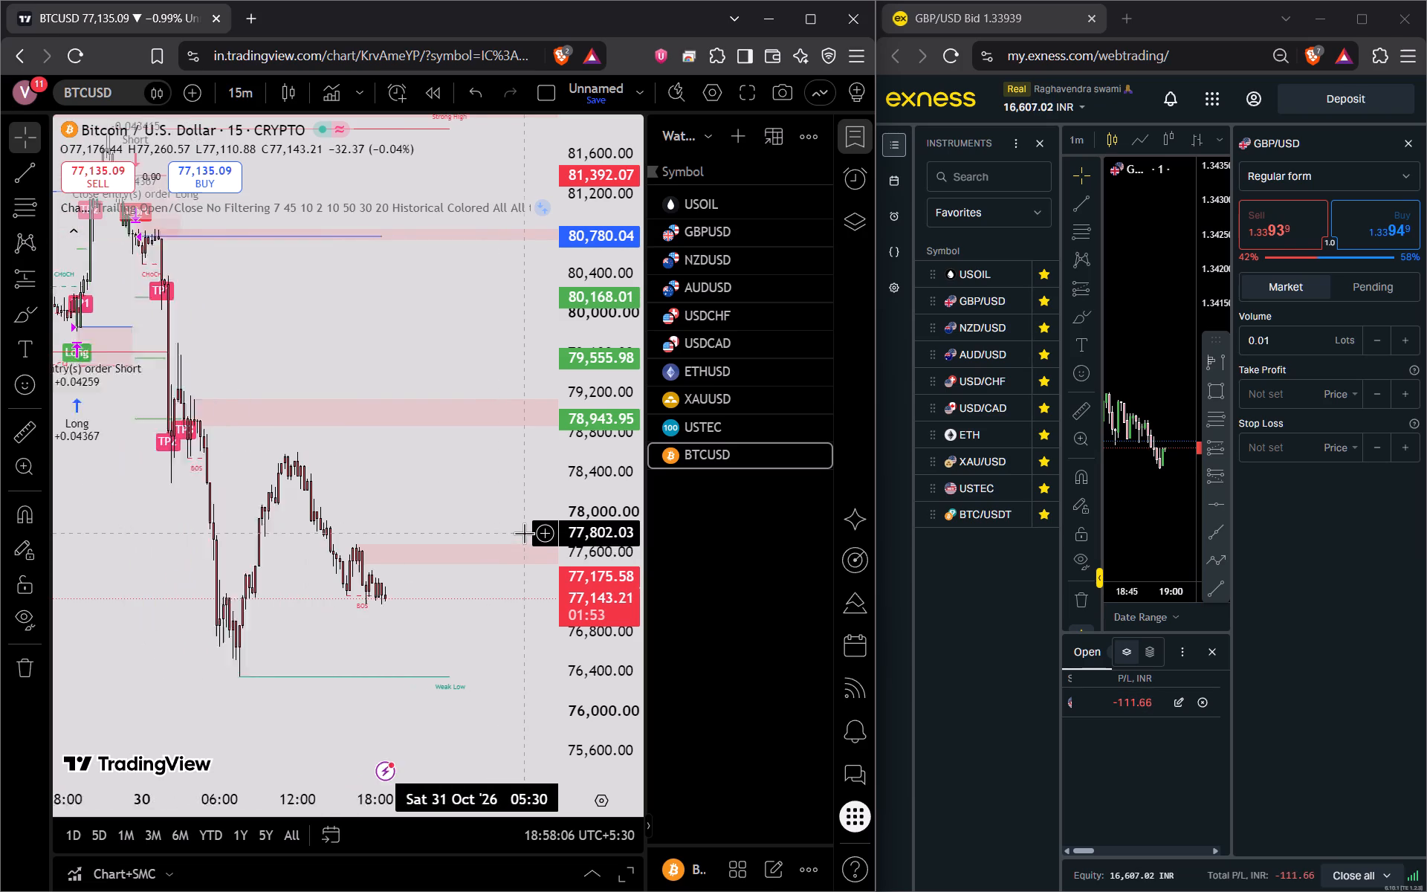
scroll(524, 533, down, 1)
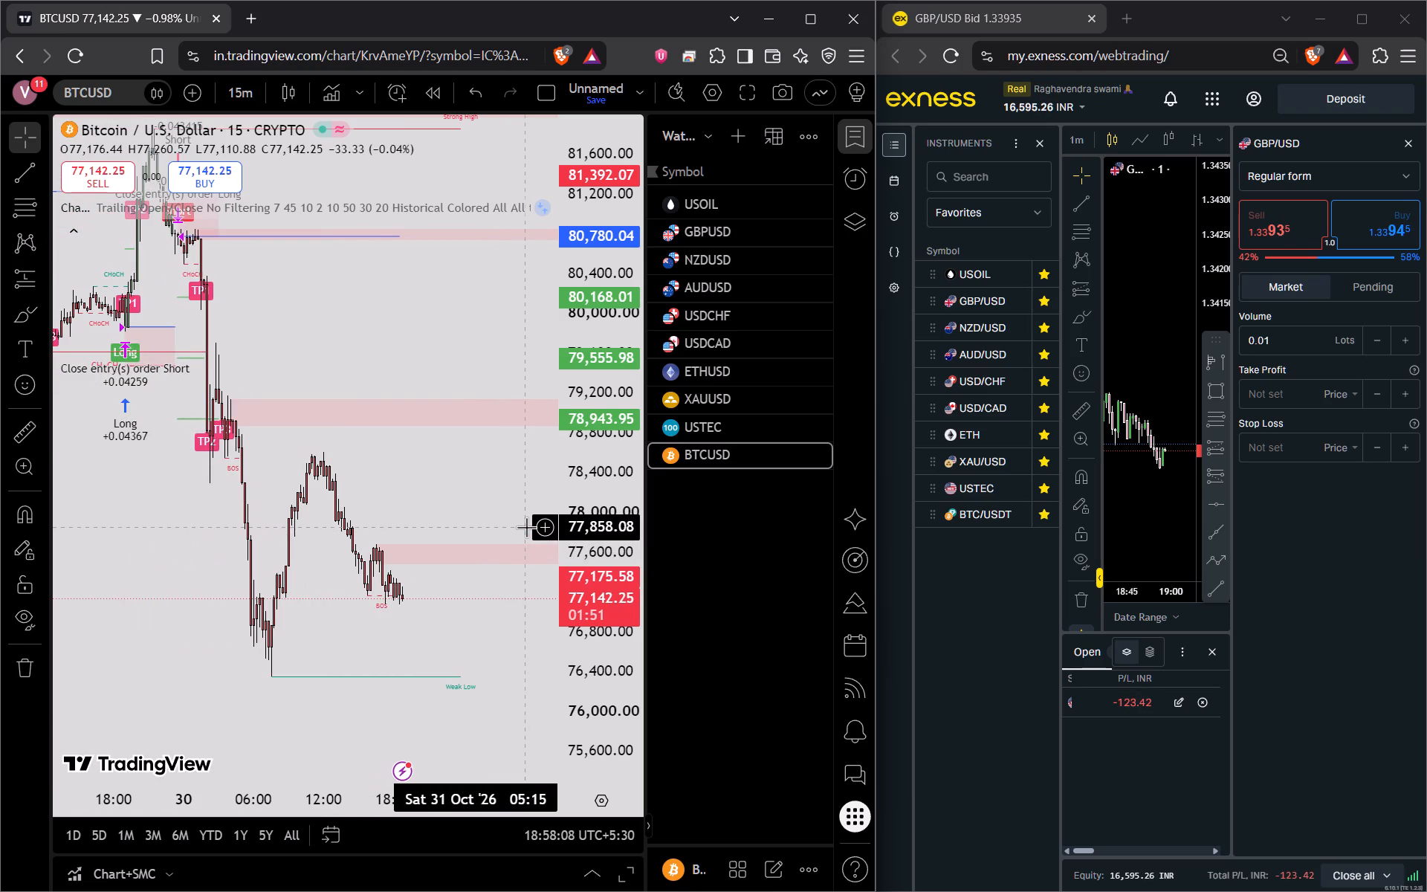
Bring up the BTC/USDT chart in Exness at its latest candles.
click(968, 513)
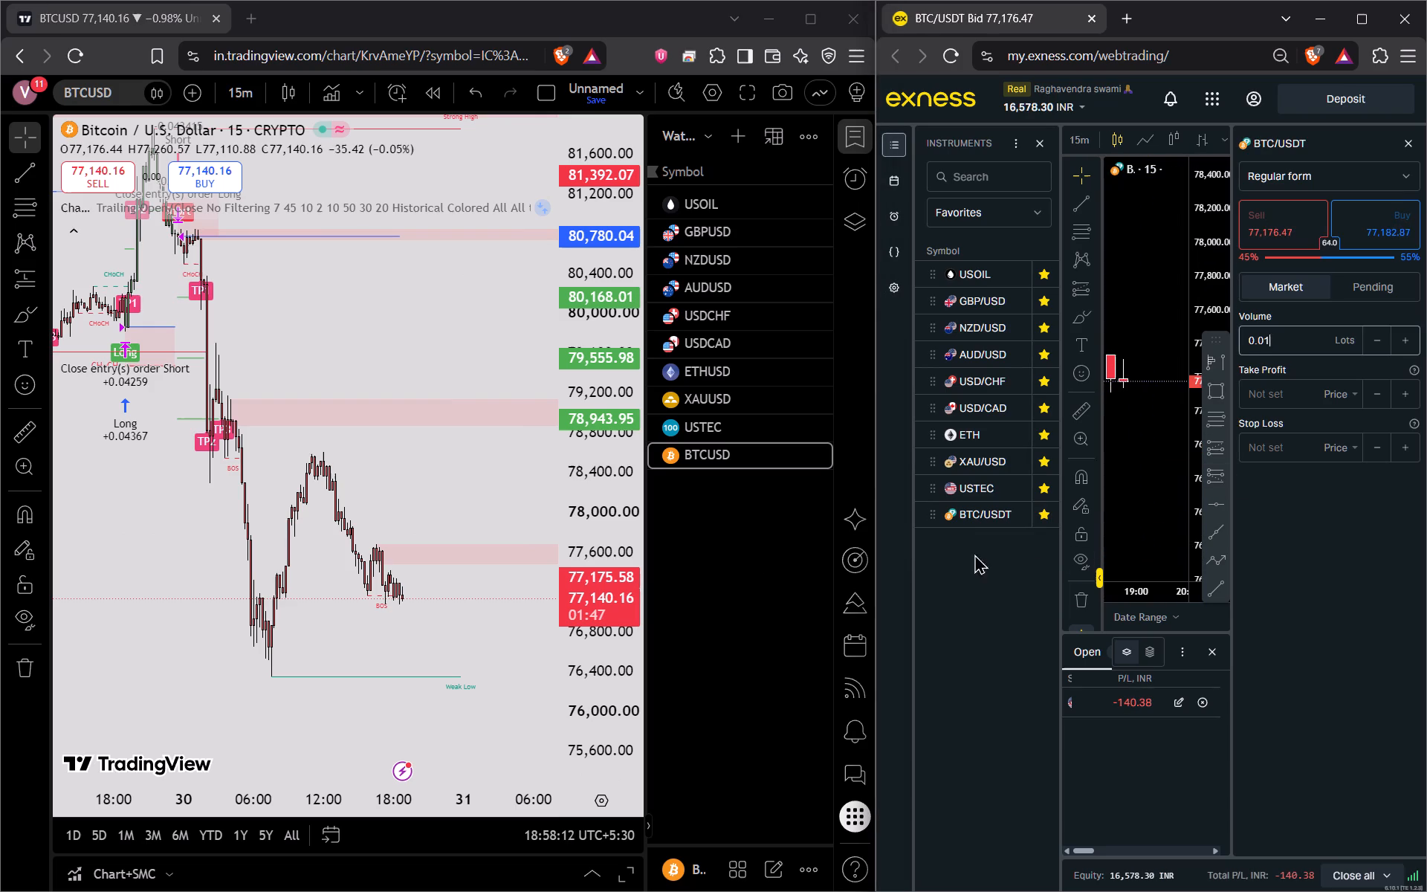
drag(1138, 498, 1229, 508)
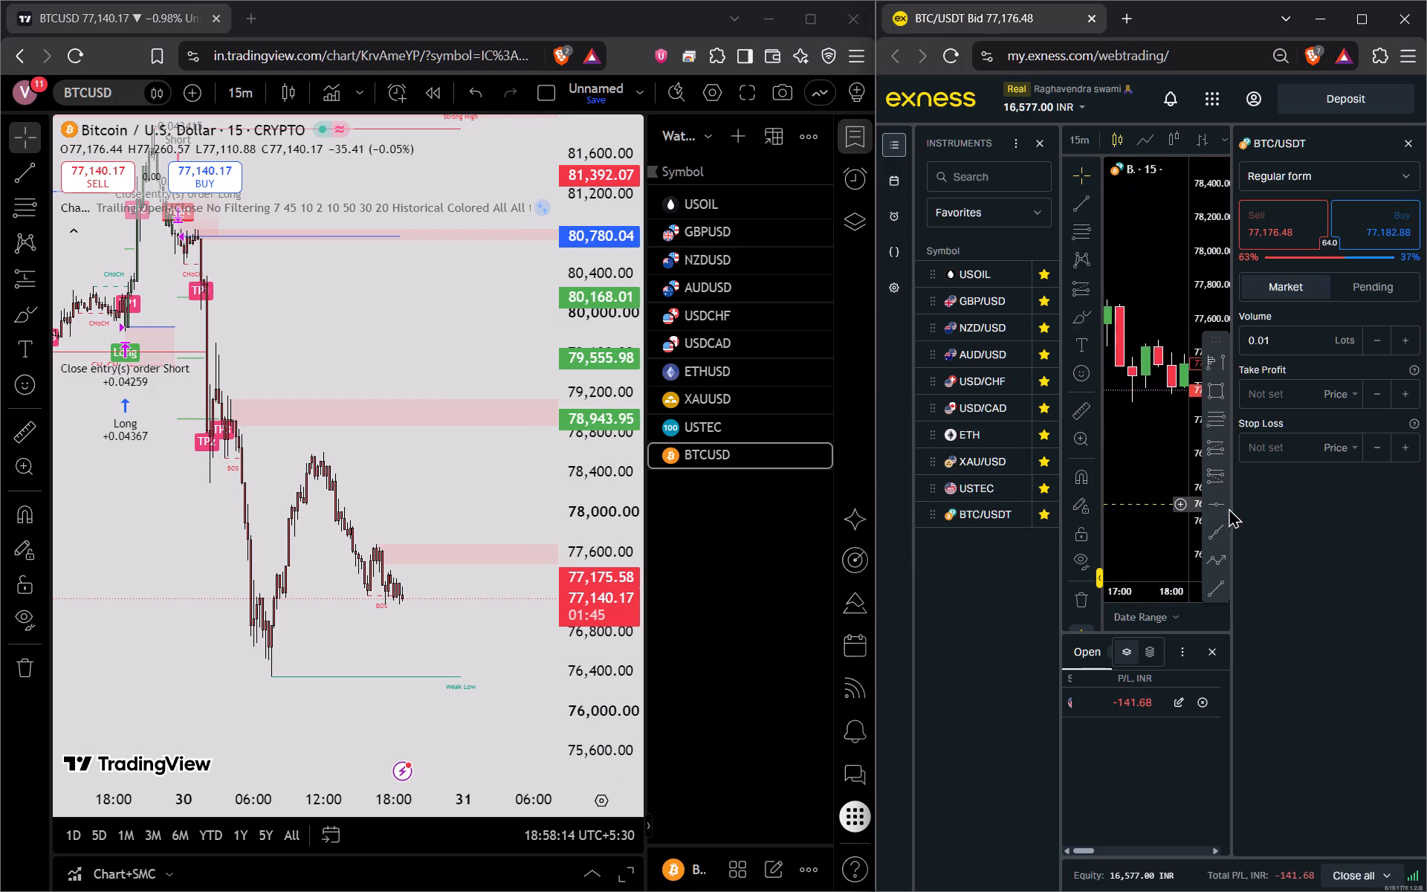
drag(1229, 508, 1198, 512)
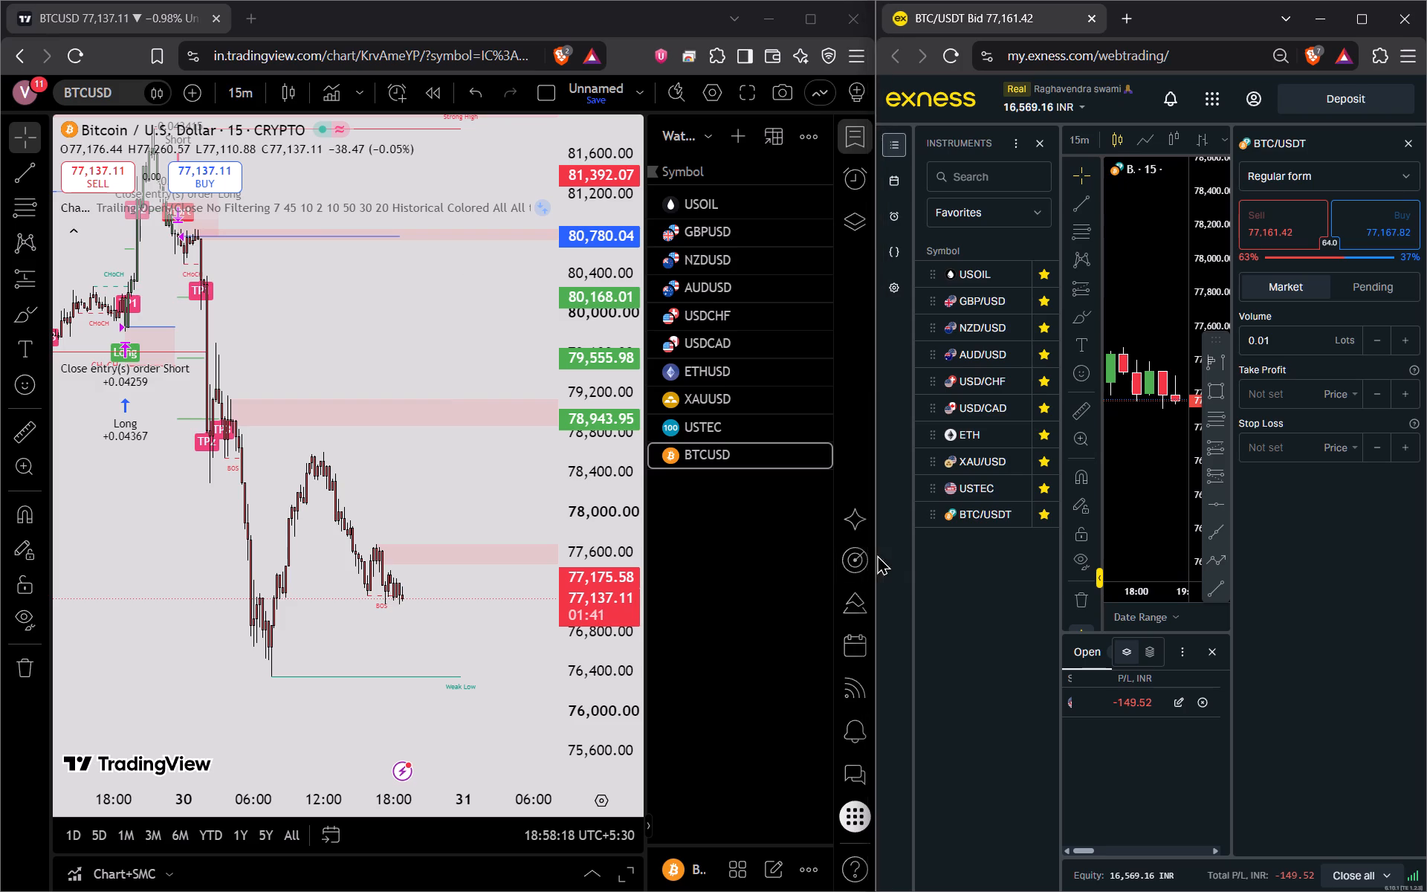
Widen the Exness window, reduce its page zoom, and move the floating drawing toolbar below the BTC/USDT candles.
drag(873, 555, 798, 556)
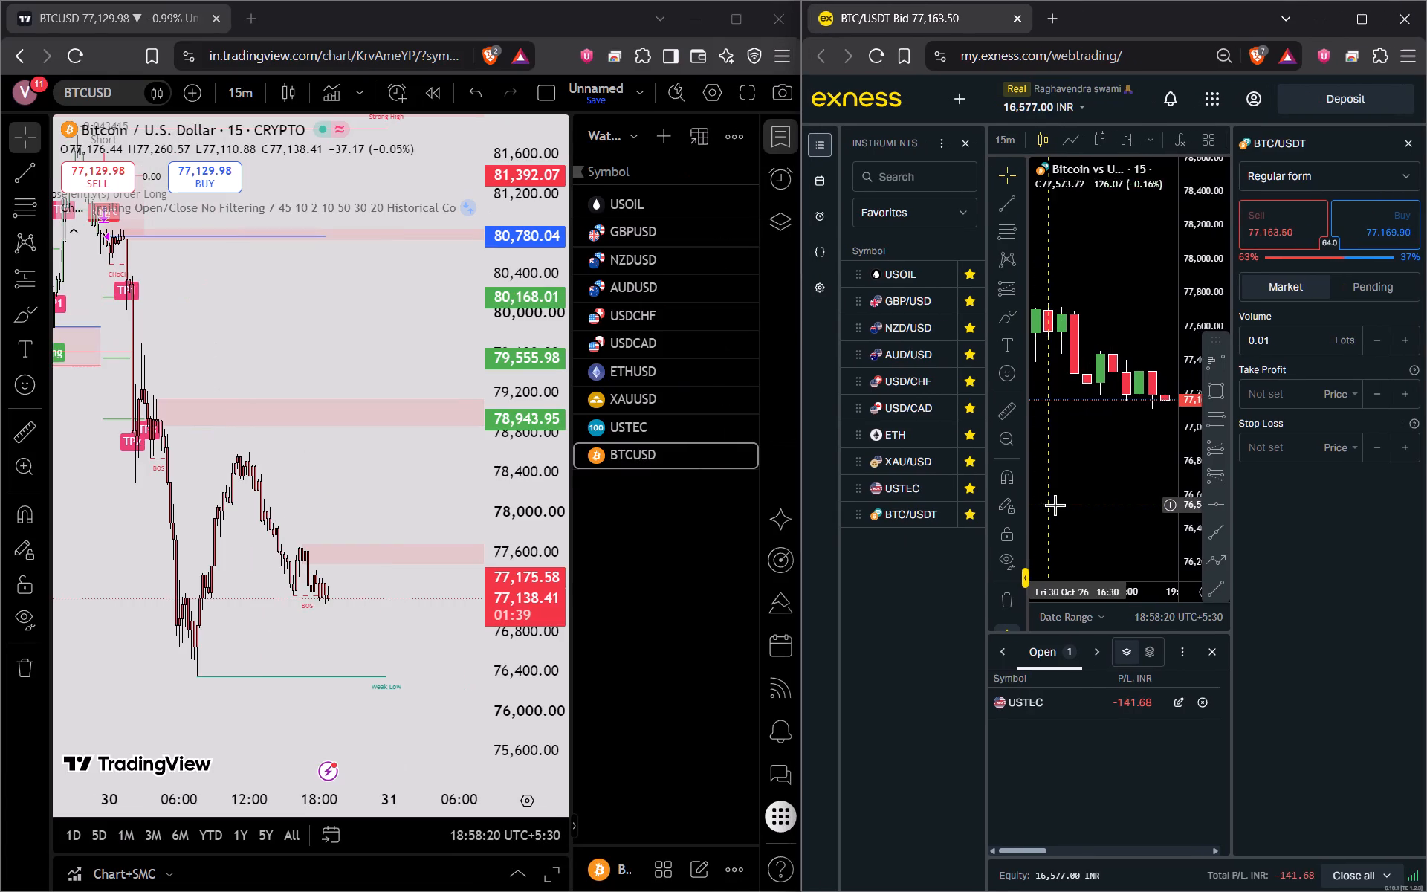
scroll(1058, 502, down, 2)
click(1077, 492)
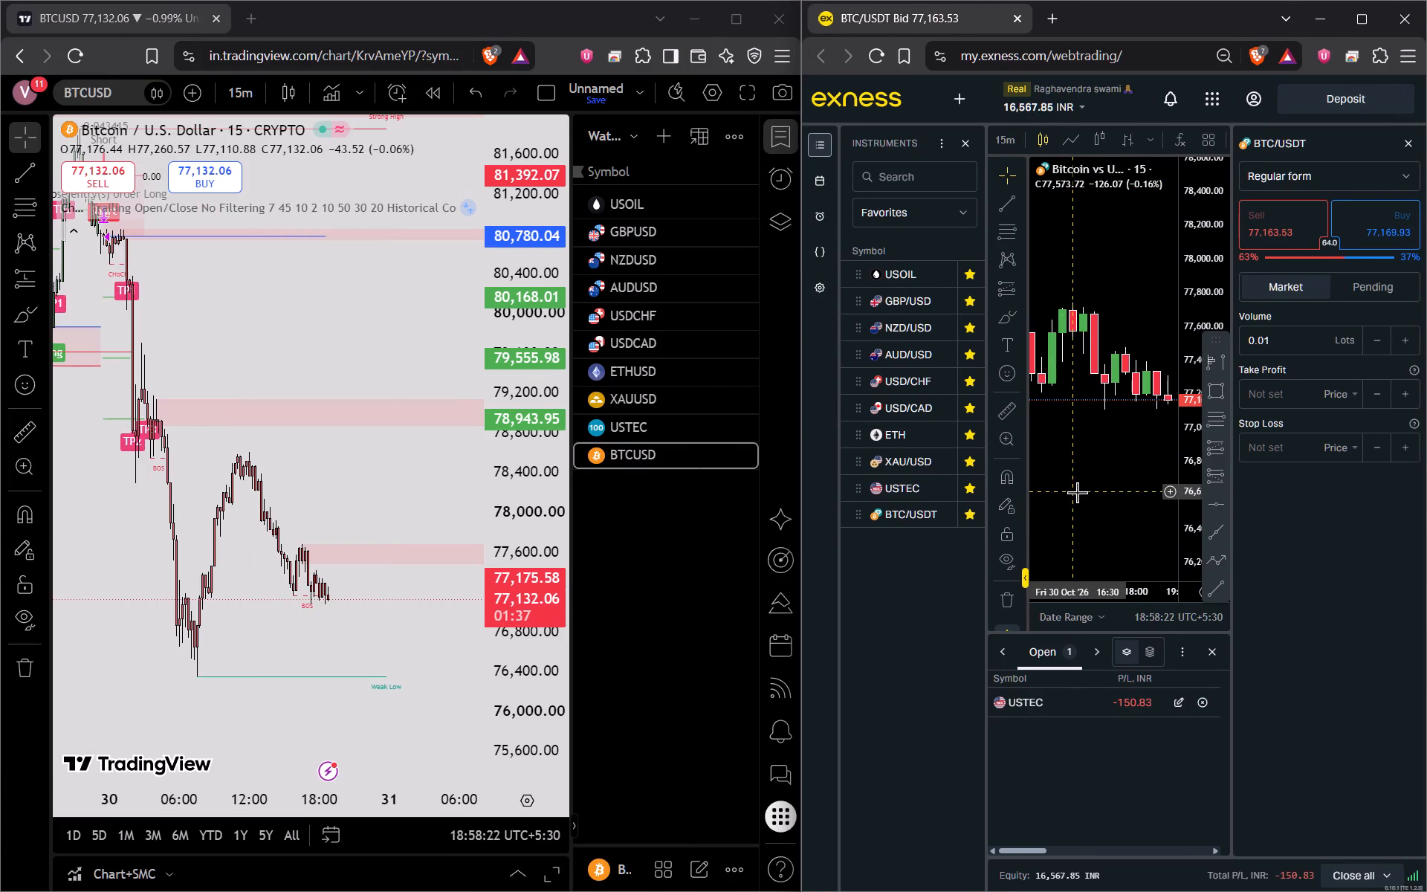
key(ctrl+minus)
key(ctrl+minus)
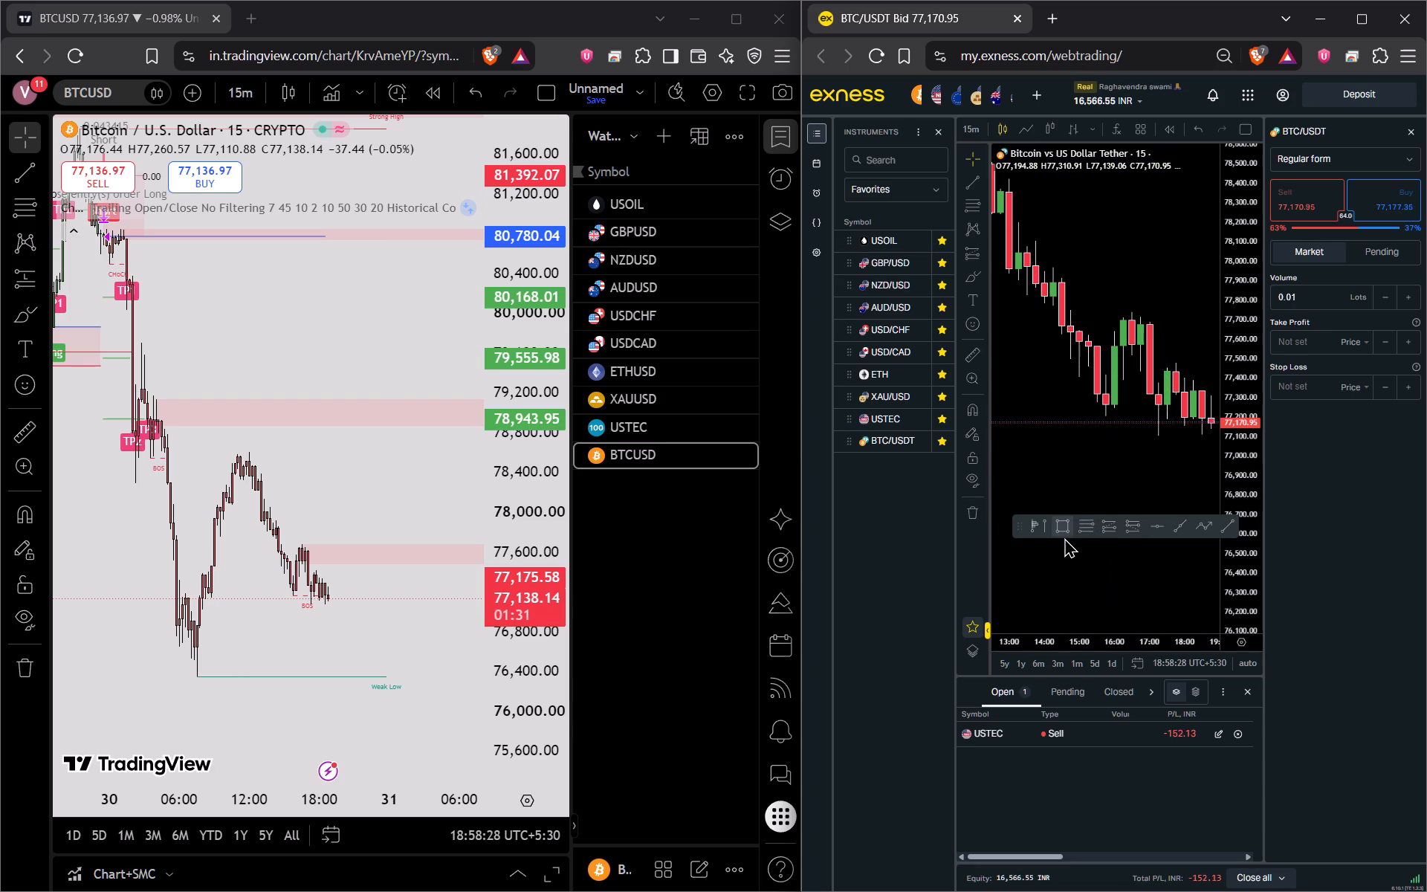
drag(1015, 529, 998, 668)
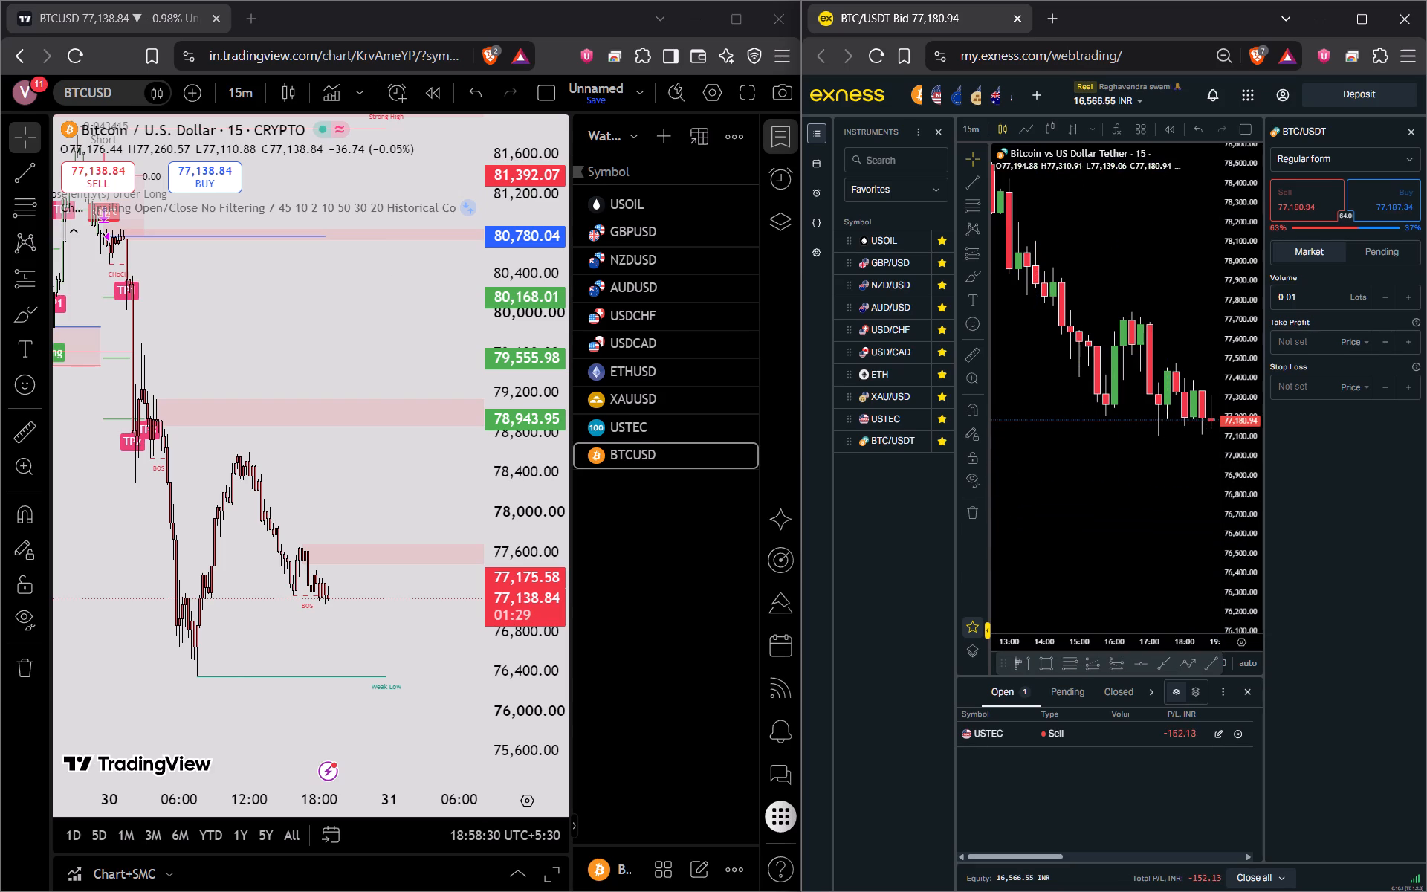
drag(1128, 484, 1052, 500)
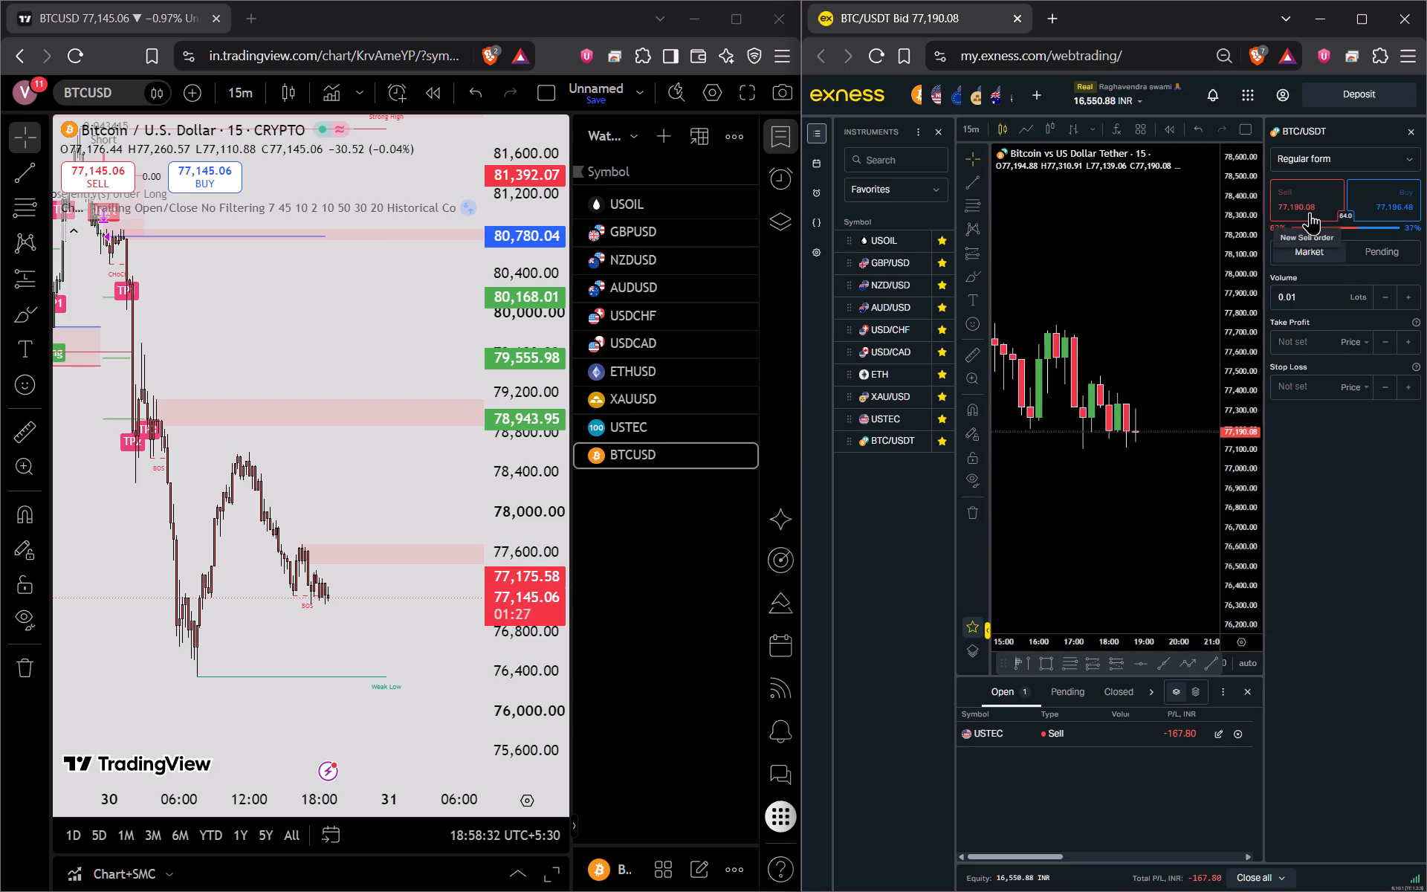
Start a 0.01-lot BTC/USDT market sell, placing take profit at 76802.26 and stop loss at 77329.85 on the chart.
click(1310, 212)
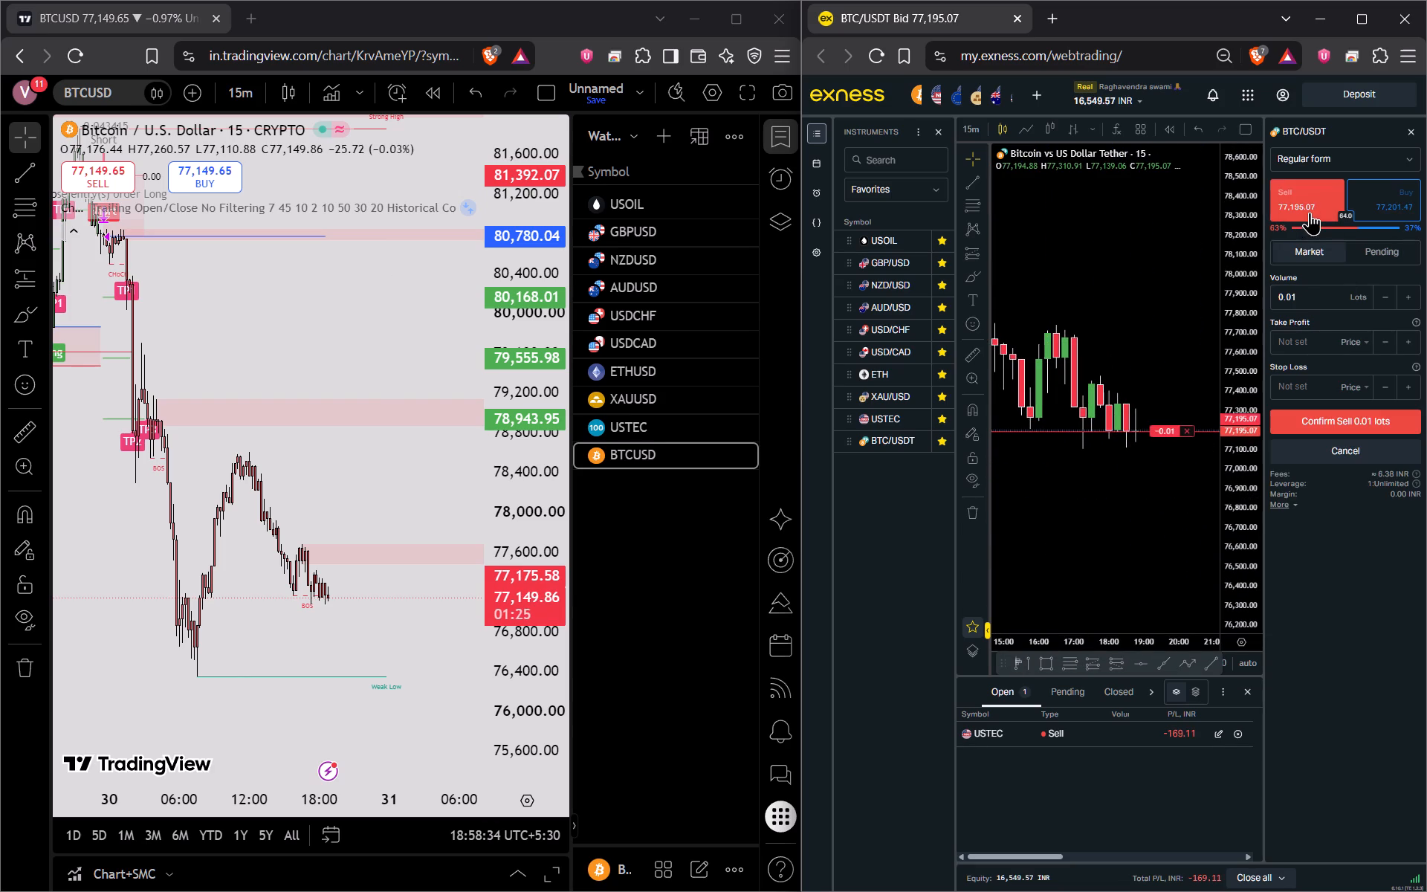
drag(1114, 434, 1113, 498)
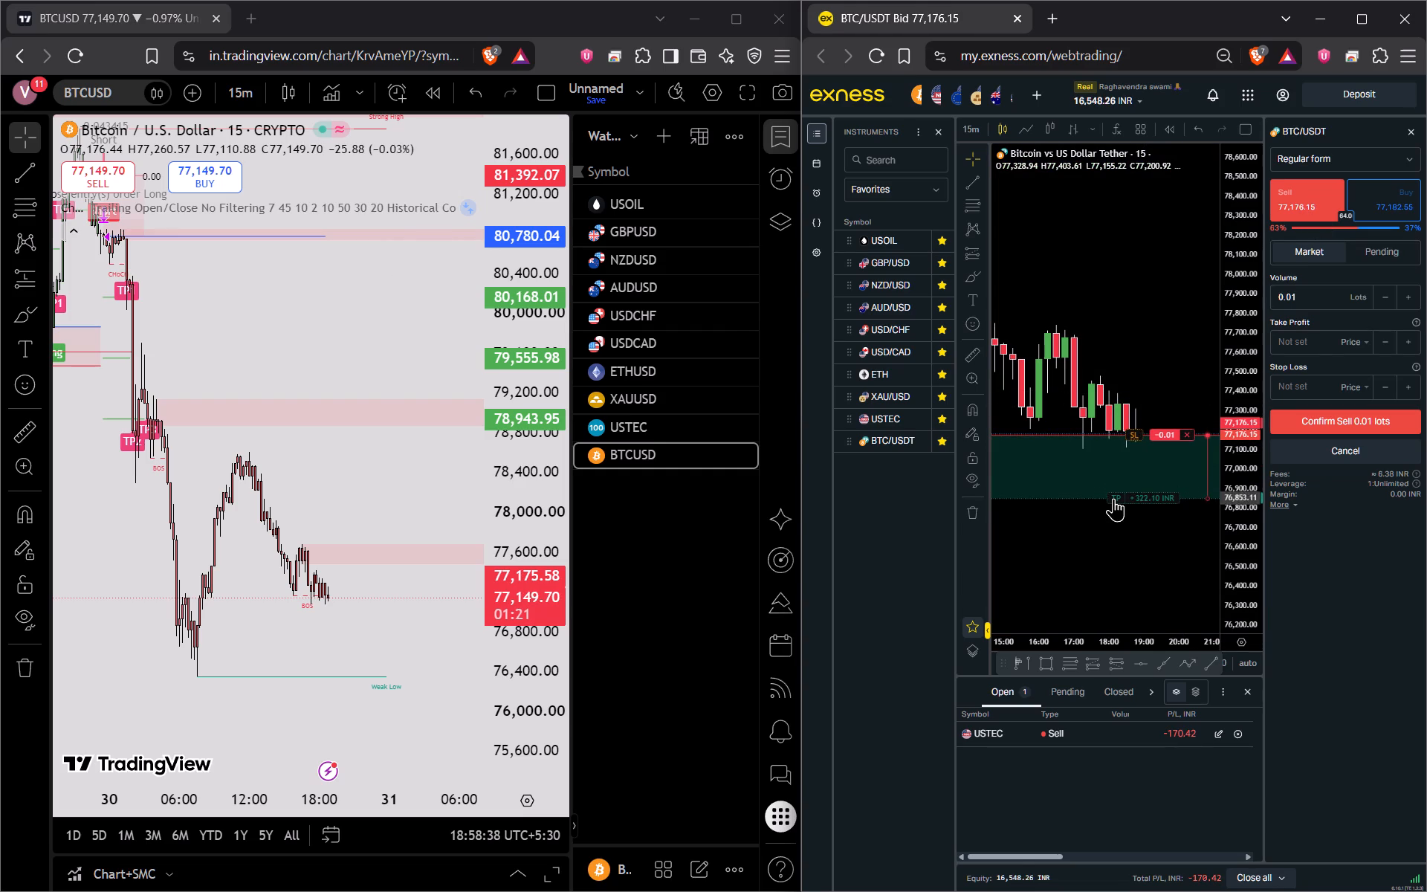
drag(1113, 498, 1108, 508)
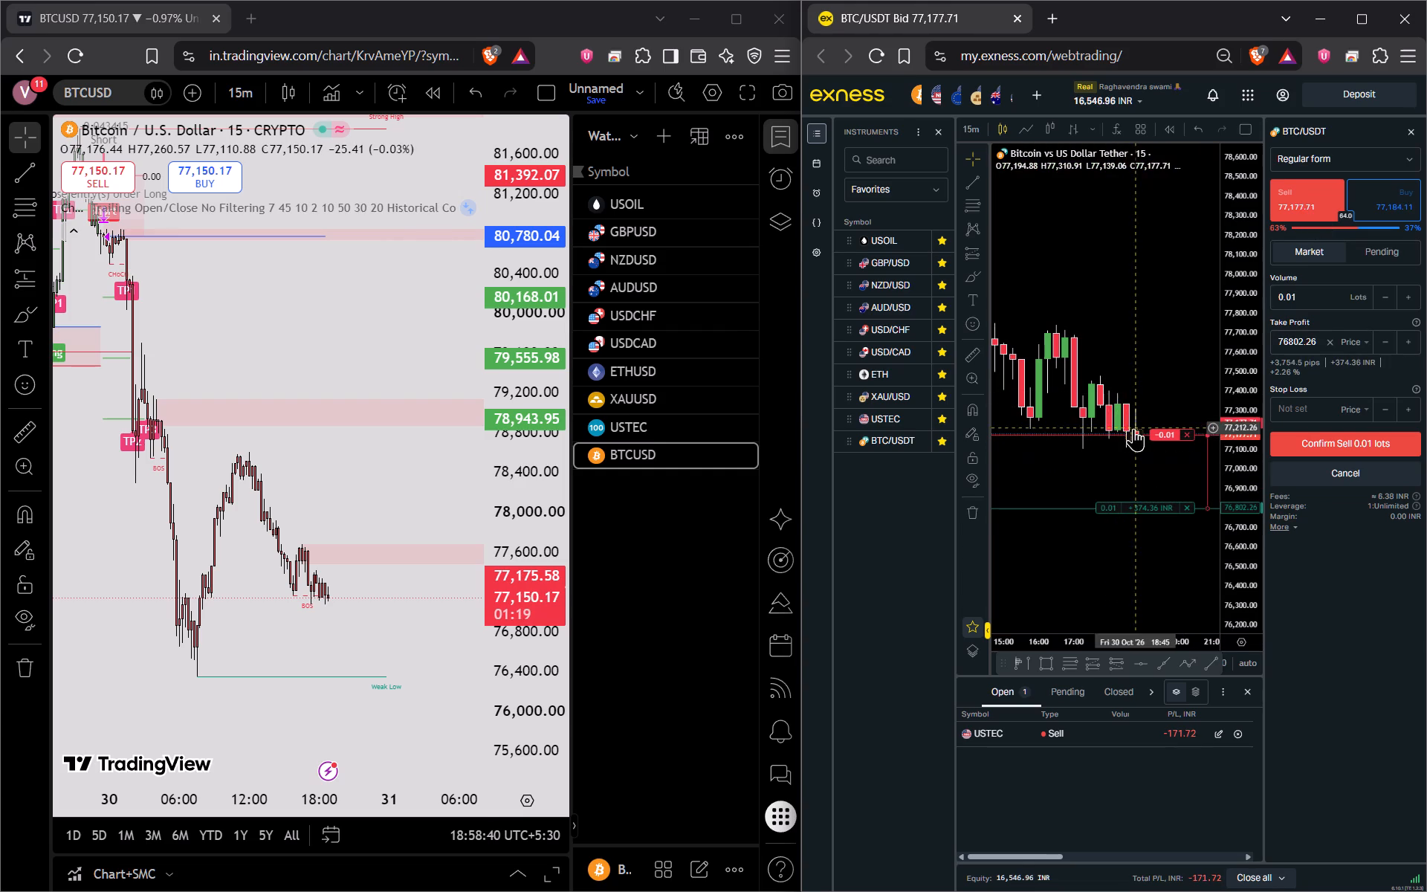
drag(1133, 438, 1130, 405)
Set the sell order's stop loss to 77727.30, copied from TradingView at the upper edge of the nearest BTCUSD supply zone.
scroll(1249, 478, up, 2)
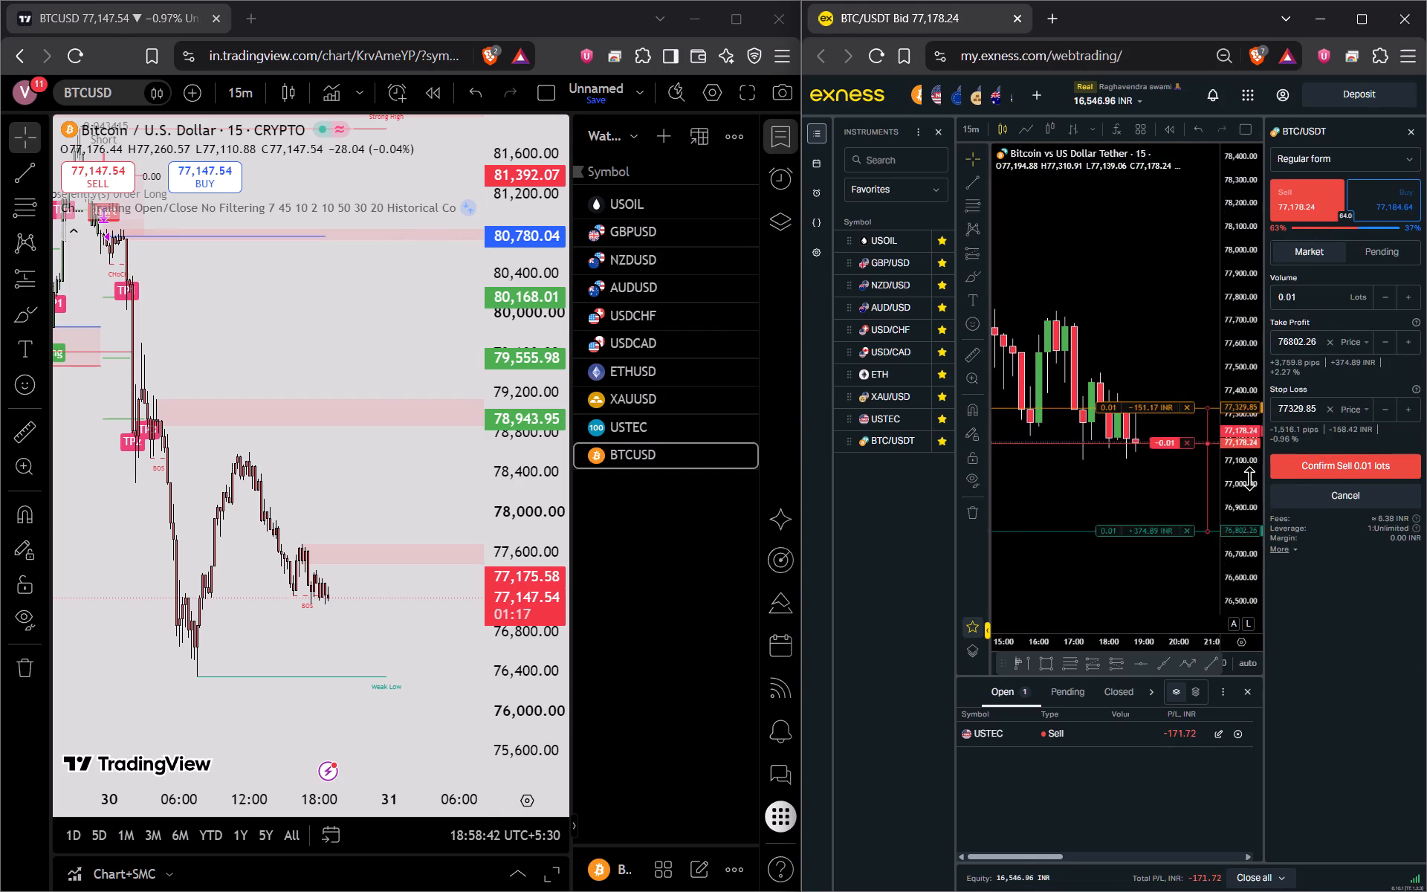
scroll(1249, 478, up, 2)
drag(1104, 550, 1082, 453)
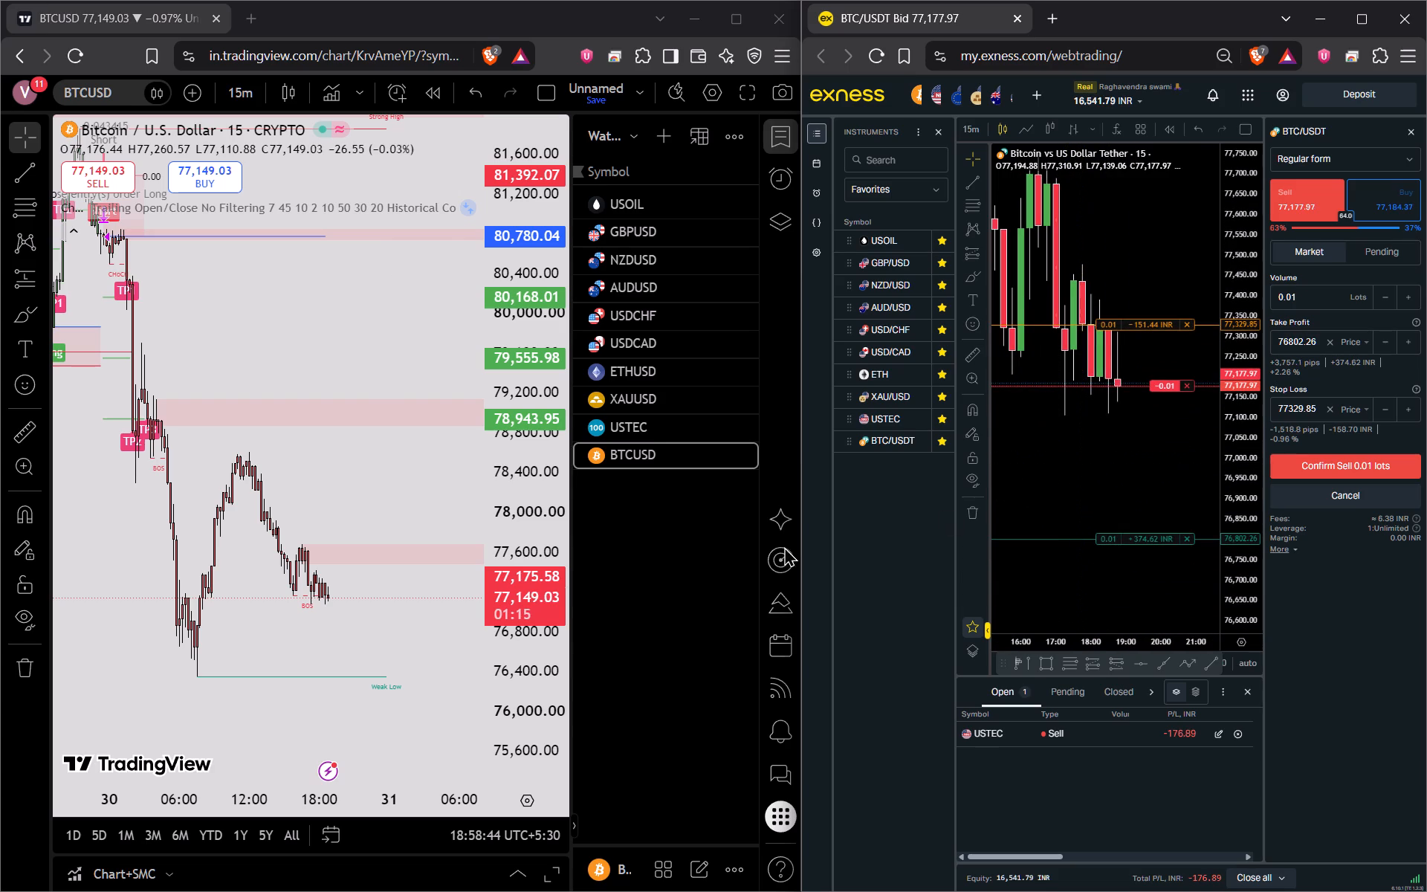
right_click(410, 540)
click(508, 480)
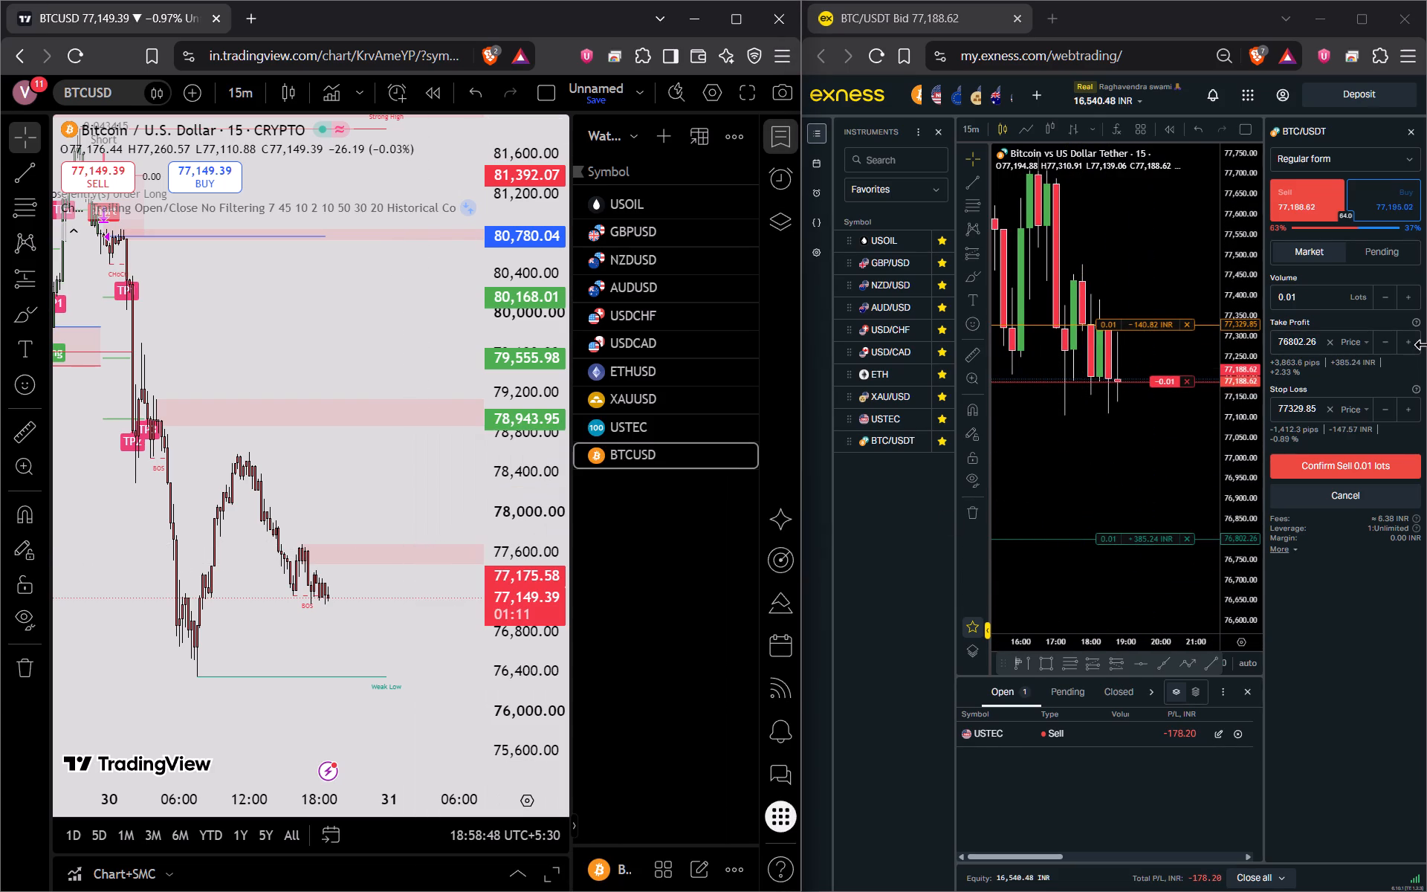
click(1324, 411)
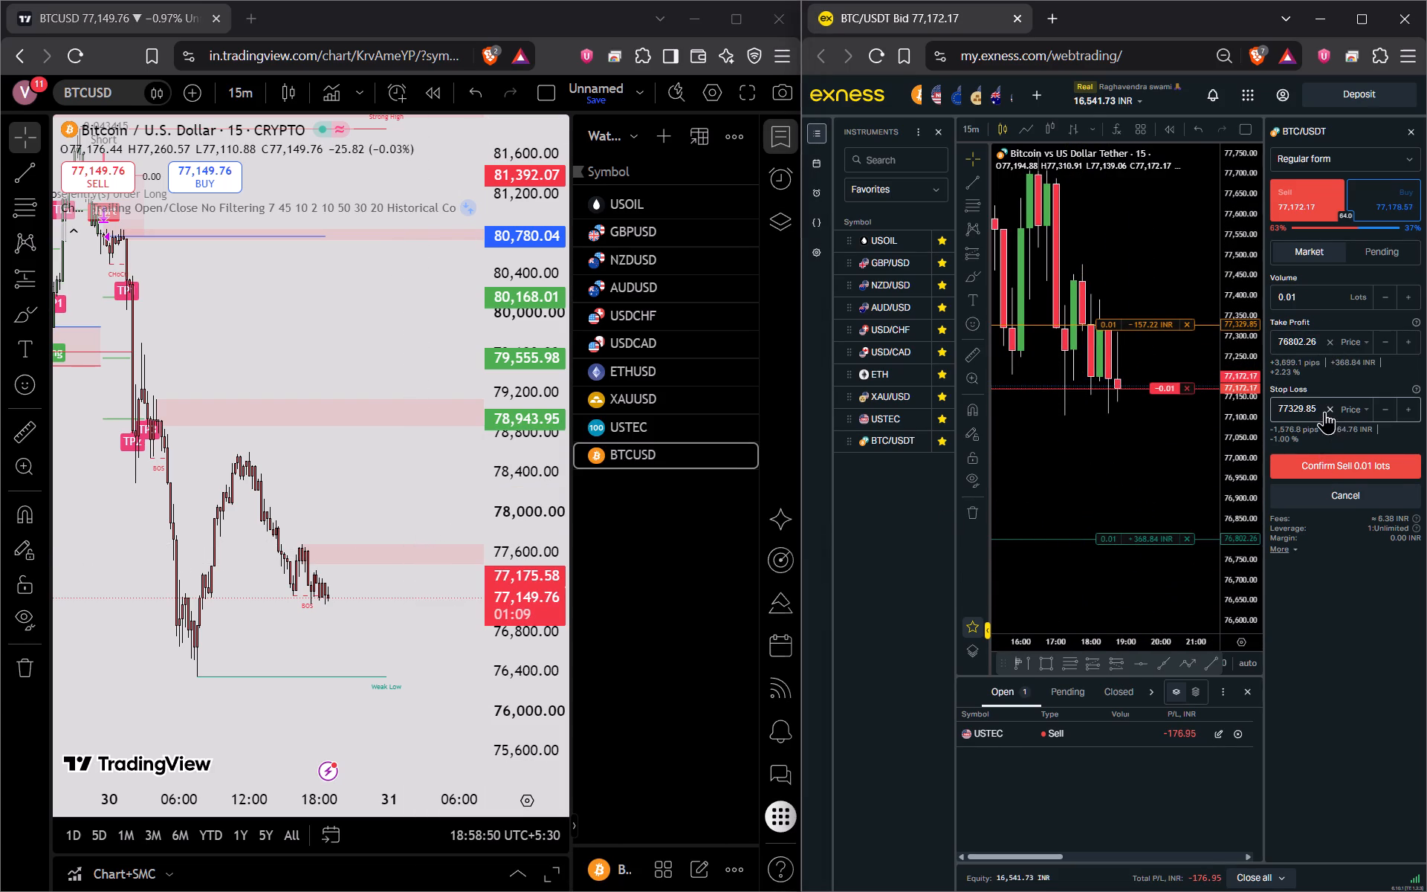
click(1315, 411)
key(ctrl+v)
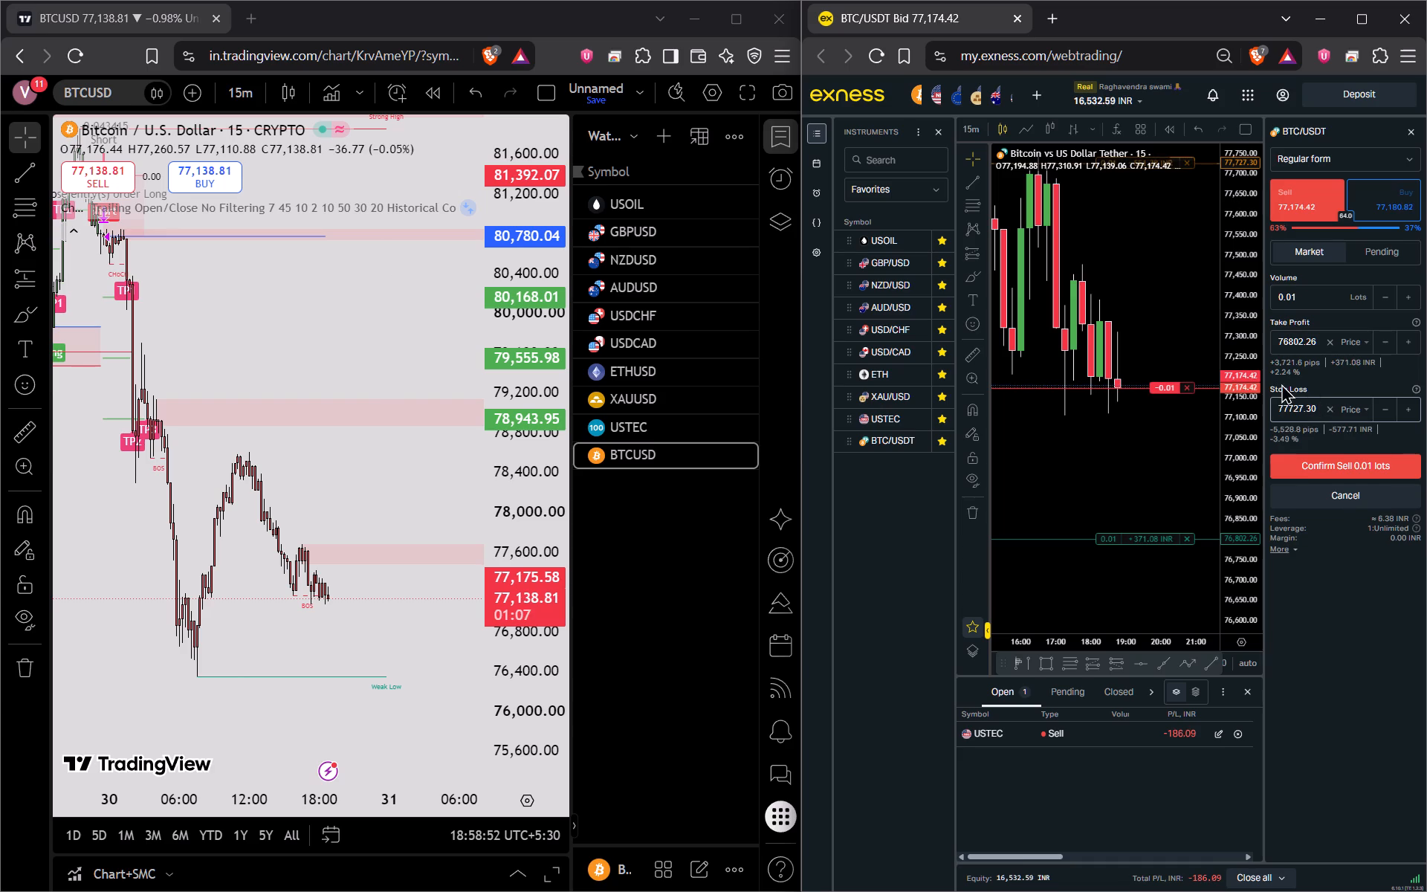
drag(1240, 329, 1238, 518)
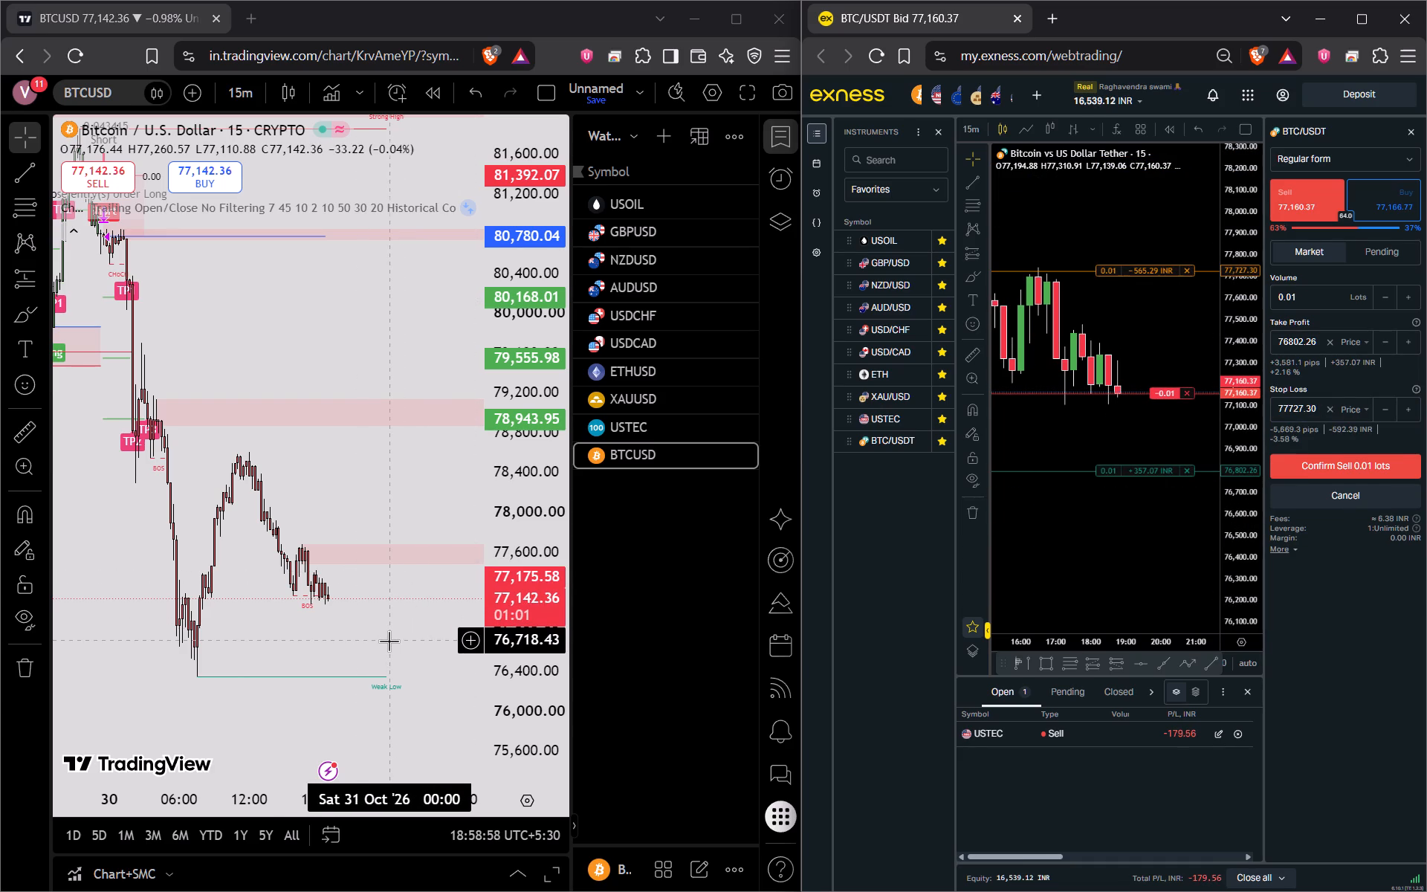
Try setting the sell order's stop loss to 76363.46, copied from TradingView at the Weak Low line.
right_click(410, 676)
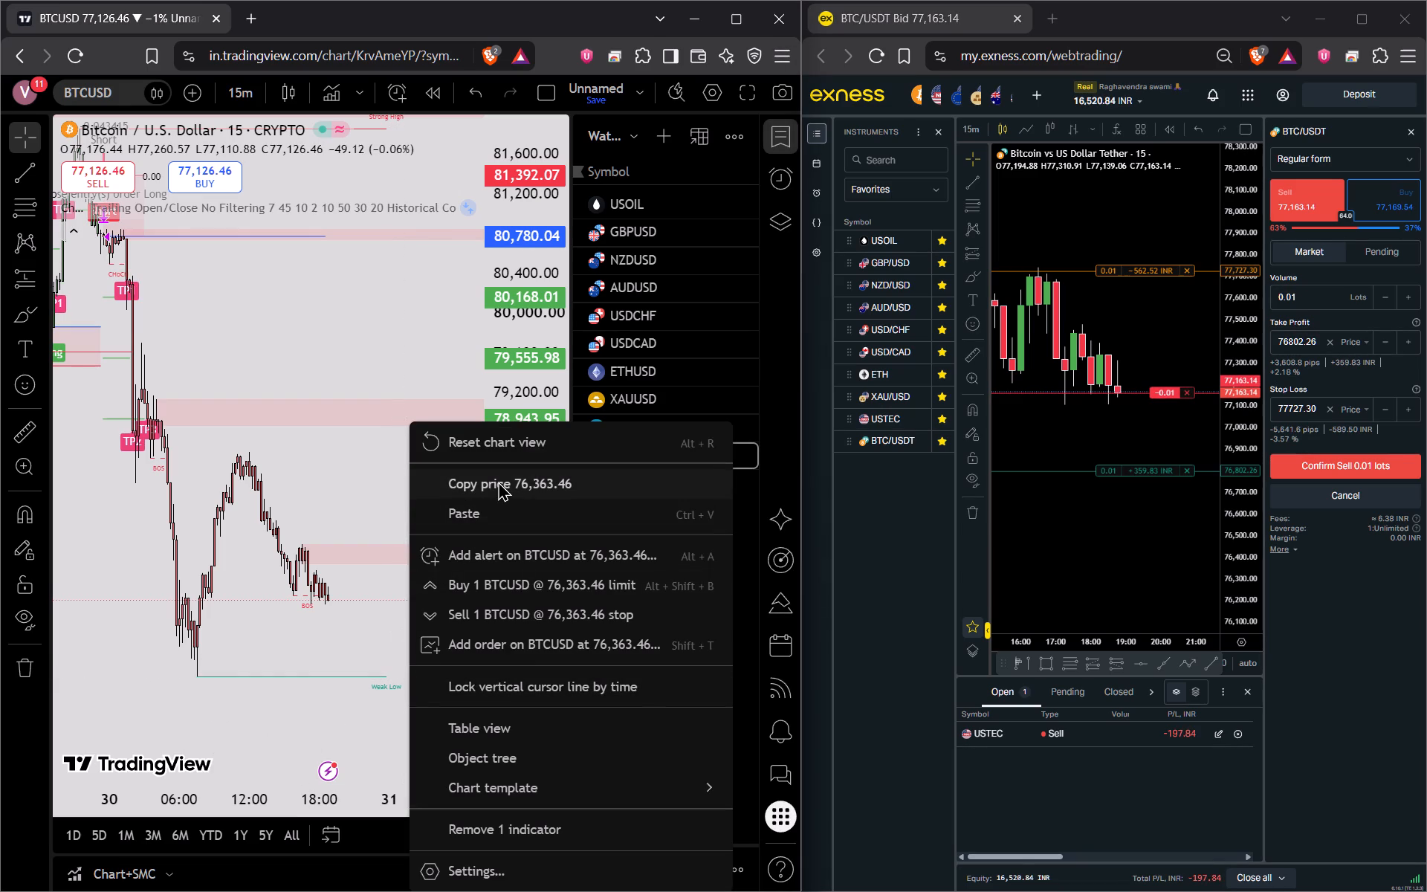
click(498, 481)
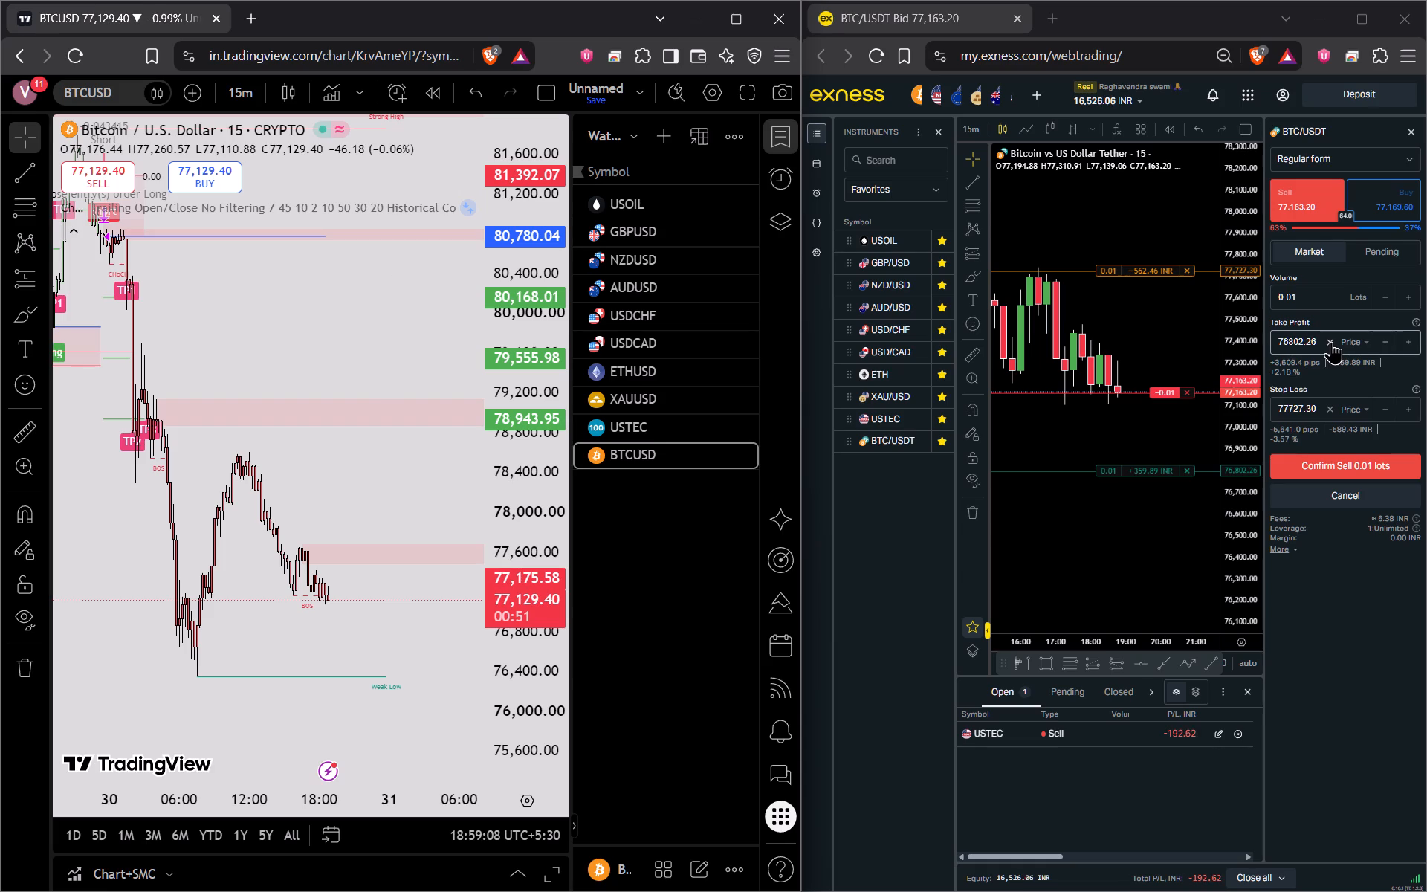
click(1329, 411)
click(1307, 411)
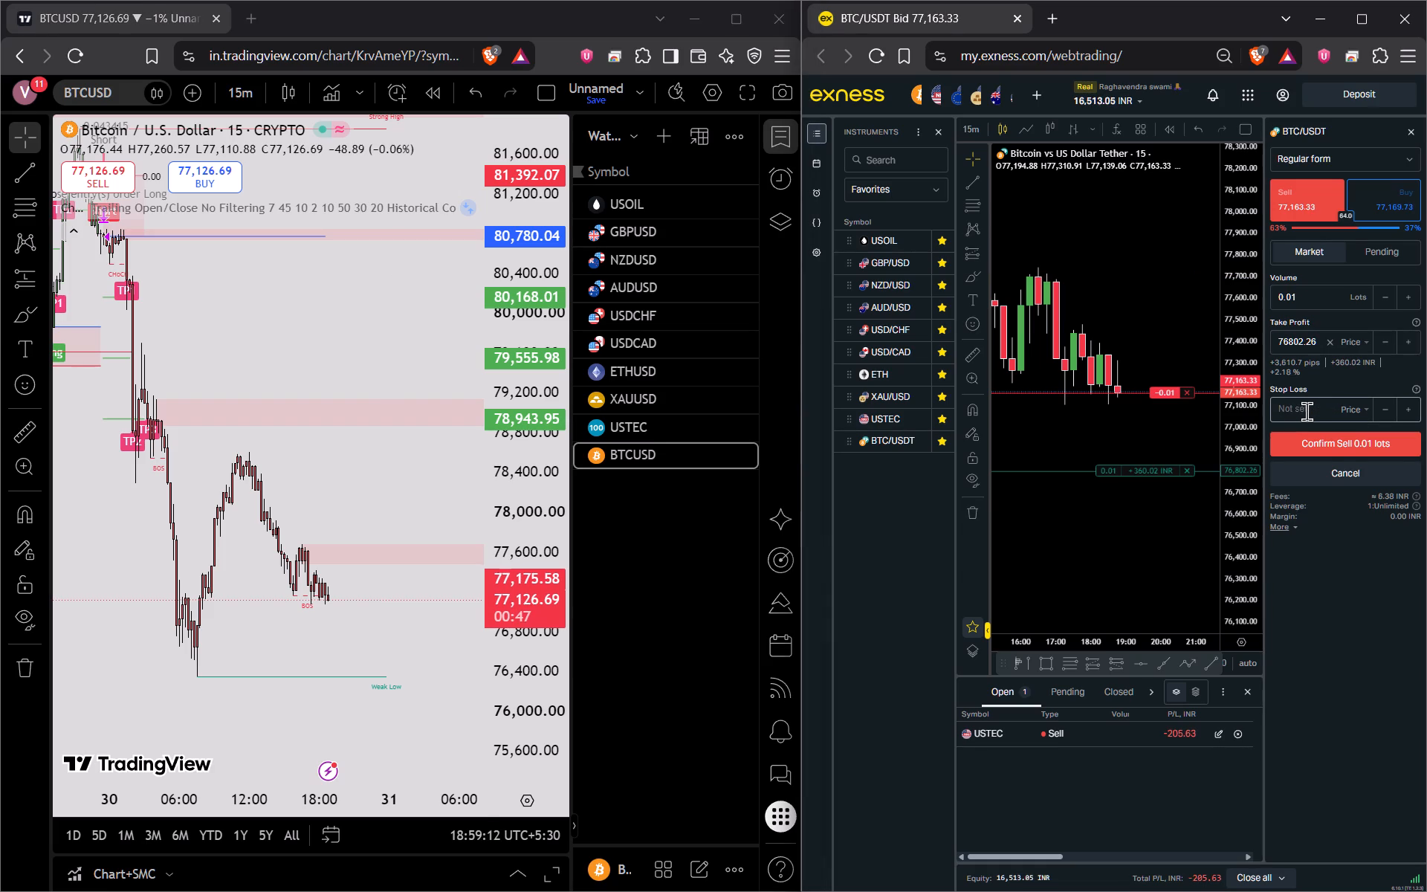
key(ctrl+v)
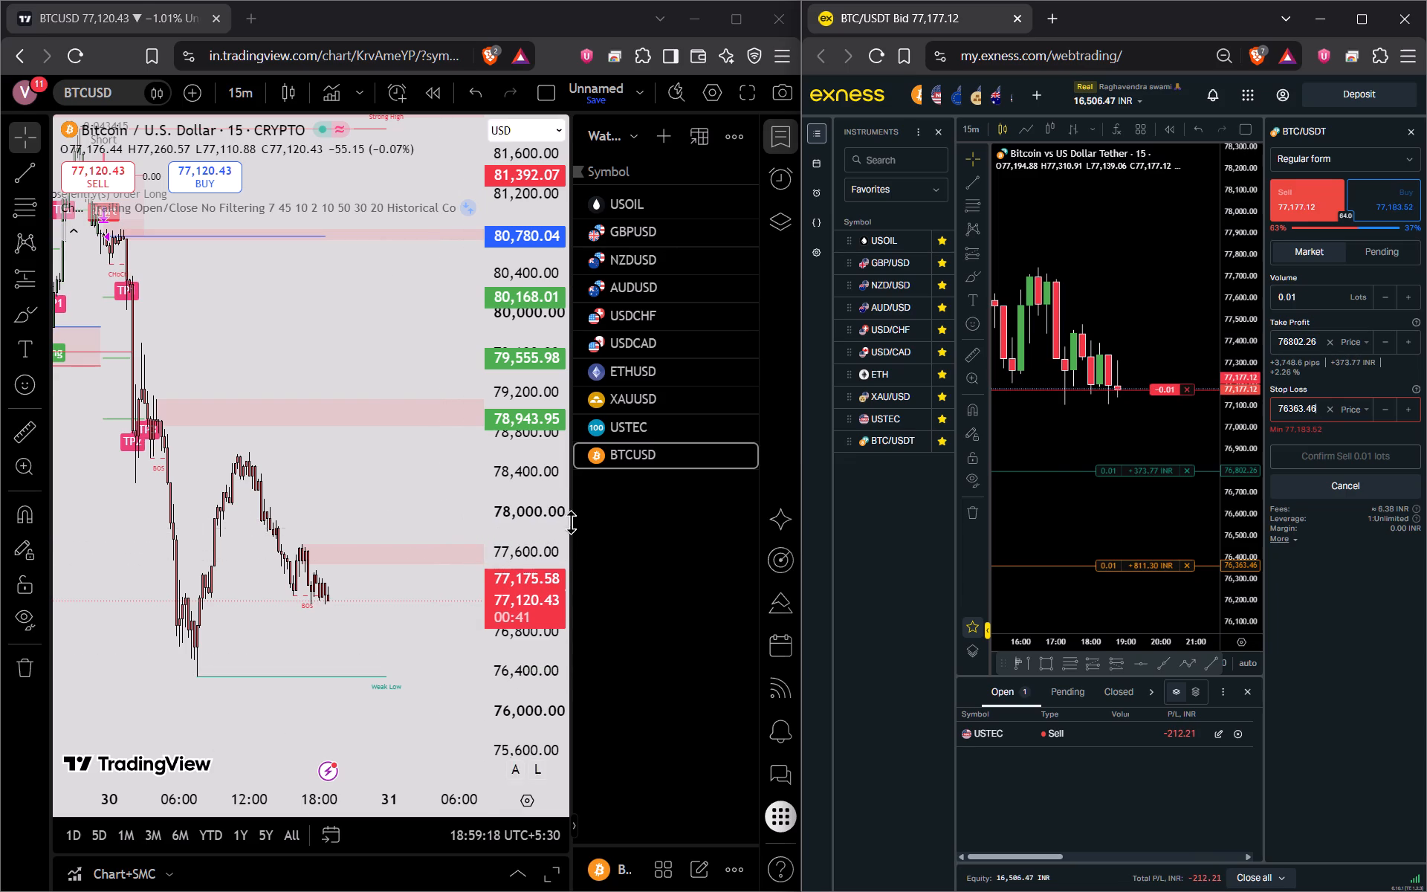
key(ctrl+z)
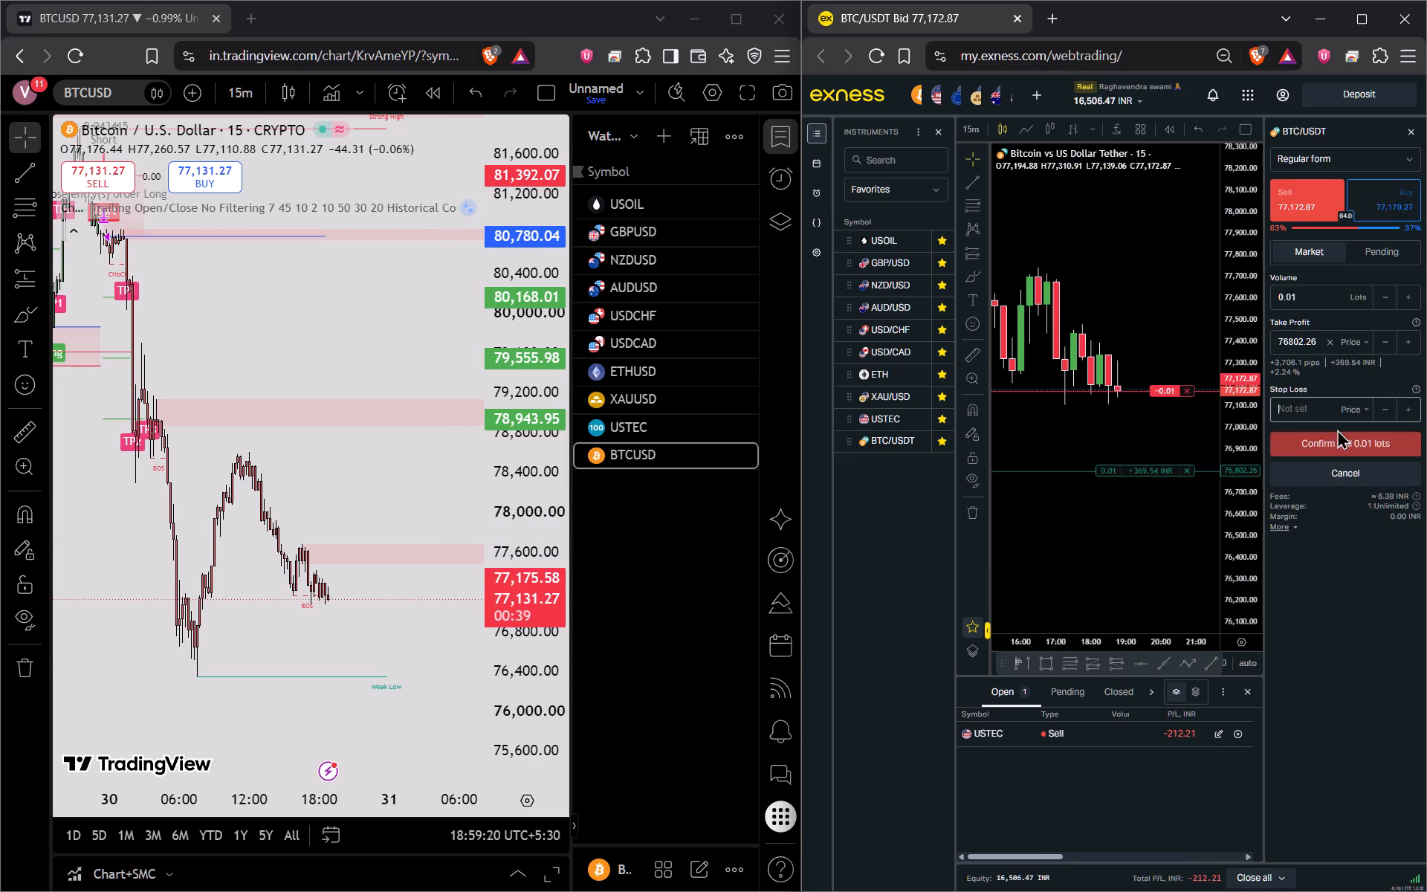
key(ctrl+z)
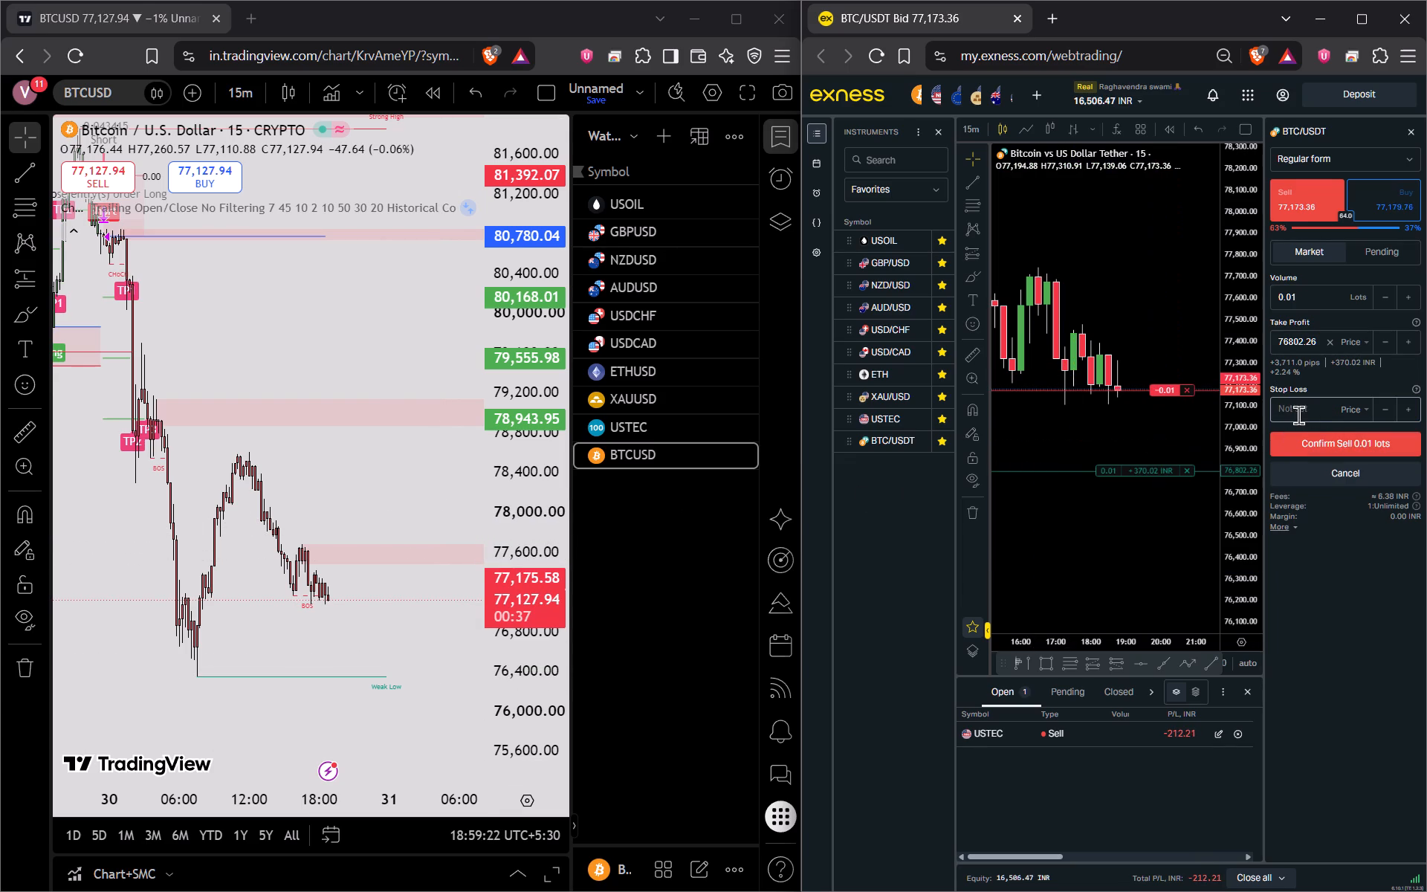
Set the sell order's stop loss to 77717.96, copied from TradingView just above the nearest BTCUSD supply zone.
right_click(446, 541)
click(505, 486)
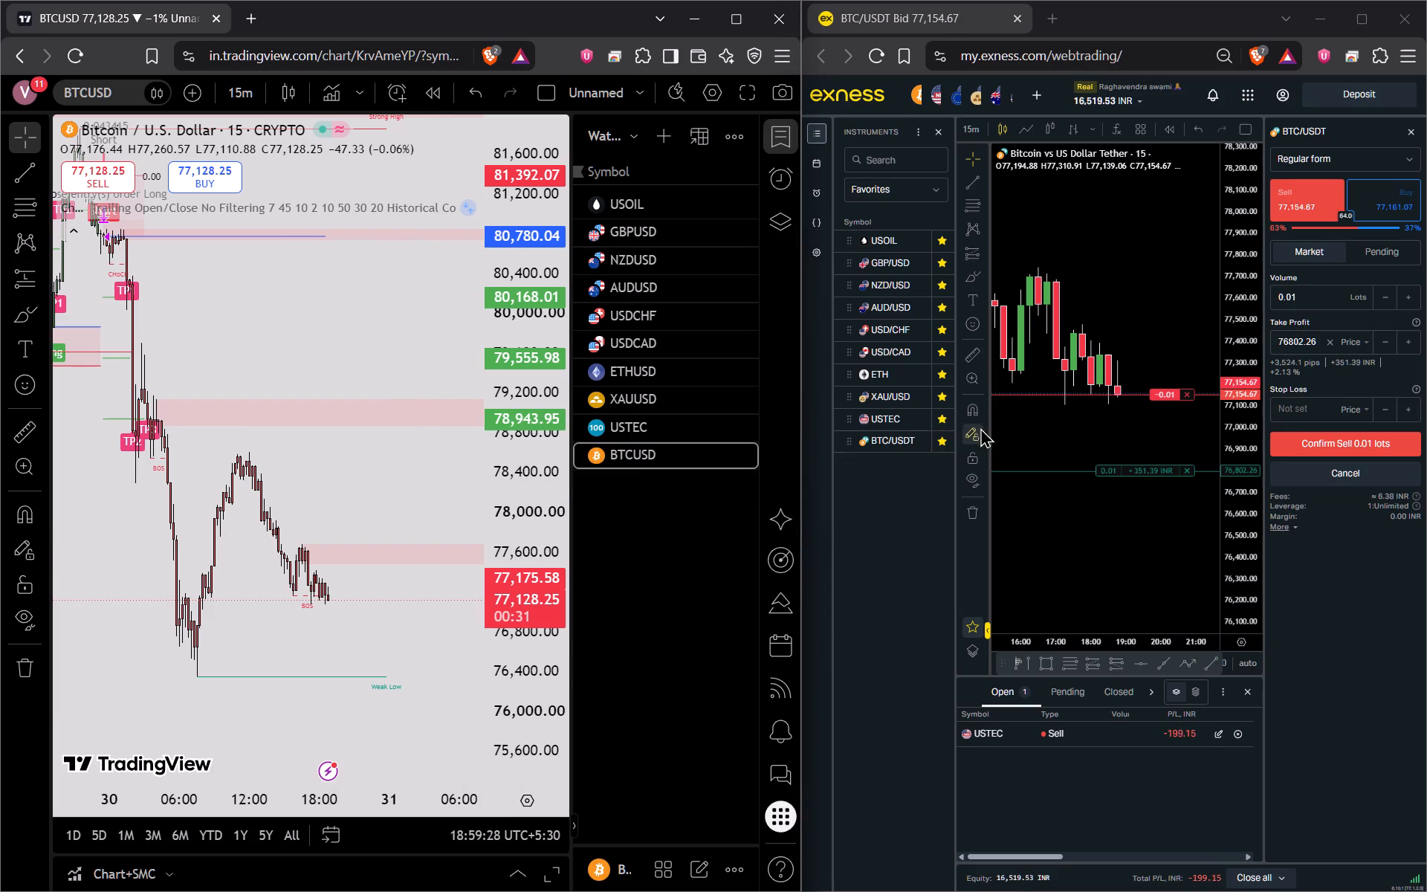
click(1291, 398)
key(ctrl+v)
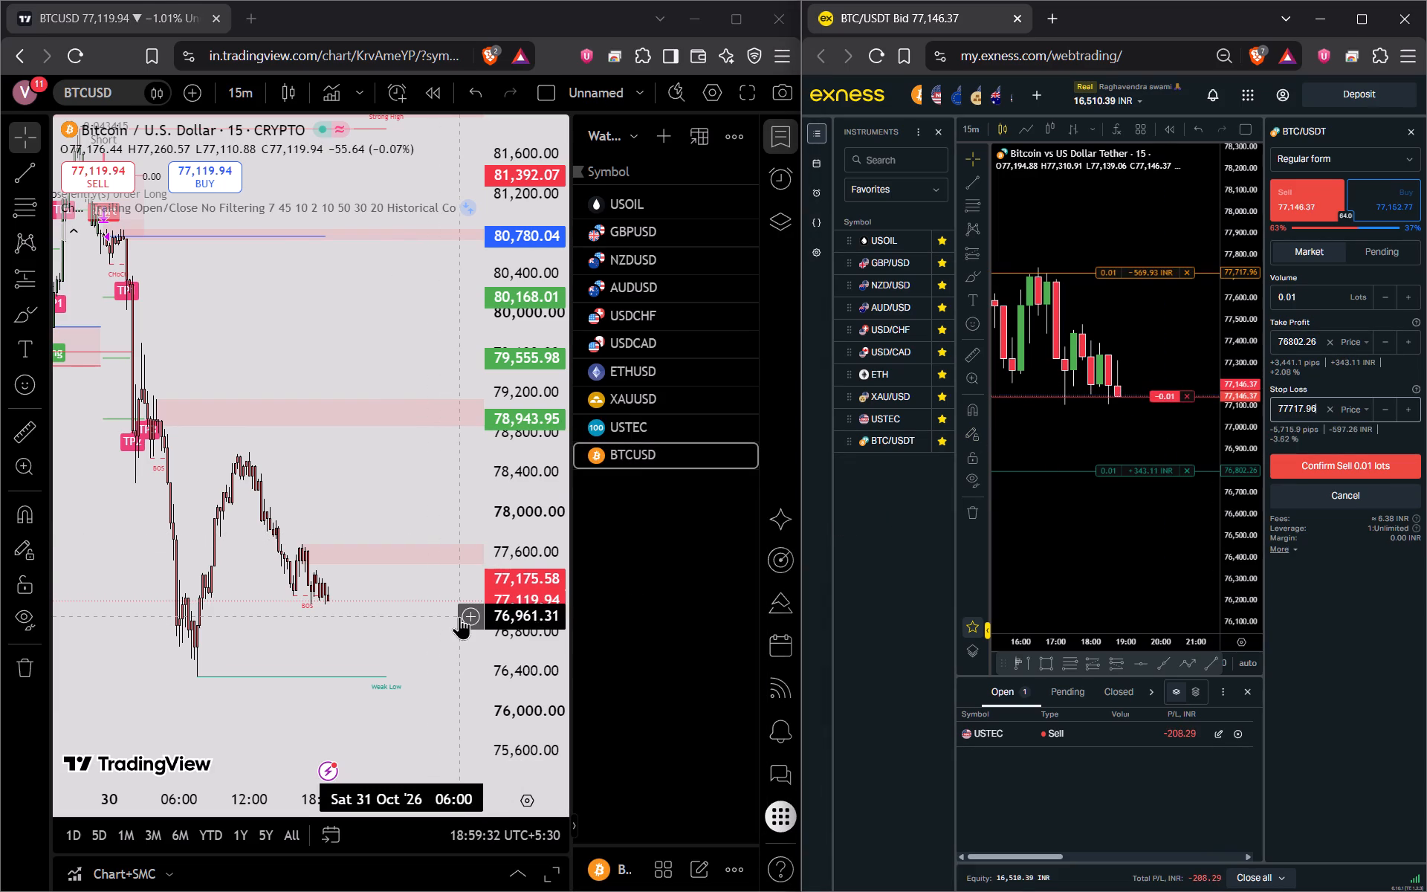
Replace the sell order's take profit with 76391.48, copied from TradingView just above the Weak Low line.
right_click(406, 673)
click(522, 486)
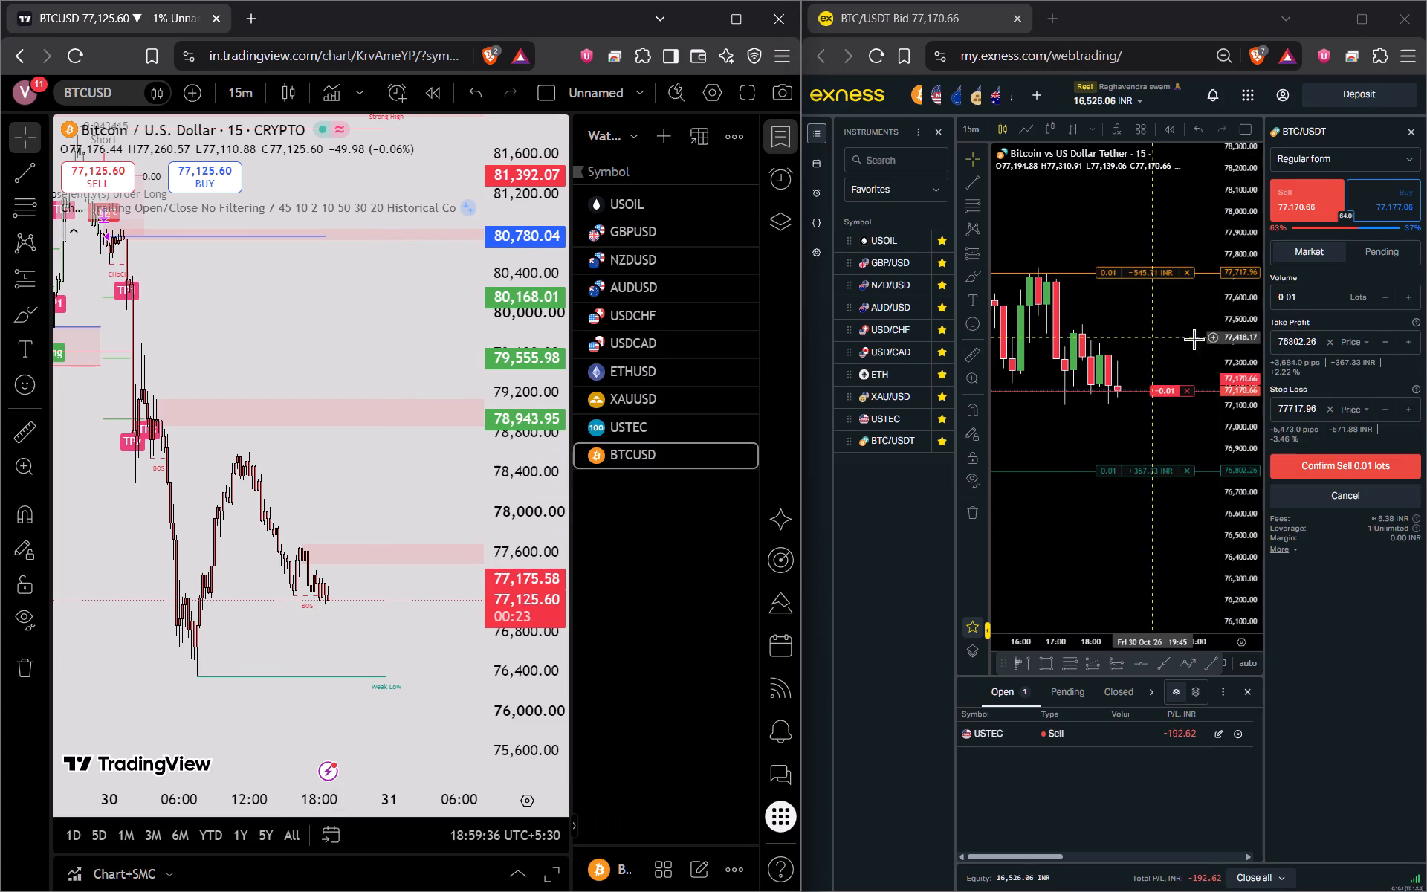
click(1324, 337)
click(1303, 344)
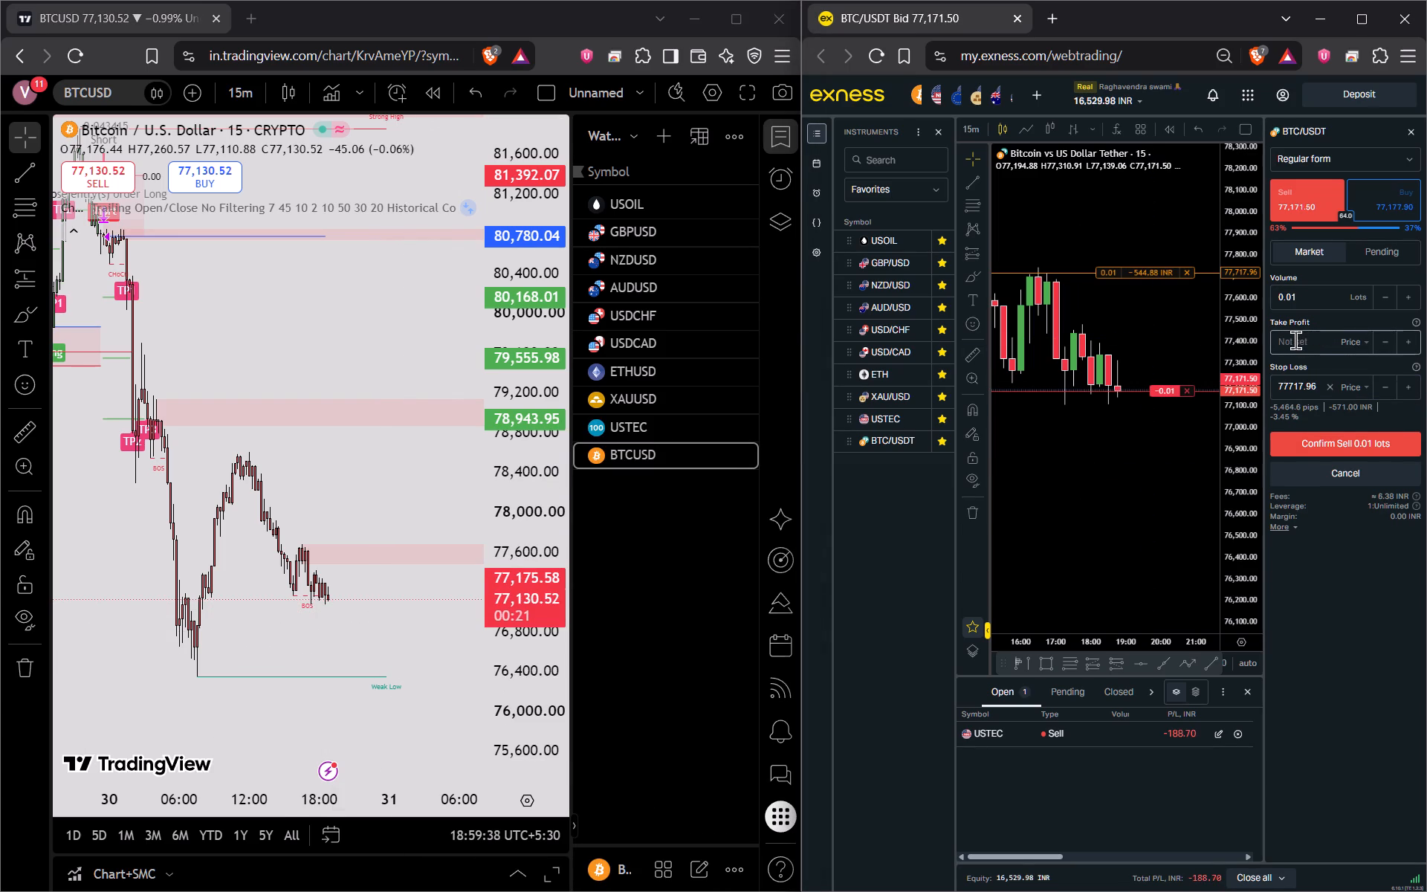
key(ctrl+v)
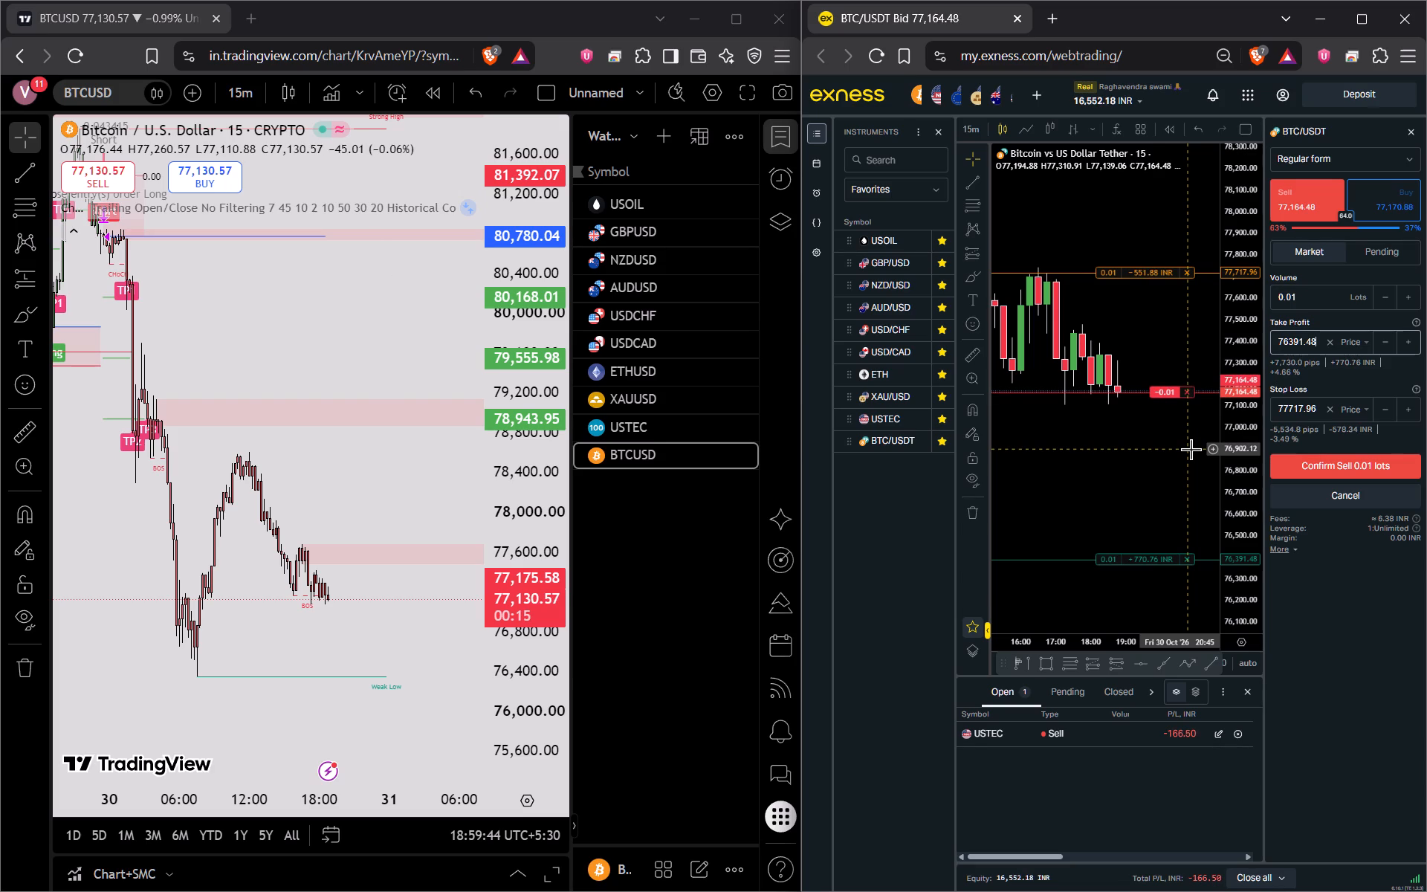
Place the 0.01-lot BTC/USDT market sell order.
click(1343, 459)
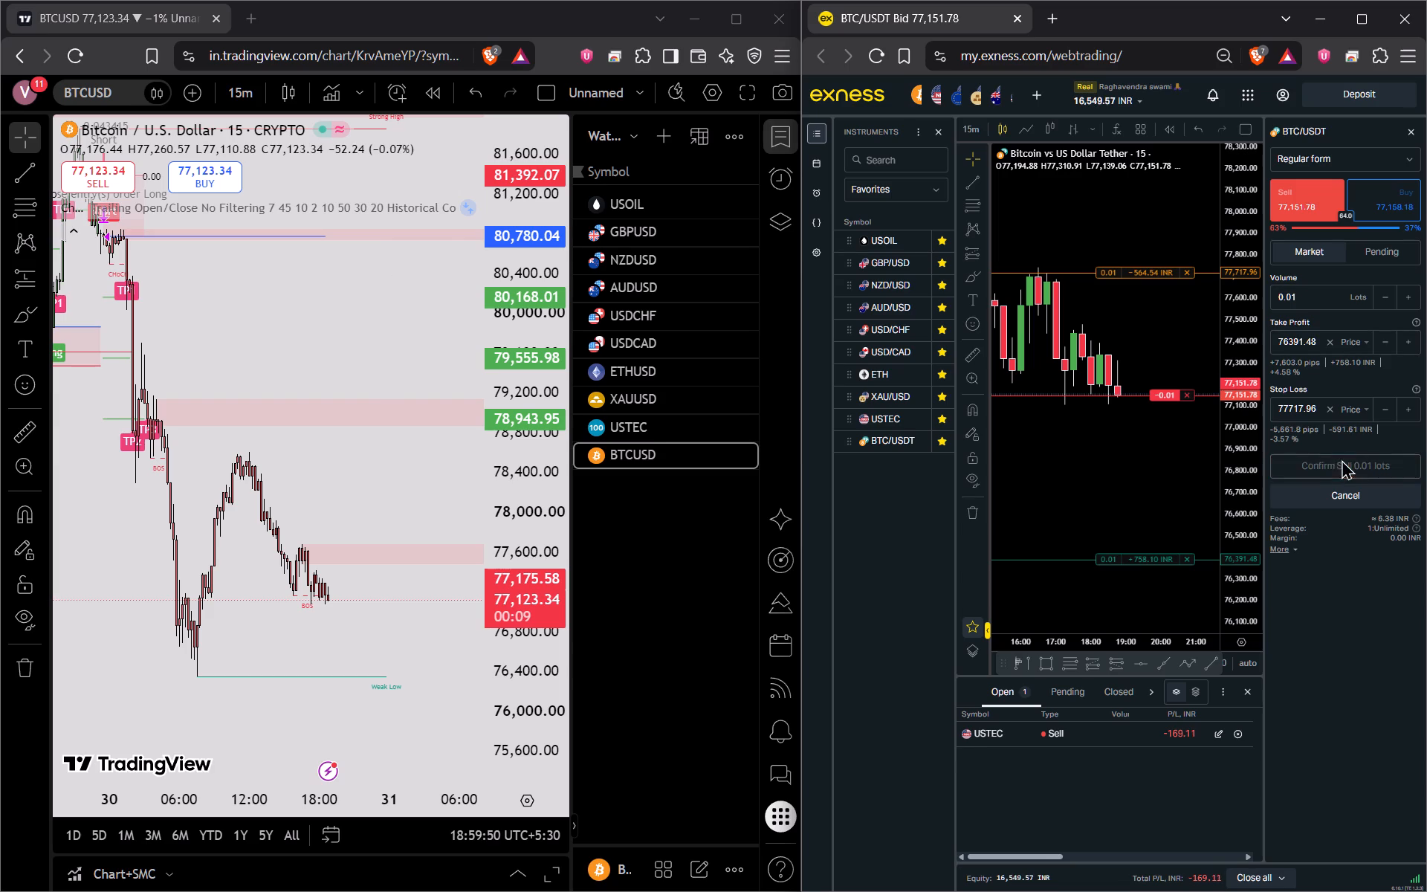
drag(1113, 462, 1059, 441)
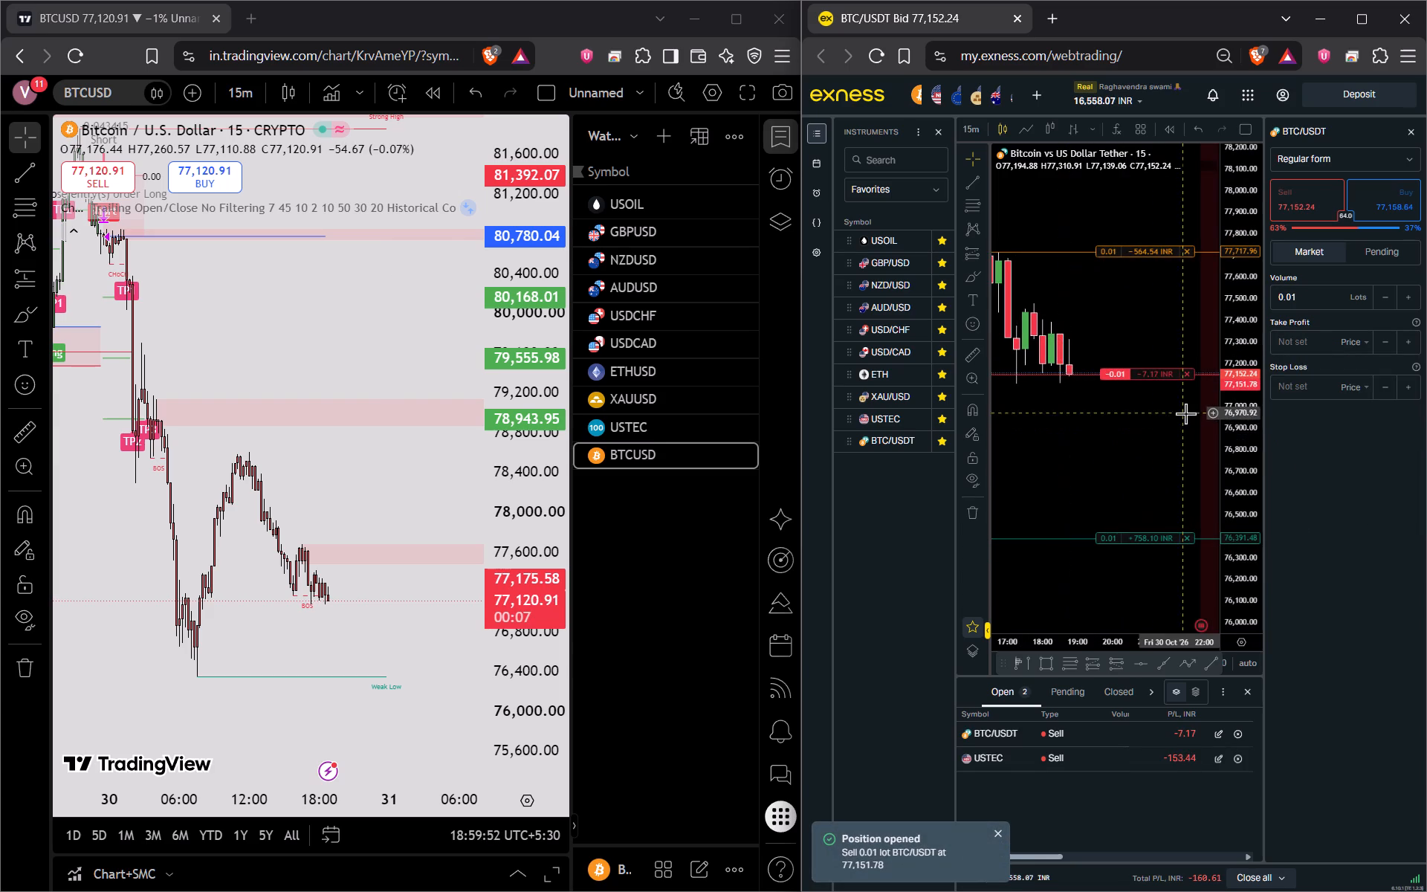
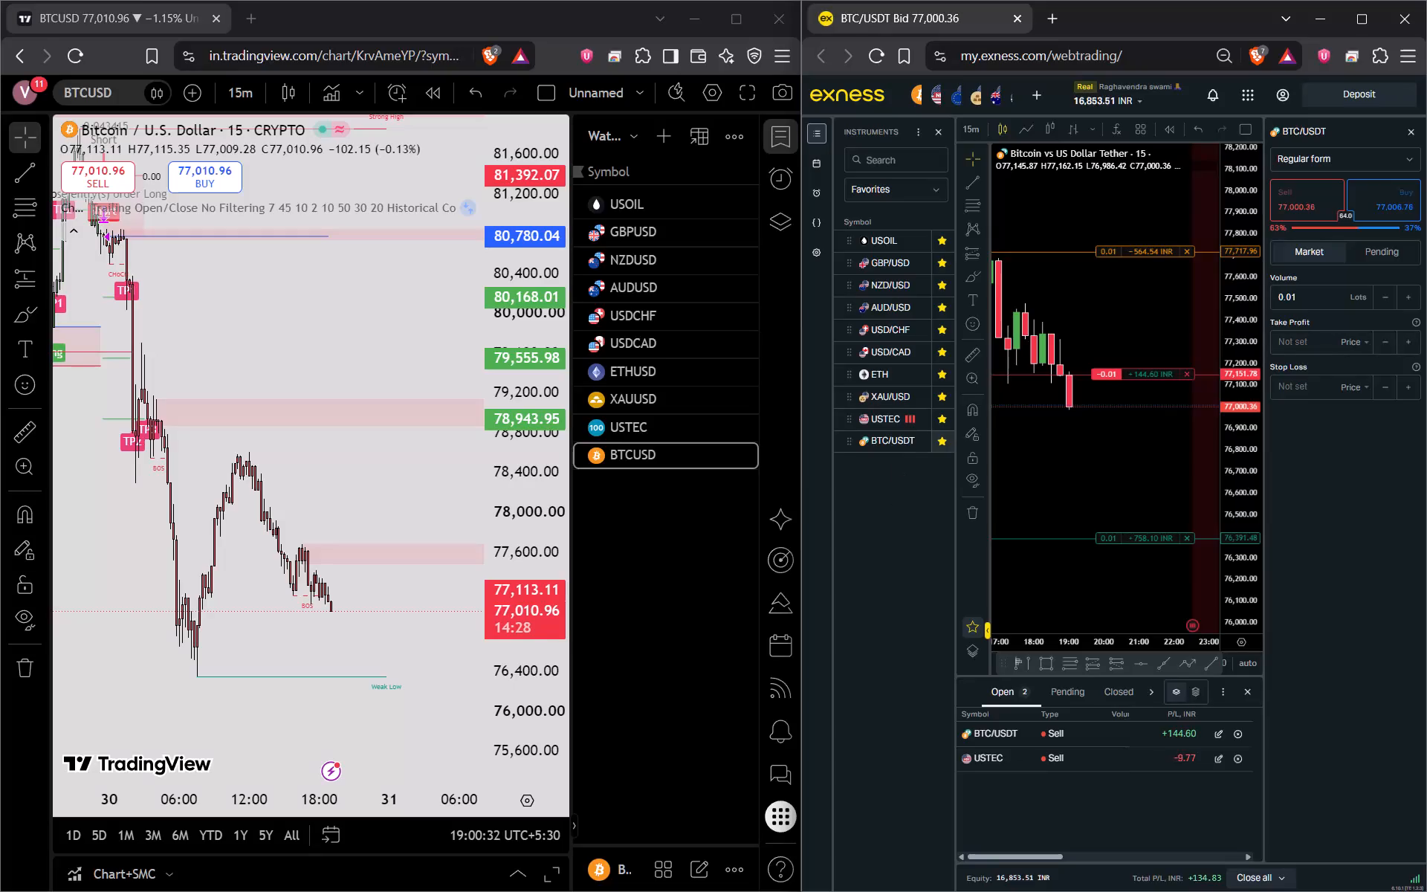
Bring up the USTEC chart in Exness and check the open sell position against its stop loss and recent price action.
click(893, 427)
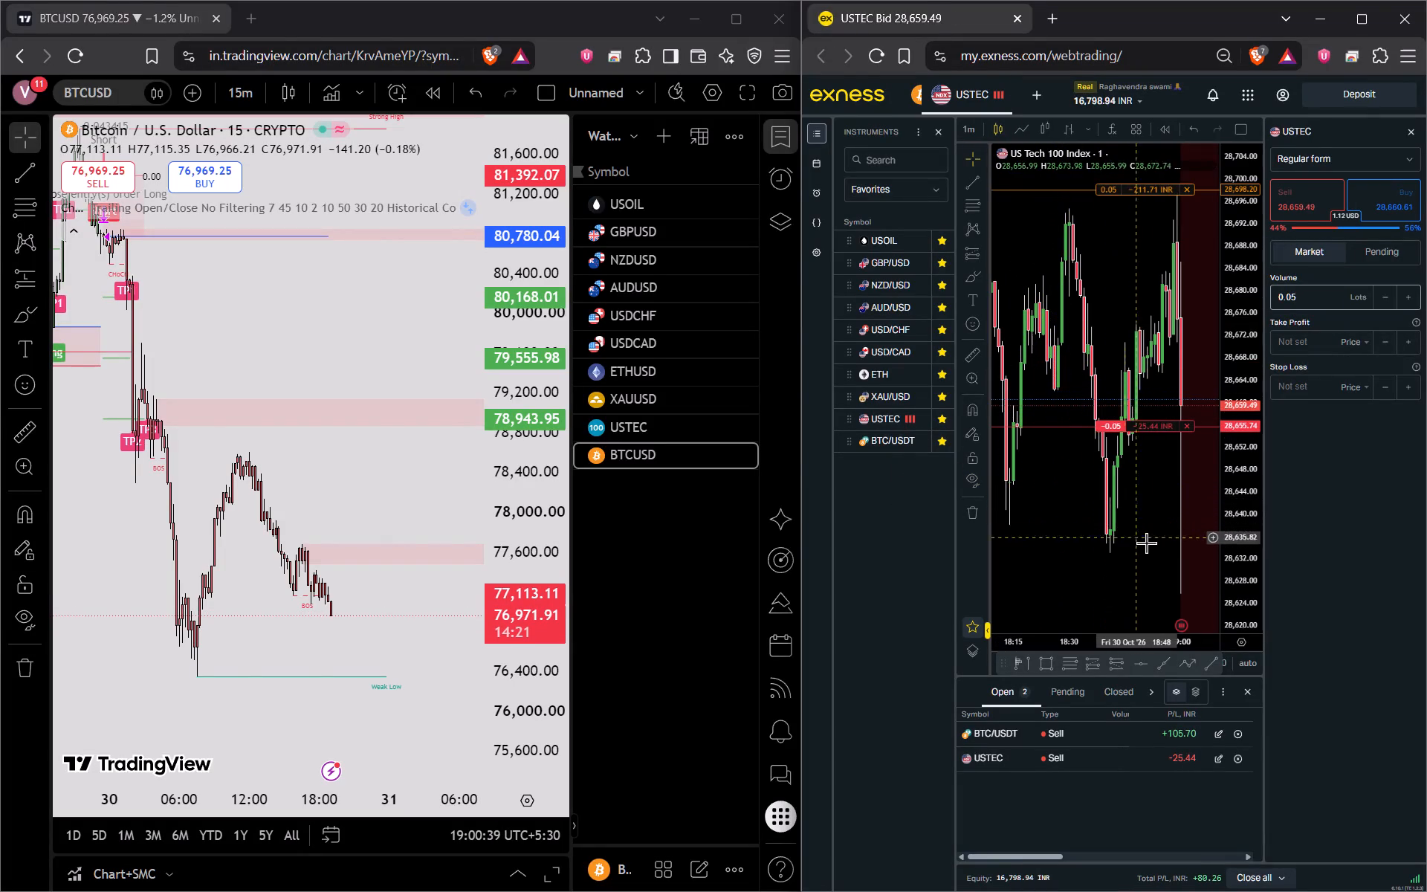
scroll(1125, 511, up, 3)
scroll(1238, 511, down, 3)
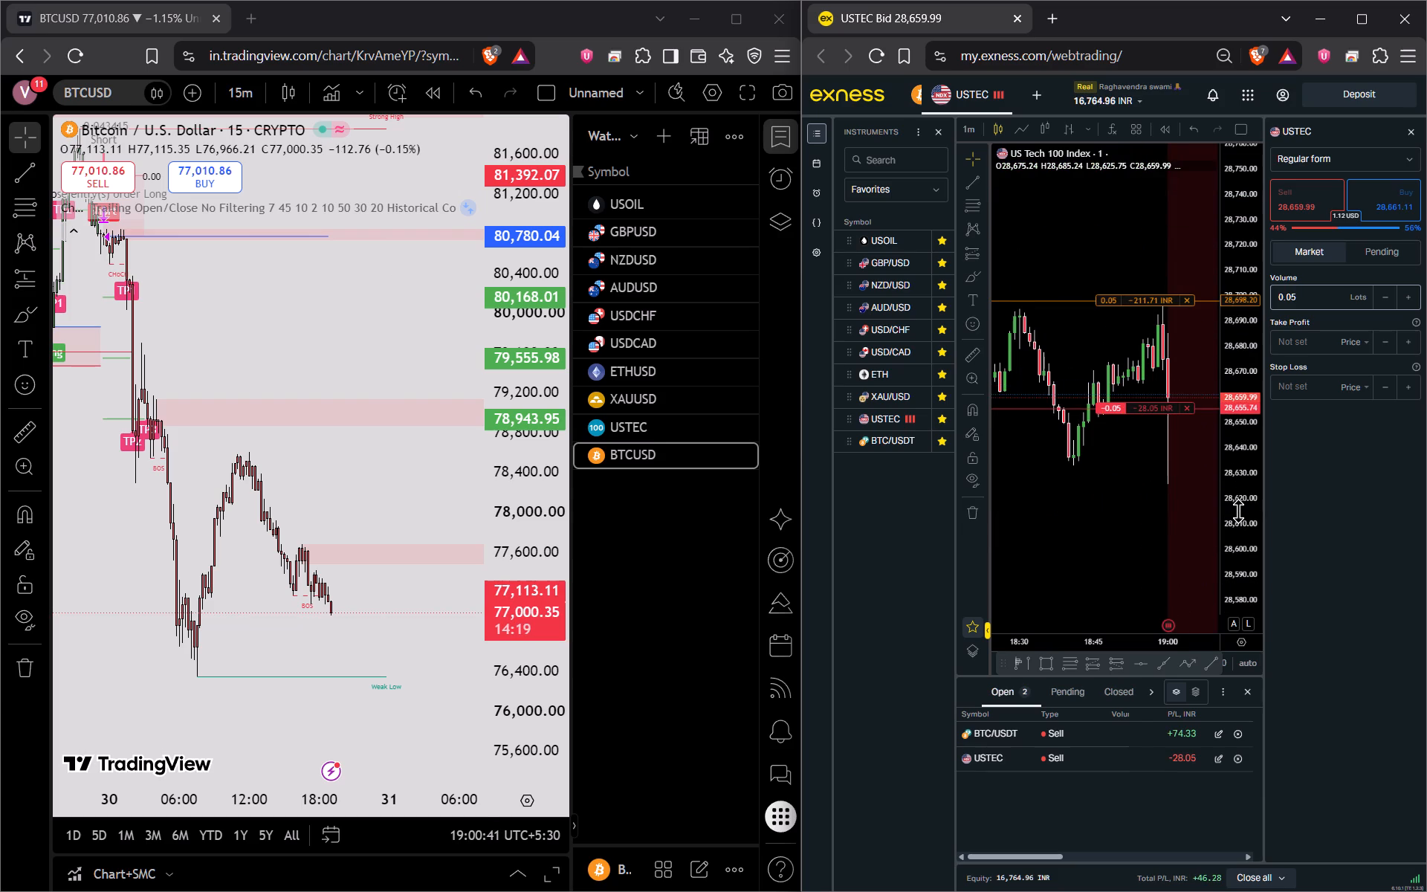
drag(1130, 534, 1100, 514)
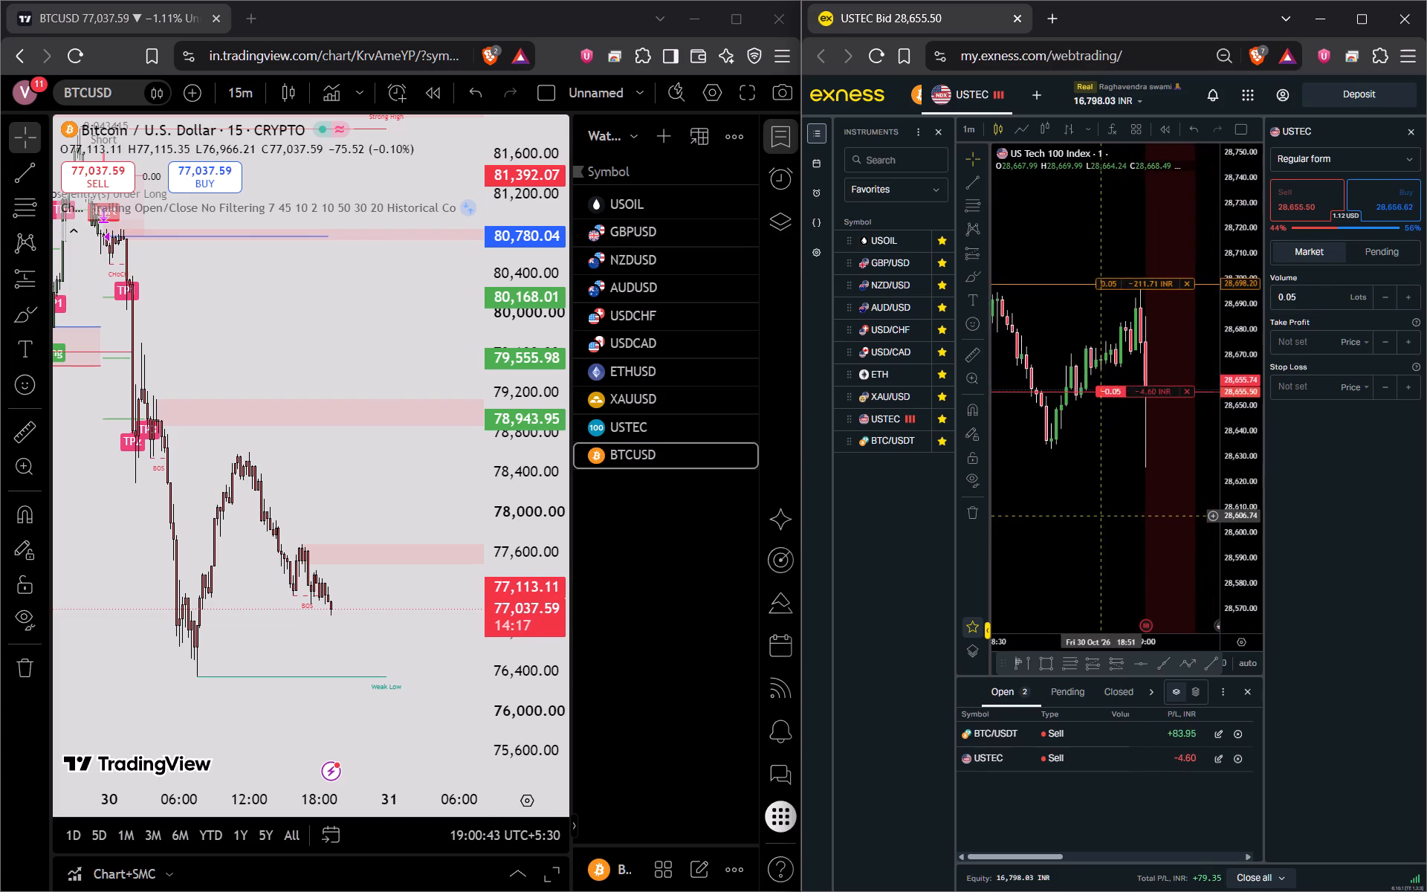
drag(1100, 514, 1034, 505)
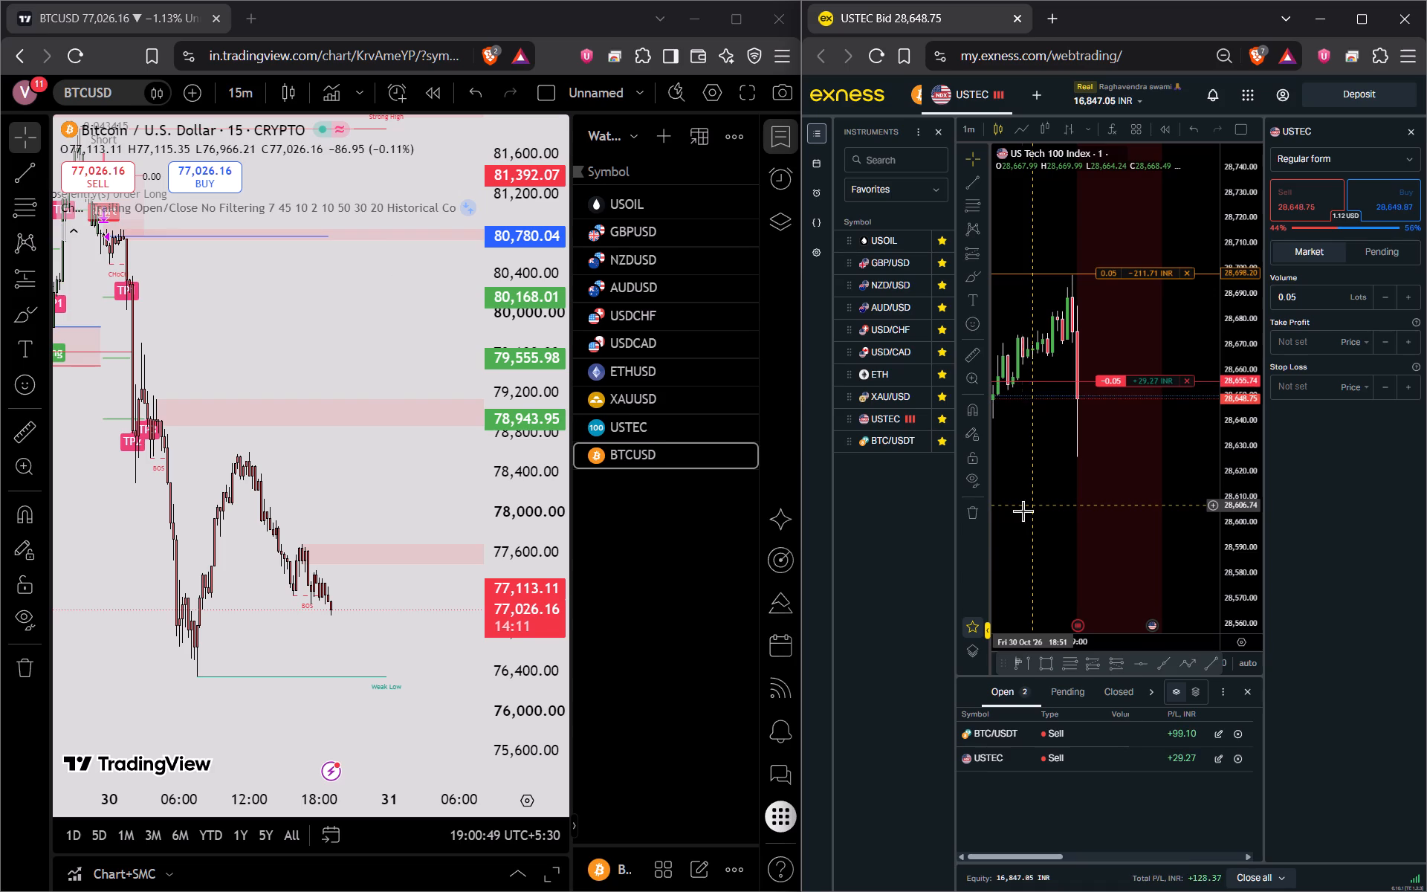
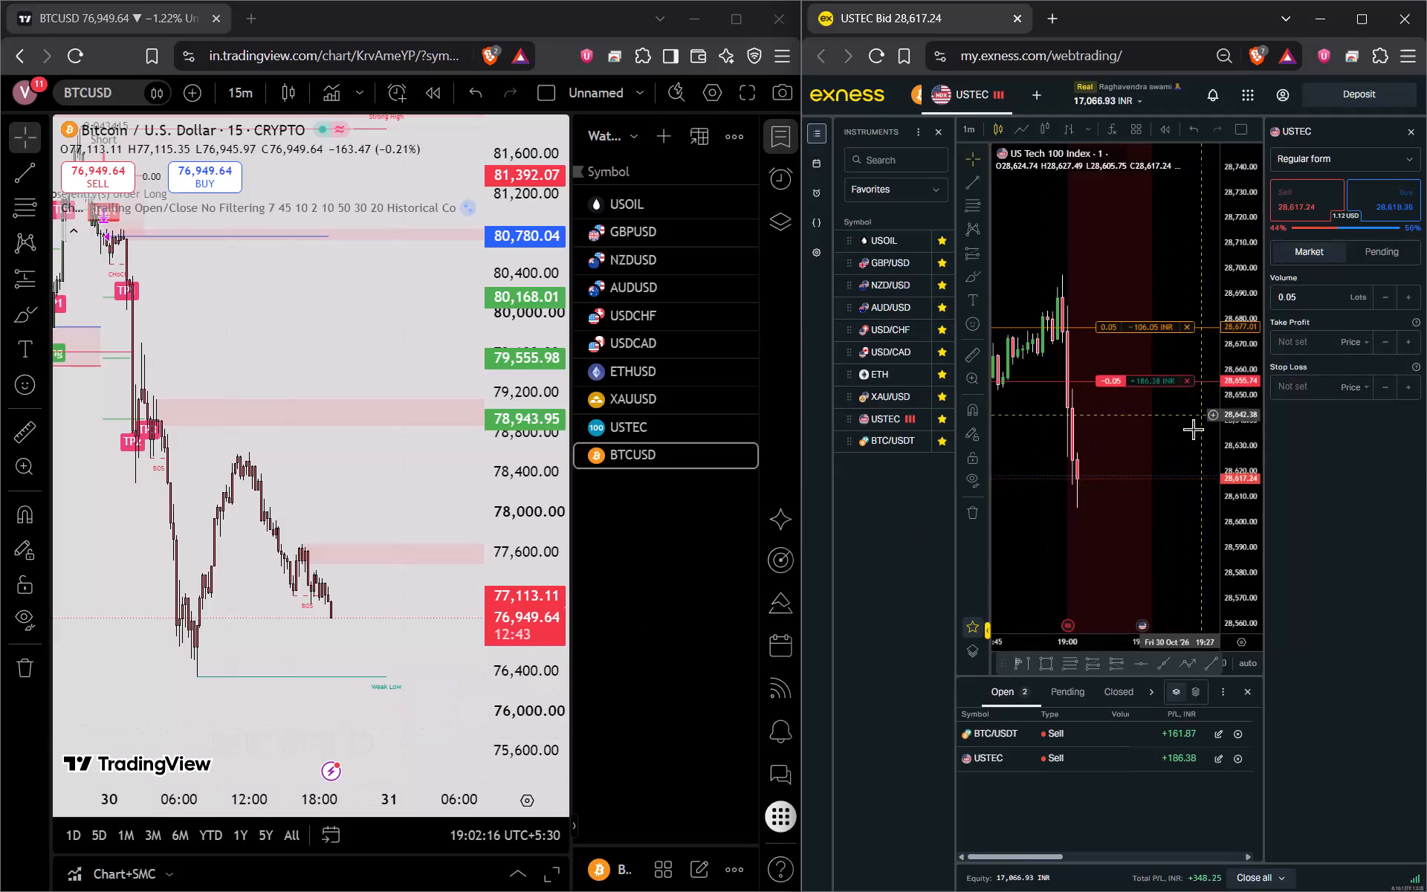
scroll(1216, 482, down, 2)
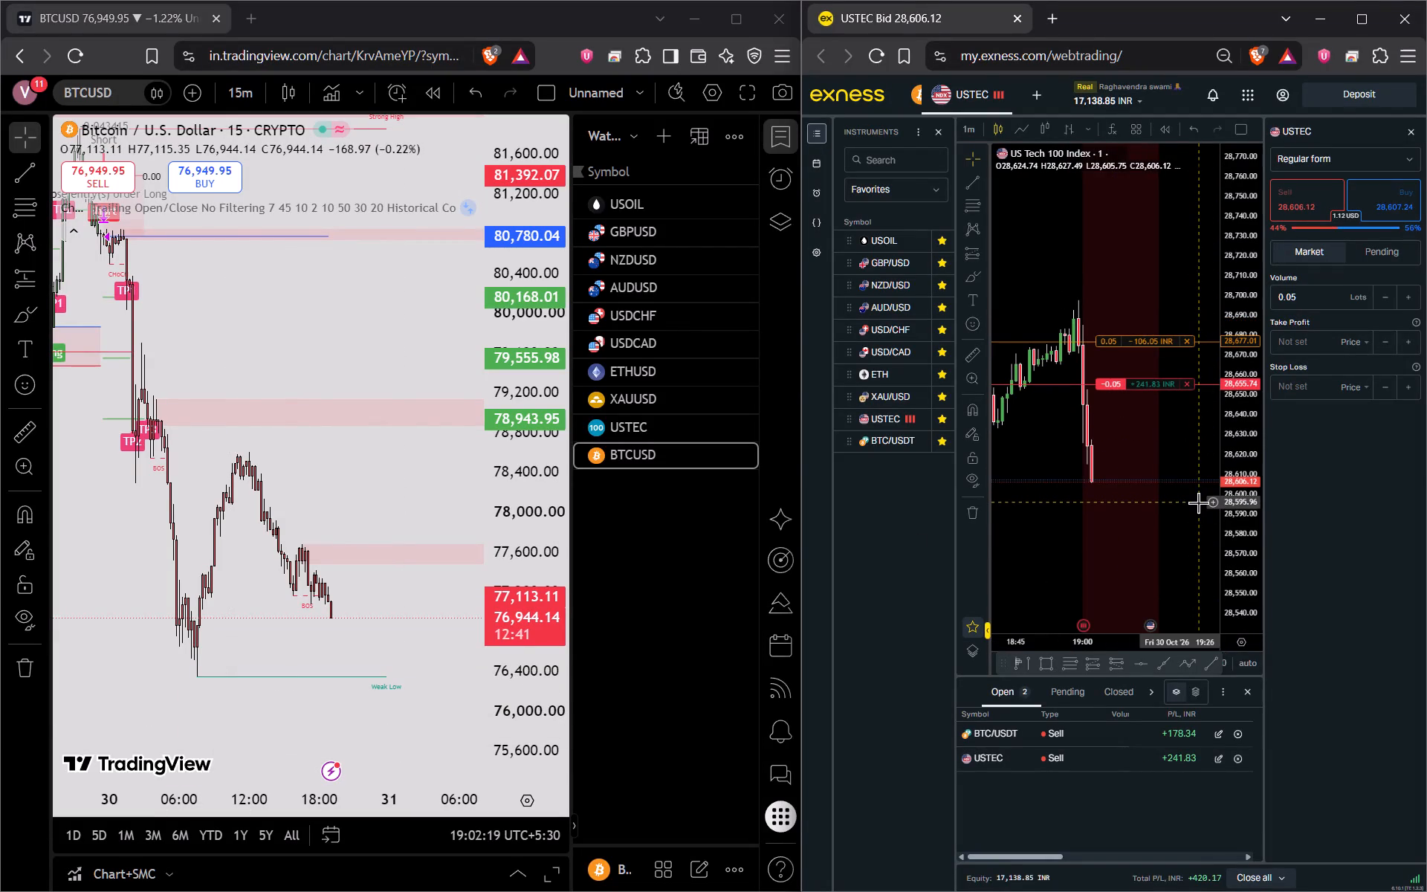
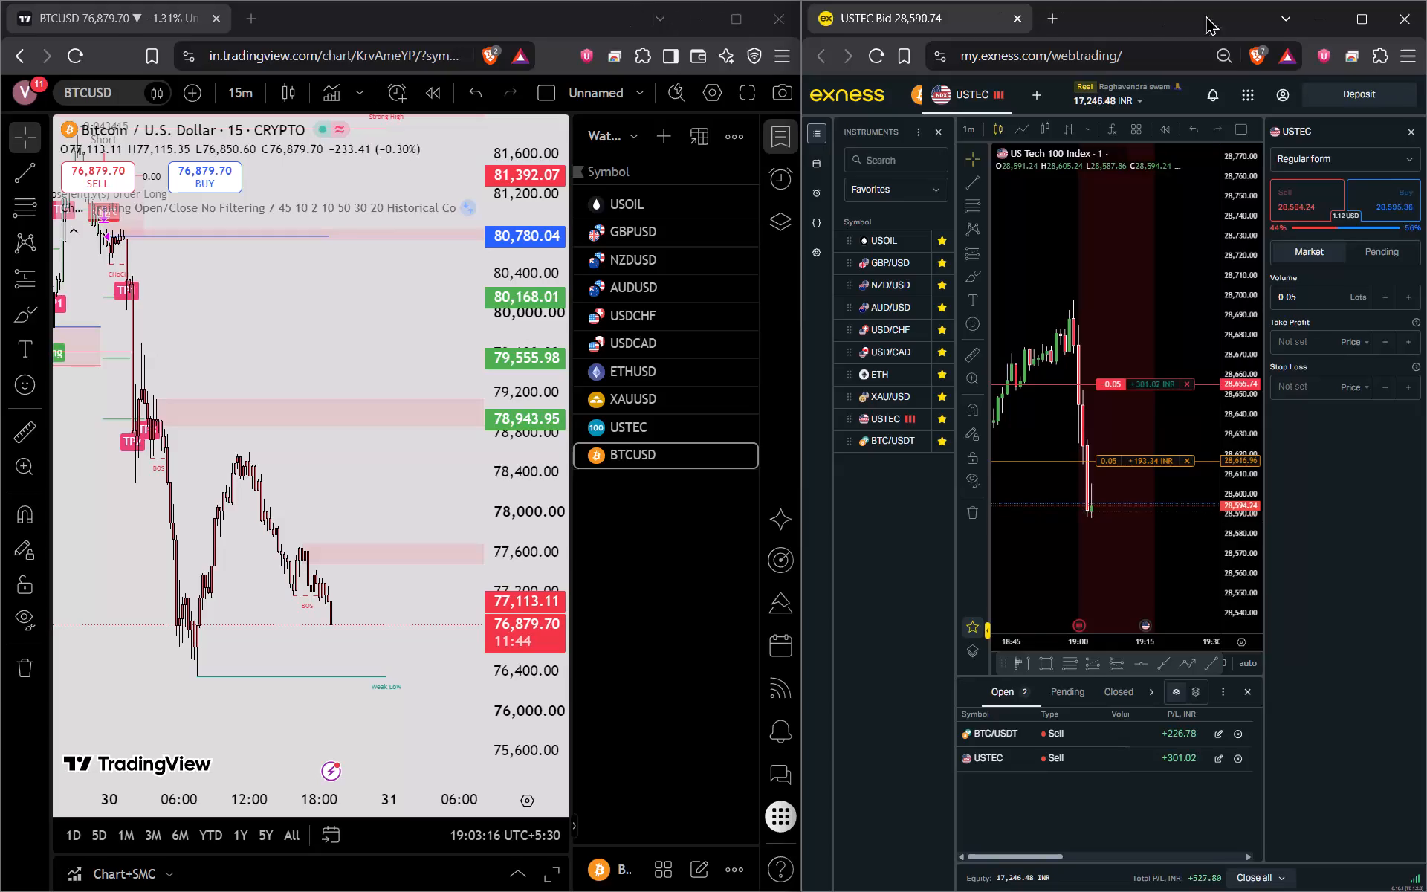
Maximize the Exness window, open the BTC/USDT chart, and lower the open sell position's take profit to 76,093.57.
click(1370, 14)
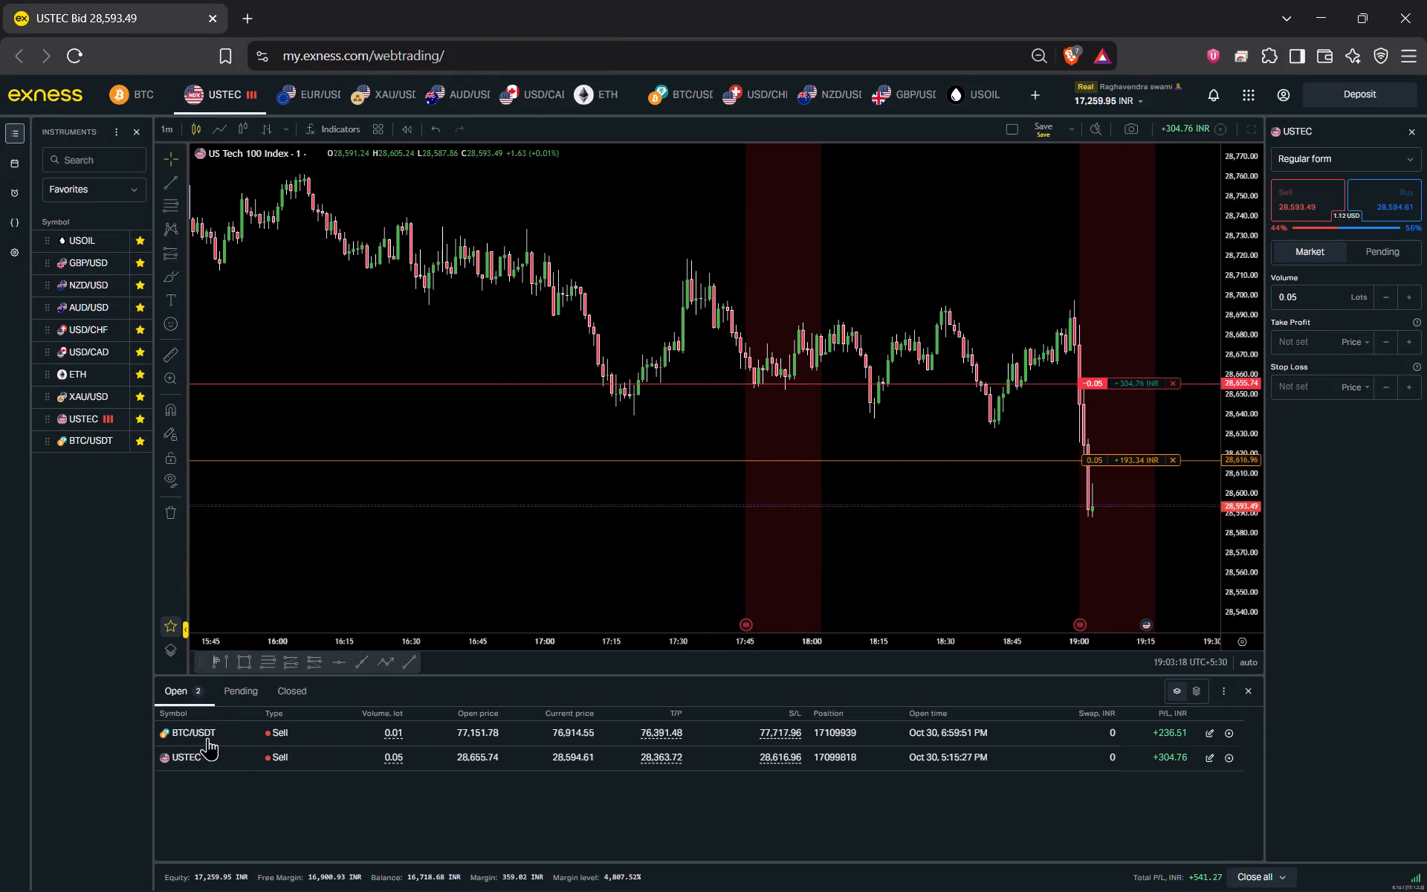
click(188, 735)
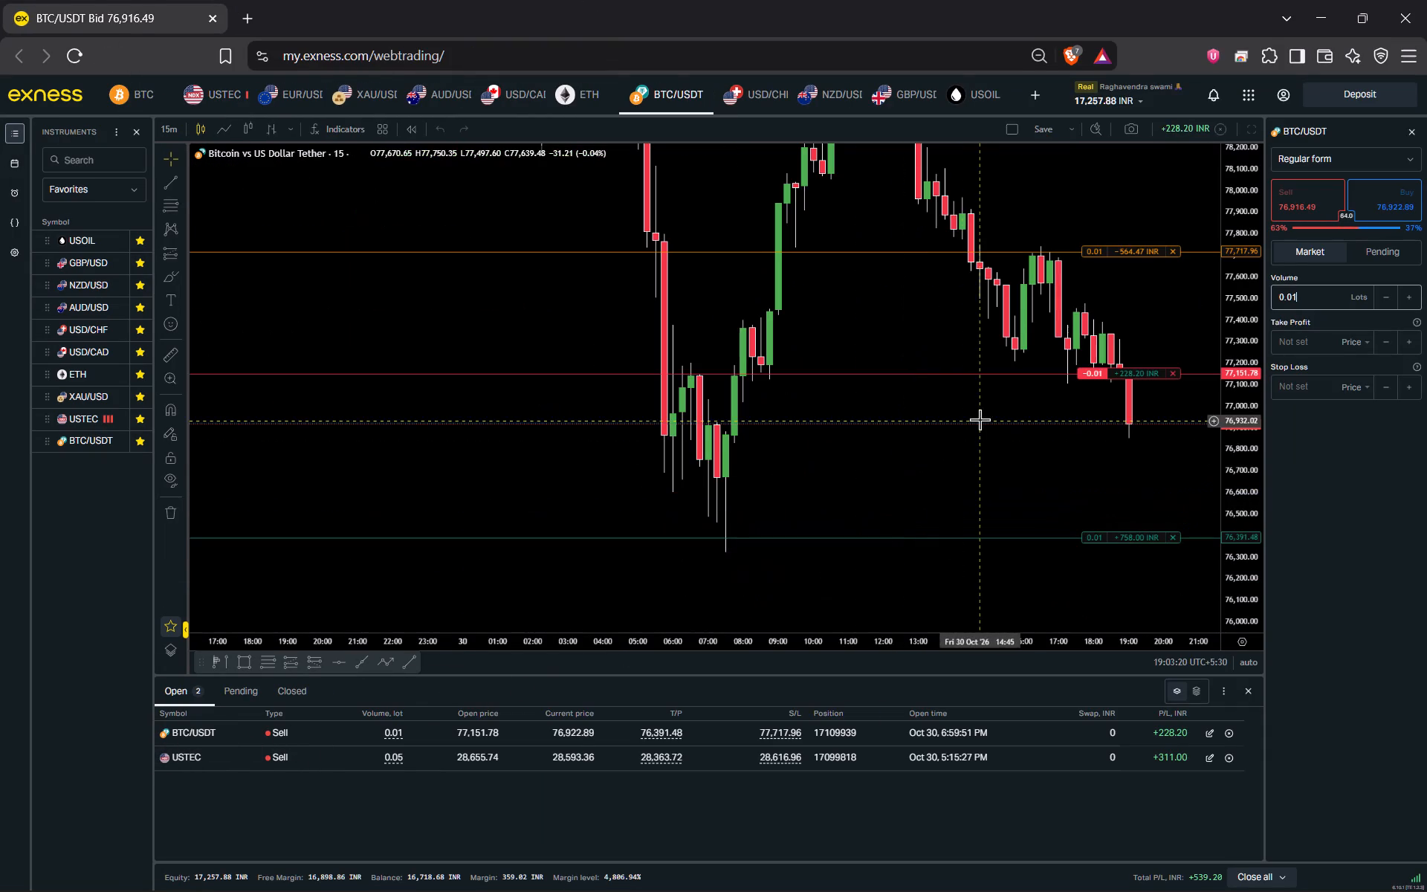
drag(954, 453, 800, 413)
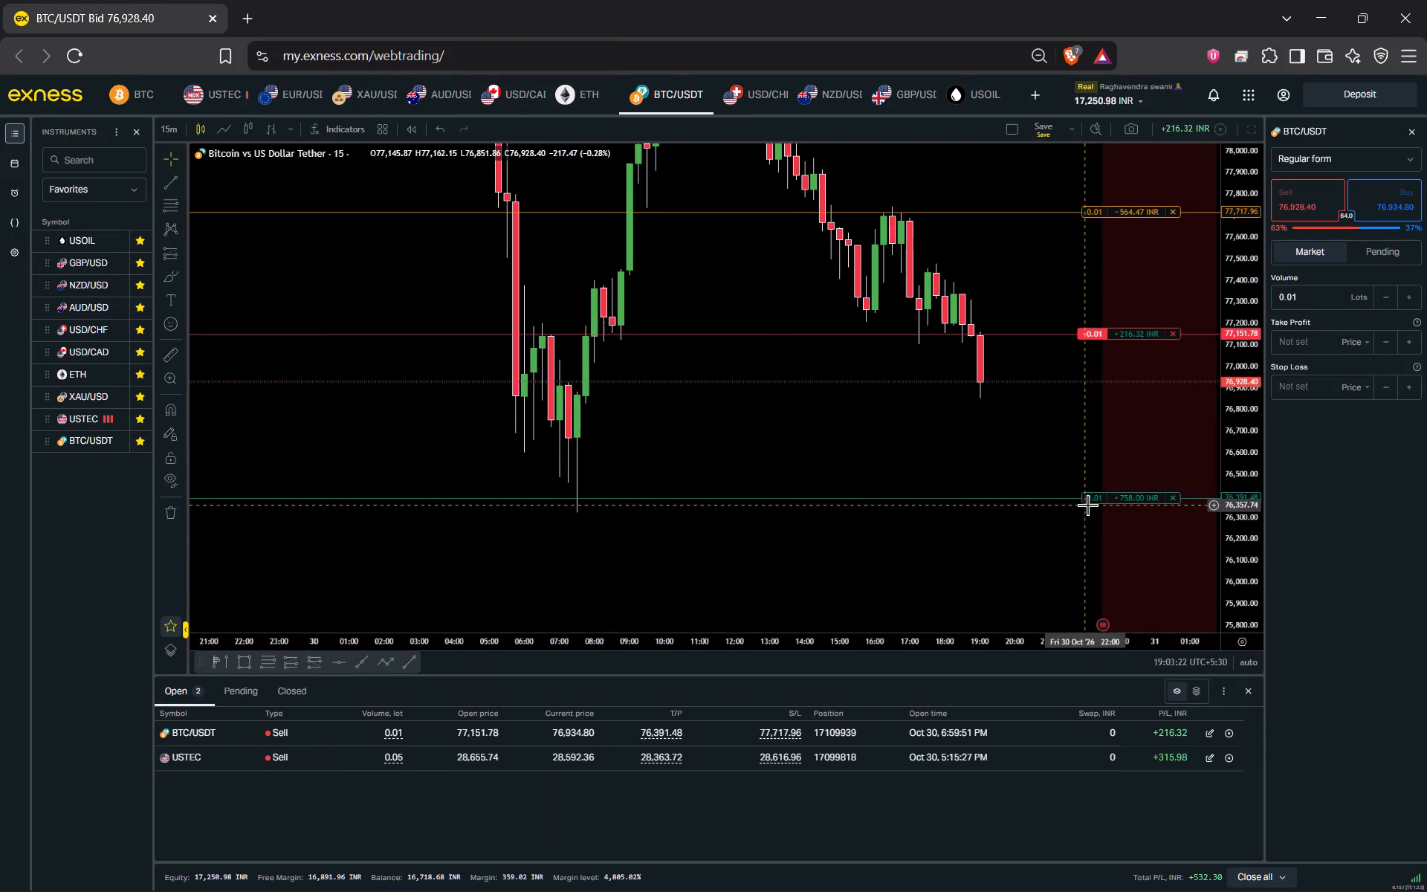
drag(1091, 497, 1087, 563)
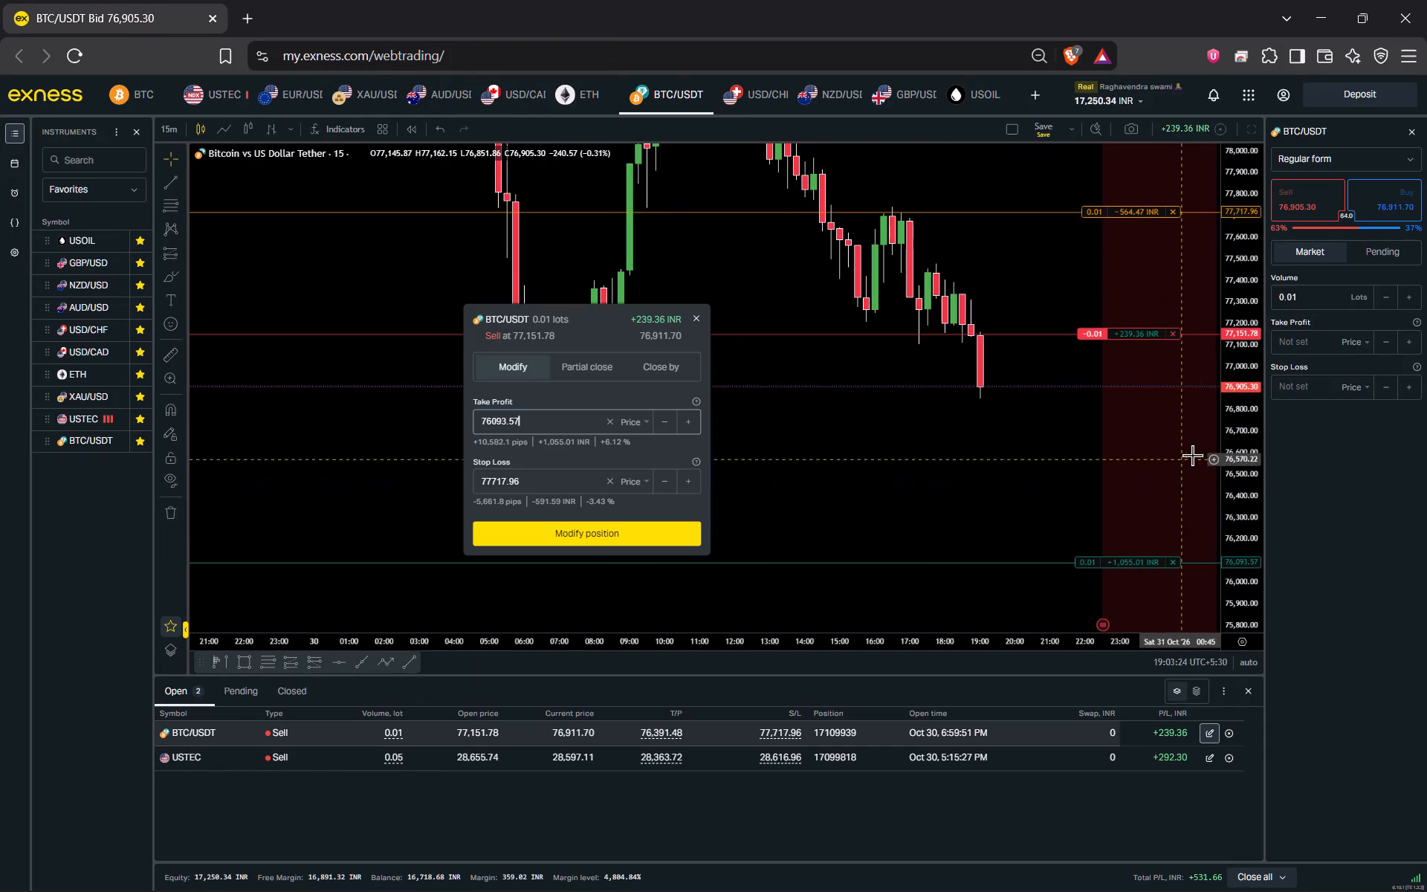
click(644, 540)
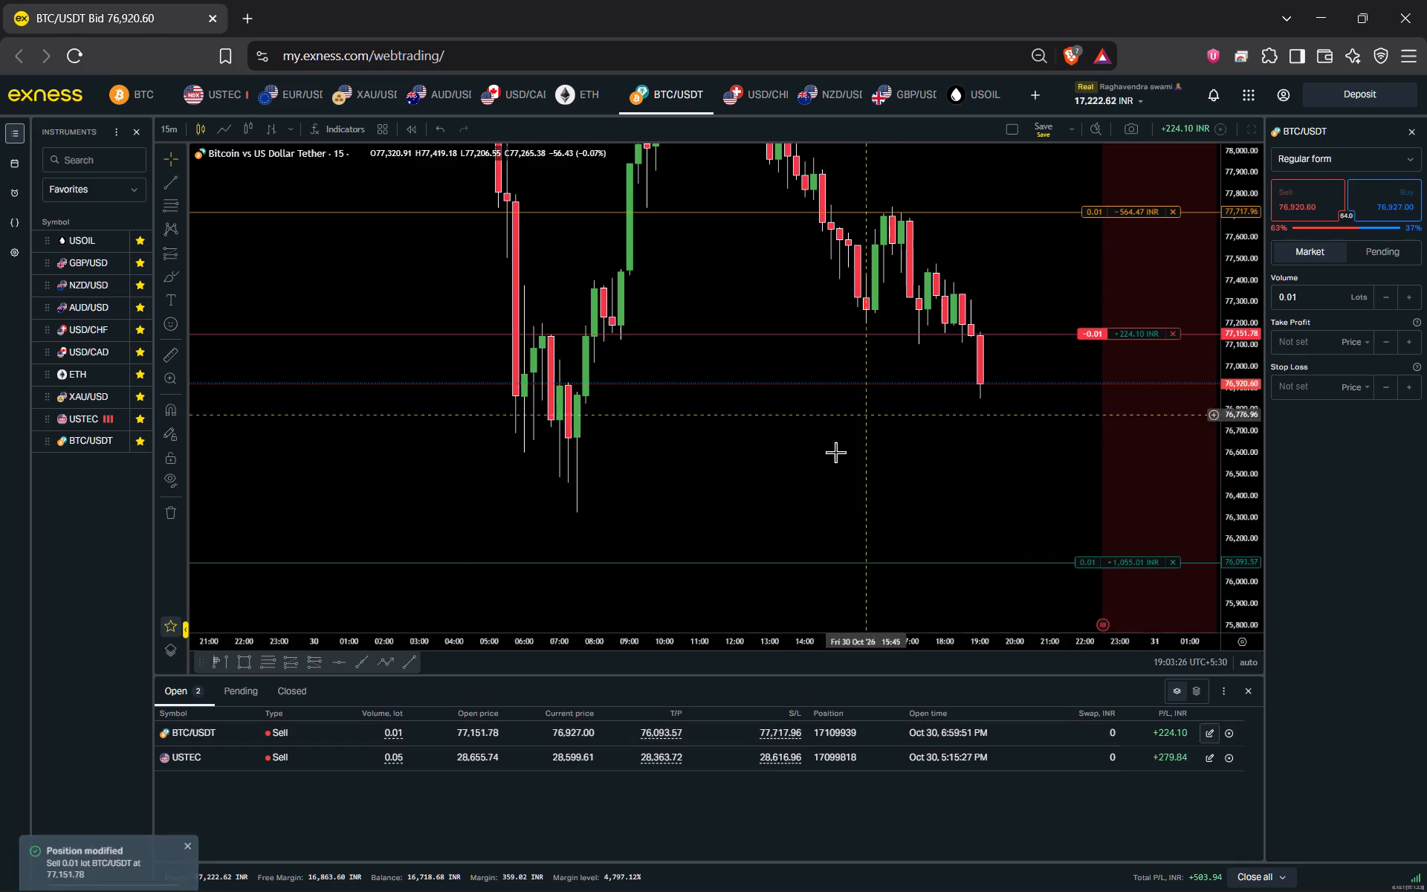
Move the BTC/USDT sell position's stop loss to 77,135.88, just below its entry price, and apply the modification.
drag(1094, 213, 1101, 337)
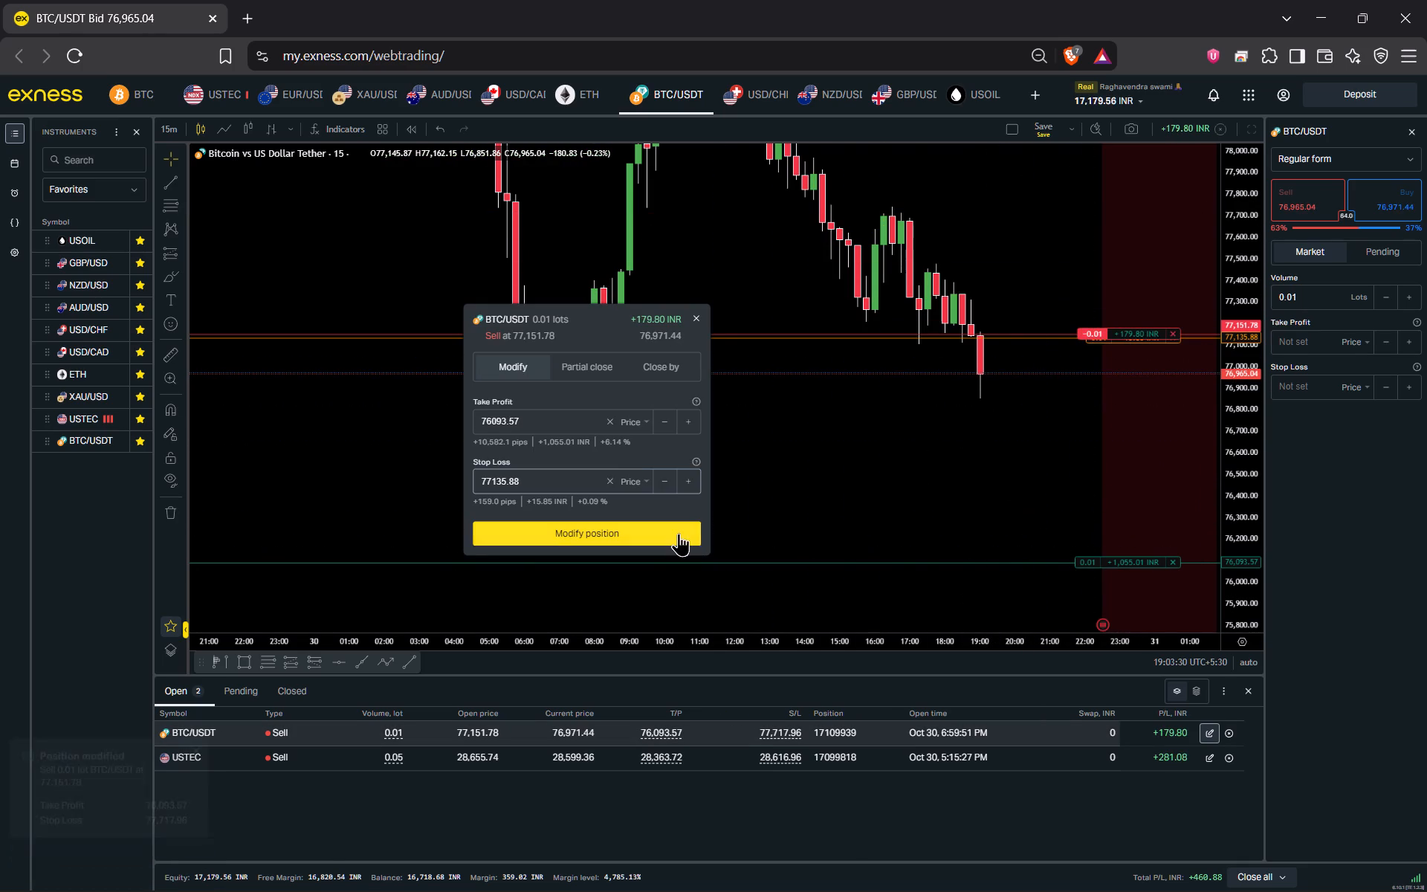
click(679, 533)
drag(1003, 474, 916, 396)
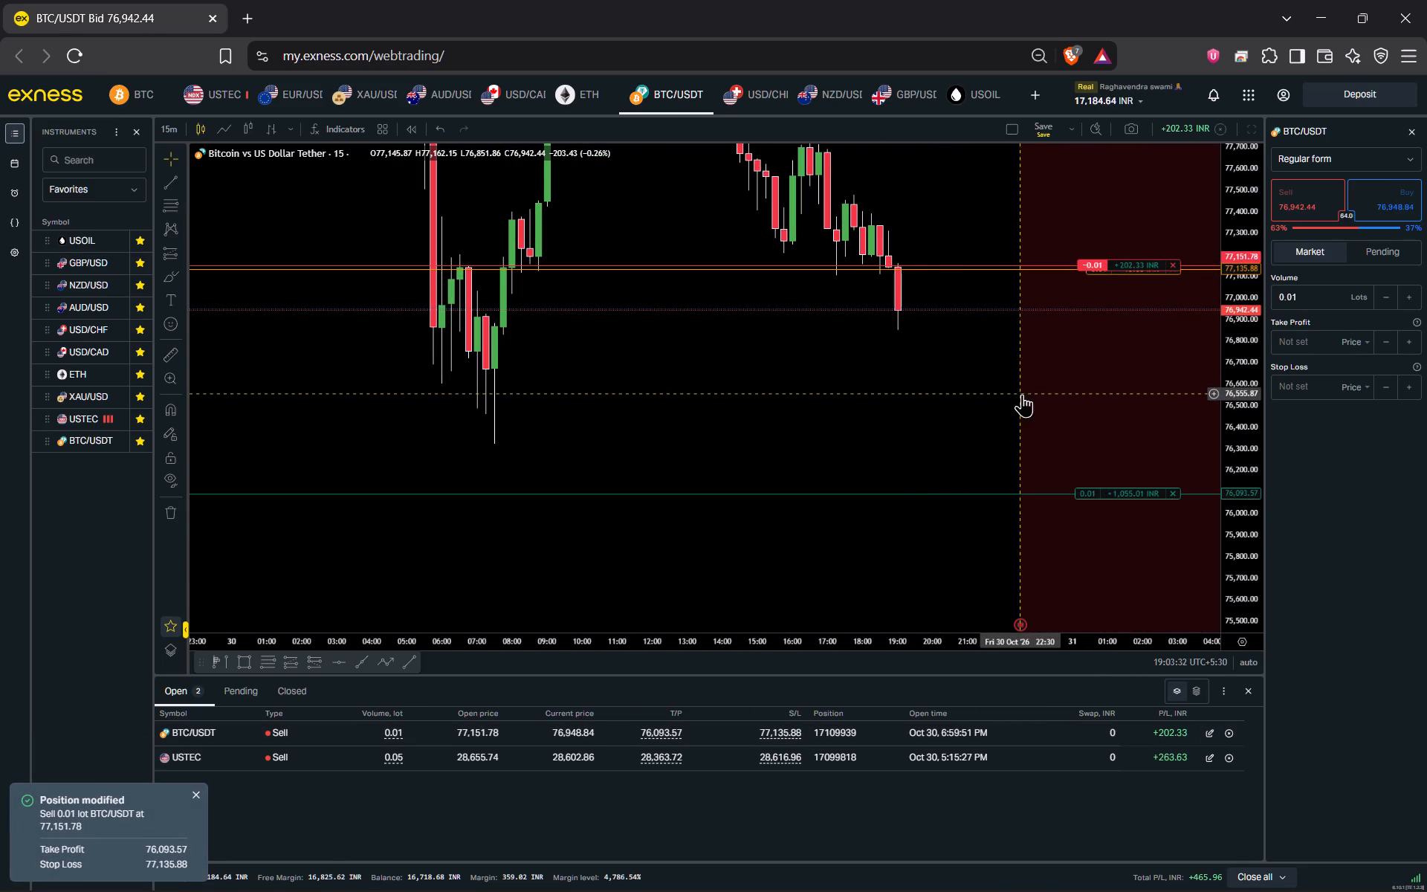
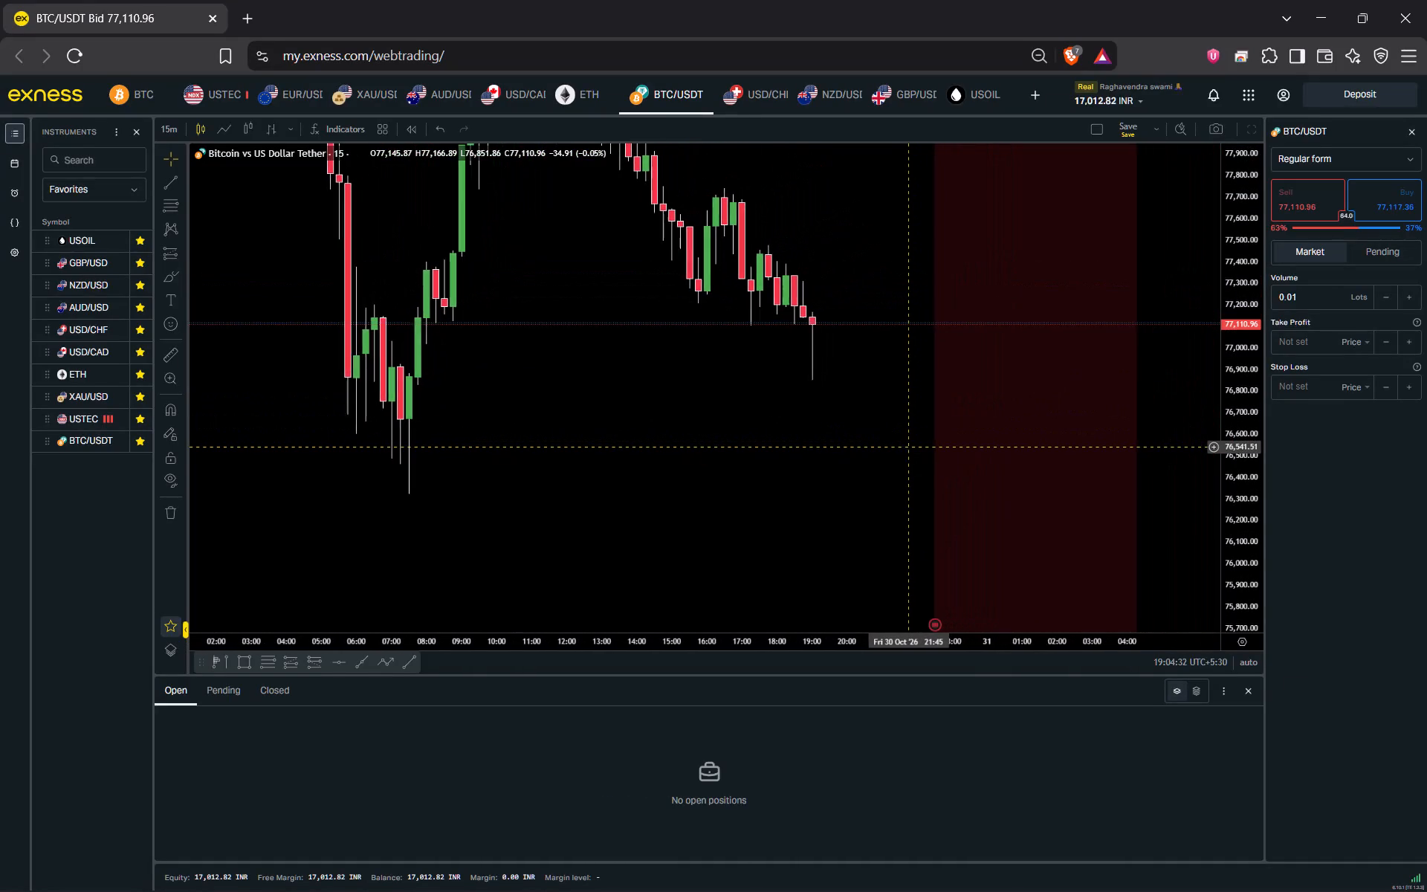
Examine recent BTC/USDT price action on the 15-minute chart and read the note on the shaded high-margin period.
scroll(905, 447, down, 2)
drag(966, 409, 953, 429)
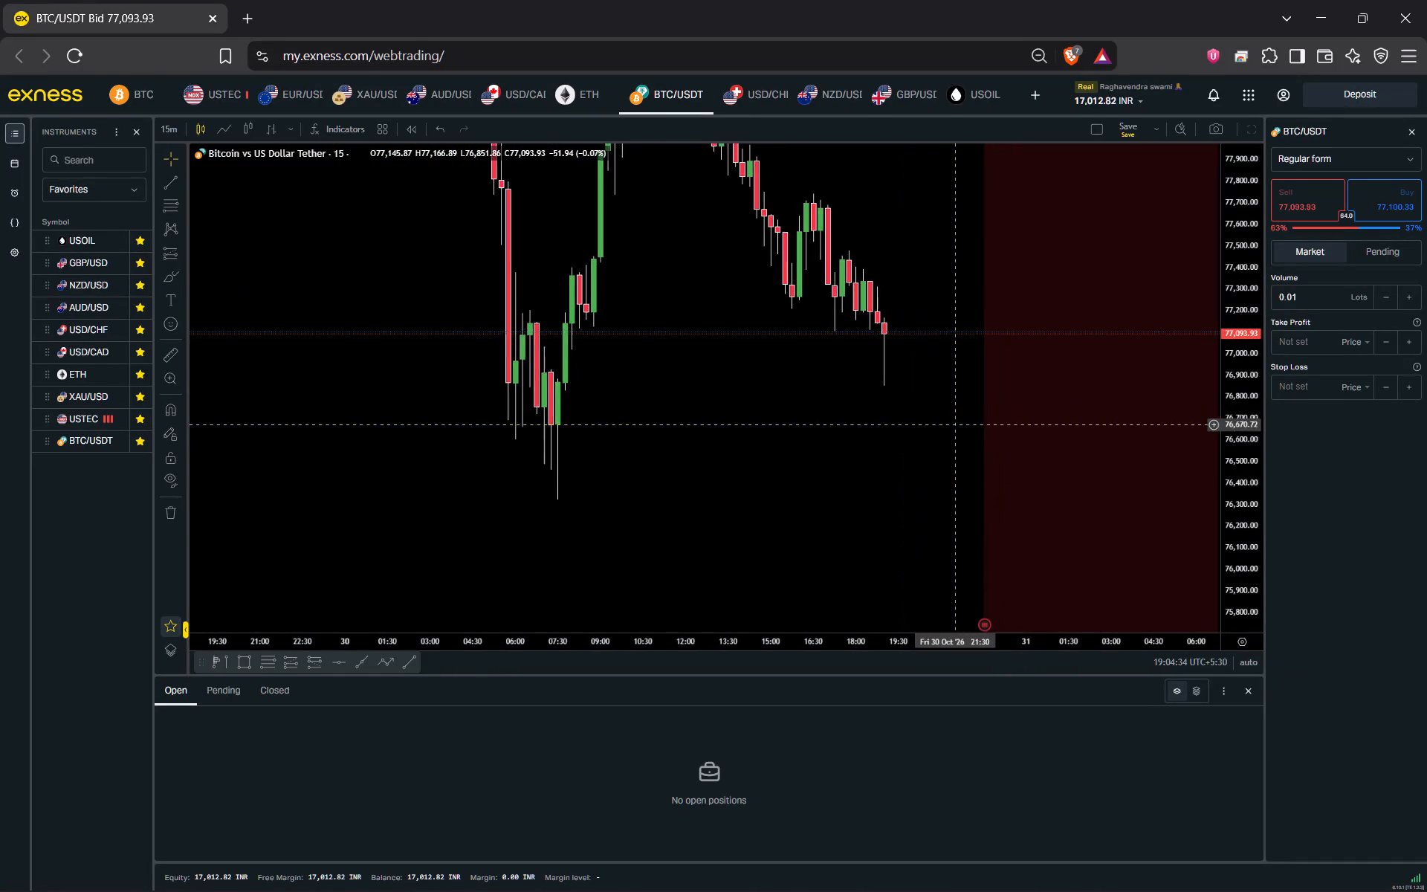
drag(953, 429, 947, 442)
drag(980, 372, 940, 449)
drag(1082, 418, 1087, 456)
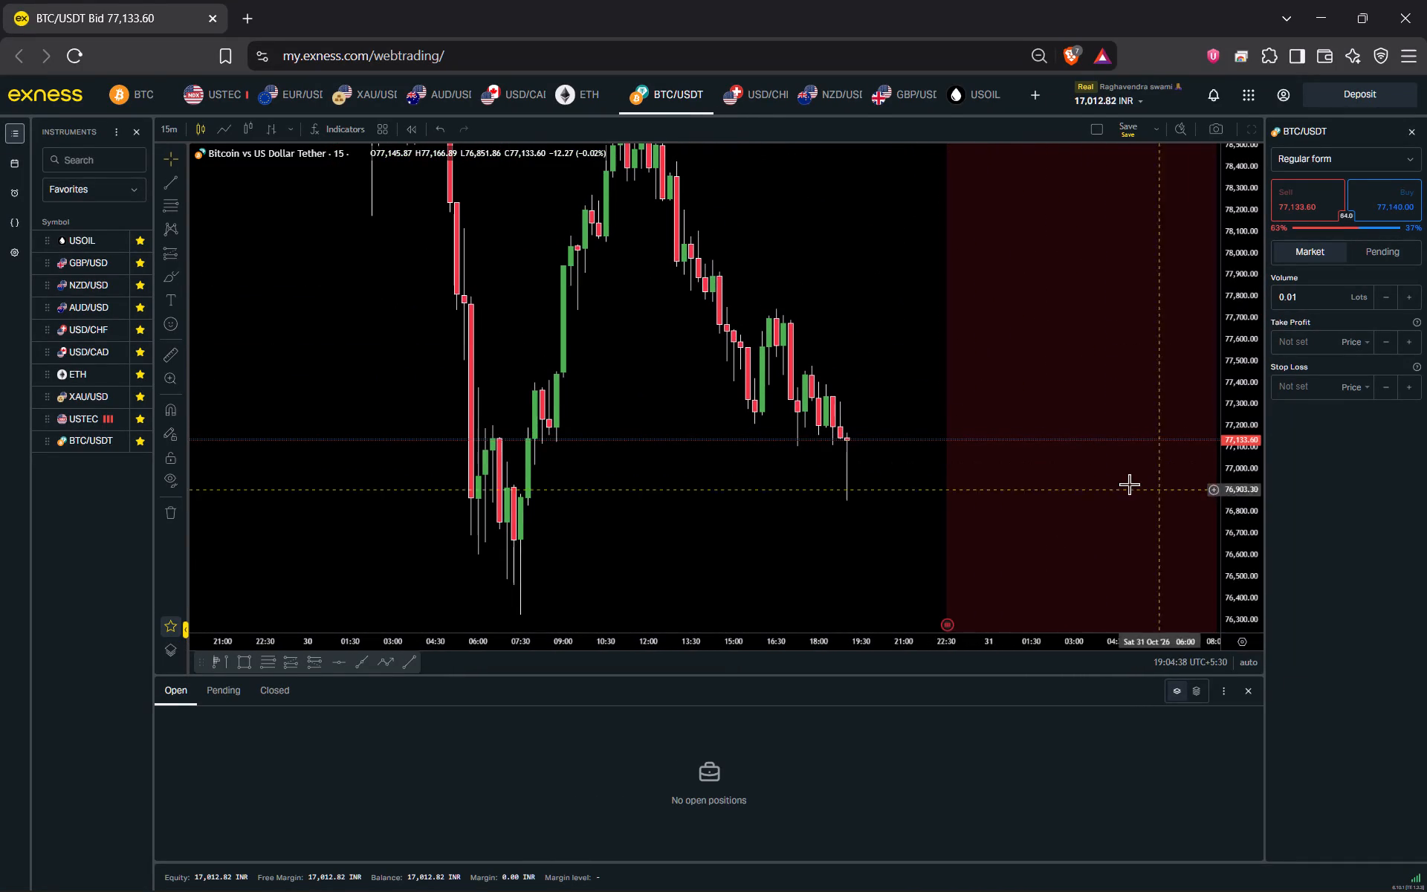
click(946, 623)
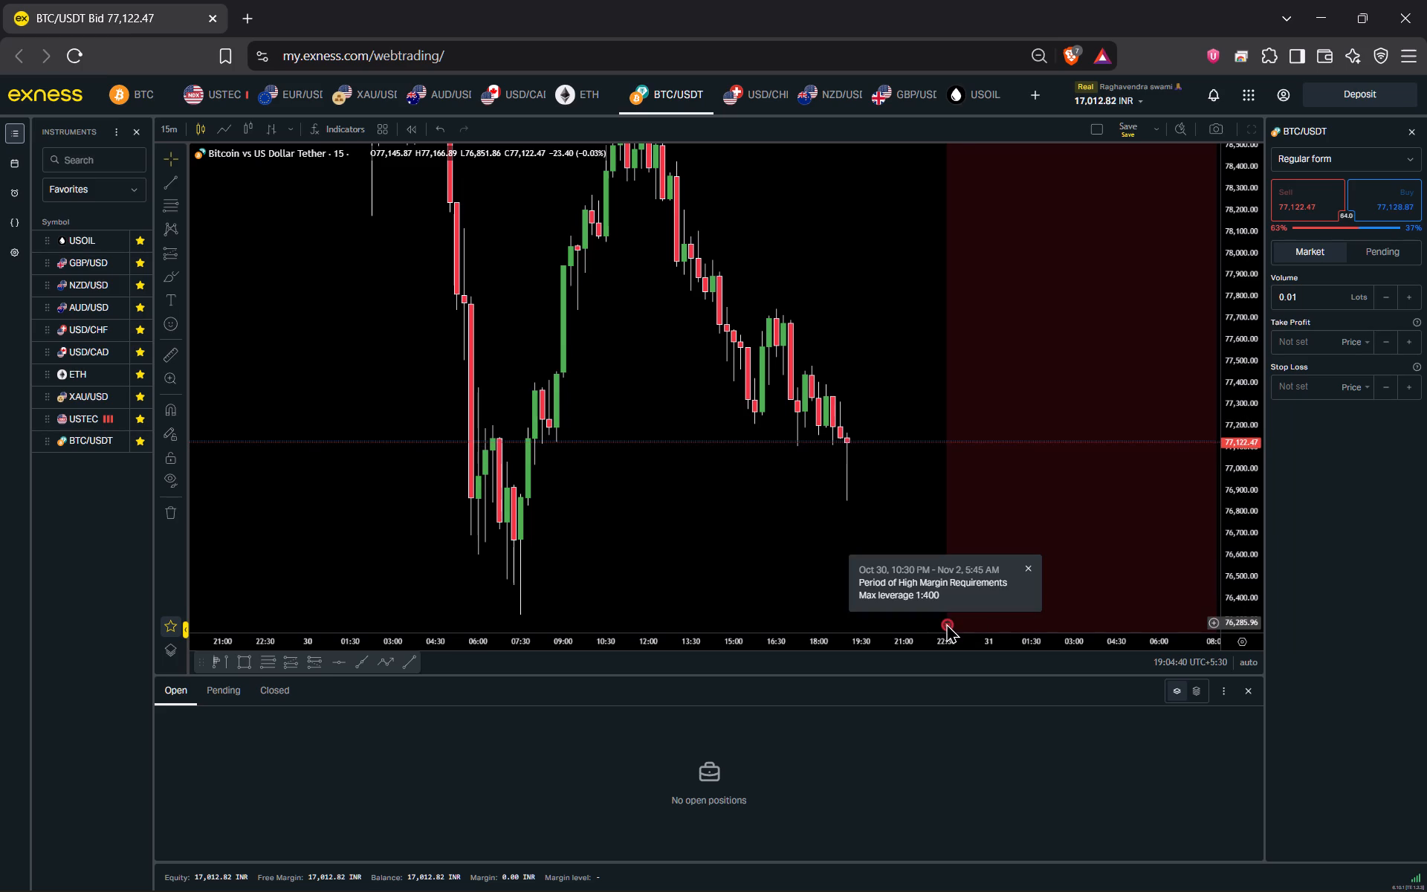
click(1034, 564)
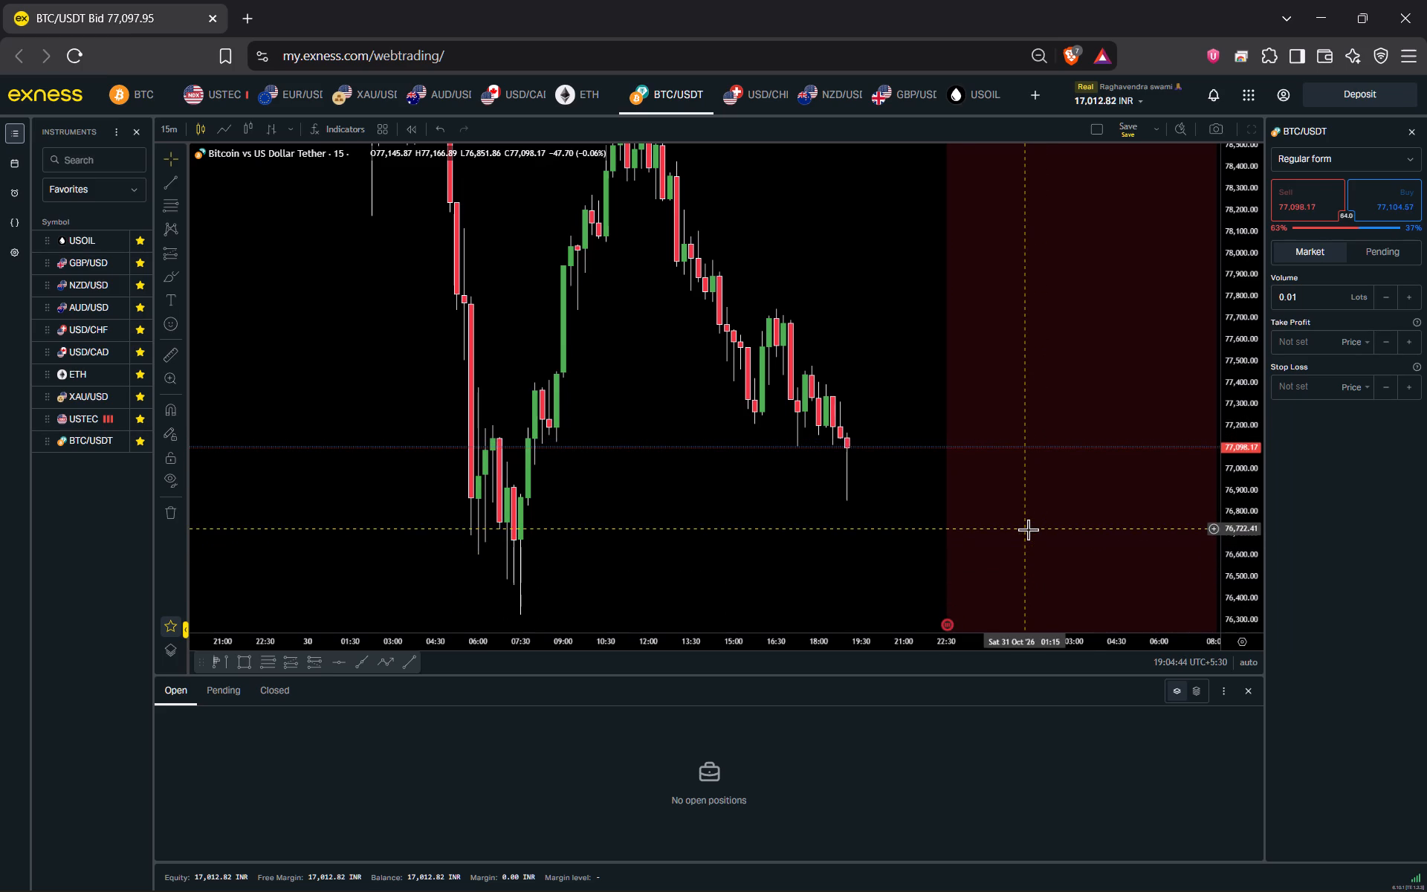
drag(988, 508, 781, 472)
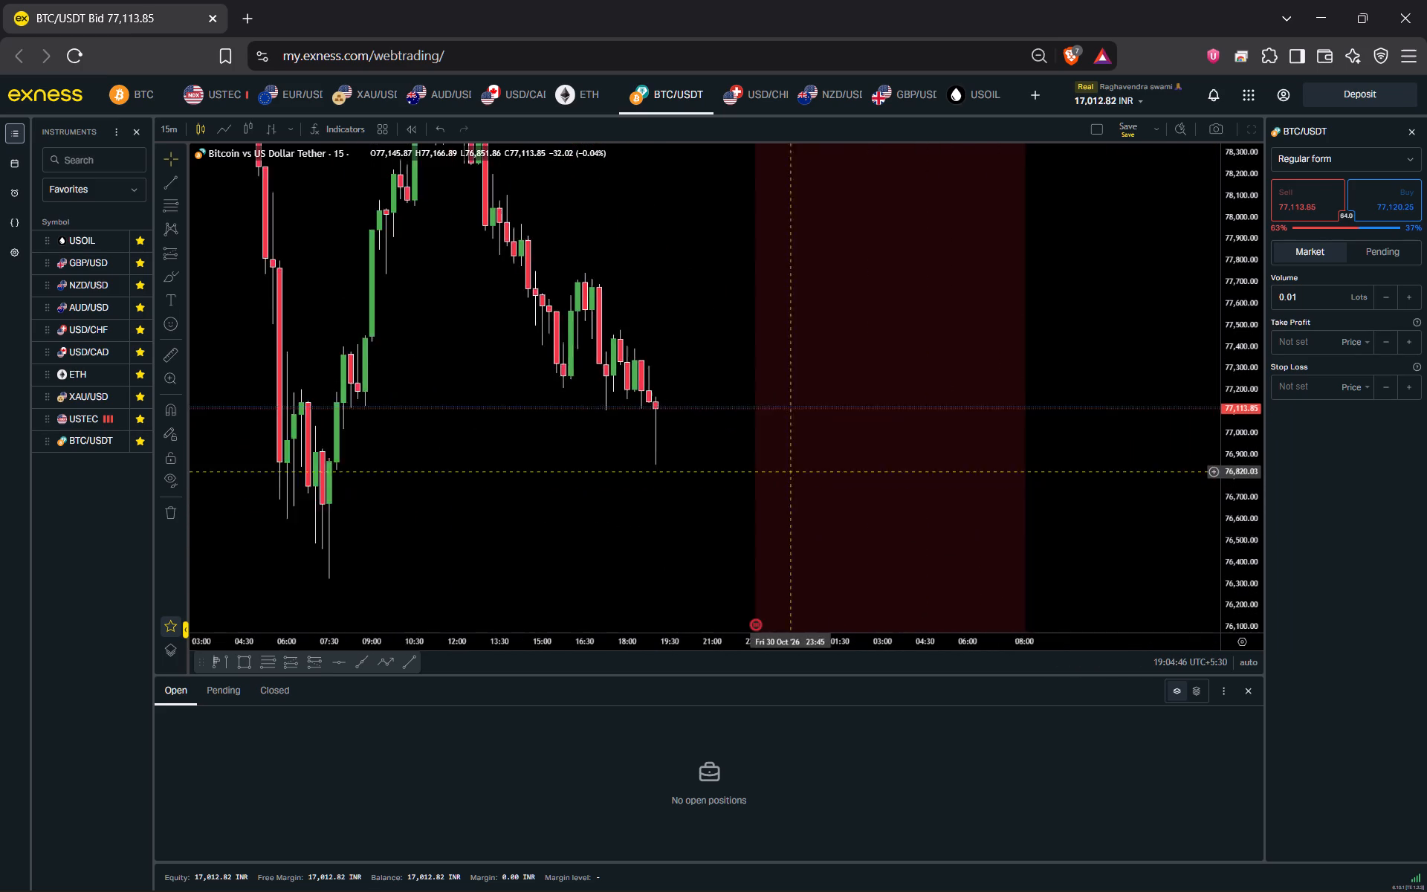
drag(781, 472, 713, 500)
scroll(713, 500, down, 2)
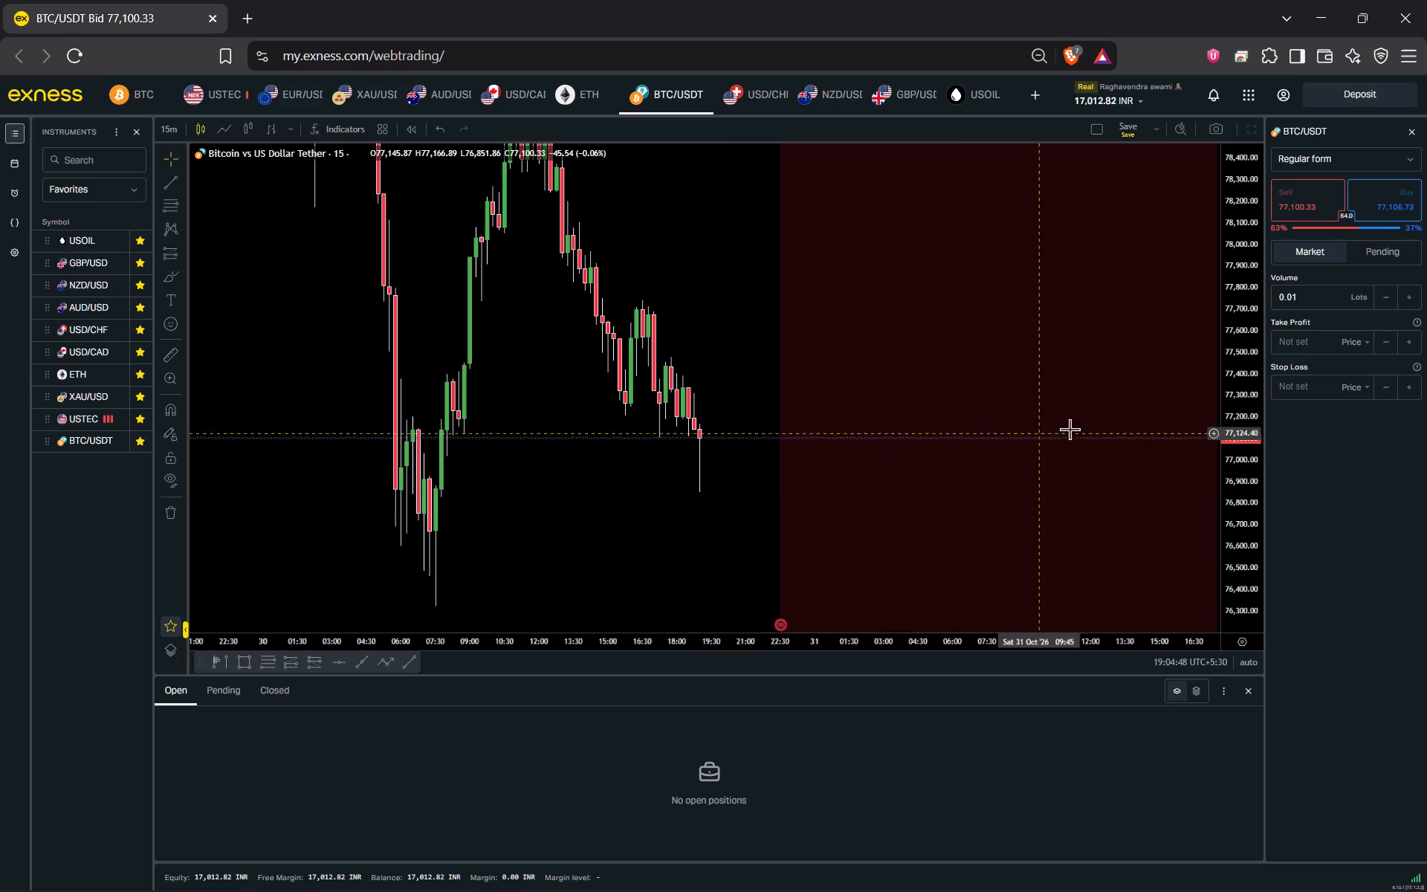
scroll(1252, 450, down, 3)
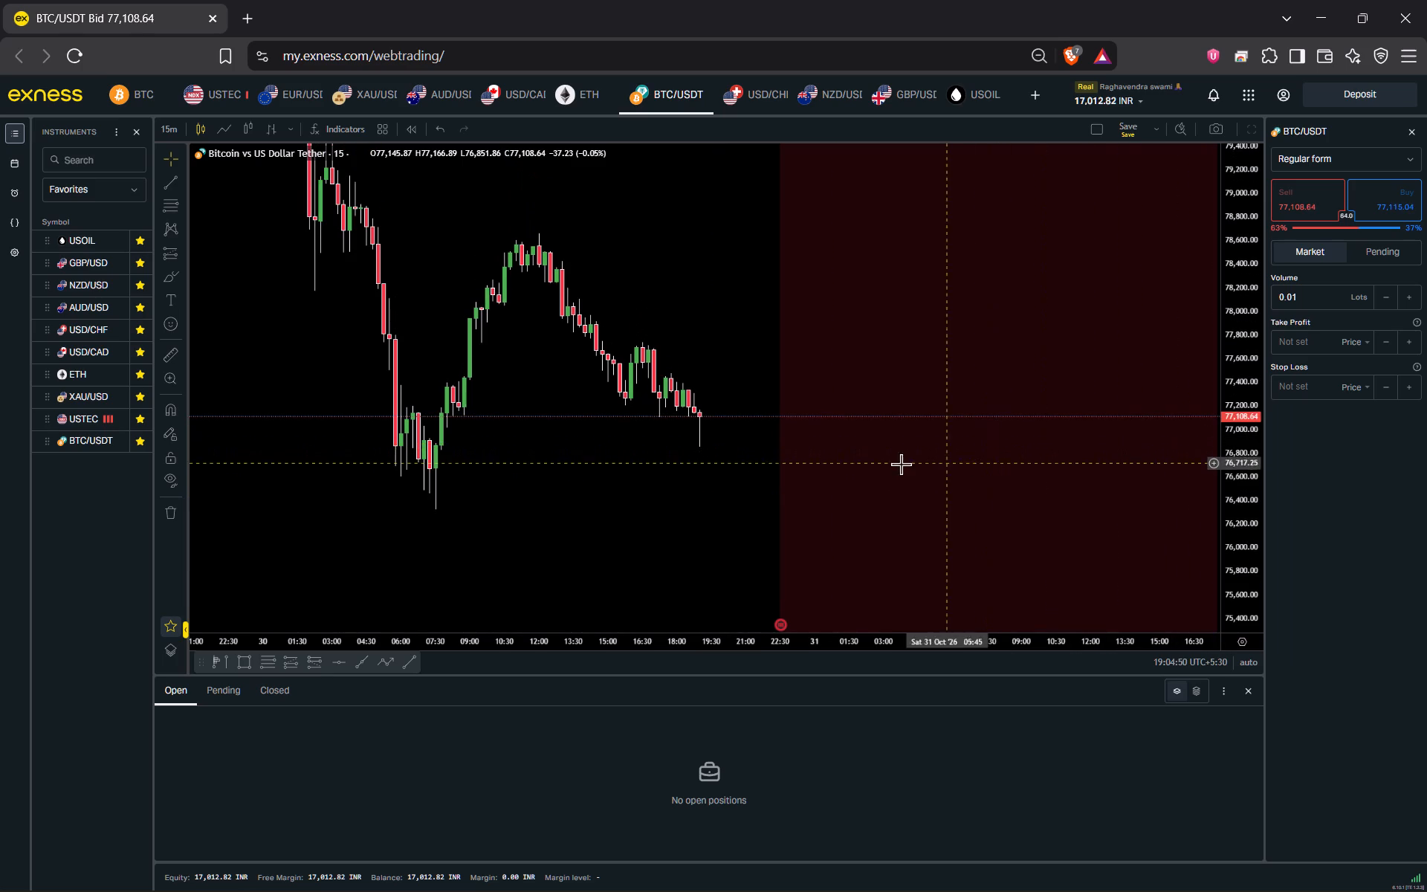
drag(718, 530, 755, 577)
scroll(794, 550, down, 4)
Place the Exness window beside TradingView and compare the BTC/USDT chart with the BTCUSD chart.
drag(808, 0, 1426, 267)
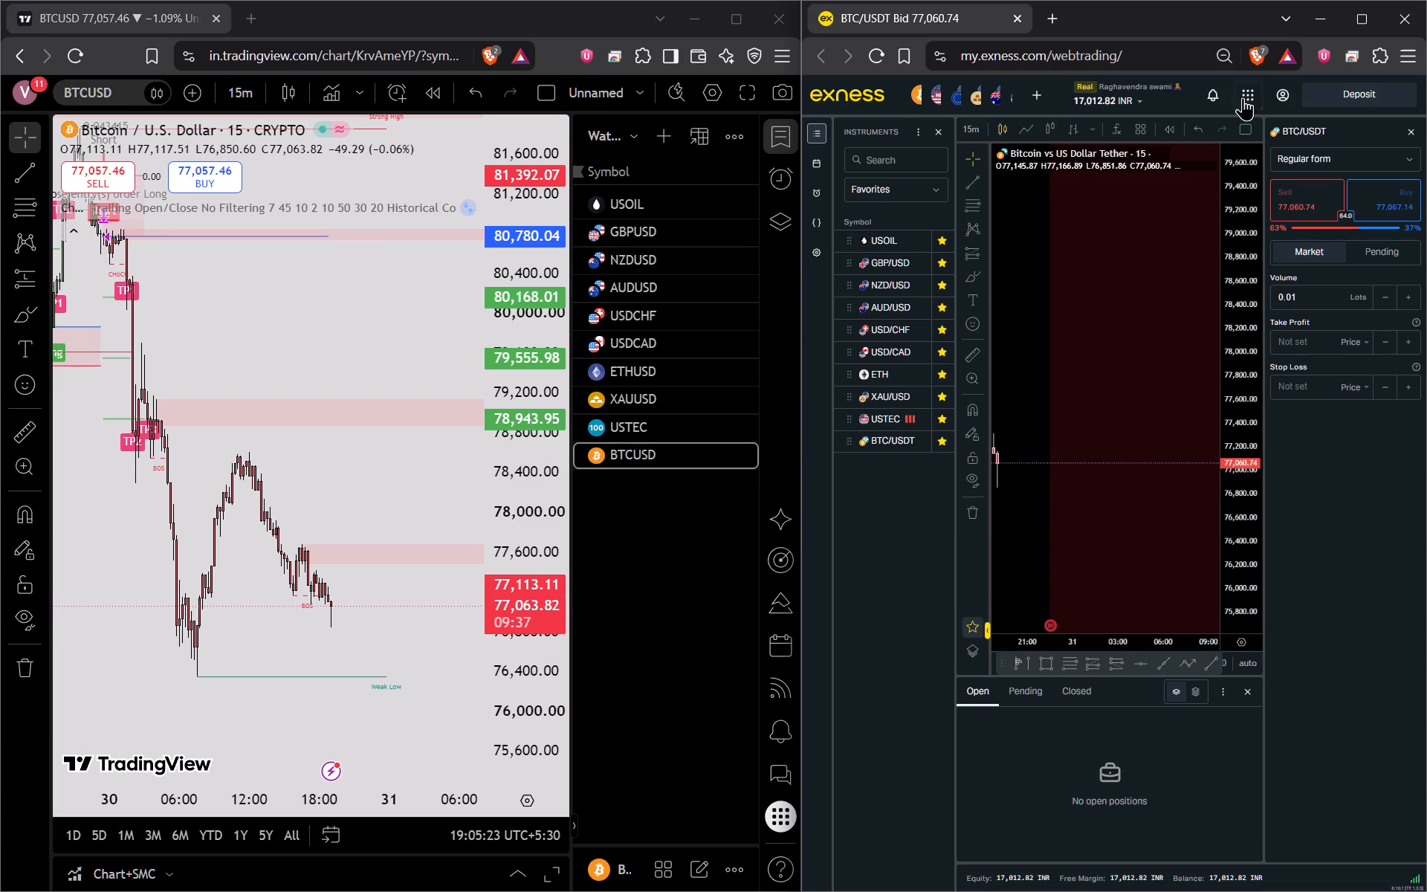
drag(1094, 386, 1202, 401)
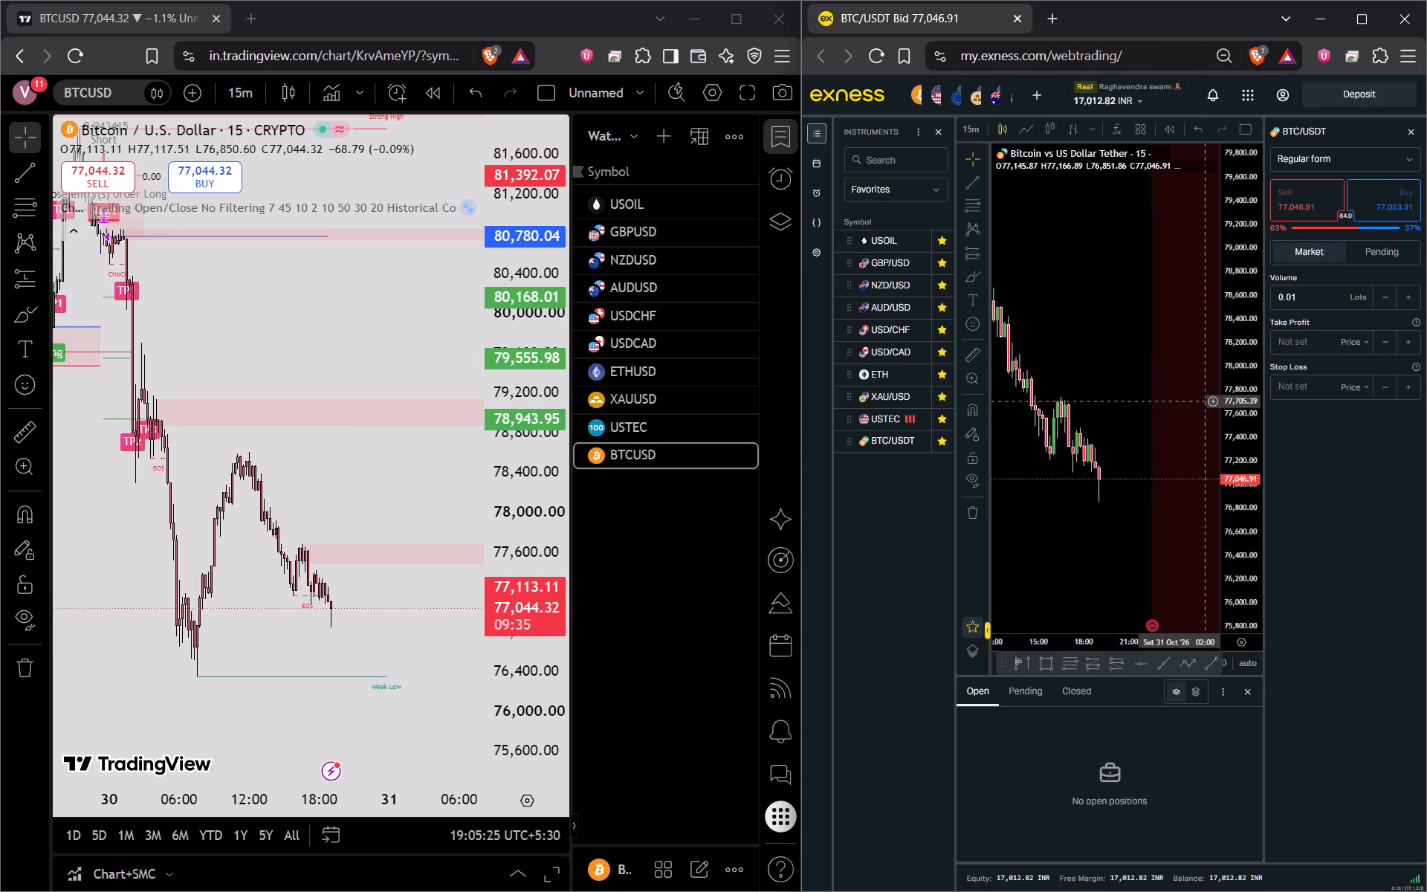
drag(1202, 401, 1201, 401)
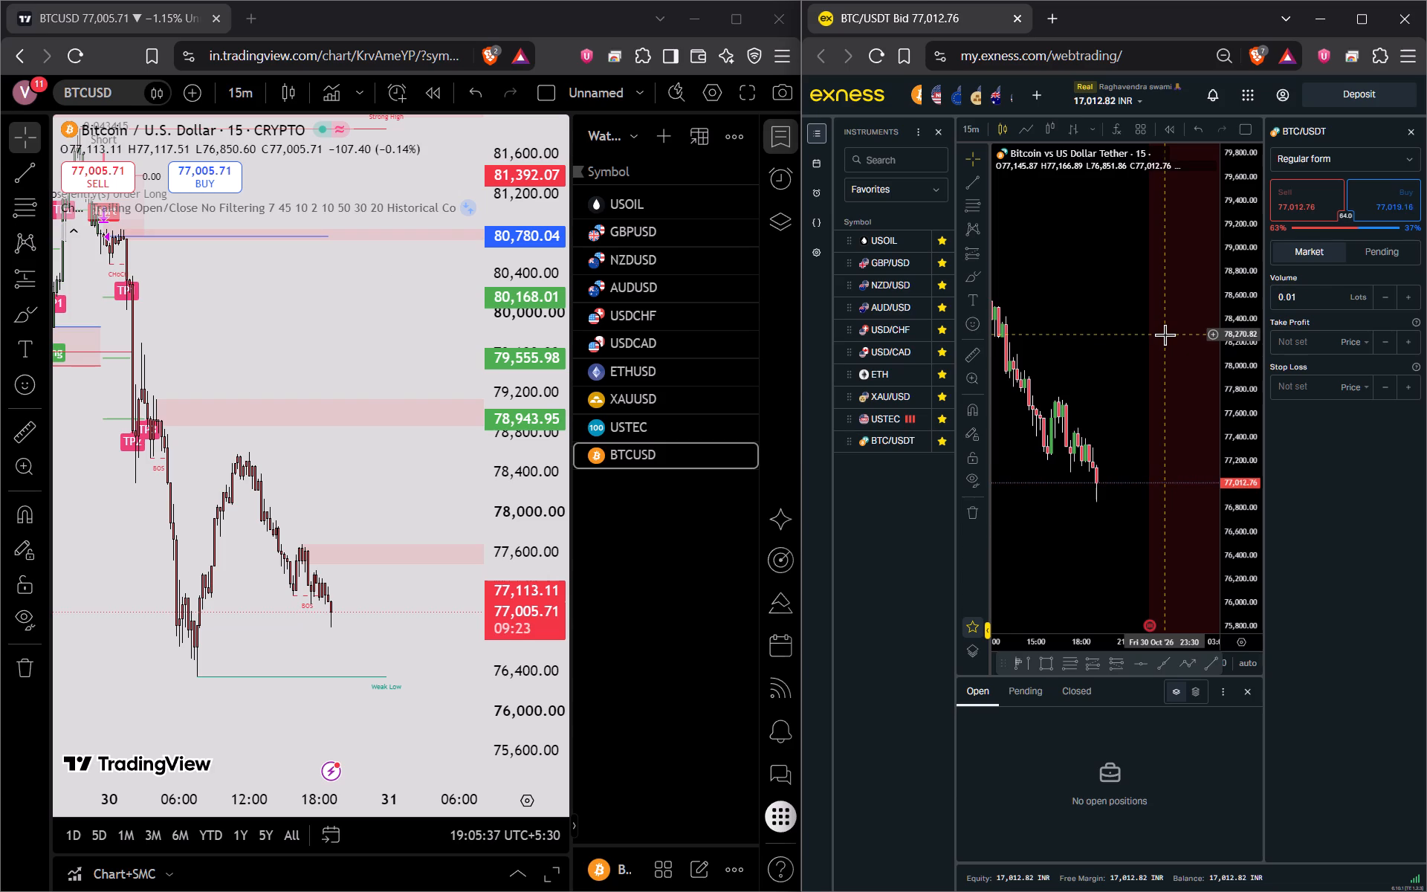
List the closed positions and maximize the Exness window to review their full trade details.
click(1081, 685)
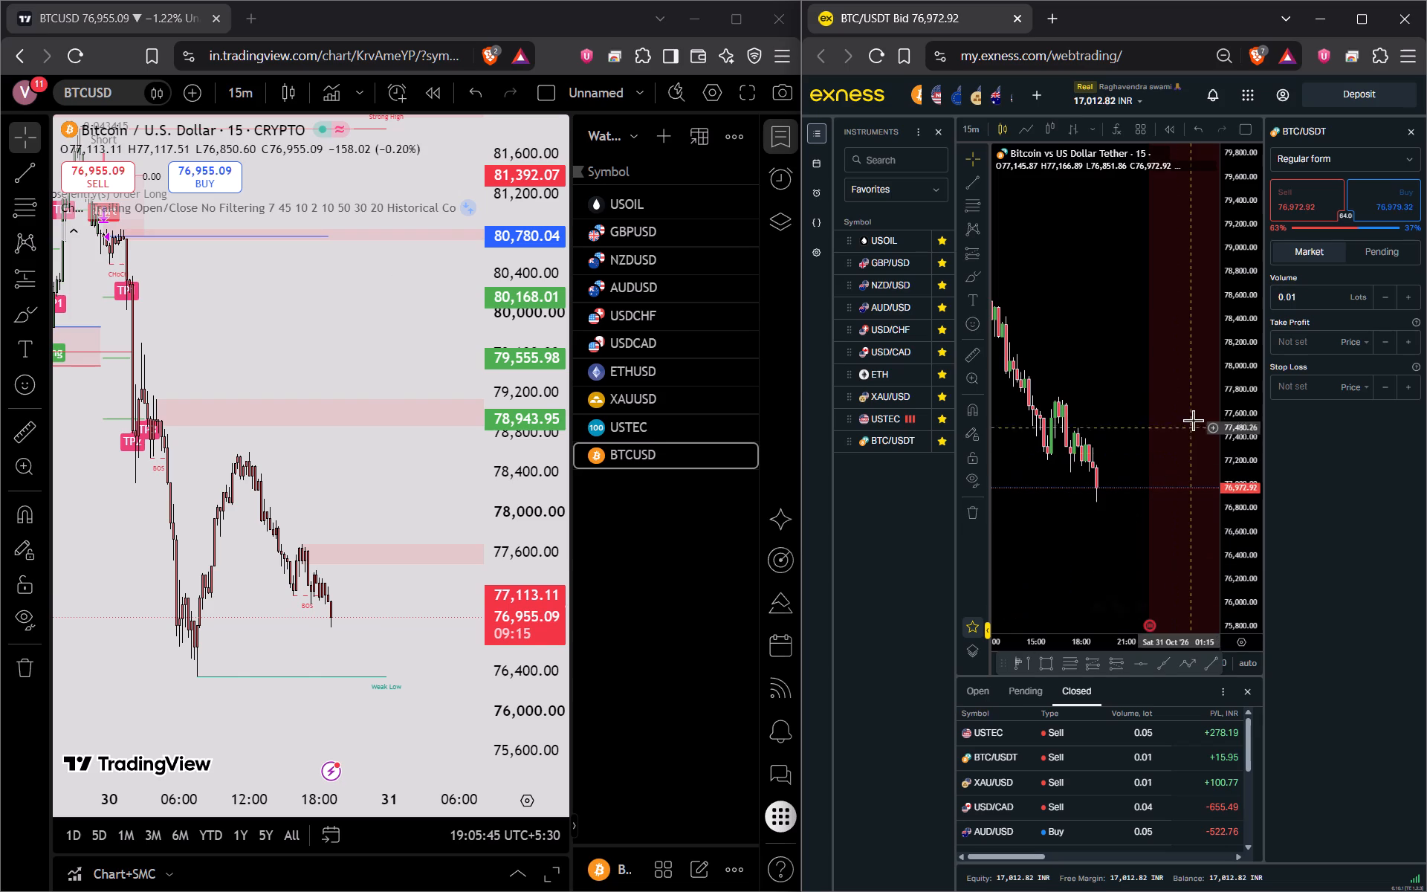
click(1350, 19)
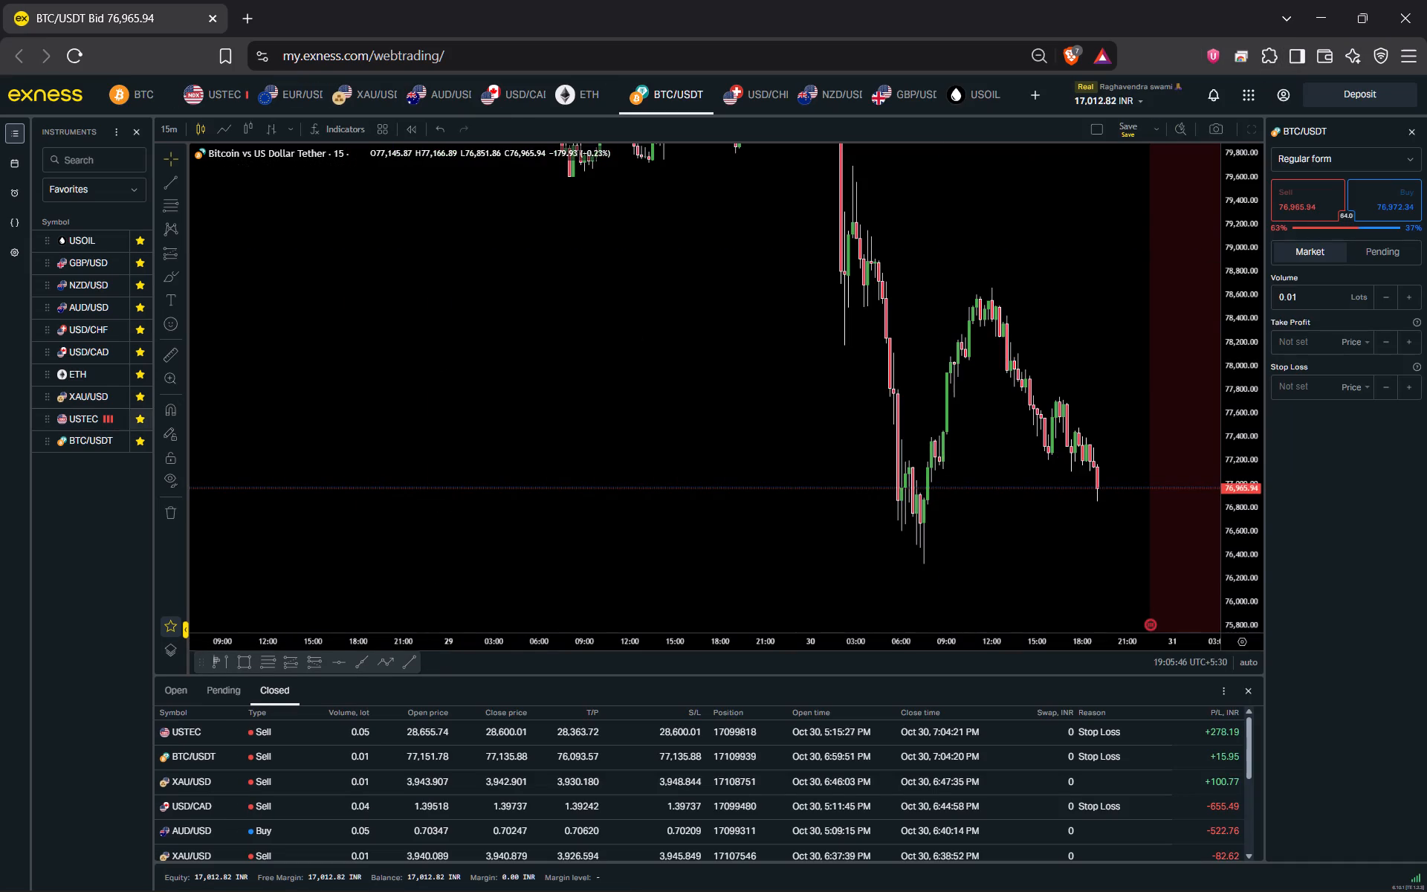
Open the XAU/USD chart, examine its 15-minute price action, and return the positions list to open positions.
click(82, 404)
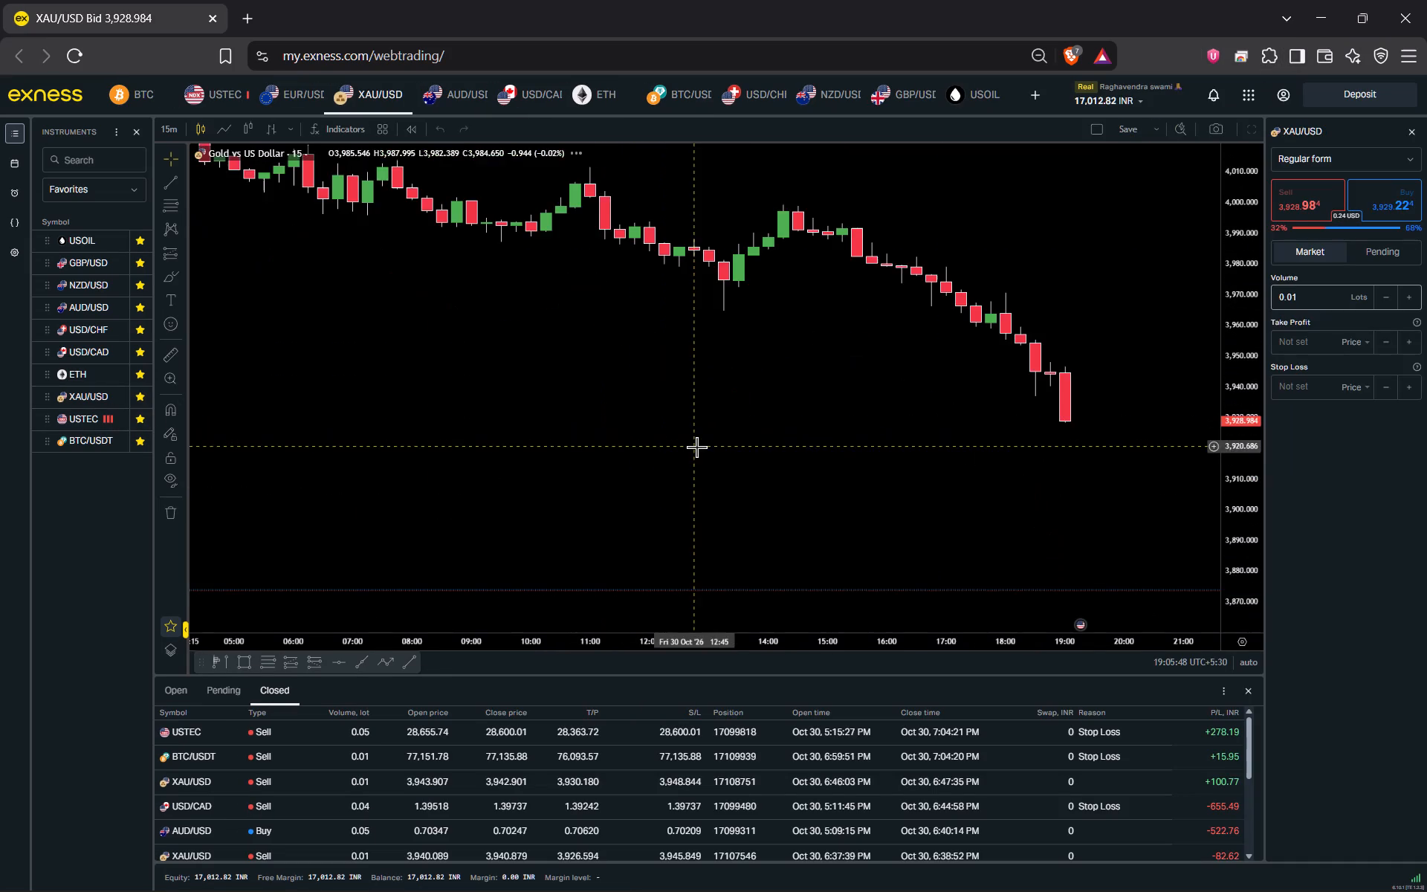
drag(696, 447, 671, 375)
scroll(661, 396, down, 14)
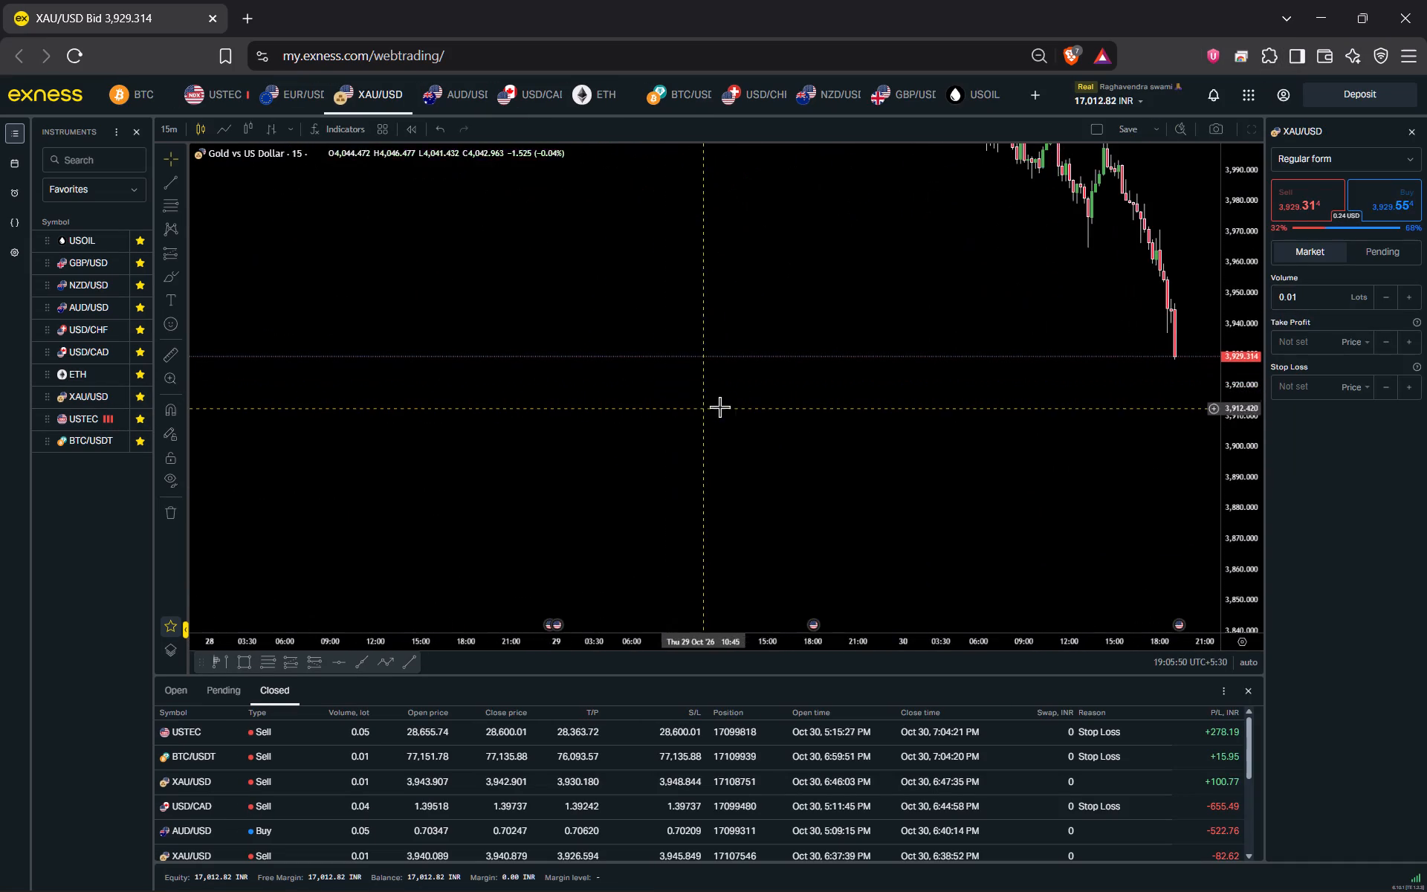
drag(936, 394, 731, 630)
scroll(1005, 514, down, 4)
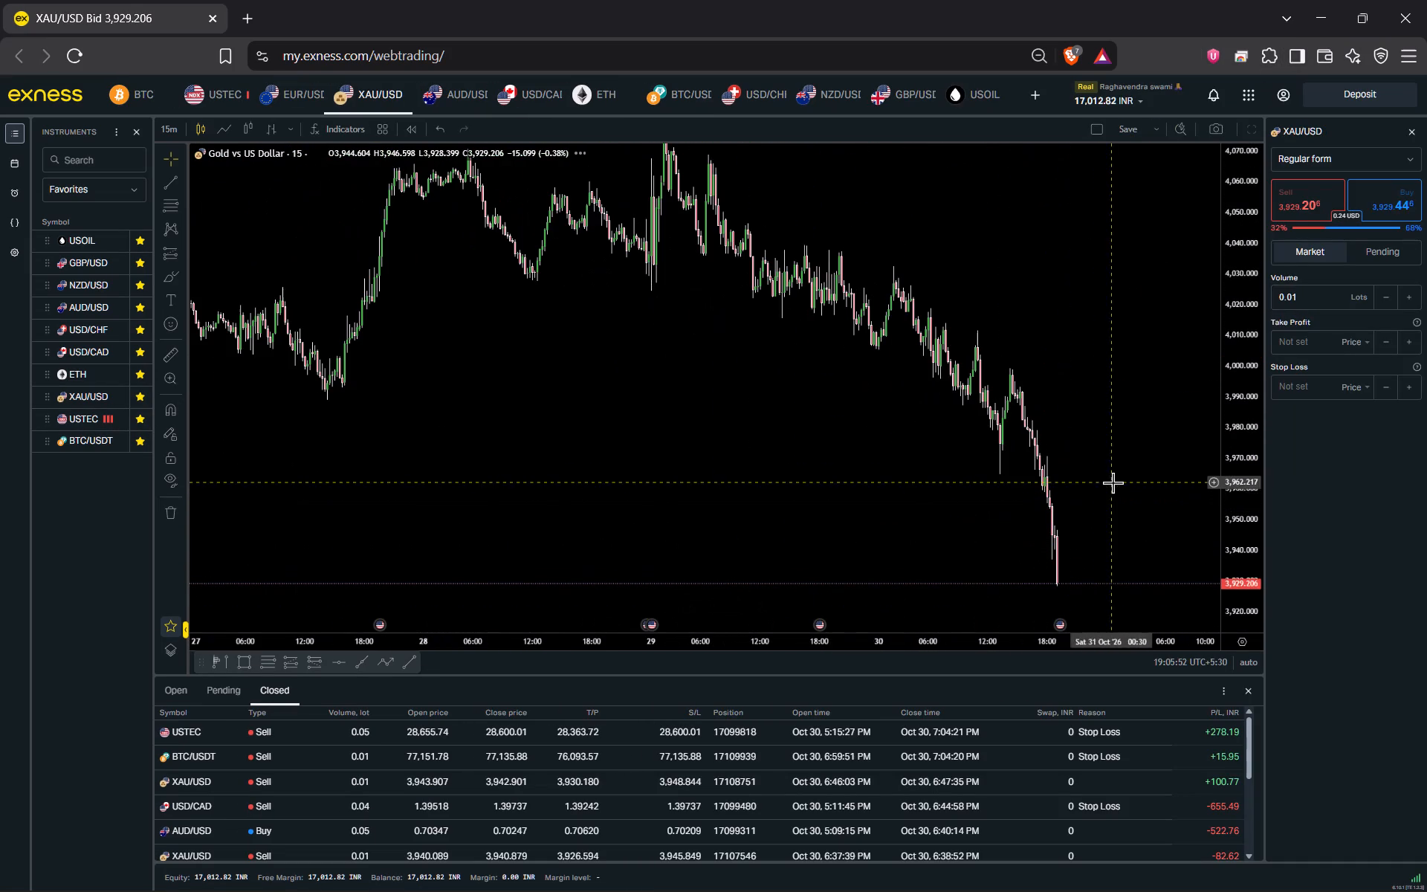
scroll(1255, 520, down, 3)
scroll(1101, 491, up, 5)
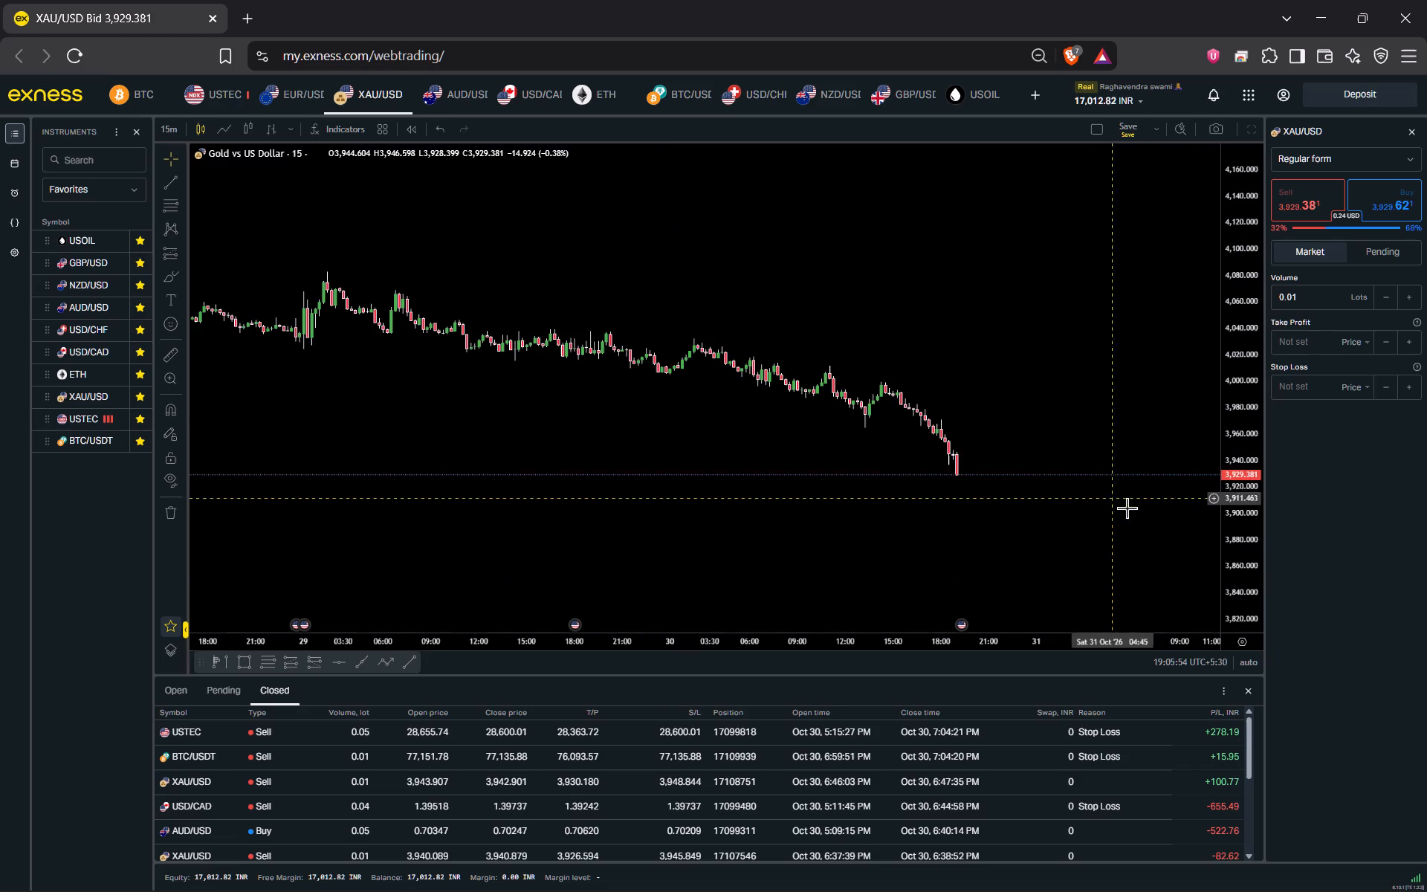
scroll(1243, 557, up, 4)
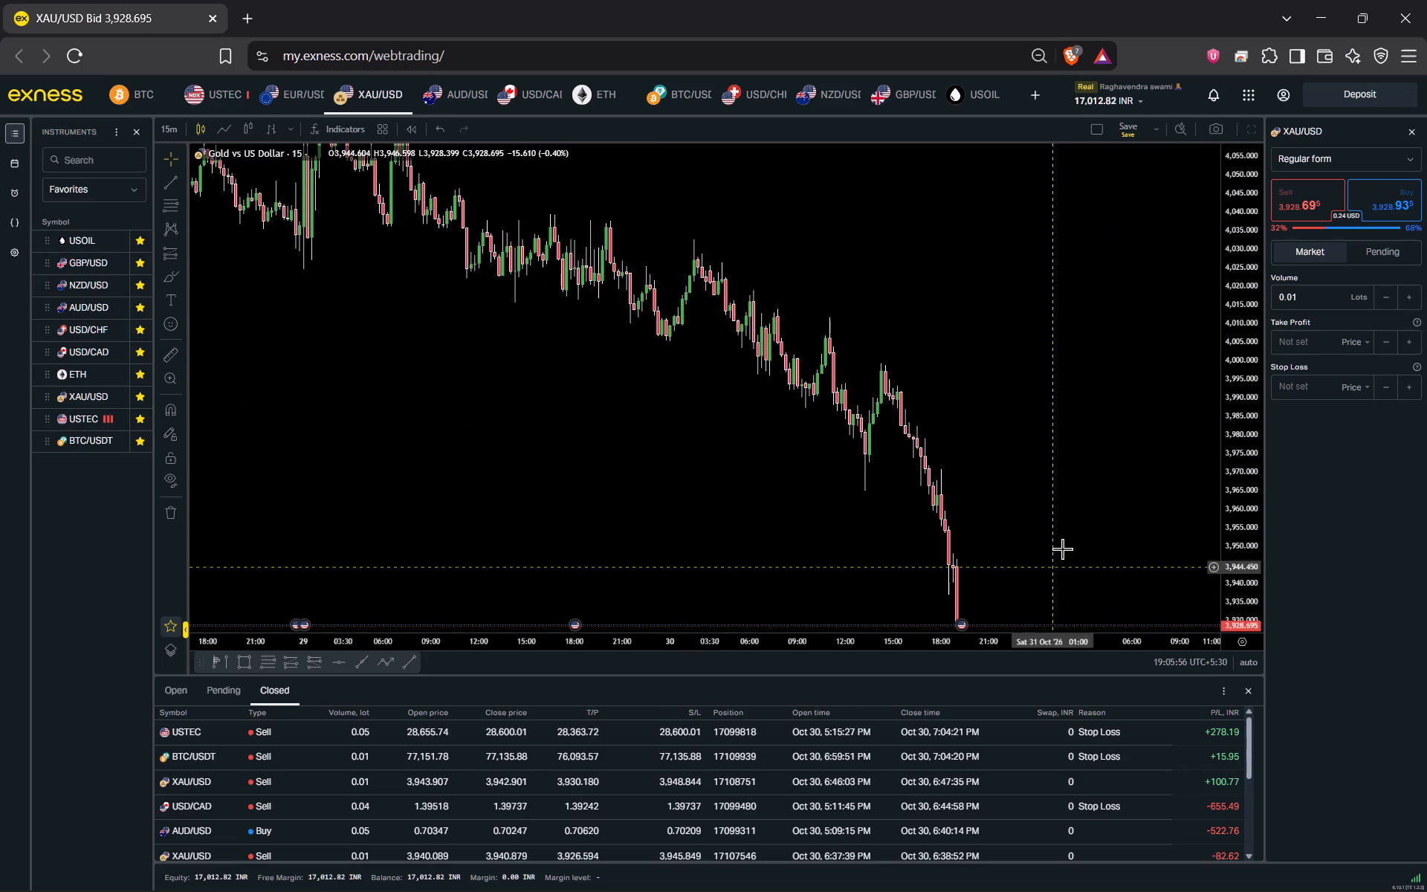
drag(1072, 474, 994, 356)
click(166, 697)
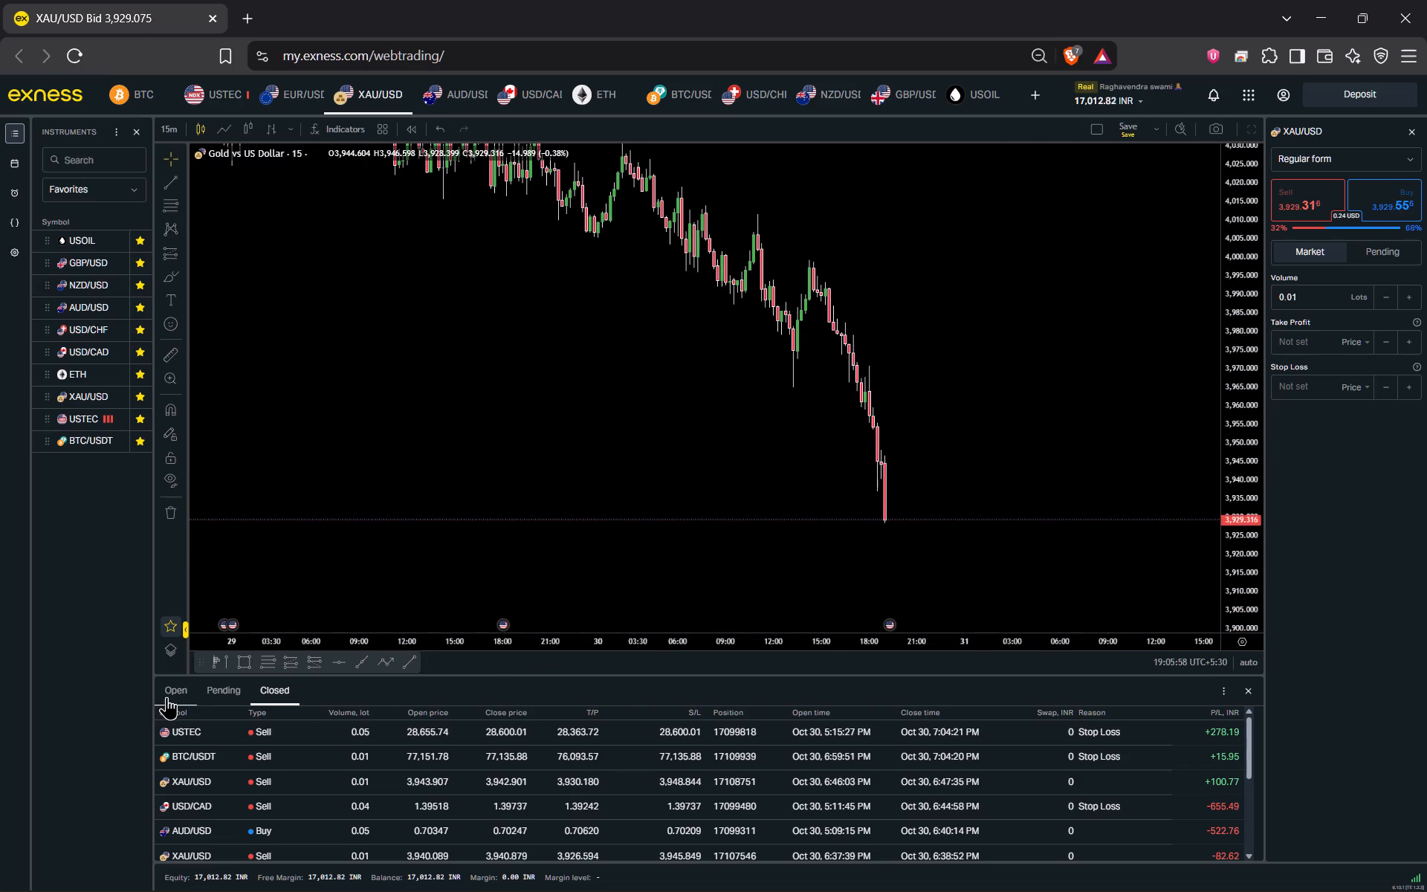
drag(1104, 547, 1104, 535)
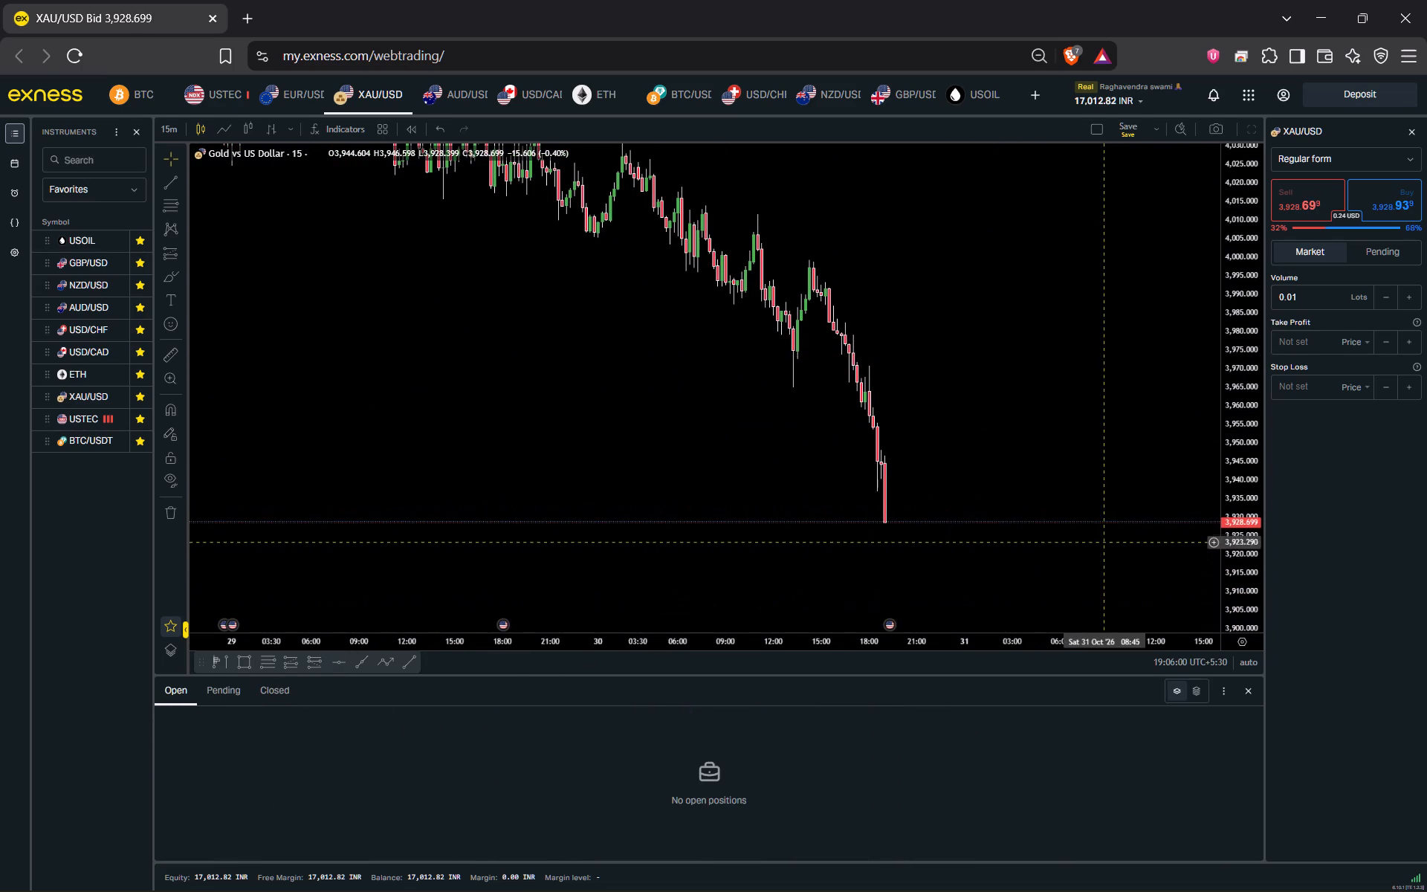
drag(1104, 535, 1102, 498)
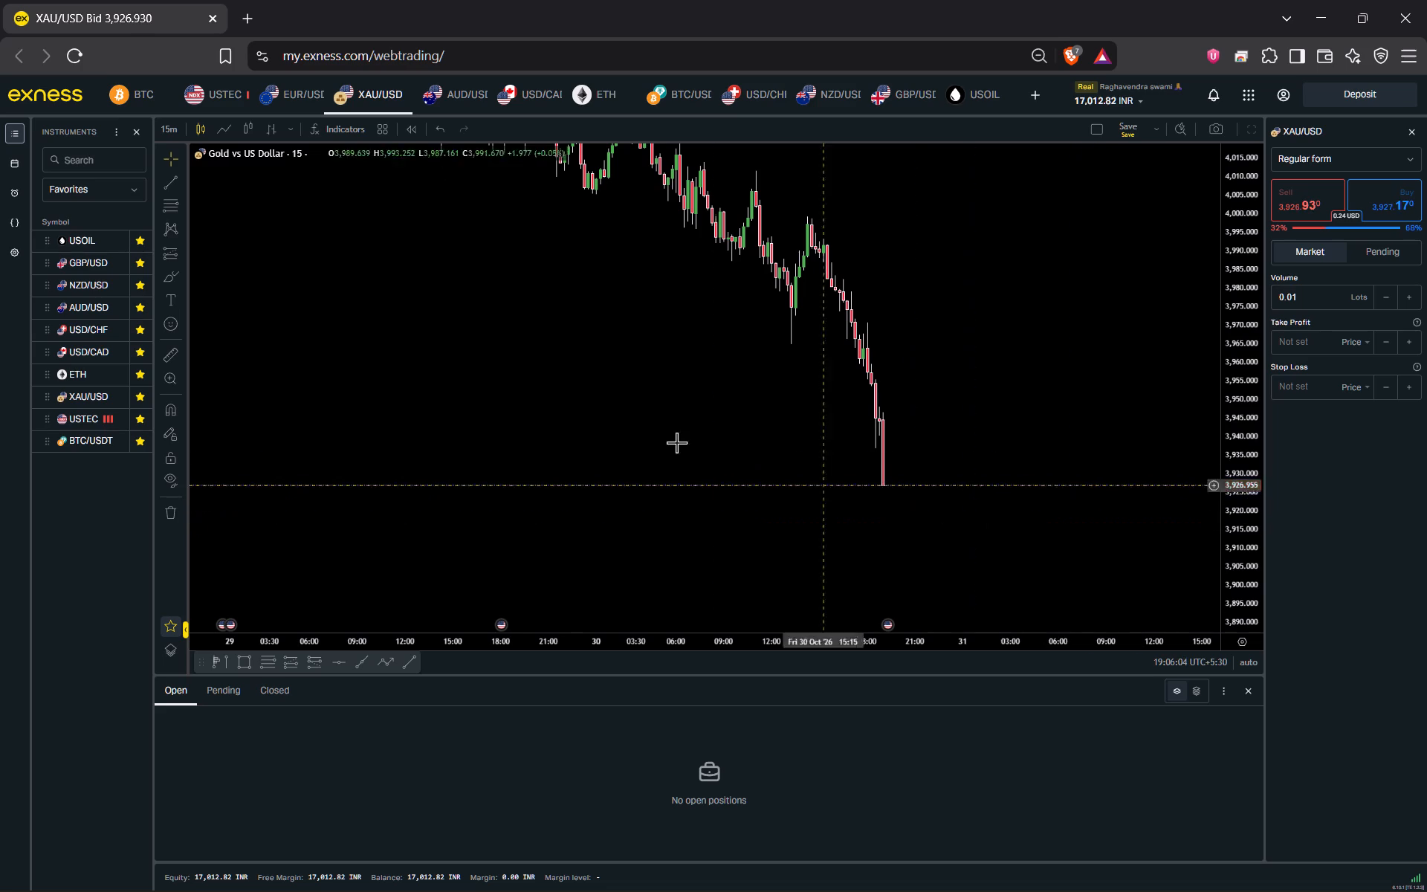
Open the USTEC chart and switch it to the 15-minute timeframe to examine recent price action.
click(91, 430)
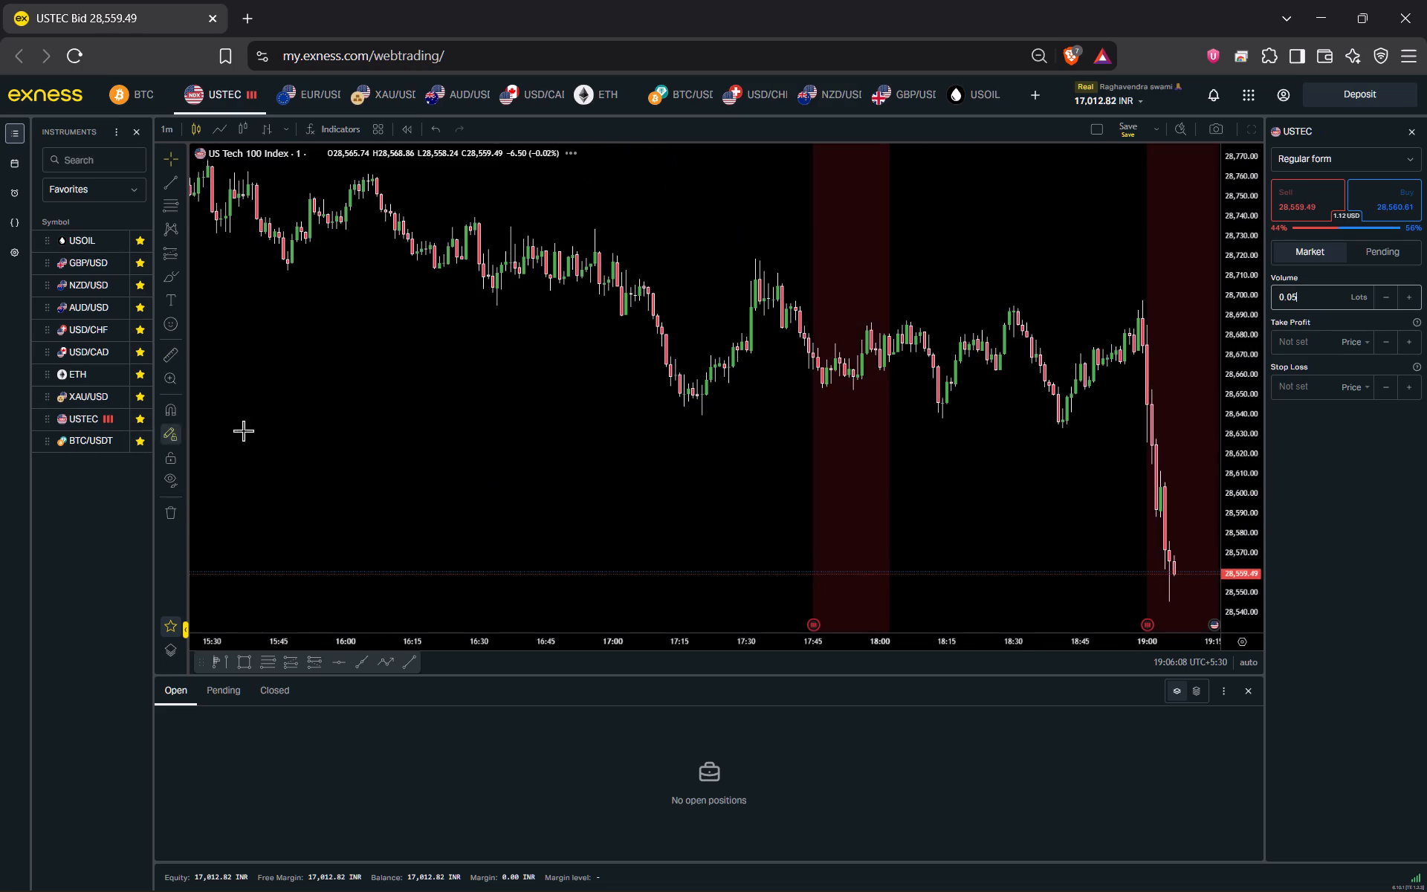
drag(697, 481, 540, 326)
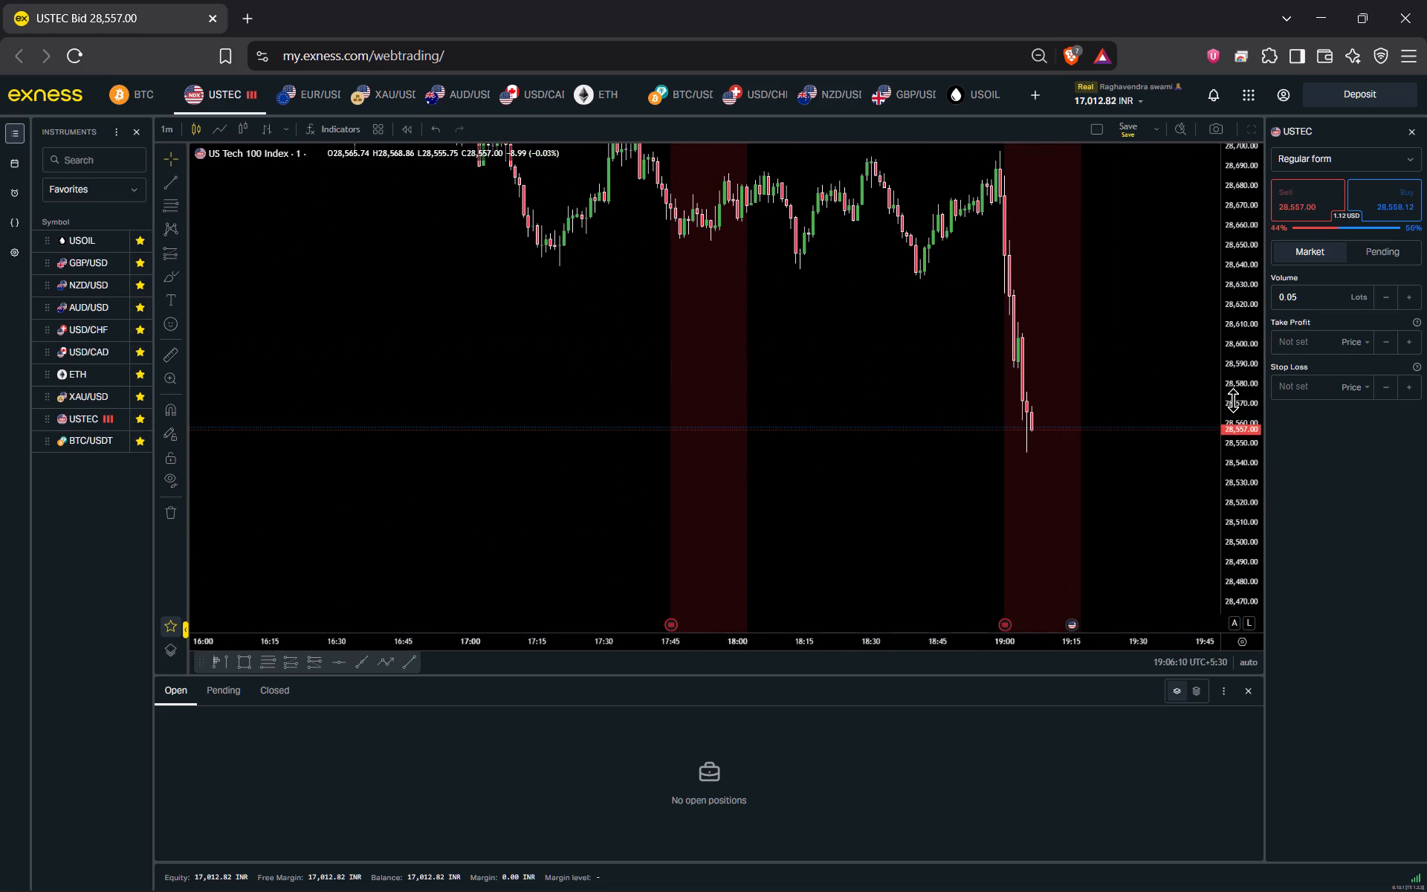
drag(1247, 414, 1251, 459)
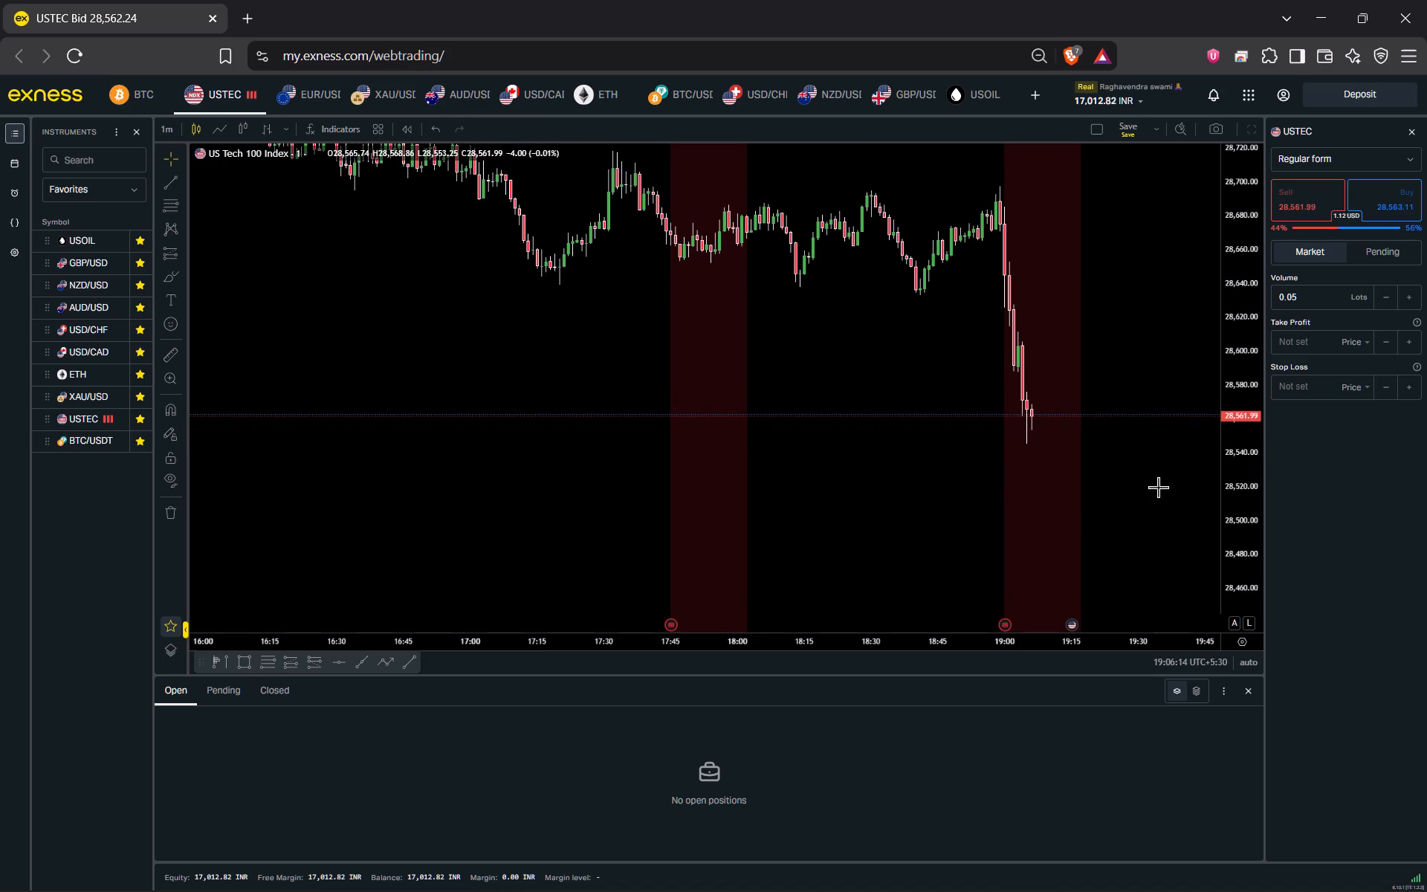
click(1064, 514)
text(15)
key(Return)
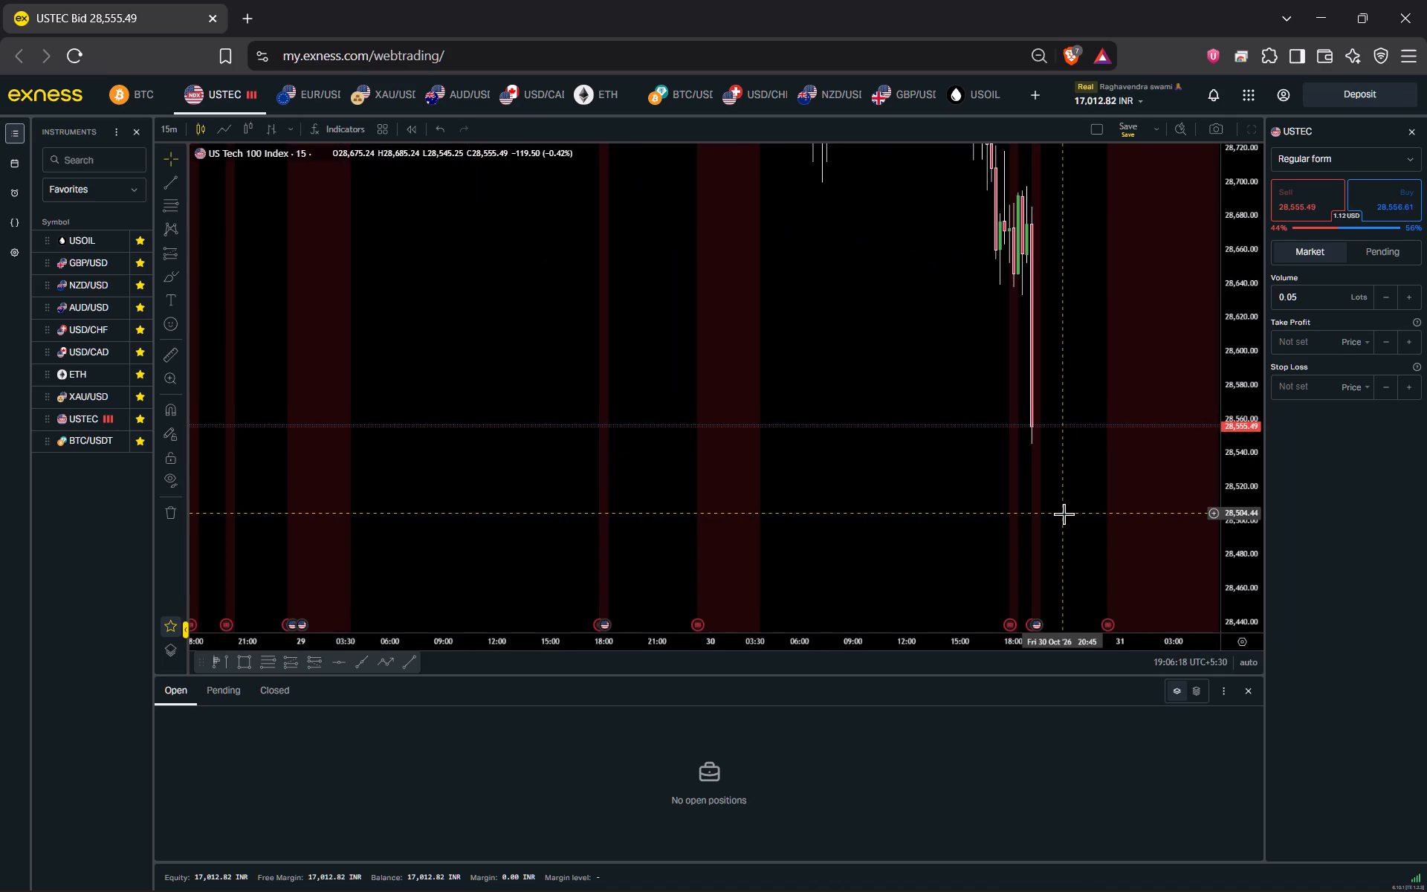
scroll(1064, 514, down, 3)
scroll(1229, 403, down, 3)
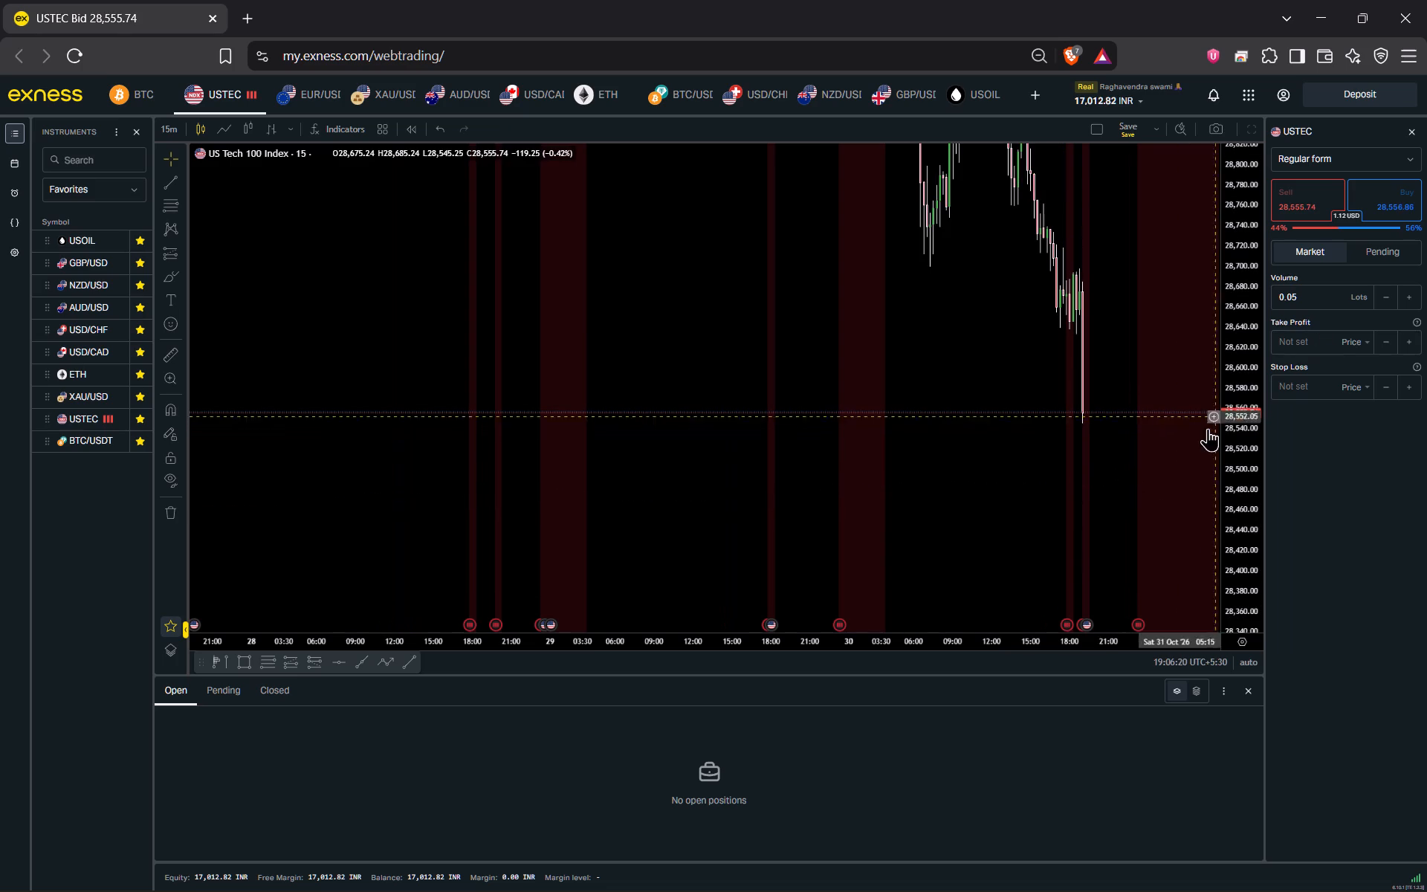
scroll(1263, 448, down, 2)
scroll(1167, 466, up, 7)
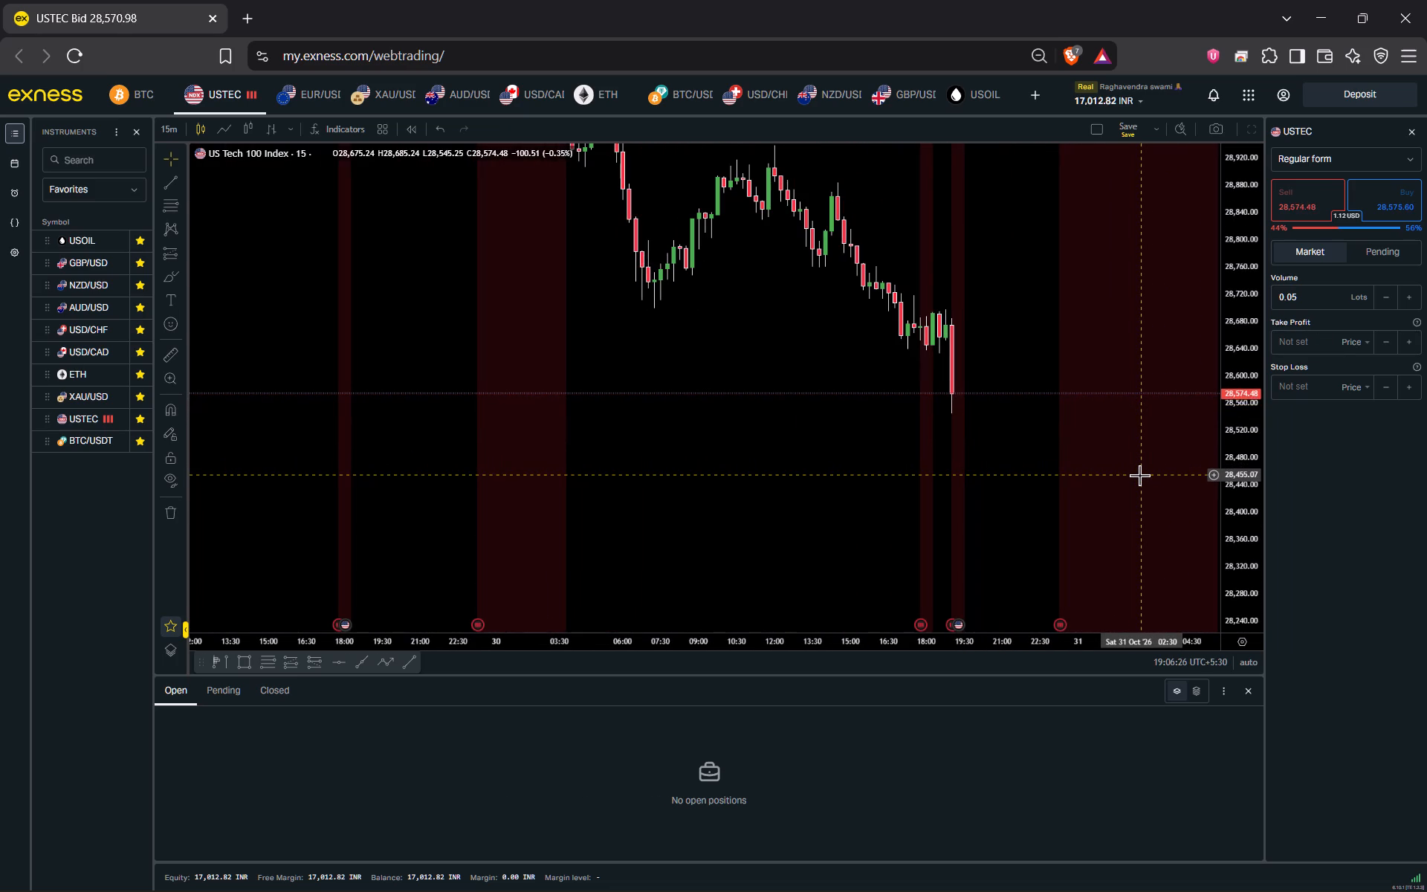
Open the USOIL chart and examine its price action over the last few days.
click(82, 242)
drag(989, 474, 777, 375)
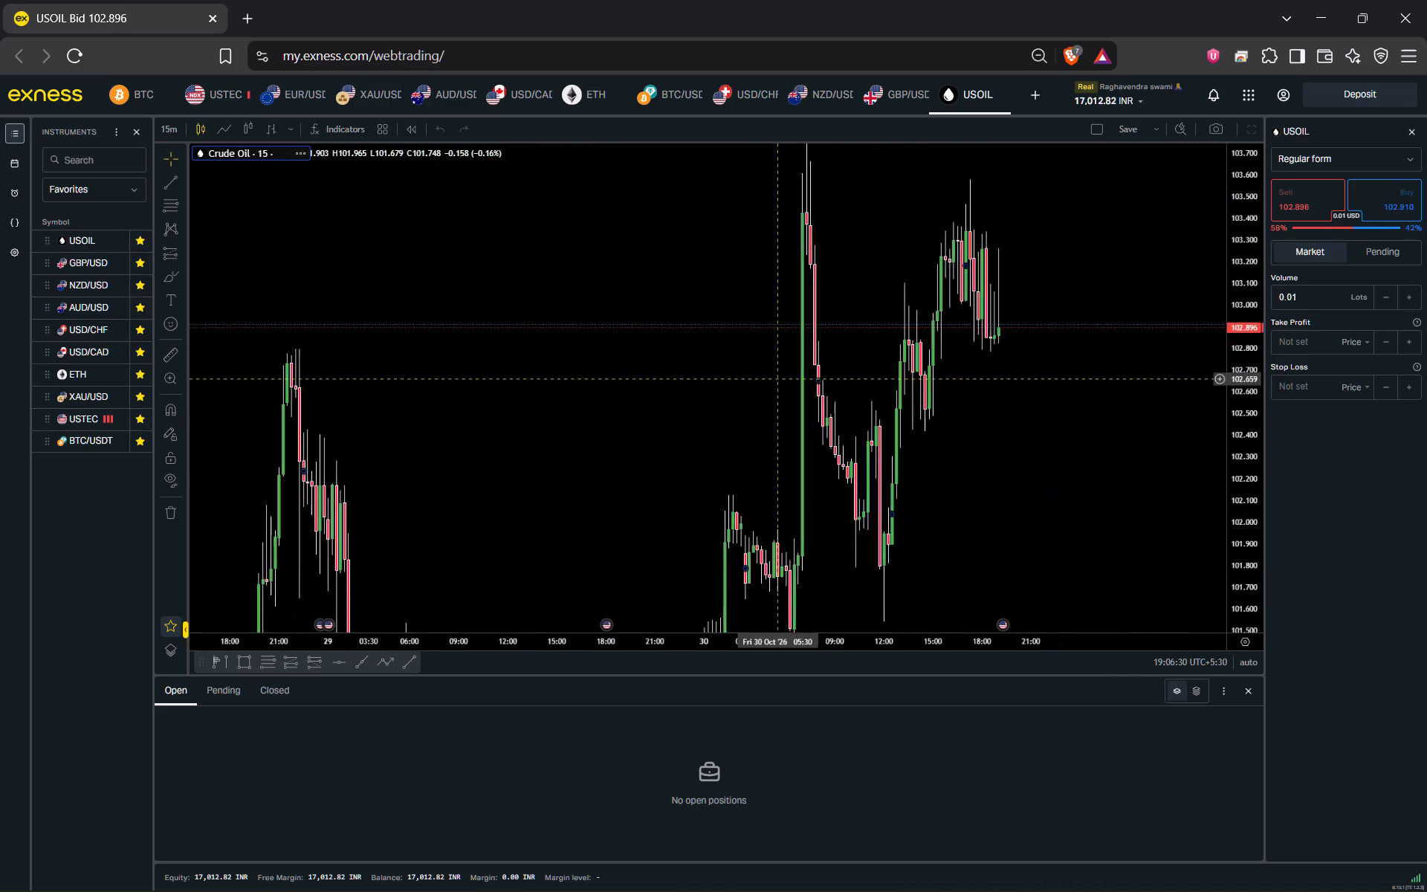
drag(777, 375, 777, 374)
drag(1240, 392, 1221, 695)
scroll(1177, 487, down, 3)
click(1162, 483)
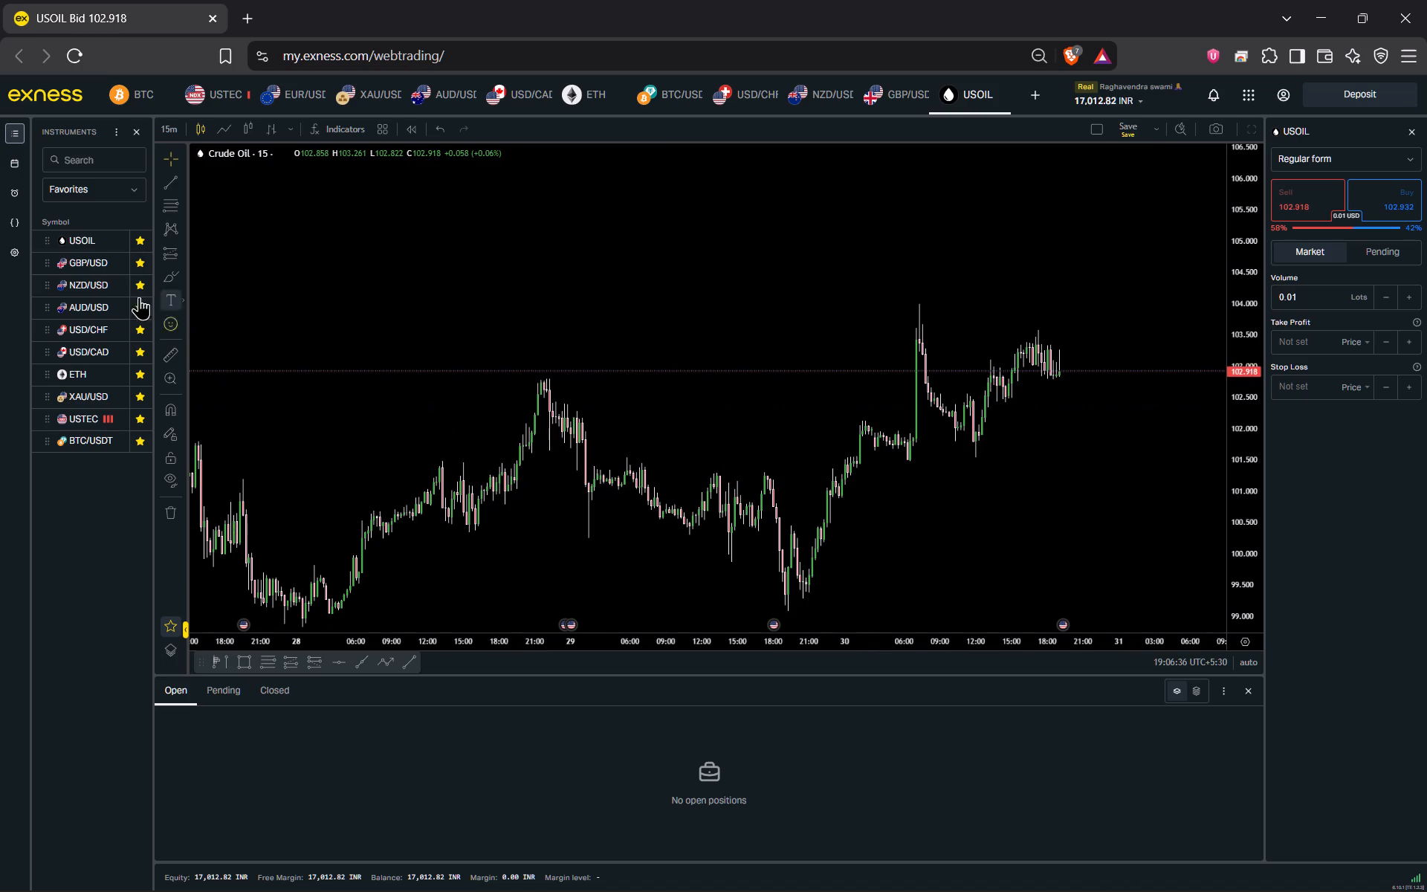
Open the GBP/USD chart and examine its price action on the 1-minute timeframe.
click(79, 270)
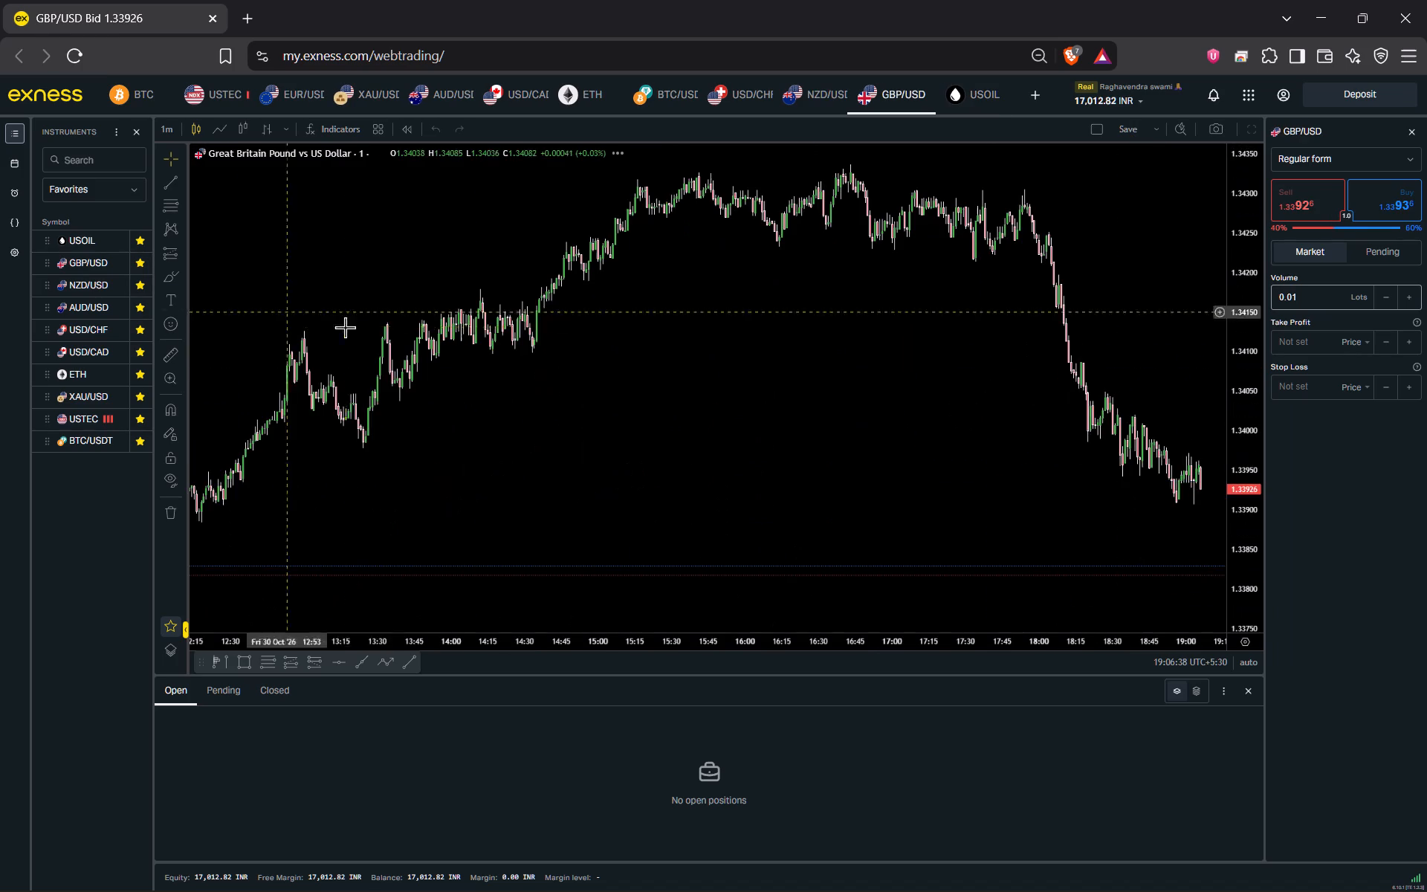
drag(777, 438, 542, 358)
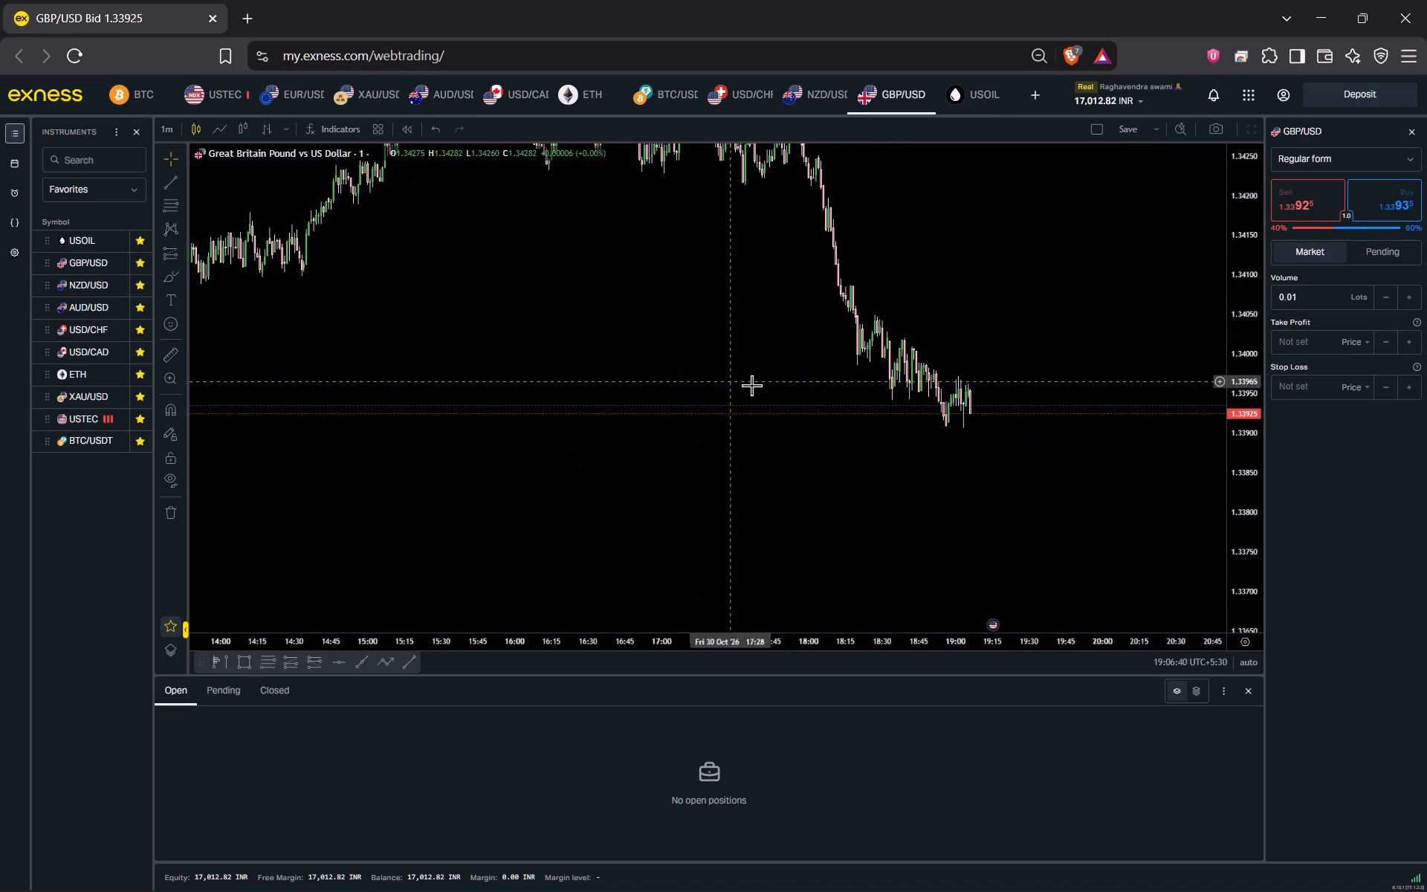
scroll(1150, 439, down, 2)
scroll(1240, 457, down, 3)
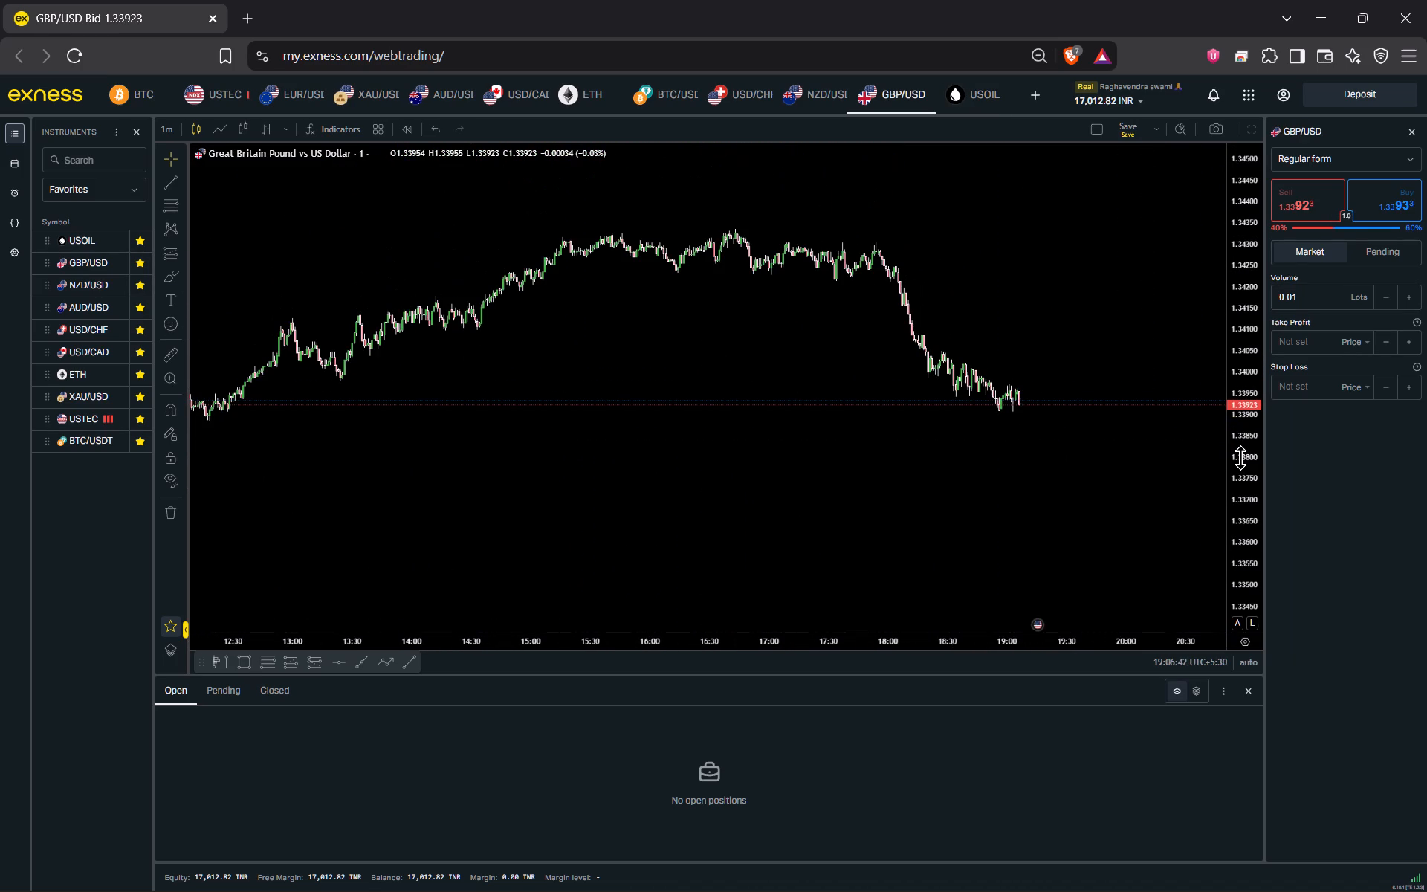
scroll(1104, 479, down, 4)
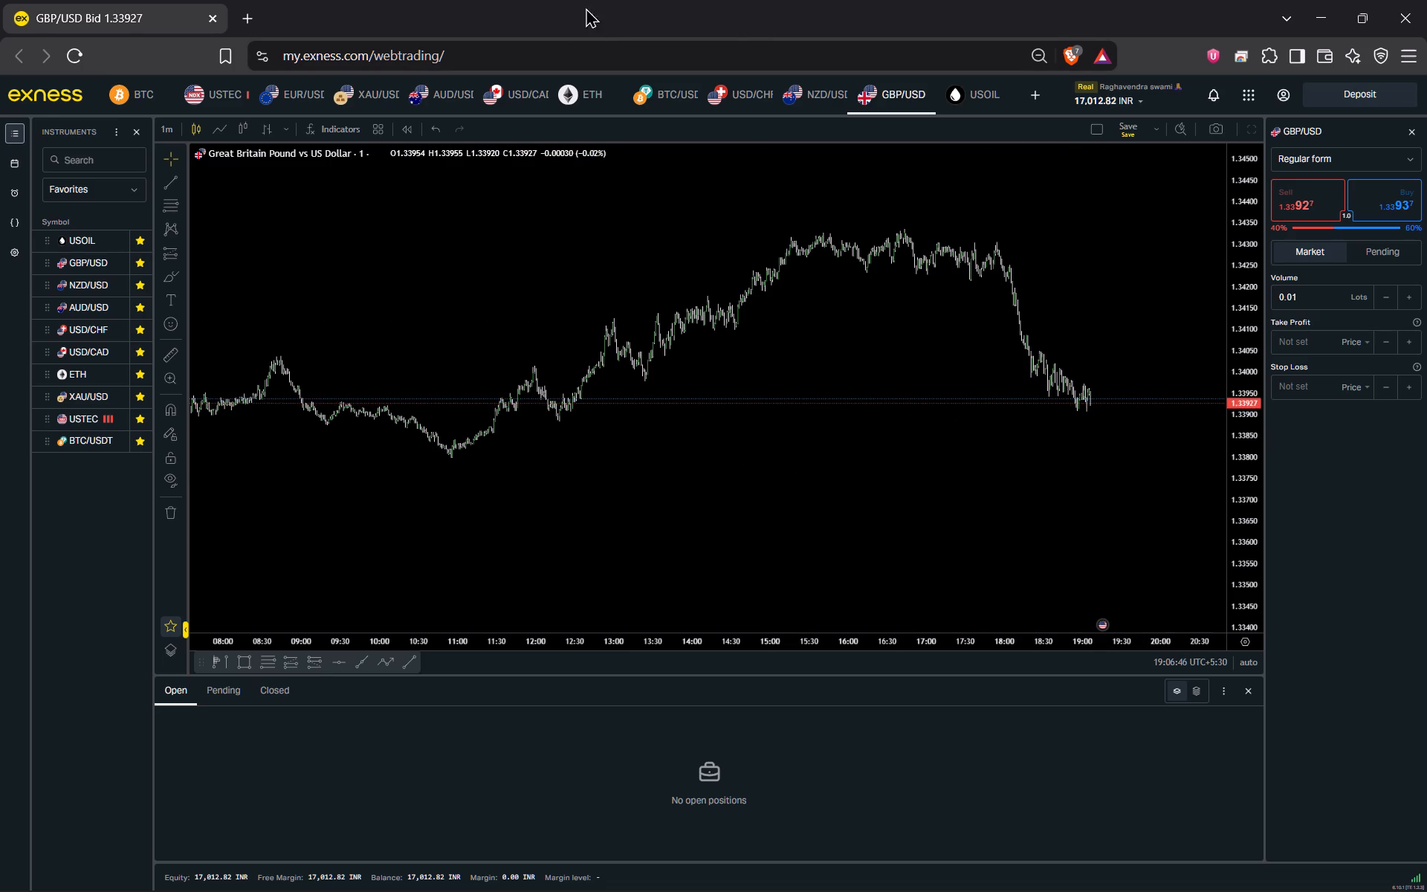
Move the Exness window to the side and maximize the TradingView window showing the BTCUSD chart.
drag(615, 4, 1421, 513)
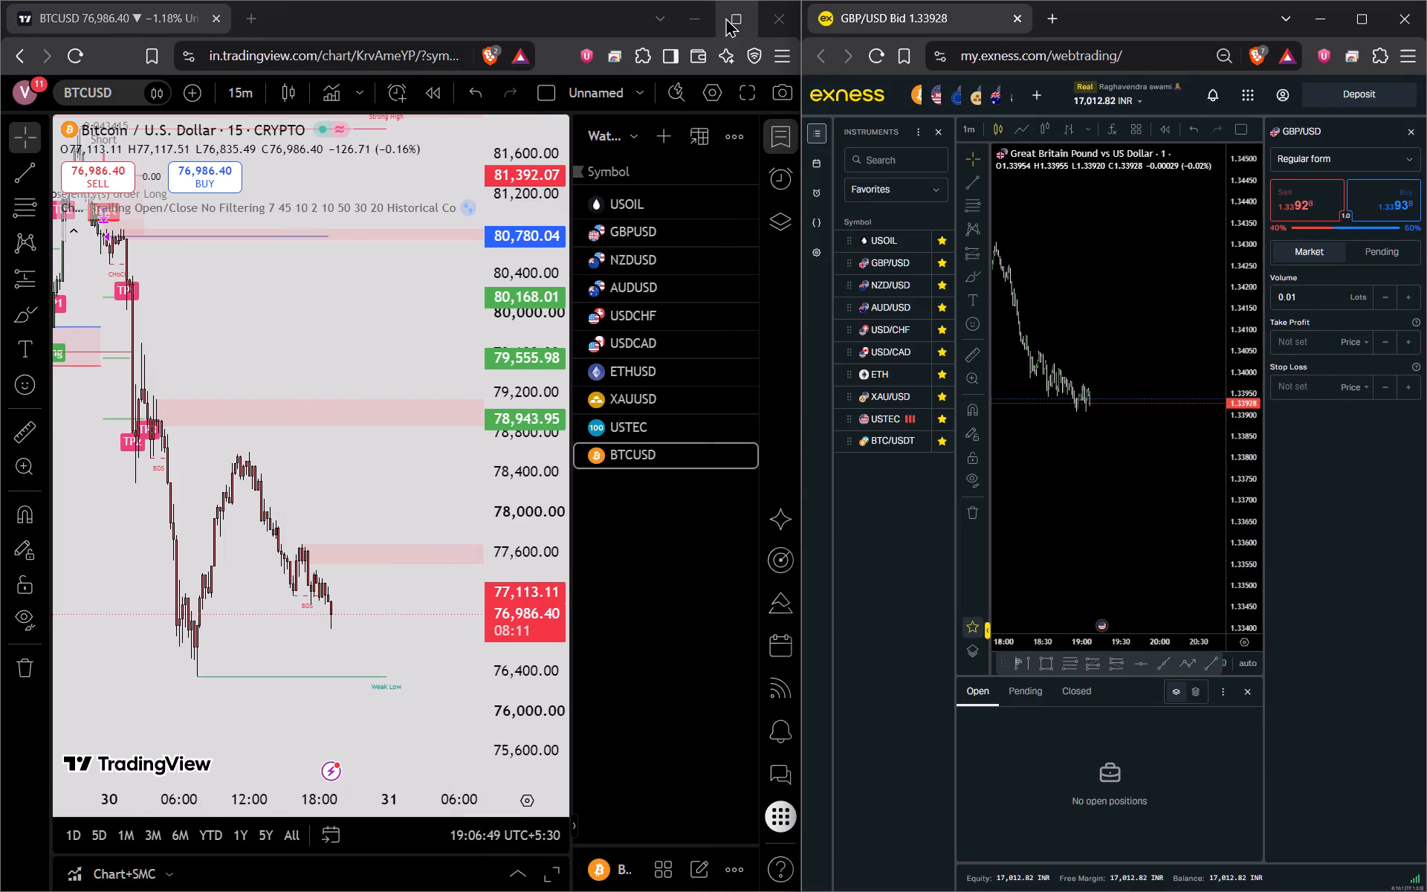
click(725, 17)
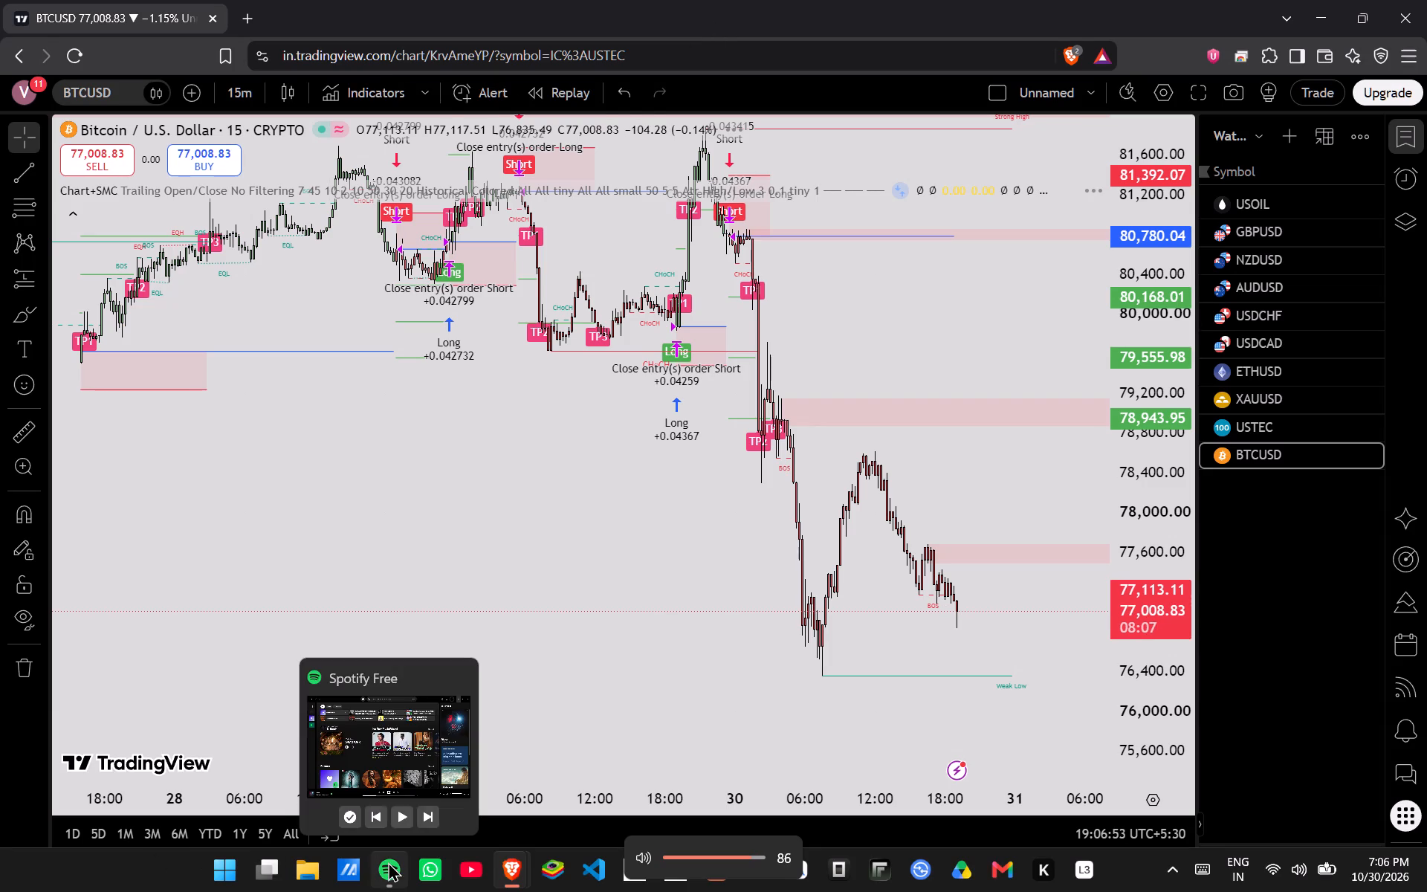
Start music playback in Spotify.
click(403, 809)
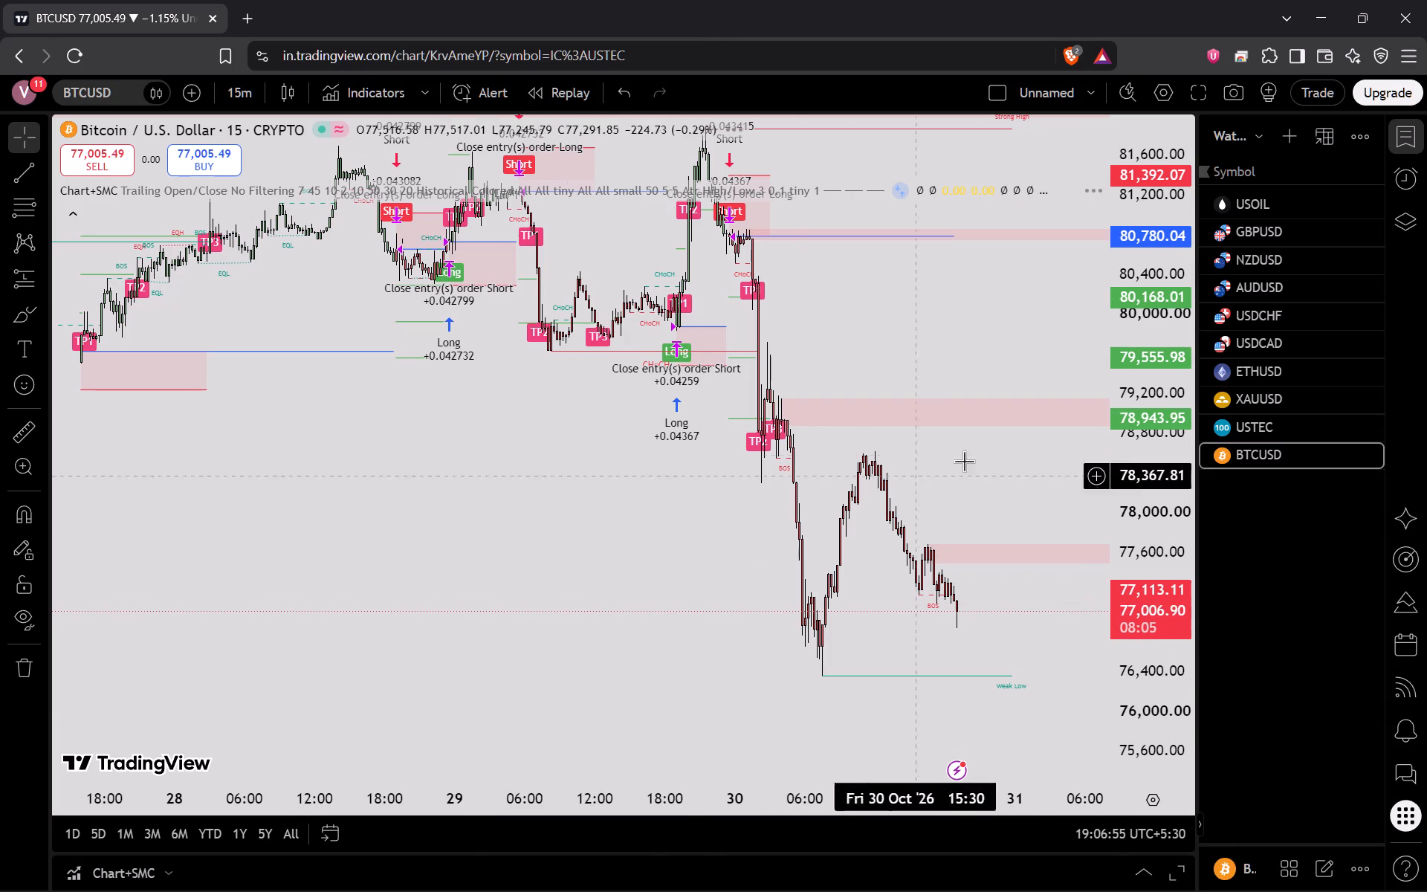
Examine the BTCUSD 15-minute chart over a wider price range with the indicator legend collapsed.
drag(1153, 387, 1162, 569)
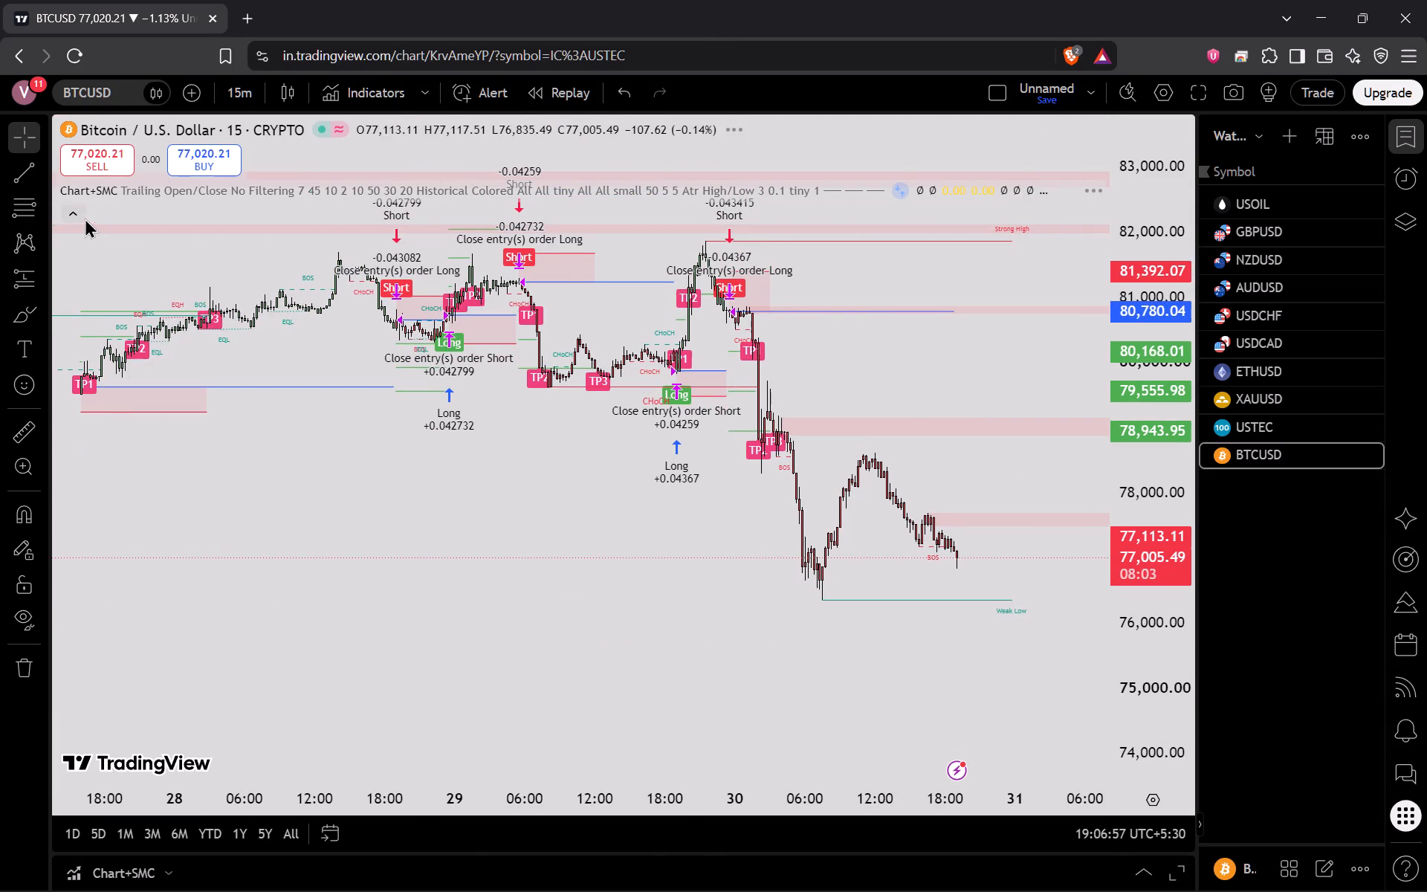
click(72, 216)
drag(615, 578, 615, 586)
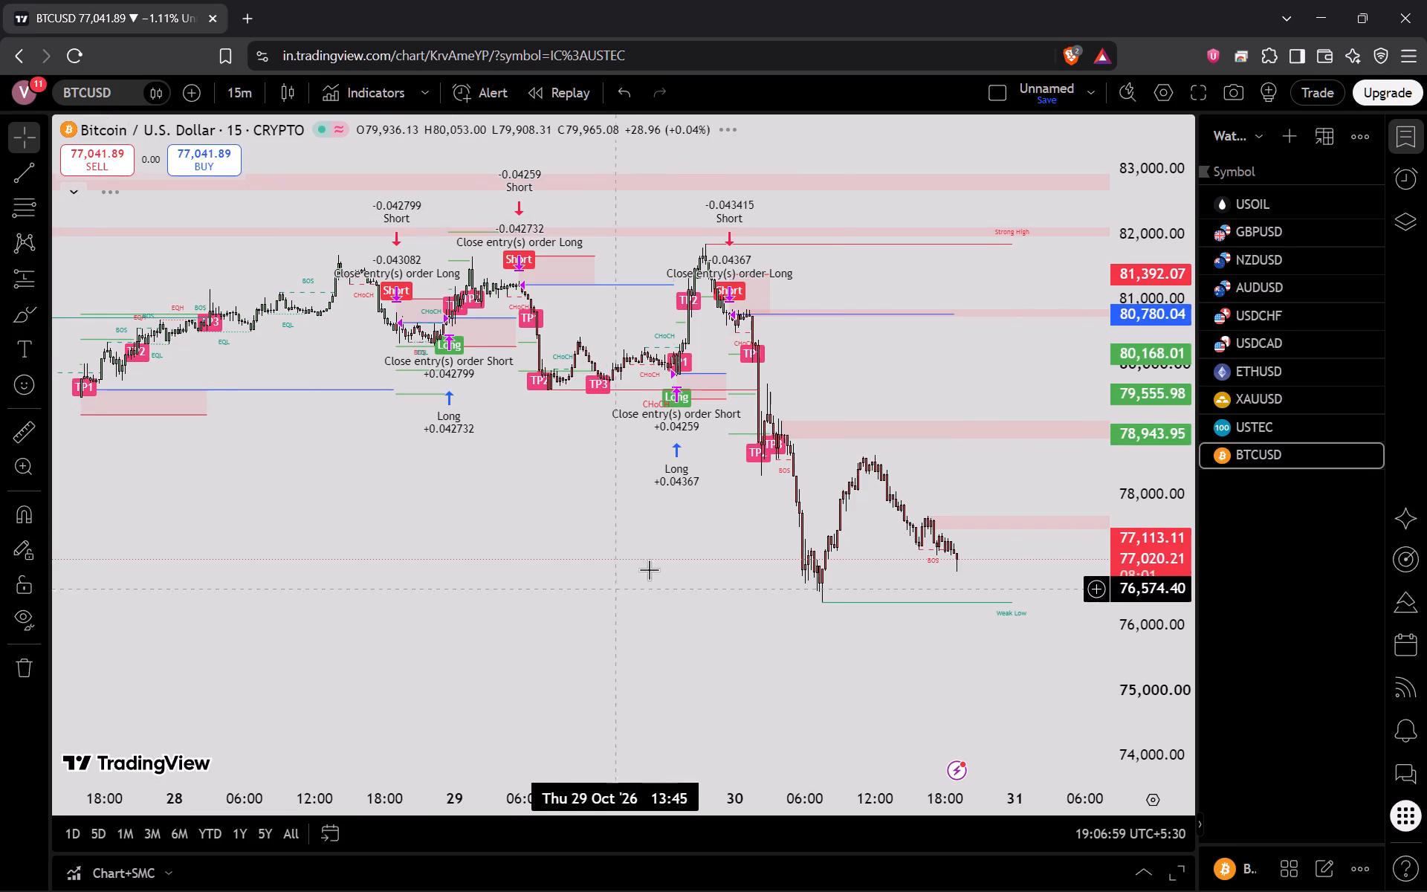
Open the USOIL chart, examine its 15-minute price action and expand the indicator legend.
click(1278, 198)
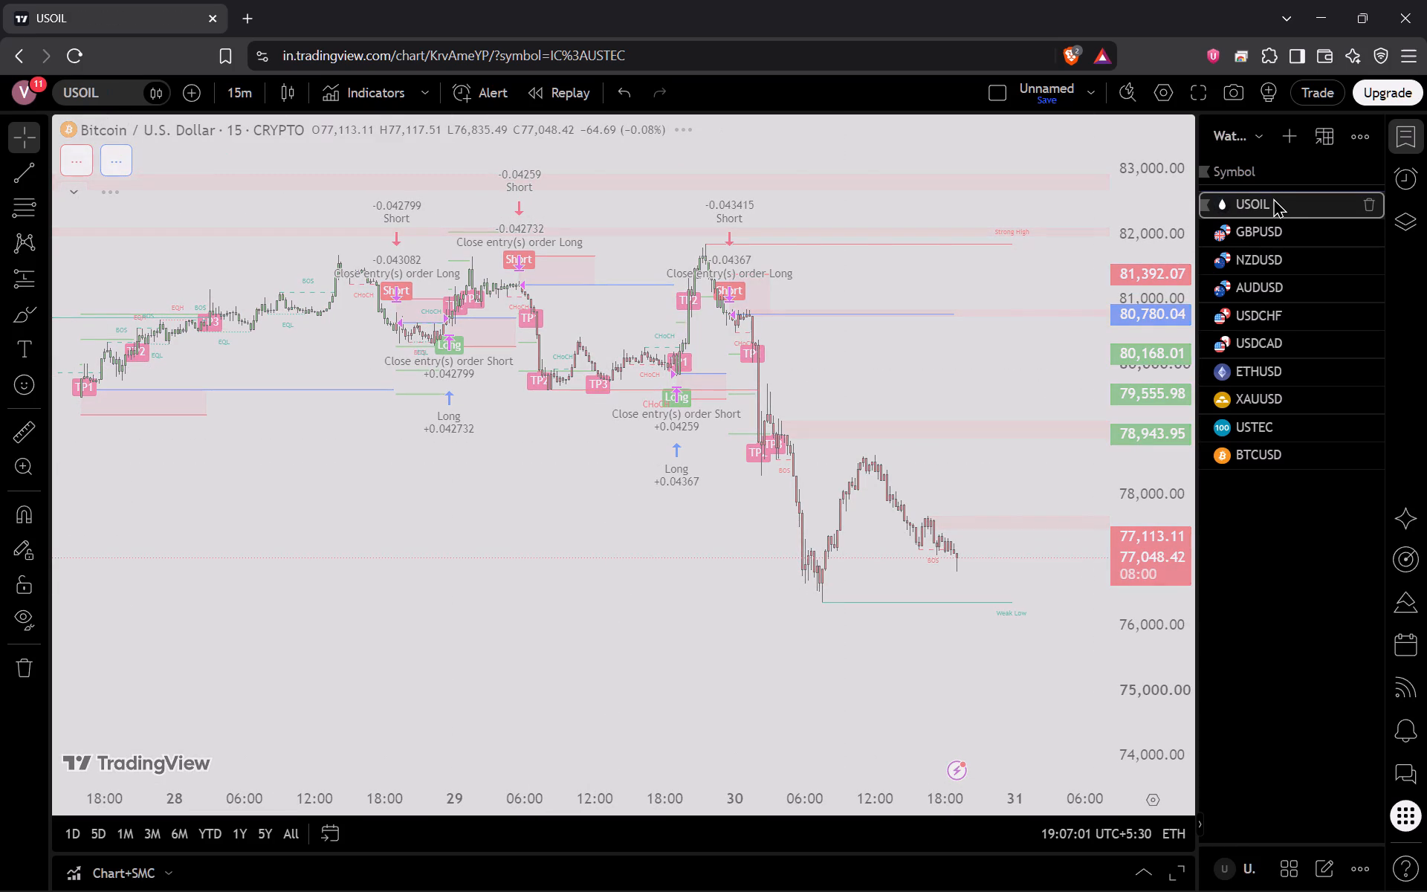
click(1250, 208)
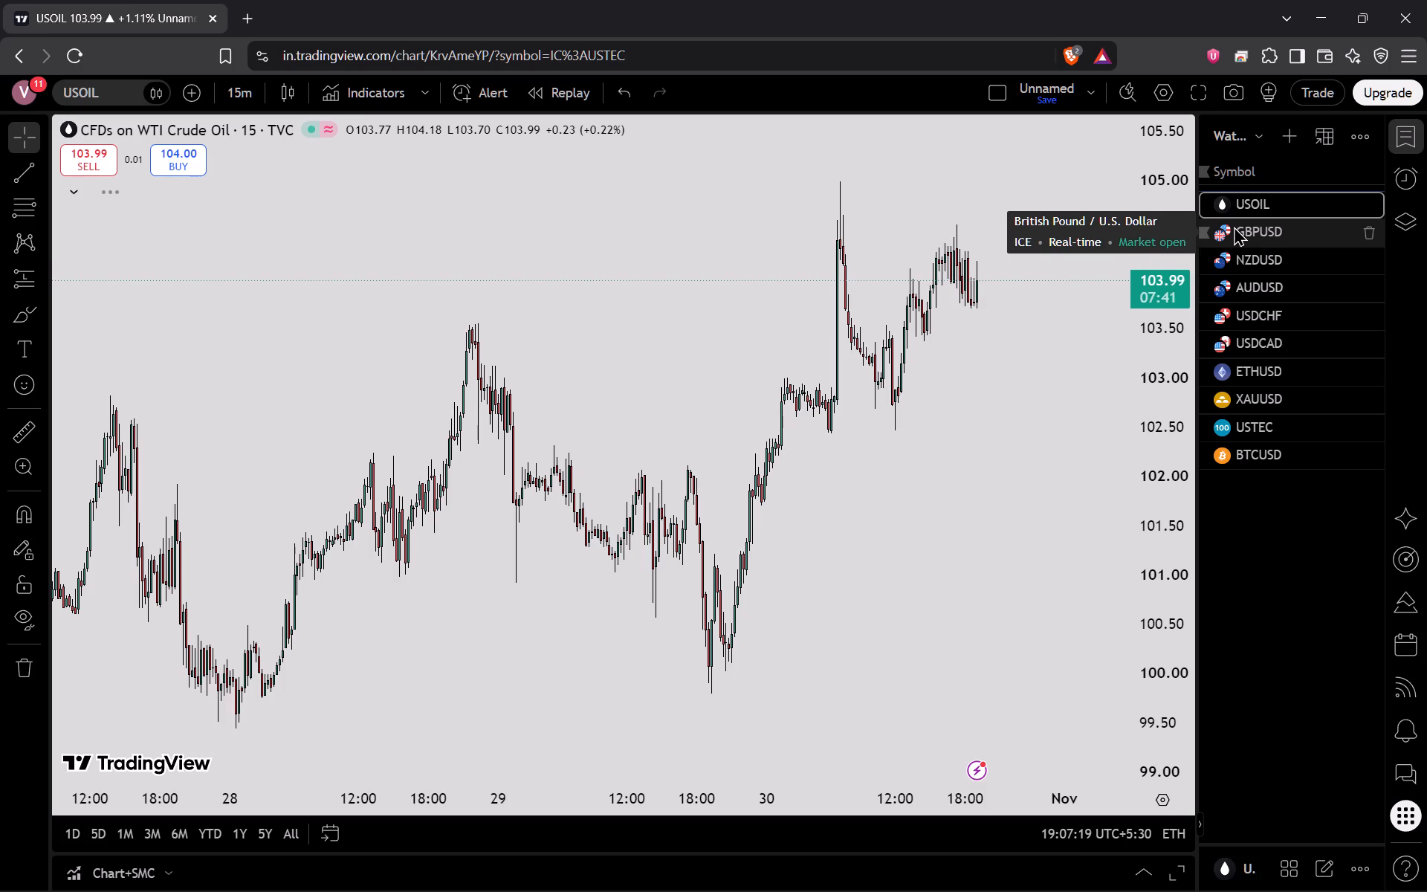
drag(969, 534, 942, 534)
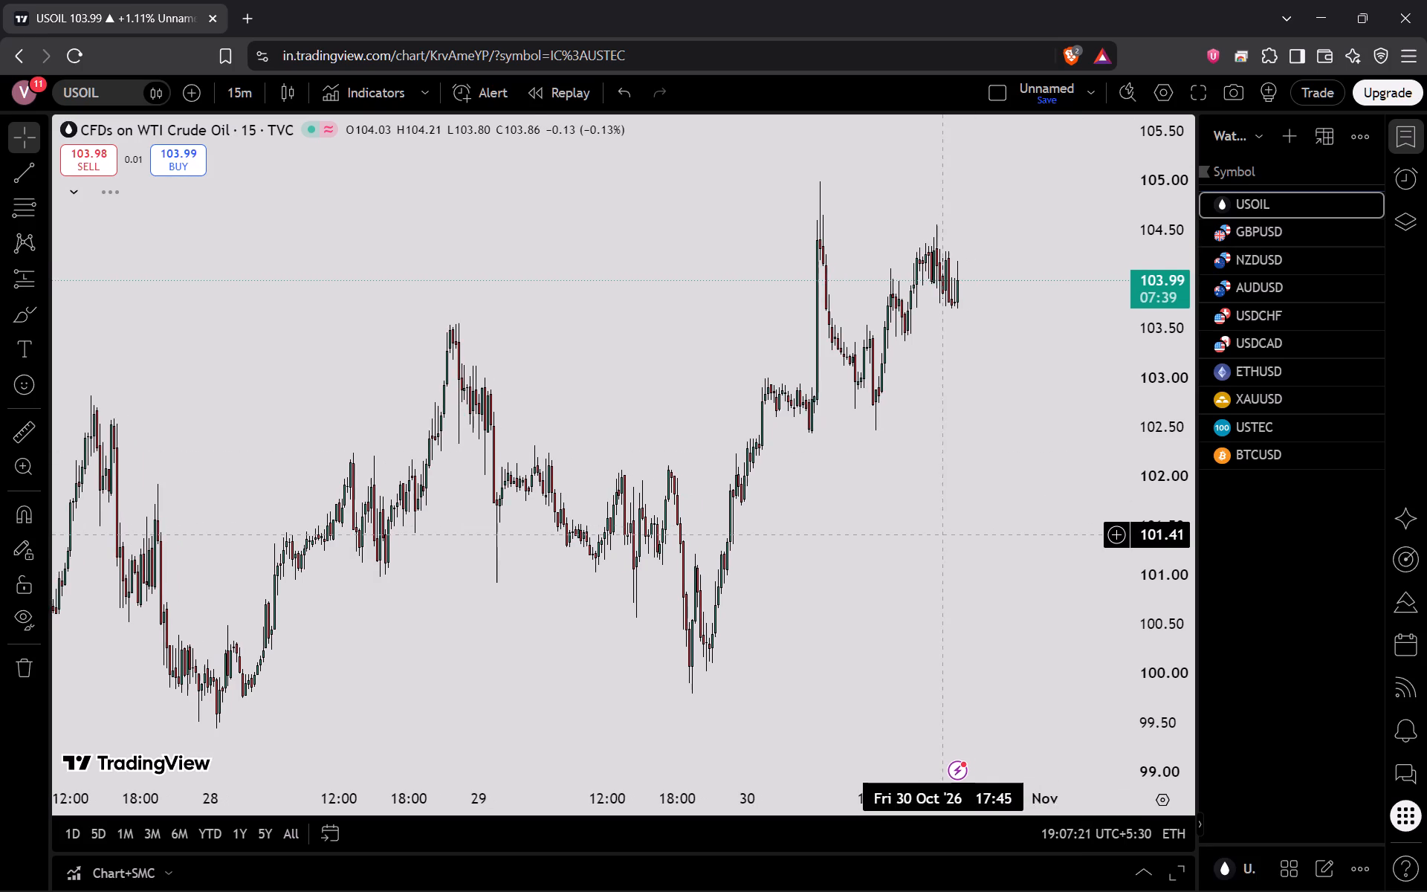
drag(942, 534, 939, 534)
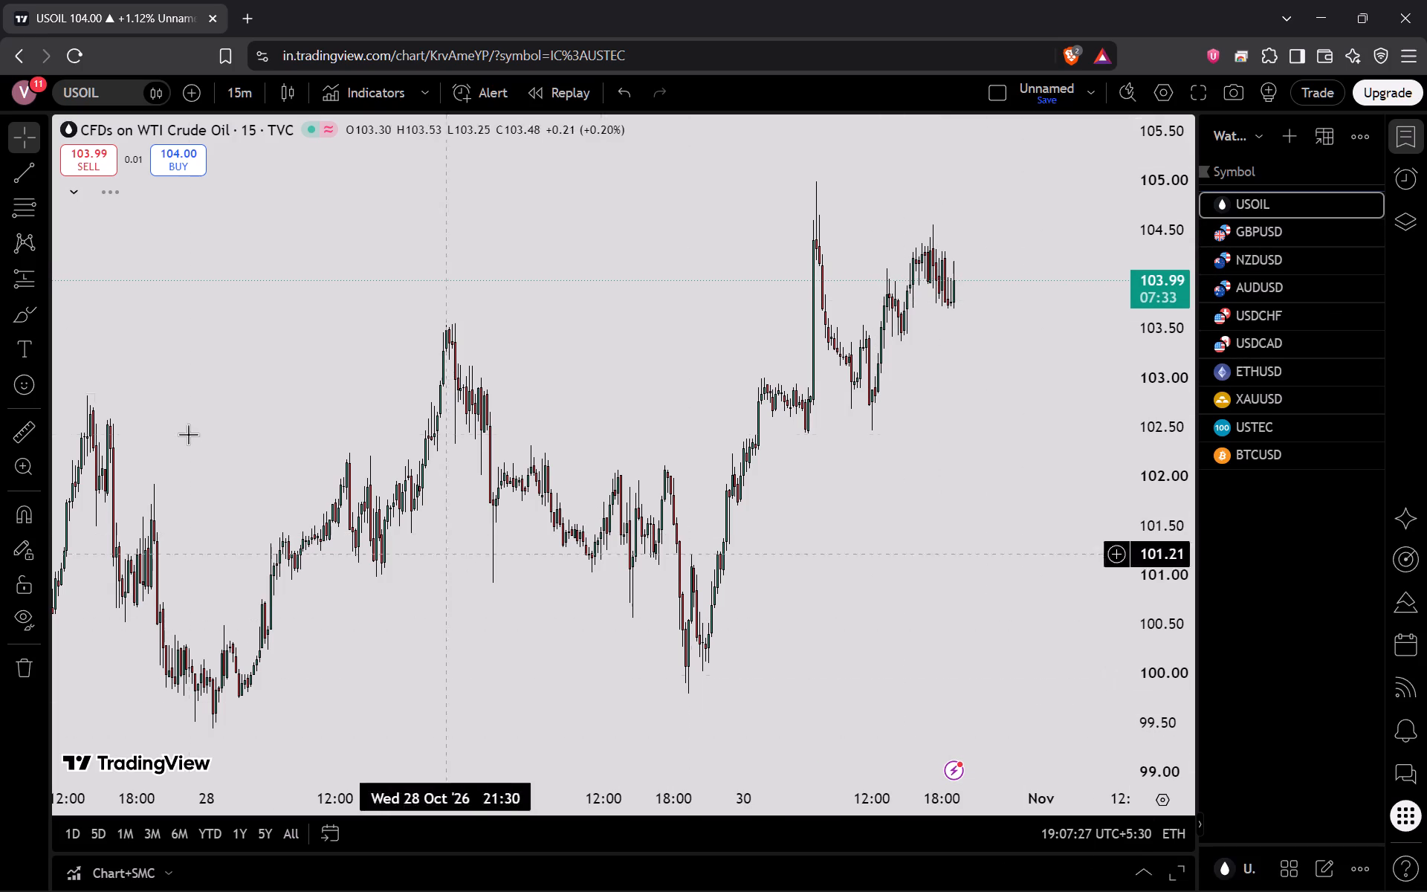
click(80, 195)
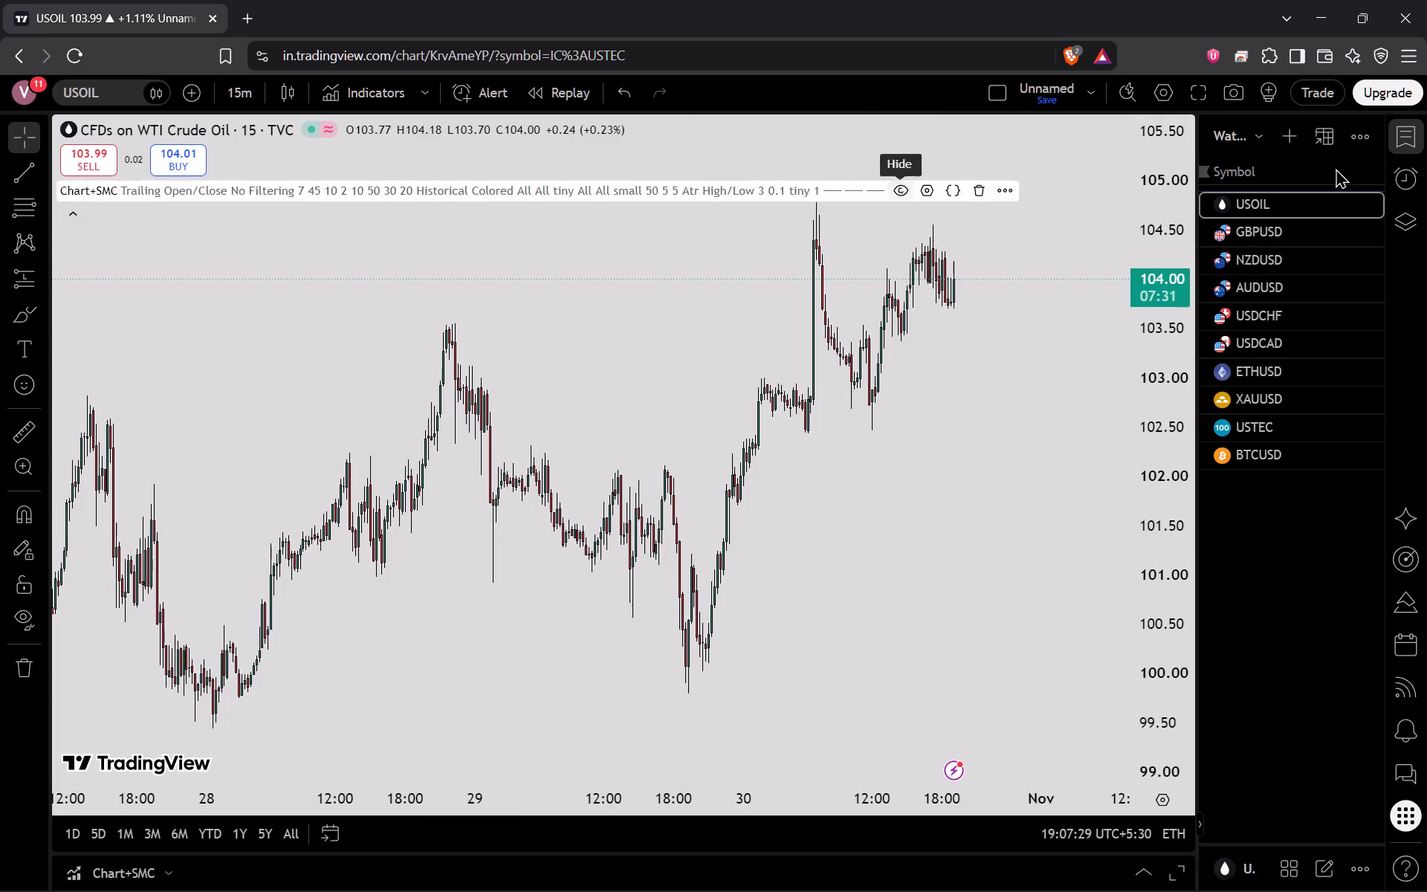
Open the GBPUSD chart and examine its 15-minute price action over the last several days.
click(1263, 239)
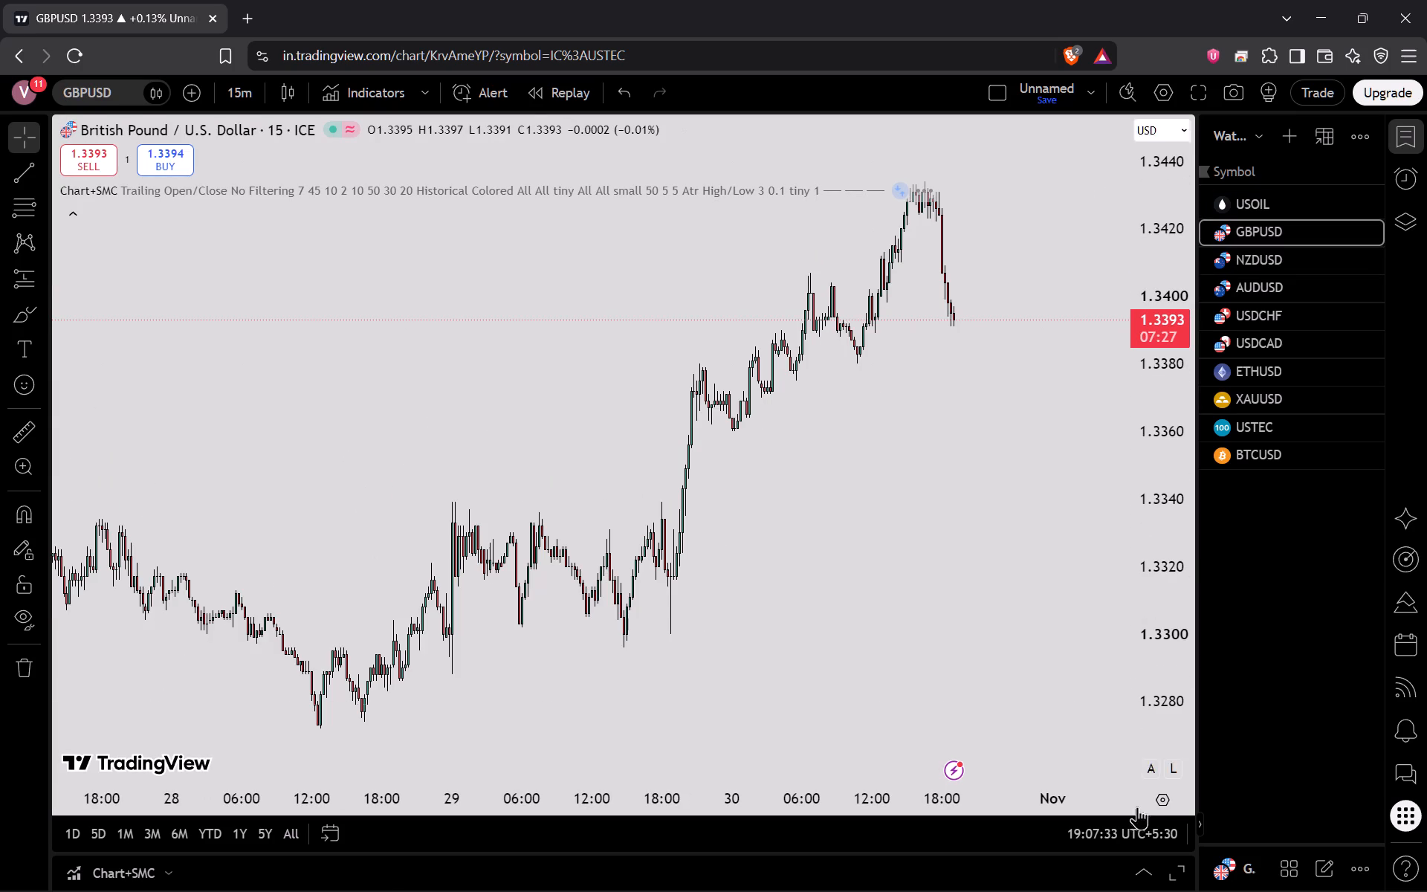
drag(878, 486, 868, 444)
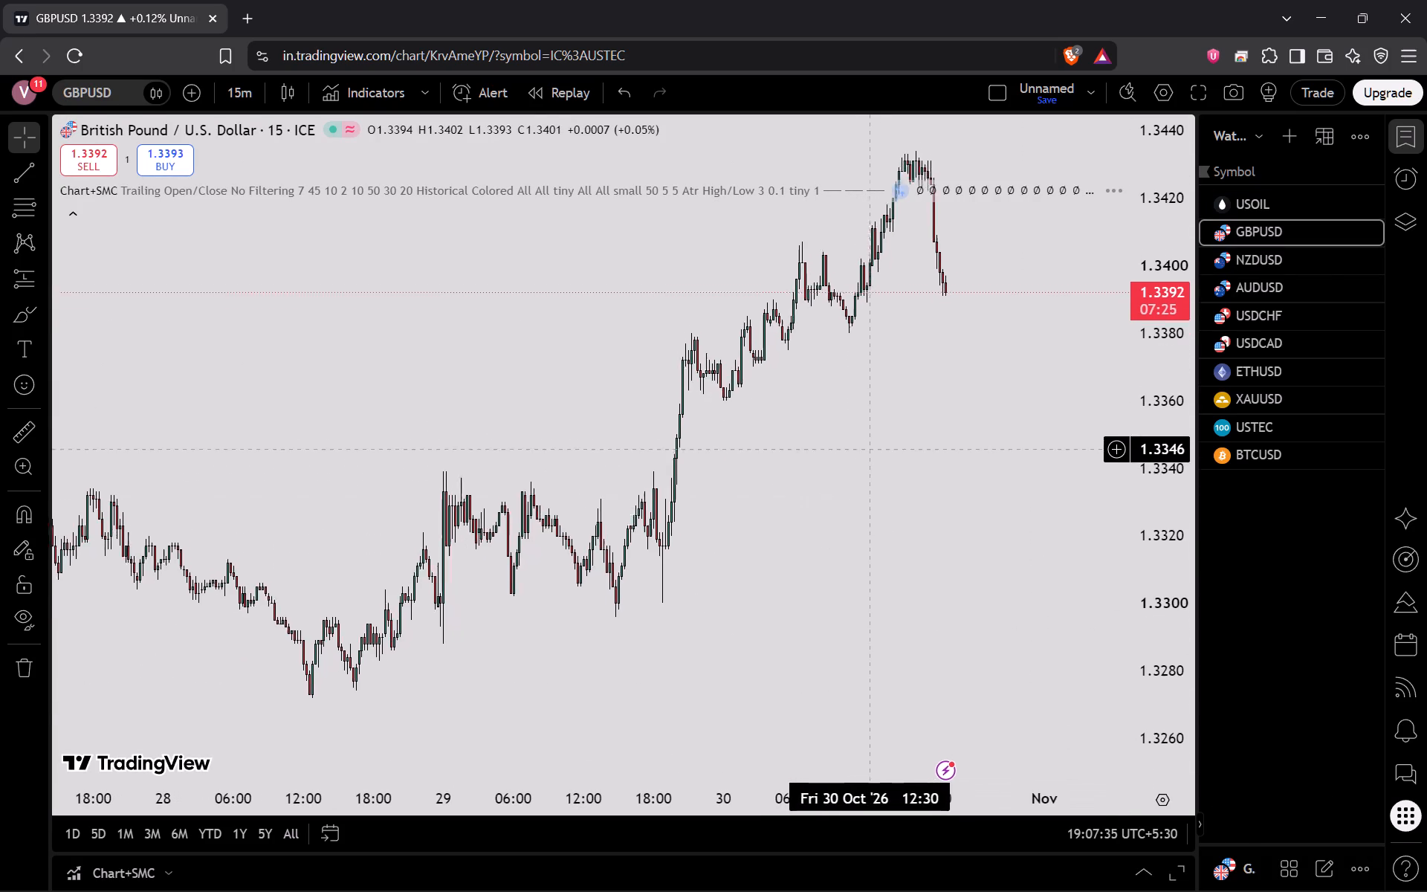
drag(868, 444, 865, 456)
drag(1147, 375, 1172, 463)
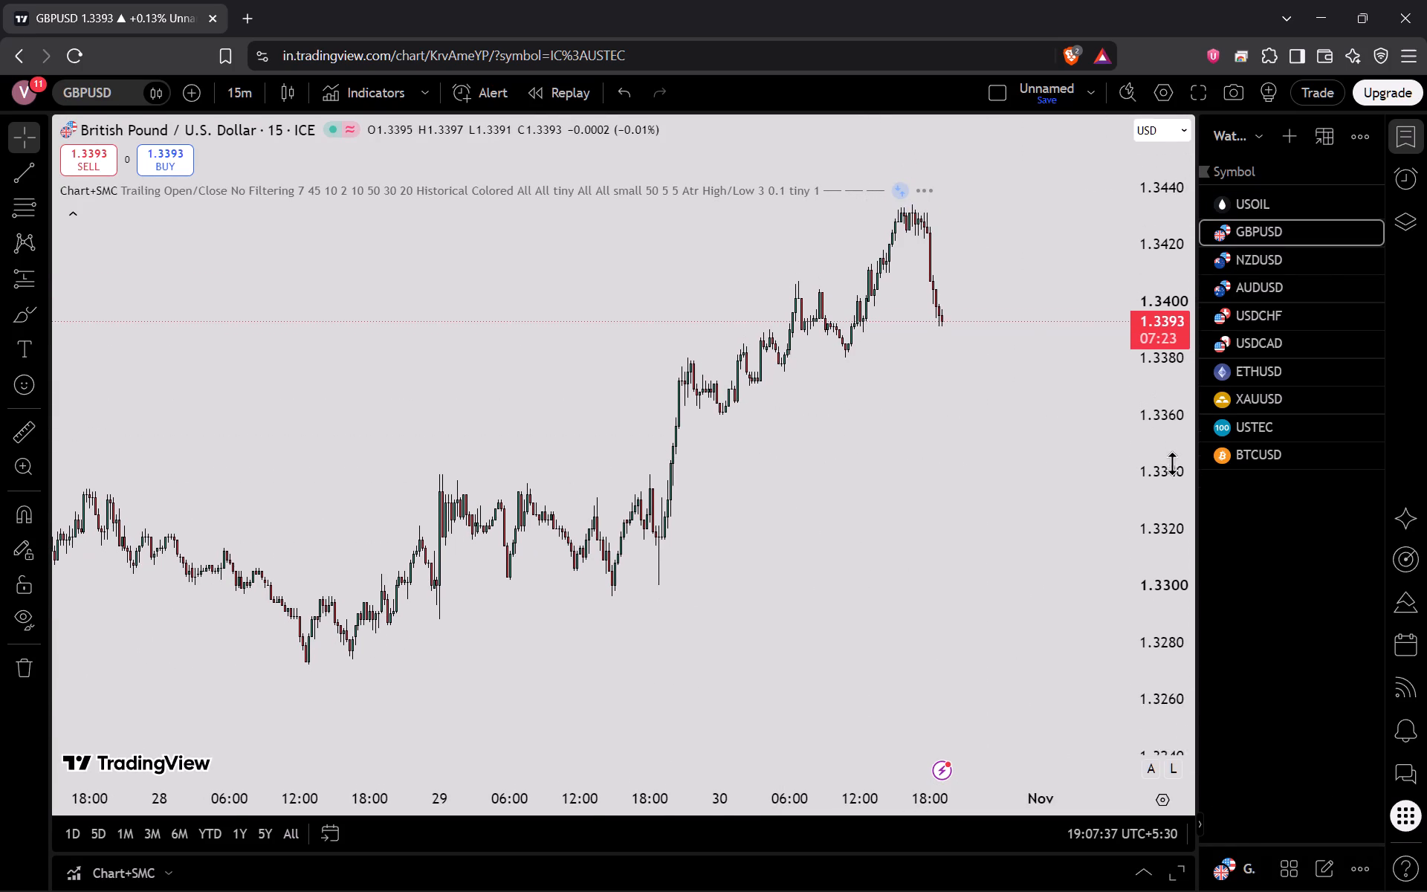
drag(1172, 463, 1162, 490)
scroll(1089, 516, down, 3)
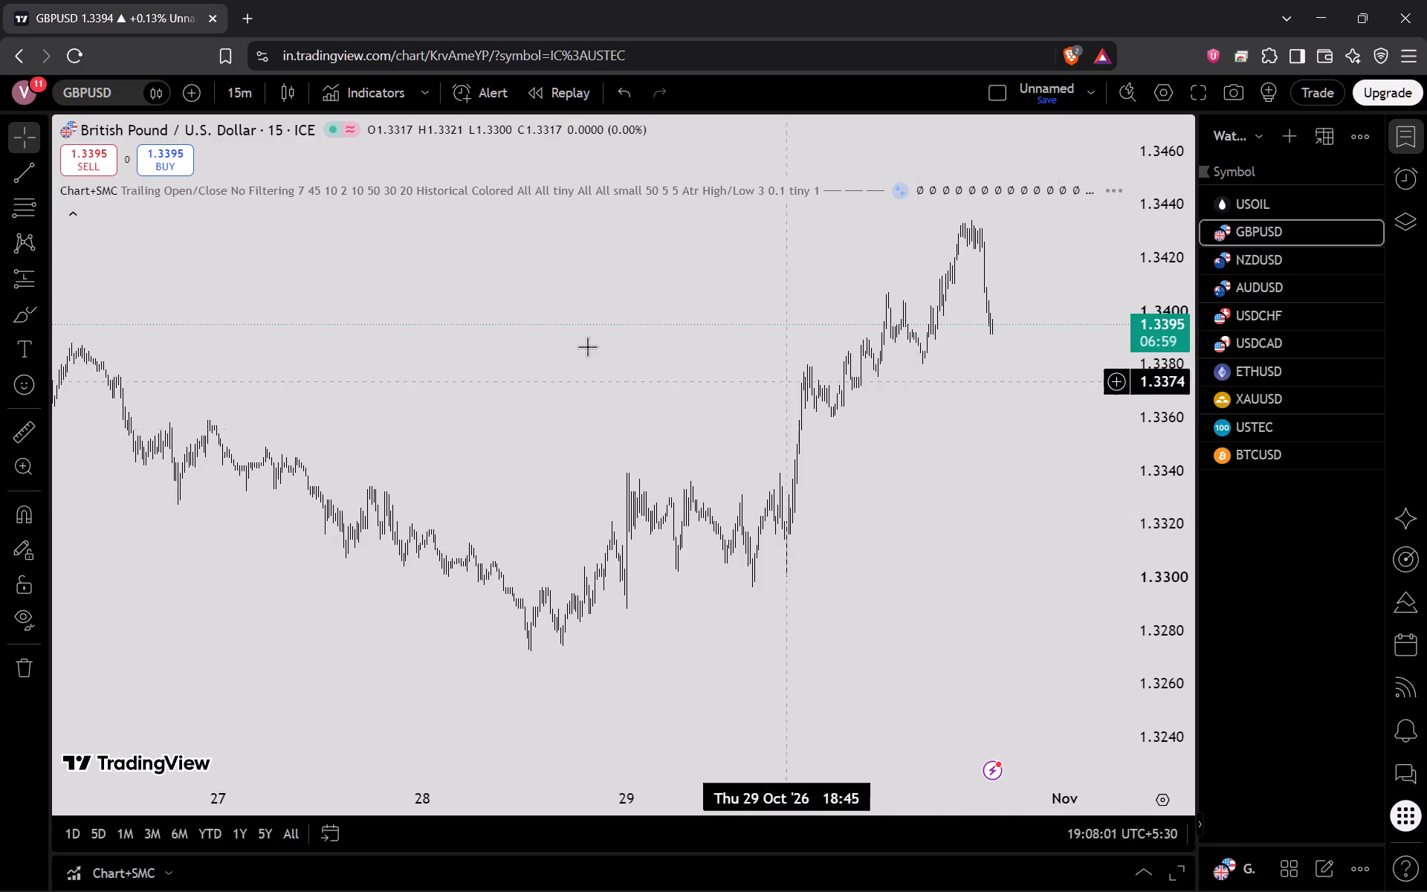
Reload the TradingView chart page, discarding the unsaved layout changes.
click(92, 55)
click(80, 59)
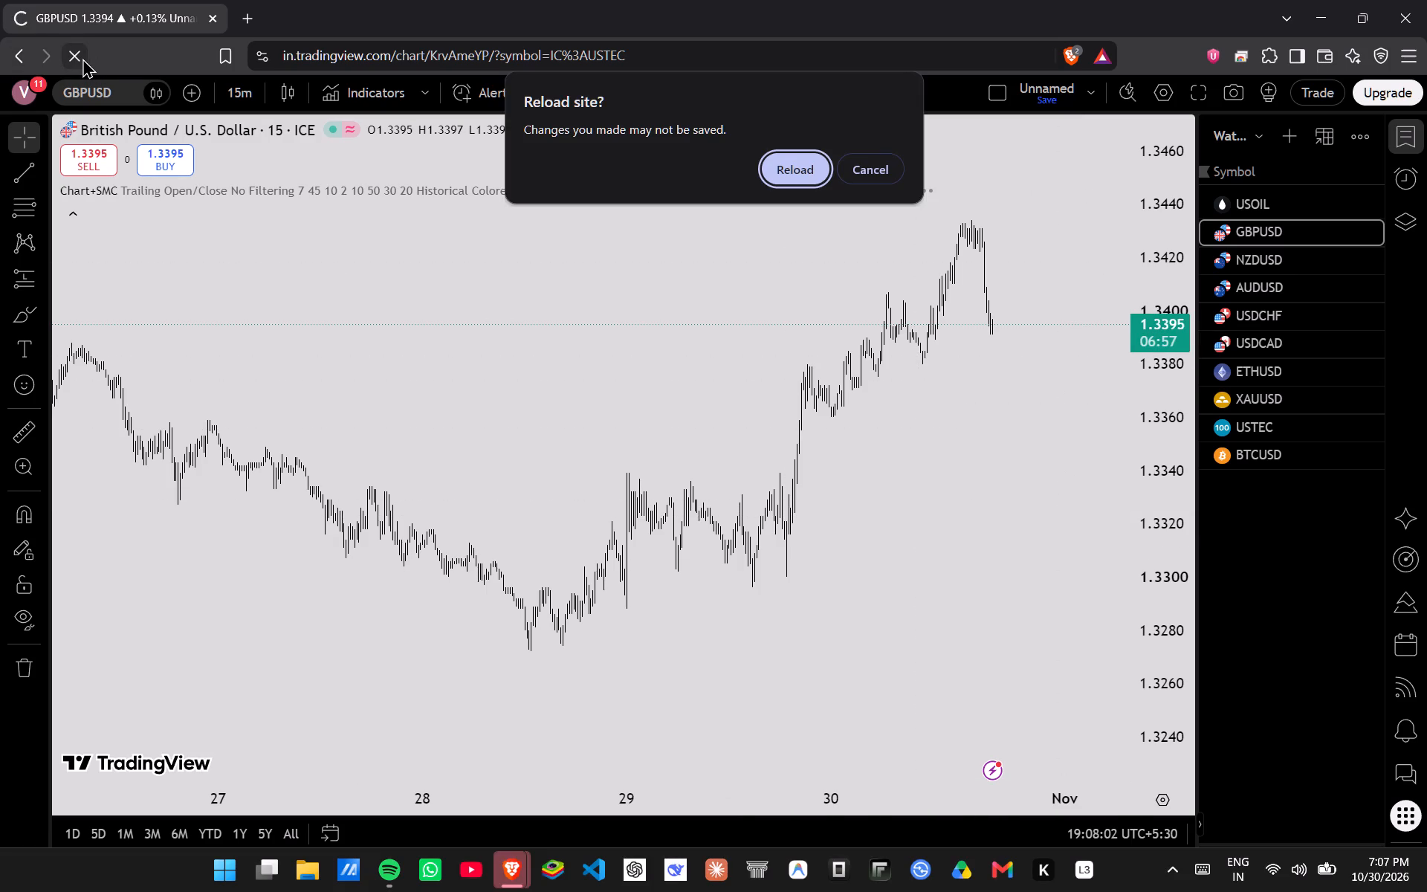
key(Return)
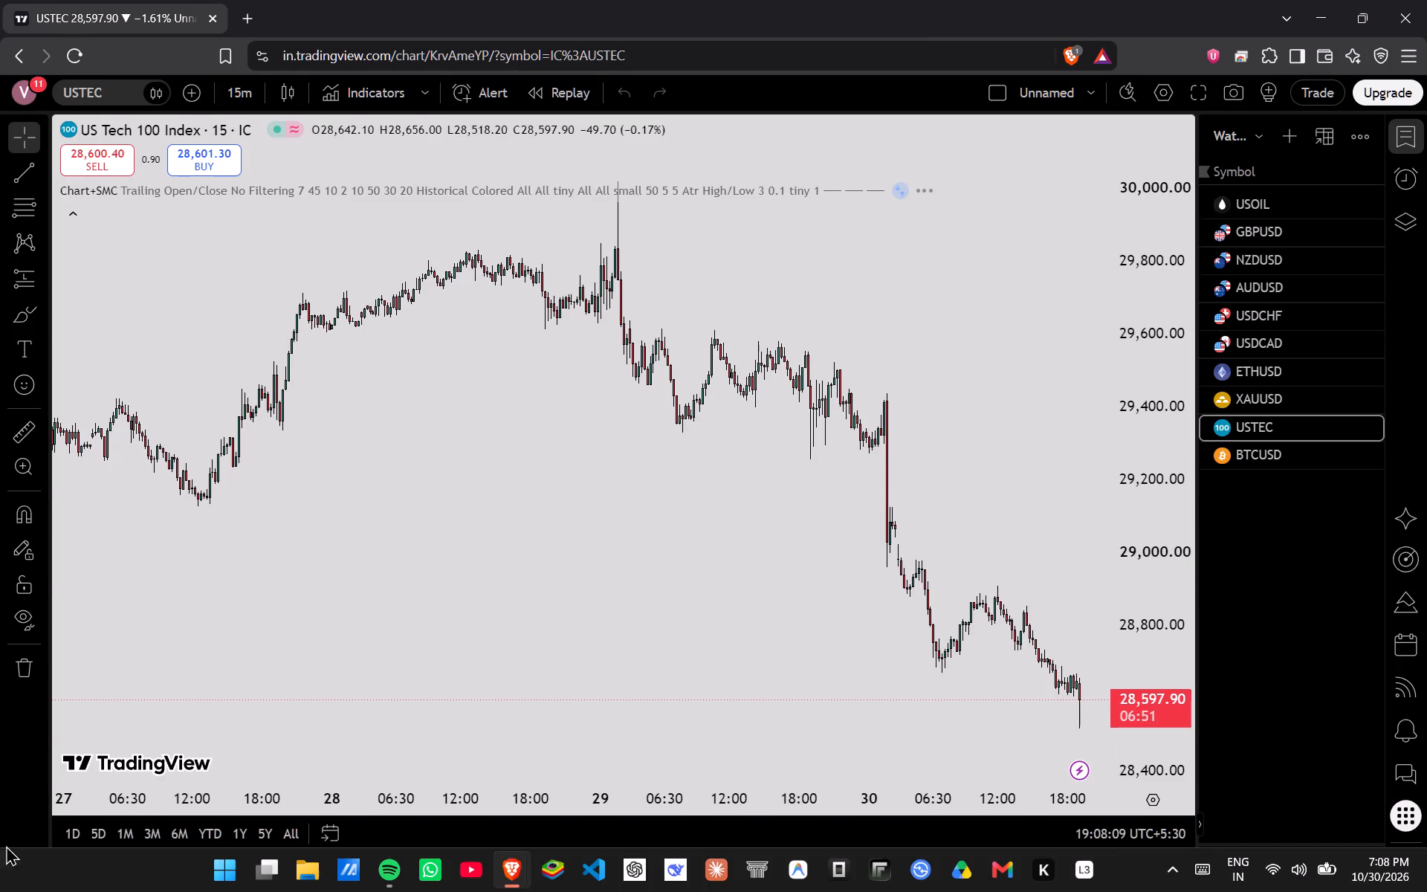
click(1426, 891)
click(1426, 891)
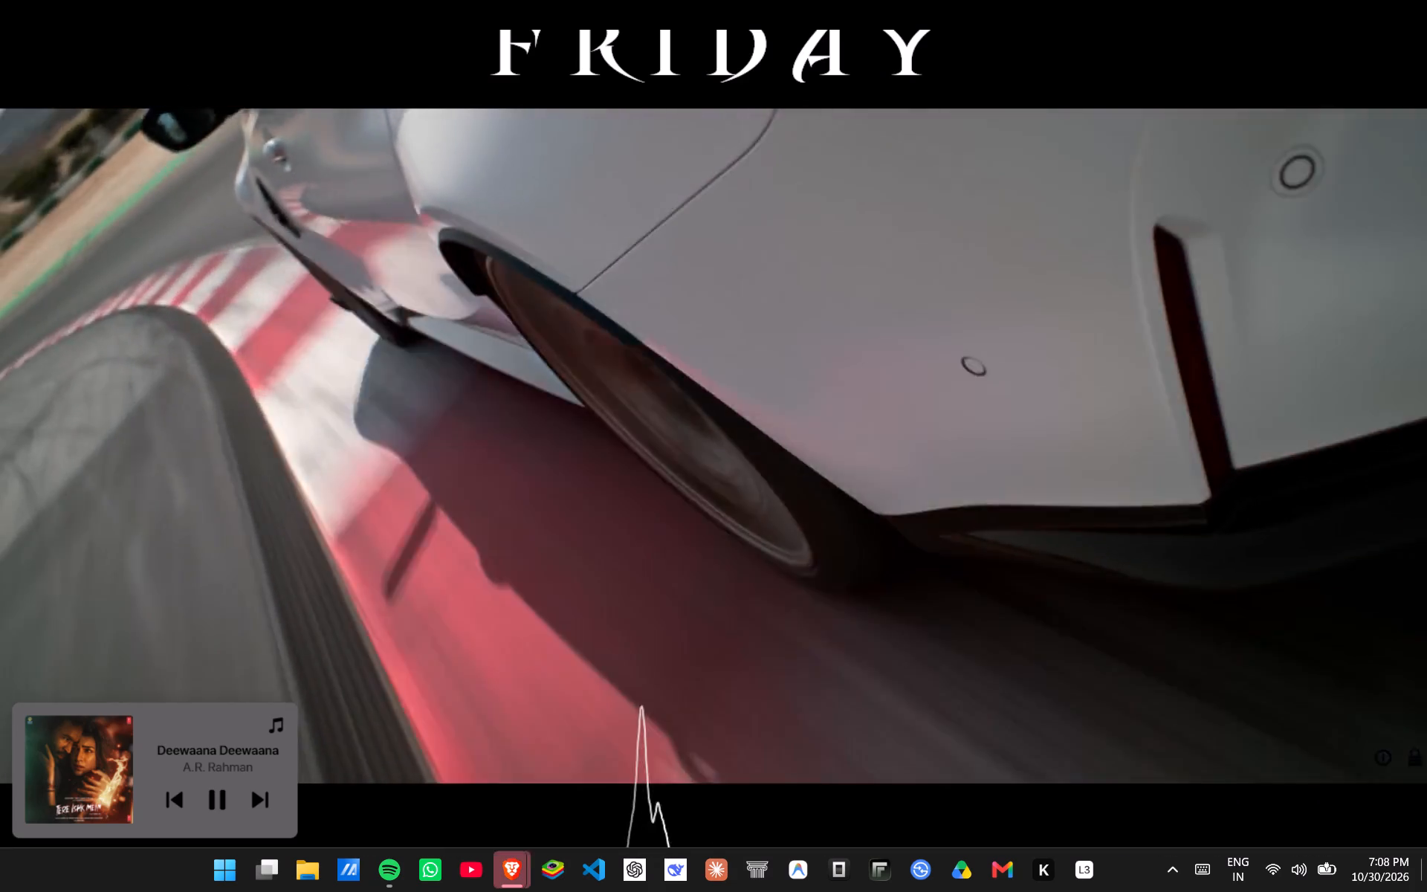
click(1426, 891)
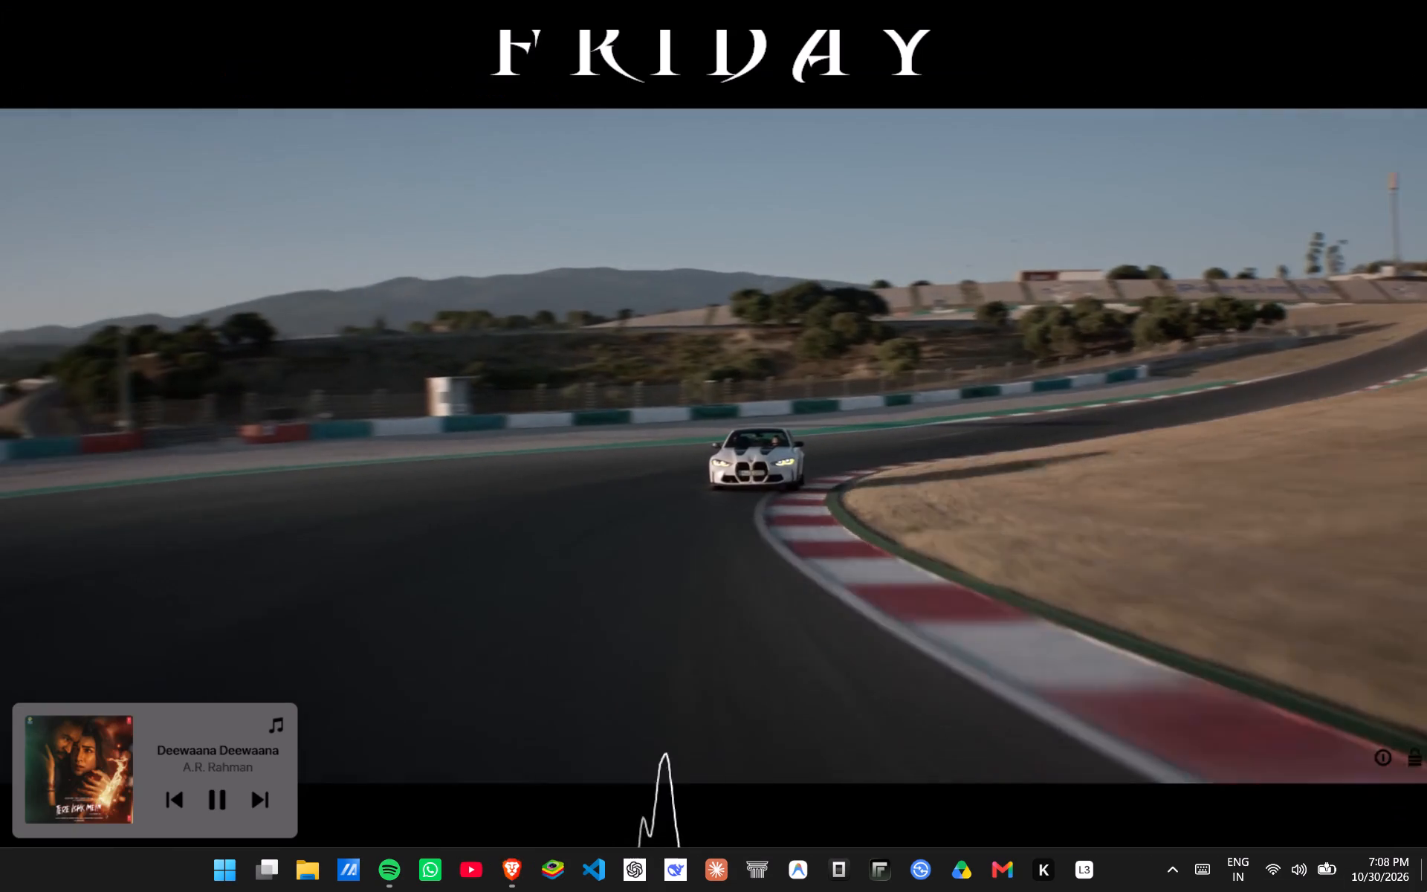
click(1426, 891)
Examine the latest USTEC 15-minute price action with the Chart+SMC zones and signals.
drag(829, 618, 627, 484)
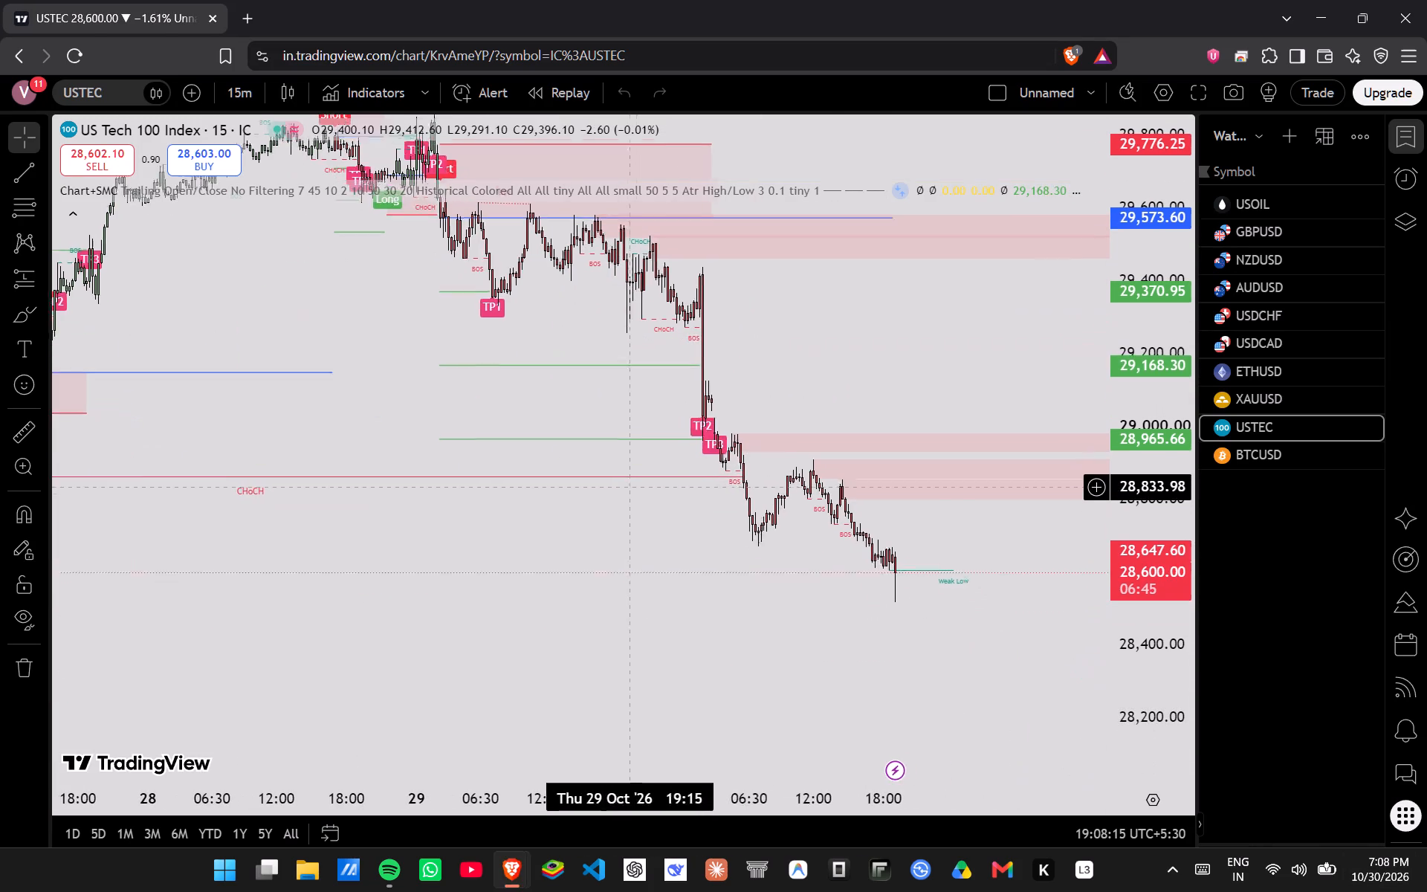
drag(627, 484, 627, 482)
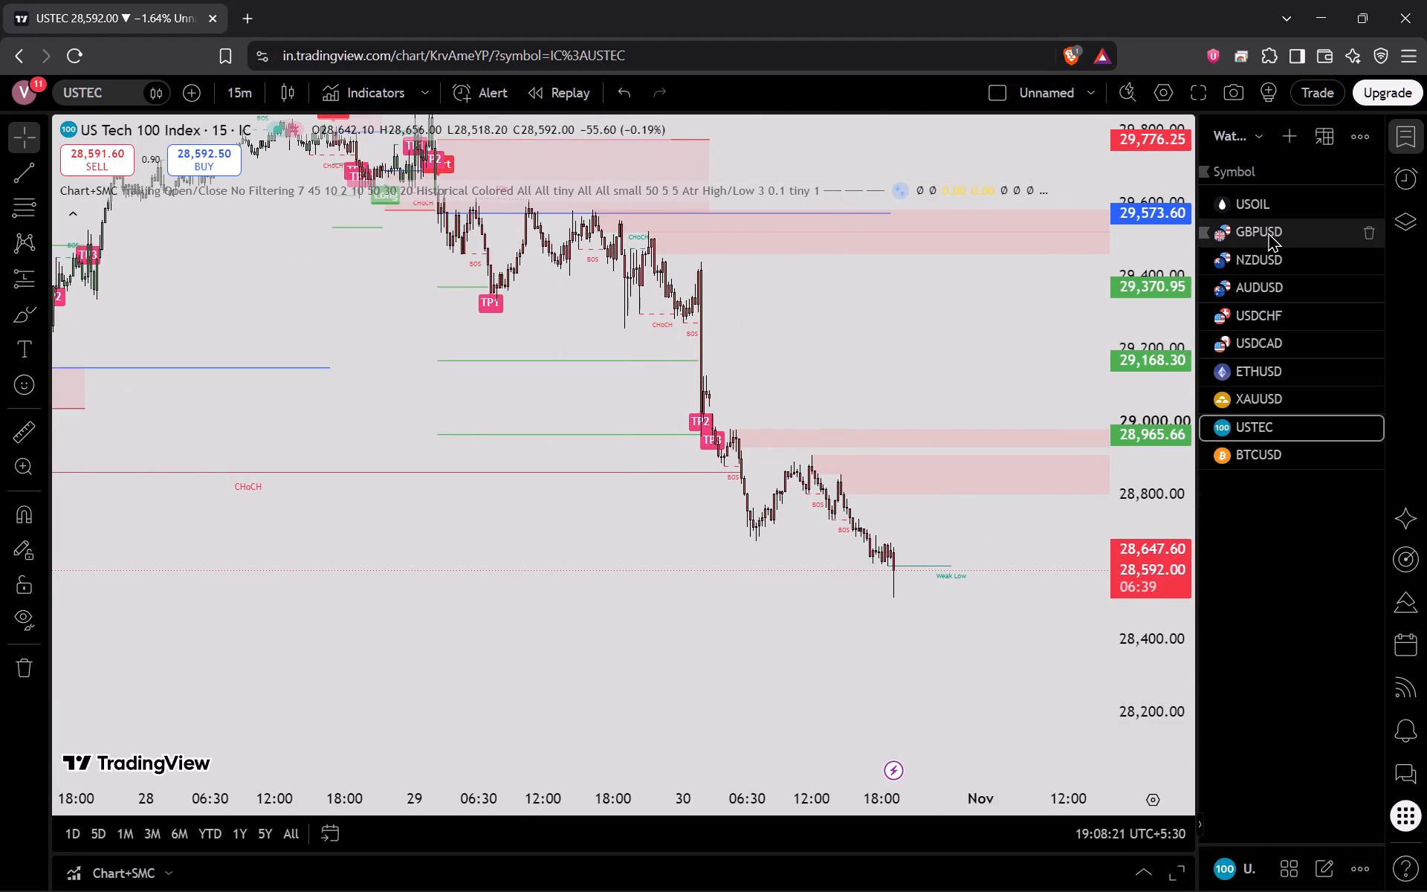
Review the Chart+SMC zones and trade signals on the USOIL and GBPUSD 15-minute charts.
click(1253, 207)
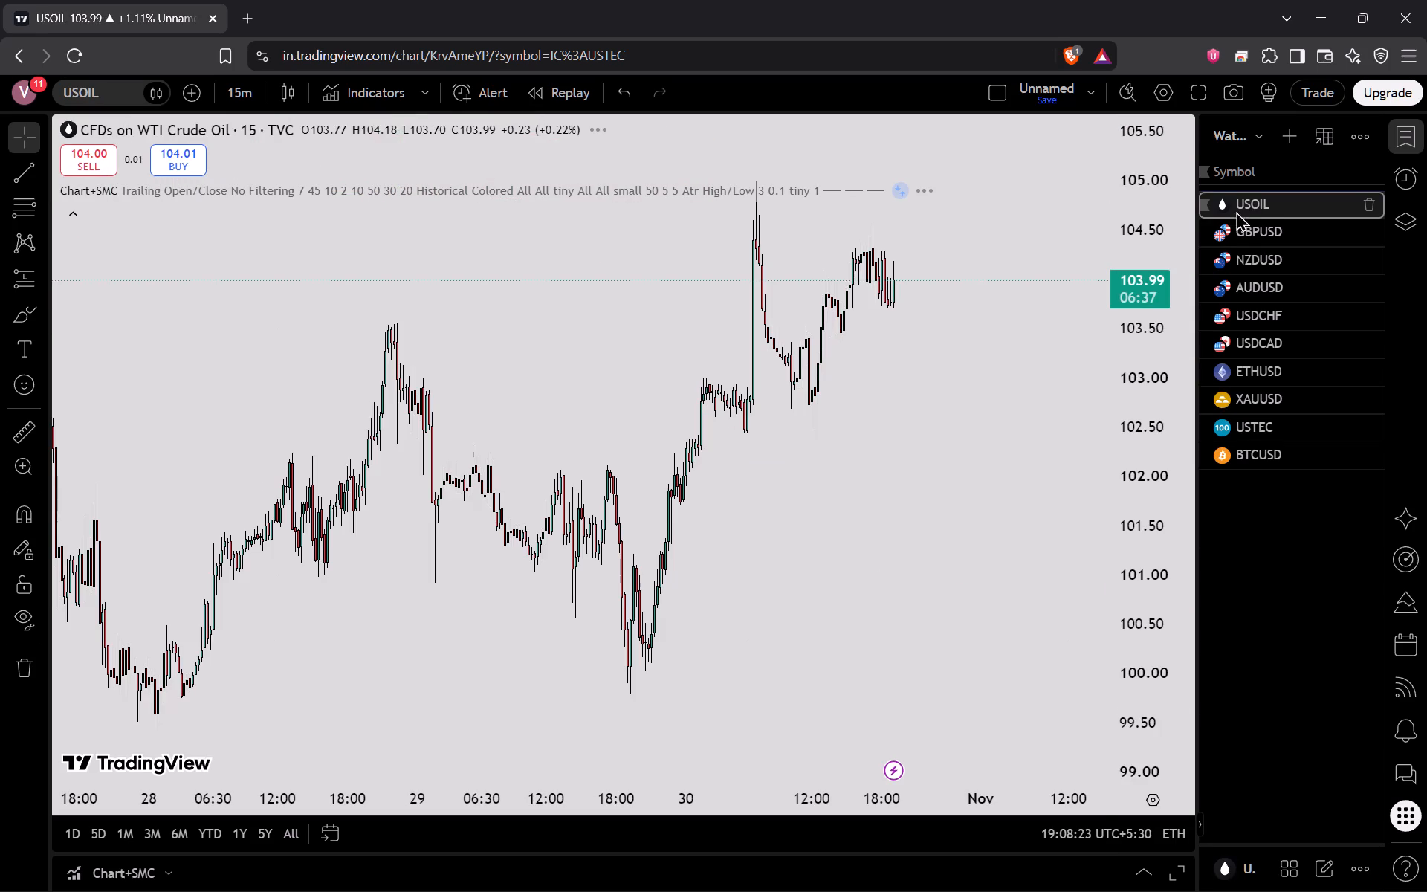
drag(997, 524, 959, 534)
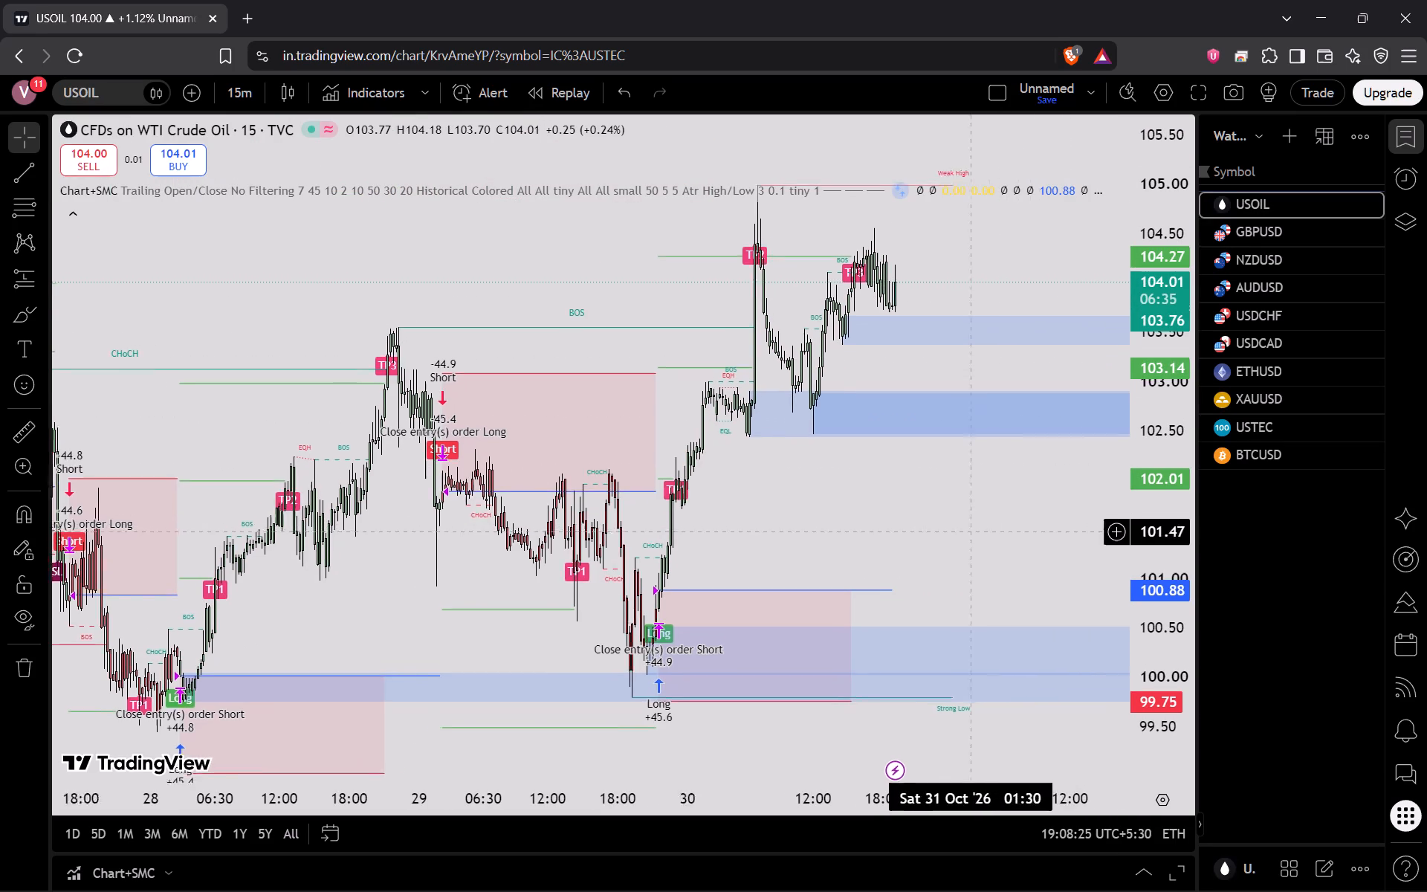
drag(959, 534, 941, 536)
click(1272, 228)
click(908, 393)
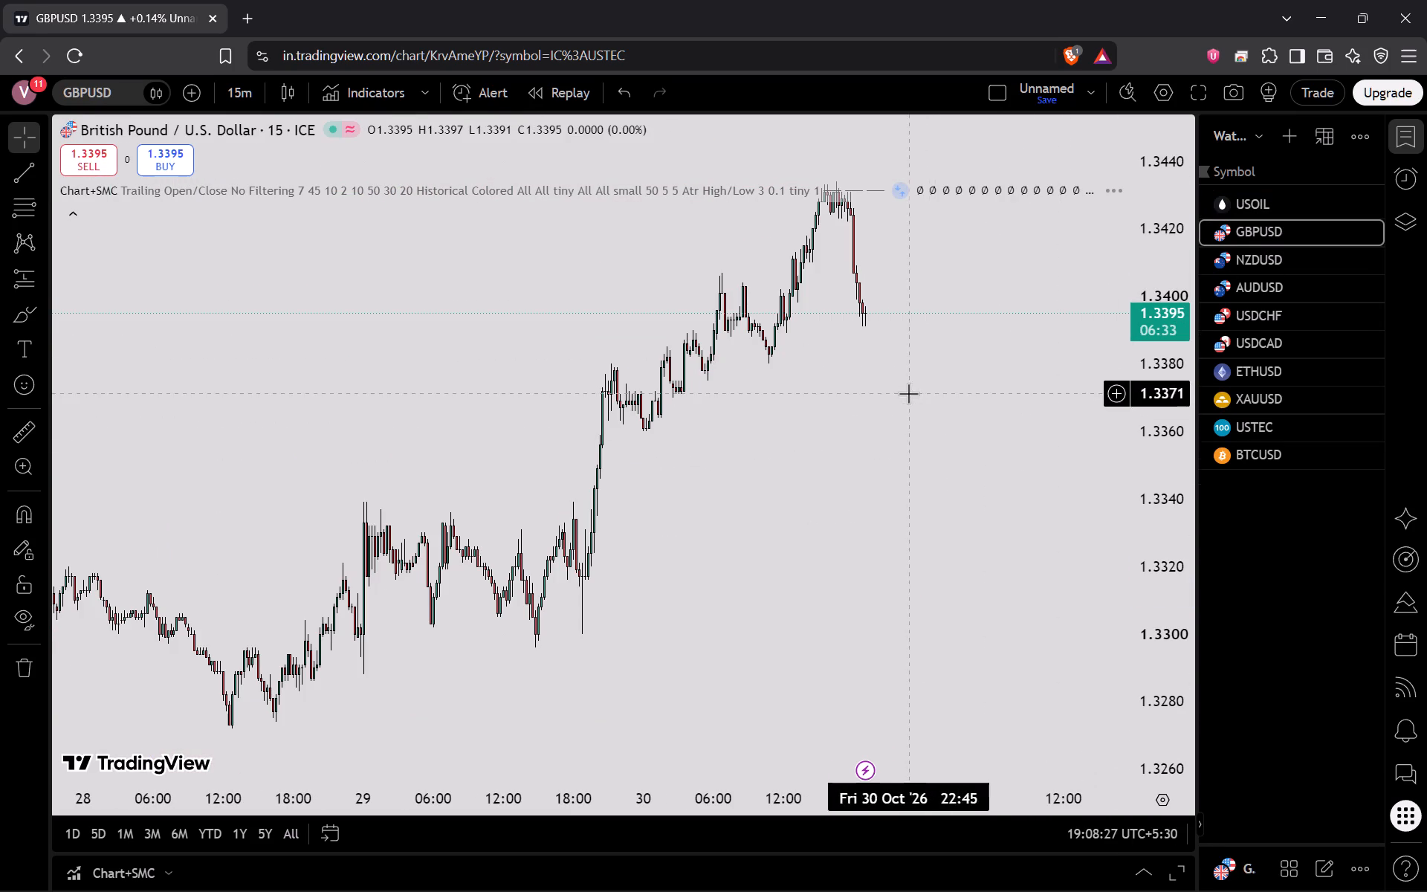
drag(1159, 314, 1148, 468)
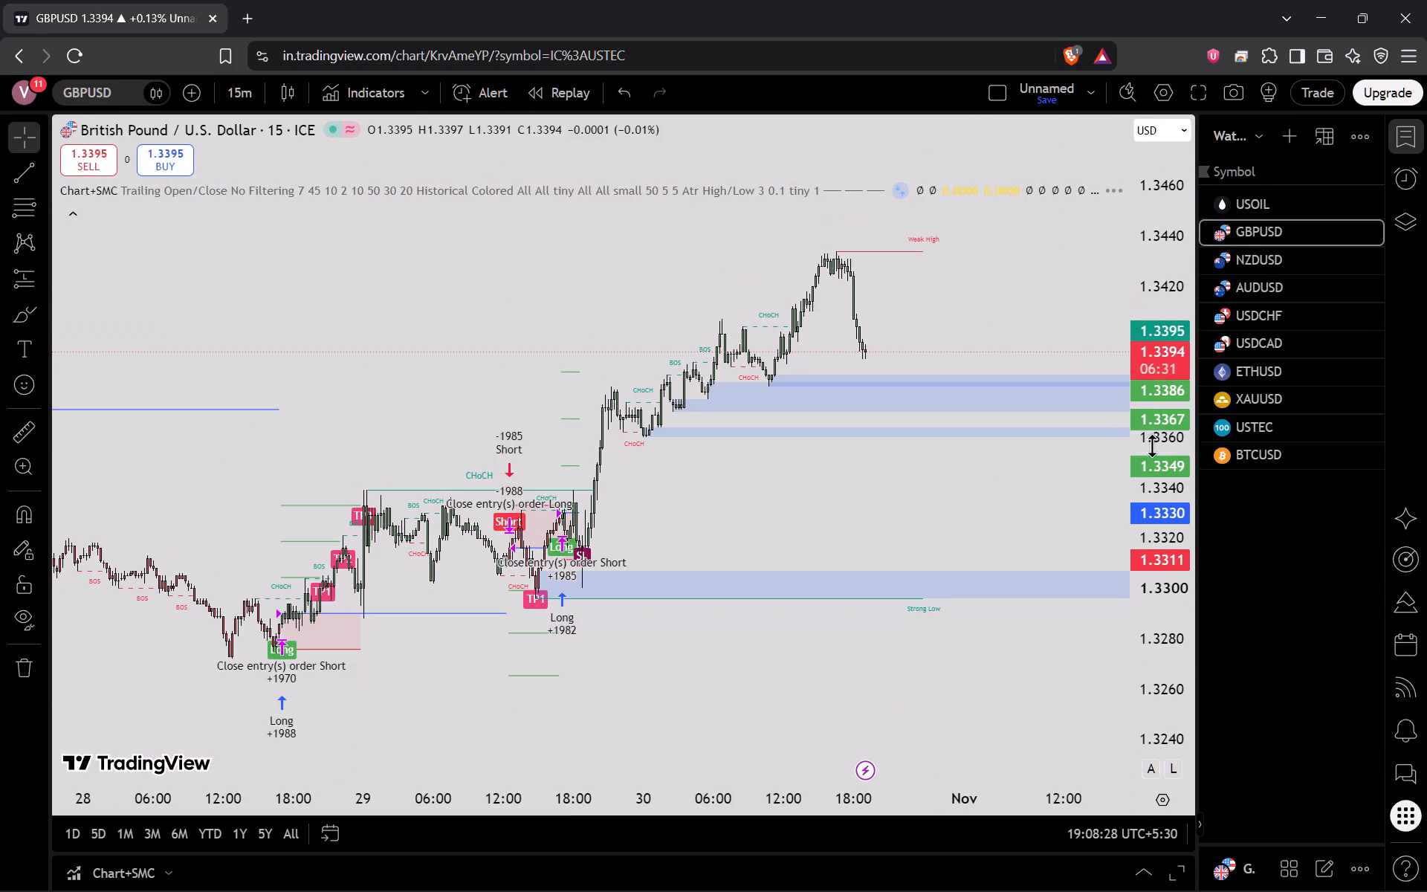
Scan the NZDUSD, AUDUSD, USDCHF and USDCAD 15-minute charts for Chart+SMC trade setups.
click(1250, 259)
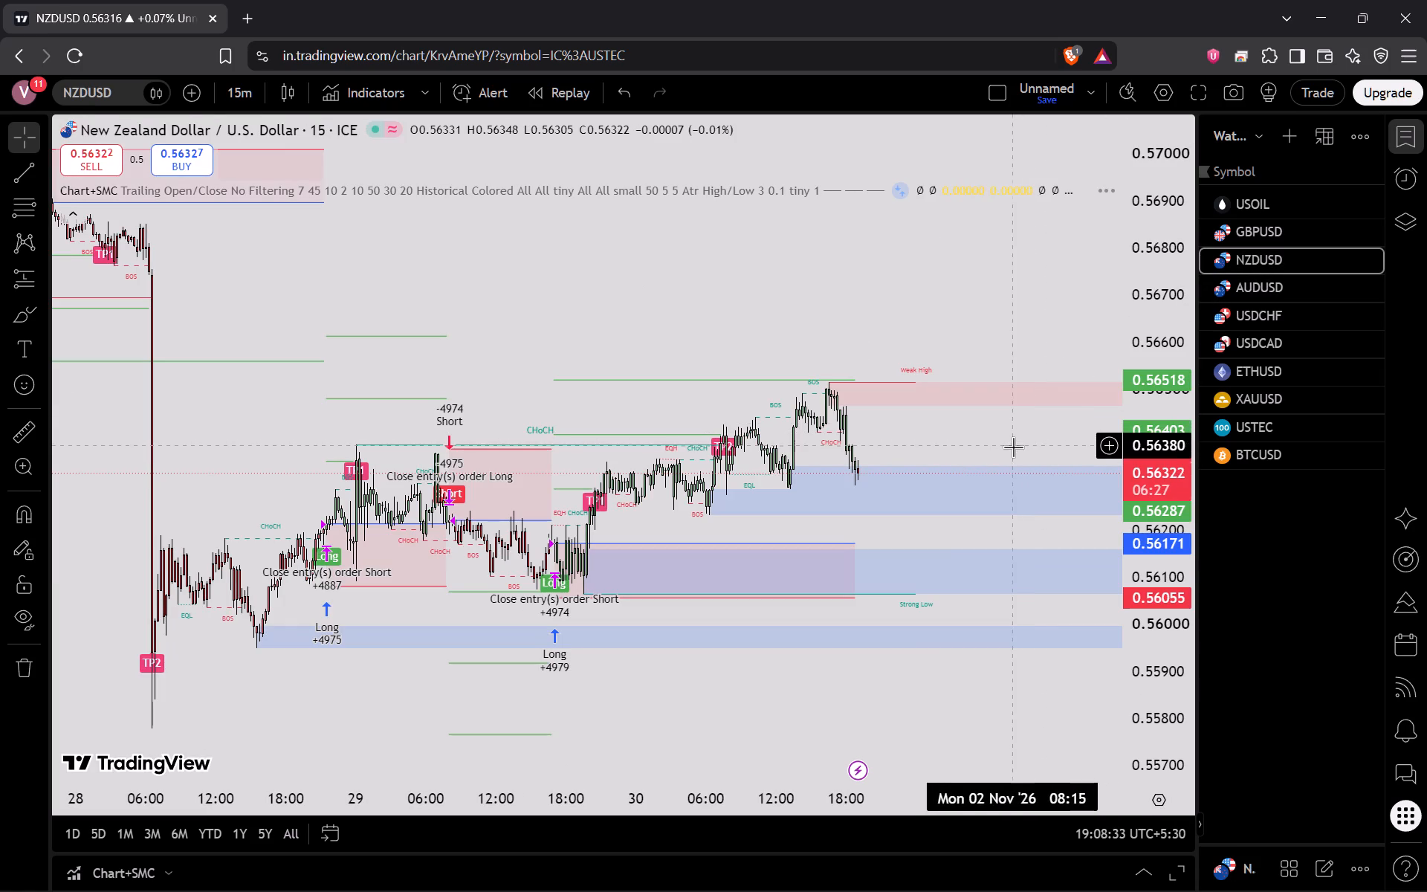
click(1256, 293)
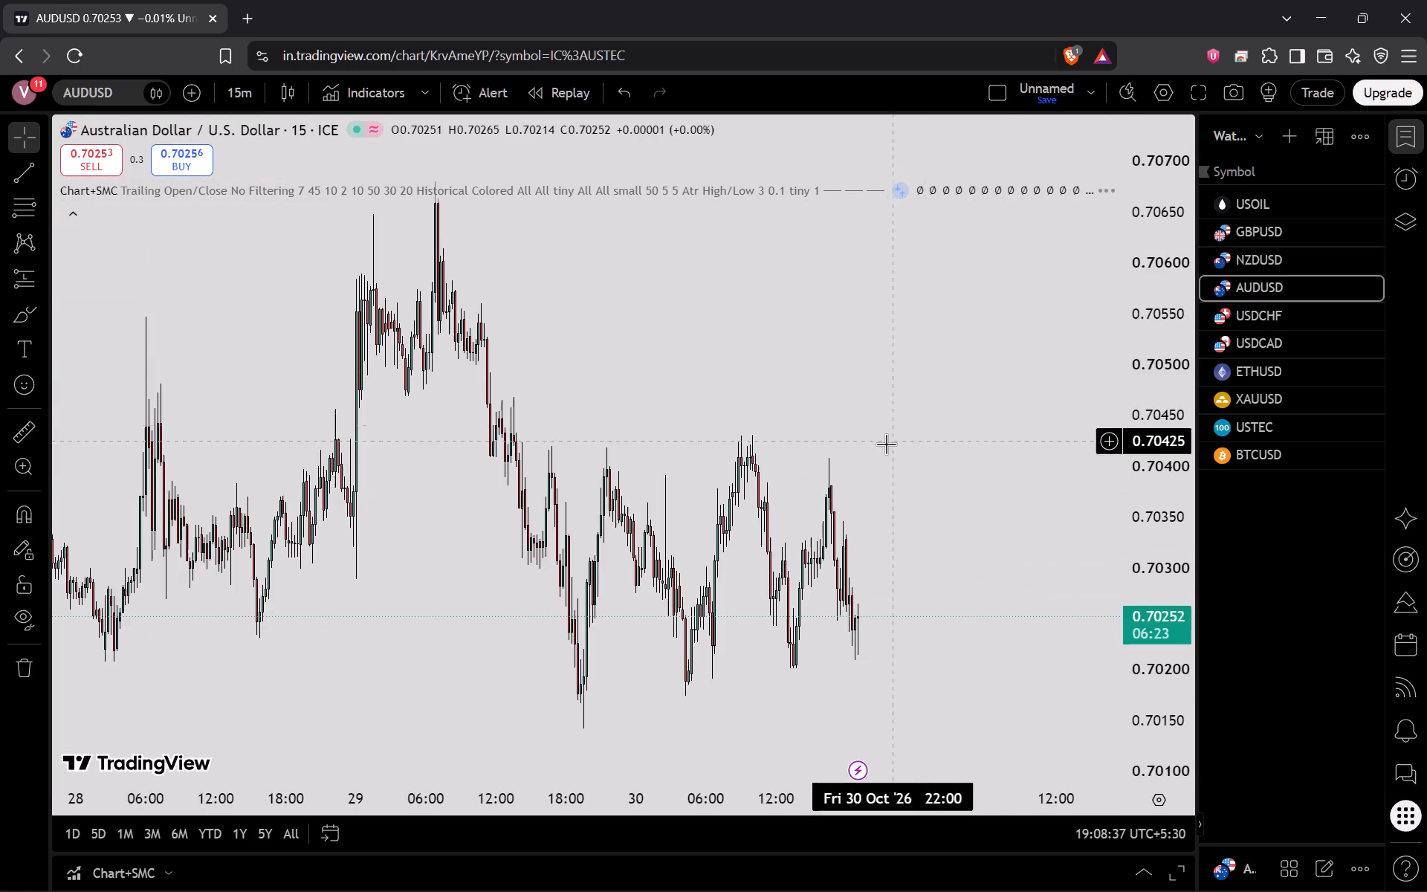
drag(886, 444, 841, 324)
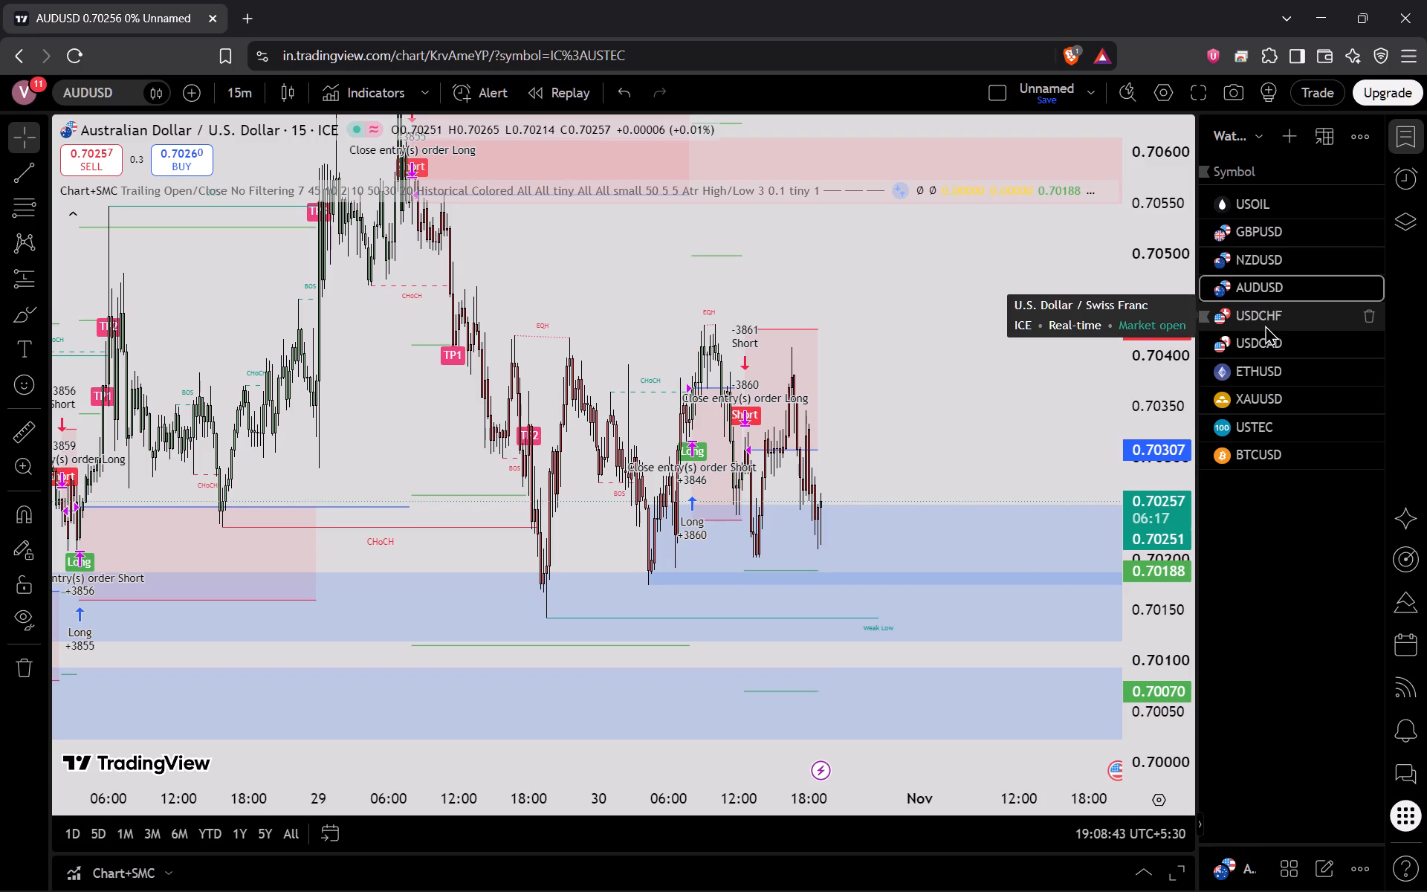
click(1265, 325)
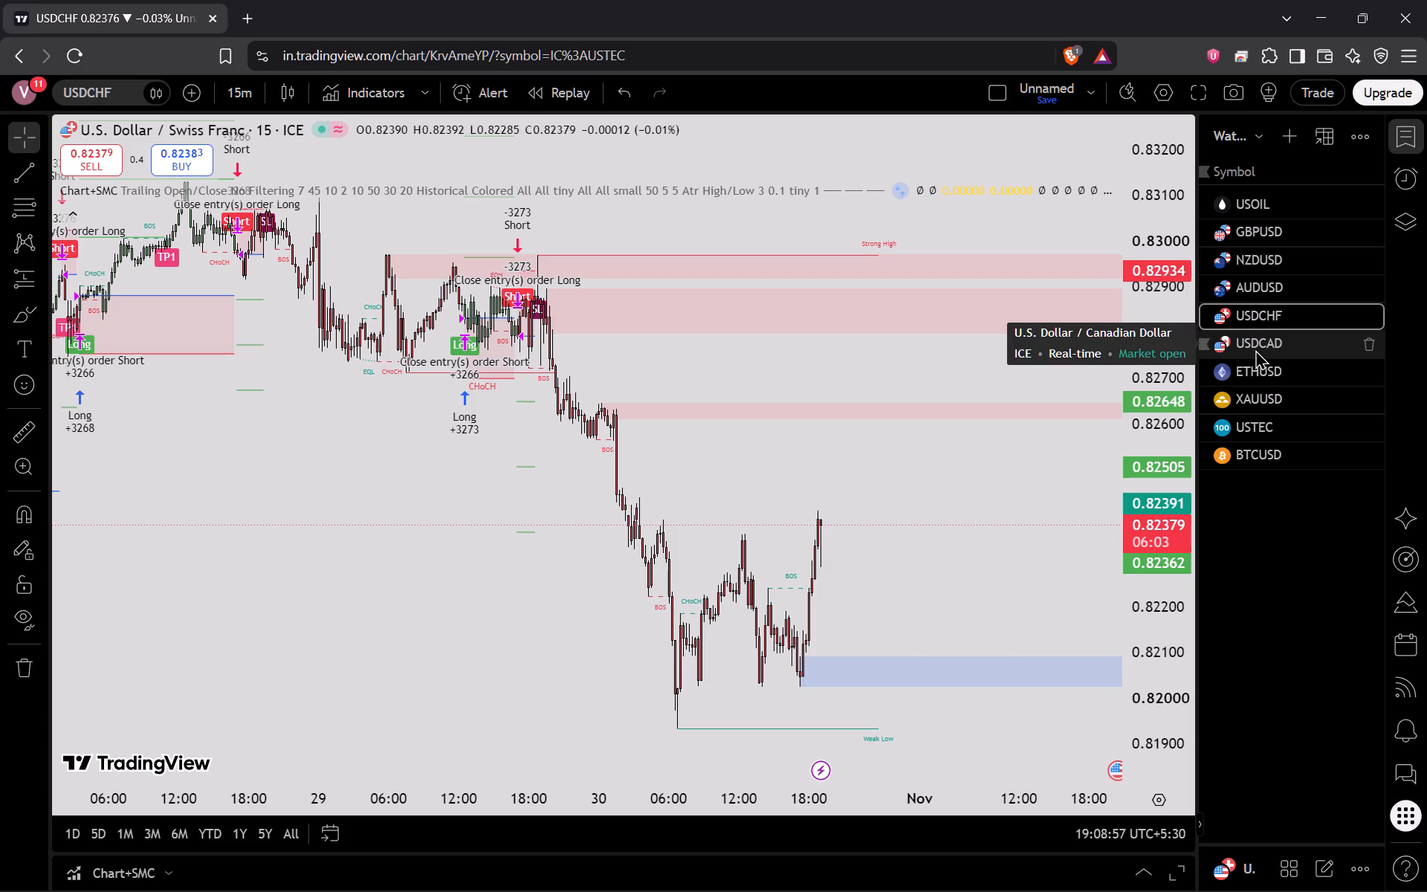
click(1255, 349)
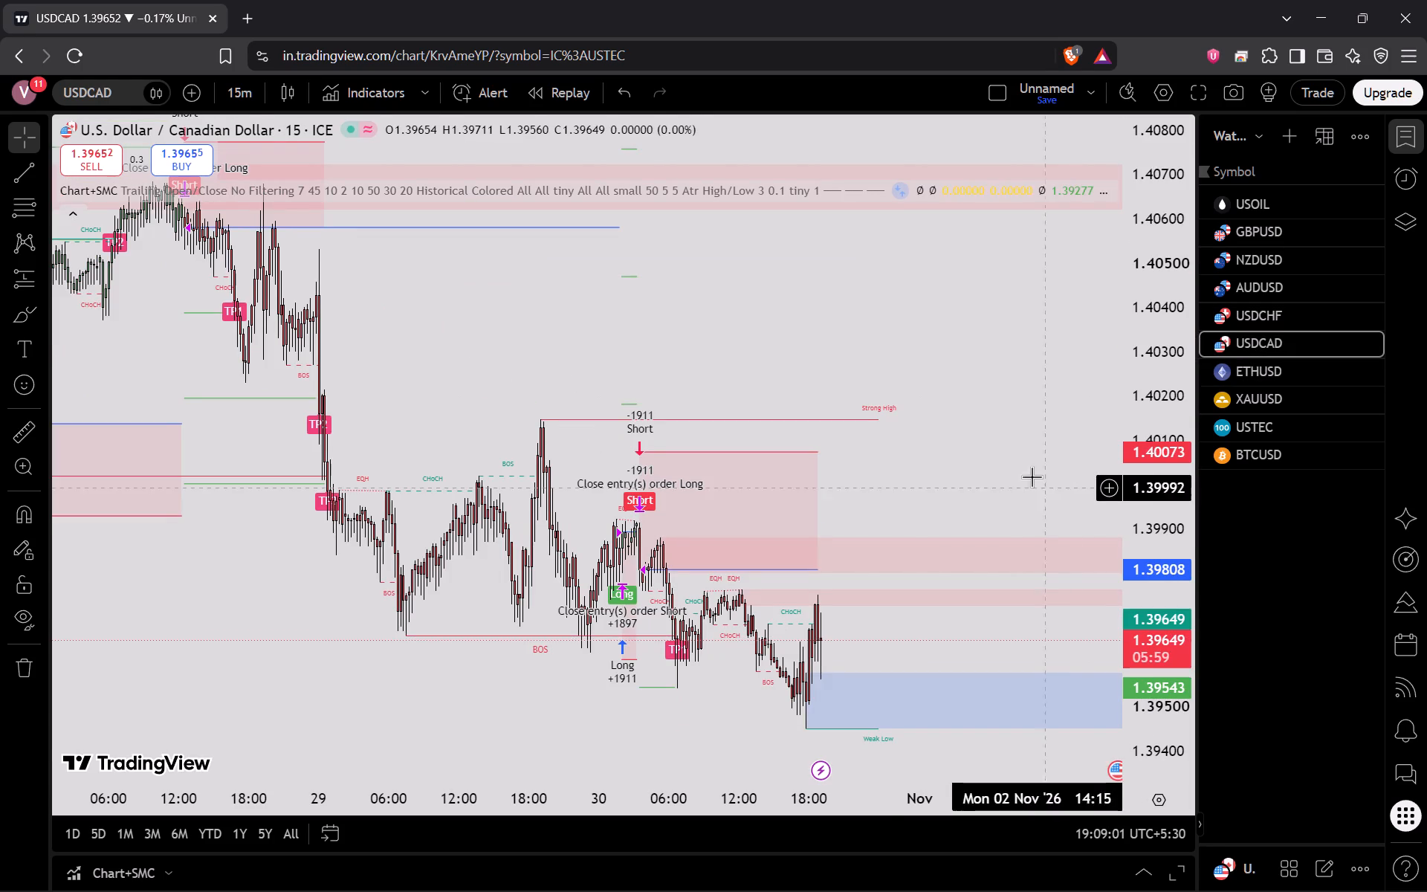
drag(1032, 476, 947, 359)
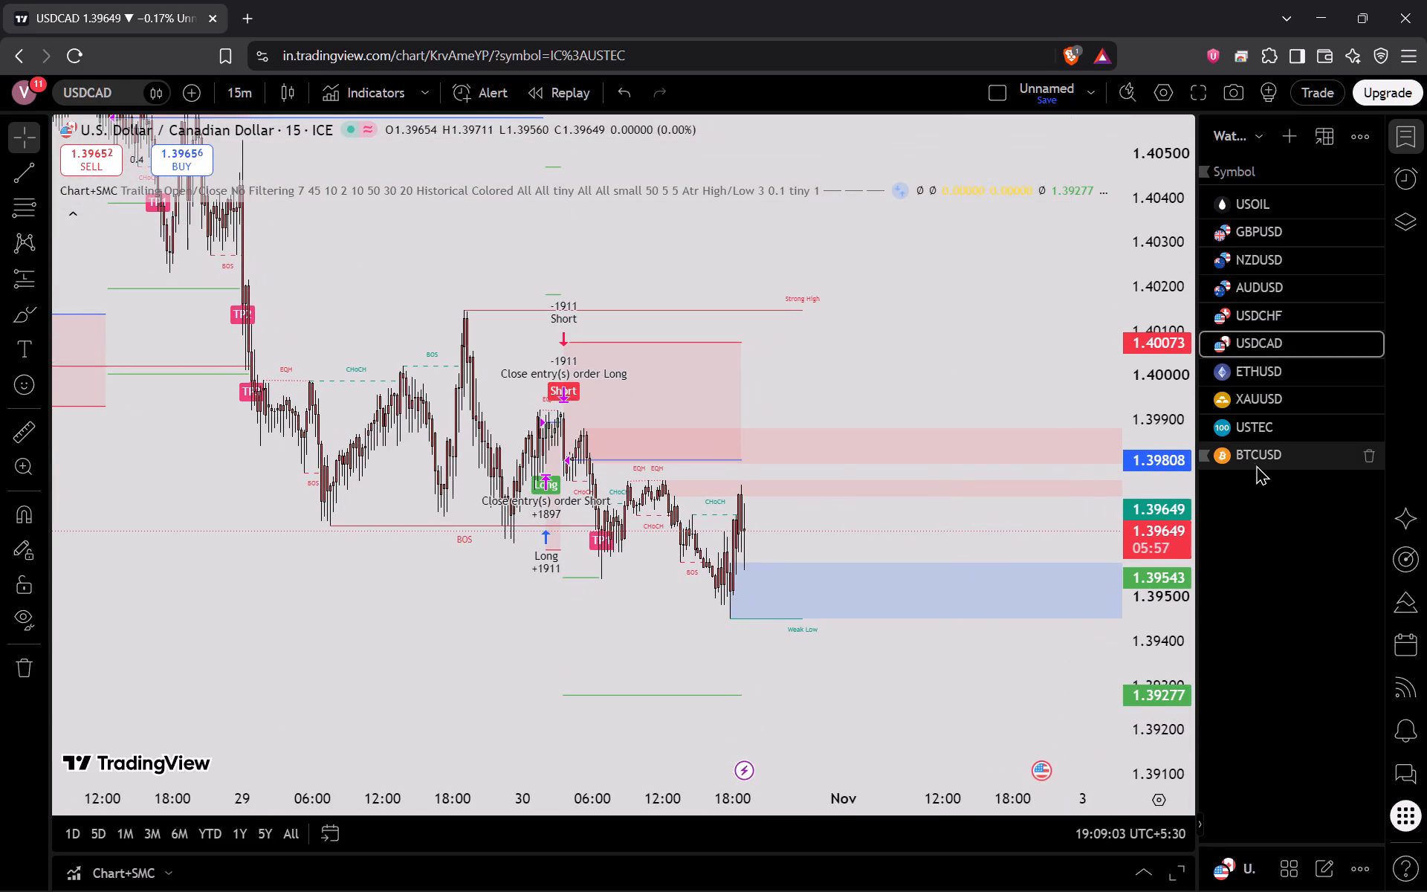
Open the BTCUSD chart and examine its latest 15-minute candles against the Chart+SMC zones.
click(1250, 456)
drag(939, 531, 936, 470)
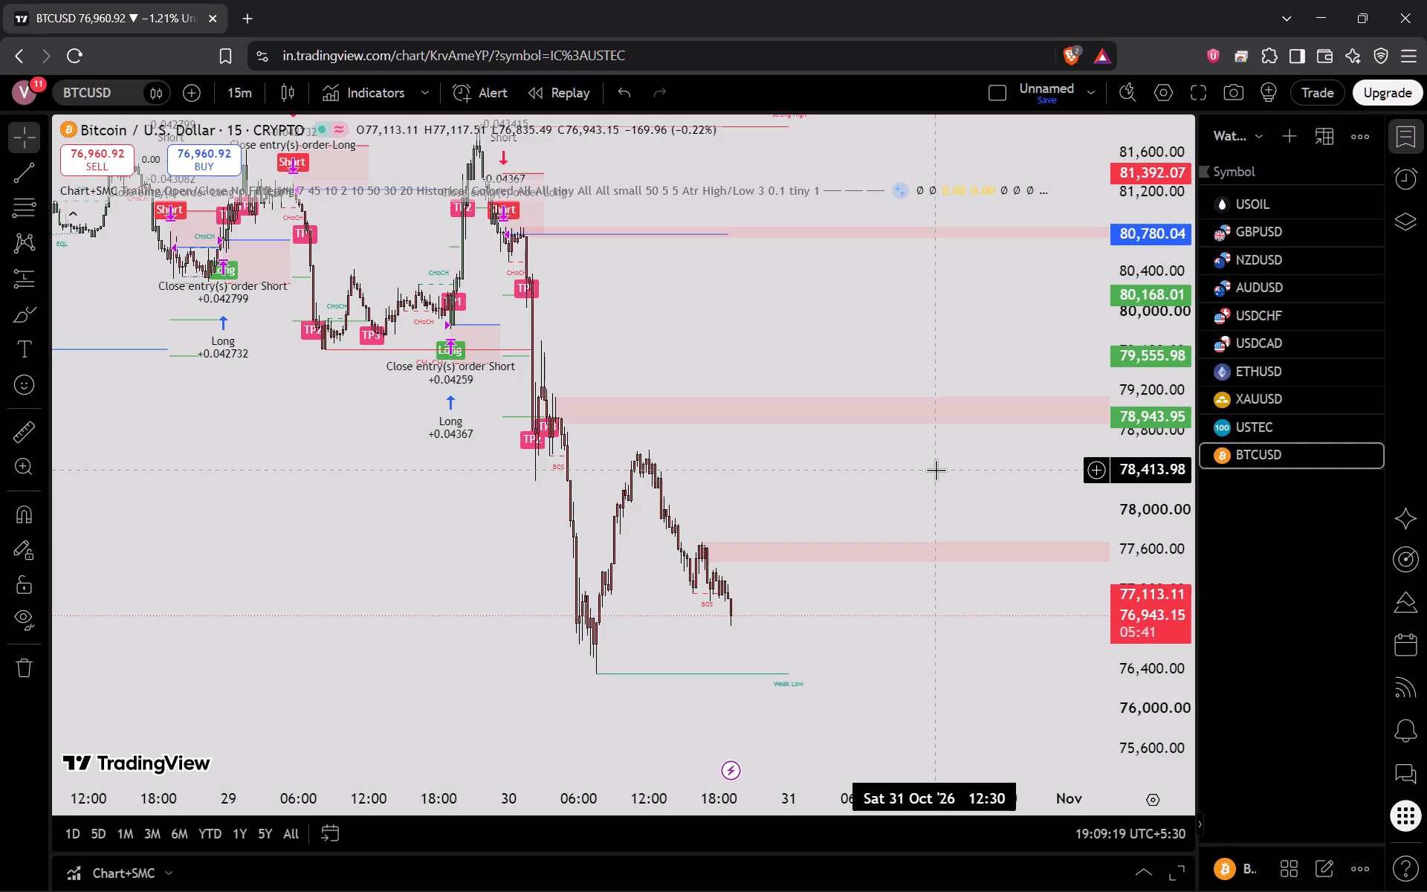
scroll(922, 477, up, 3)
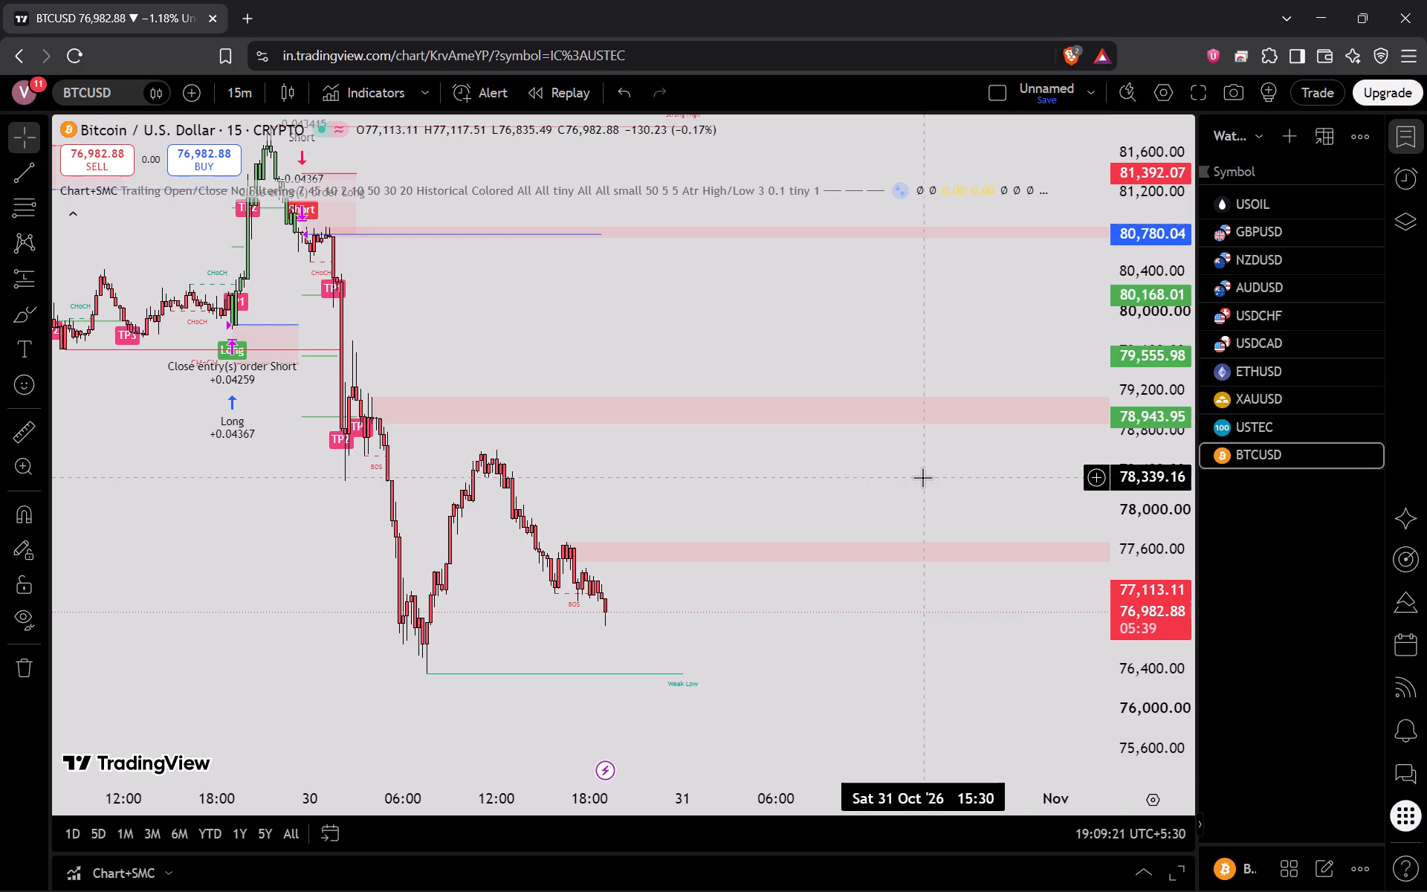
Snap the TradingView window to half the screen, side by side with the Exness window.
drag(917, 10, 190, 265)
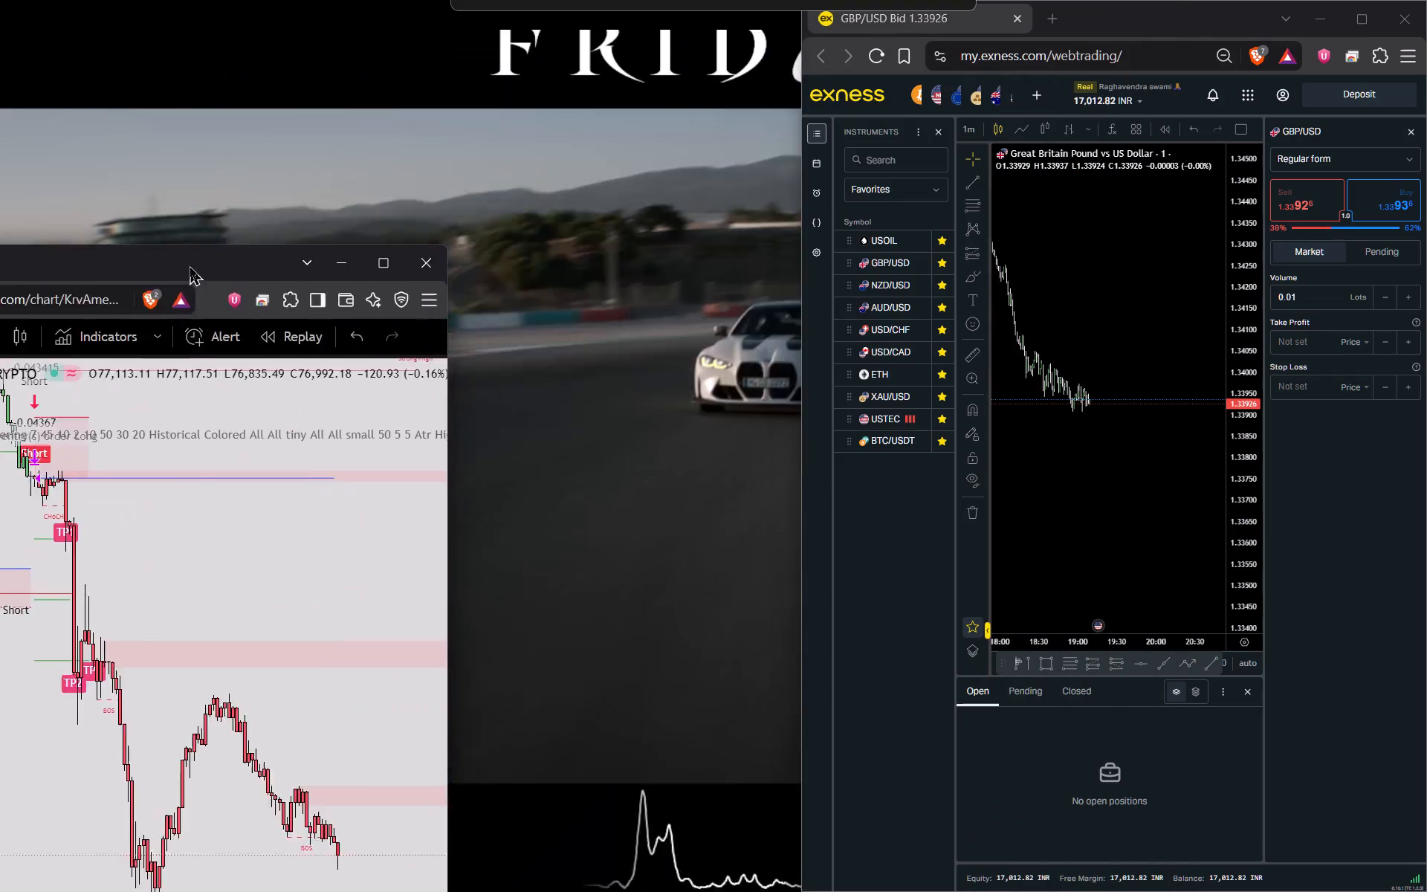
drag(190, 265, 0, 307)
Open BTC/USDT in the Exness window and start a 0.01-lot market sell order.
click(888, 447)
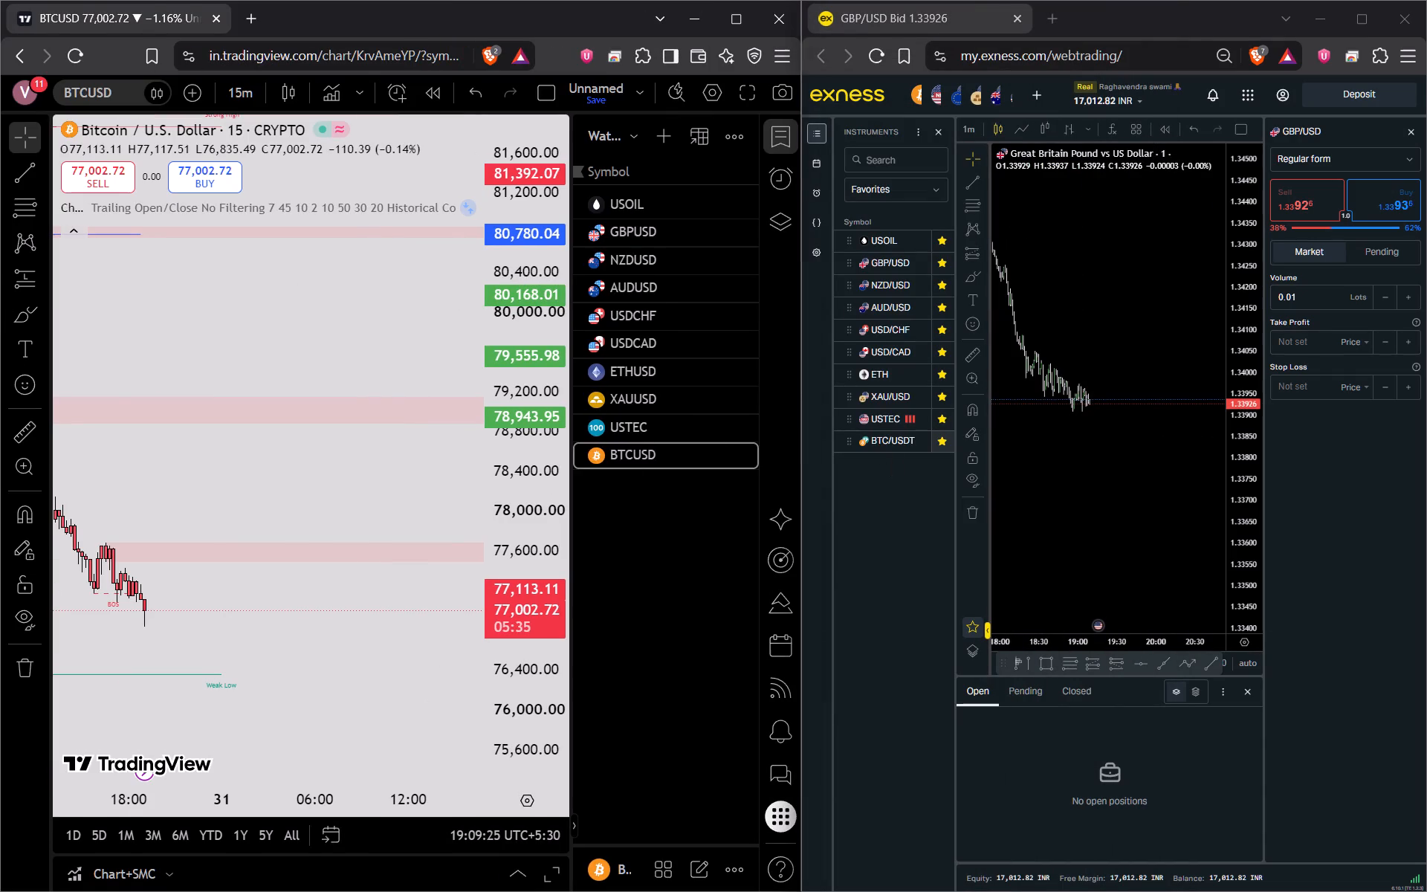
drag(1108, 505, 1038, 500)
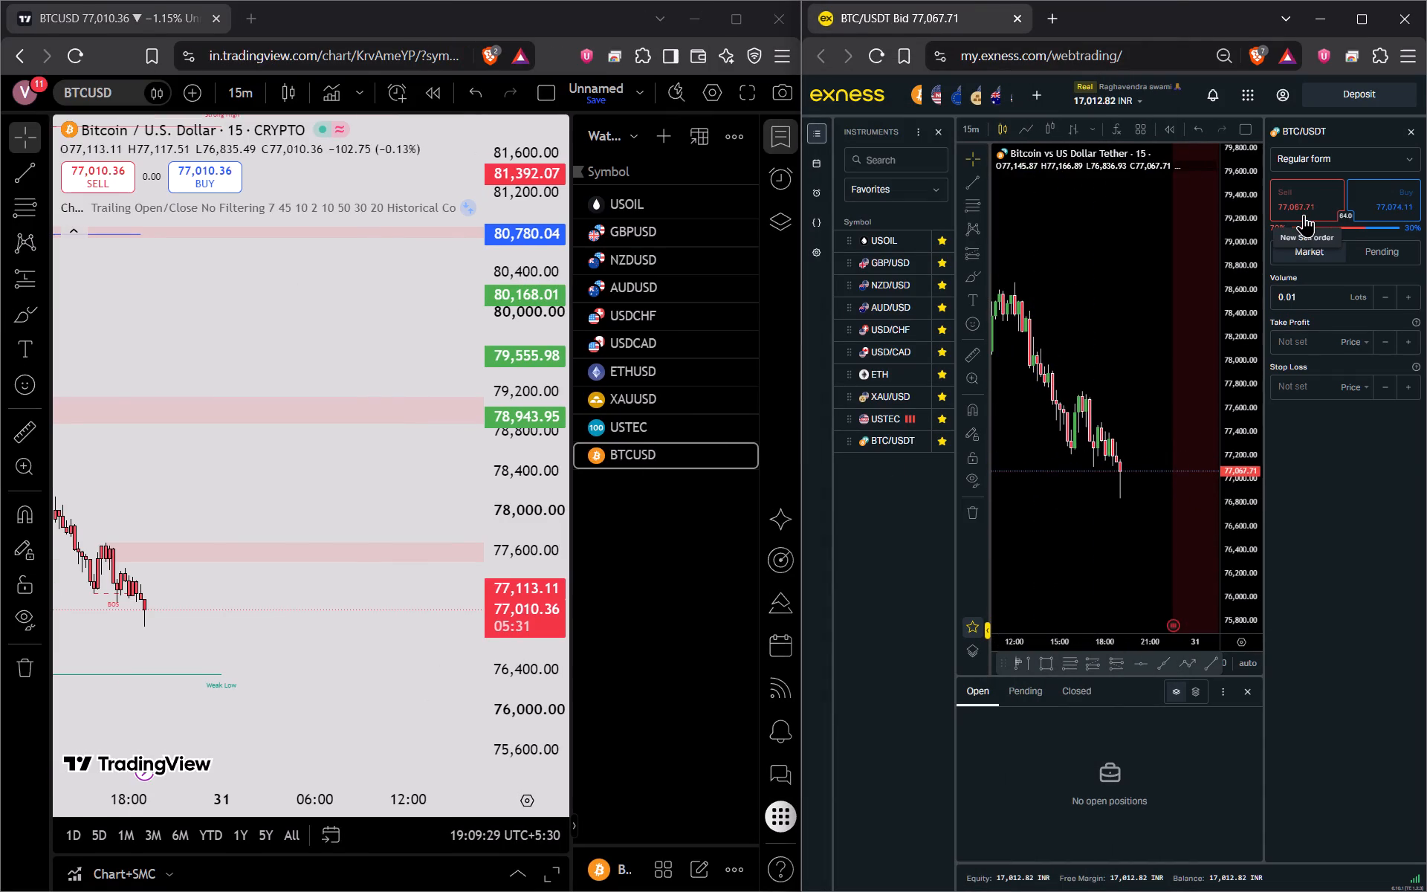
click(1304, 214)
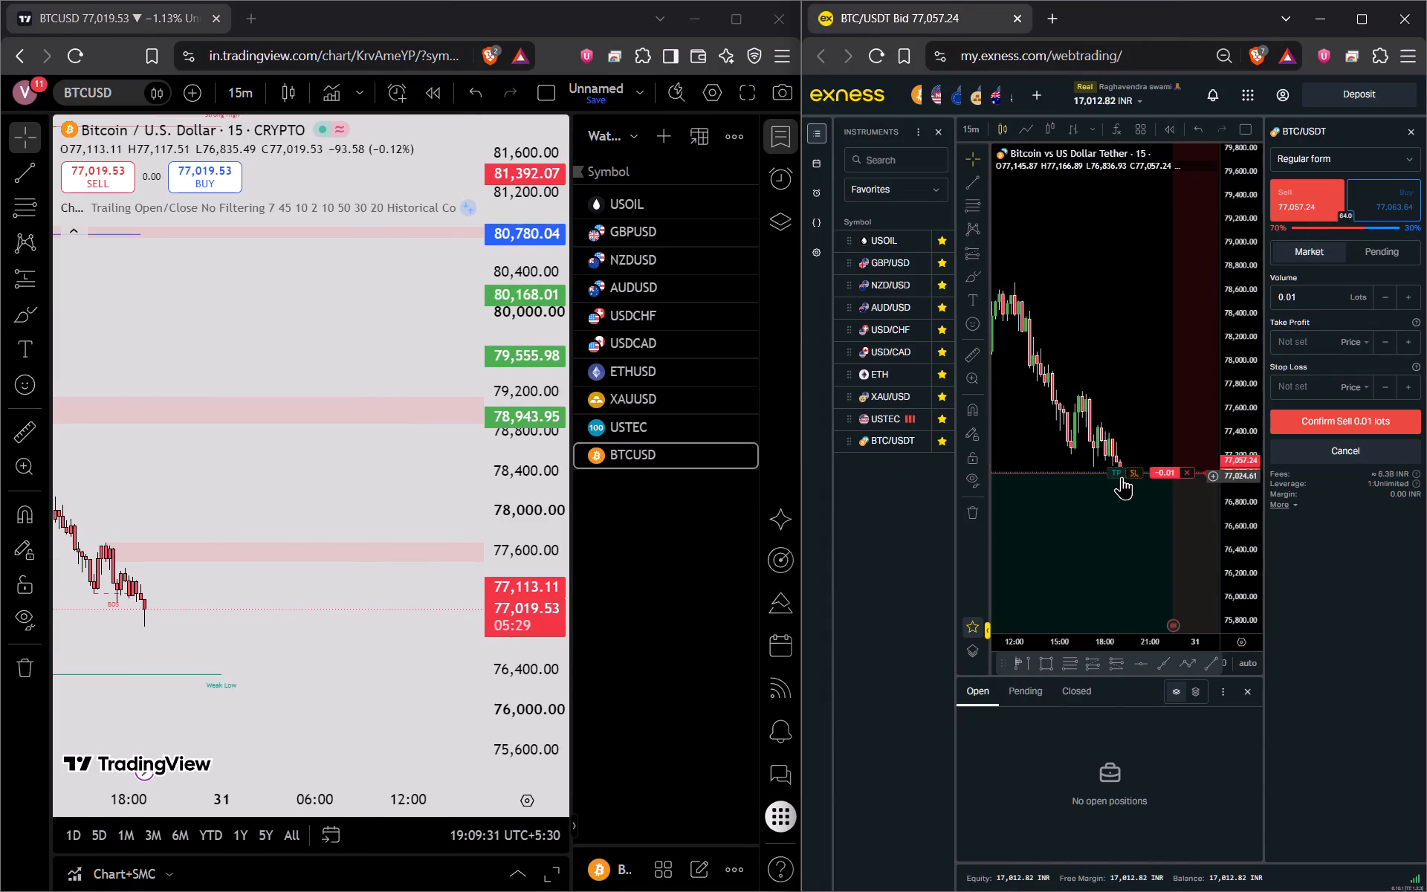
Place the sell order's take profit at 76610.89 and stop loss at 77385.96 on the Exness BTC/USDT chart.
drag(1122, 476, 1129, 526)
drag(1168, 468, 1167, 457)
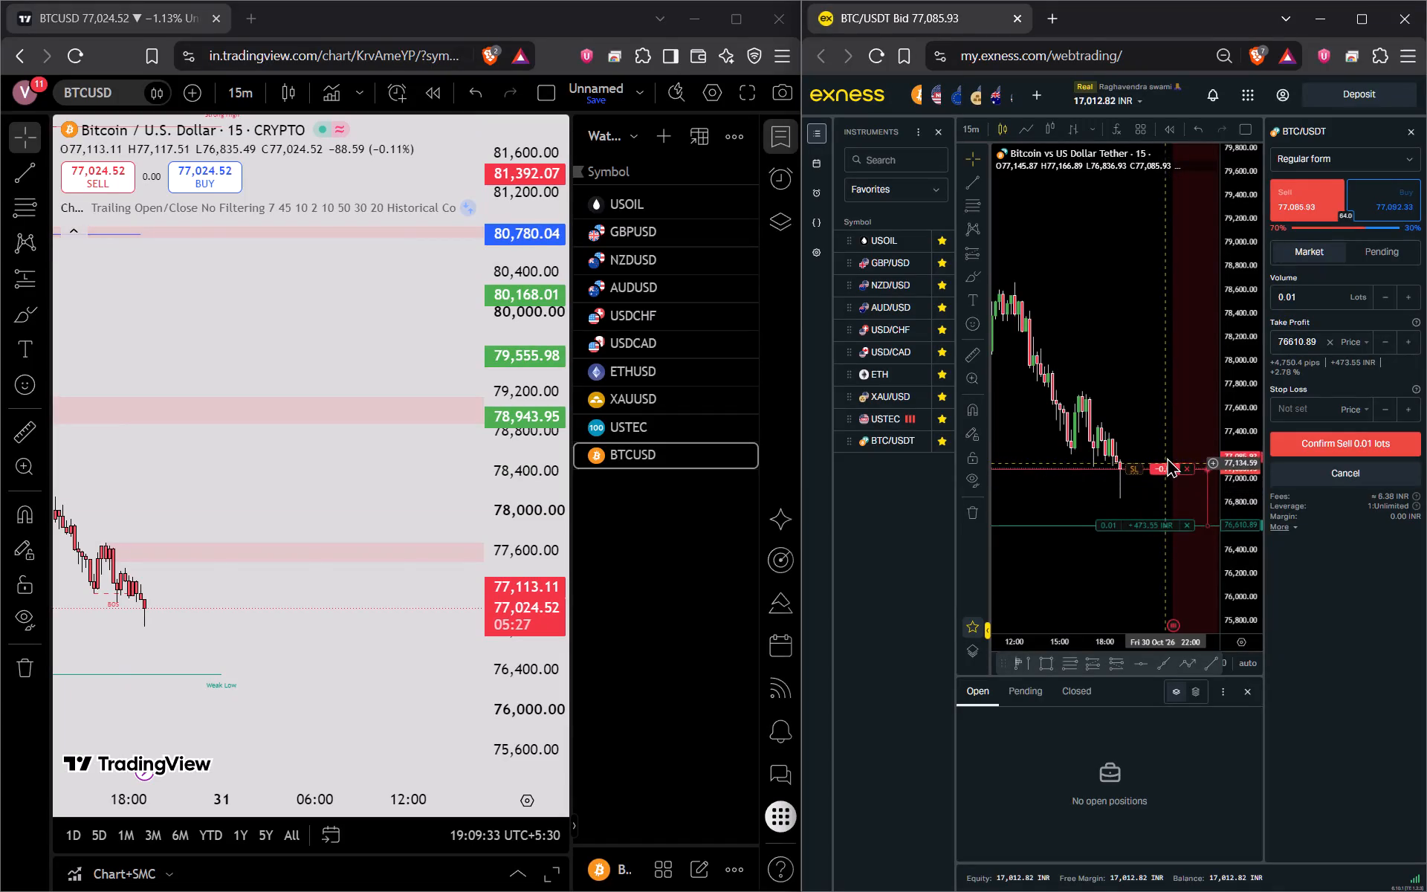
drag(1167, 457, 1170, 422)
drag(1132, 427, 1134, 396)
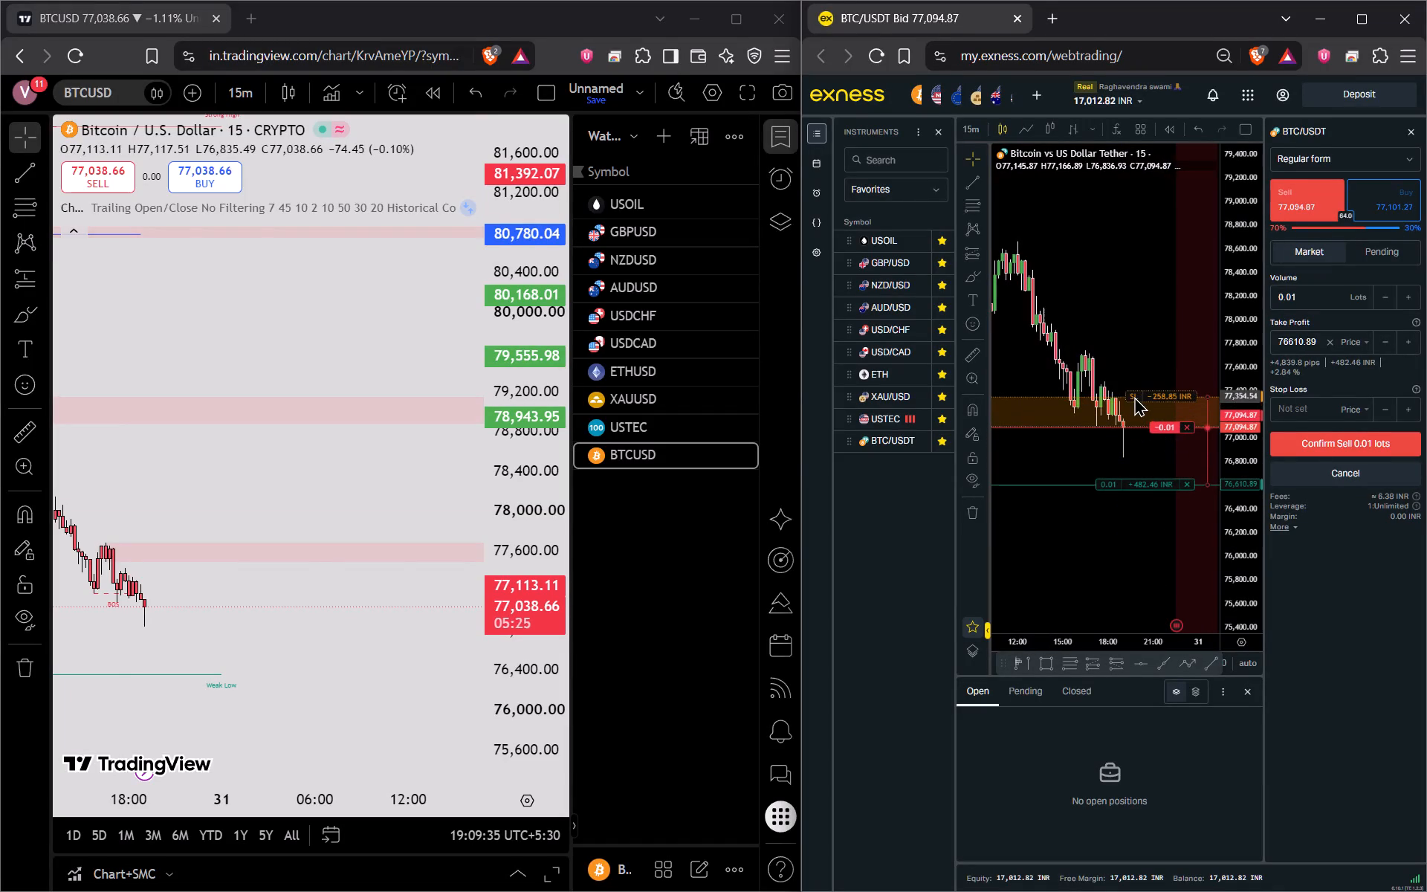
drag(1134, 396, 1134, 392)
Set the sell order's take profit to 76372.18, copying the price at the Weak Low line on the TradingView BTCUSD chart.
scroll(1166, 460, up, 3)
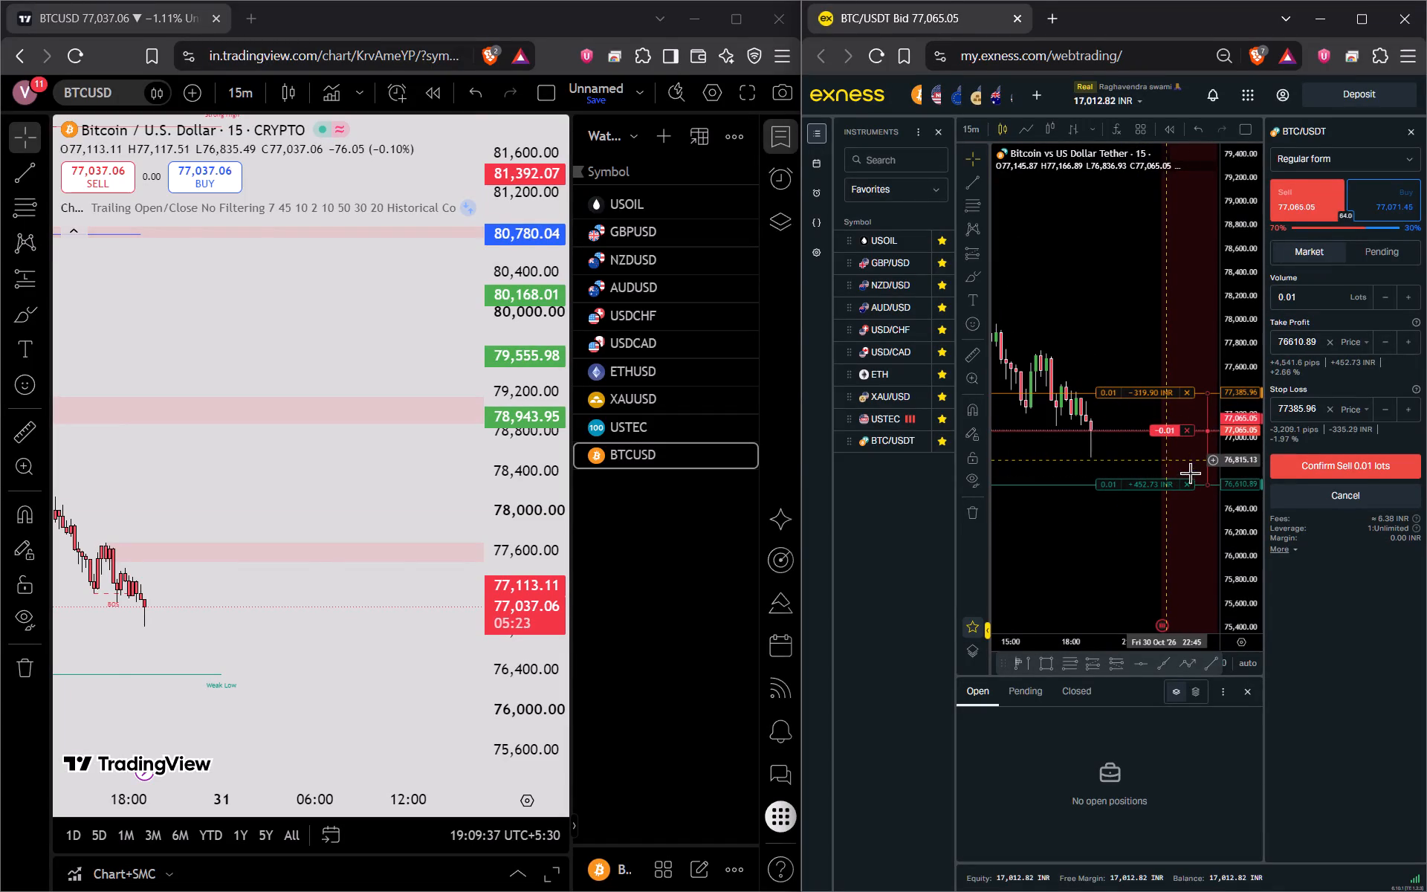
drag(1235, 535, 1226, 472)
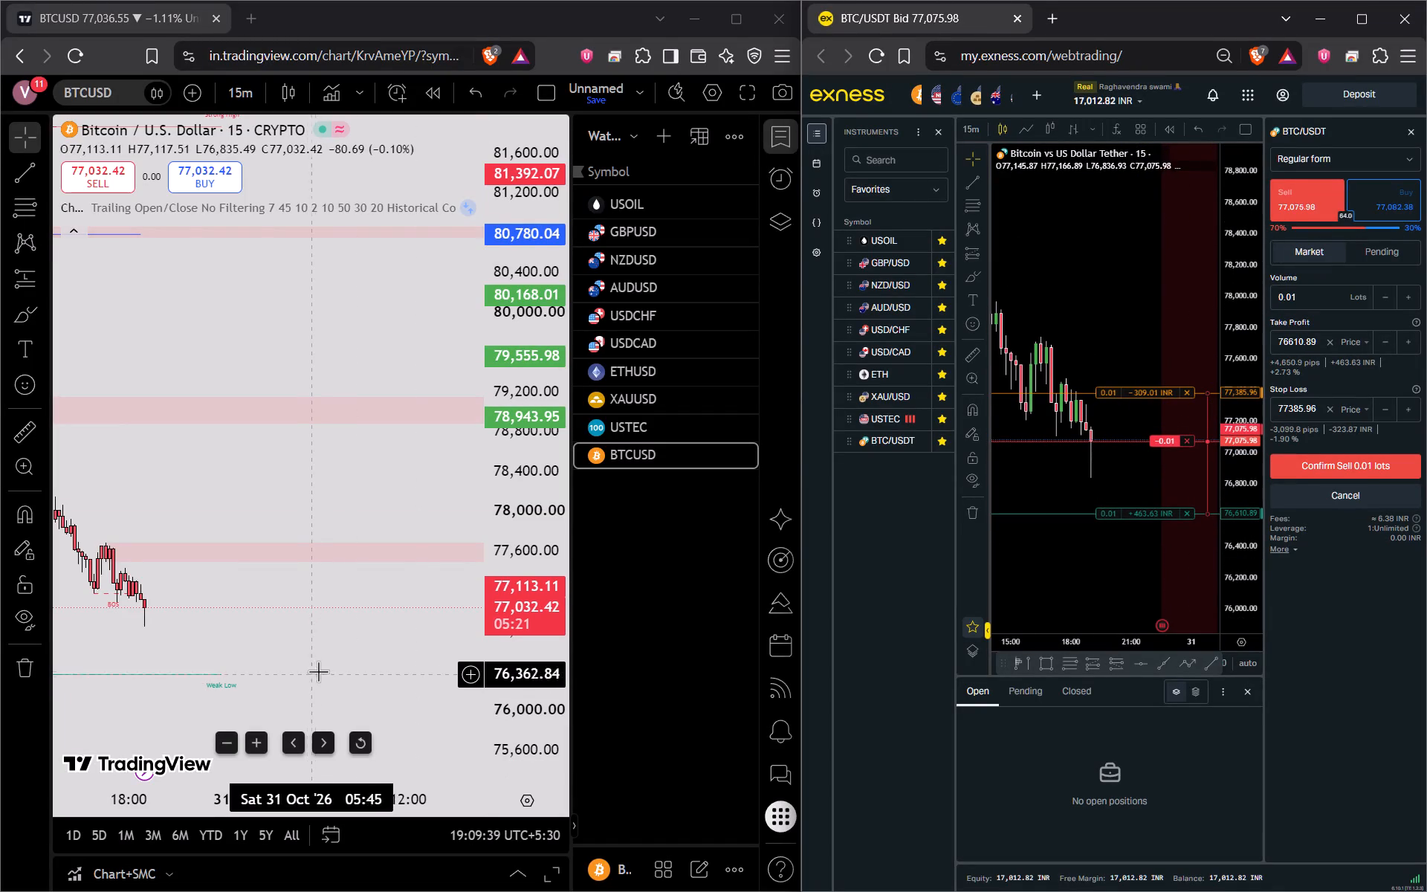
right_click(328, 673)
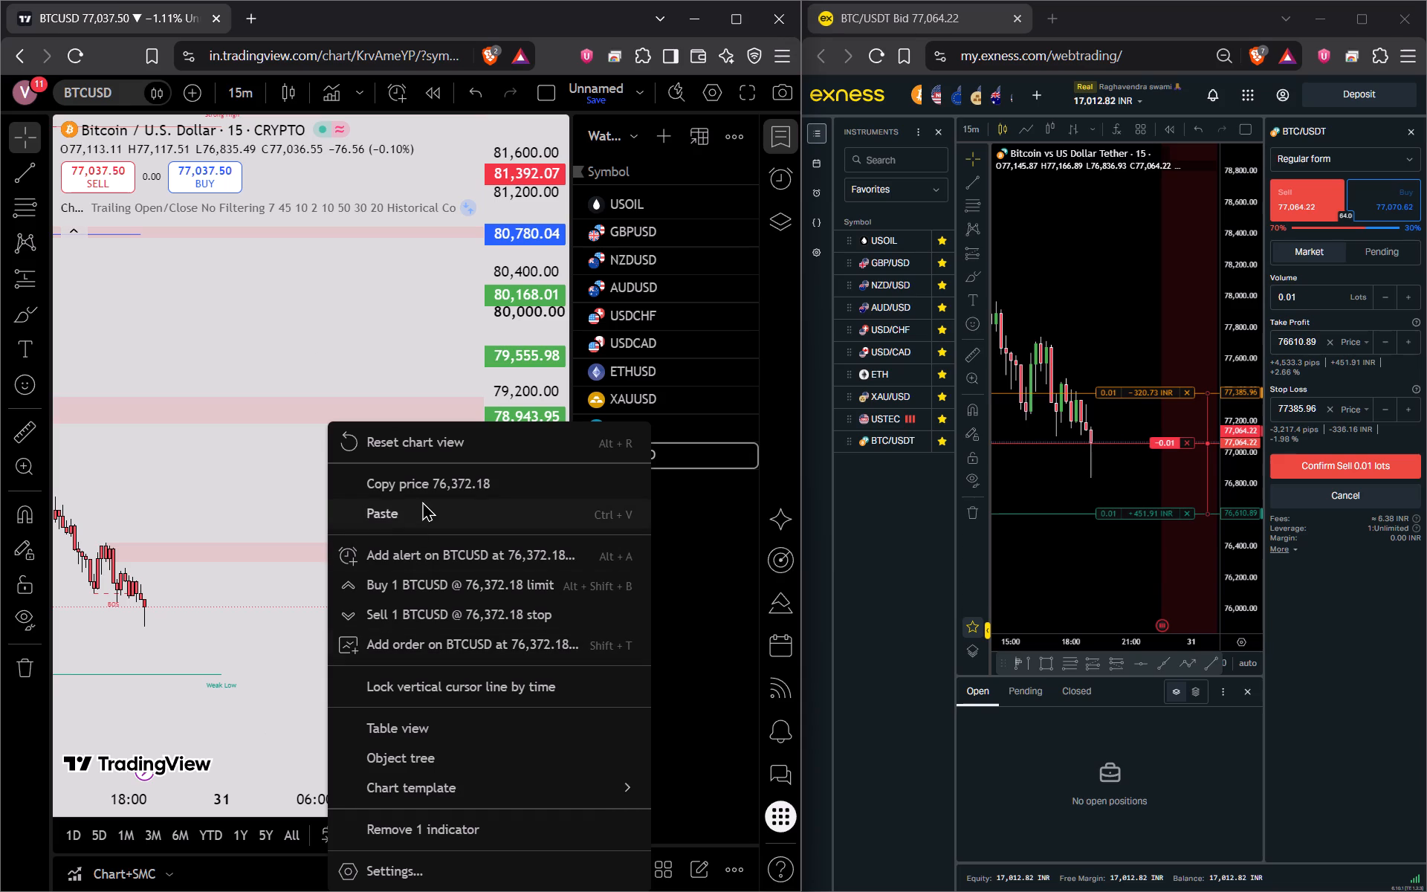
drag(434, 486, 441, 485)
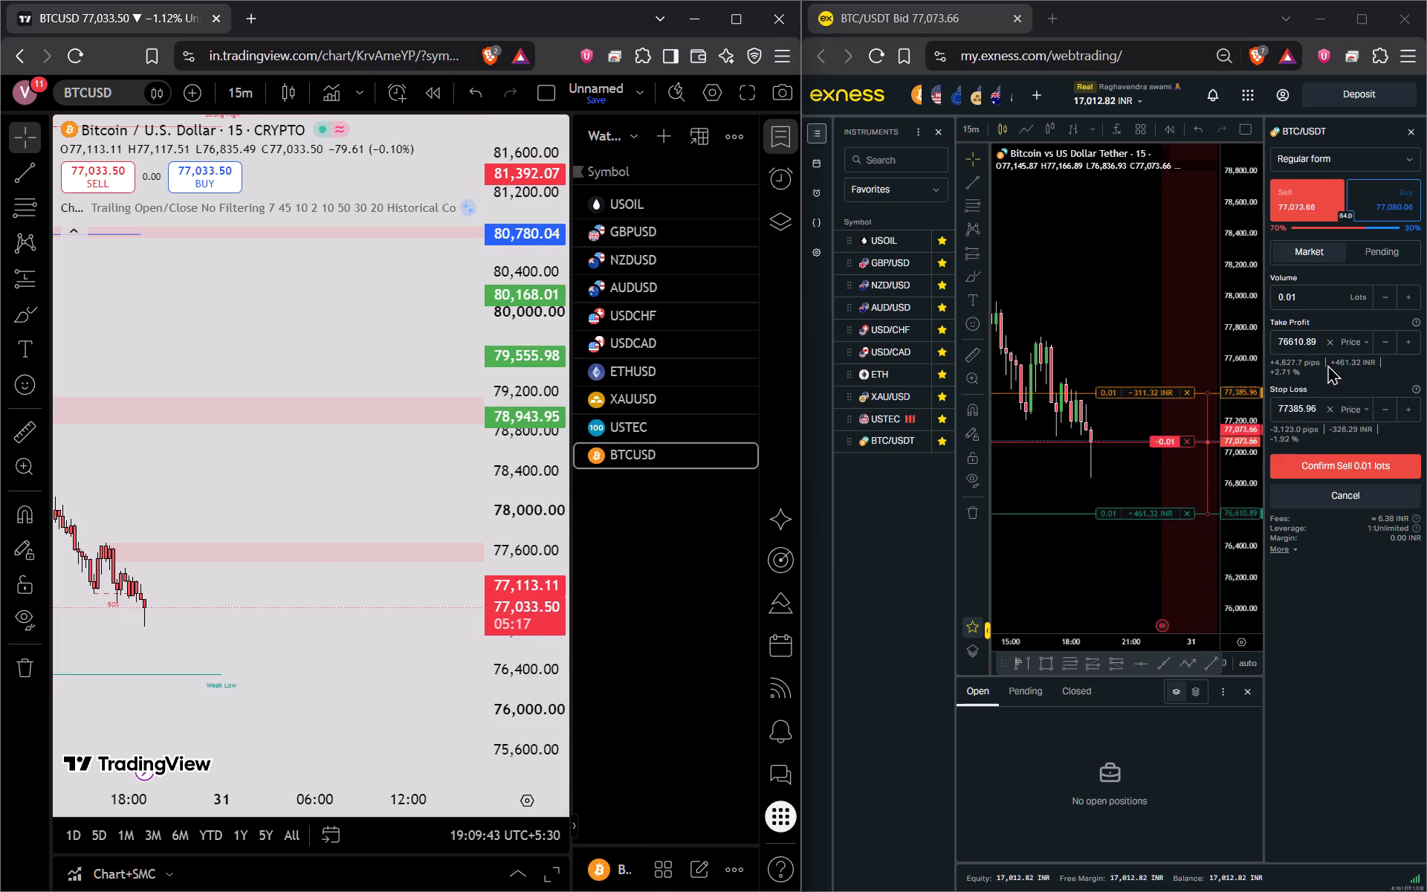
click(1330, 337)
click(1300, 345)
right_click(1300, 345)
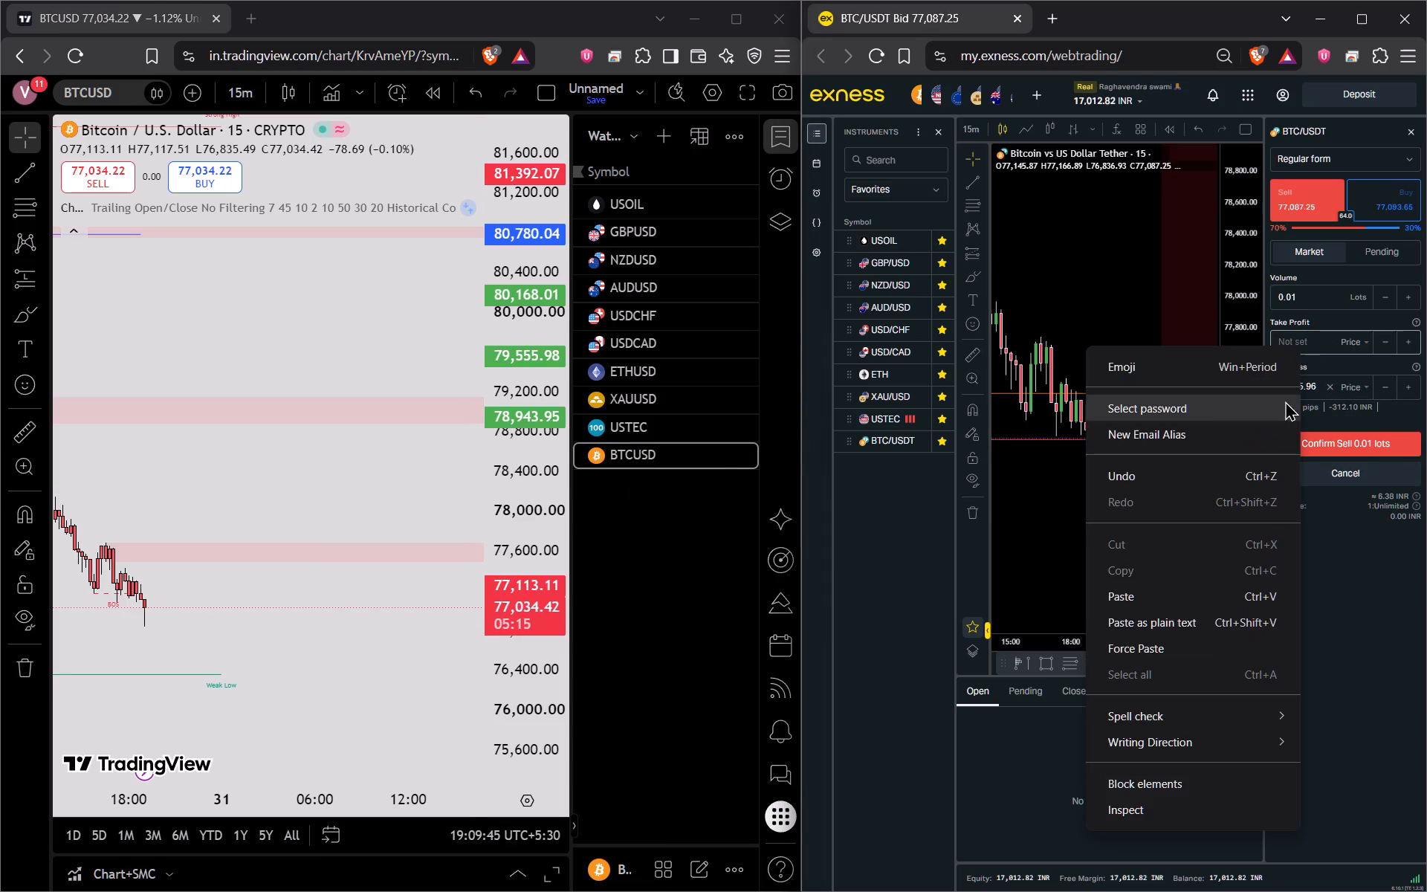
click(1170, 604)
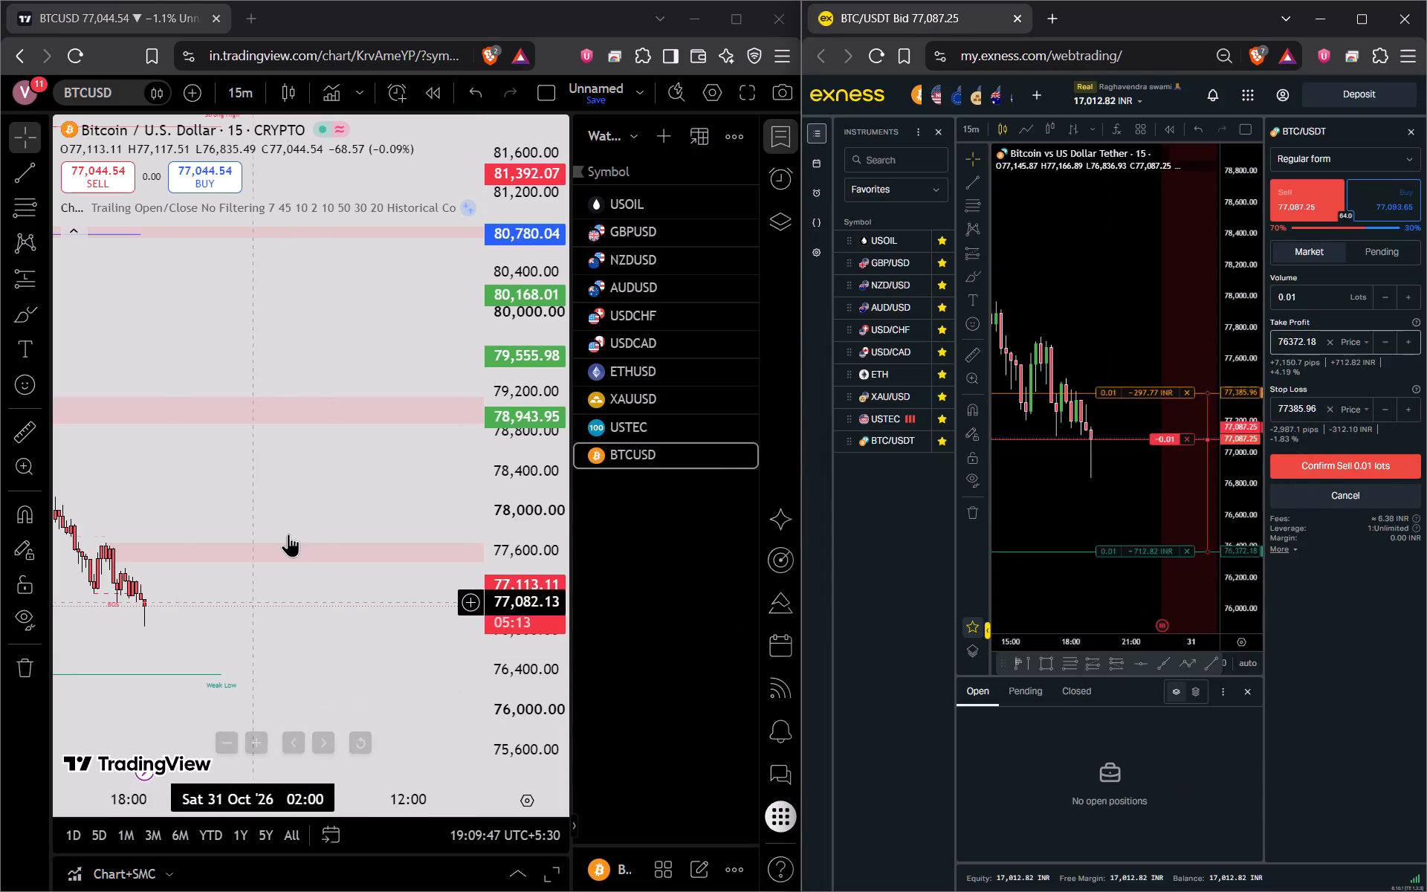
Set the sell order's stop loss to 77764.05, copying the price just above the nearest supply zone on the TradingView BTCUSD chart.
right_click(300, 534)
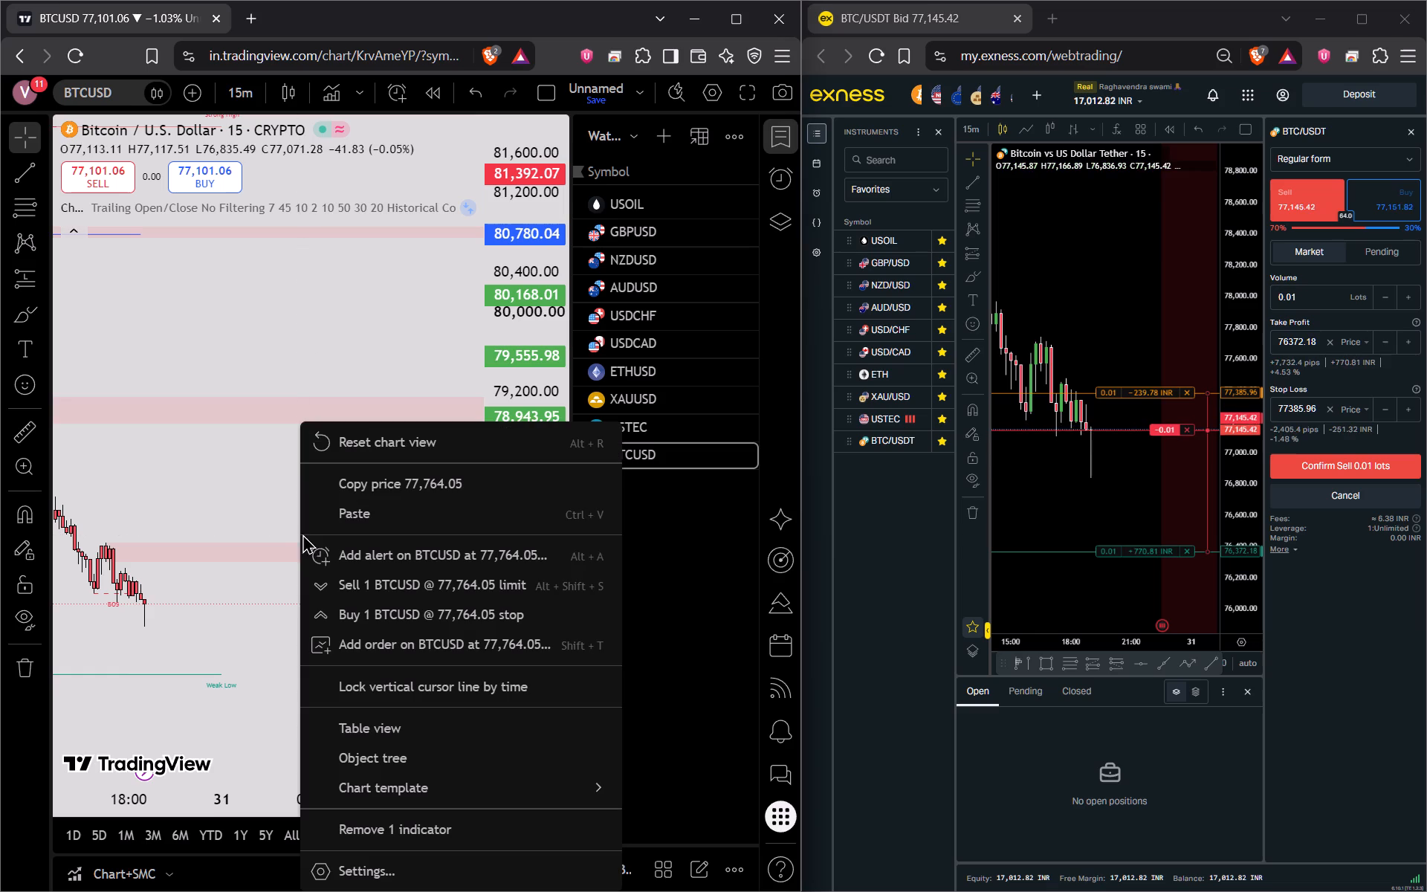
click(376, 489)
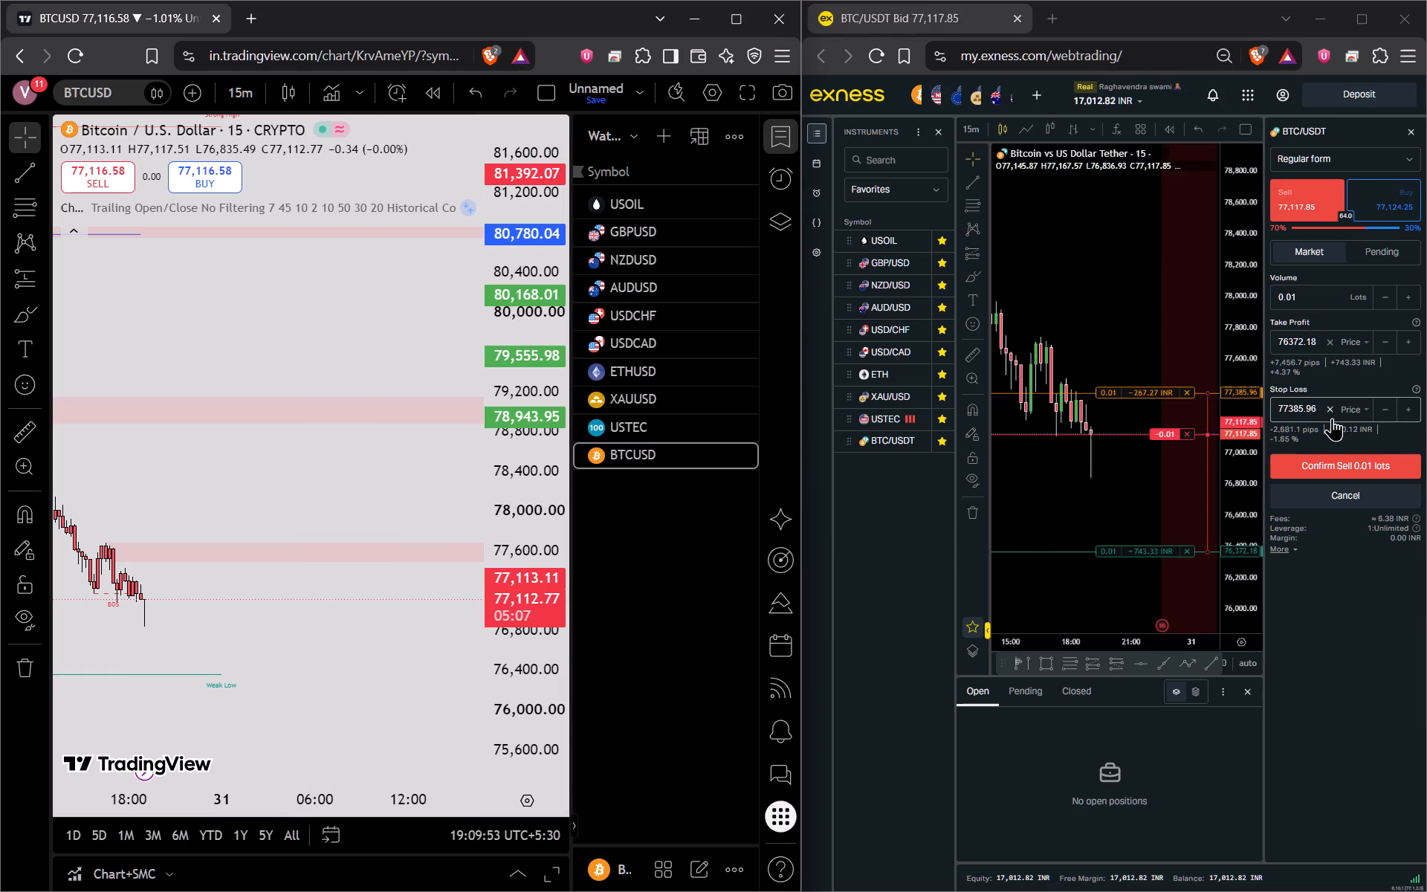
click(1330, 412)
right_click(1301, 411)
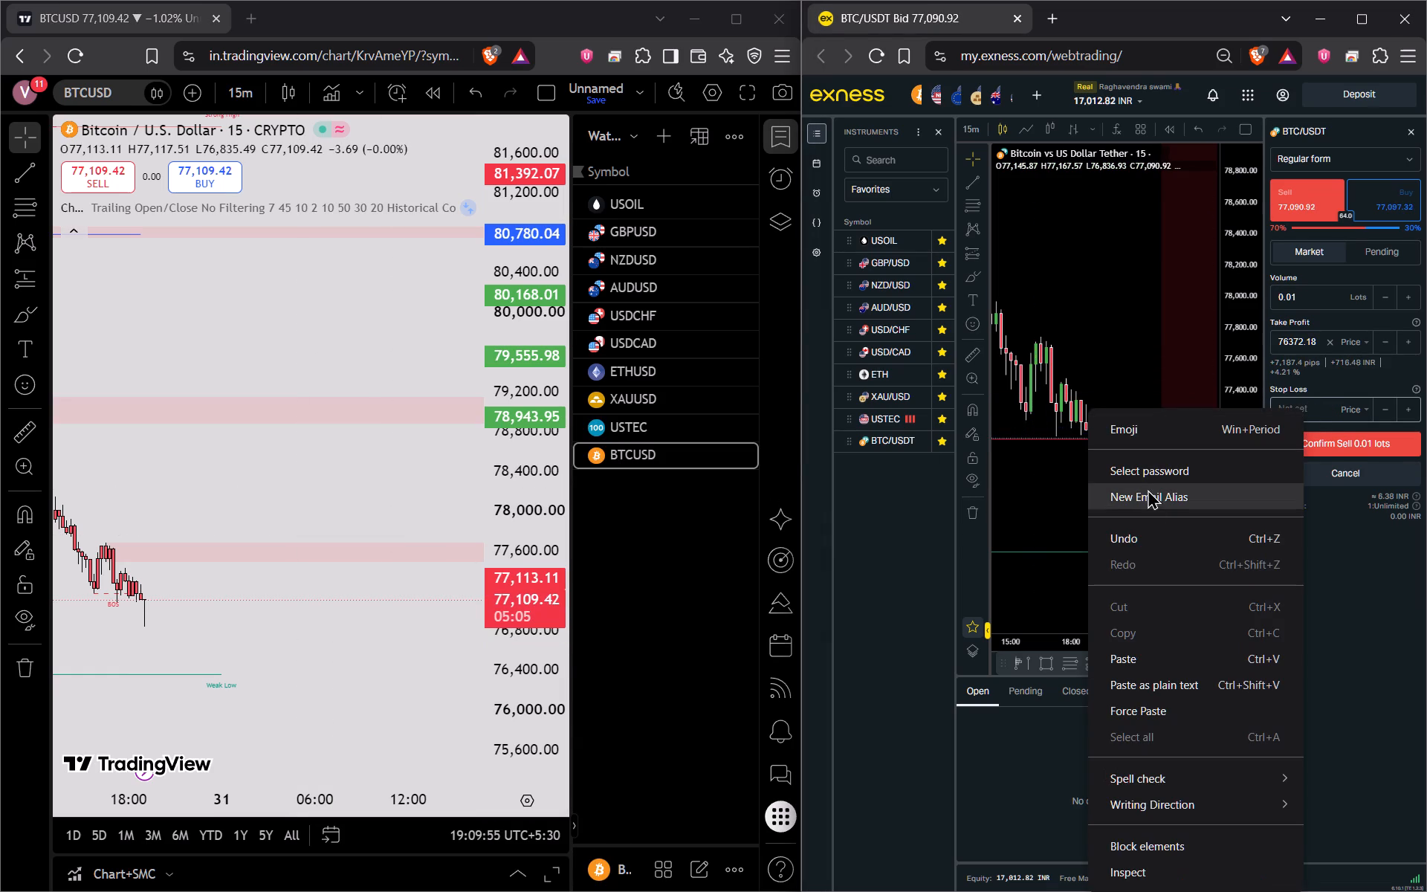
click(1152, 670)
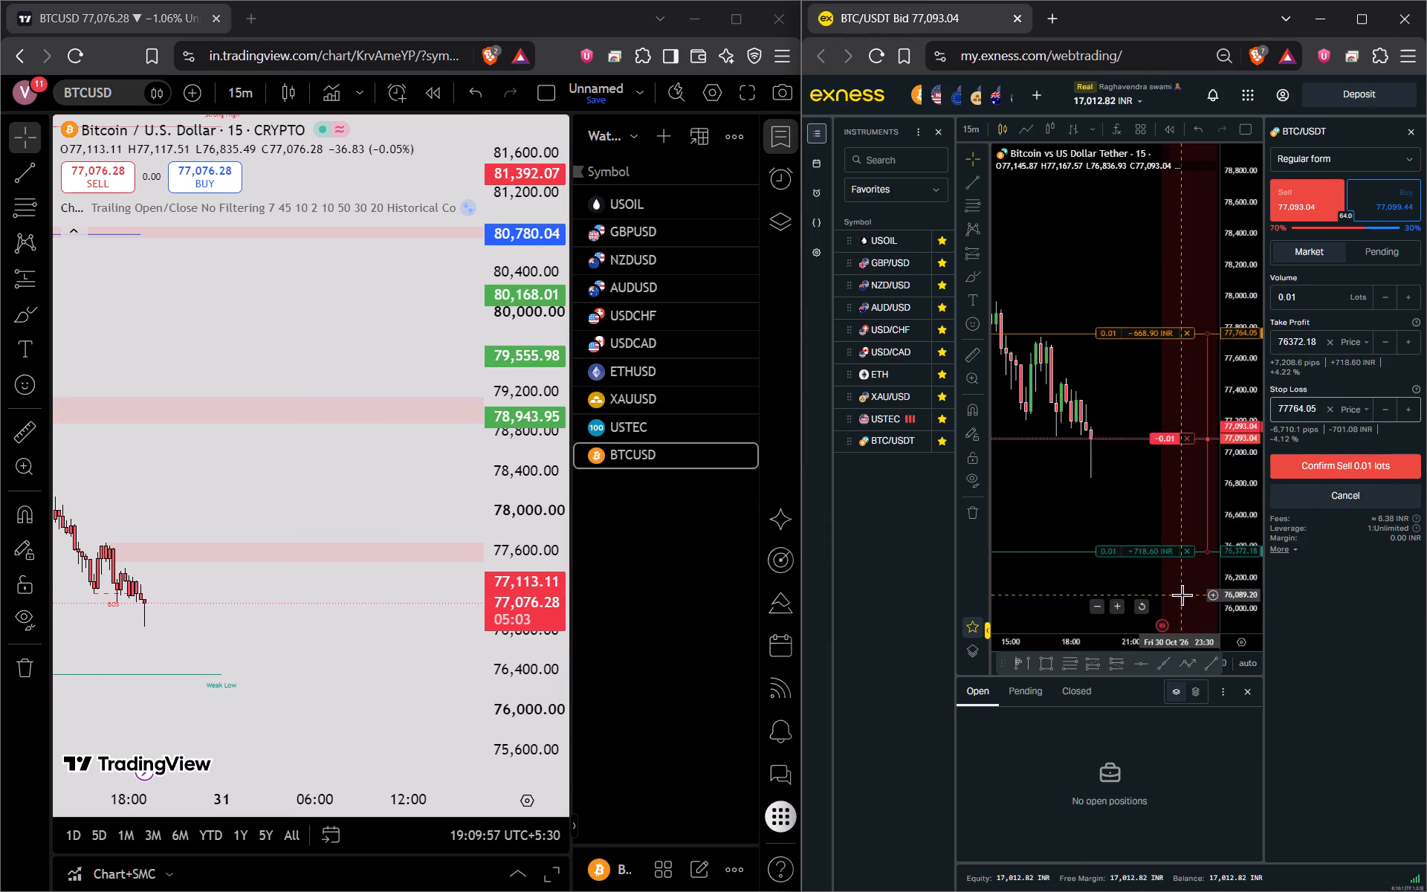
Submit the 0.01-lot BTC/USDT sell order with its take profit and stop loss.
drag(1167, 526, 1156, 499)
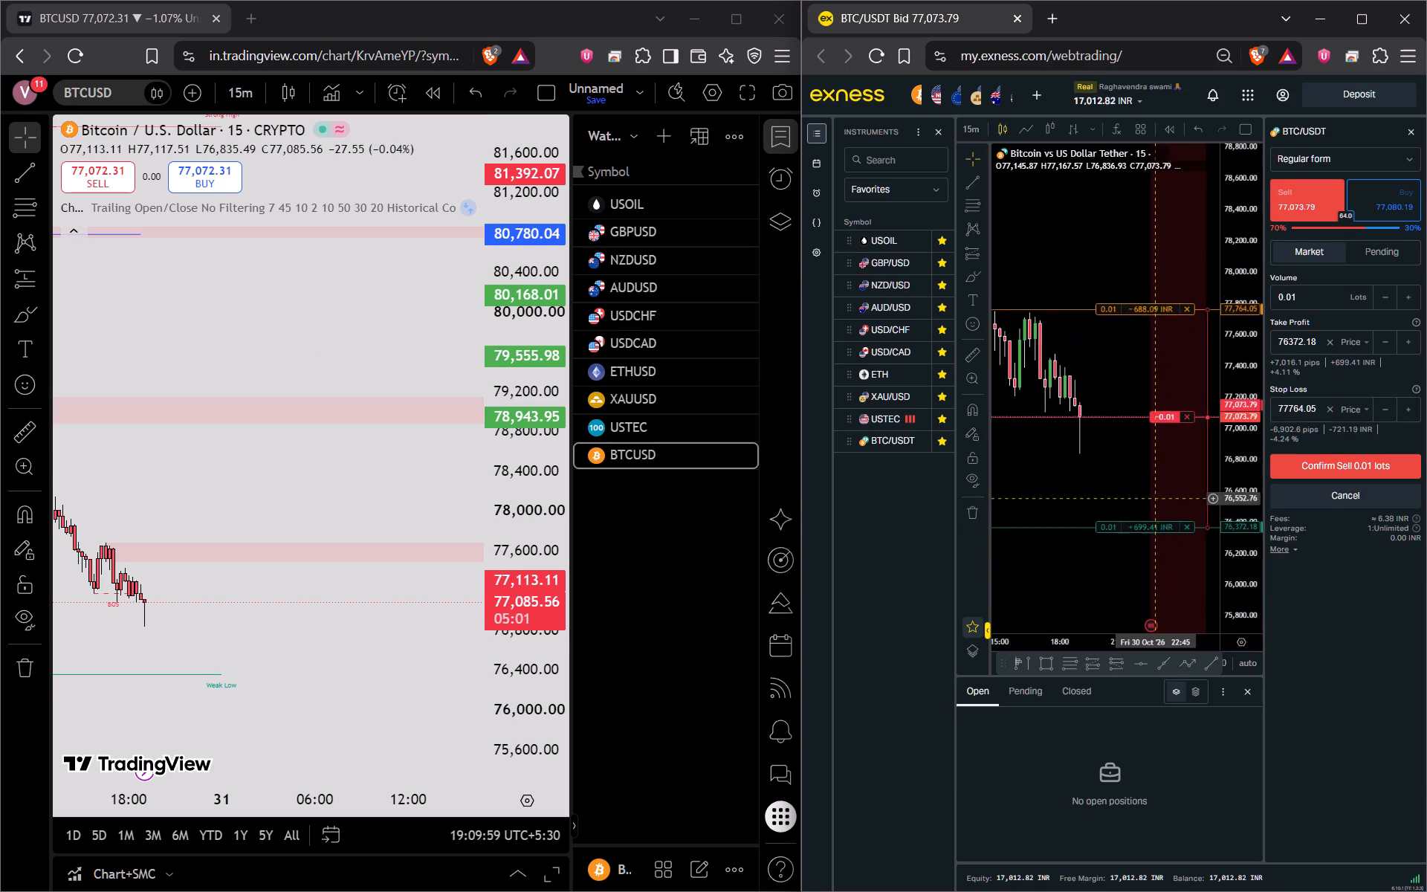
drag(1156, 499, 1155, 485)
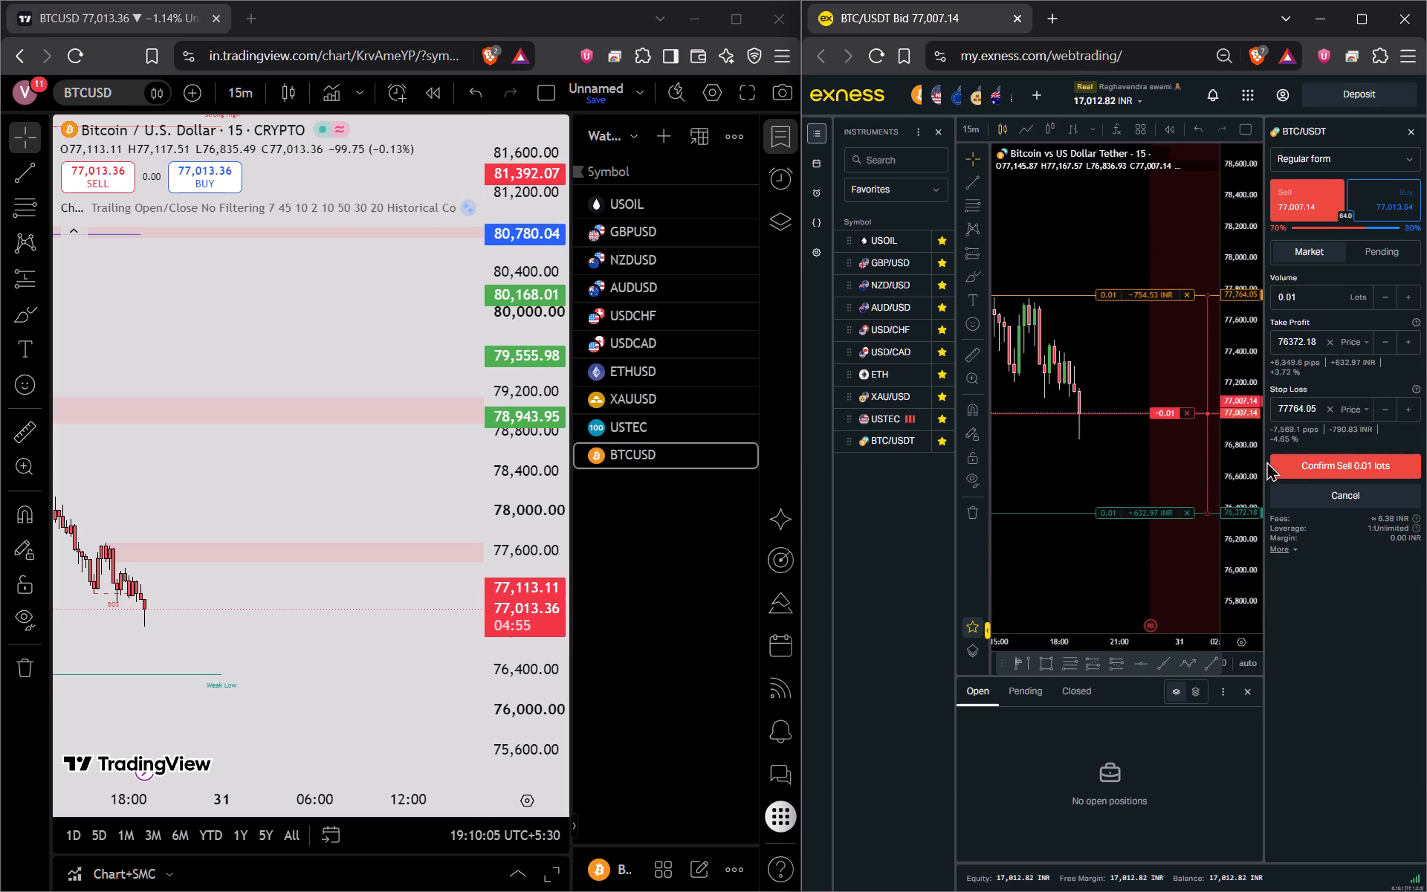
click(1300, 465)
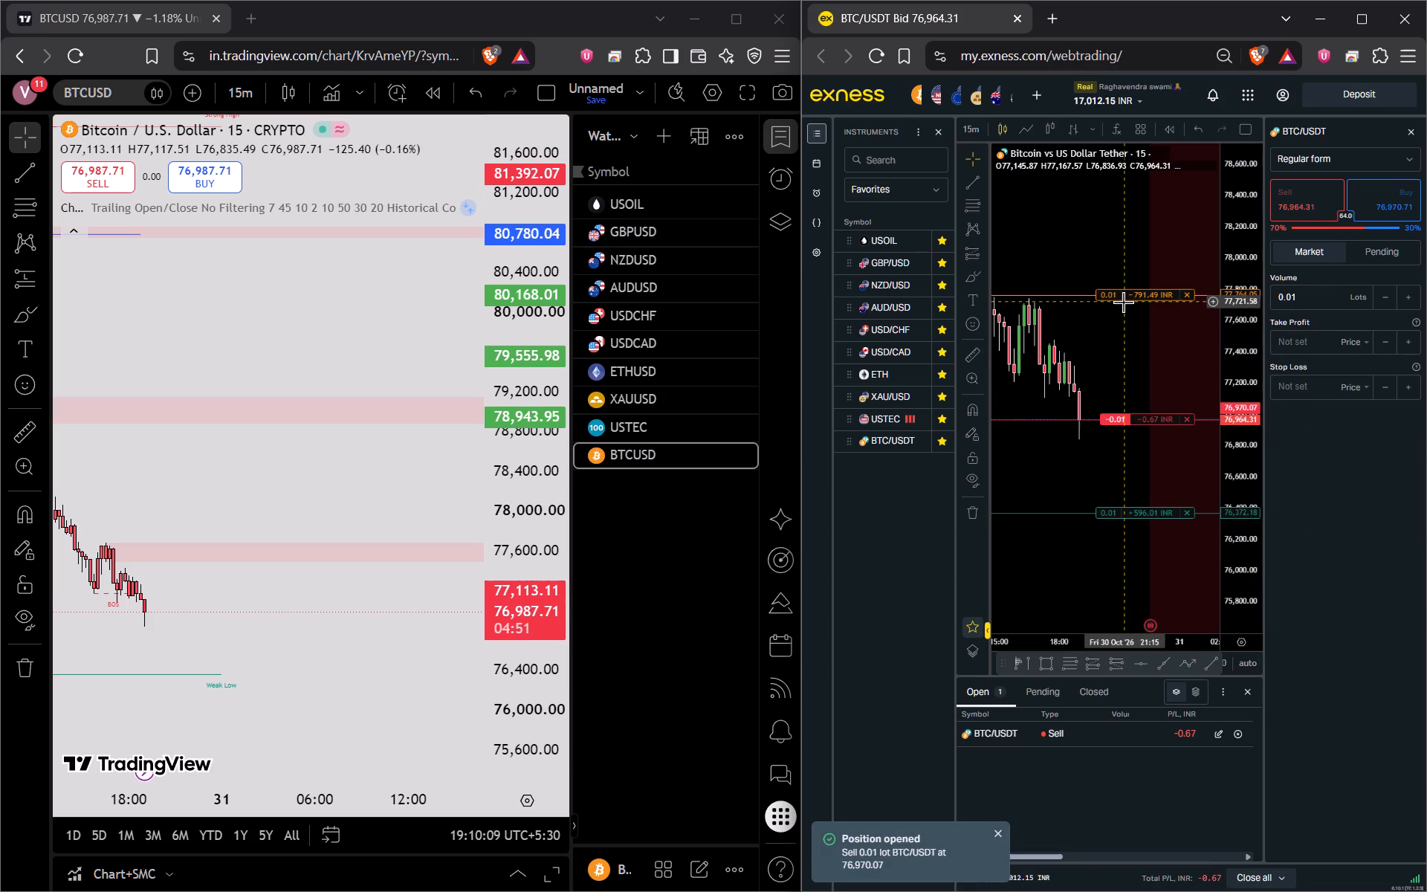
Modify the open BTC/USDT sell position's stop loss to 77531.40.
drag(1125, 295, 1127, 334)
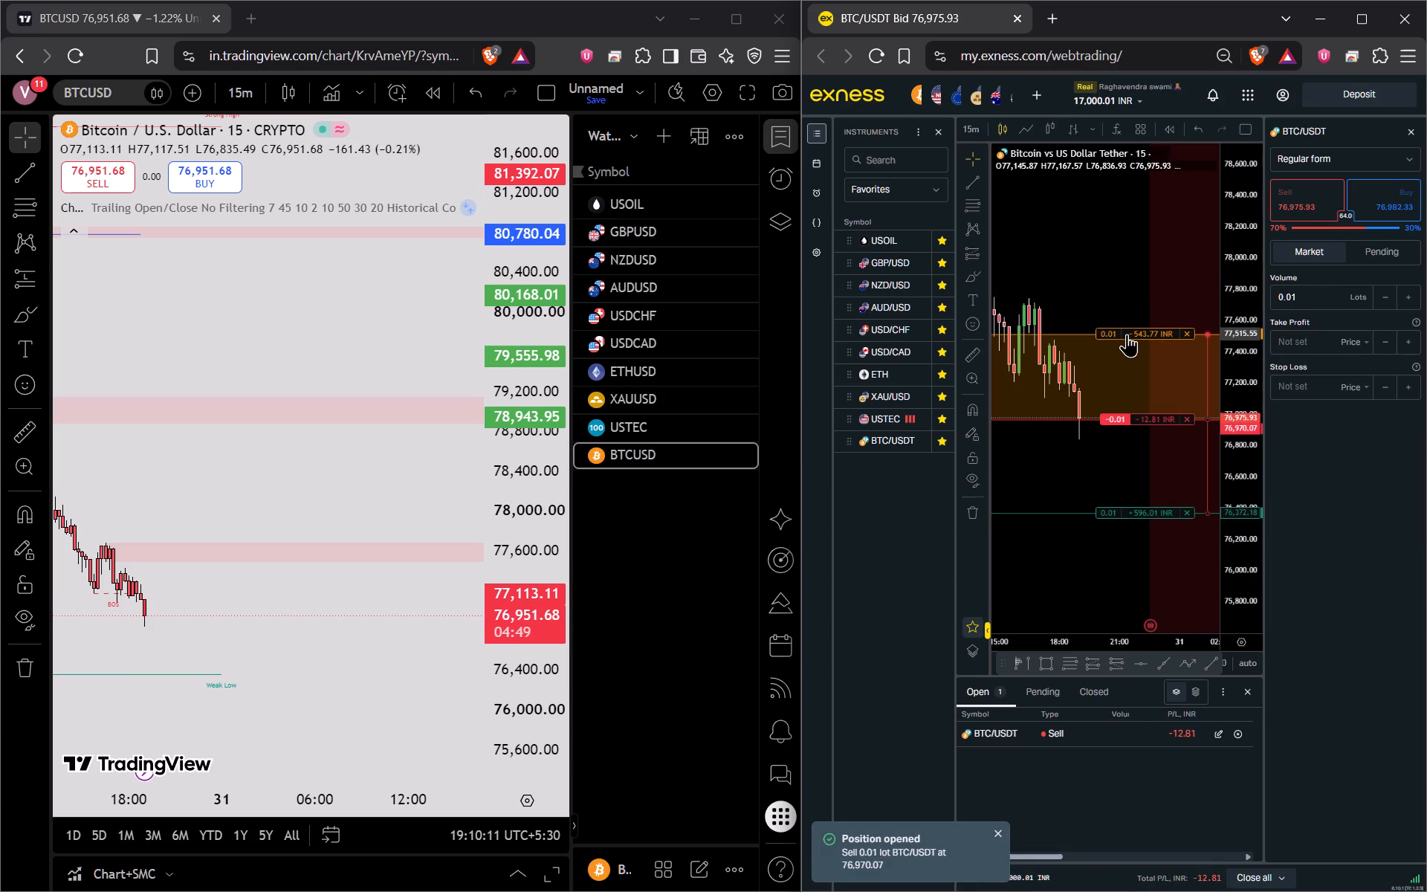
drag(1127, 334, 1127, 332)
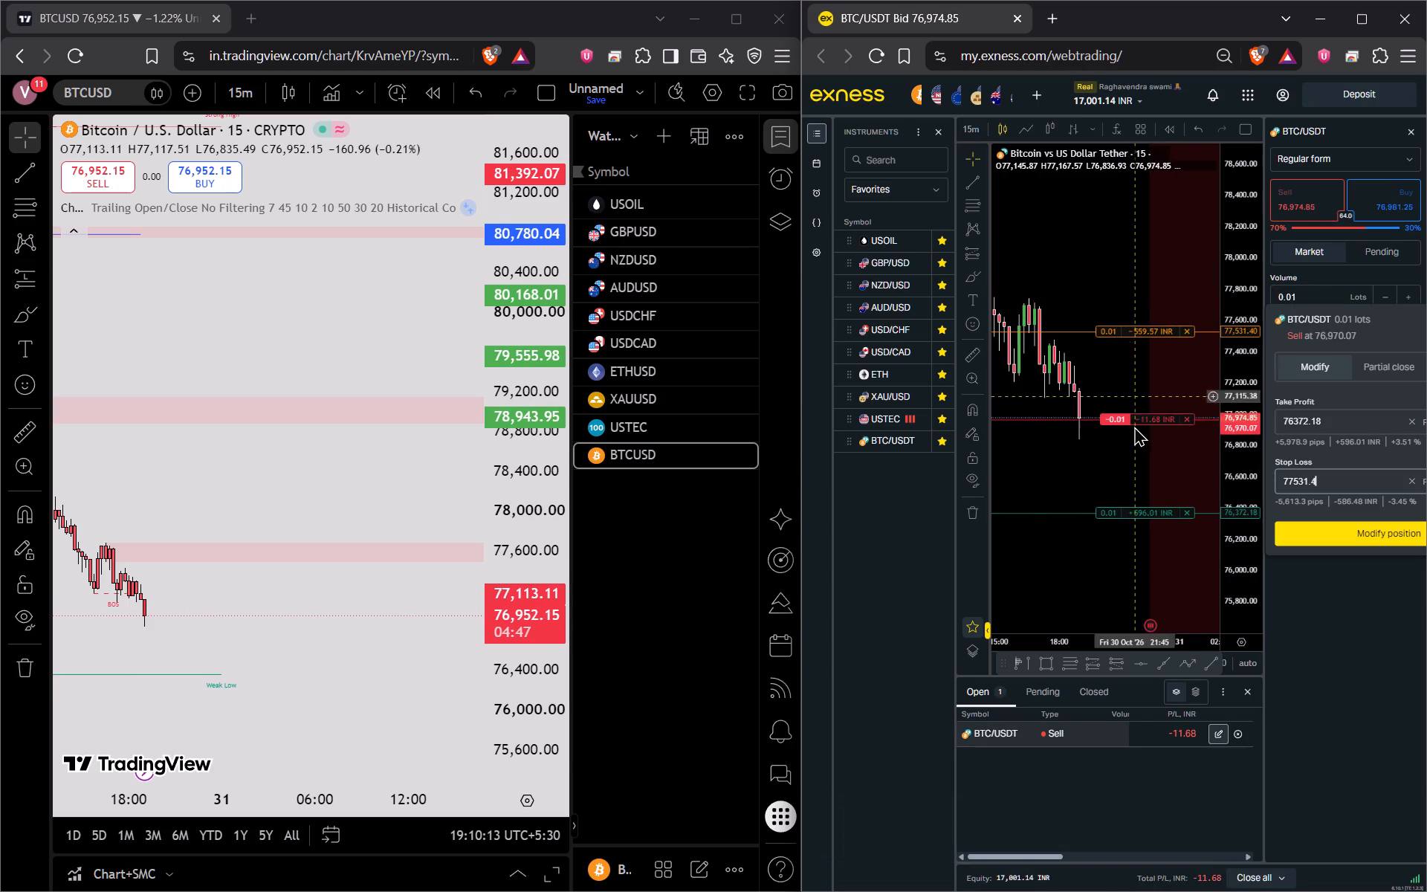
click(1300, 526)
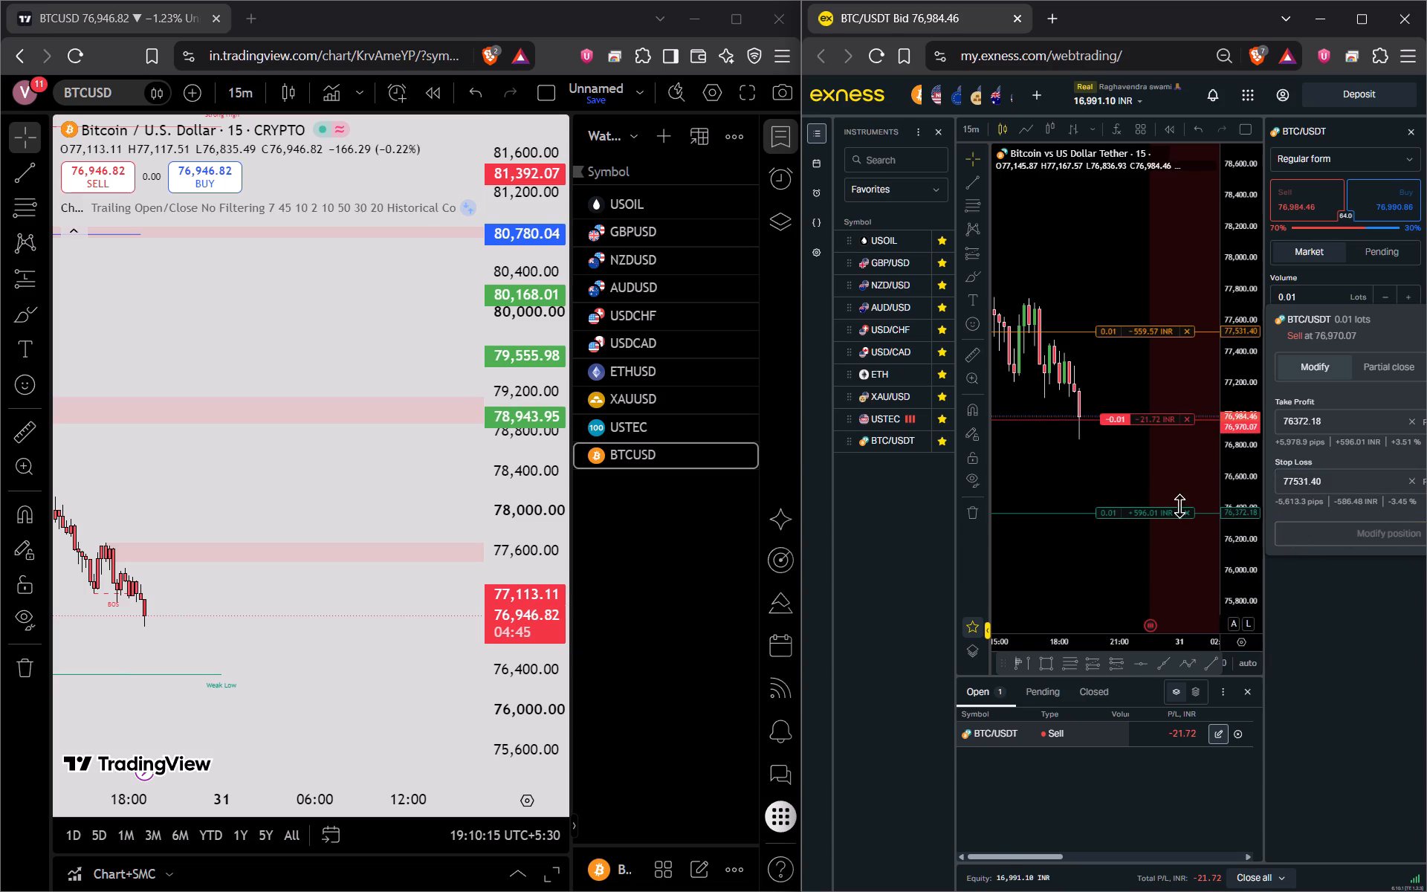
drag(1142, 468, 1123, 428)
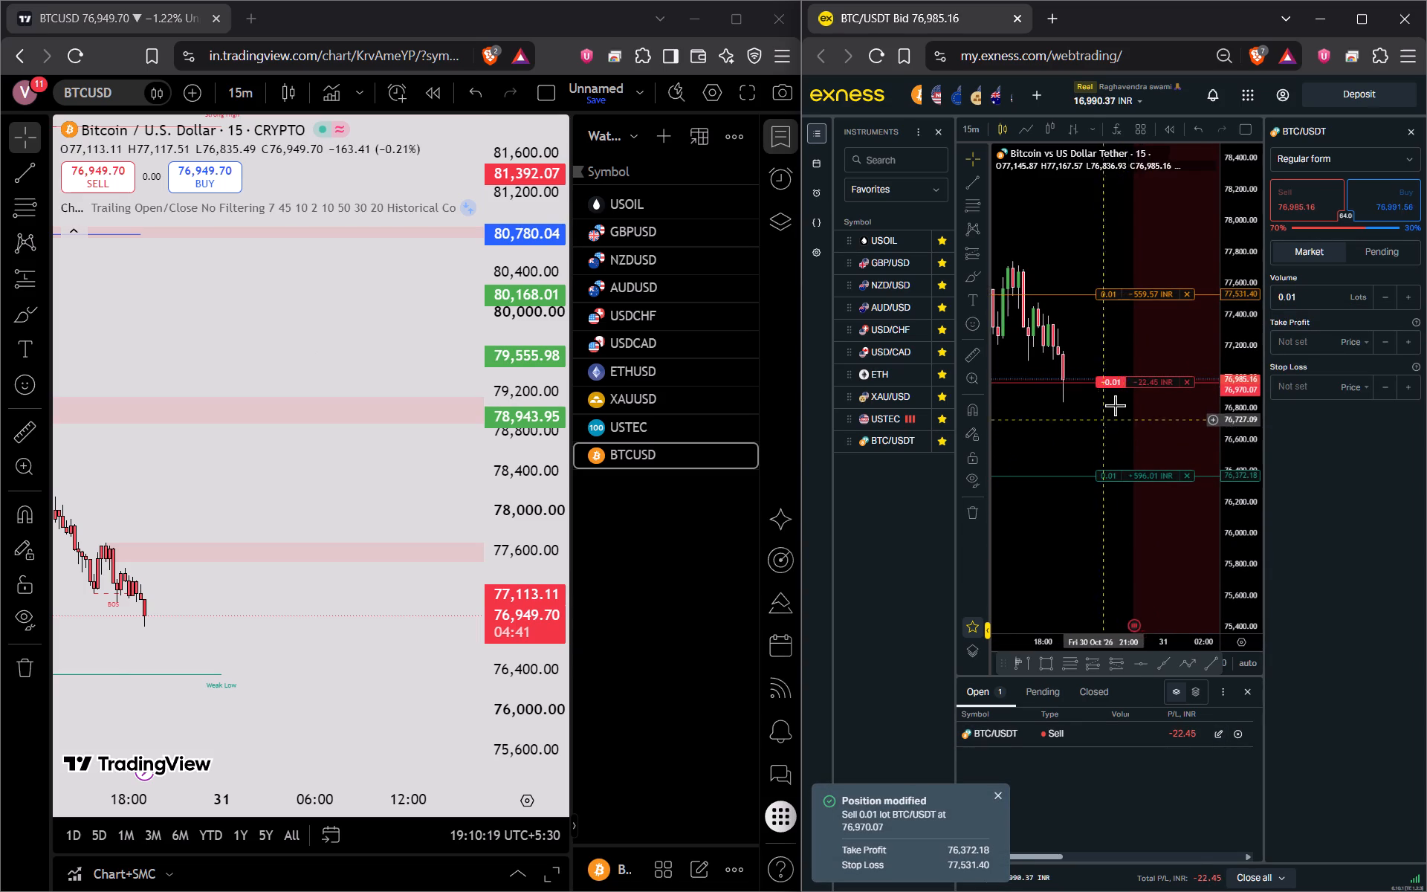
Examine the USTEC 15-minute chart in Exness and against the Chart+SMC zones in TradingView.
click(887, 420)
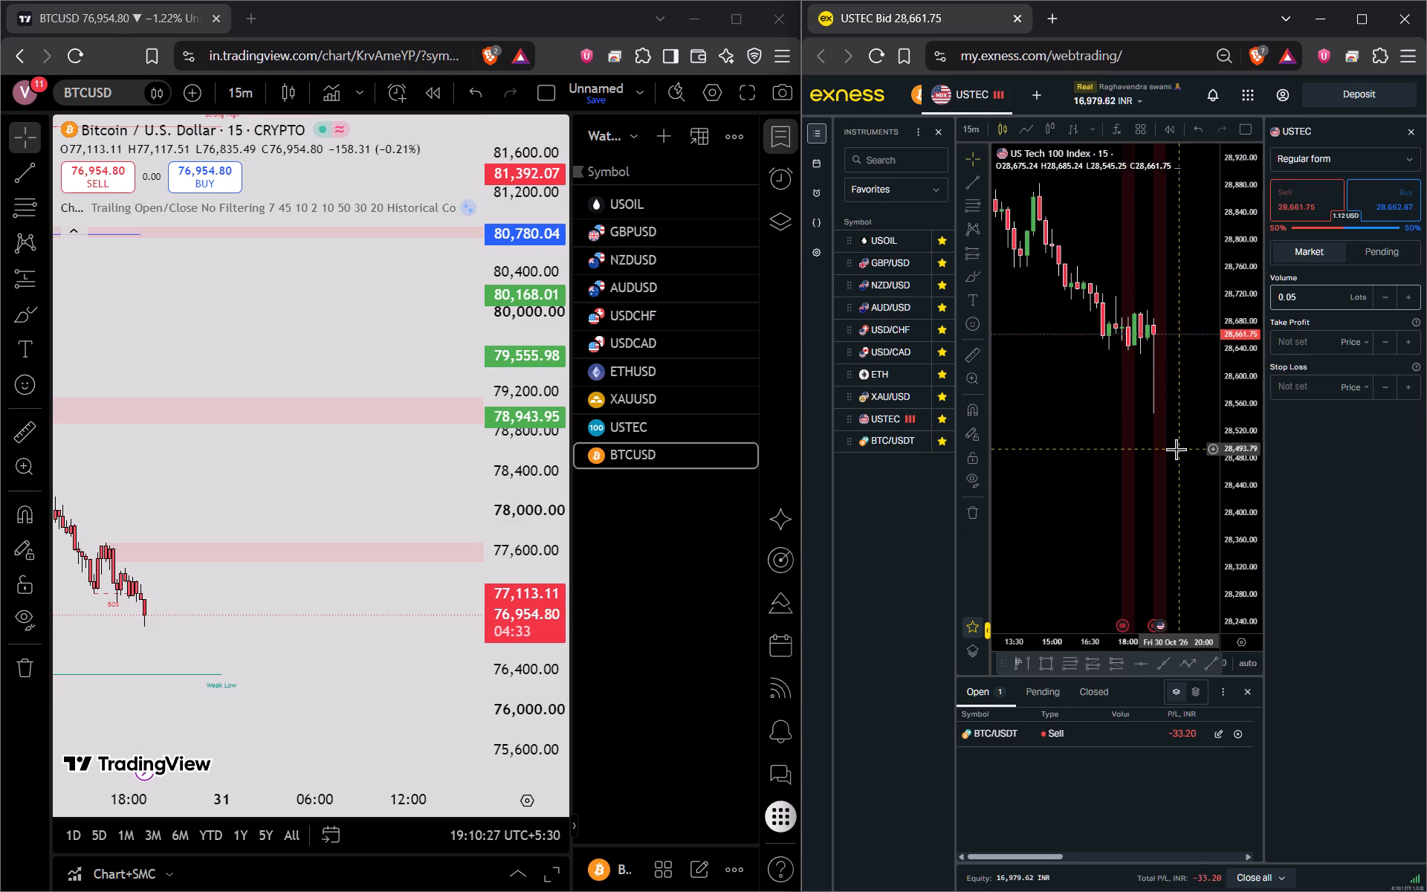
scroll(1183, 456, up, 4)
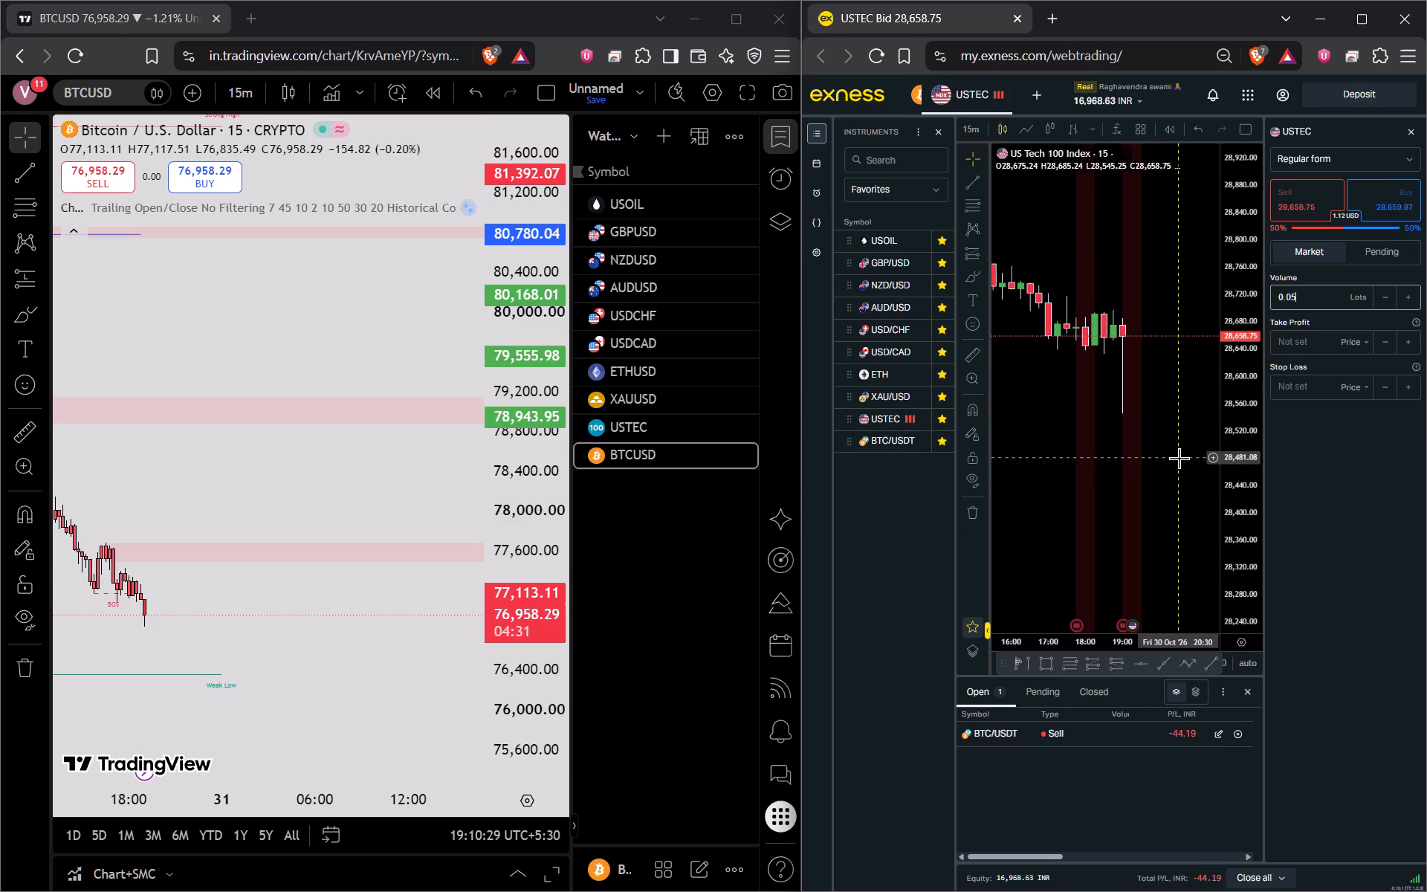
drag(1166, 460, 1130, 462)
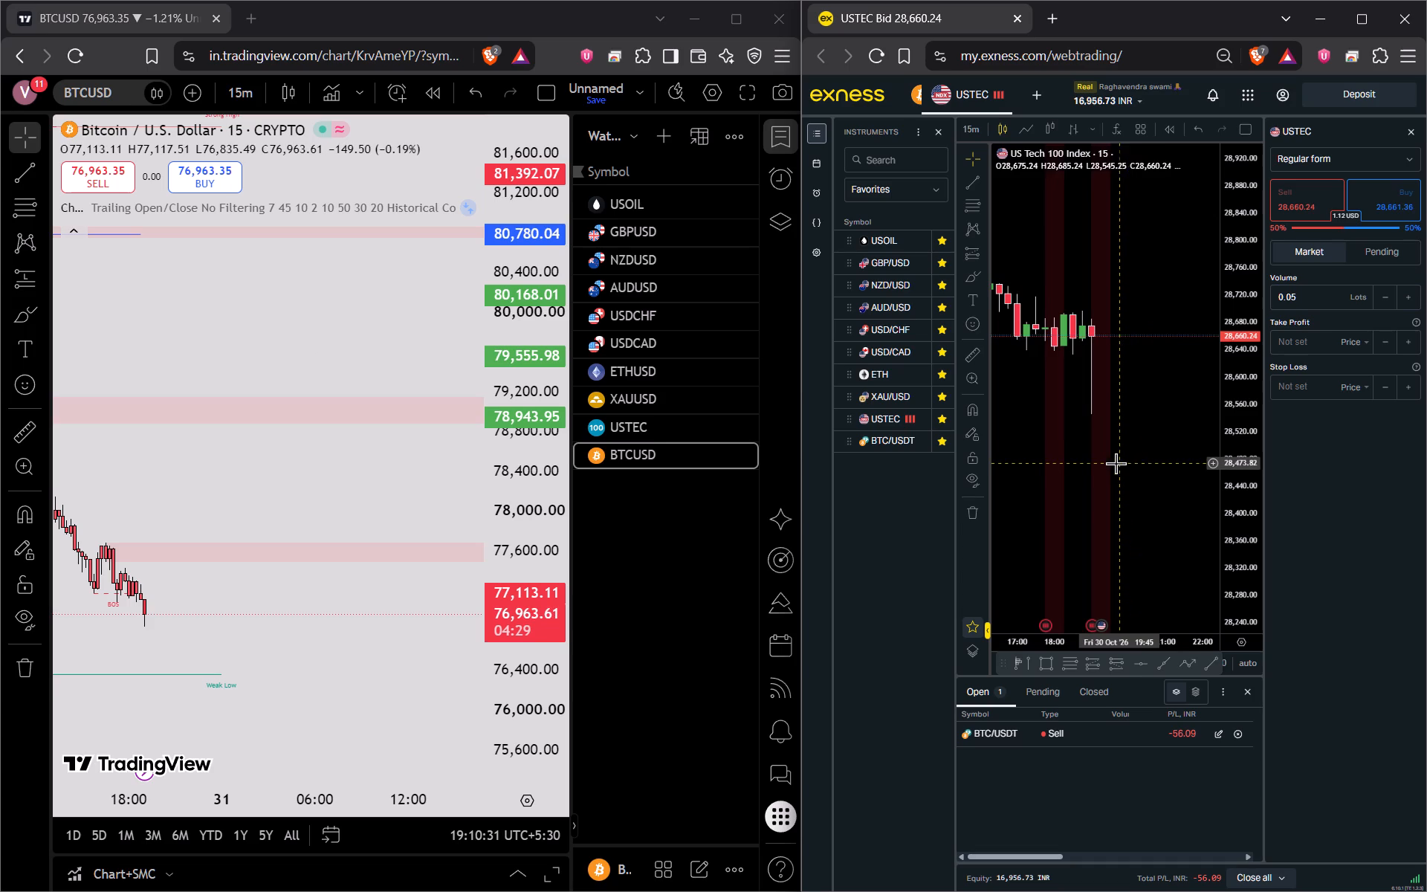
scroll(1139, 463, down, 2)
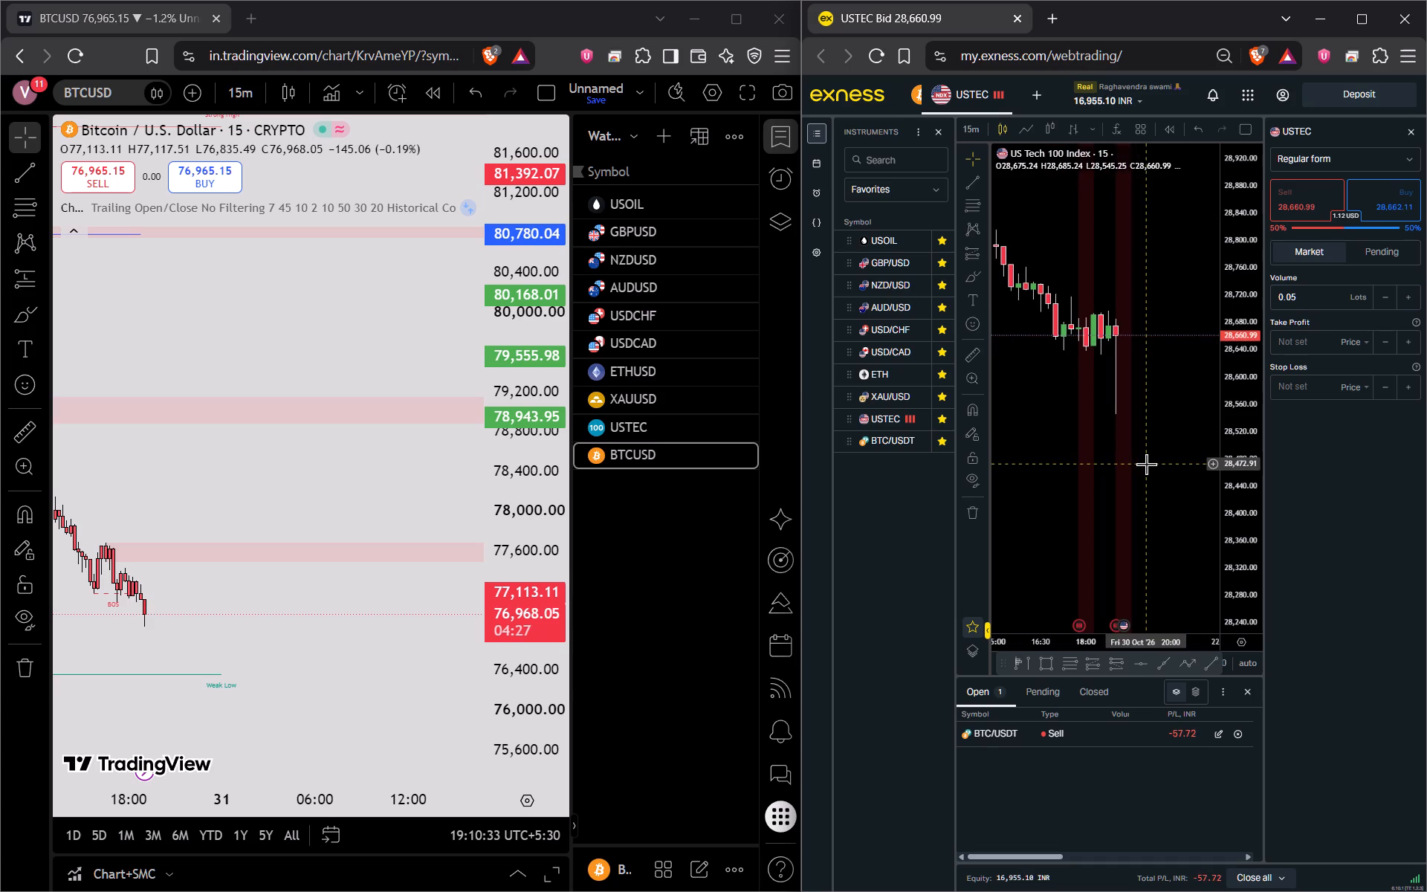
scroll(1146, 464, down, 6)
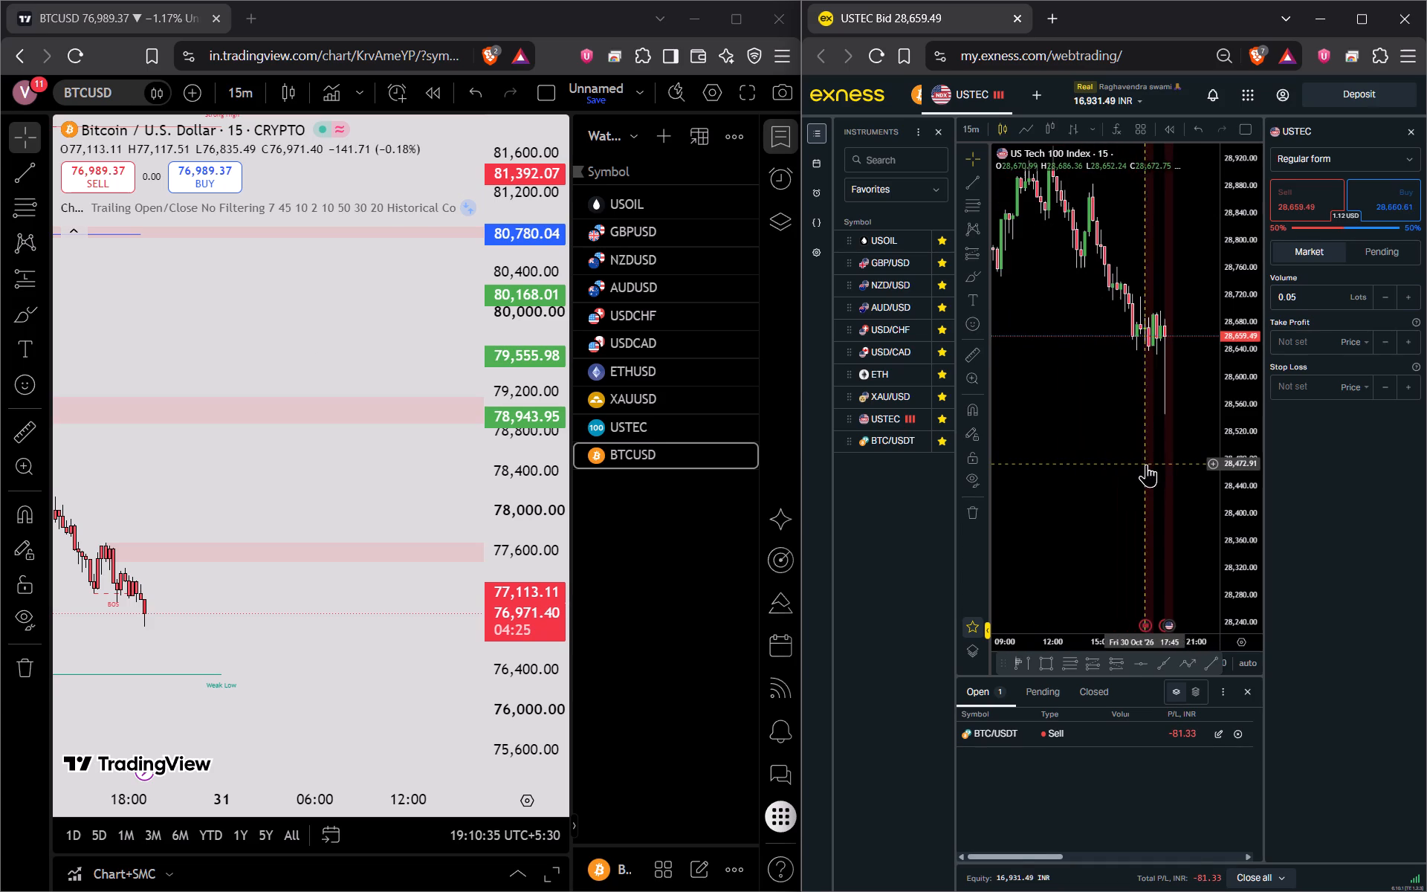
click(645, 430)
drag(247, 607, 400, 610)
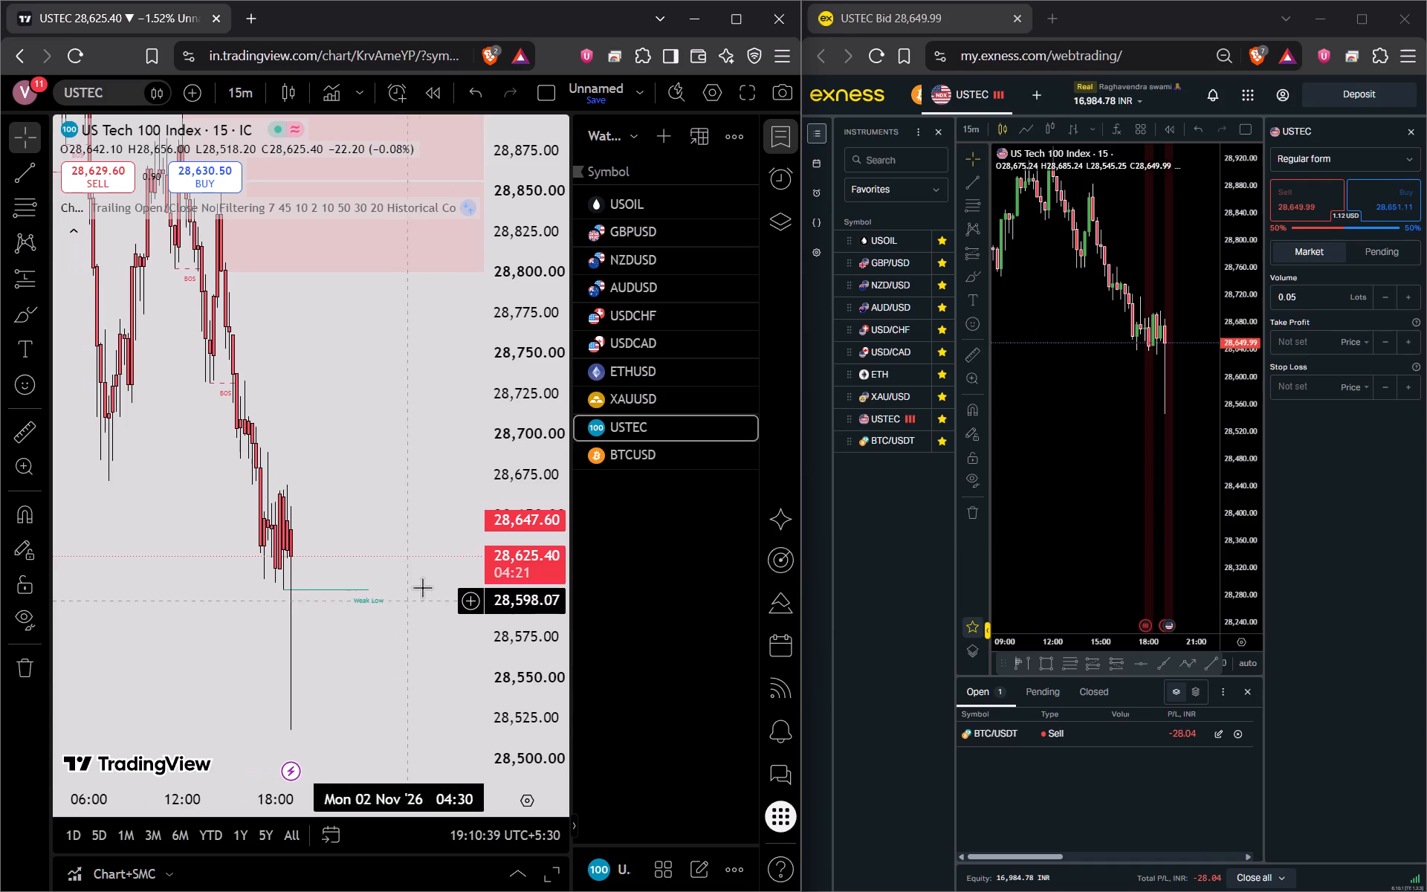
scroll(521, 552, down, 7)
scroll(366, 584, down, 3)
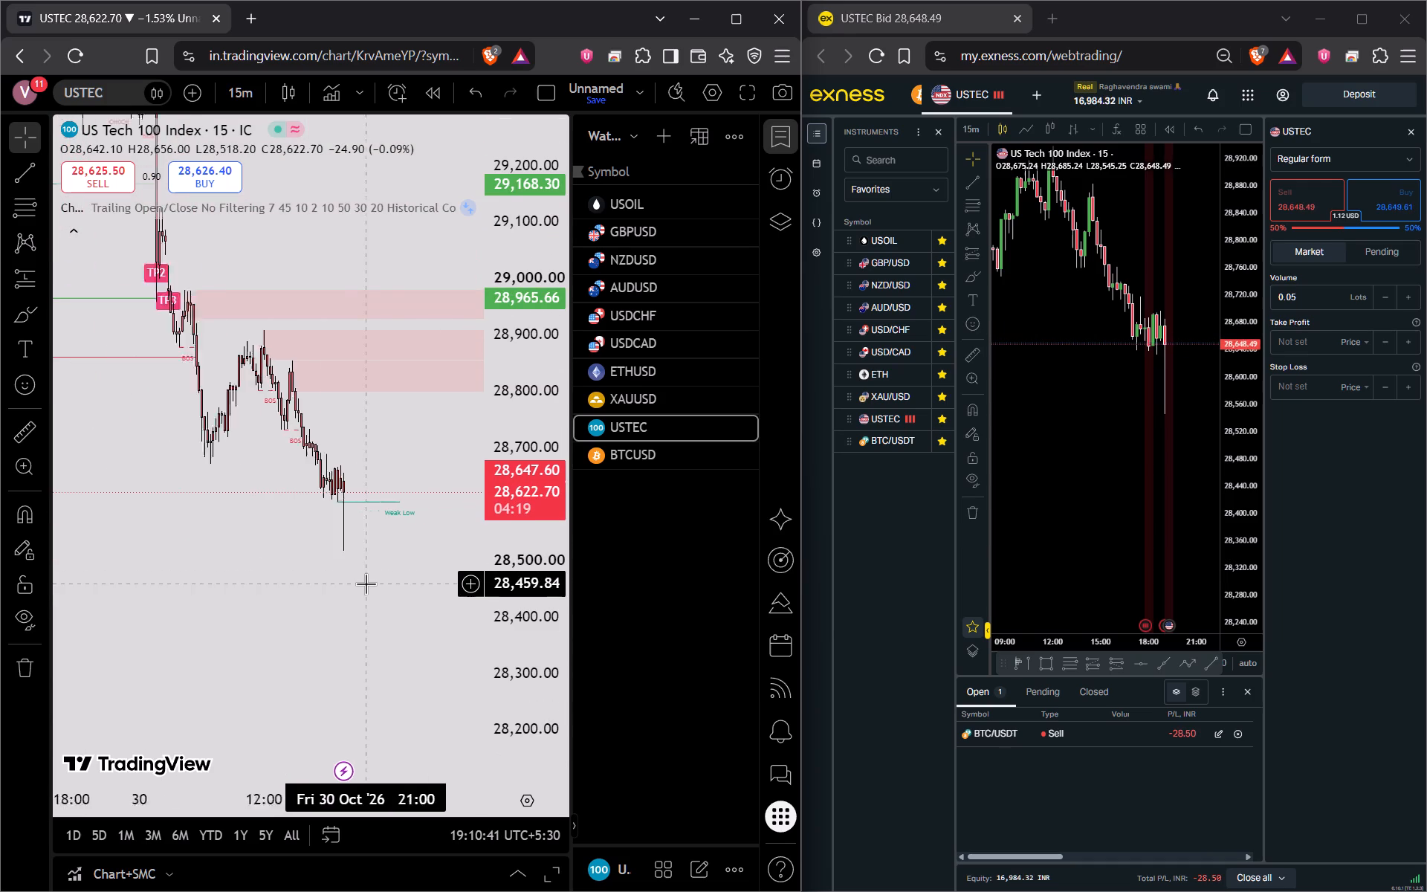
scroll(366, 584, down, 1)
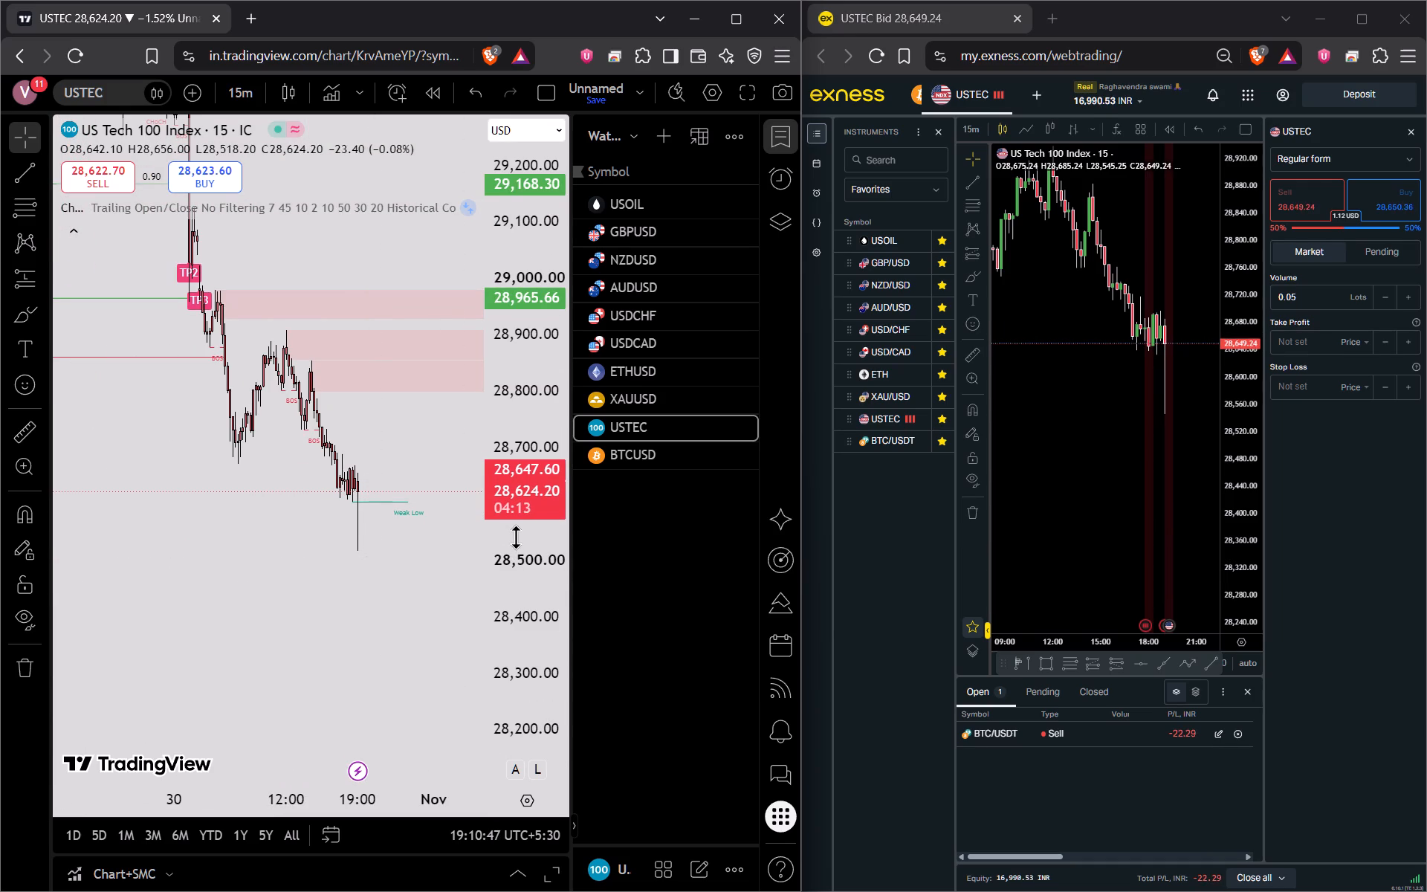
Review the XAUUSD 15-minute chart in TradingView for Chart+SMC zones and trade signals.
click(632, 401)
scroll(544, 414, down, 2)
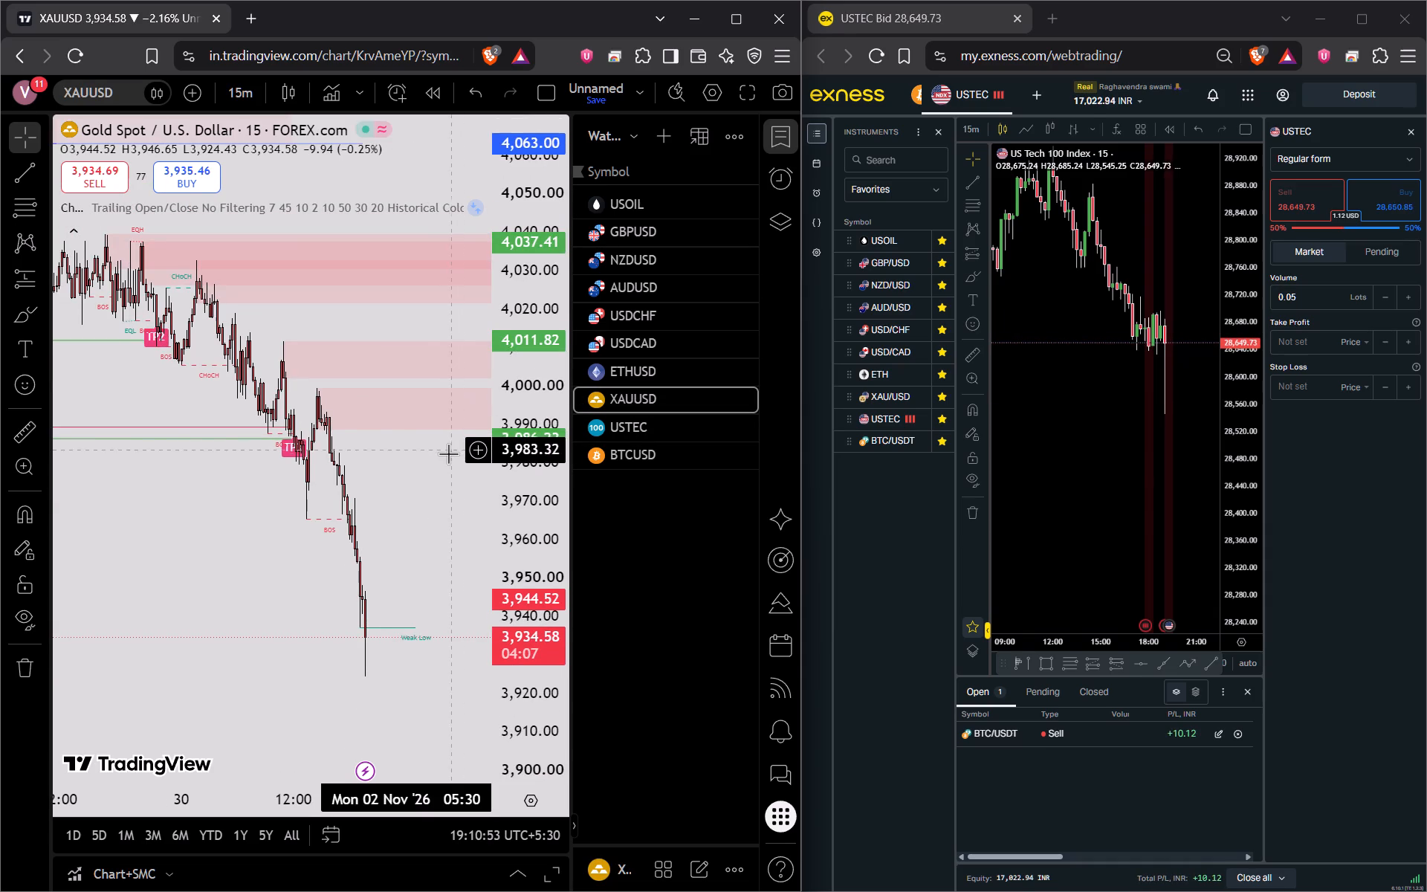
scroll(551, 505, down, 2)
scroll(473, 507, down, 2)
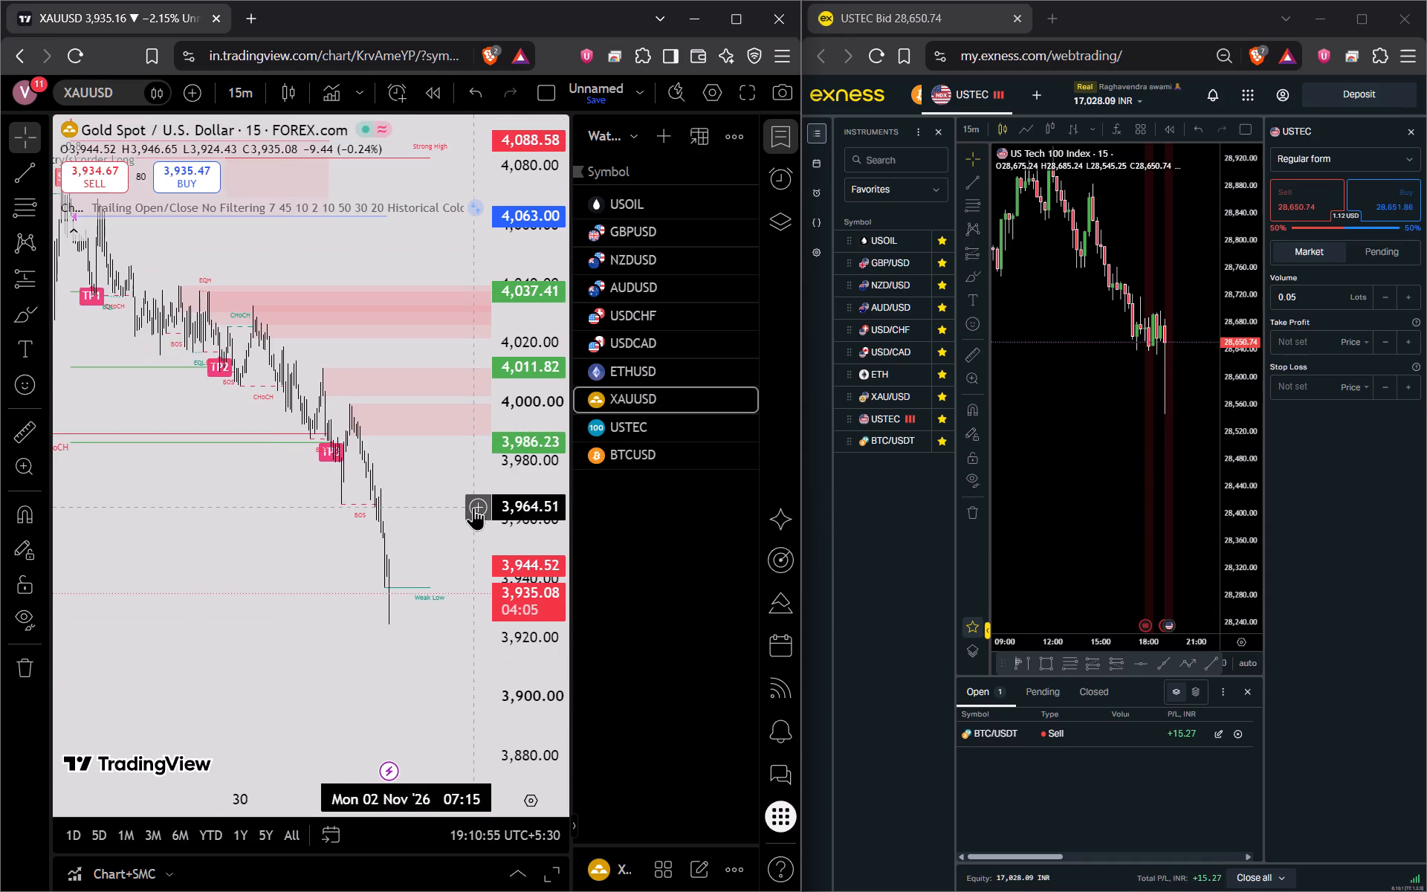
scroll(444, 521, up, 3)
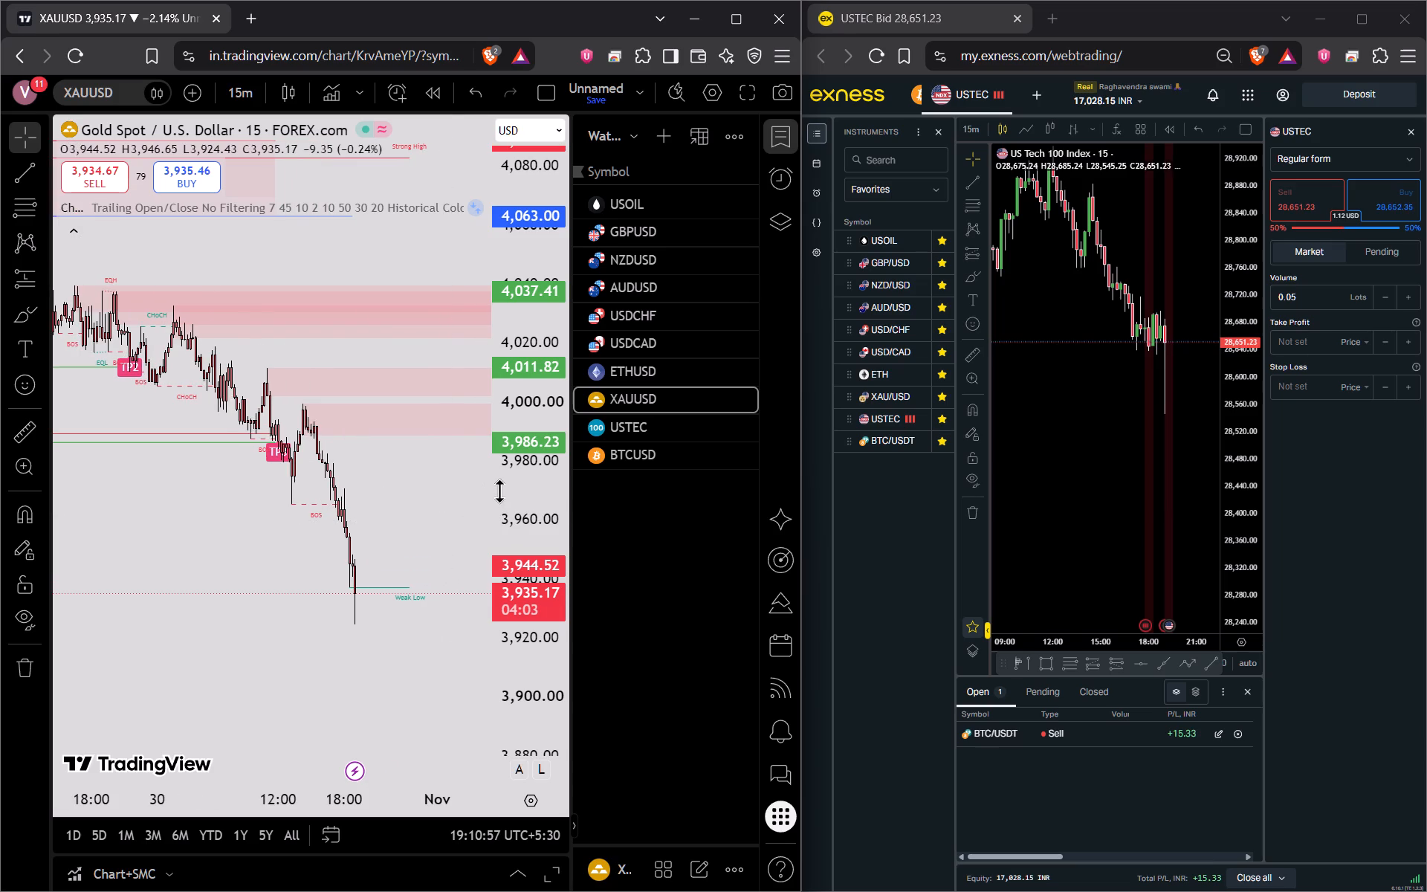
scroll(439, 491, down, 4)
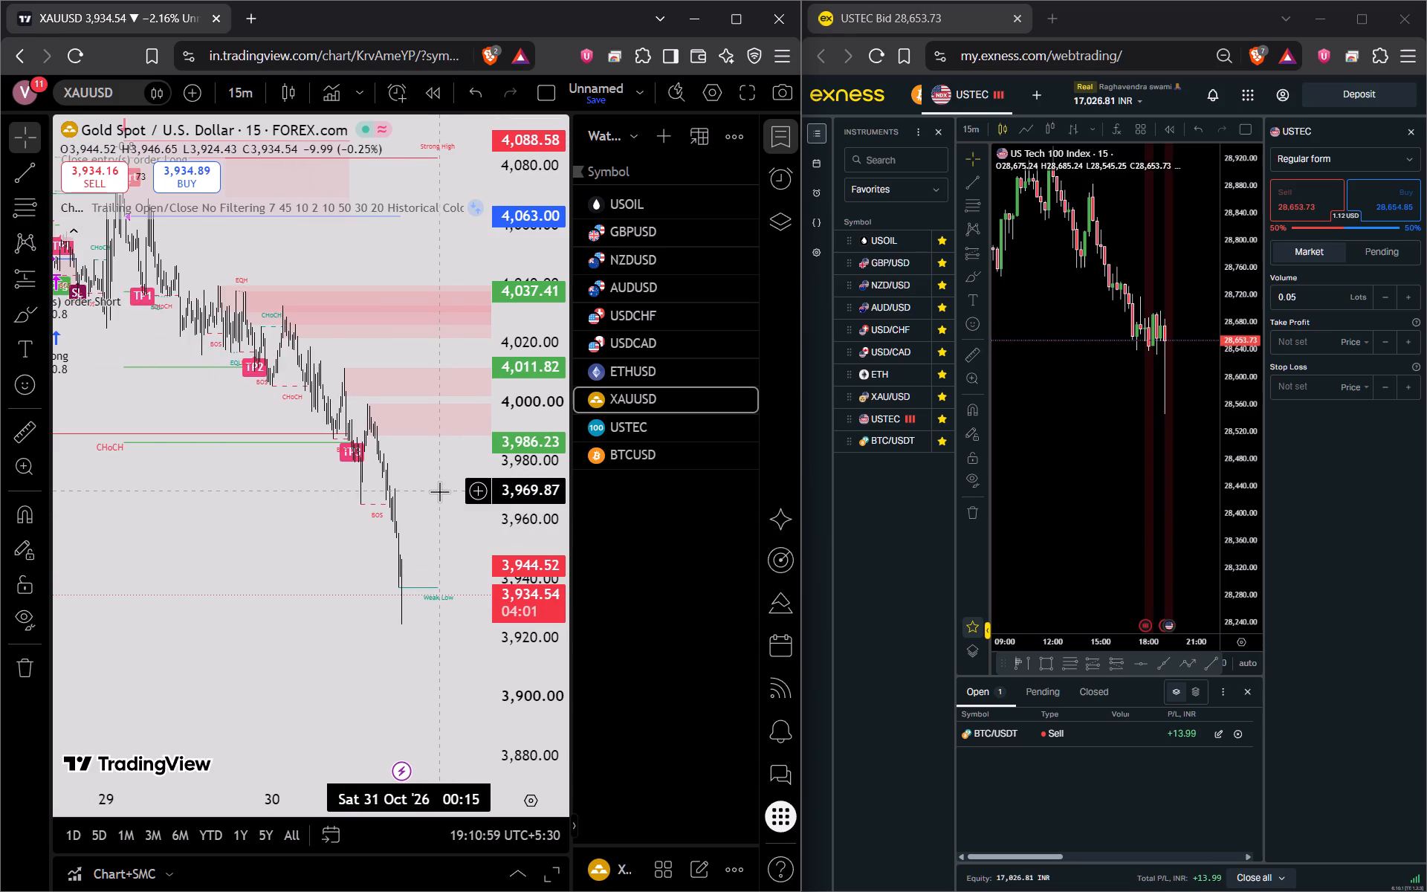
scroll(439, 491, down, 2)
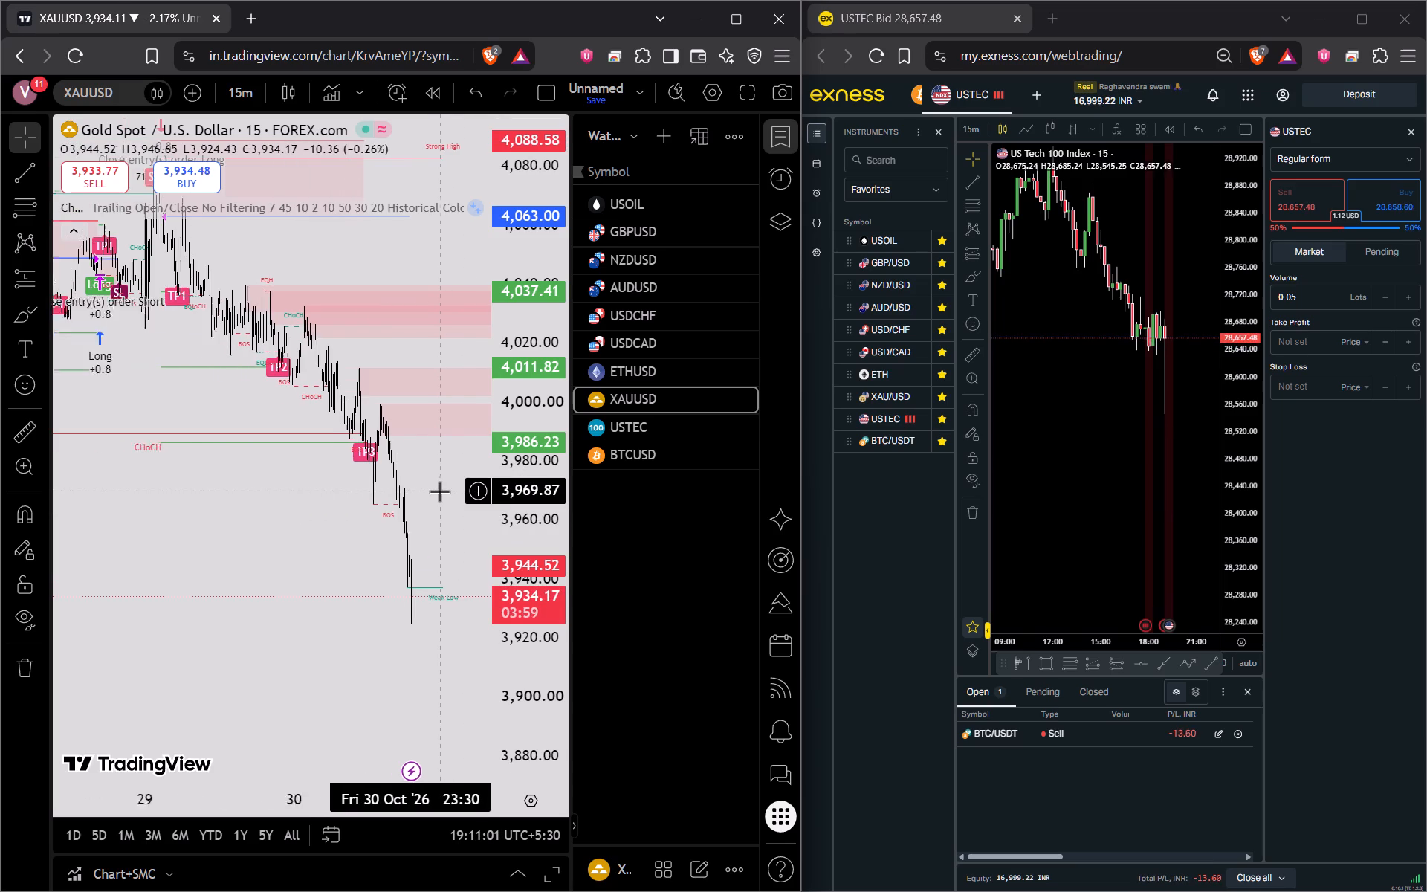
Examine the XAUUSD and ETHUSD 15-minute charts in TradingView for recent price action against the Chart+SMC zones.
scroll(439, 491, up, 2)
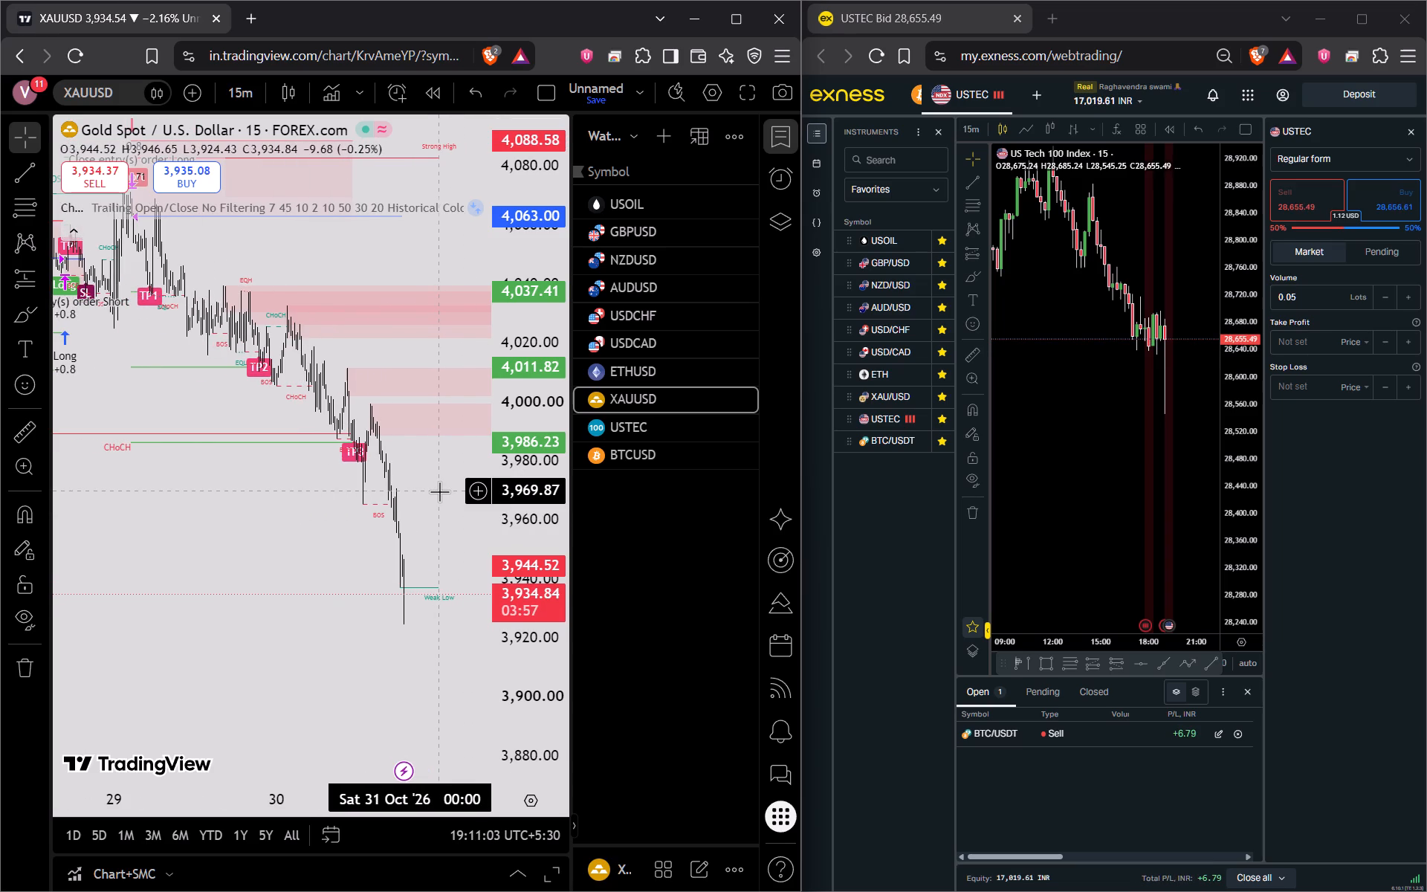
scroll(439, 491, up, 4)
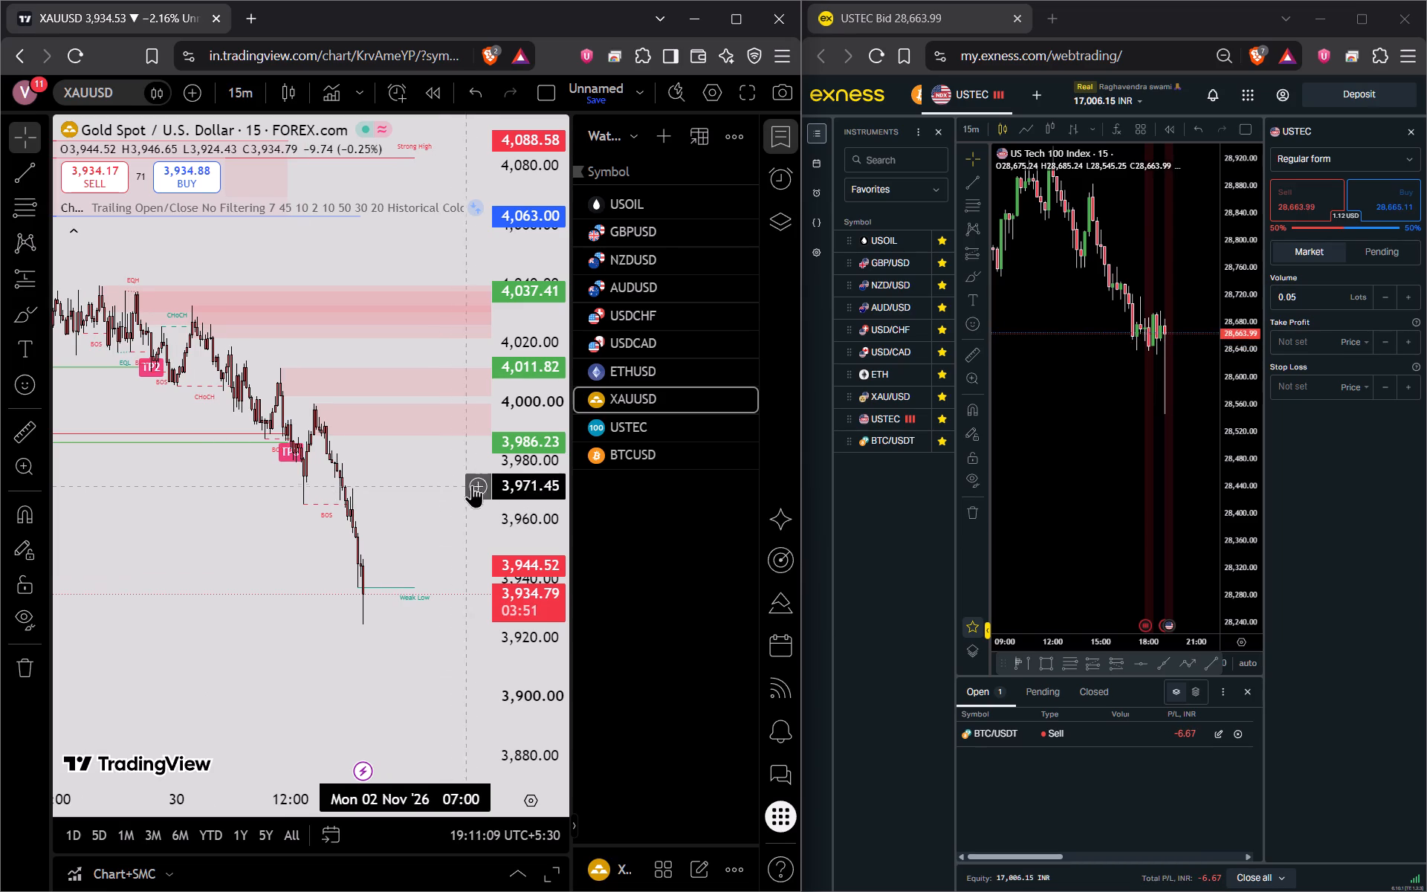
click(630, 364)
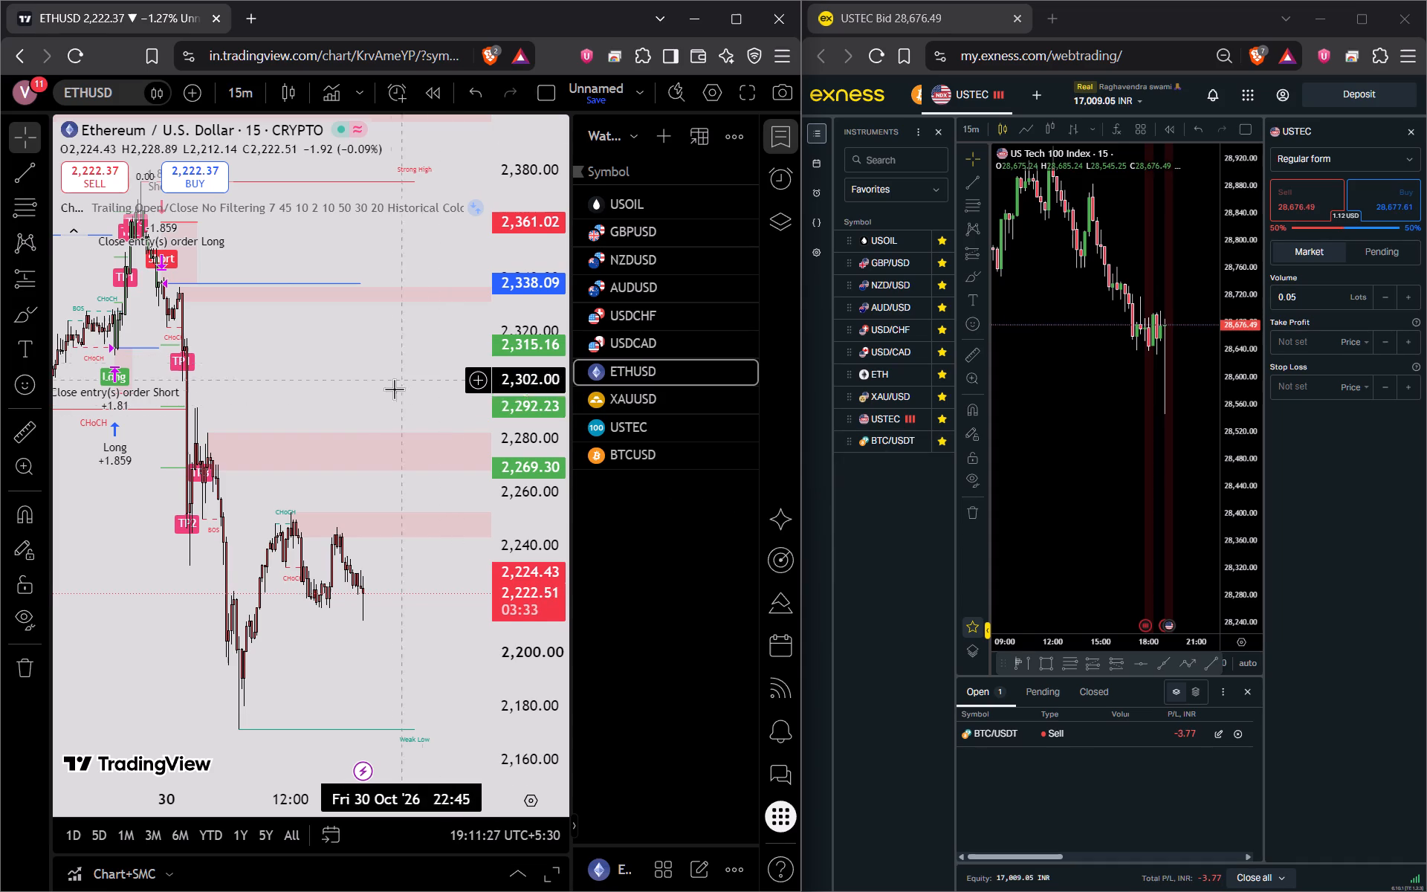
drag(384, 391, 371, 369)
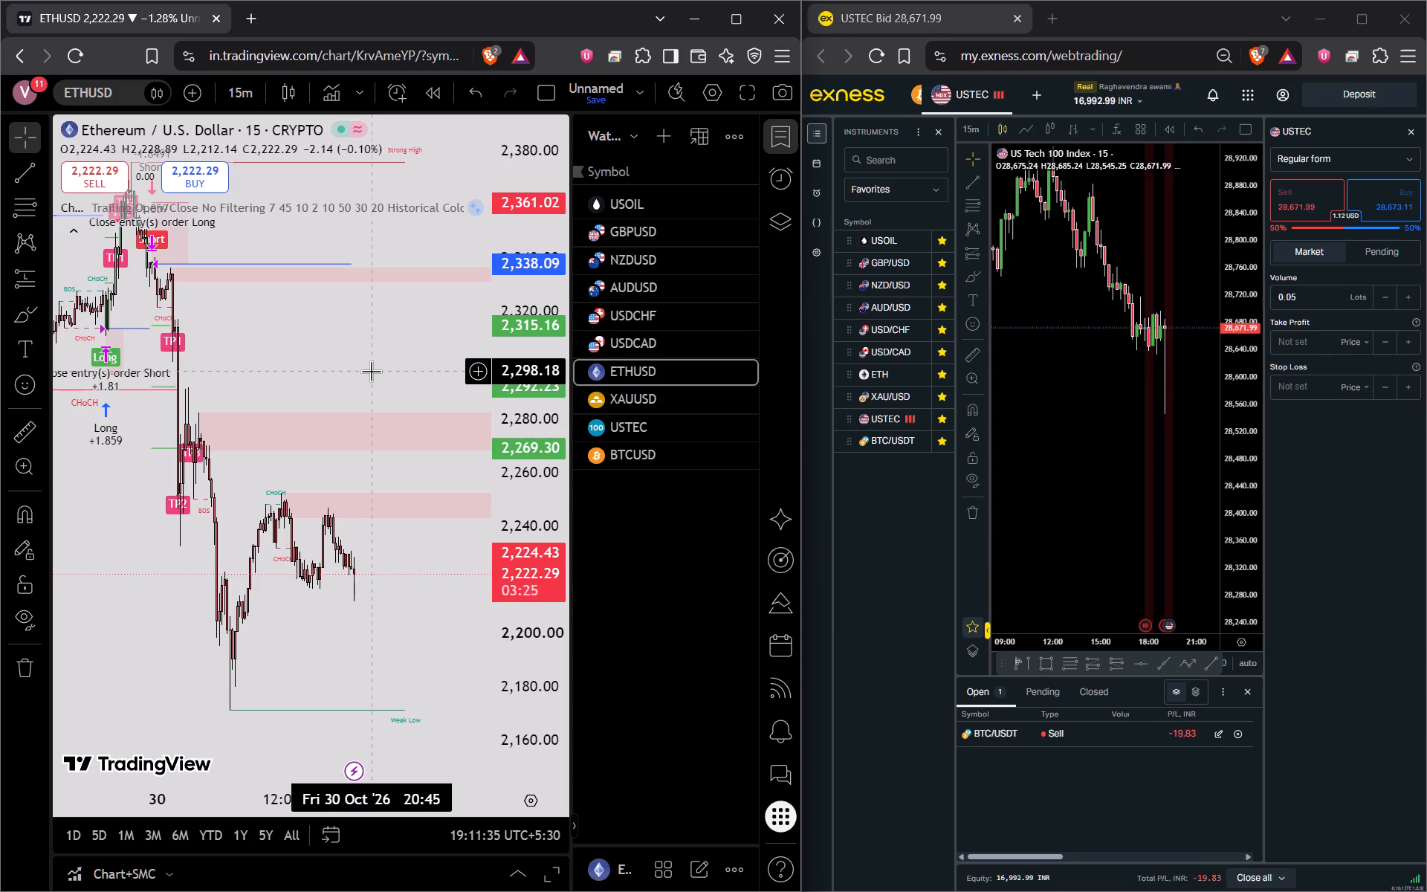
drag(371, 371, 311, 346)
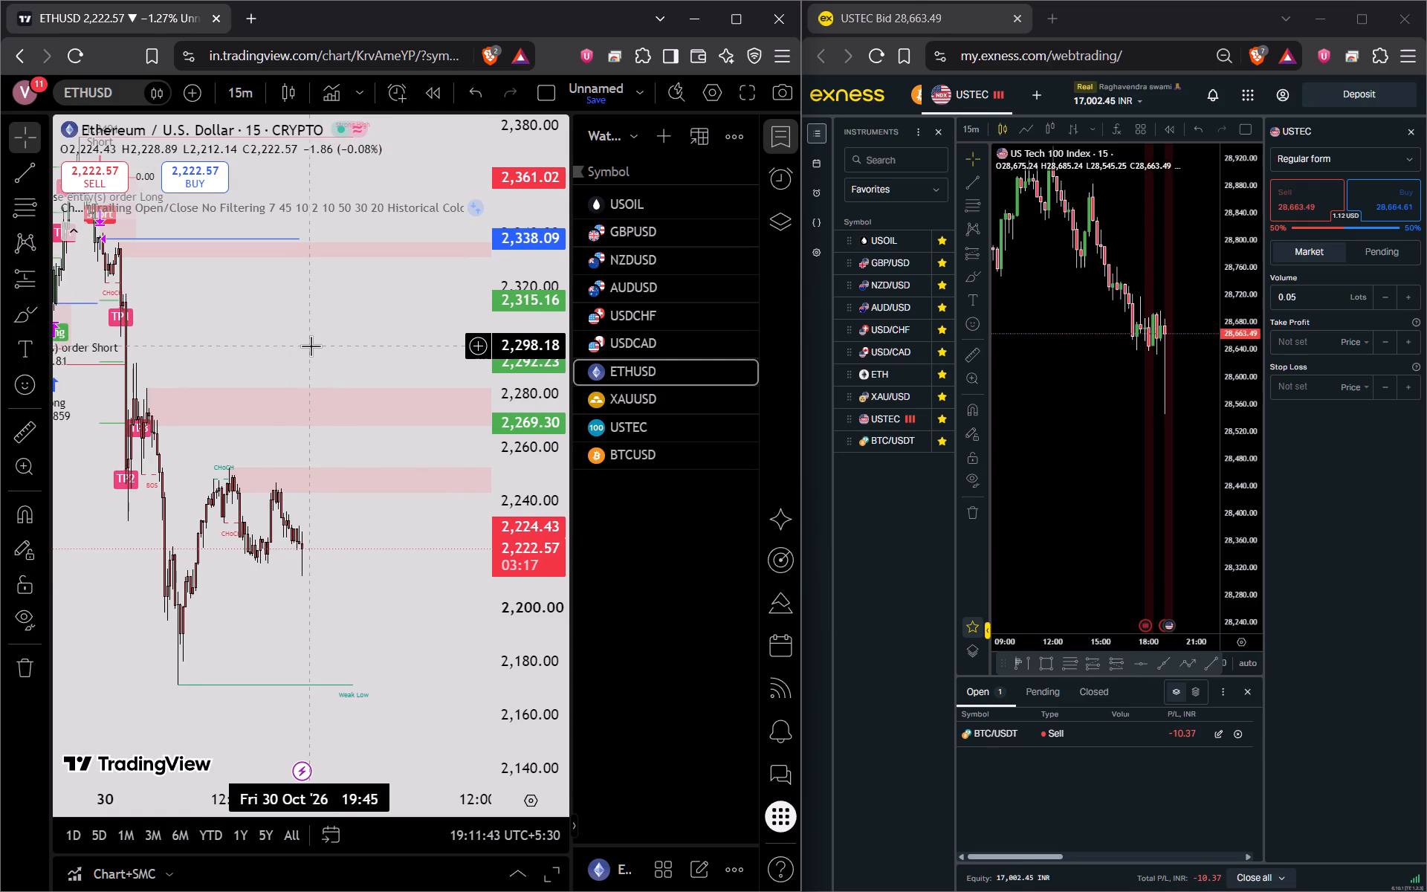
Examine the USDCAD 15-minute chart for Chart+SMC supply and demand zones, trade signals and target levels.
click(642, 343)
drag(308, 305, 308, 268)
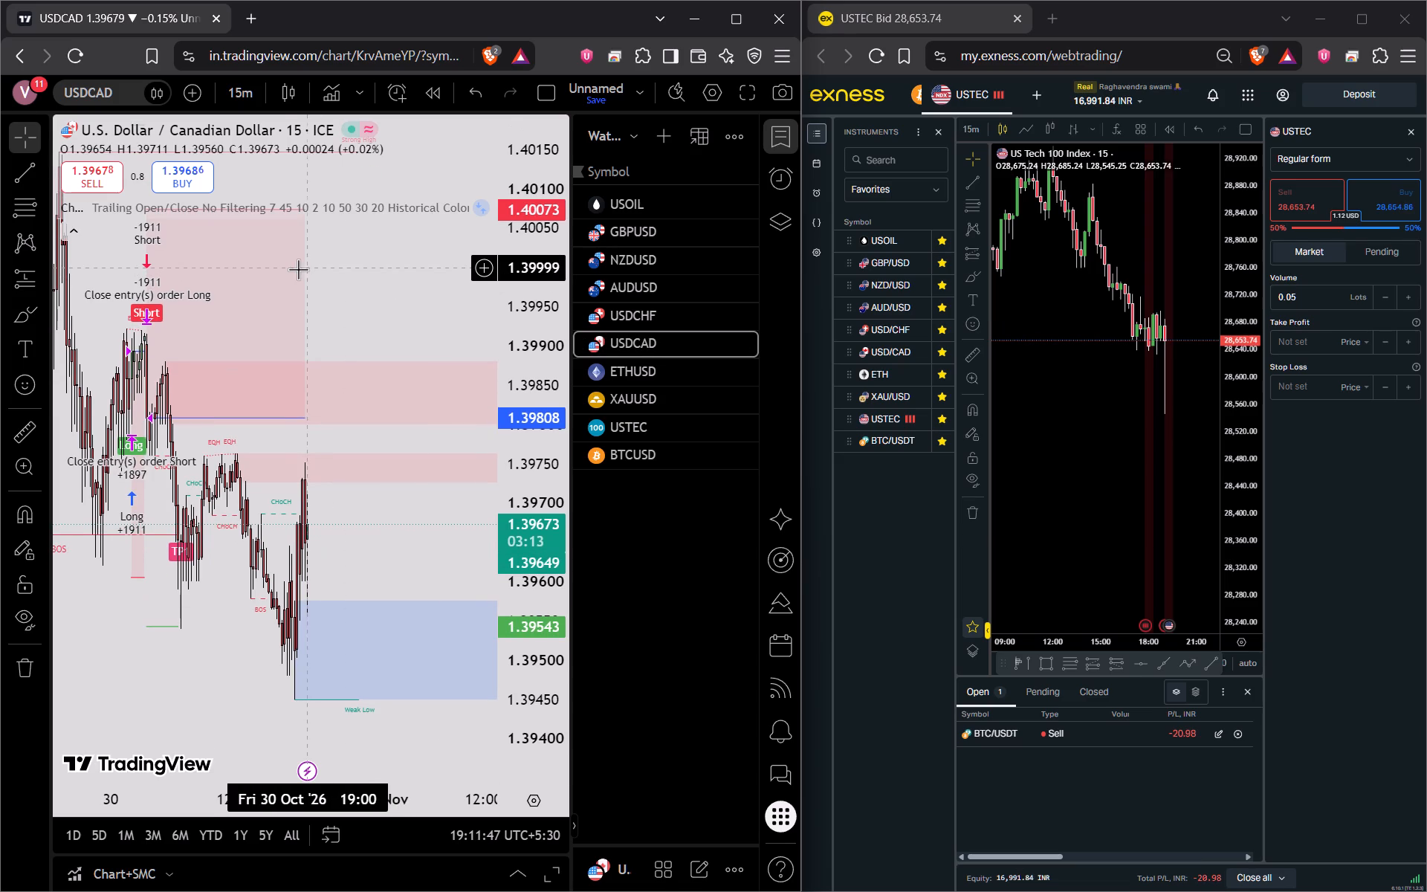
scroll(297, 271, up, 5)
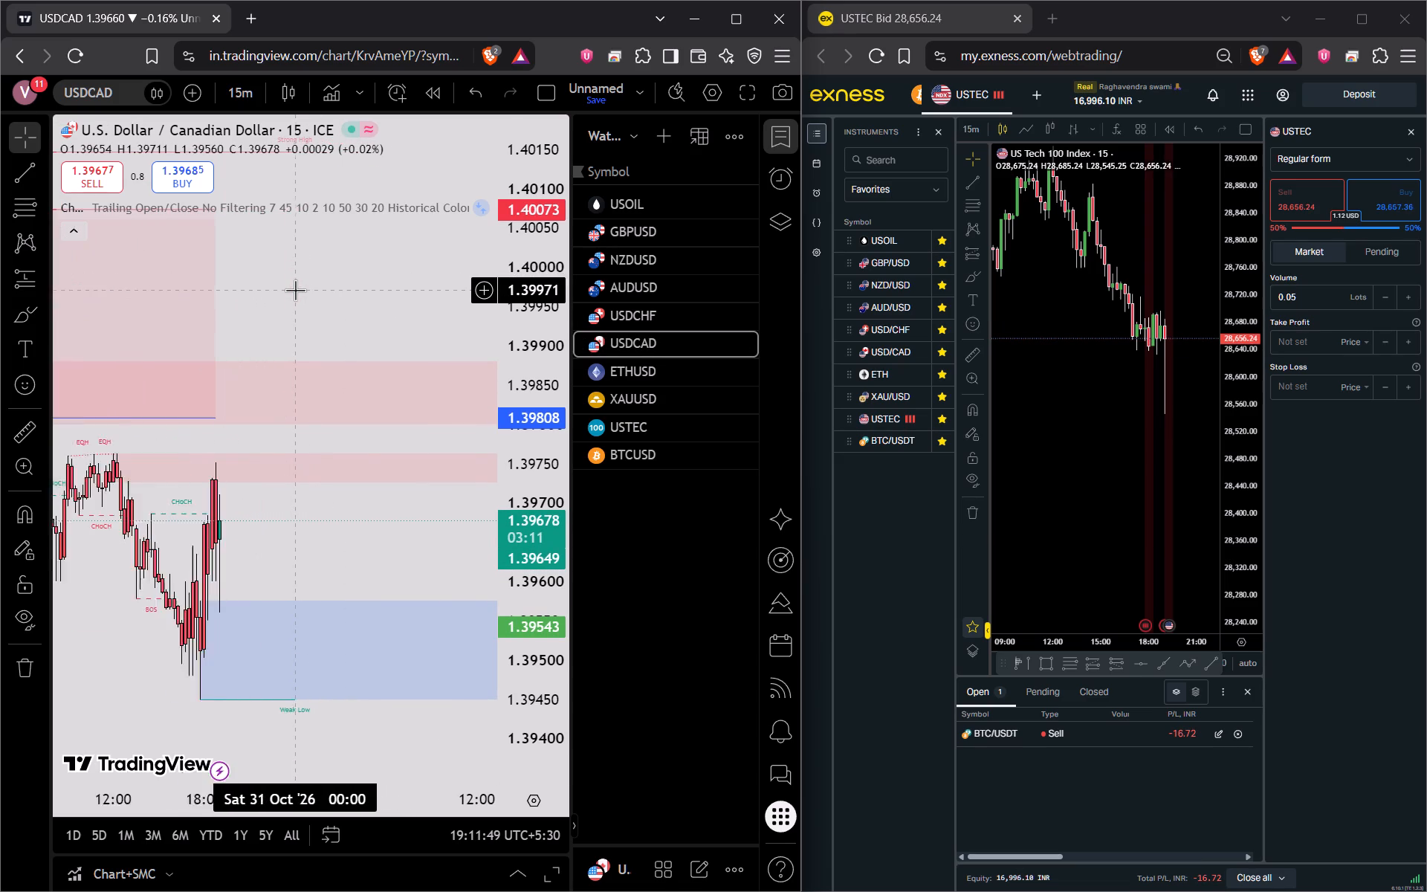
scroll(295, 290, up, 1)
drag(261, 309, 424, 305)
drag(551, 312, 537, 471)
scroll(404, 436, down, 2)
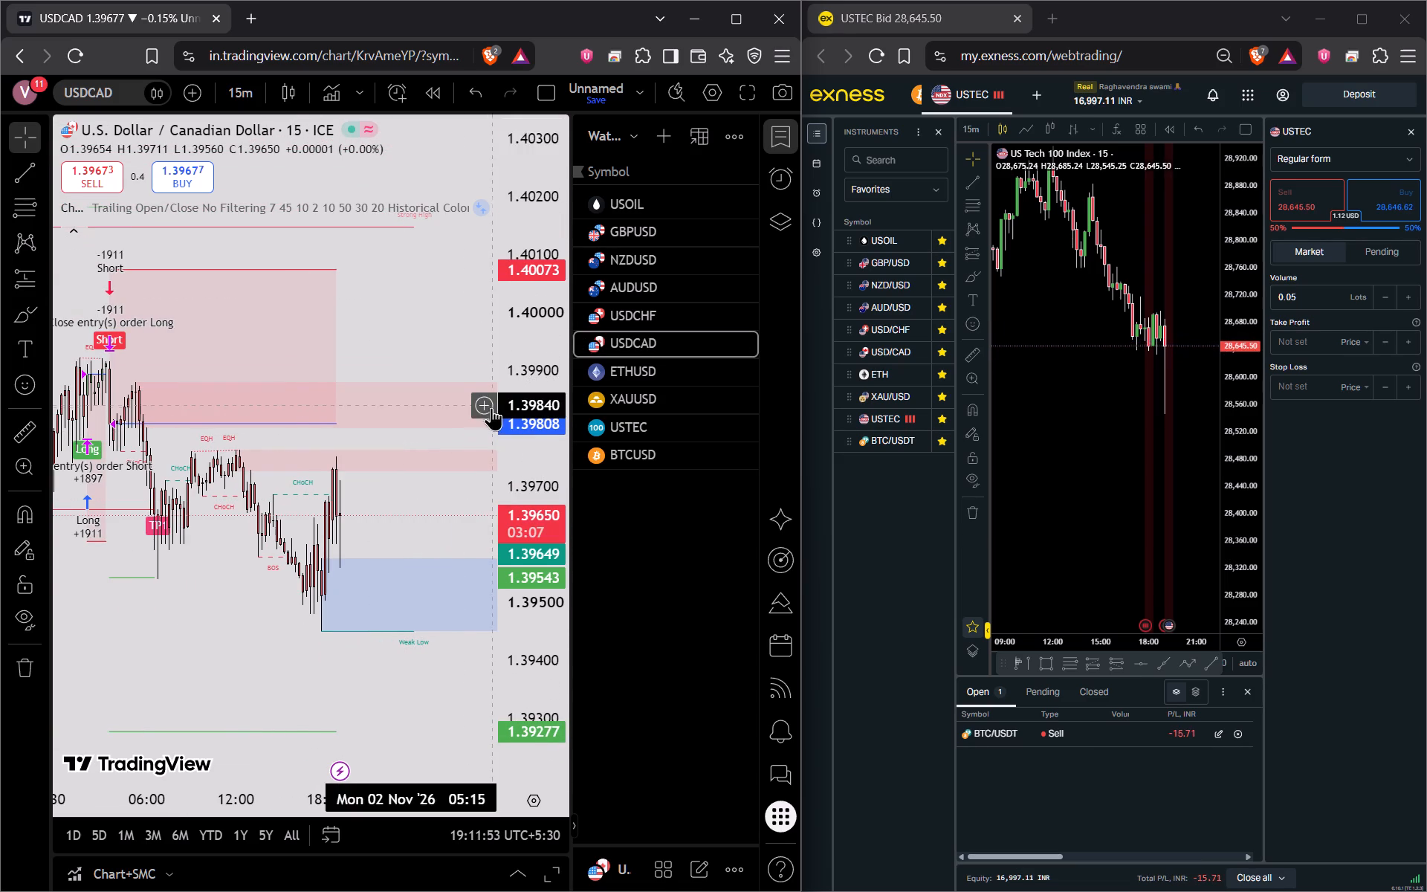
drag(514, 421, 519, 487)
scroll(423, 519, down, 2)
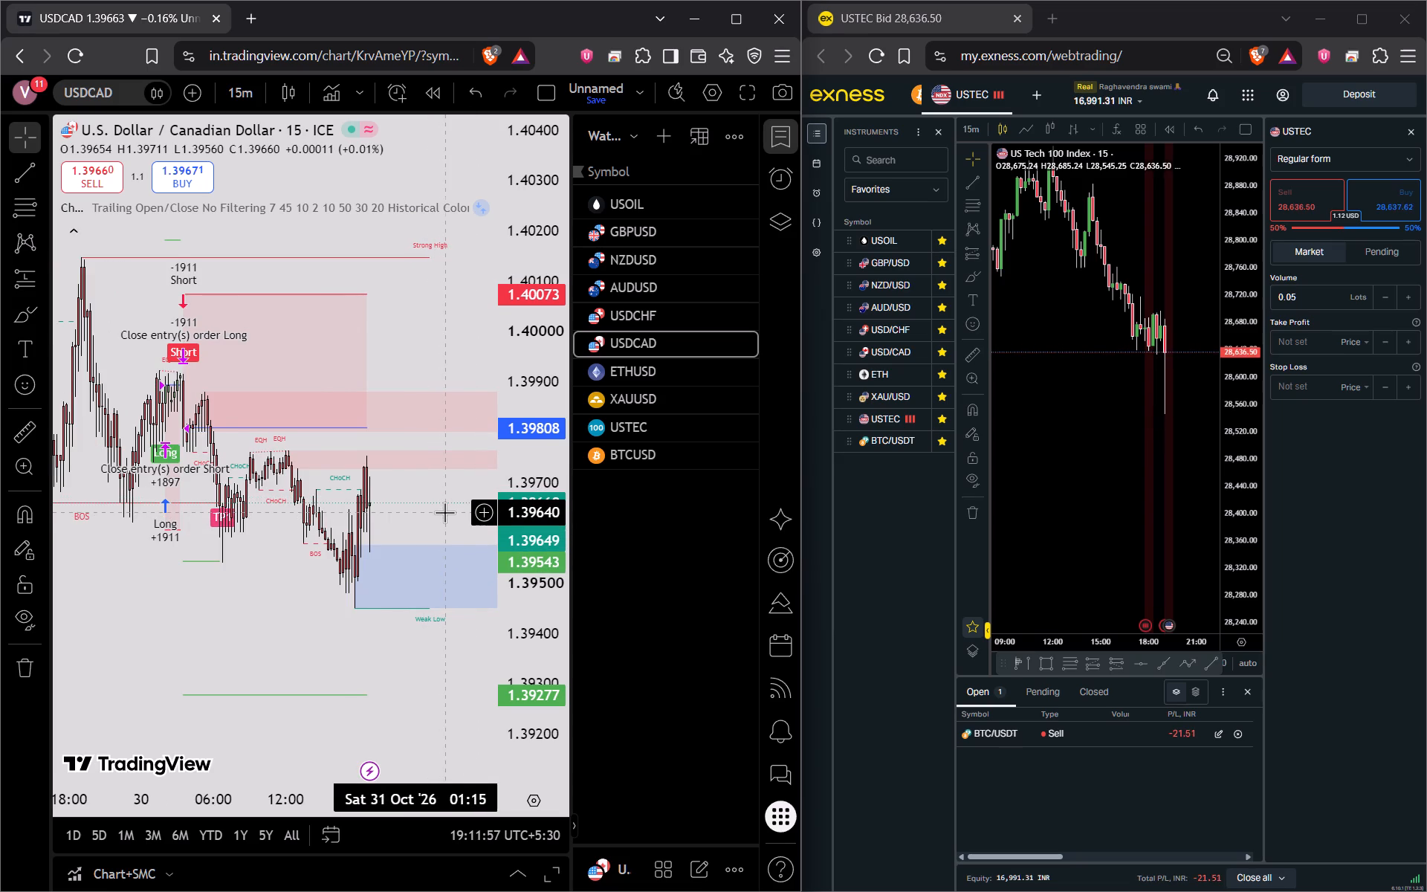
scroll(539, 562, down, 3)
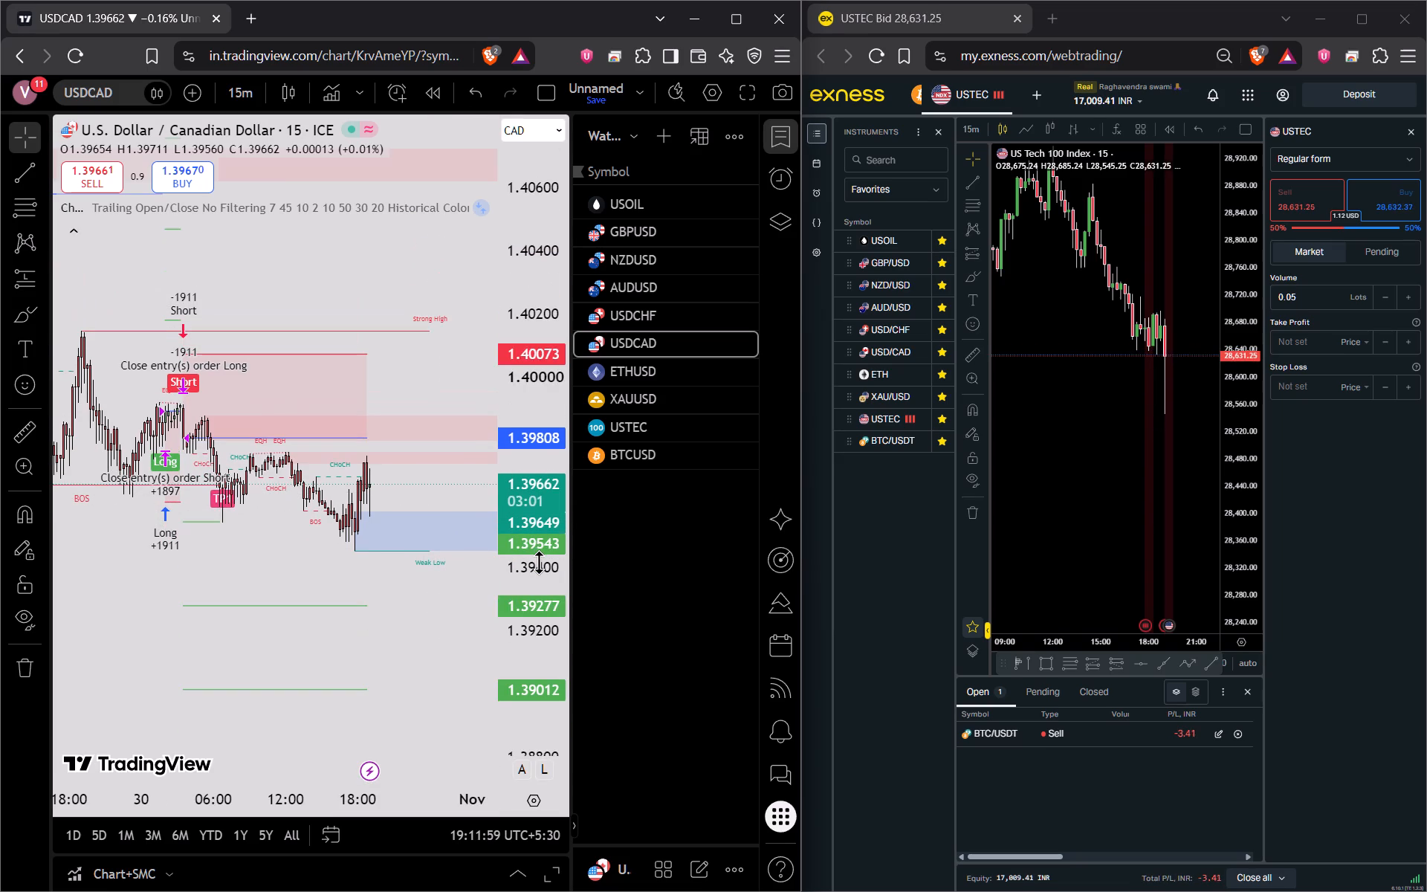
scroll(539, 562, up, 3)
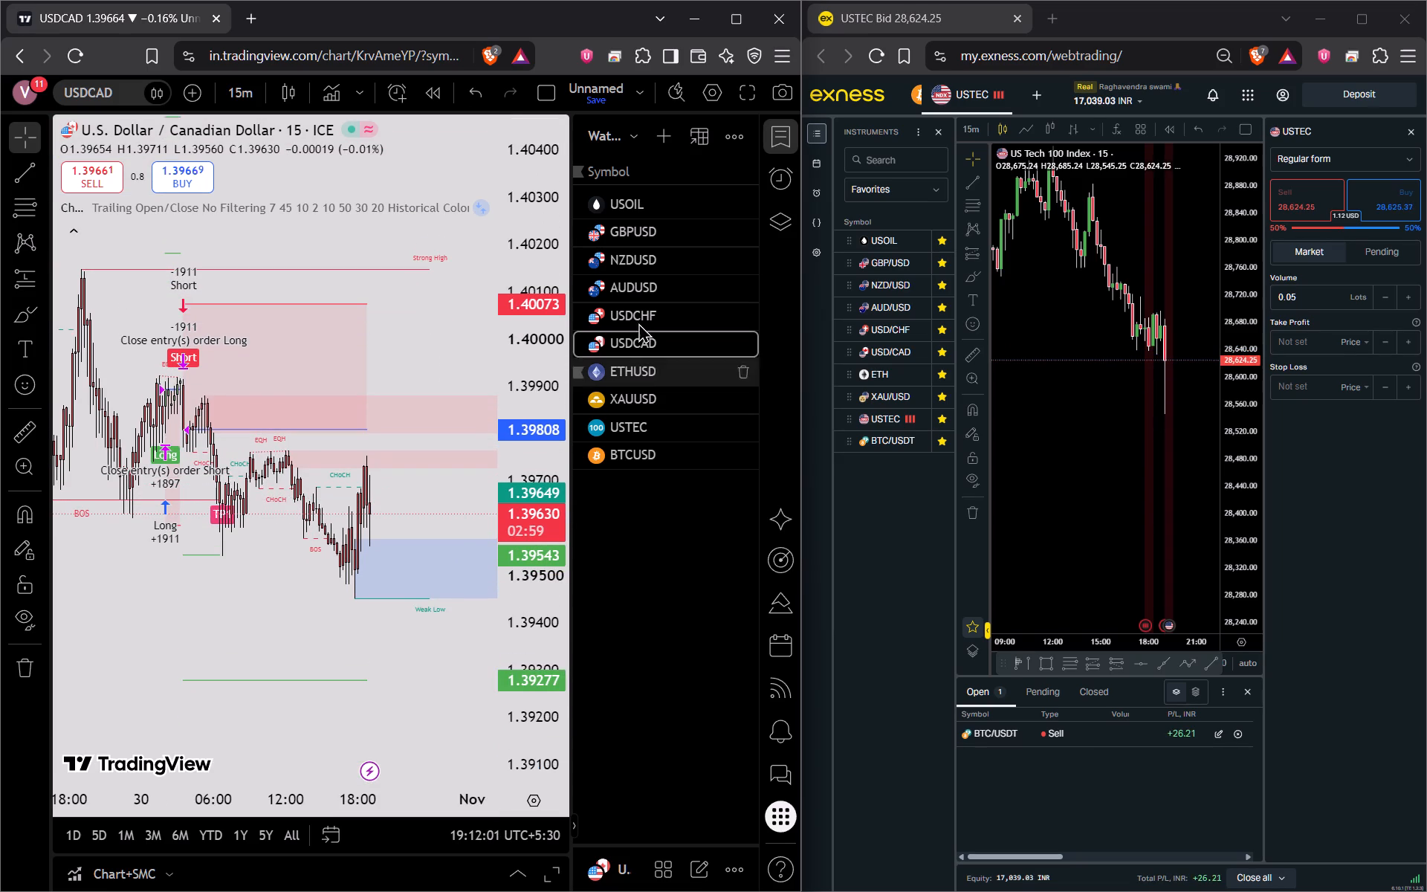
Review the AUDUSD 15-minute chart's zones and signals, and bring up the NZDUSD chart.
click(640, 299)
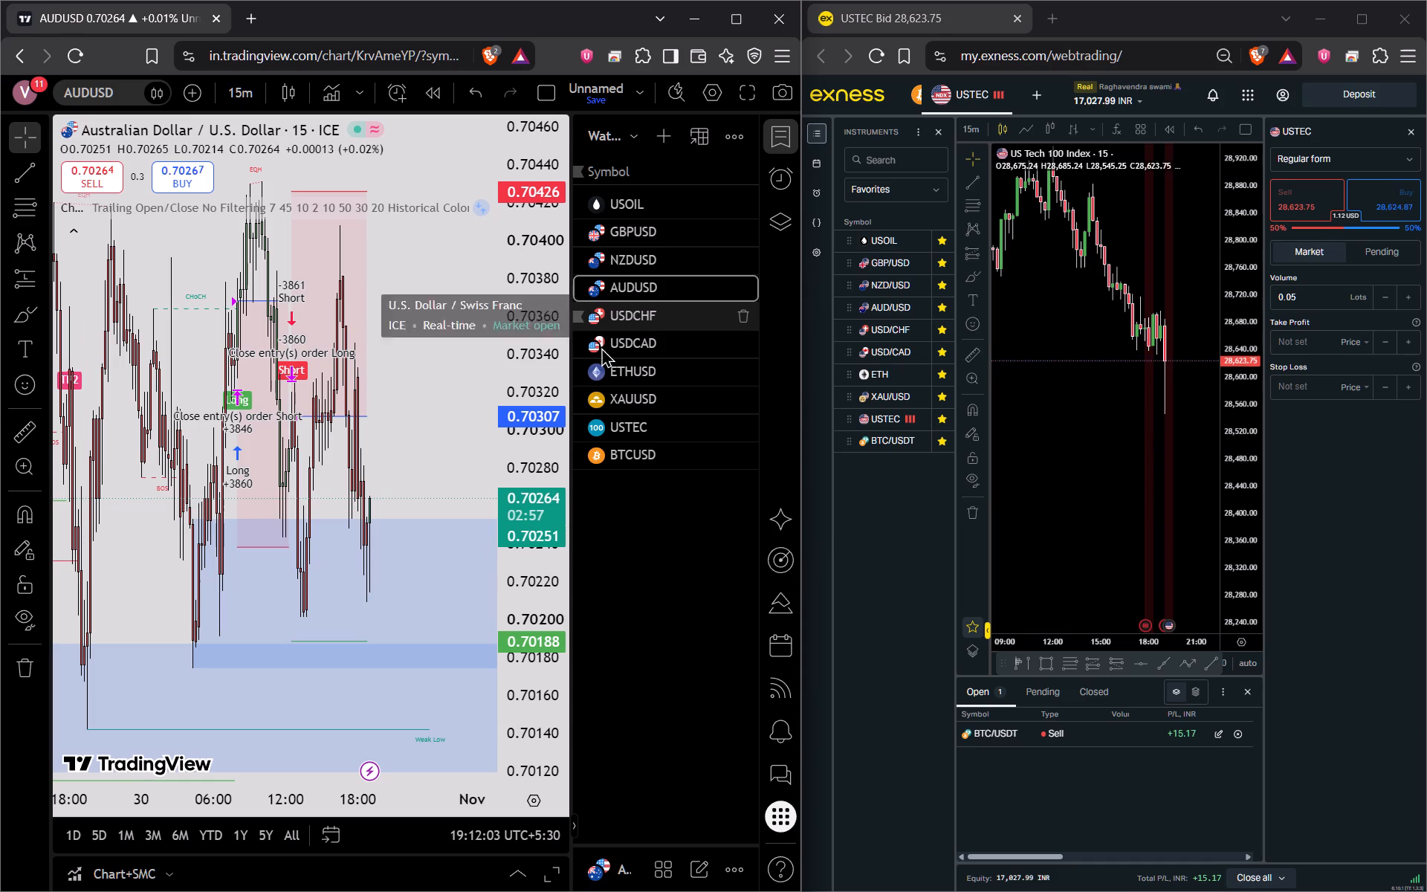
scroll(557, 394, down, 5)
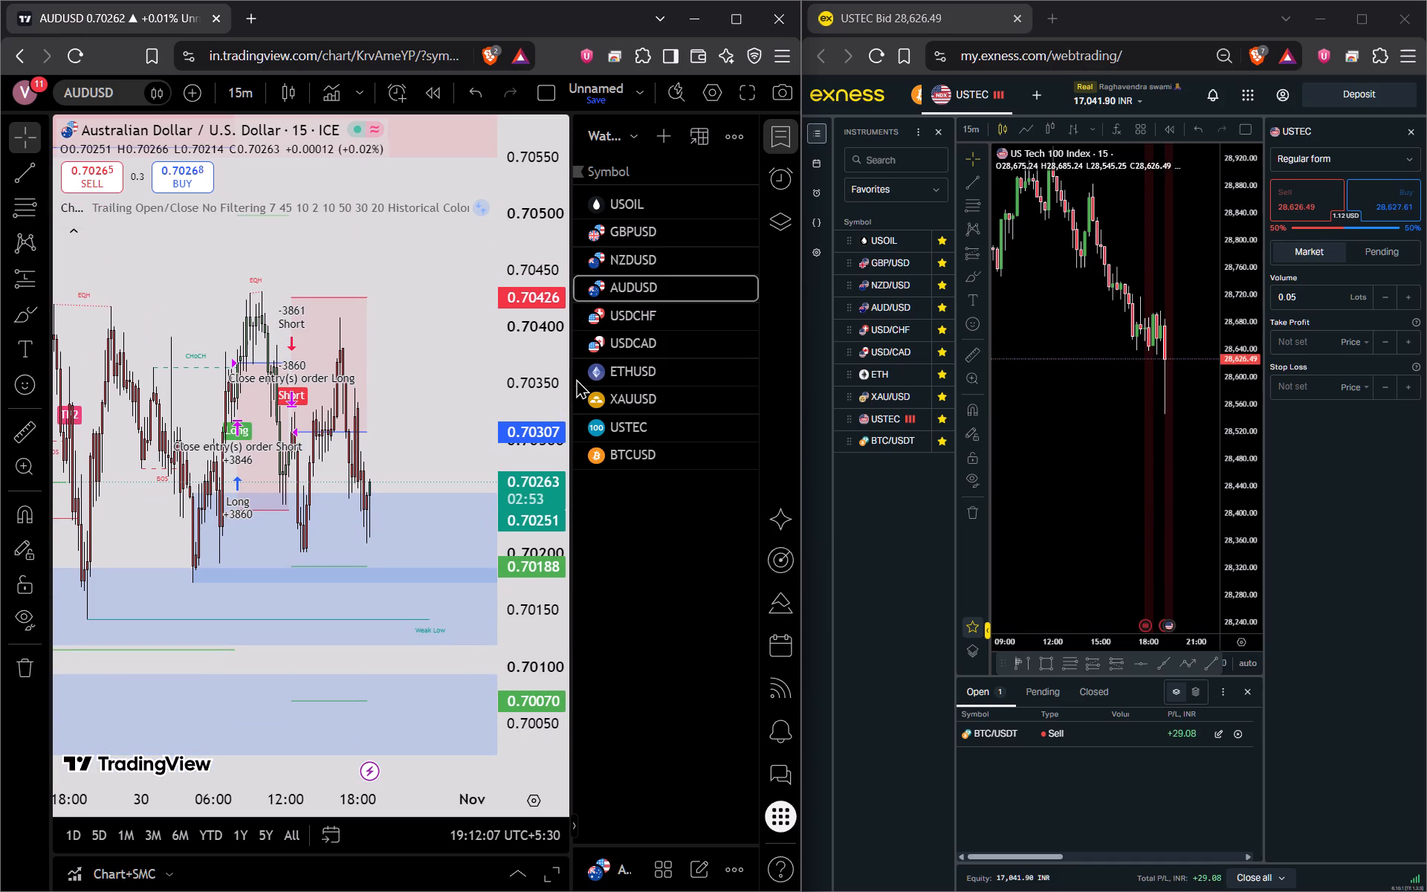
click(634, 269)
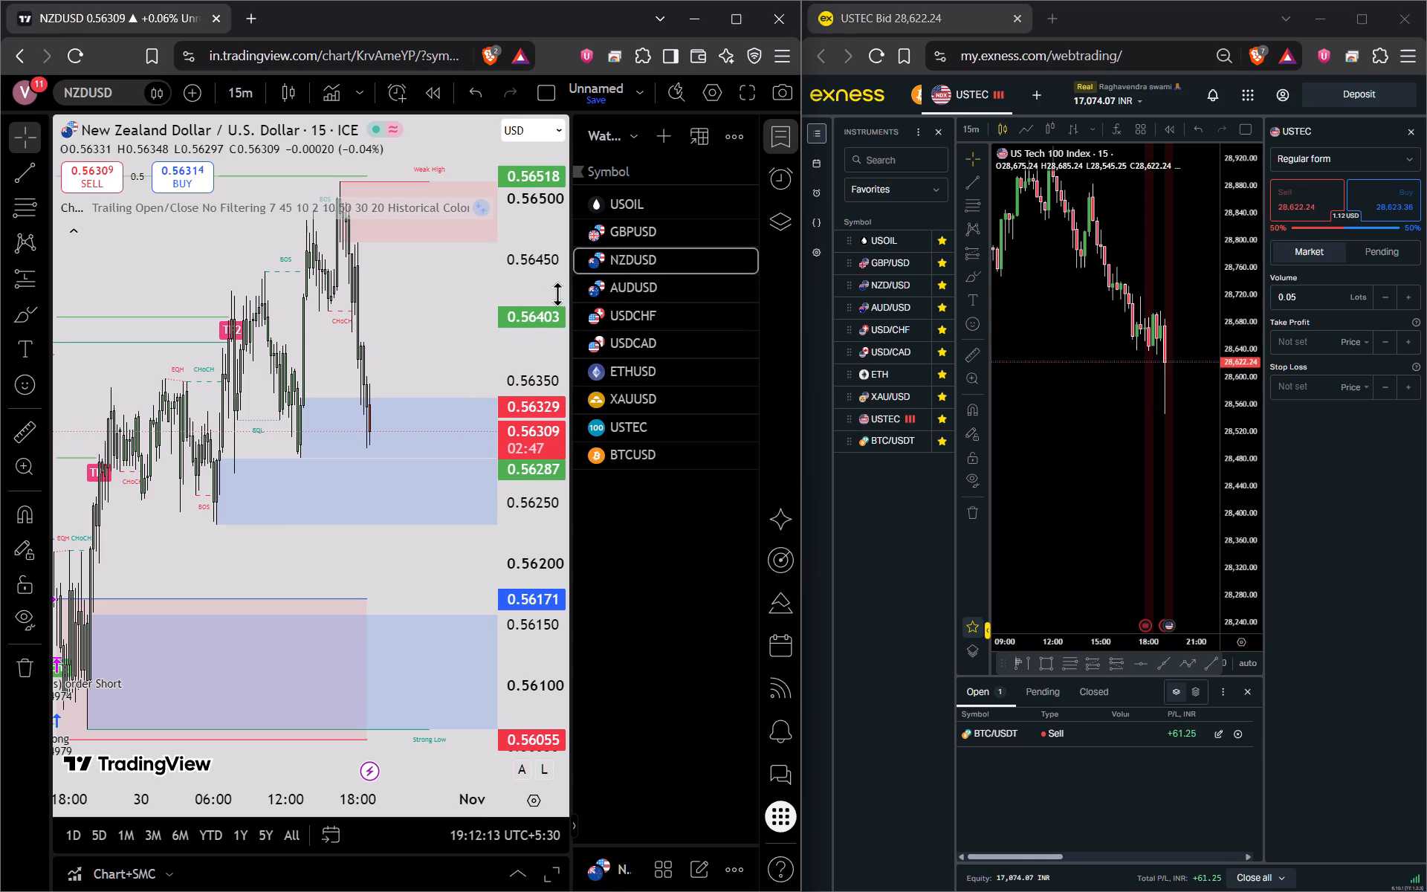
In Exness, modify the open BTC/USDT sell position's take profit to 75689.14 on the enlarged chart.
click(994, 728)
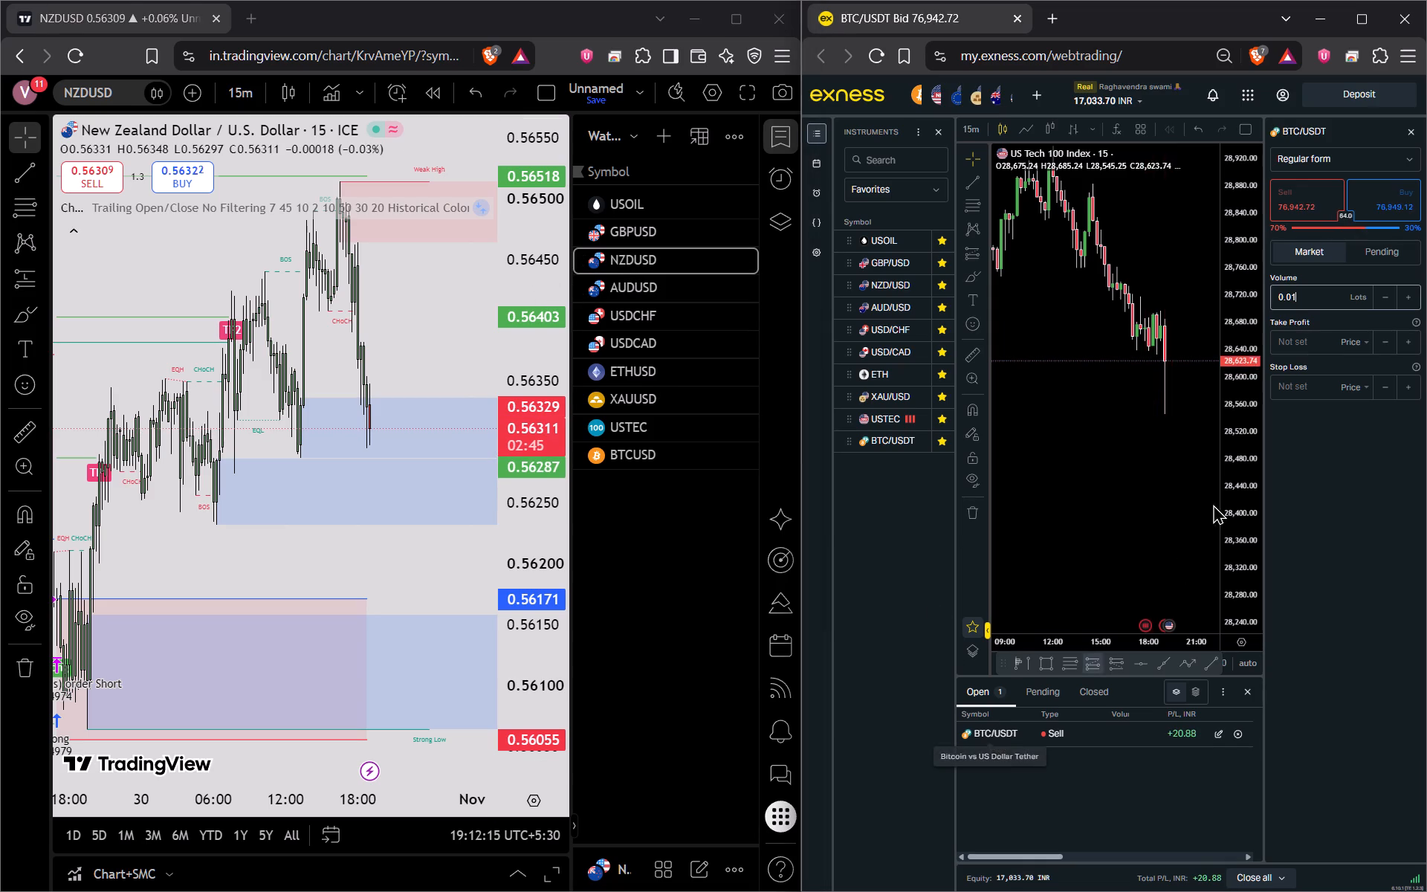
click(1361, 20)
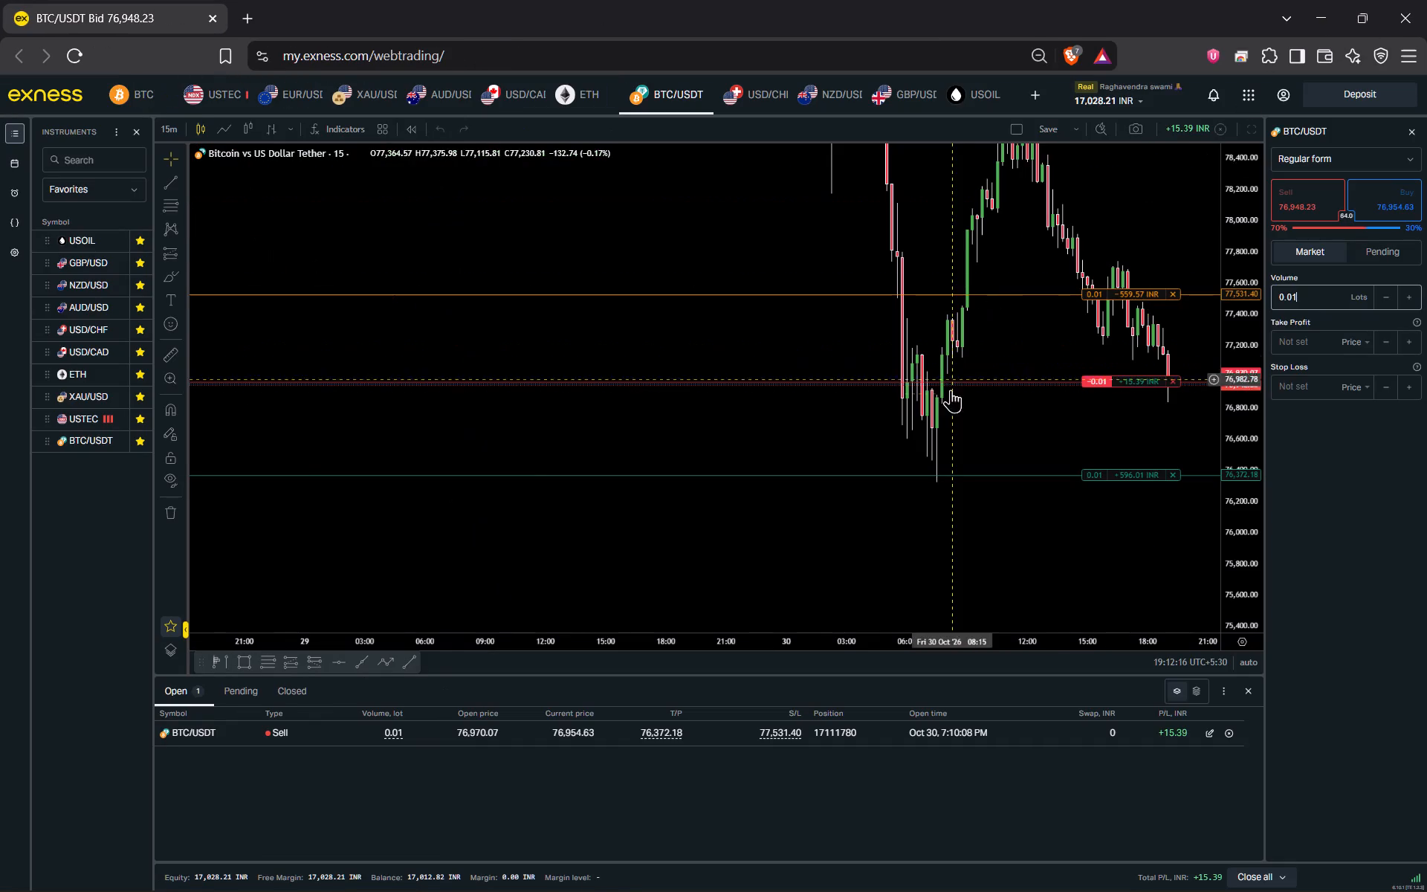
drag(939, 406, 506, 378)
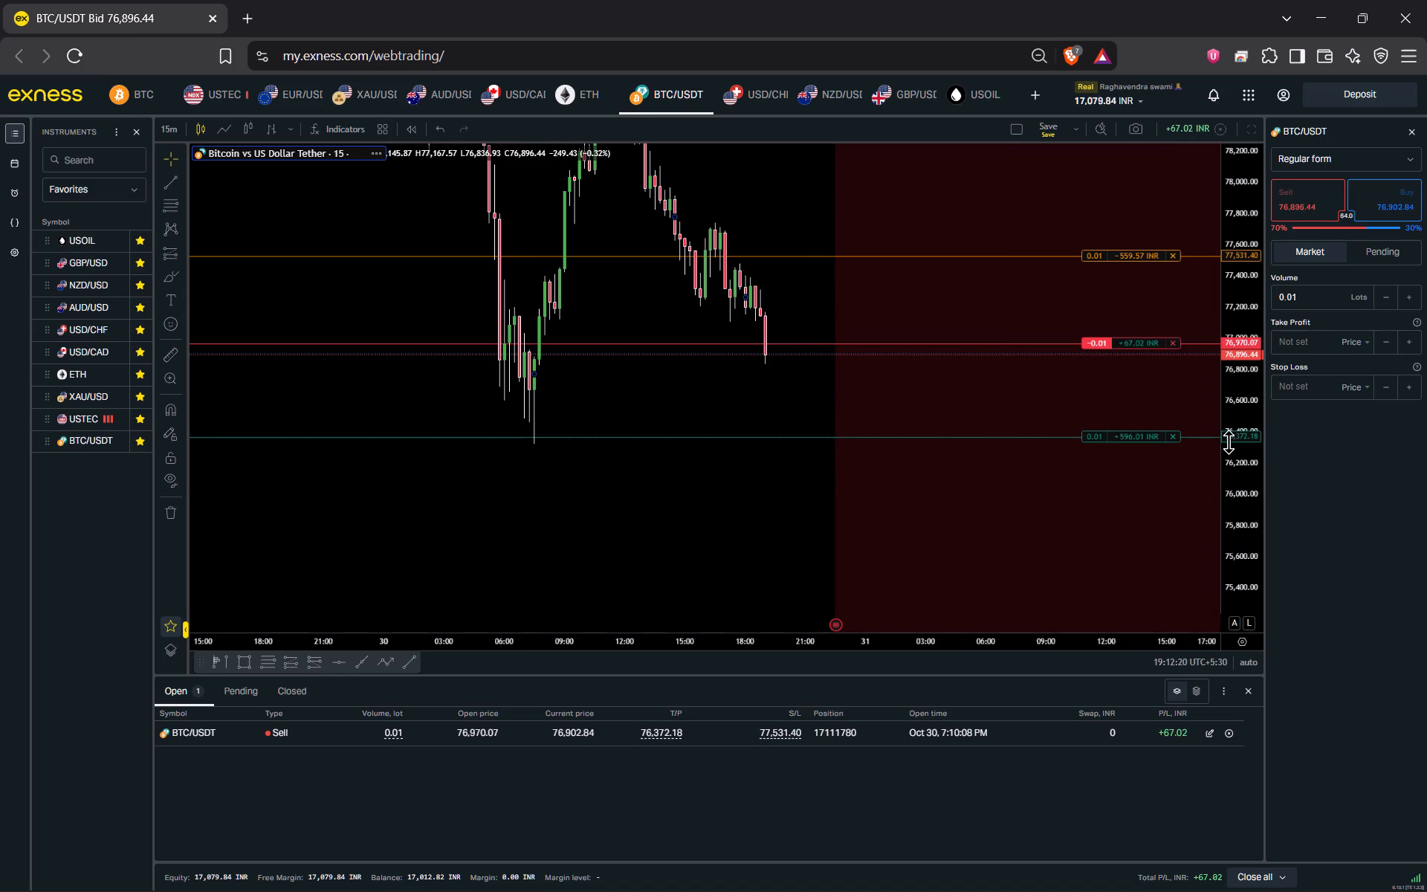
drag(1087, 436, 1093, 439)
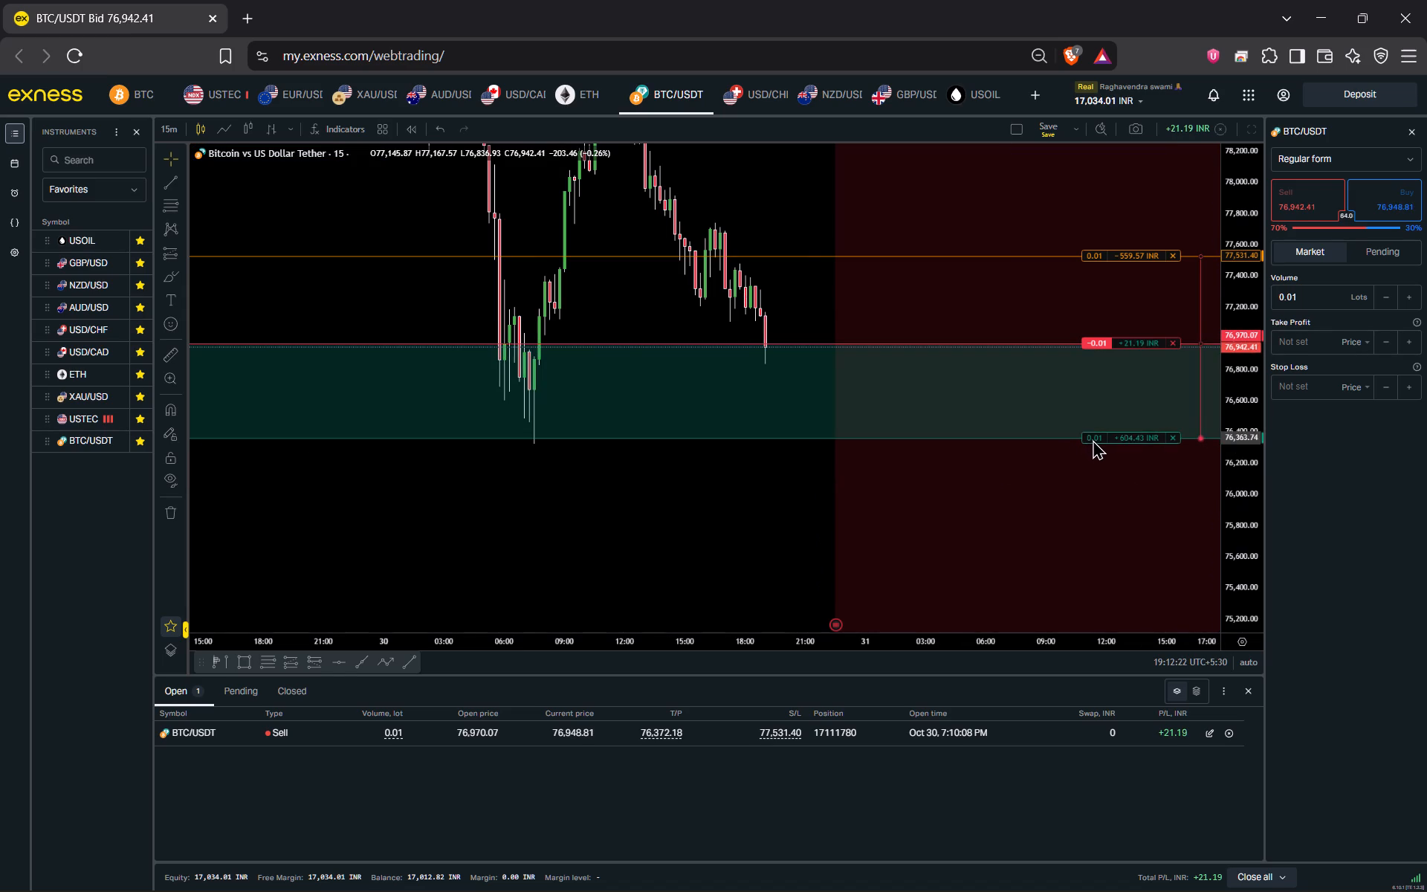
drag(1093, 439, 1096, 492)
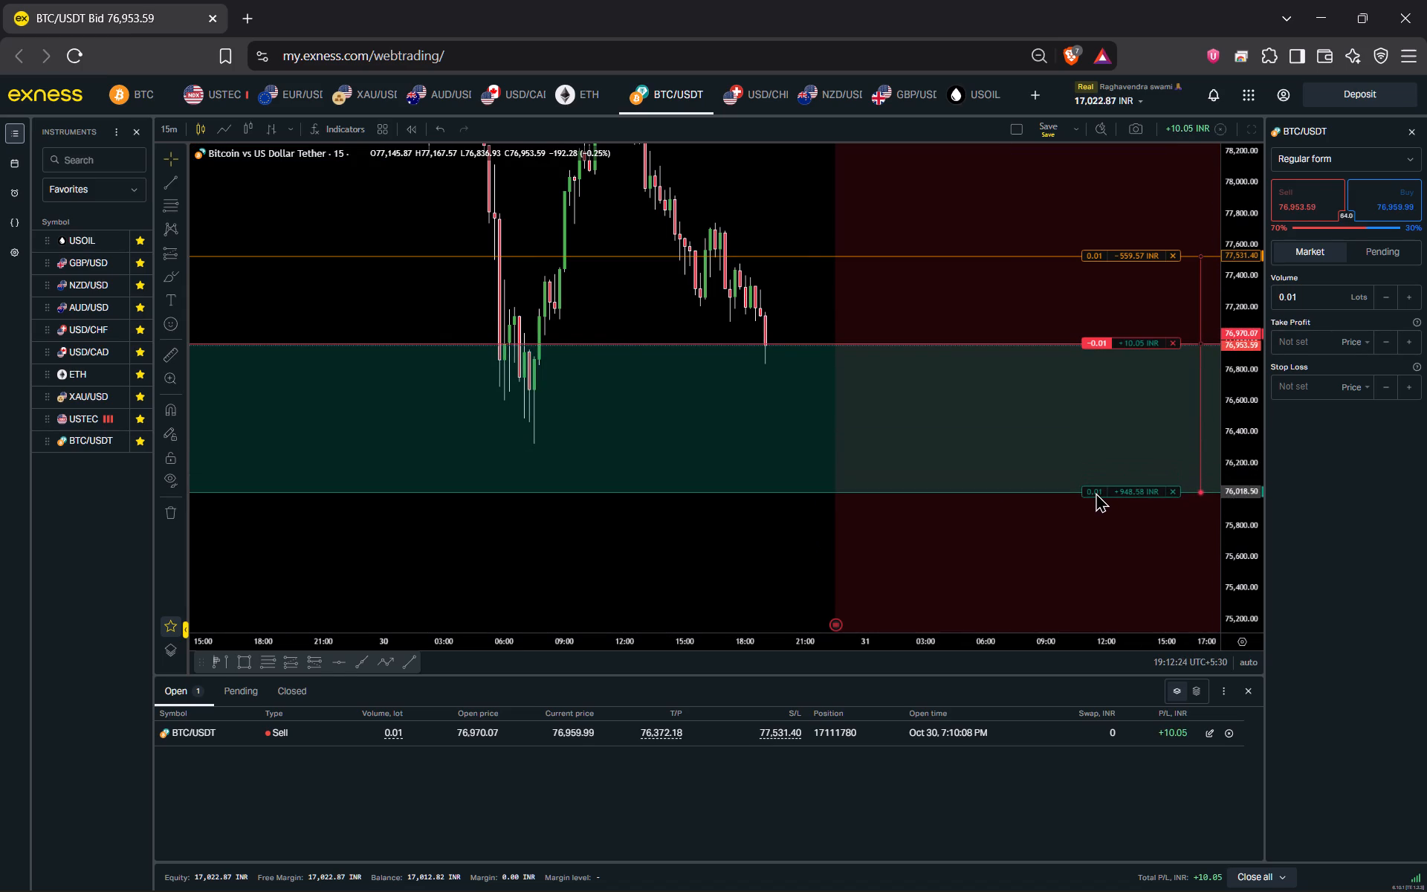
drag(1096, 492, 1095, 529)
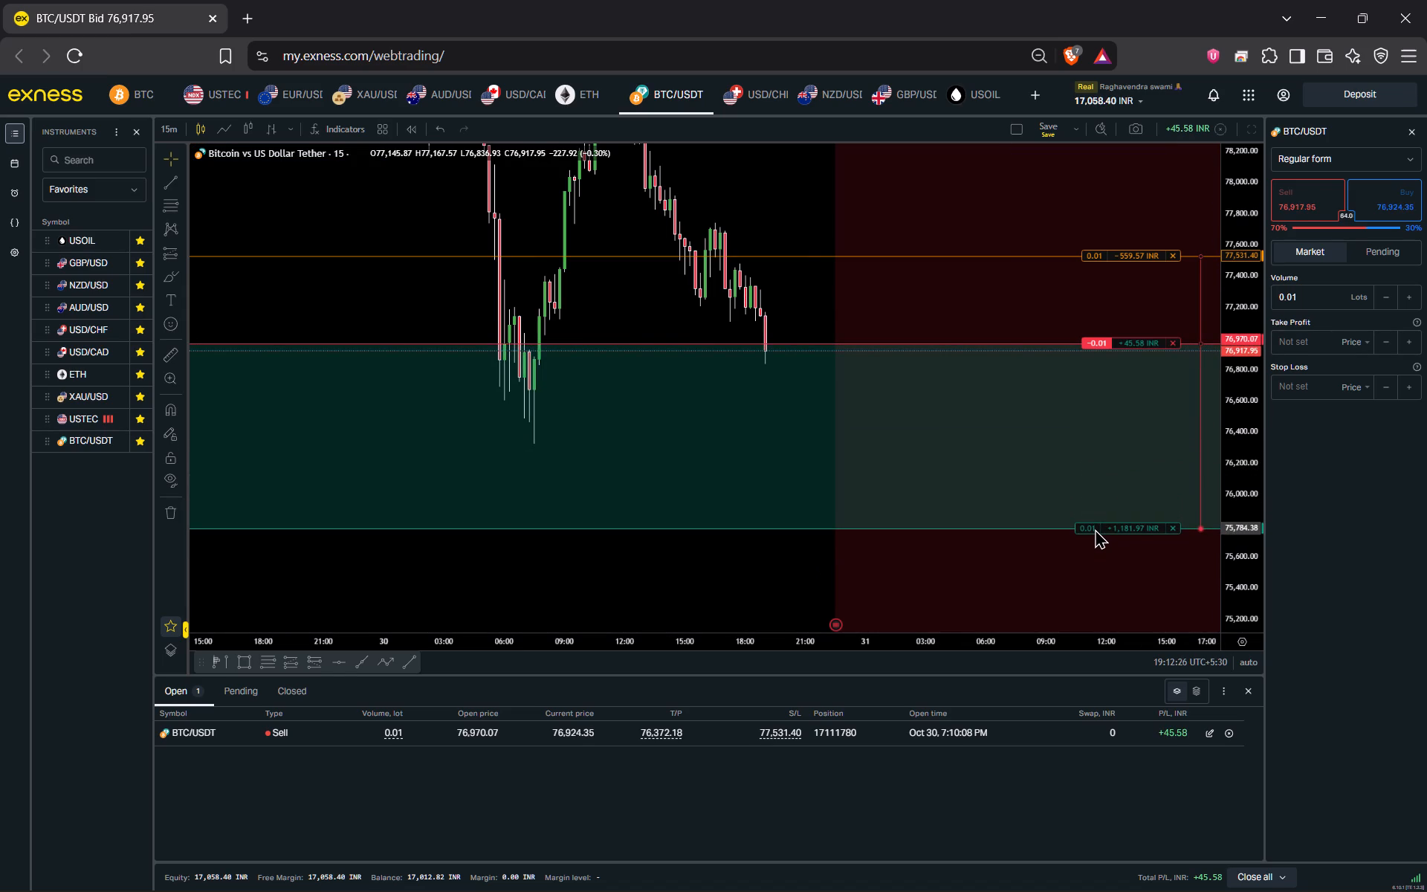
drag(1095, 529, 1101, 549)
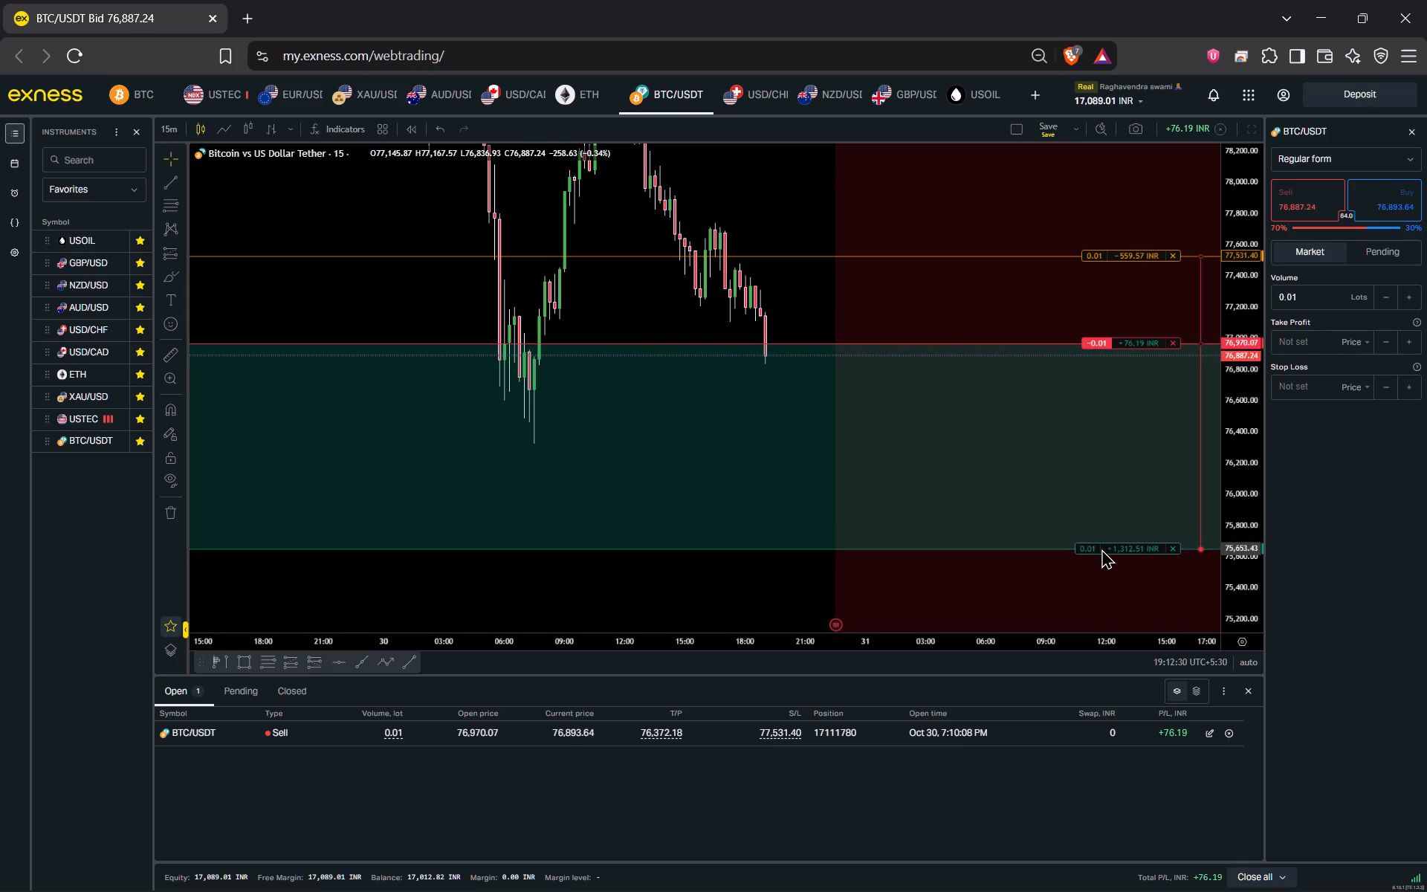
drag(1101, 549, 1100, 543)
click(690, 531)
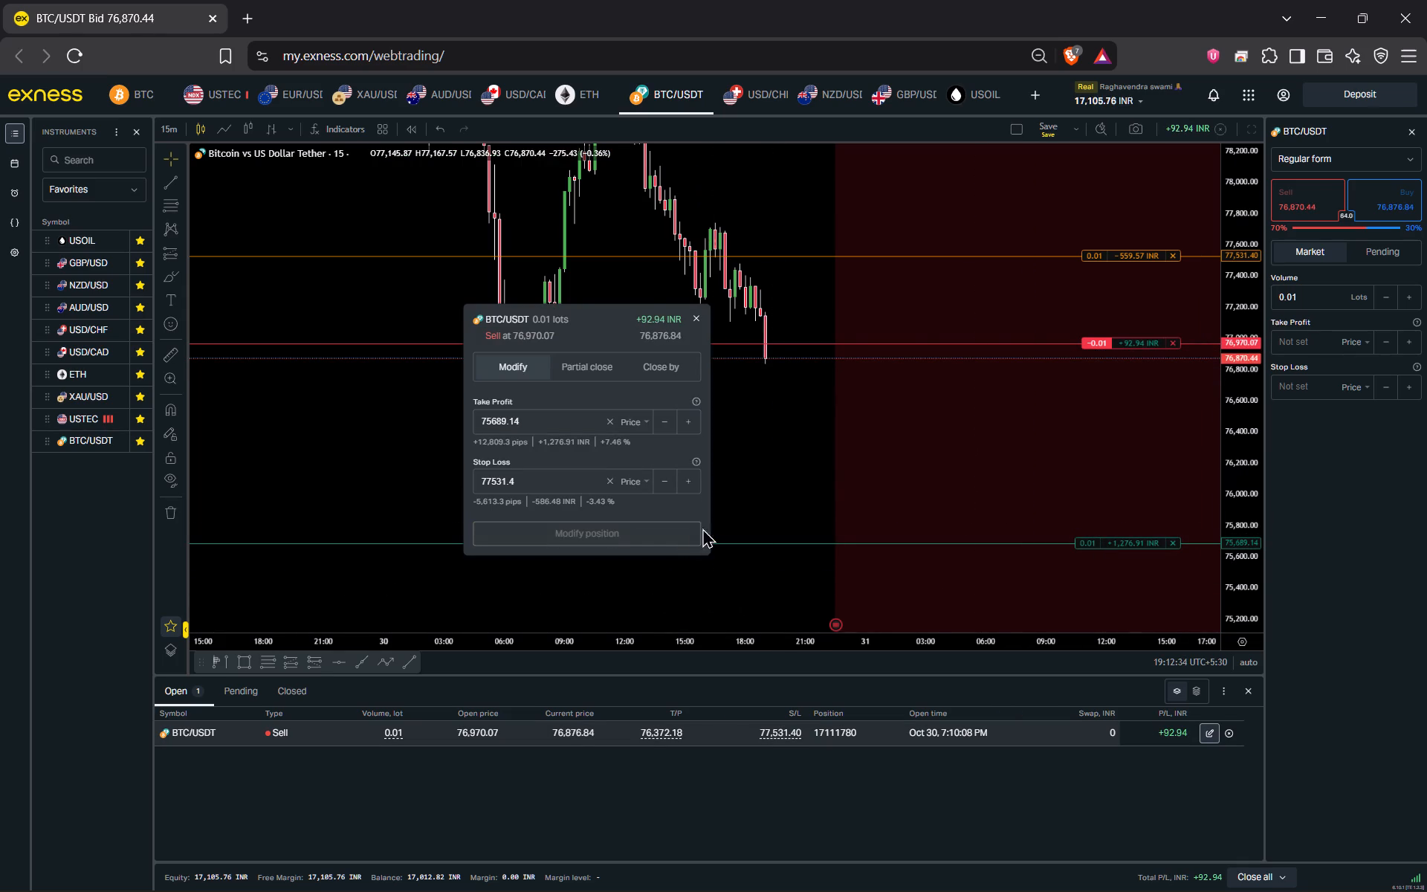
drag(800, 409, 773, 436)
scroll(773, 436, up, 2)
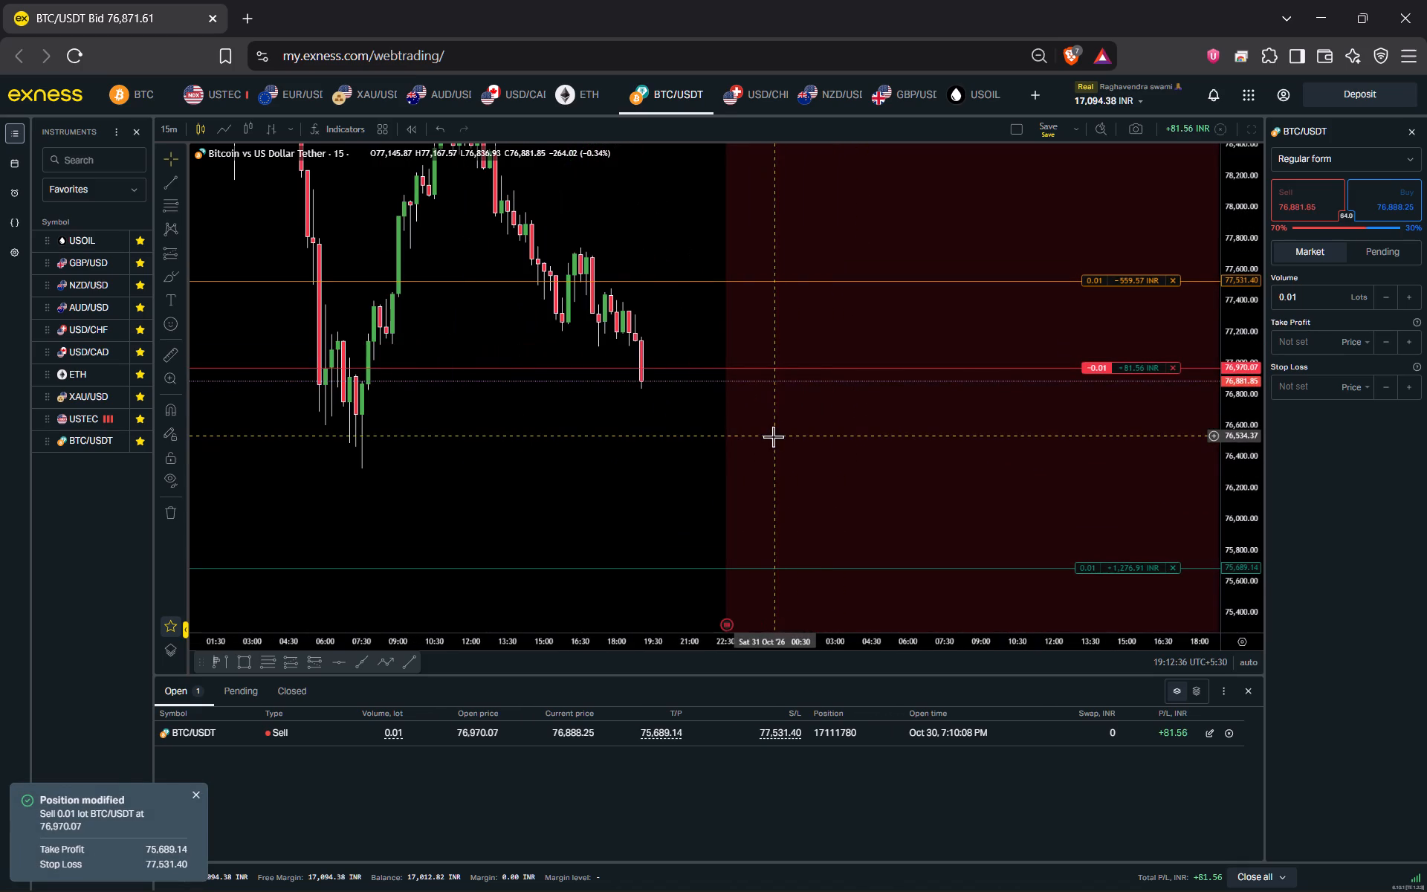
drag(684, 447, 714, 447)
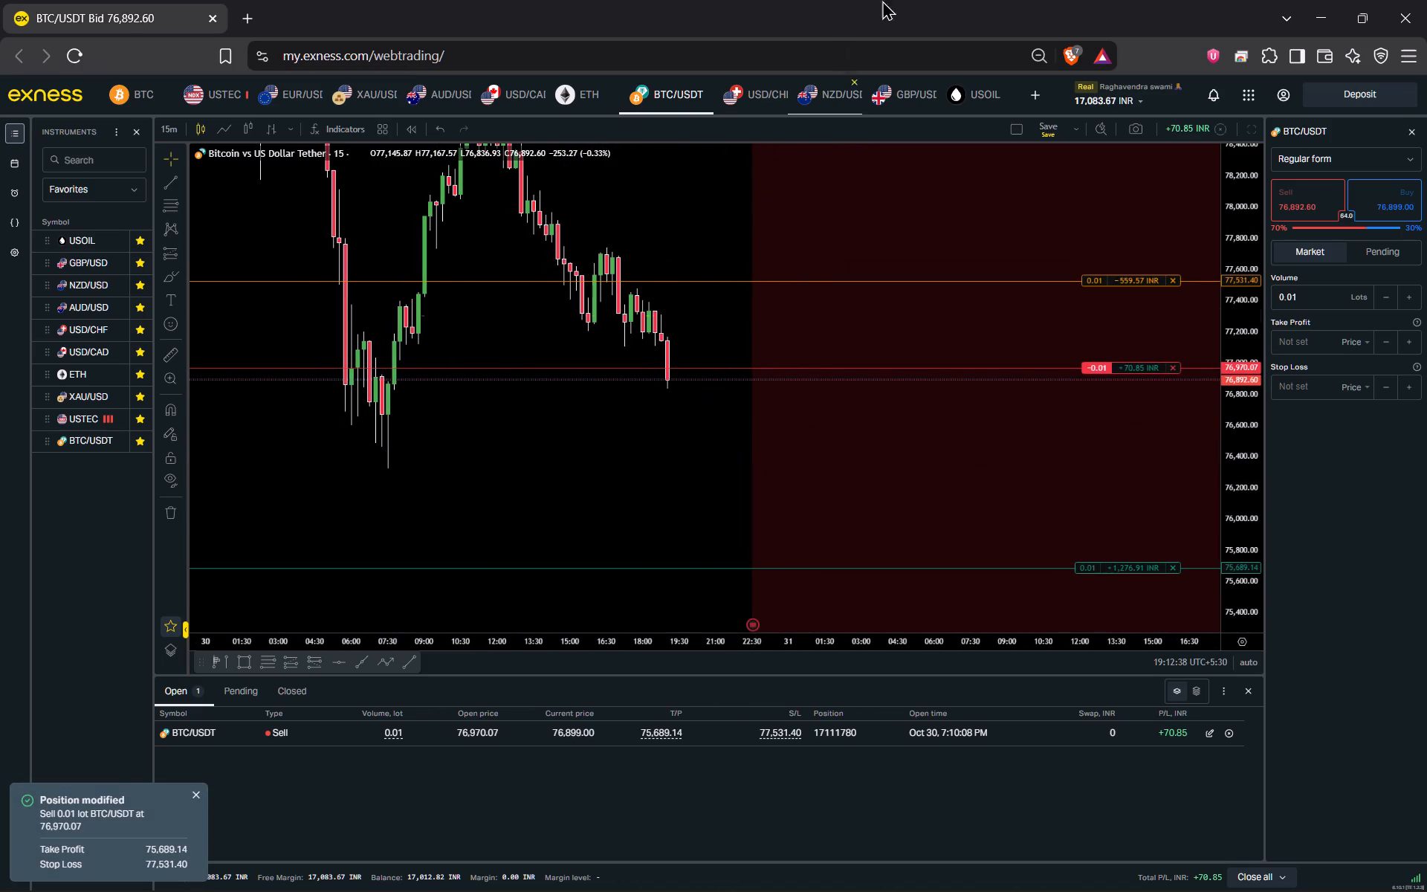
Return to TradingView beside Exness and review the NZDUSD, GBPUSD and USOIL 15-minute charts for Chart+SMC zones and signals.
drag(917, 2, 1426, 273)
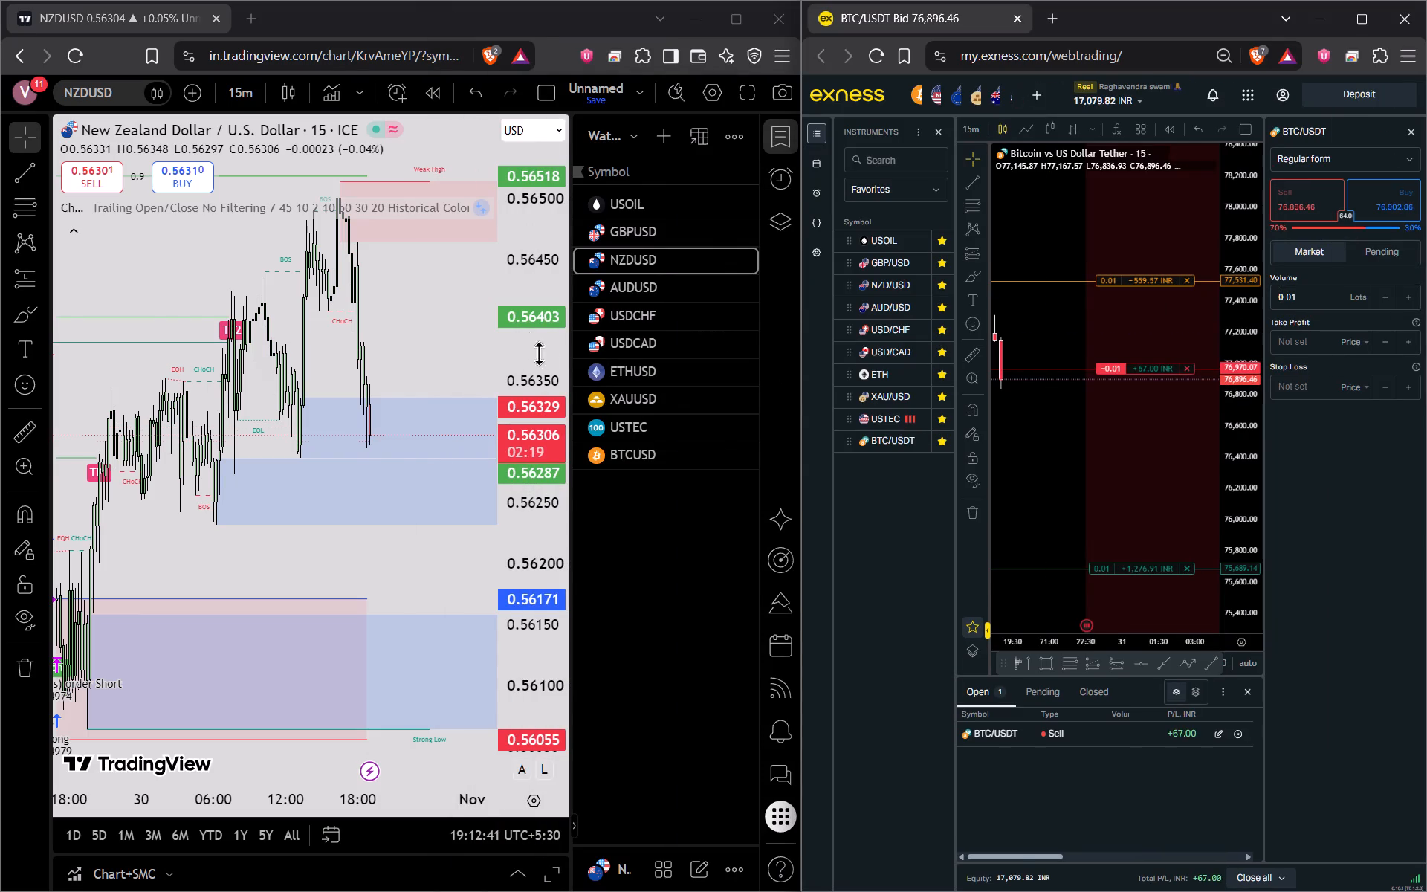
drag(496, 319, 515, 393)
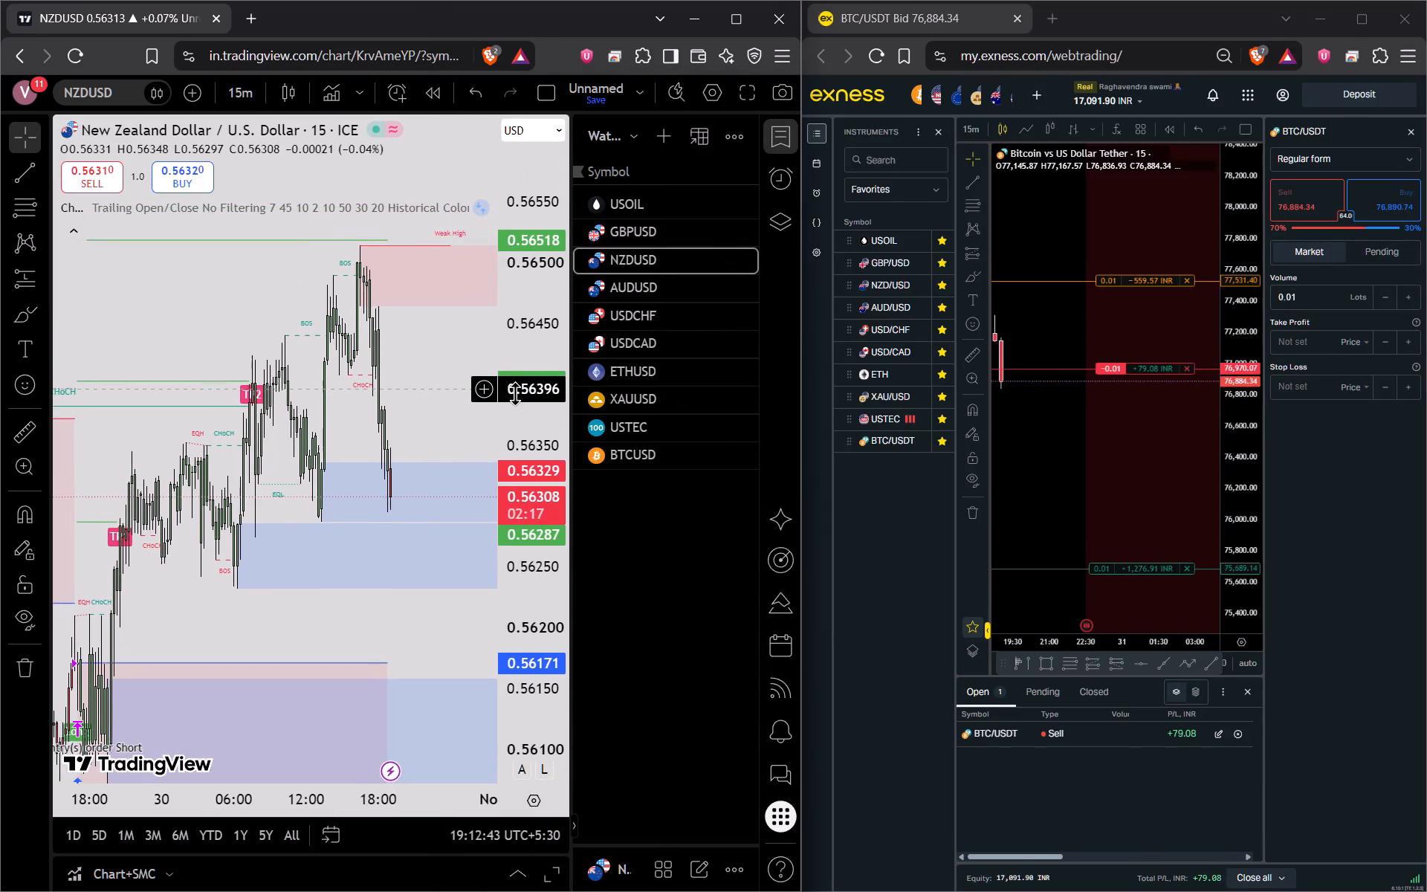
drag(515, 393, 522, 370)
drag(545, 389, 547, 435)
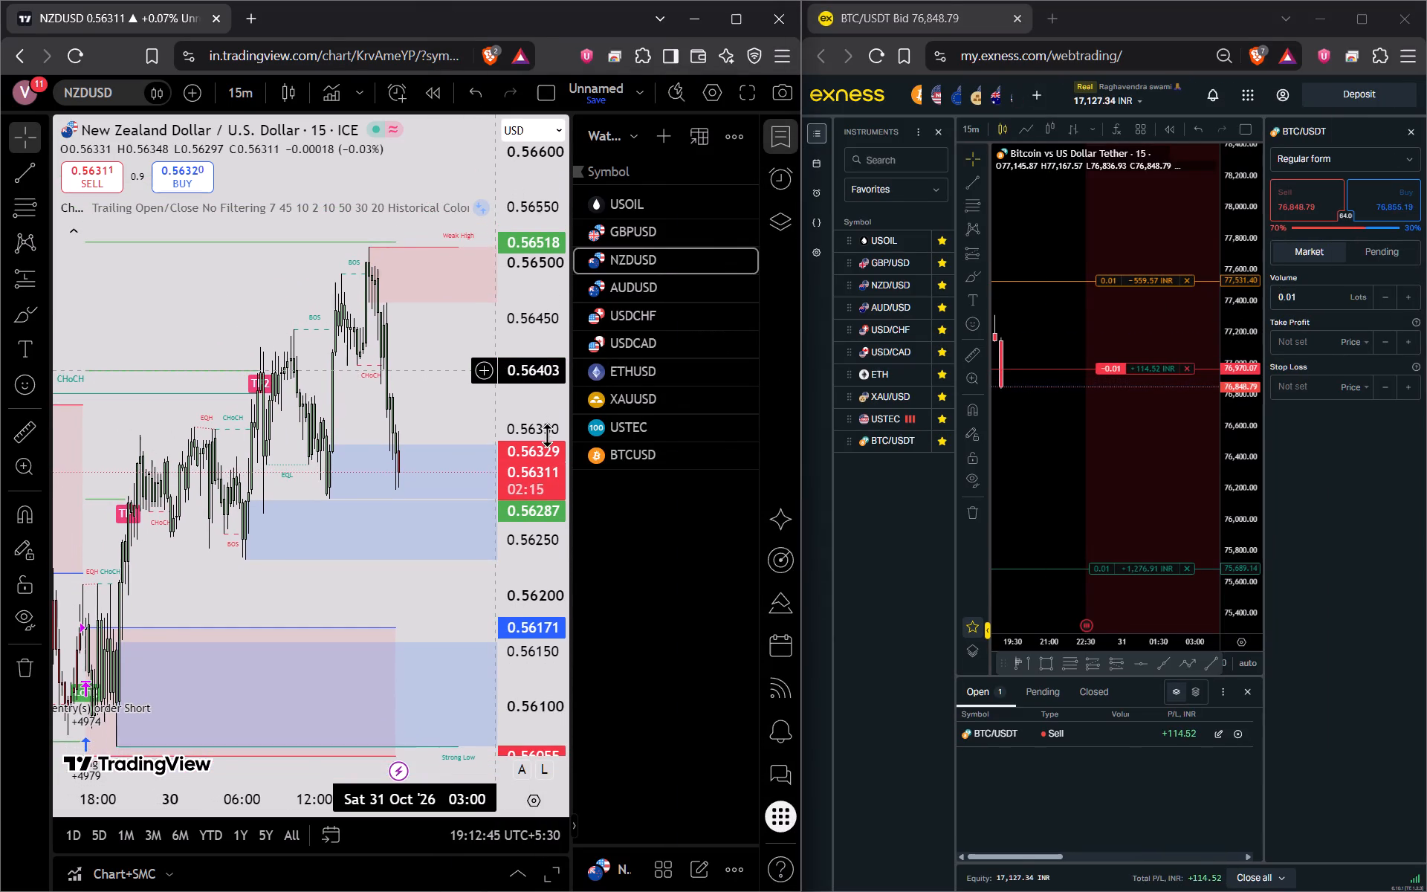
click(638, 224)
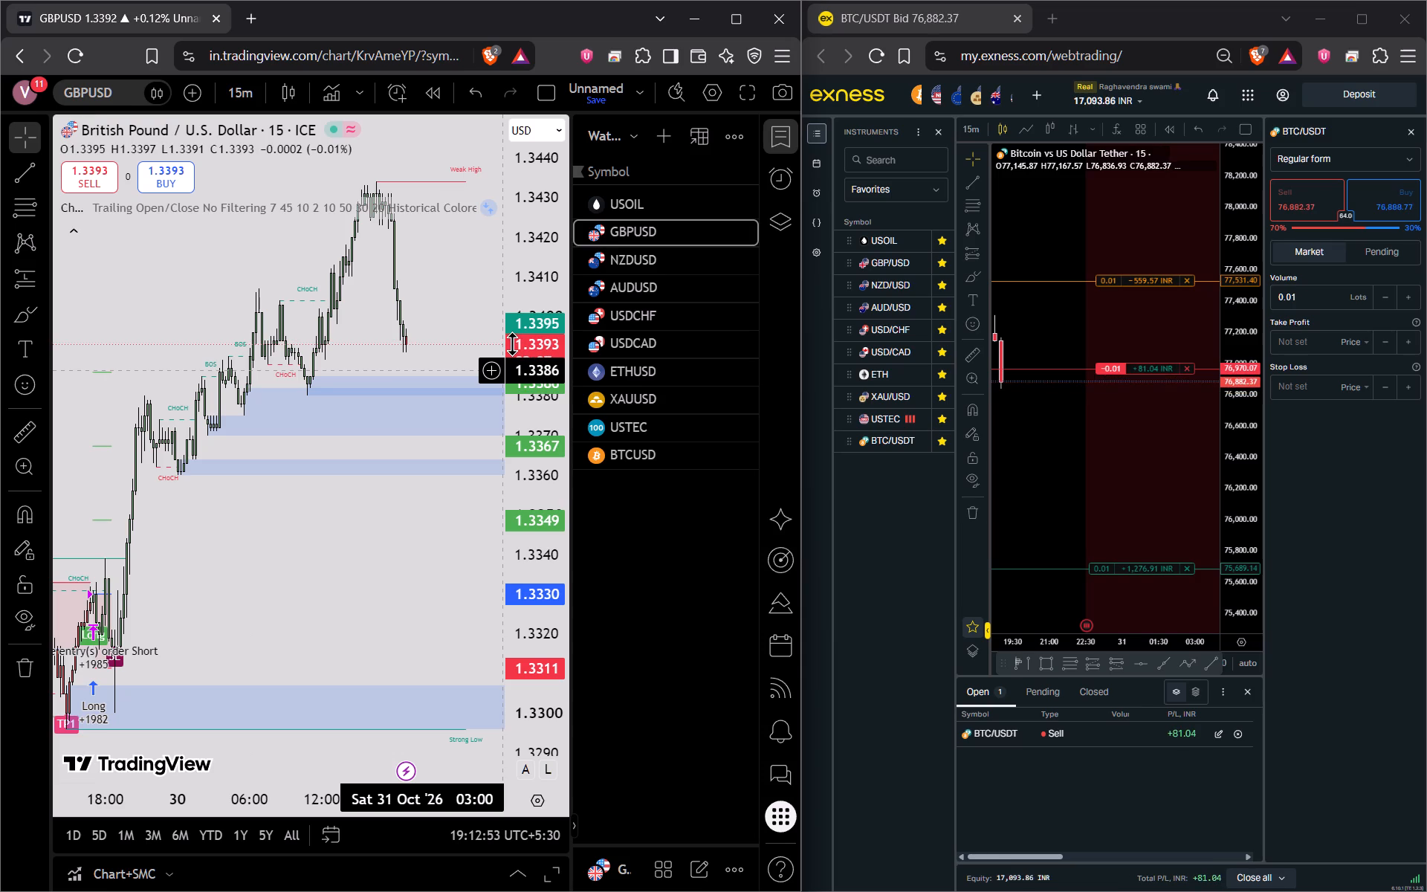
drag(531, 322, 530, 367)
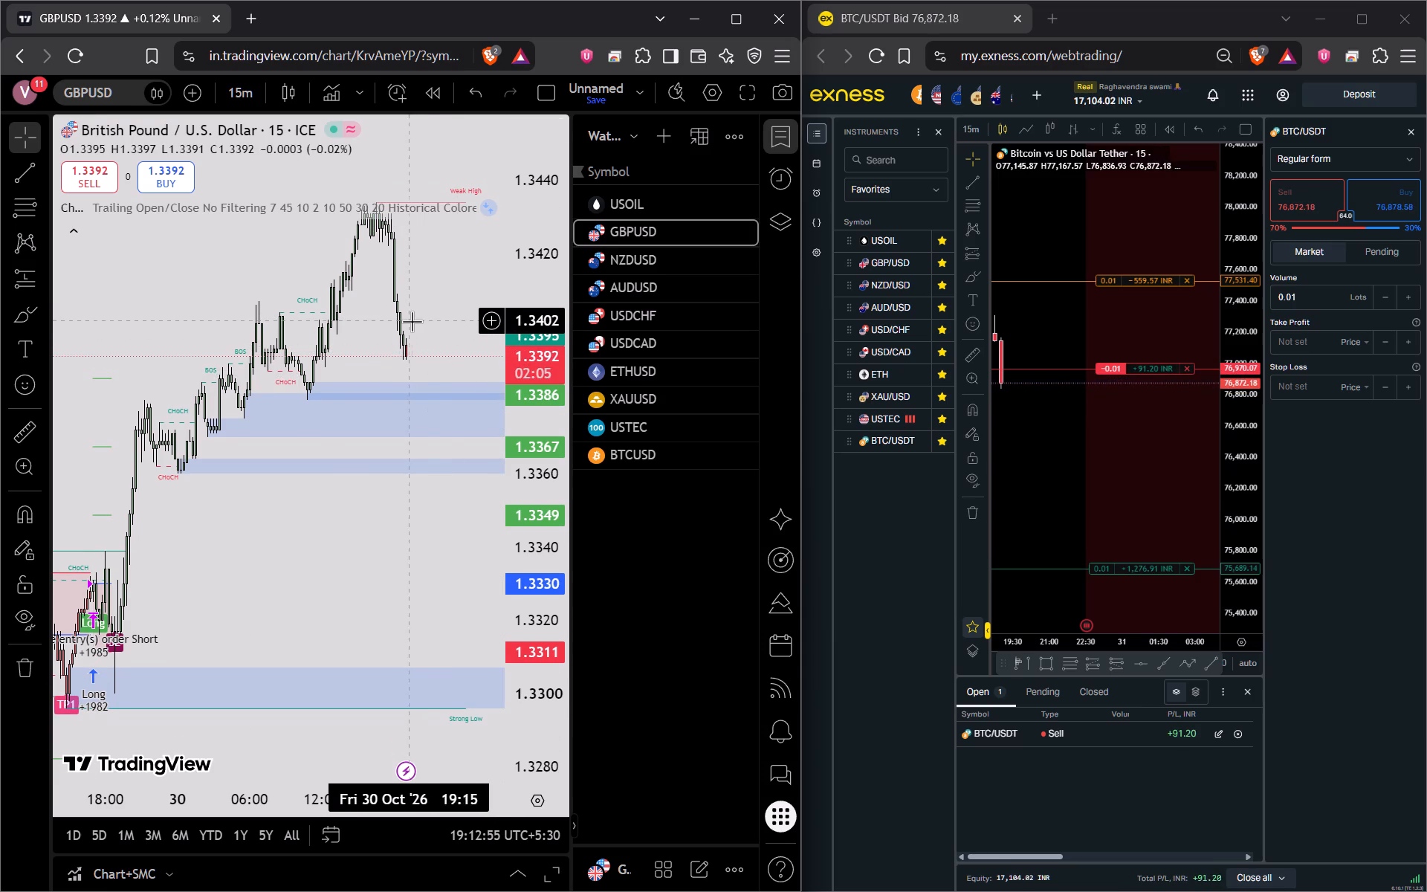
drag(439, 318, 409, 390)
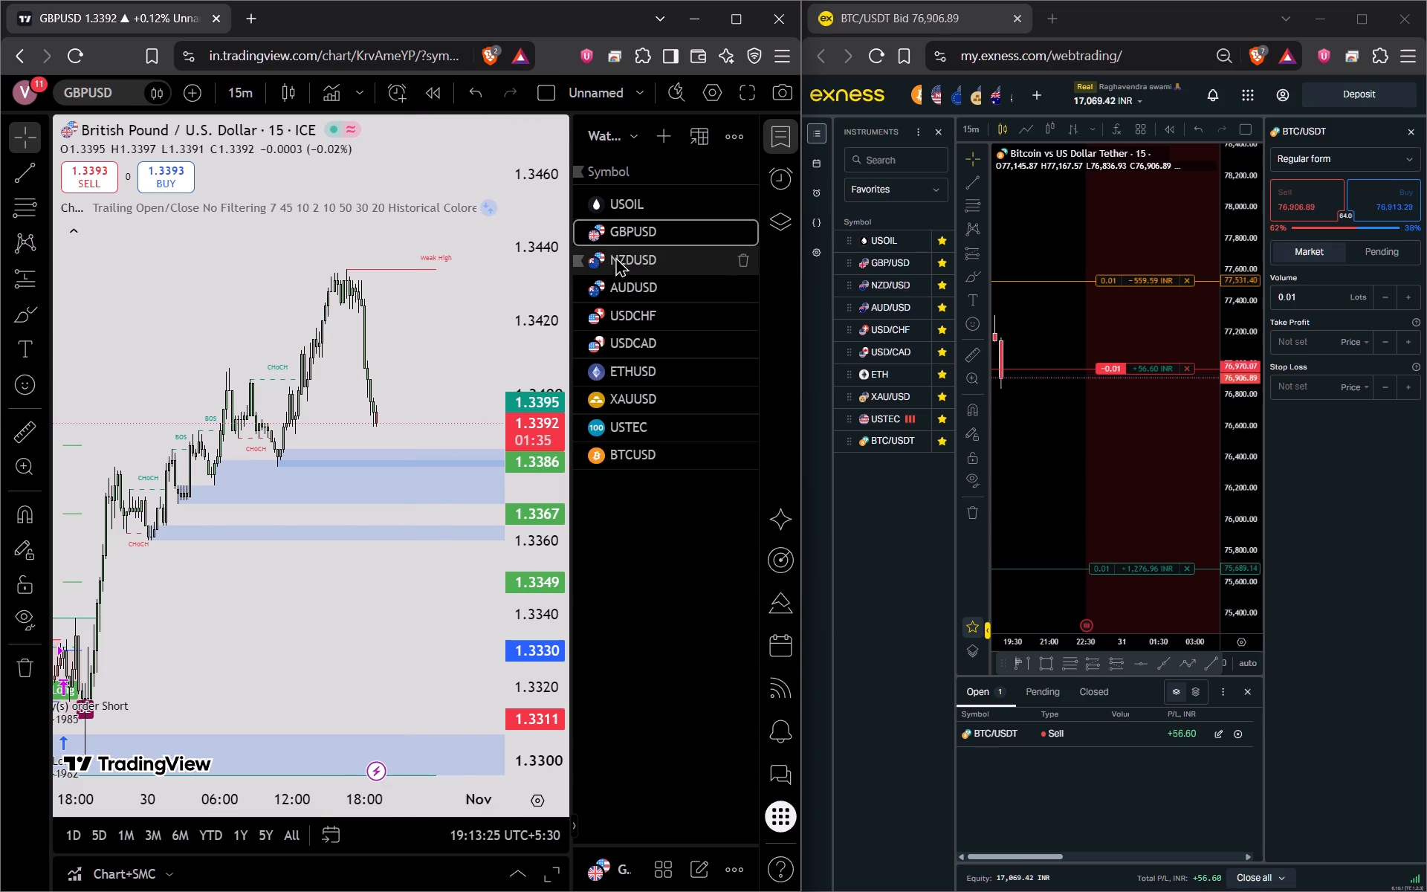
click(650, 206)
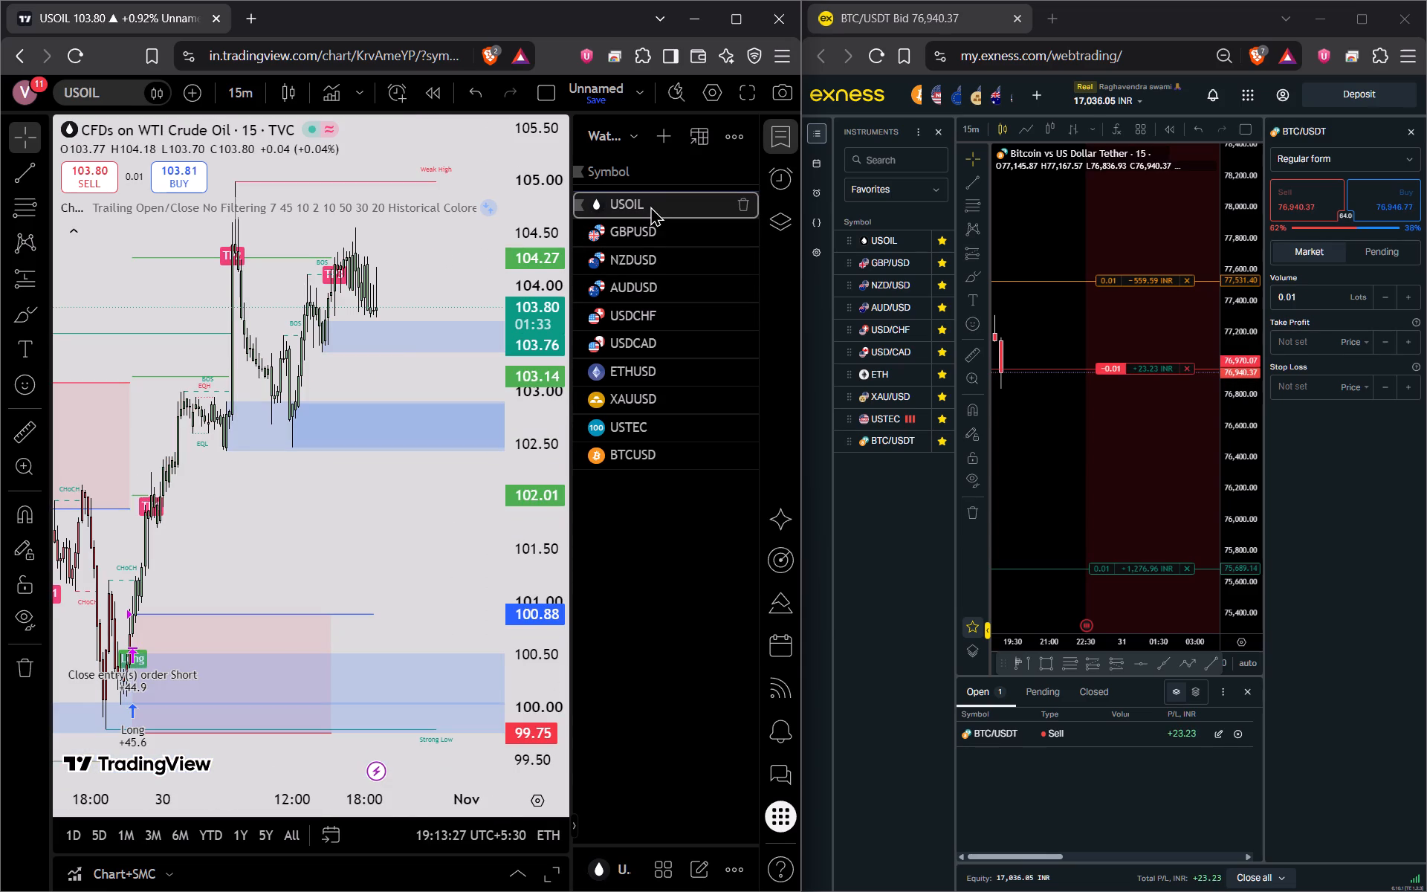
drag(446, 267, 441, 289)
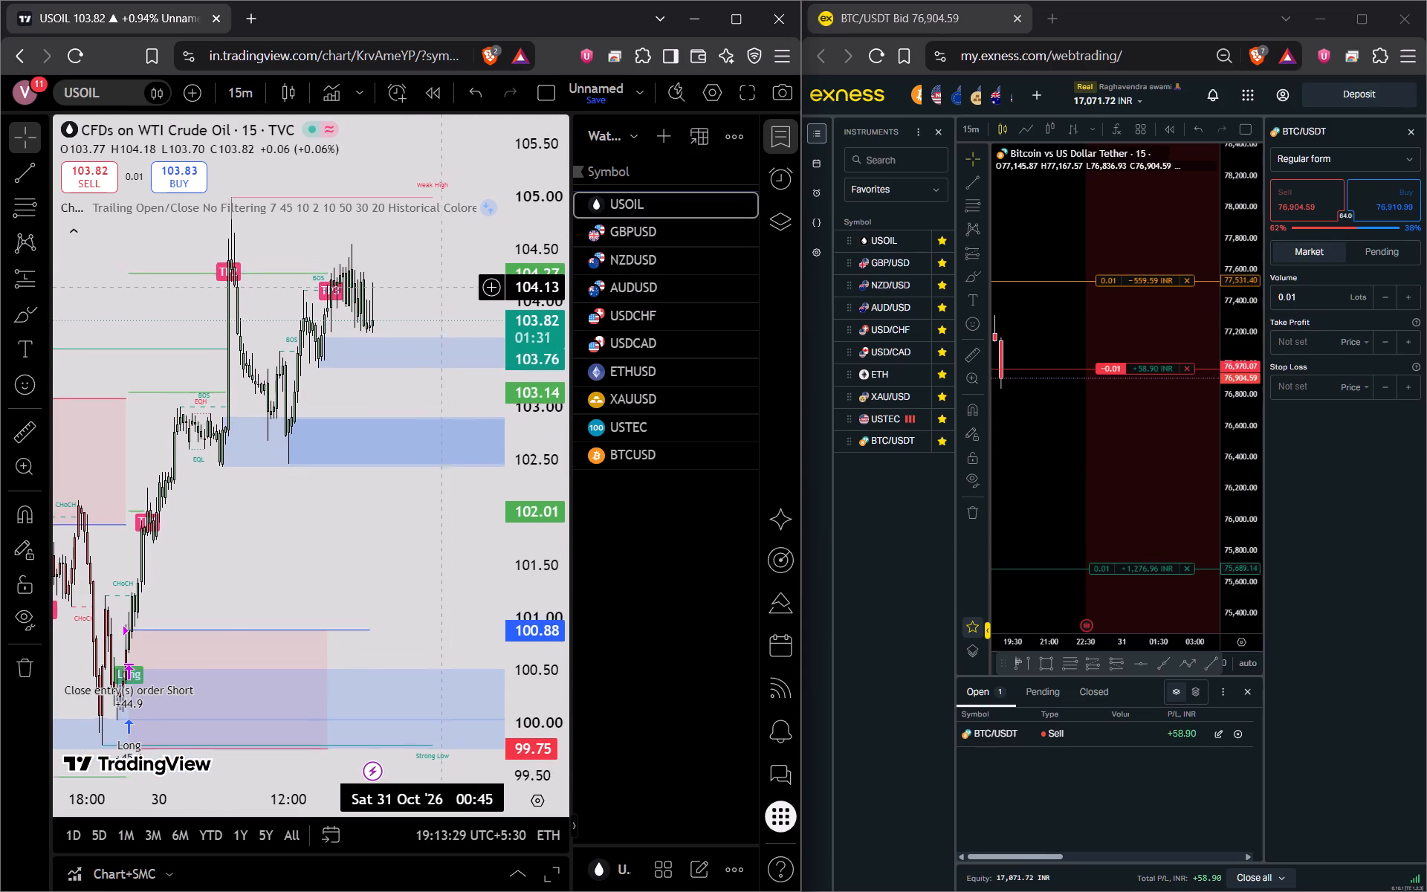
drag(441, 289, 440, 306)
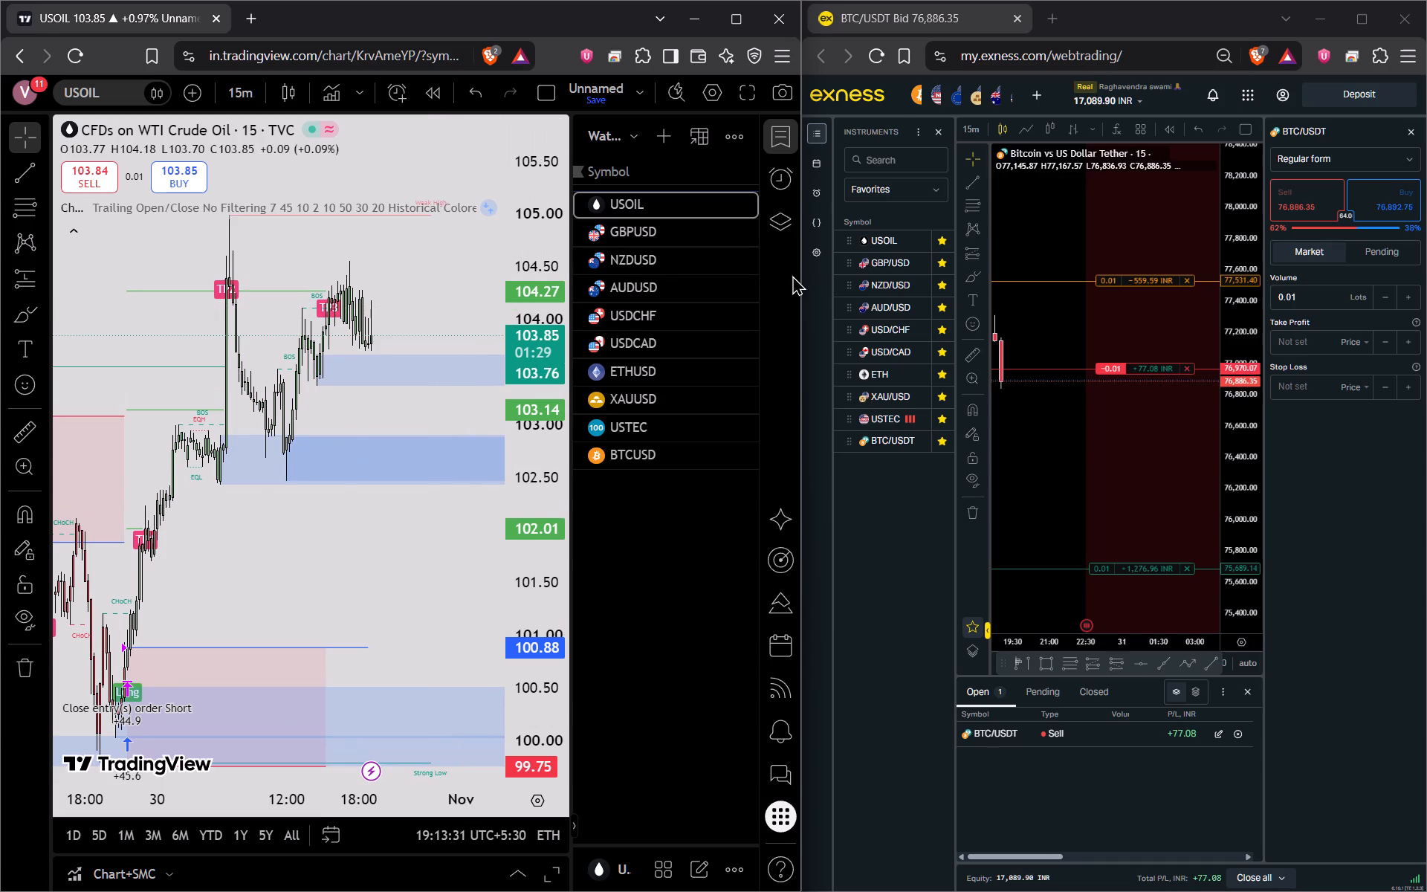
Enlarge the Exness window and modify the open BTC/USDT sell position's stop loss to 77455.46.
click(1364, 23)
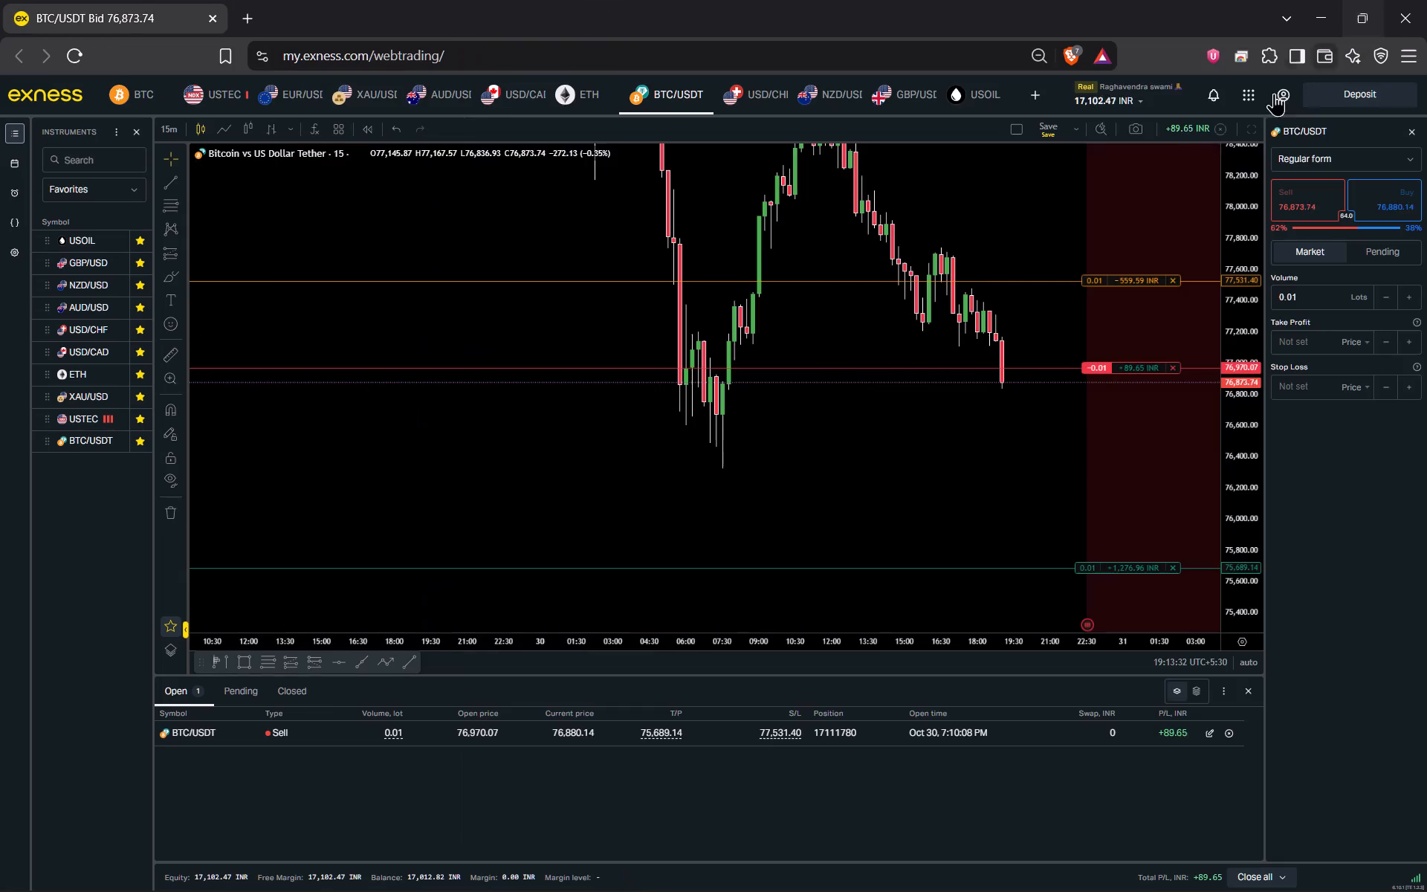
drag(929, 475, 897, 580)
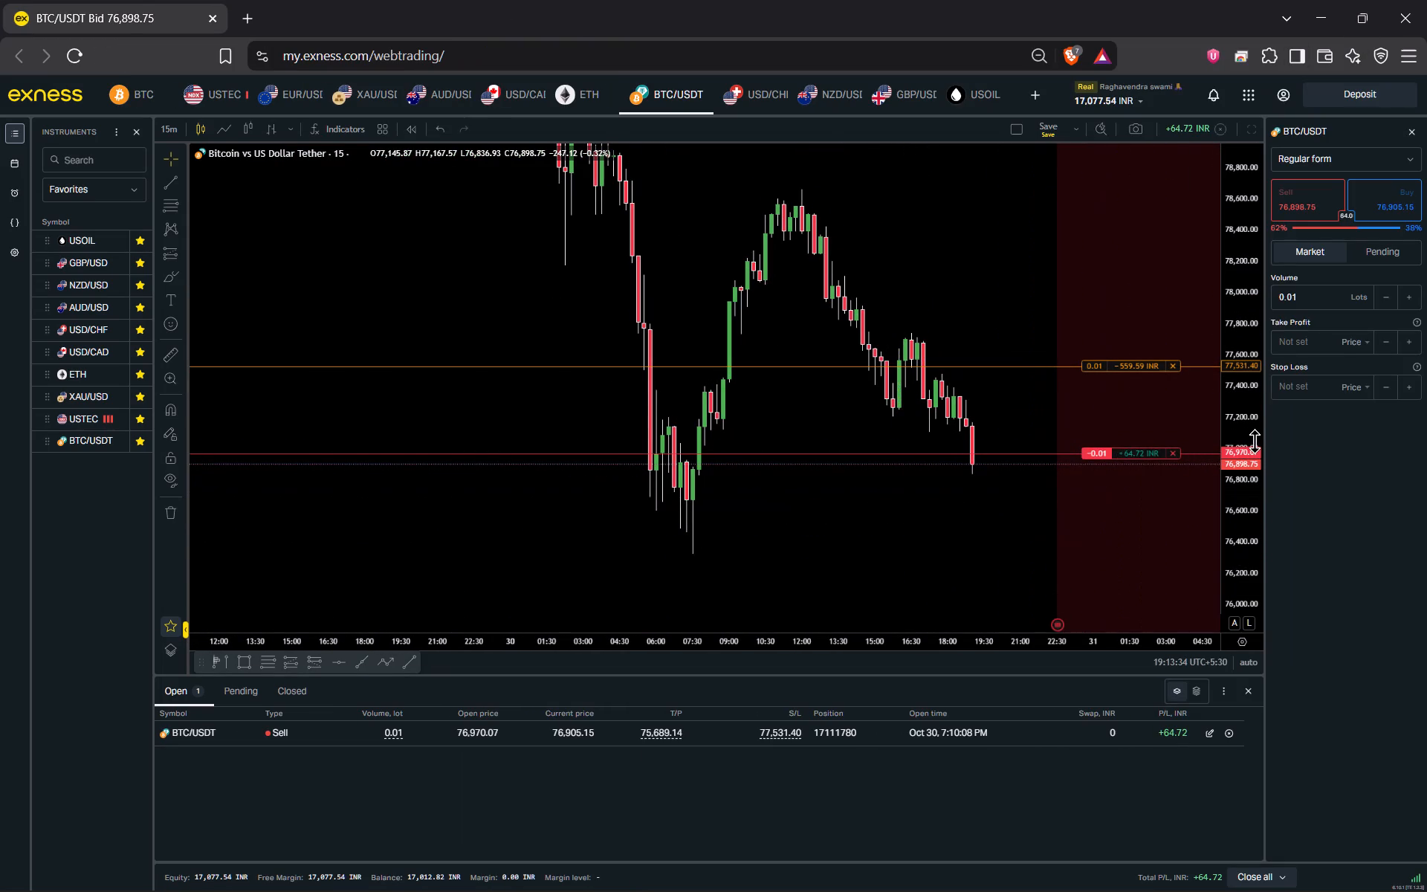
scroll(1252, 441, down, 4)
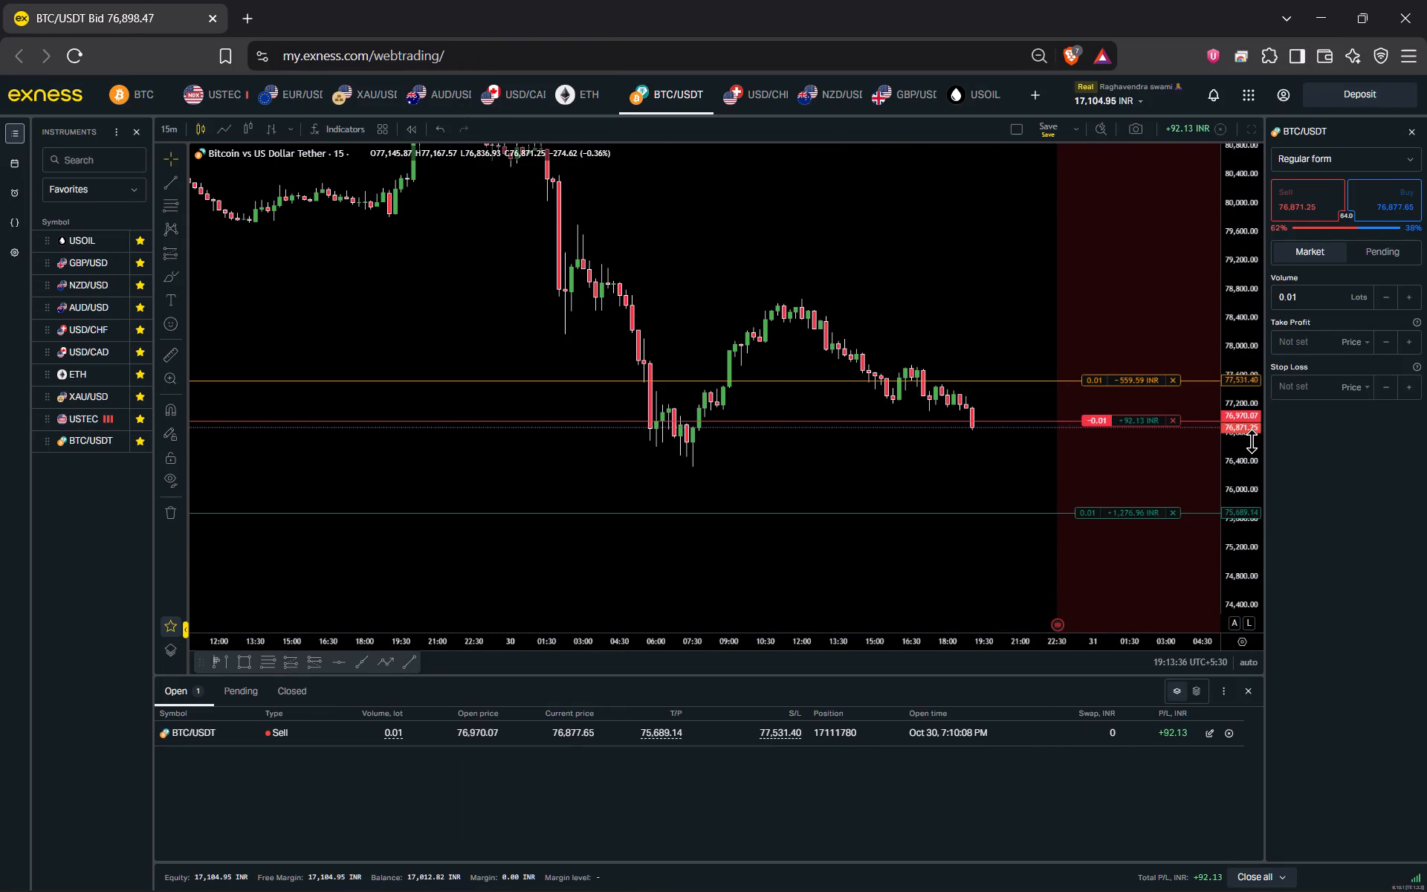
drag(1046, 486, 1031, 517)
scroll(1252, 490, down, 3)
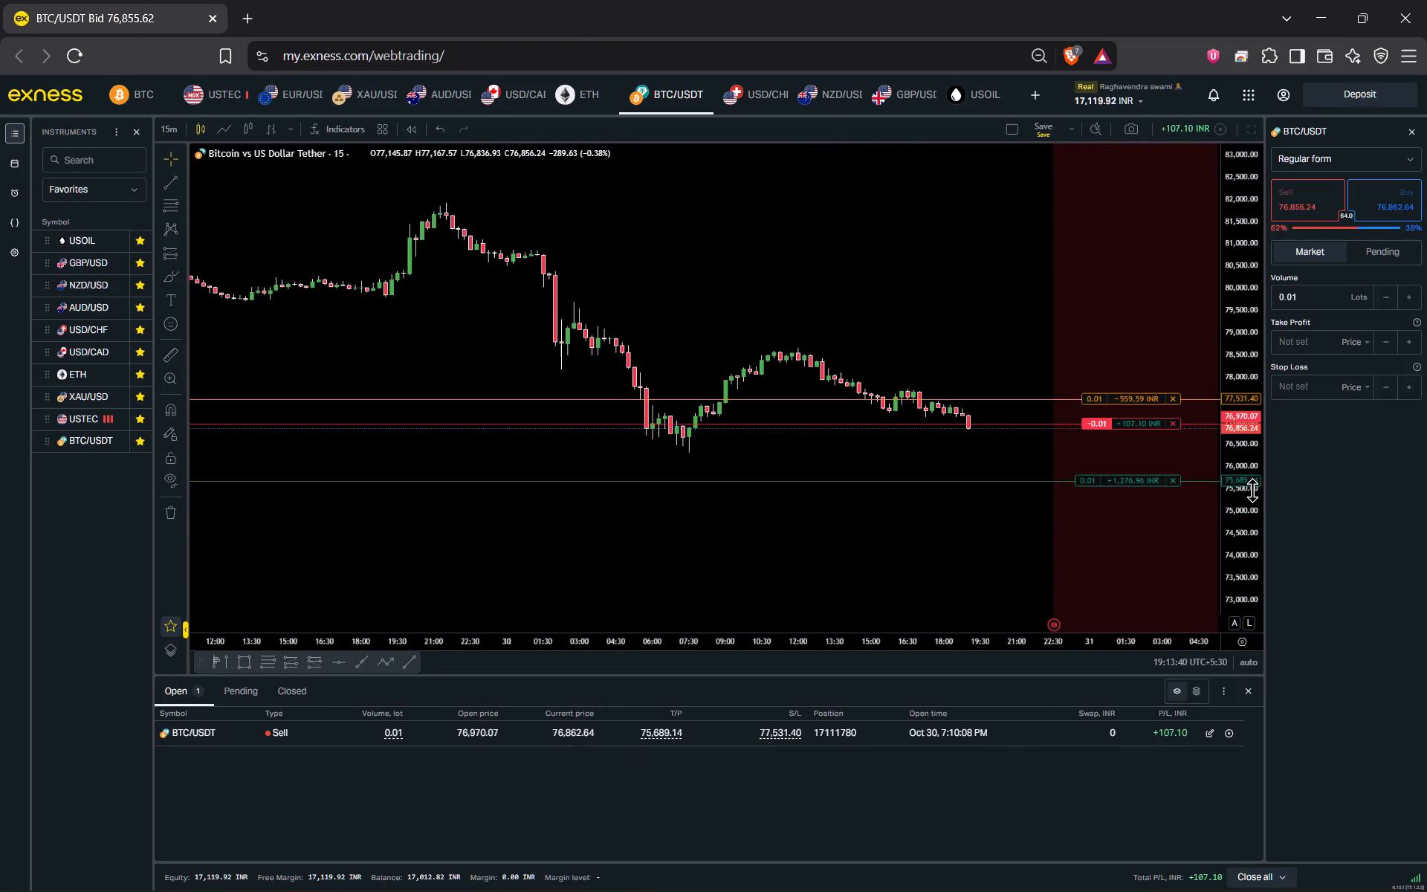
scroll(1252, 490, up, 6)
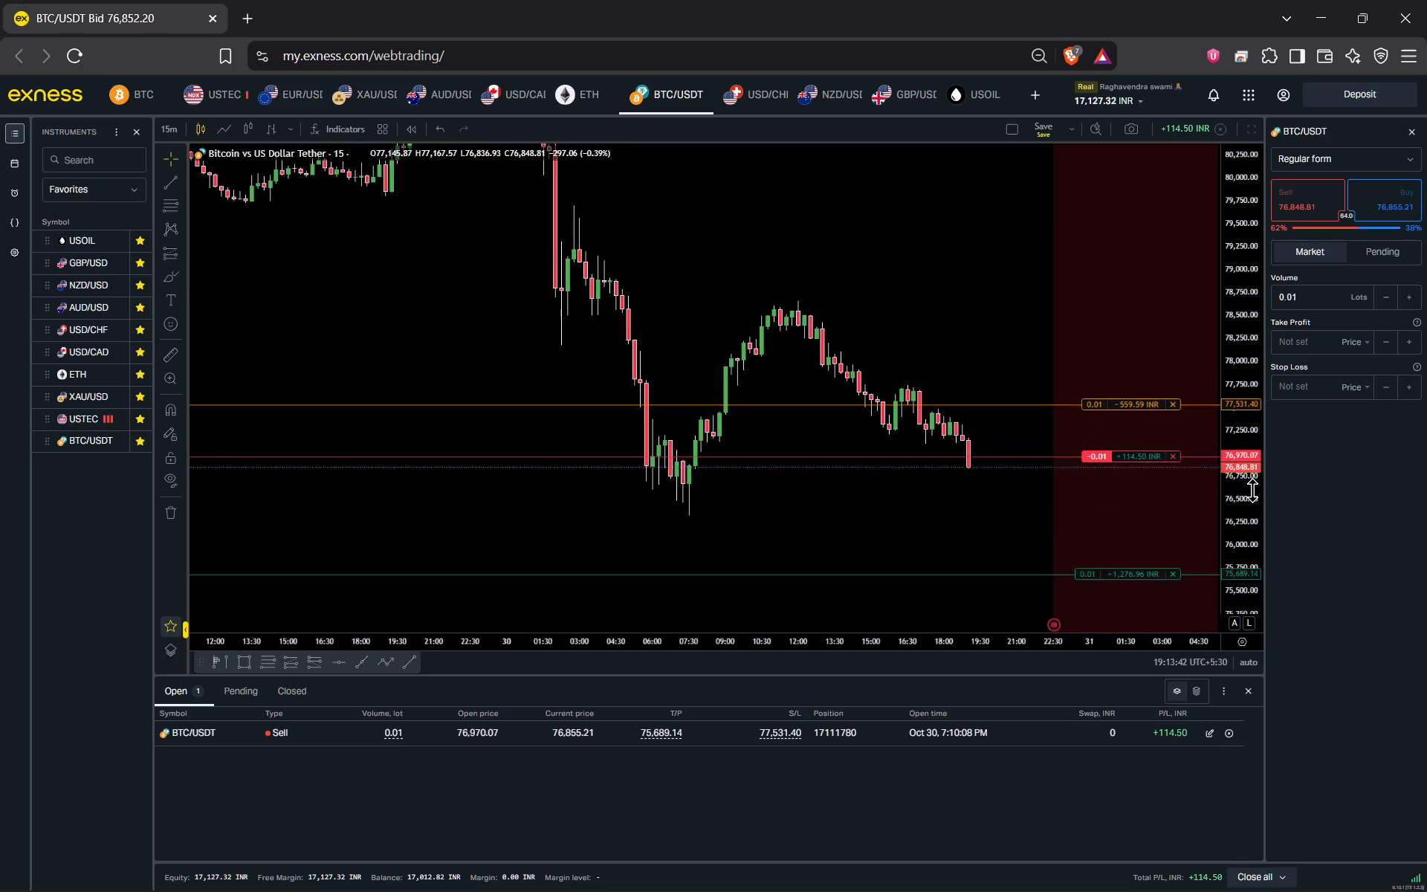
scroll(1252, 490, up, 1)
drag(1057, 445, 1009, 366)
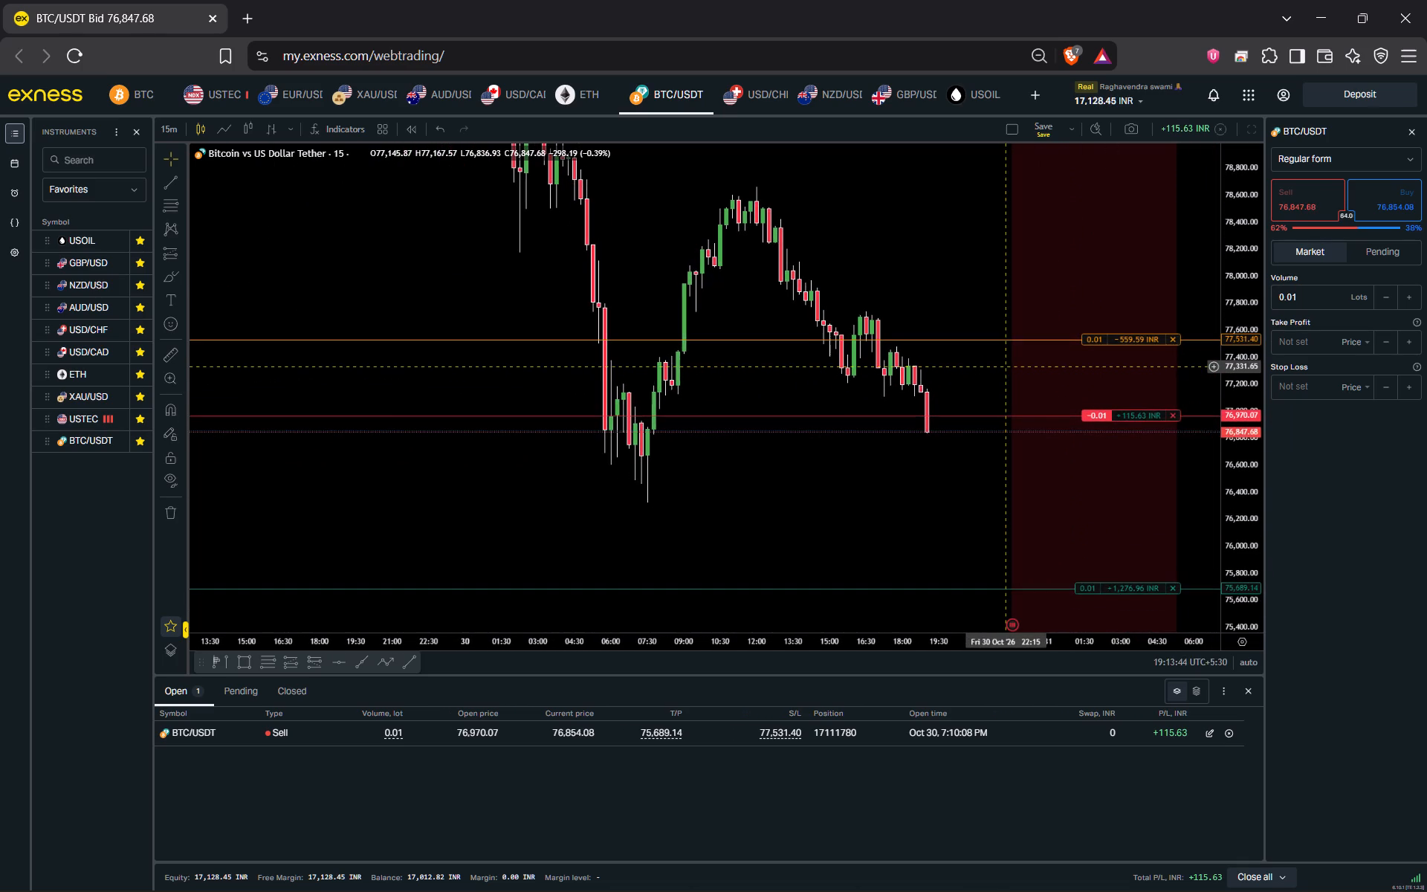
drag(1009, 366, 1004, 361)
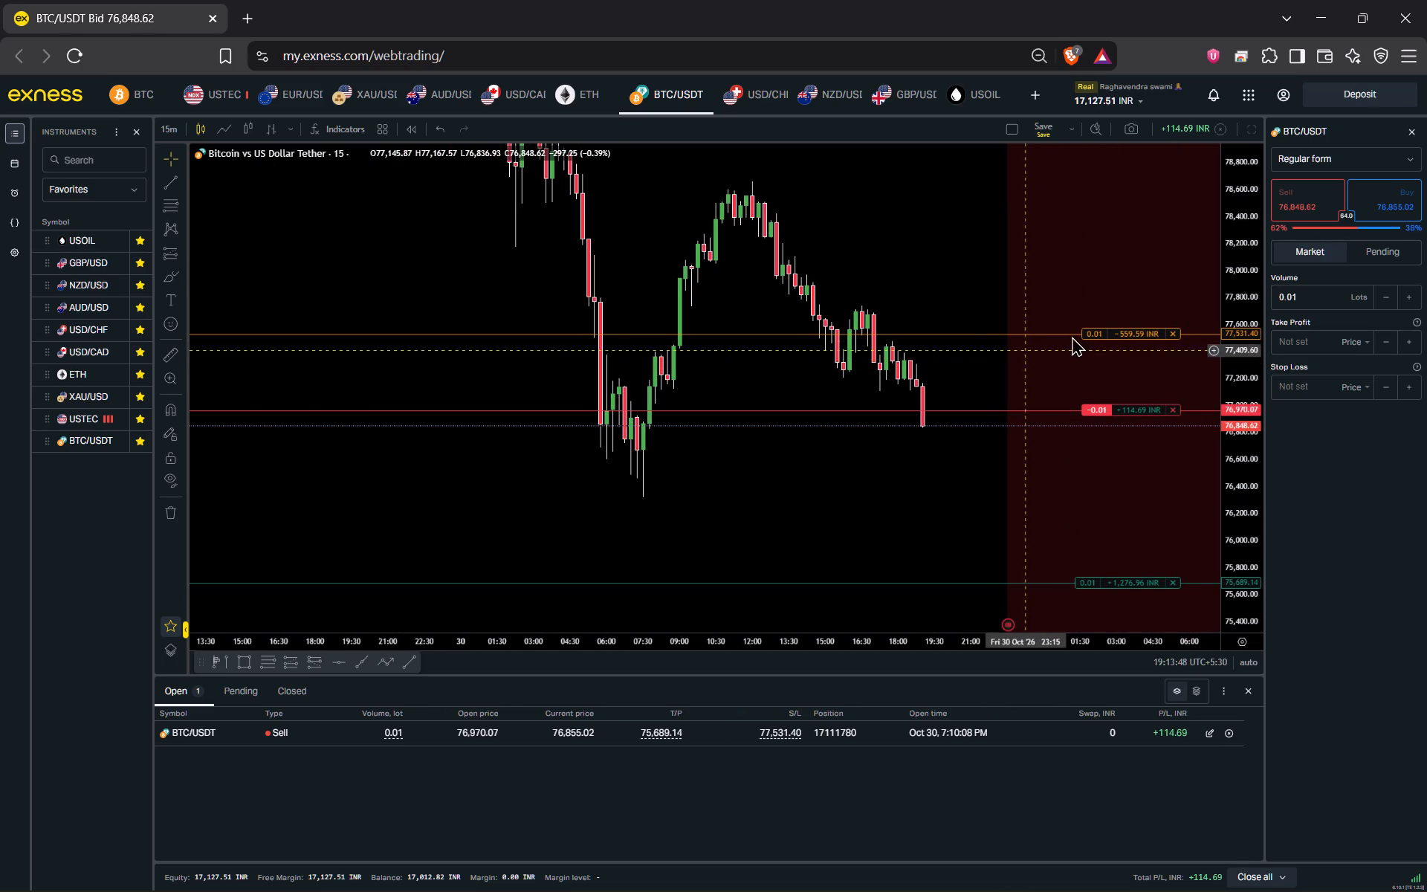
drag(1101, 331, 1103, 338)
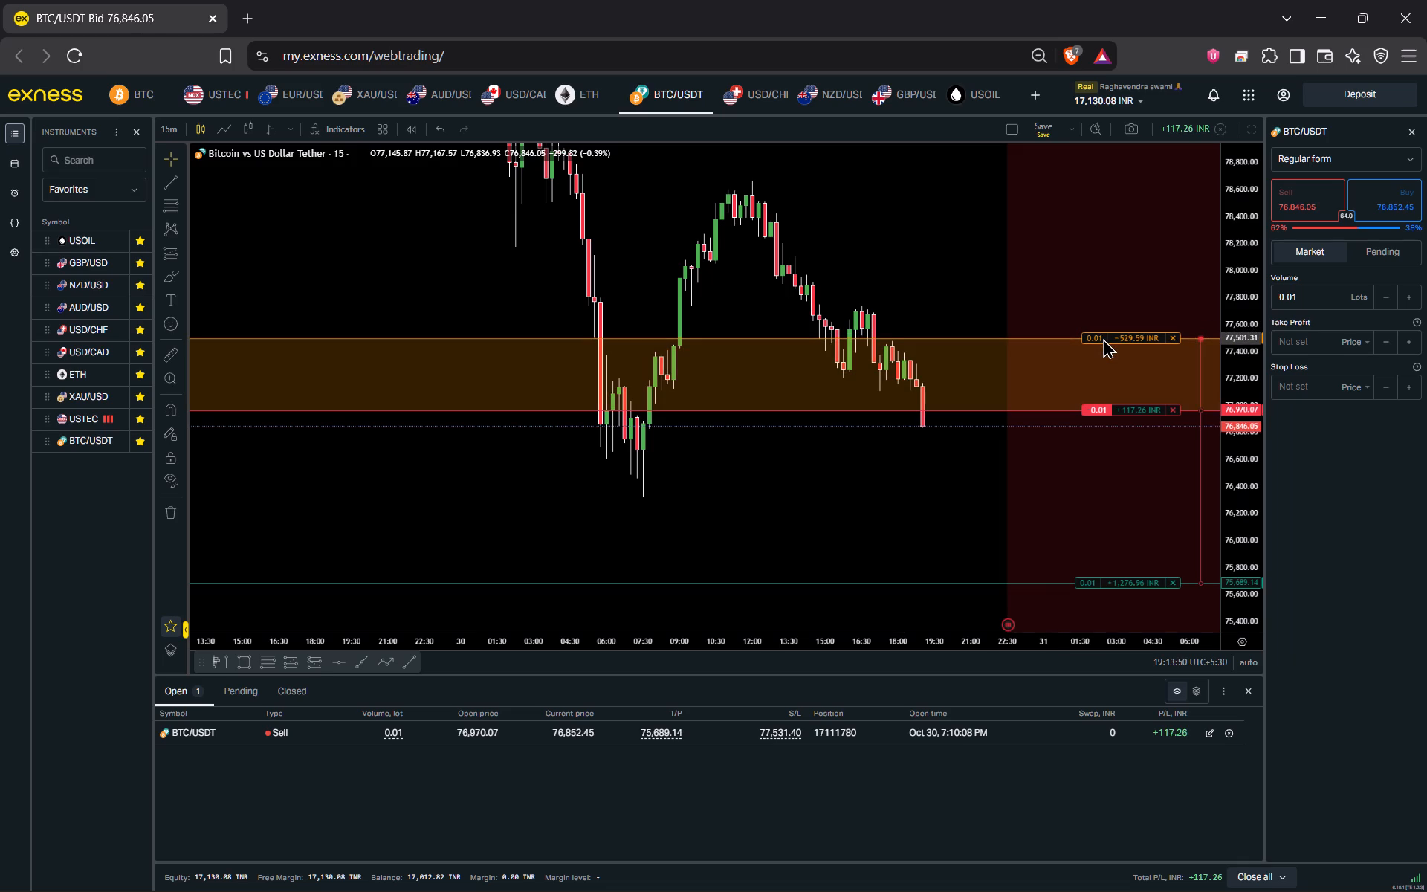
drag(1103, 338, 1105, 344)
click(665, 530)
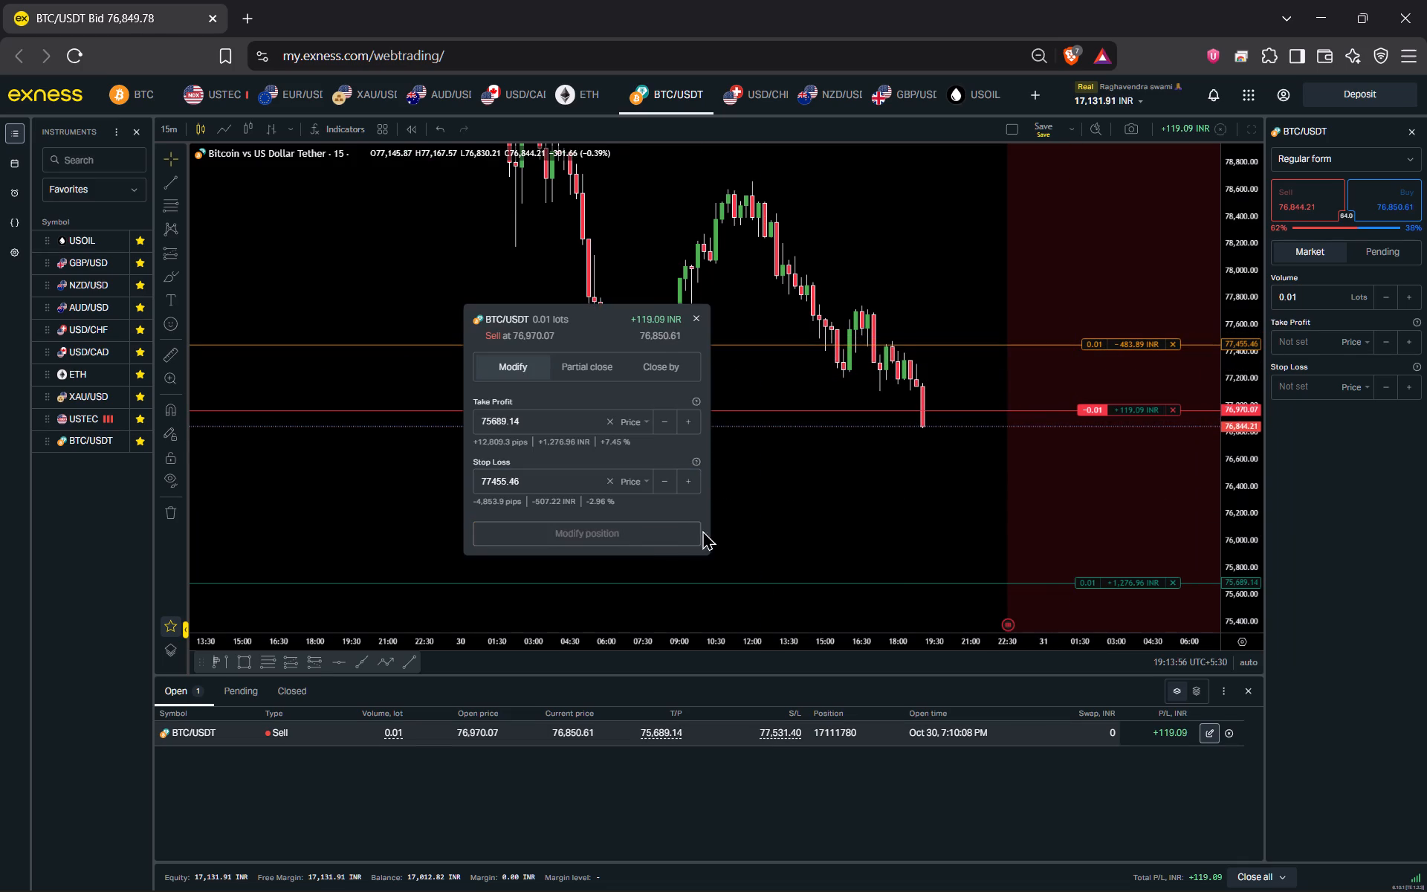
drag(810, 520, 774, 461)
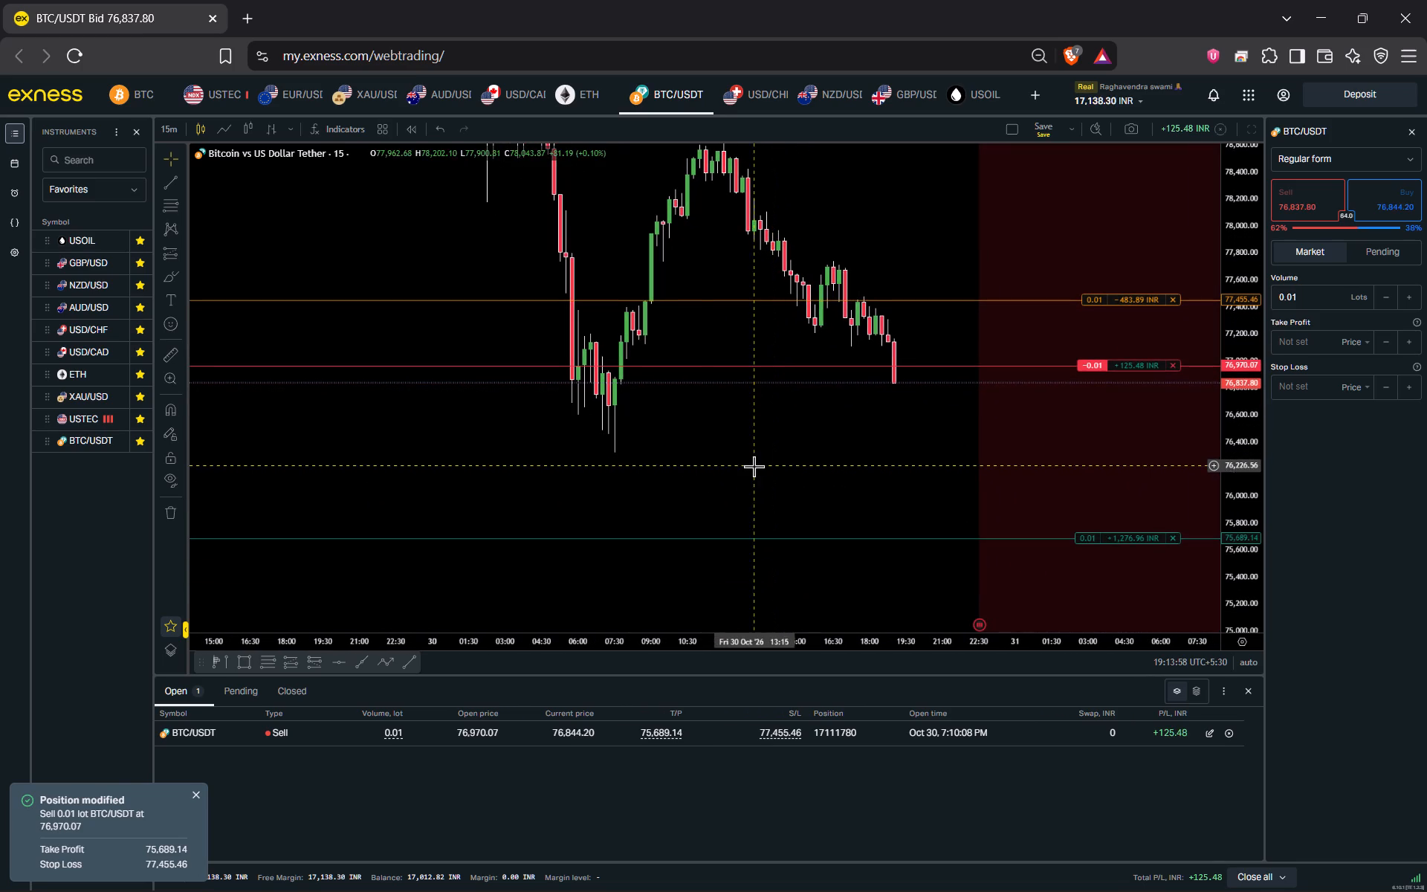
Bring up the USOIL 15-minute chart in Exness and view its recent price action.
drag(766, 3, 814, 28)
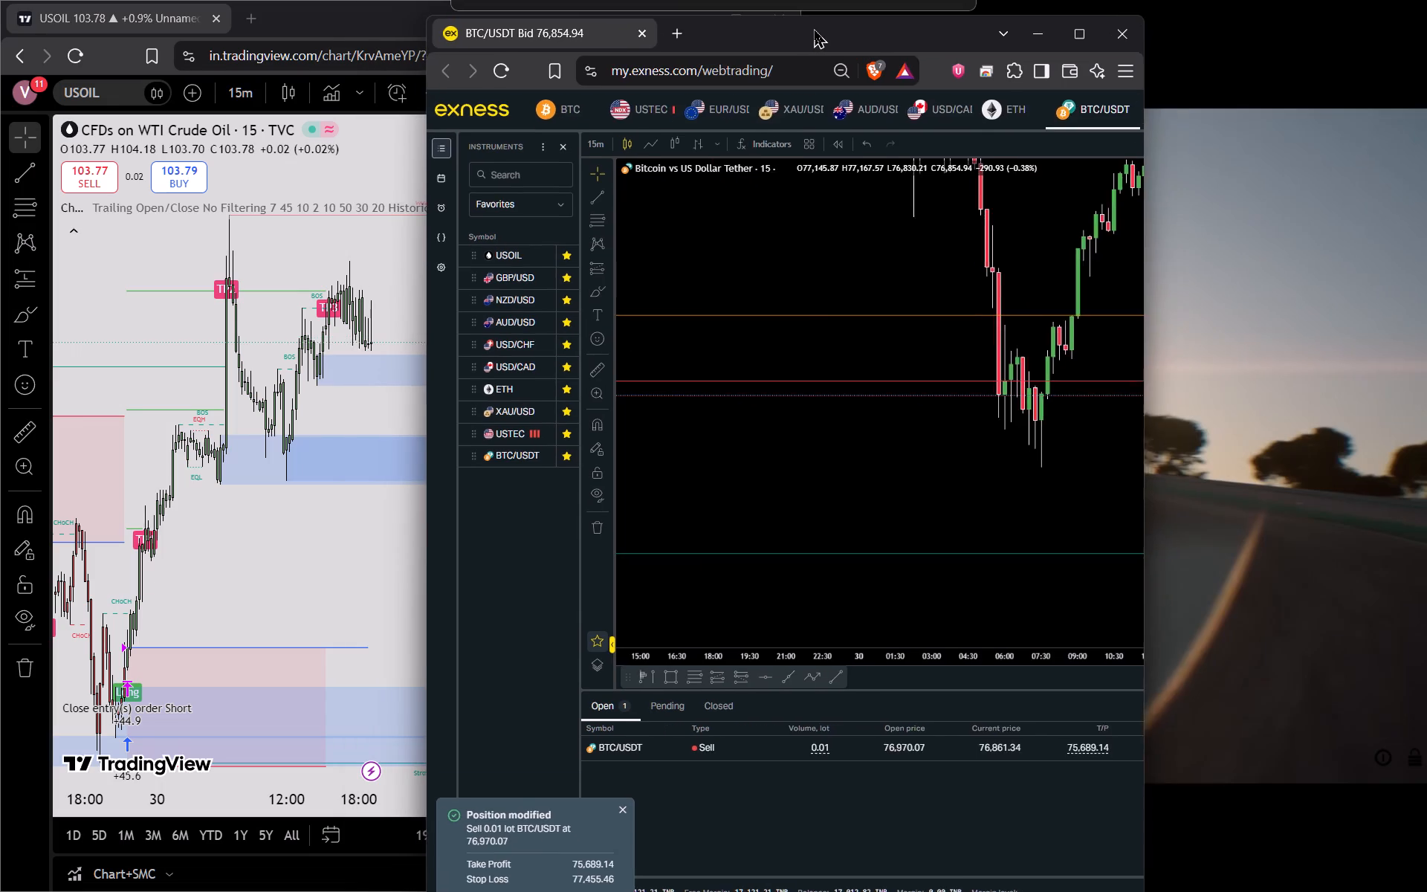
drag(814, 28, 757, 0)
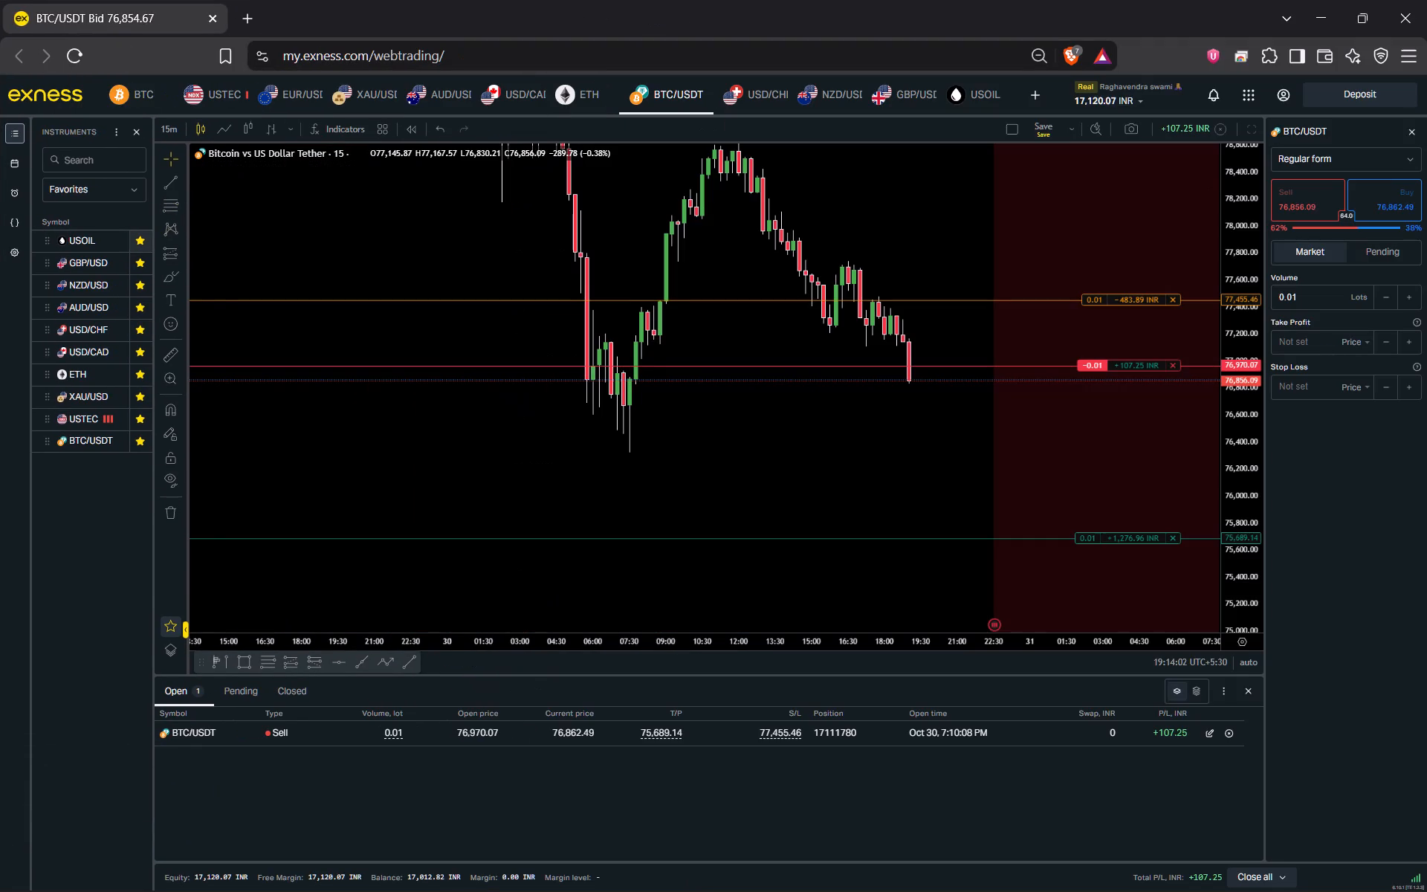
click(77, 238)
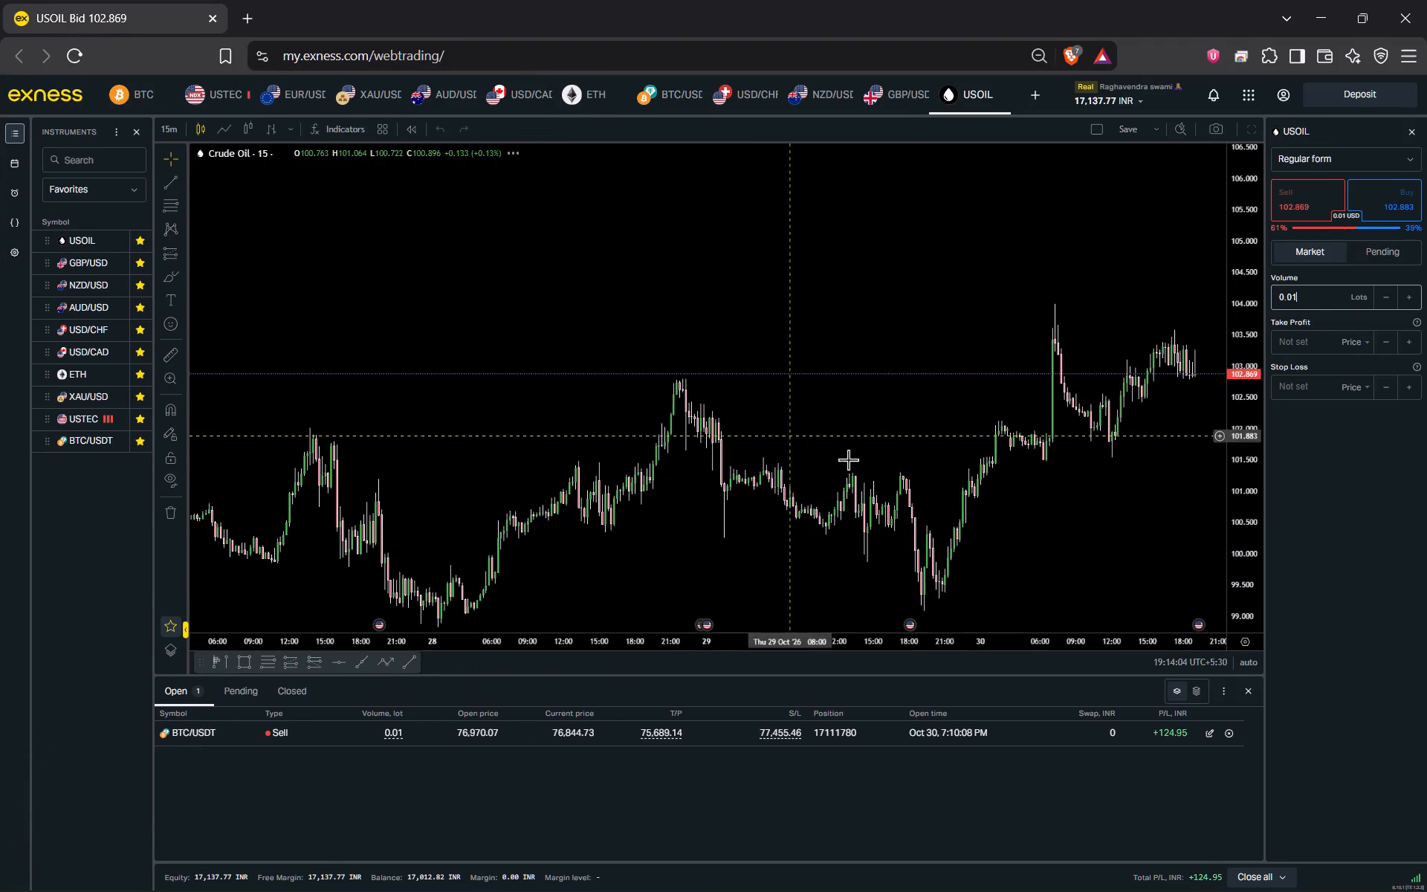
drag(913, 488, 479, 382)
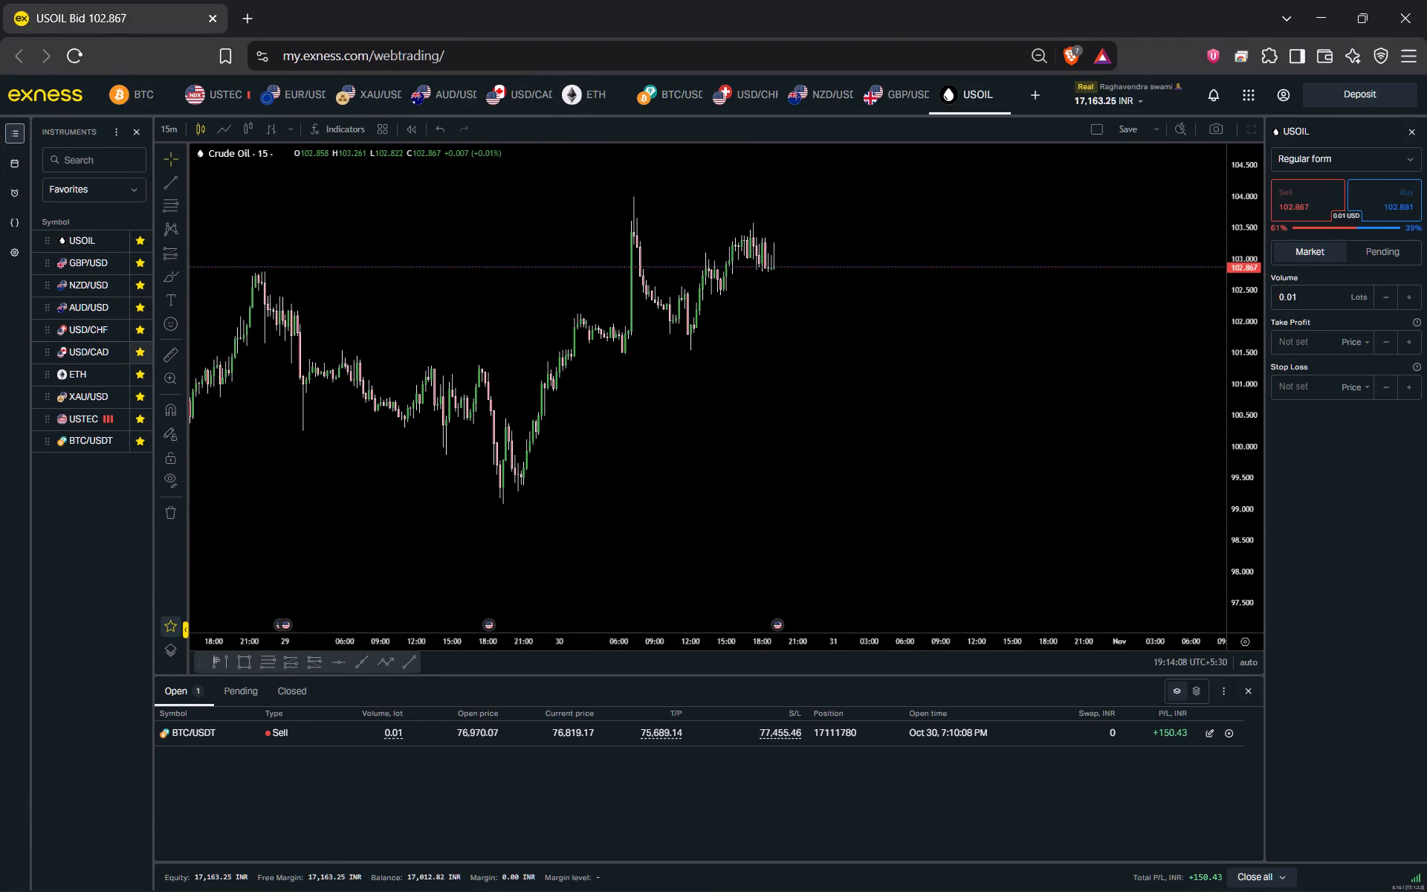
Open the GBP/USD chart in Exness and set its timeframe to 15 minutes.
click(89, 267)
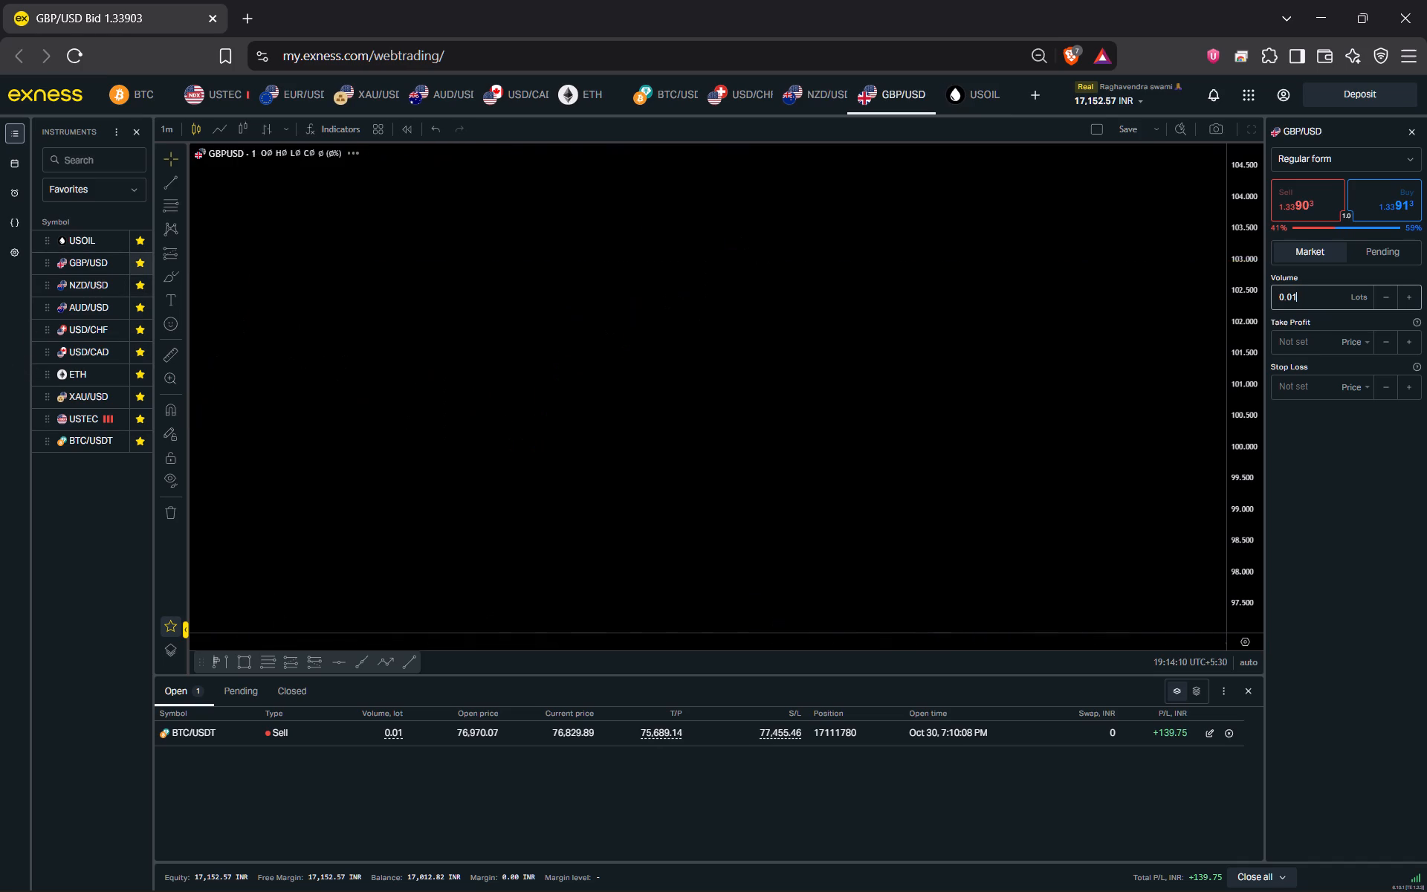
drag(960, 491, 454, 467)
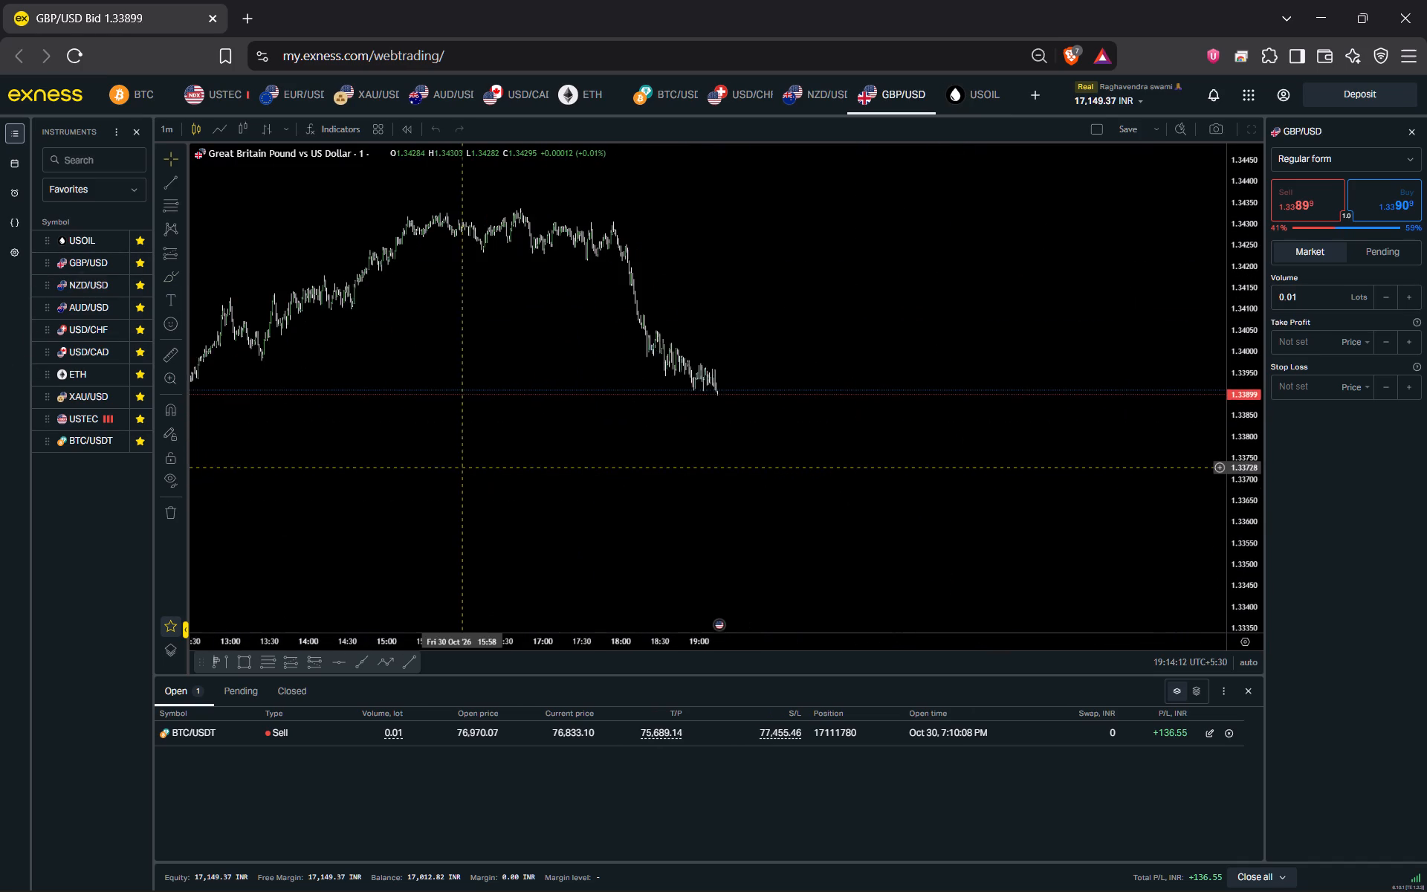
drag(454, 467, 447, 463)
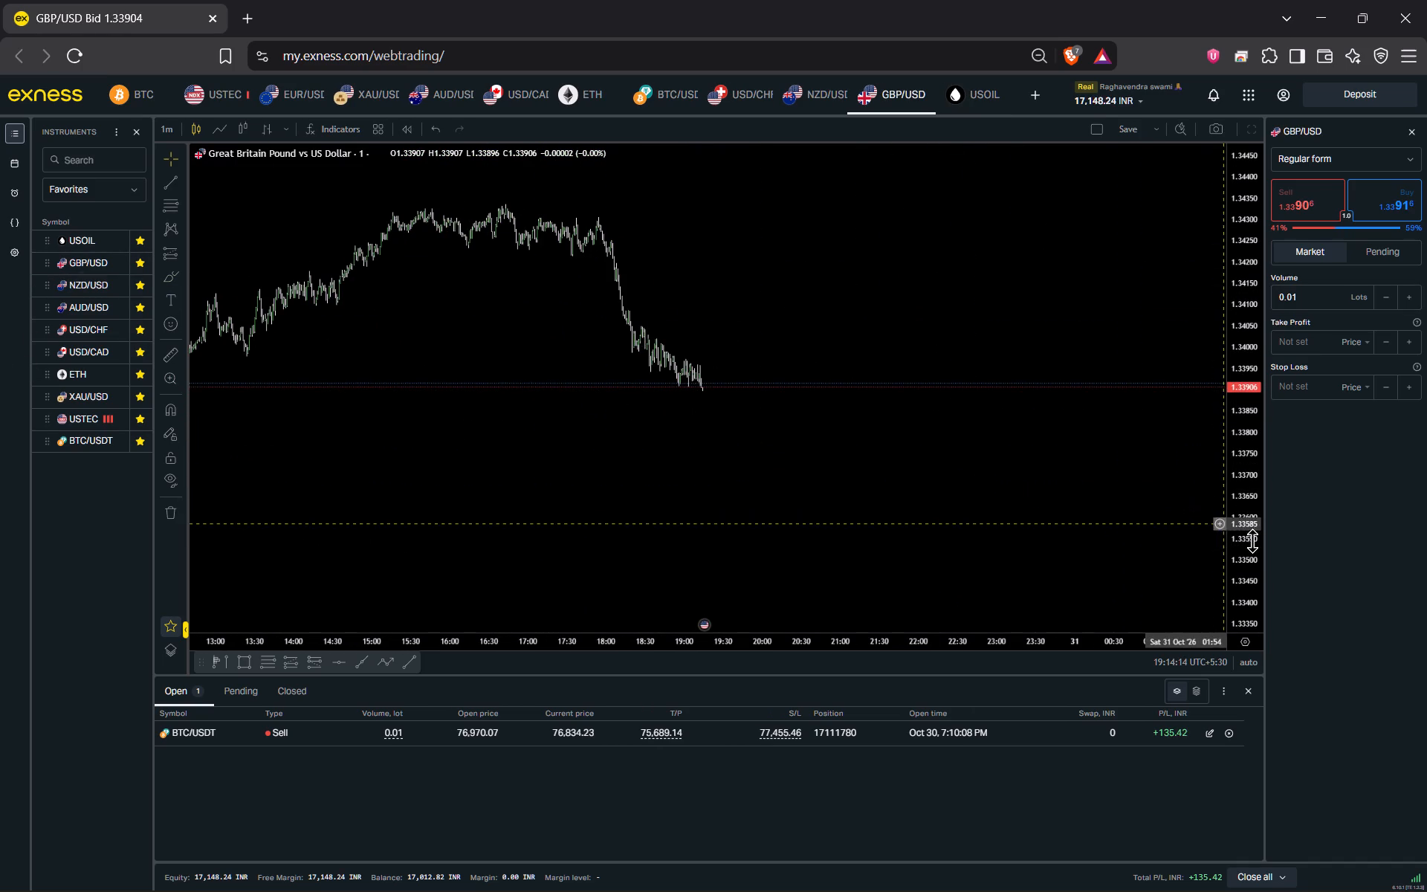
drag(1249, 570, 1222, 510)
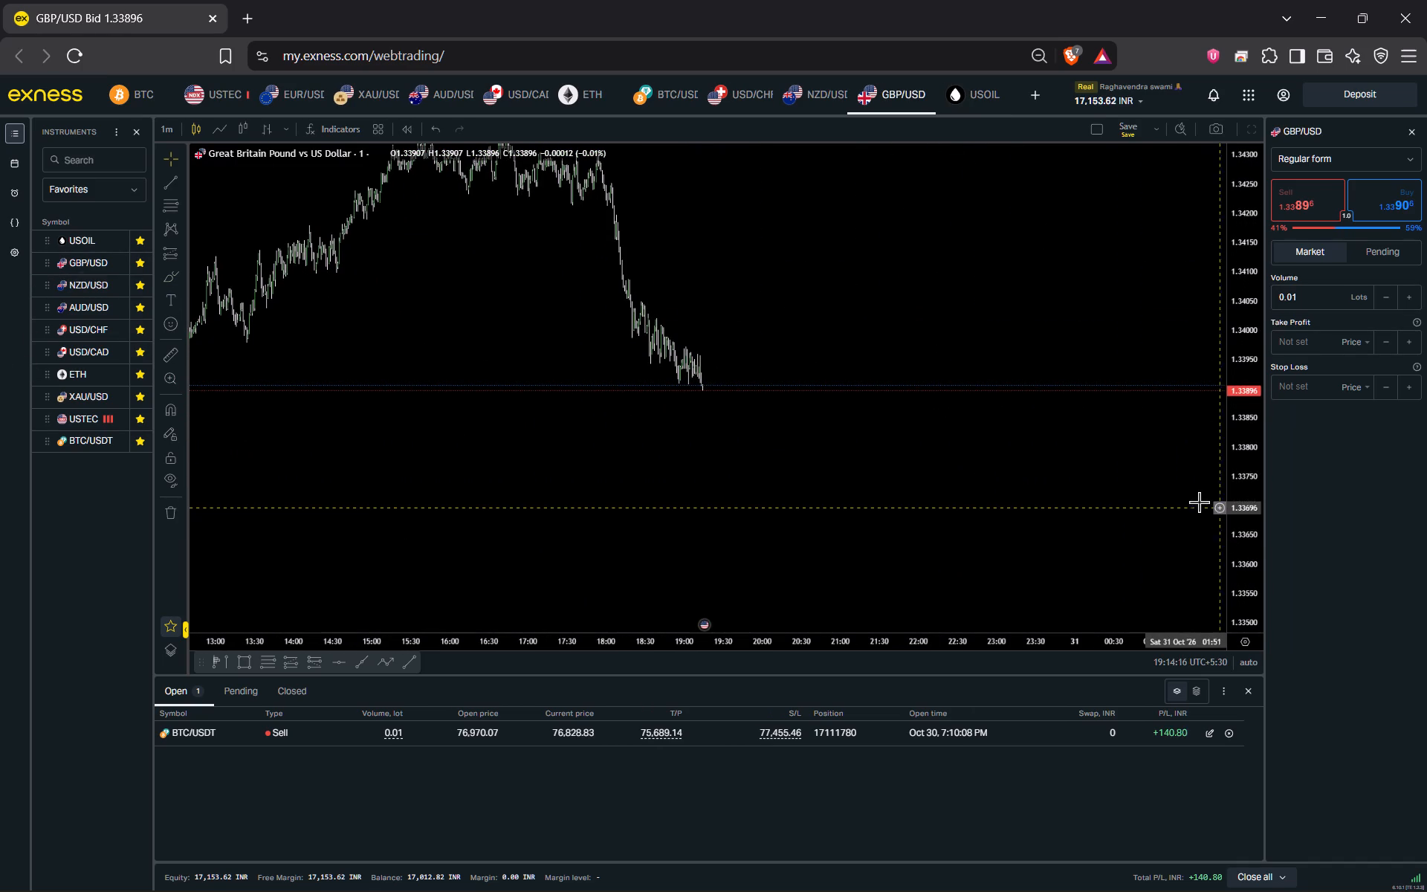
scroll(751, 467, up, 3)
drag(621, 476, 687, 467)
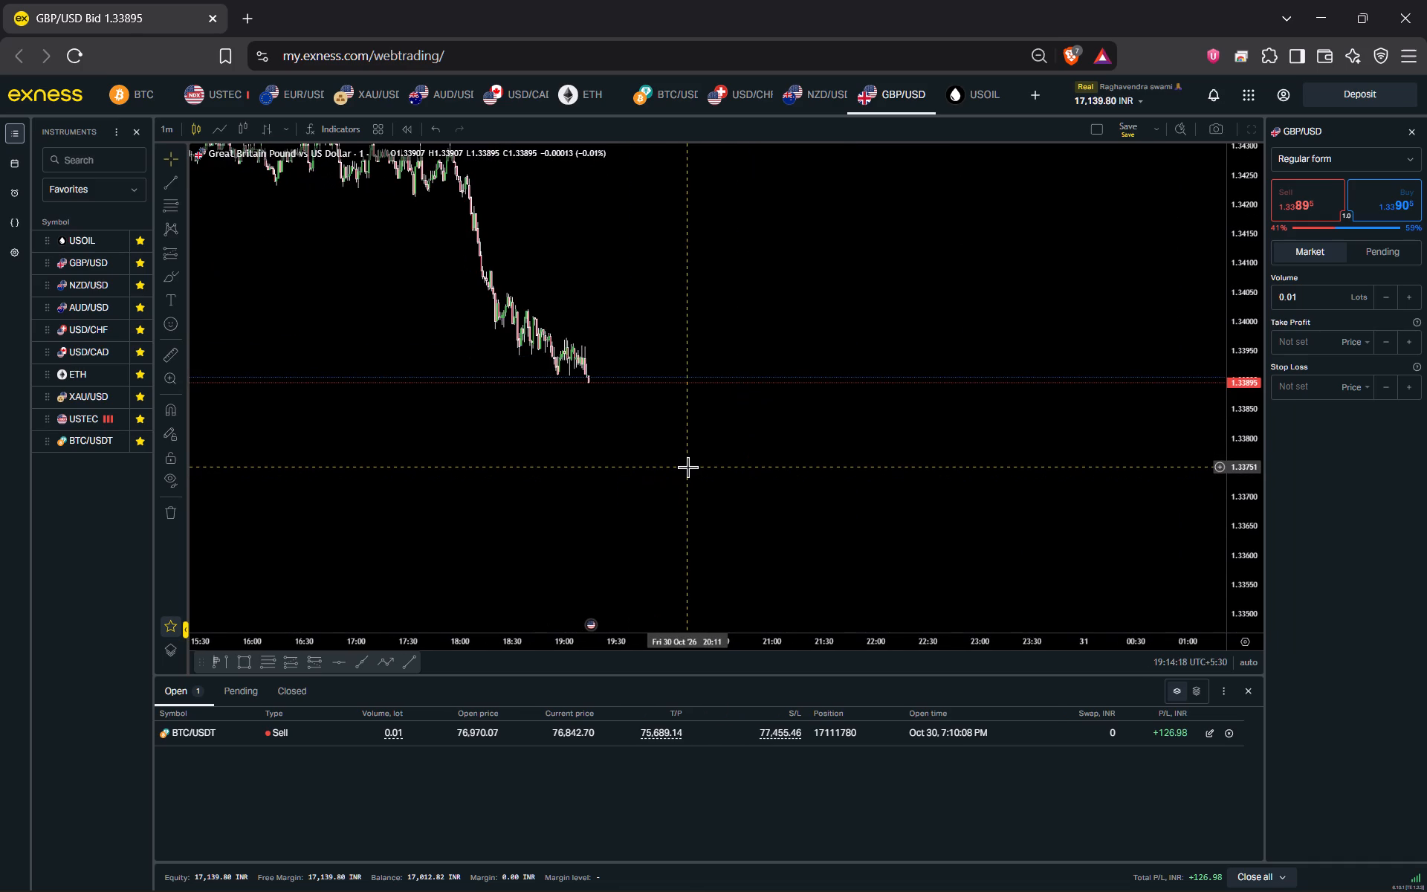
text(15)
key(Return)
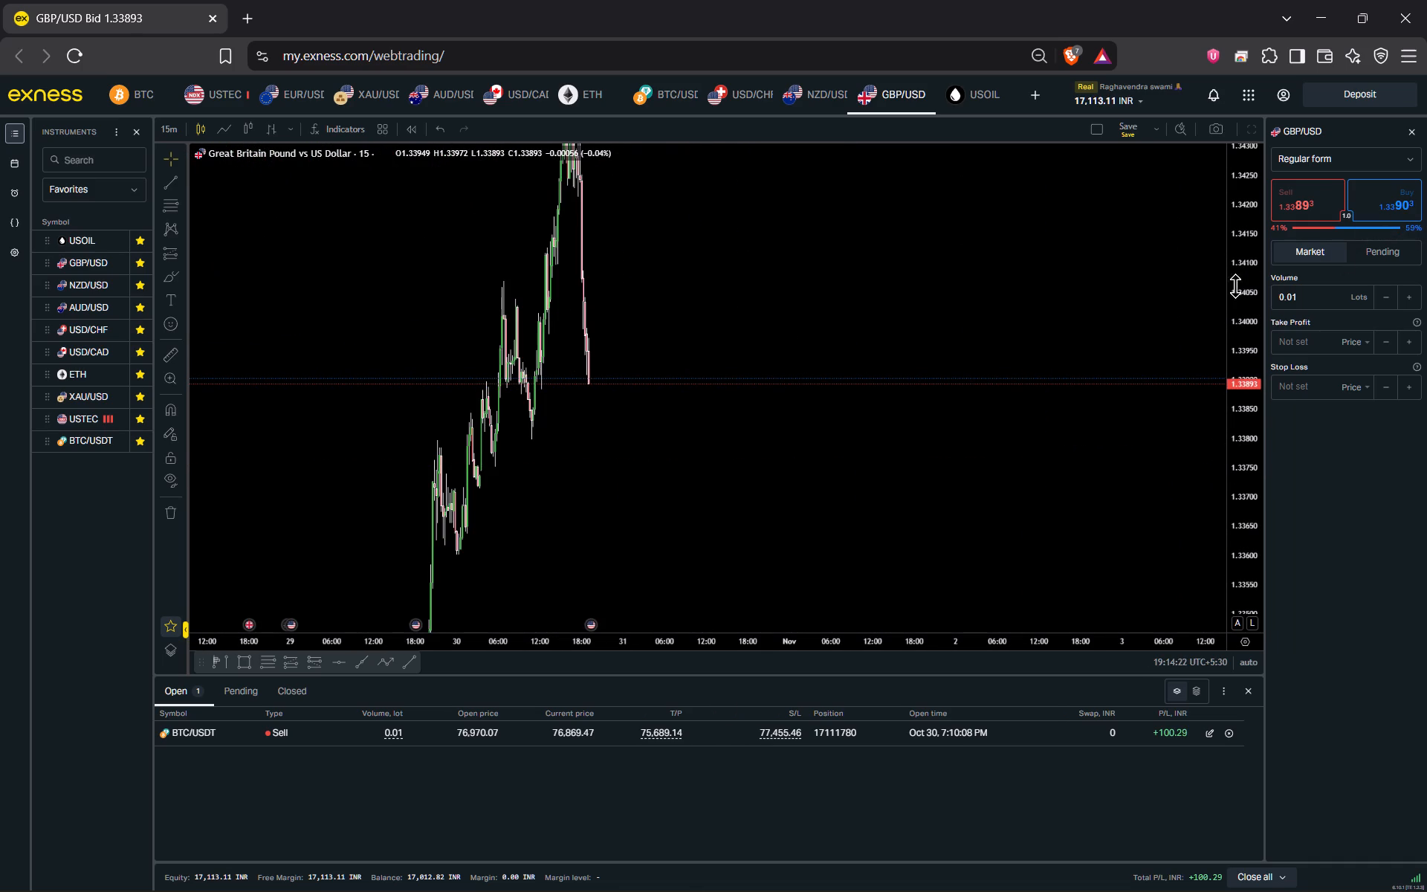
drag(1234, 295, 1273, 528)
Place Exness beside TradingView again and compare the GBPUSD 15-minute chart in both, including its Chart+SMC zones.
drag(959, 7, 1426, 211)
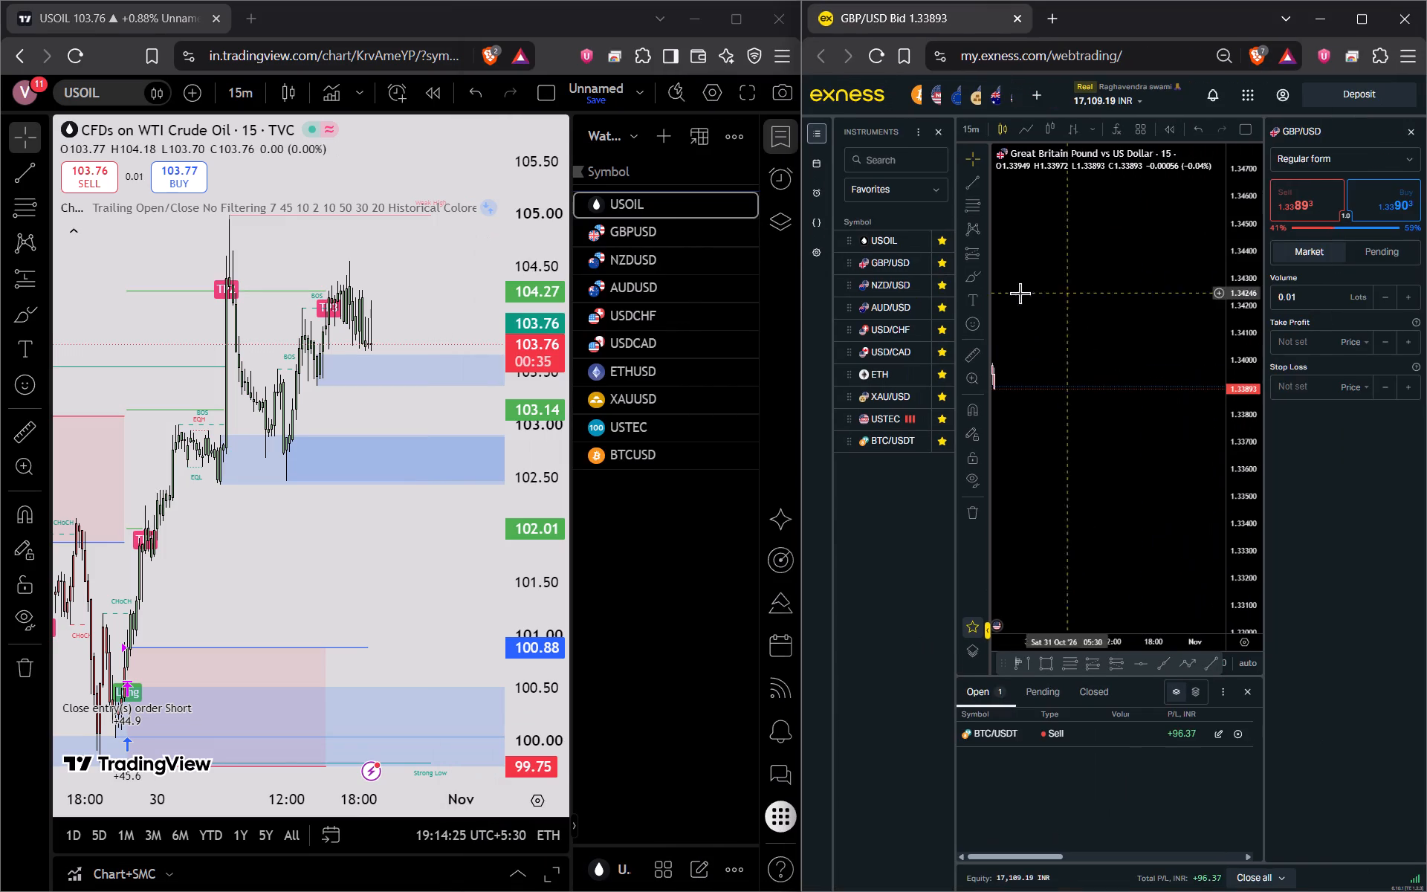
click(637, 232)
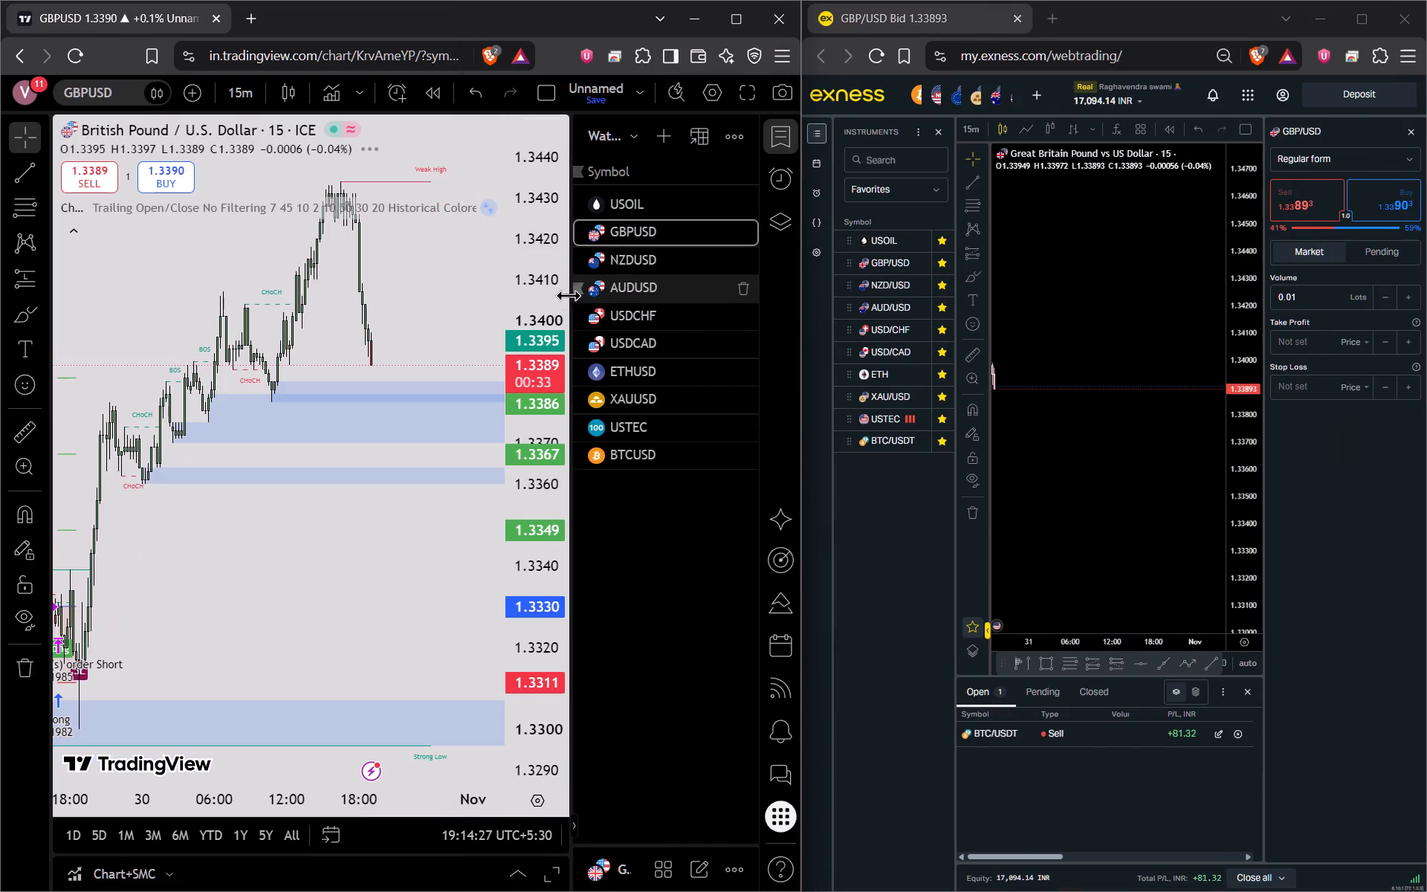
drag(557, 333, 556, 365)
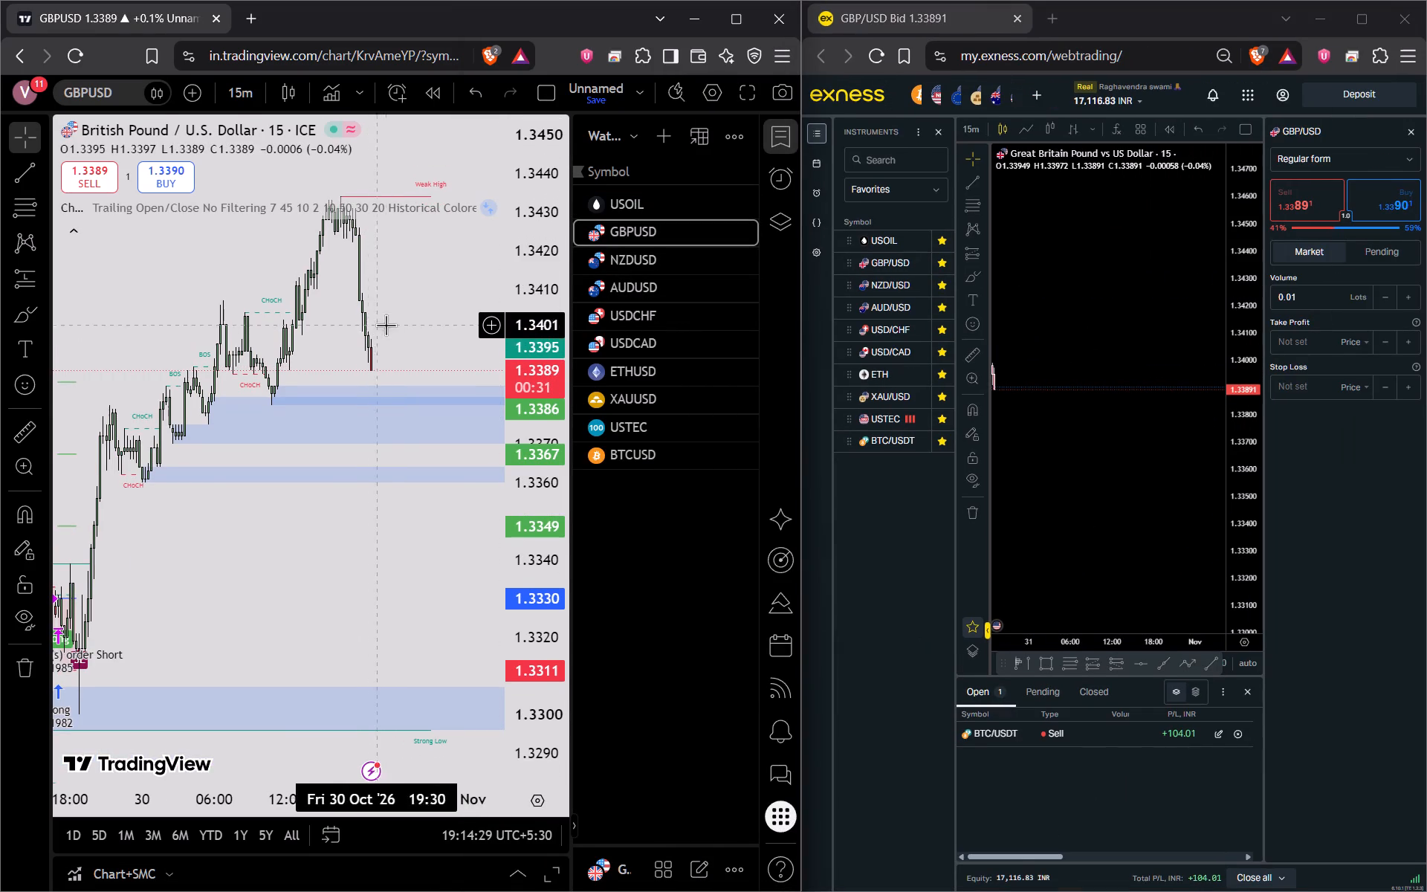
drag(402, 329, 430, 345)
drag(1030, 343, 1105, 336)
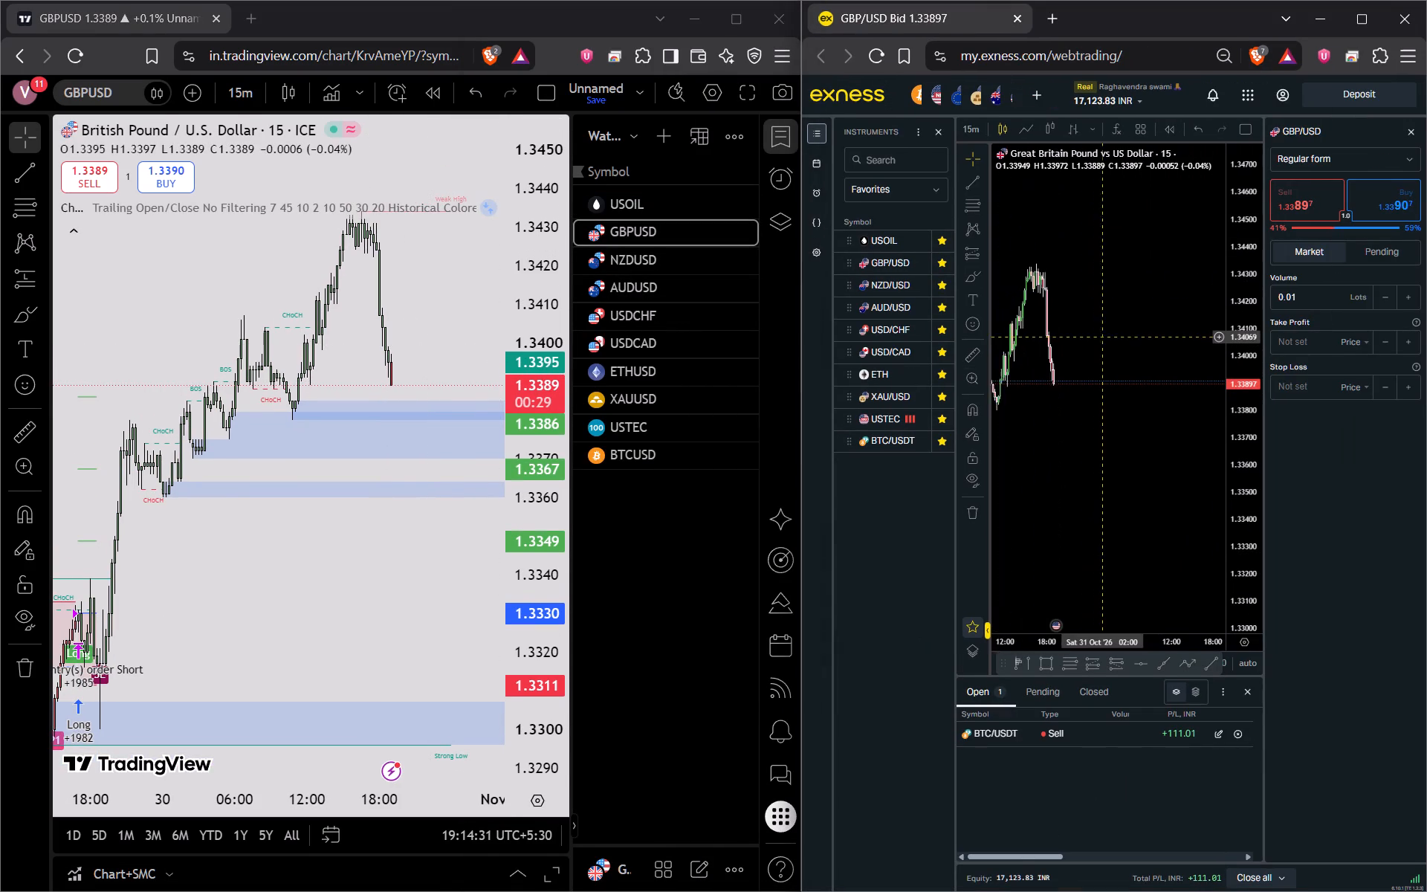
drag(1105, 336, 1113, 334)
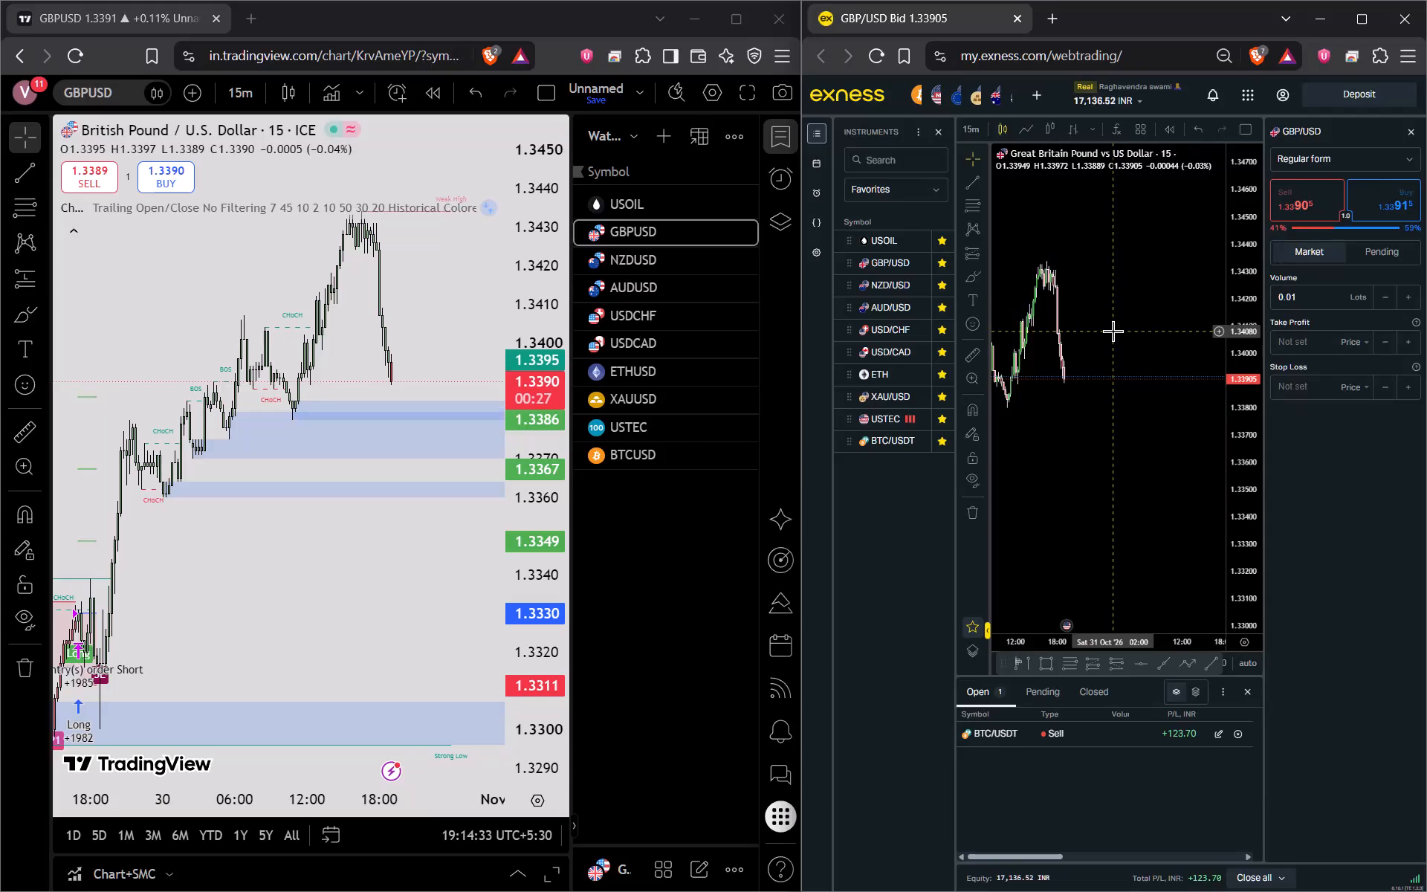
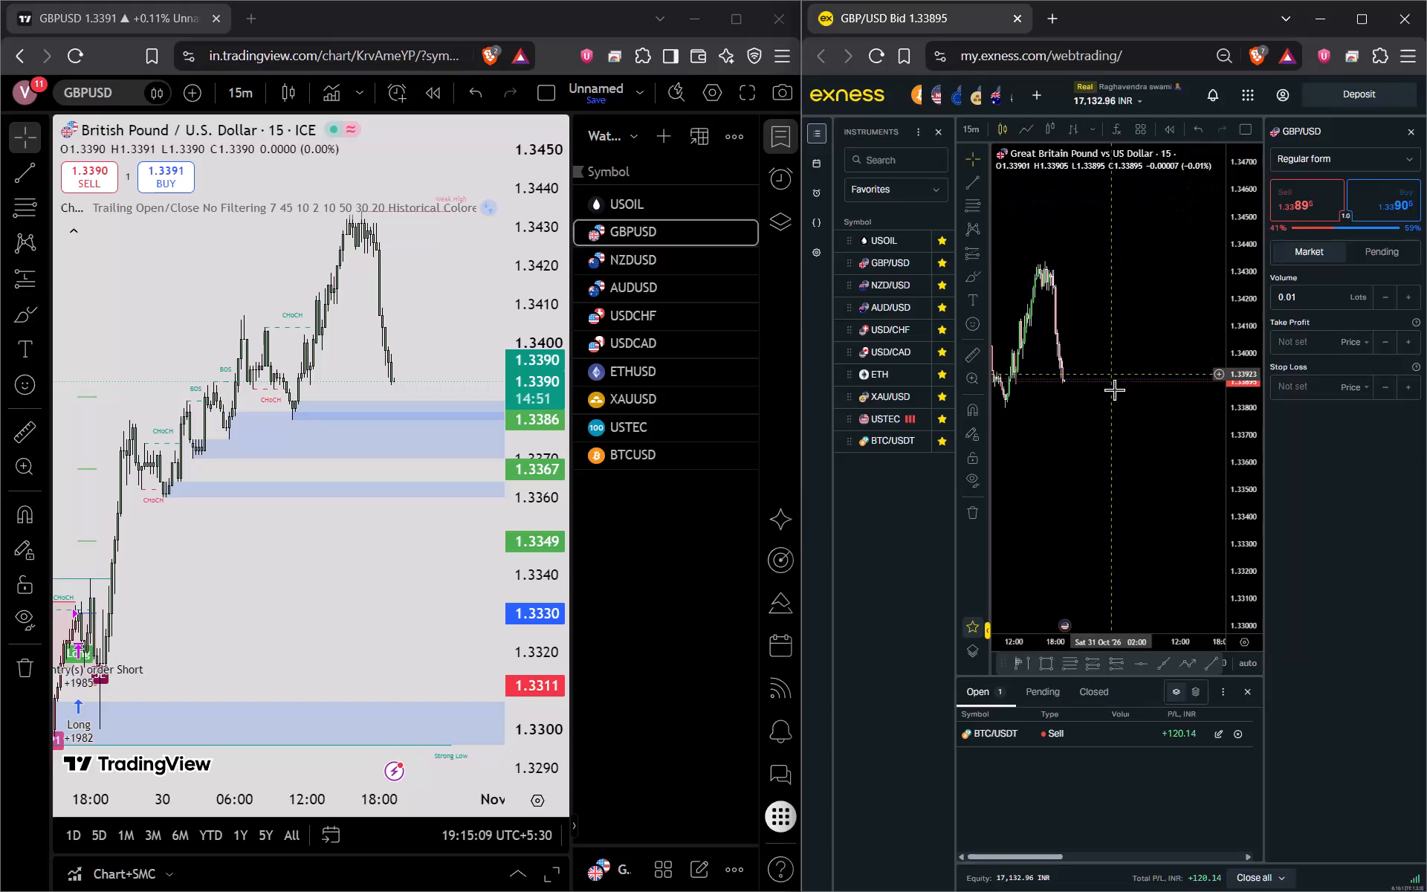
Examine the latest GBPUSD 15-minute candles in Exness and against TradingView's Chart+SMC zones, with TradingView's indicator legend collapsed.
drag(1067, 500, 1146, 497)
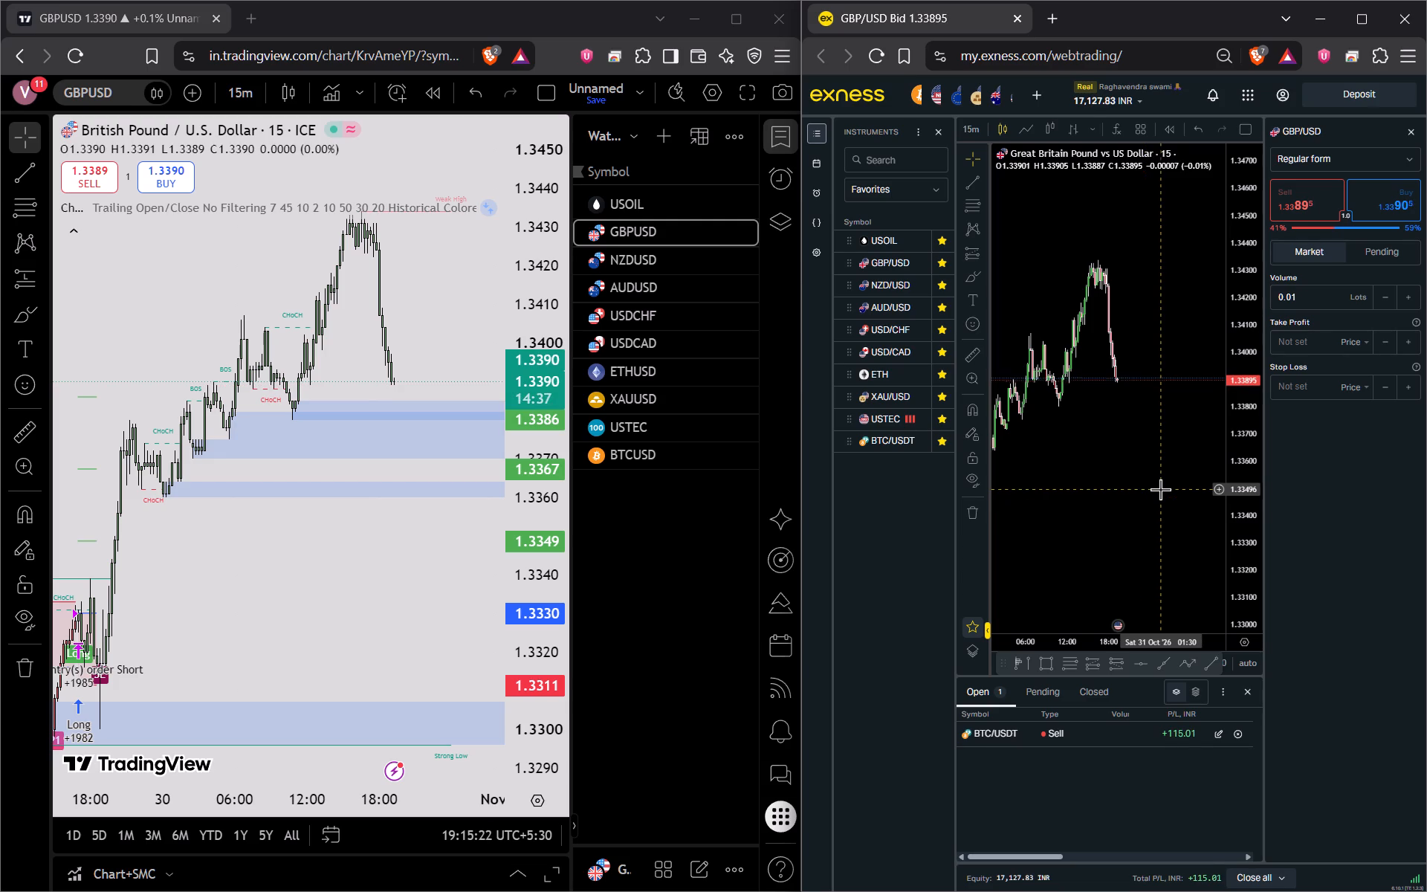
scroll(1160, 489, up, 5)
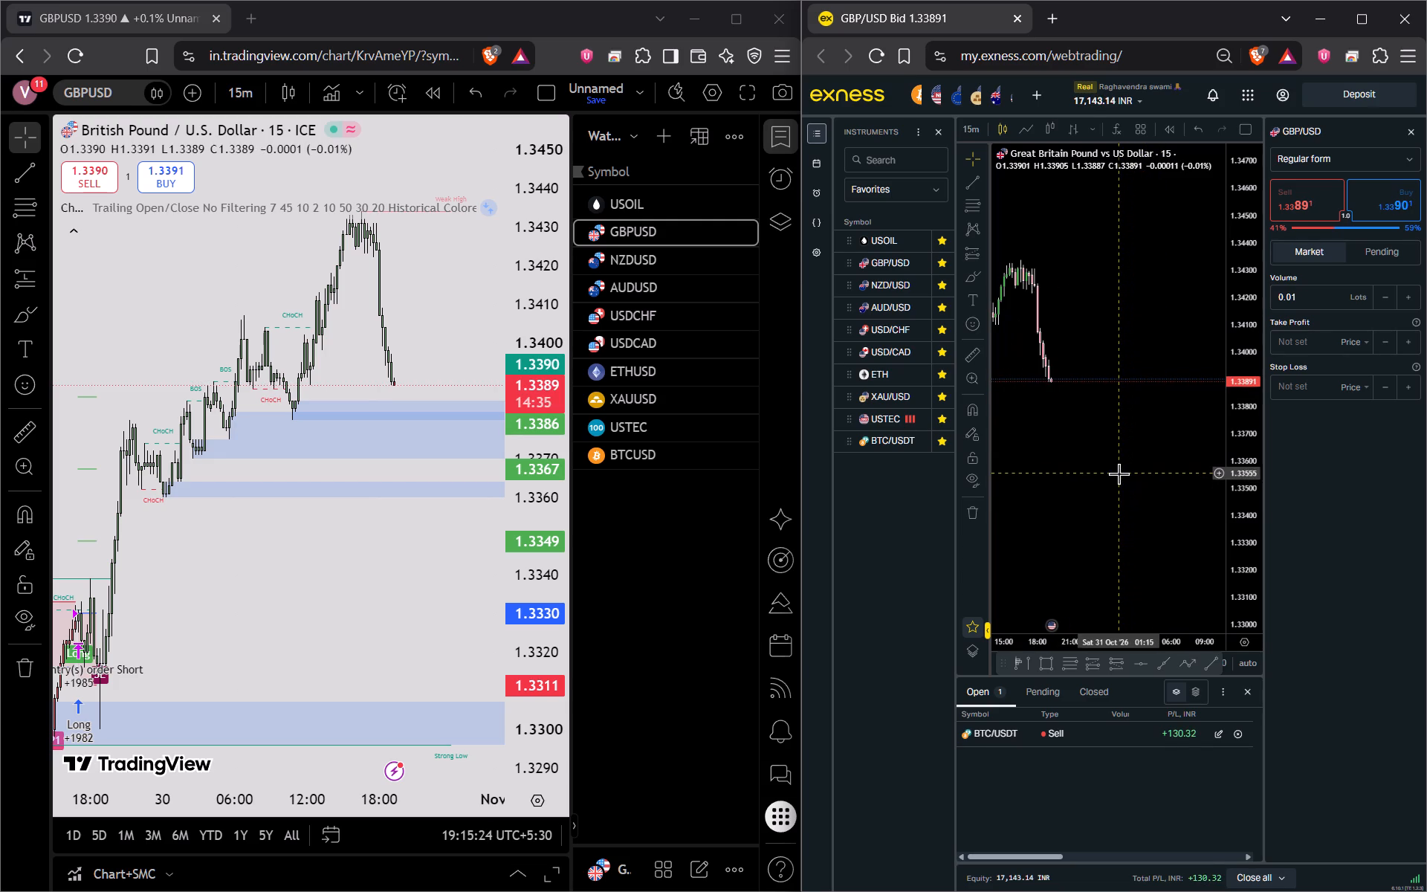
drag(1102, 451, 1145, 456)
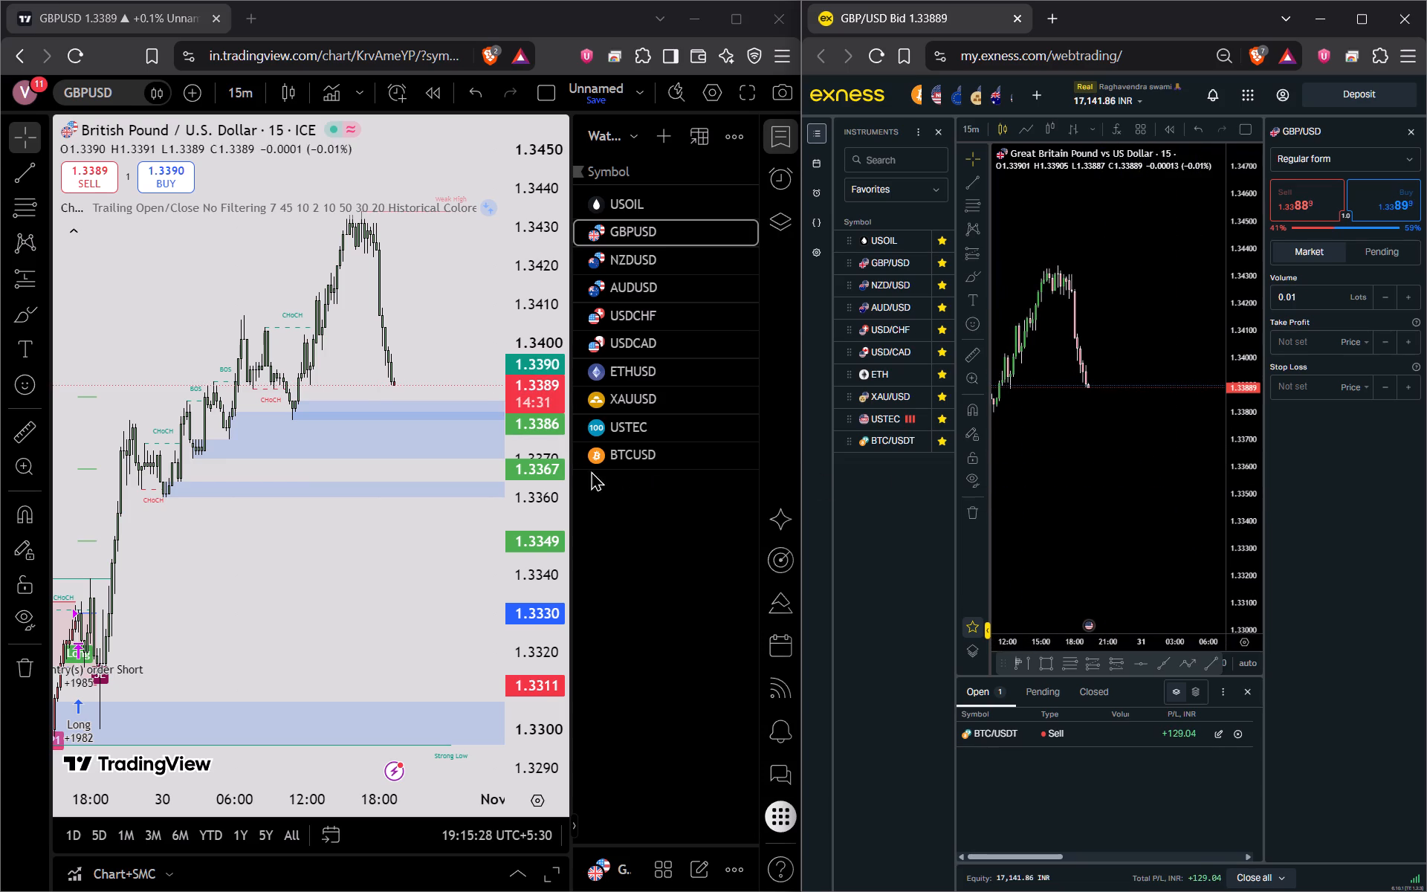
drag(544, 550, 545, 503)
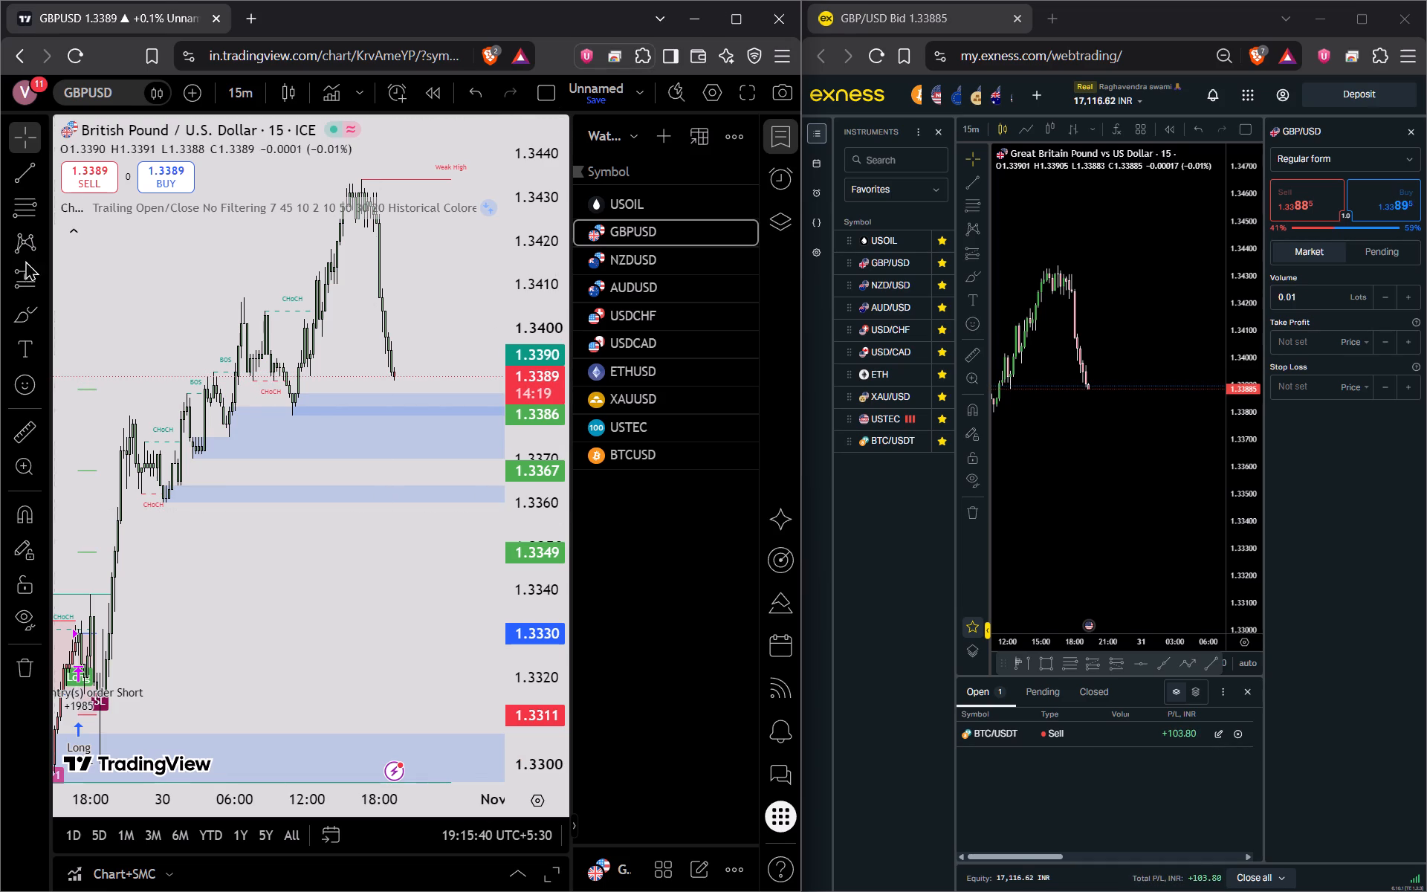
click(72, 236)
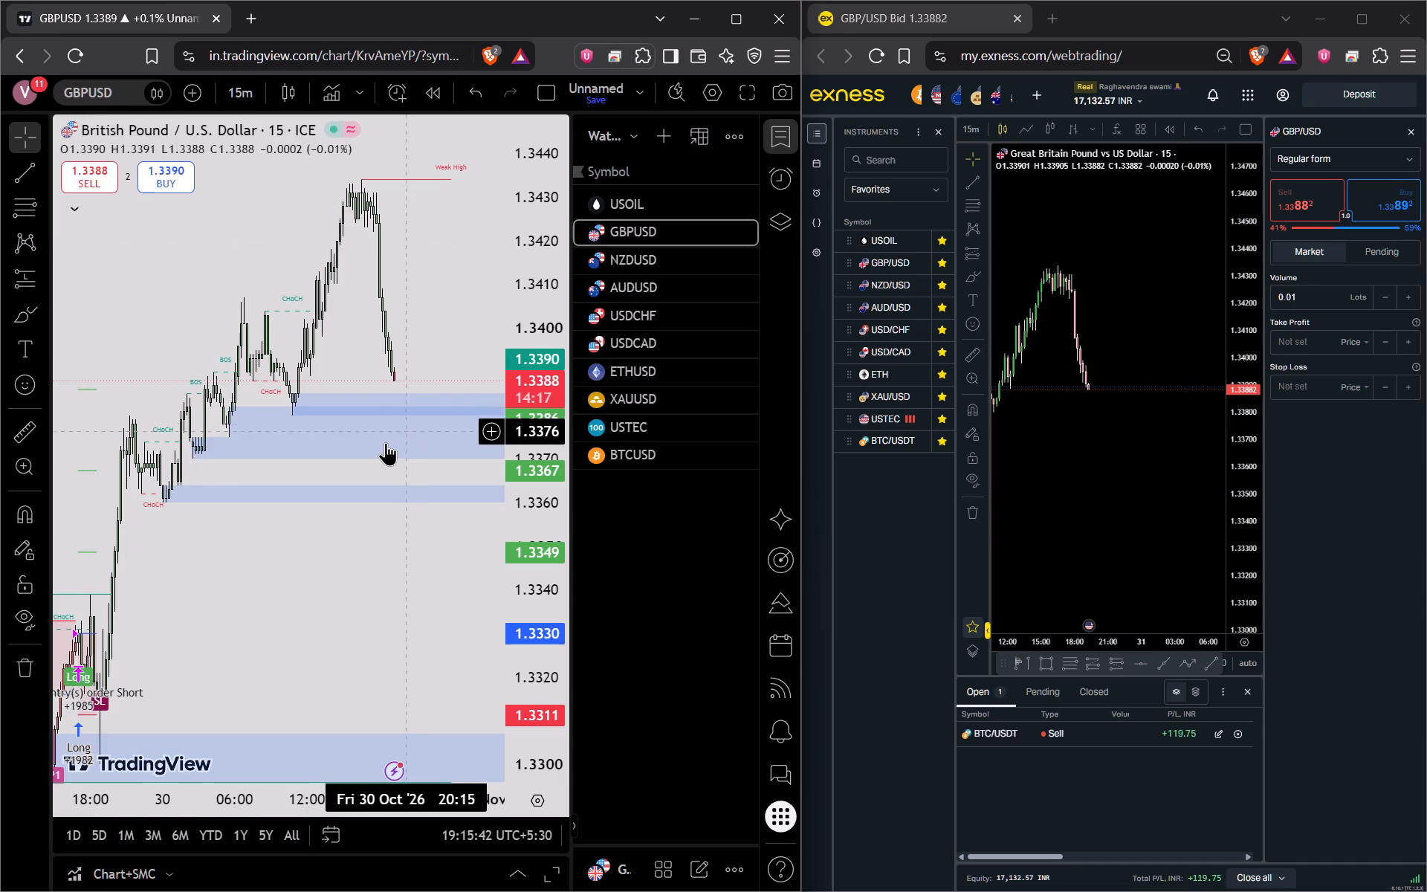
scroll(384, 442, up, 4)
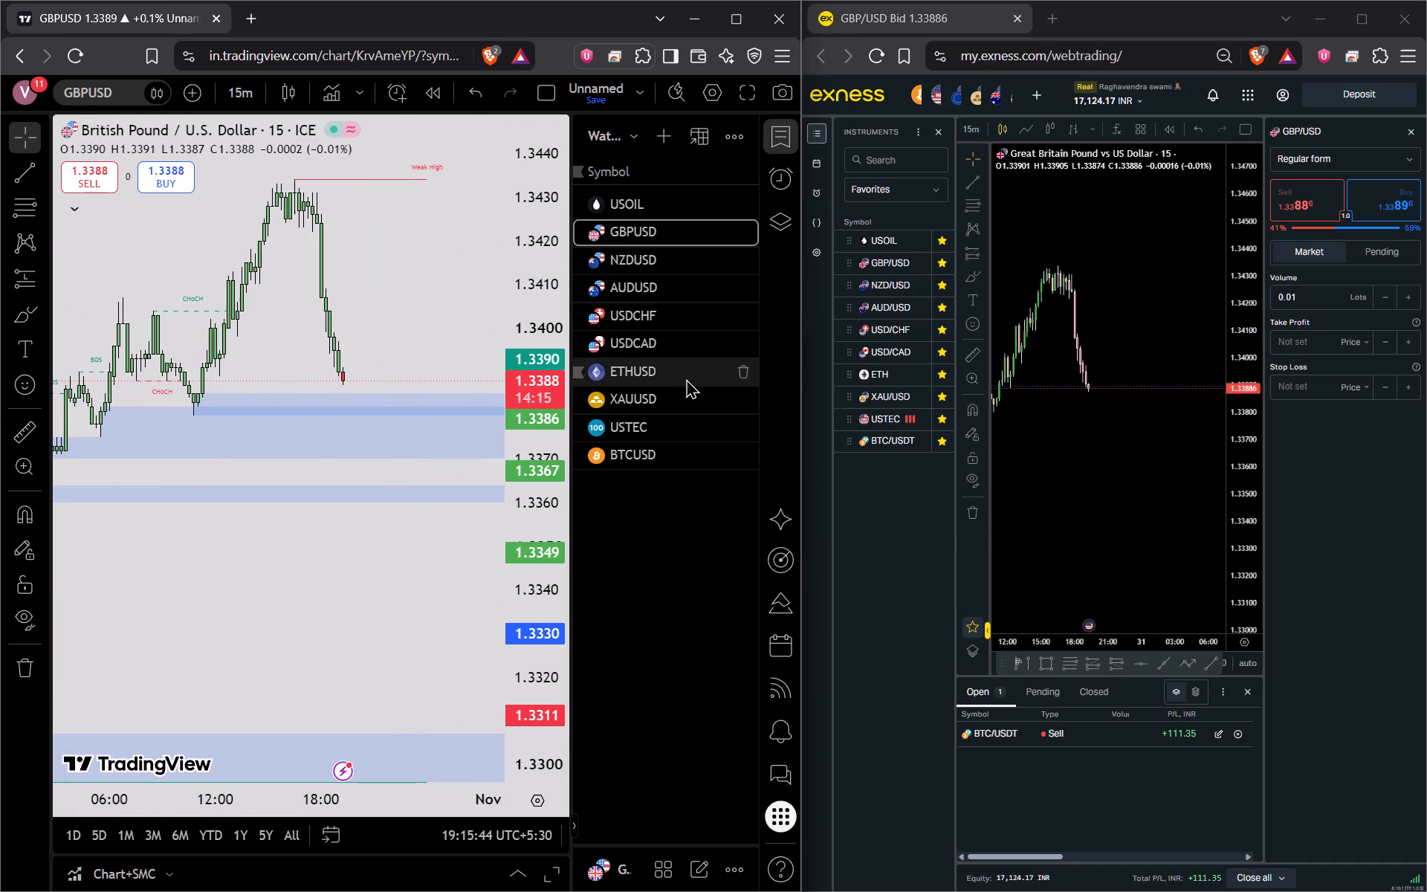
drag(1098, 453, 1139, 471)
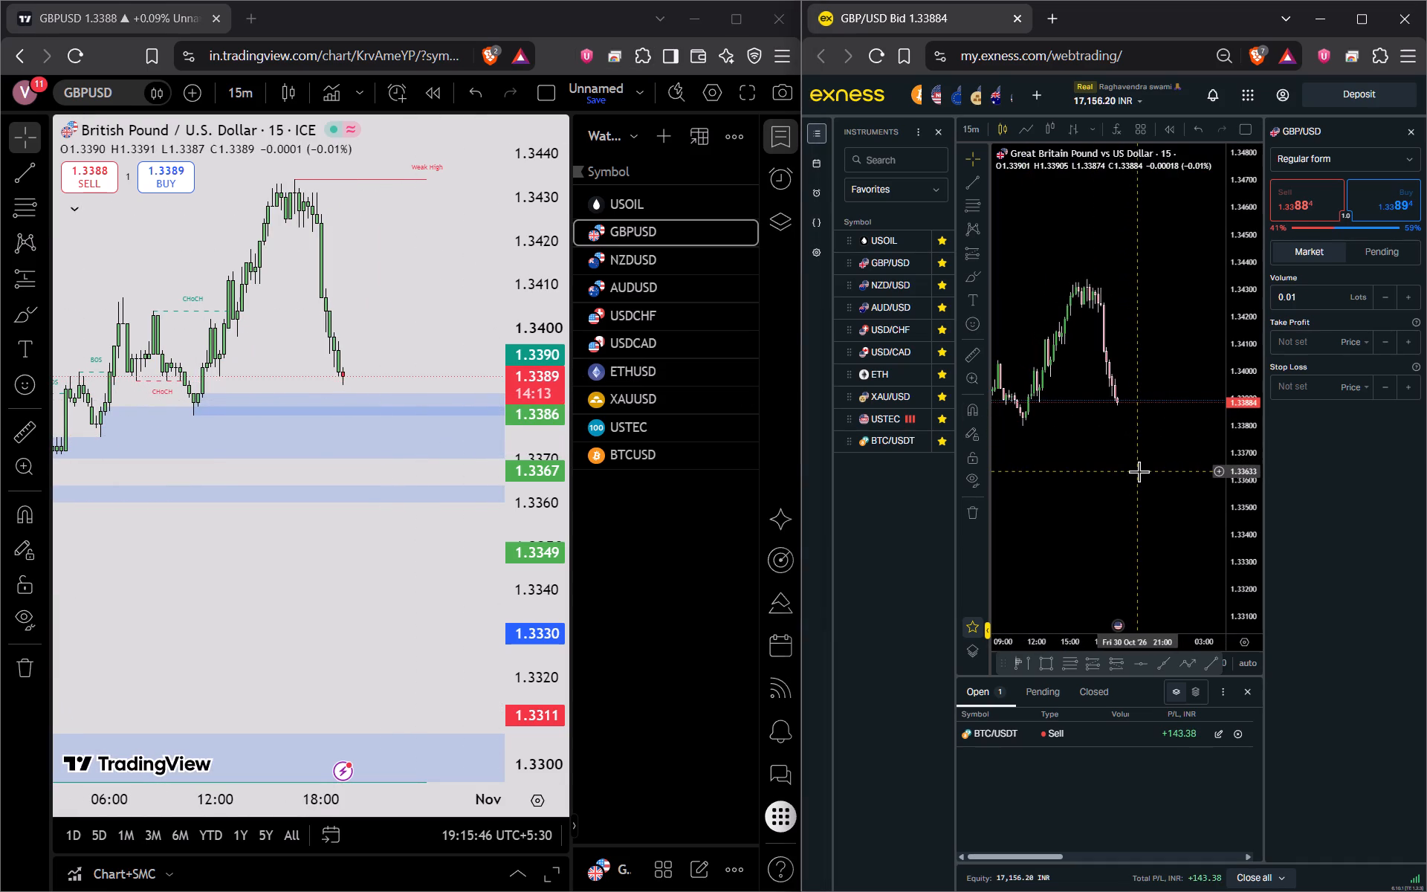
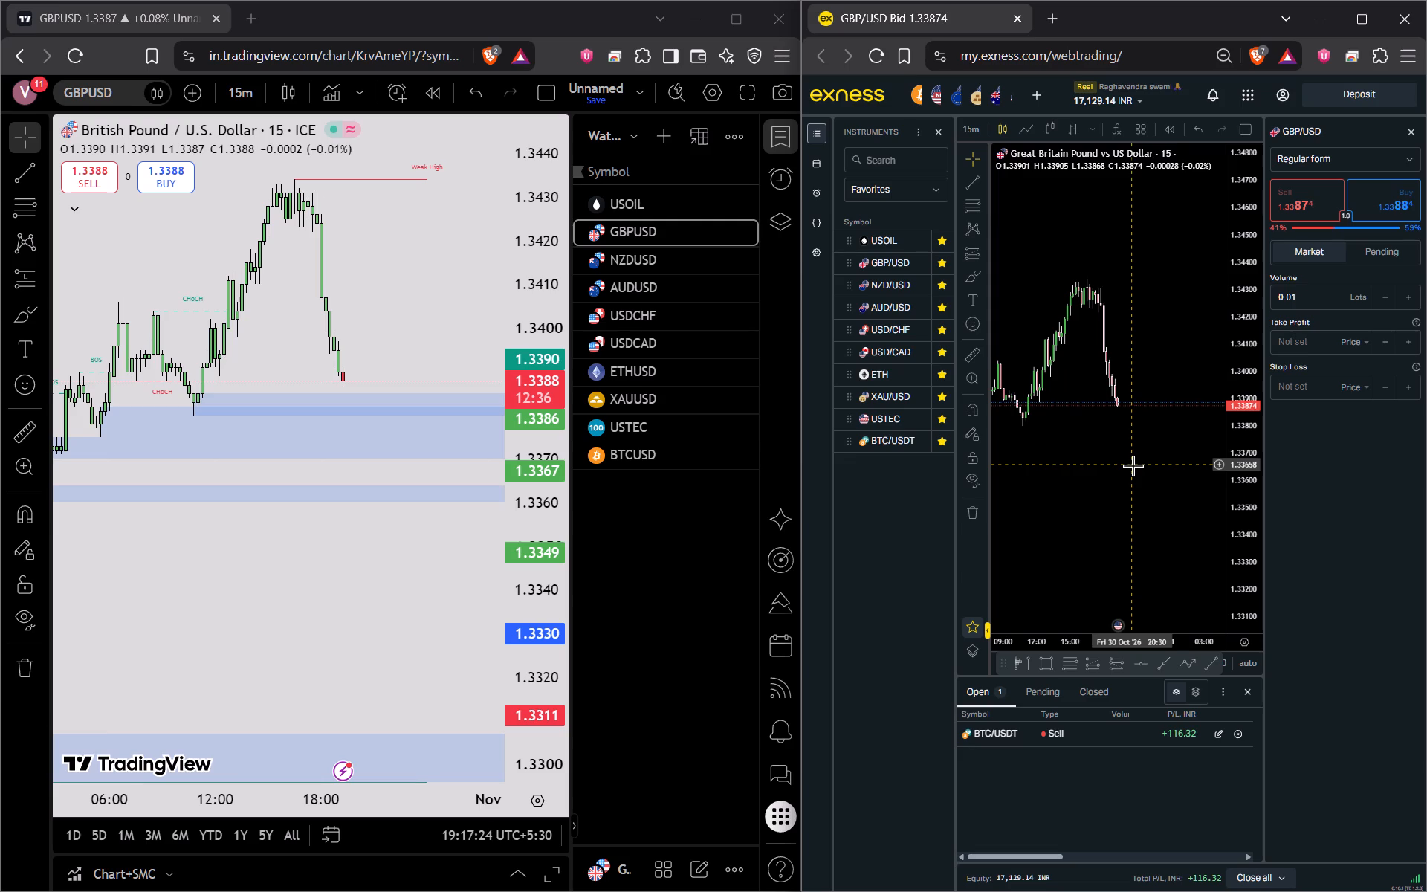
Examine the open BTC/USDT sell's entry, stop loss and take profit levels against the latest 15-minute candles, checking the USTEC chart in between.
click(983, 733)
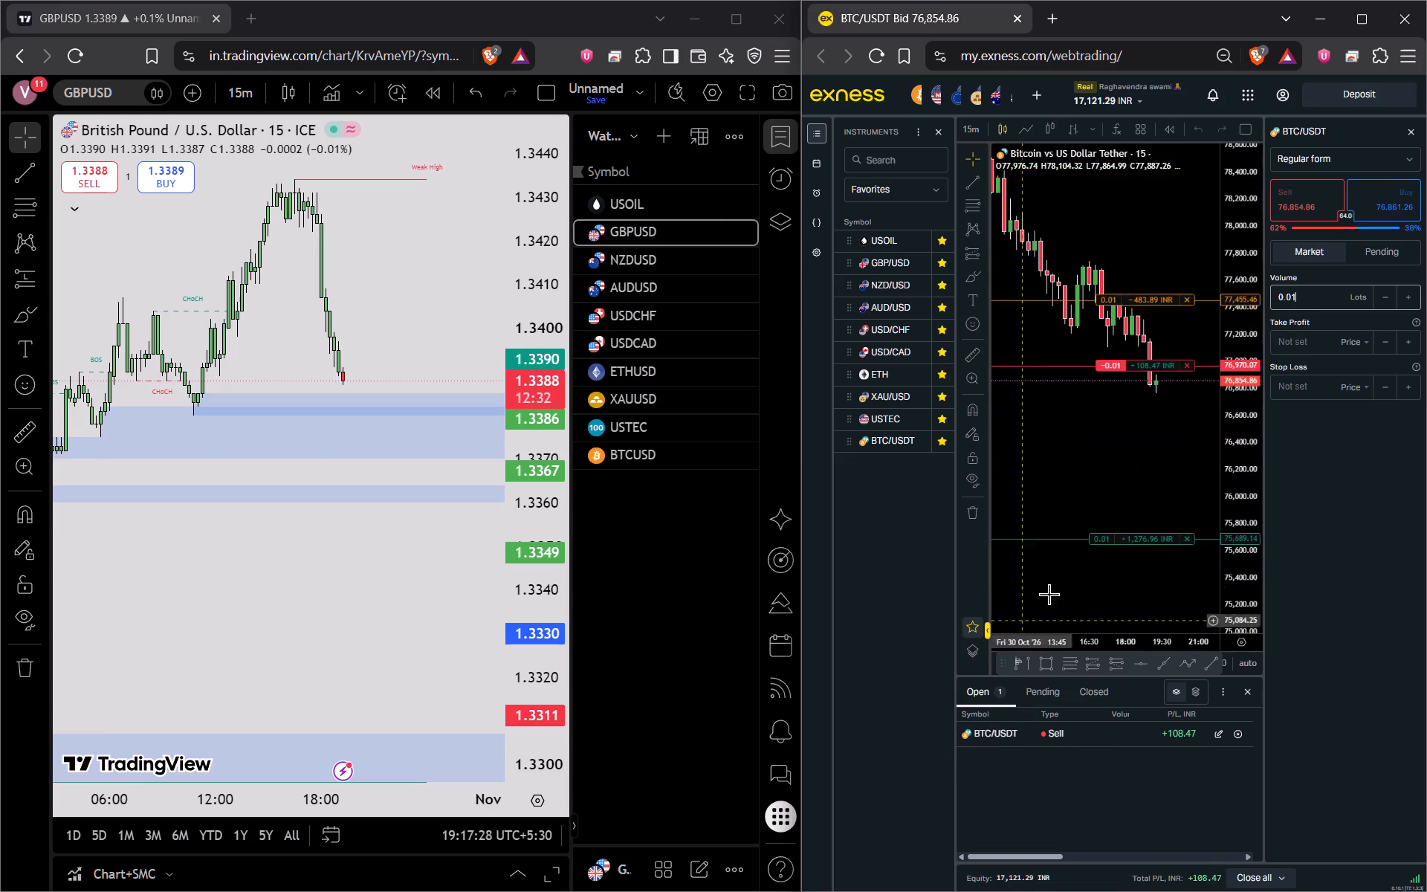
drag(1140, 468, 1095, 452)
scroll(1098, 452, up, 1)
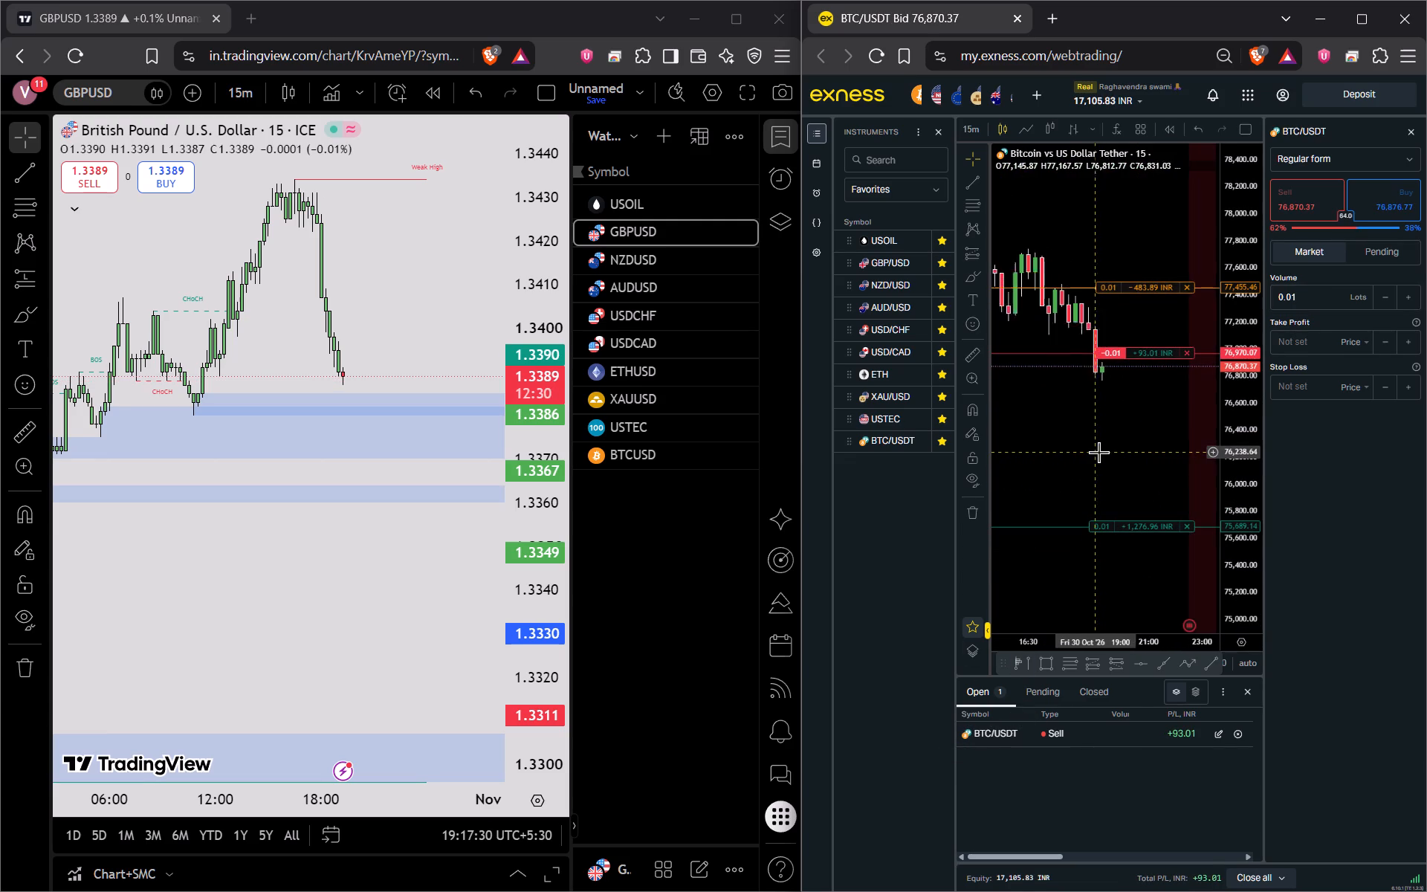
scroll(1098, 452, up, 1)
drag(1124, 471, 1127, 487)
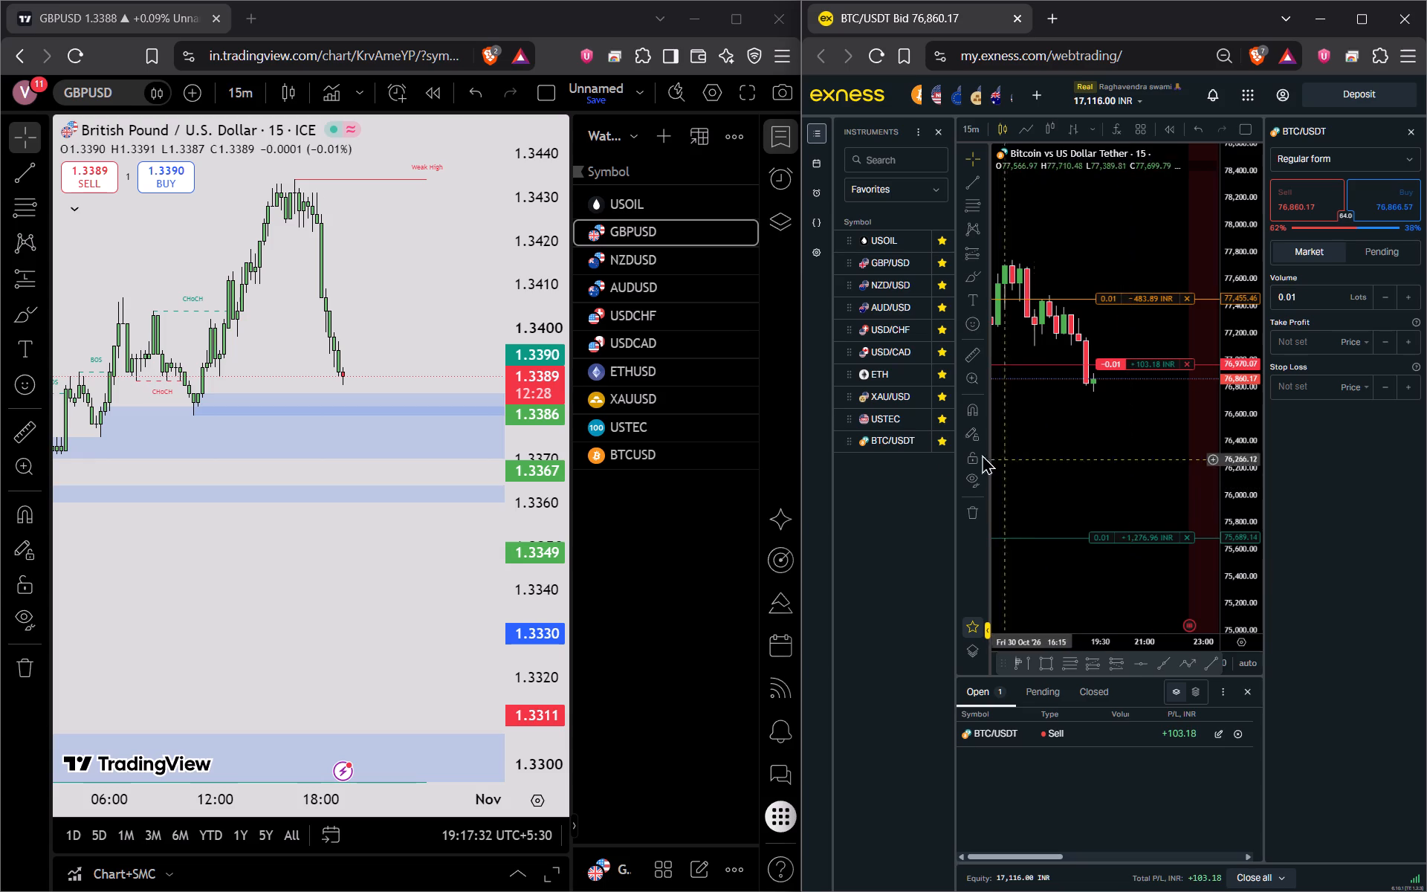
click(893, 424)
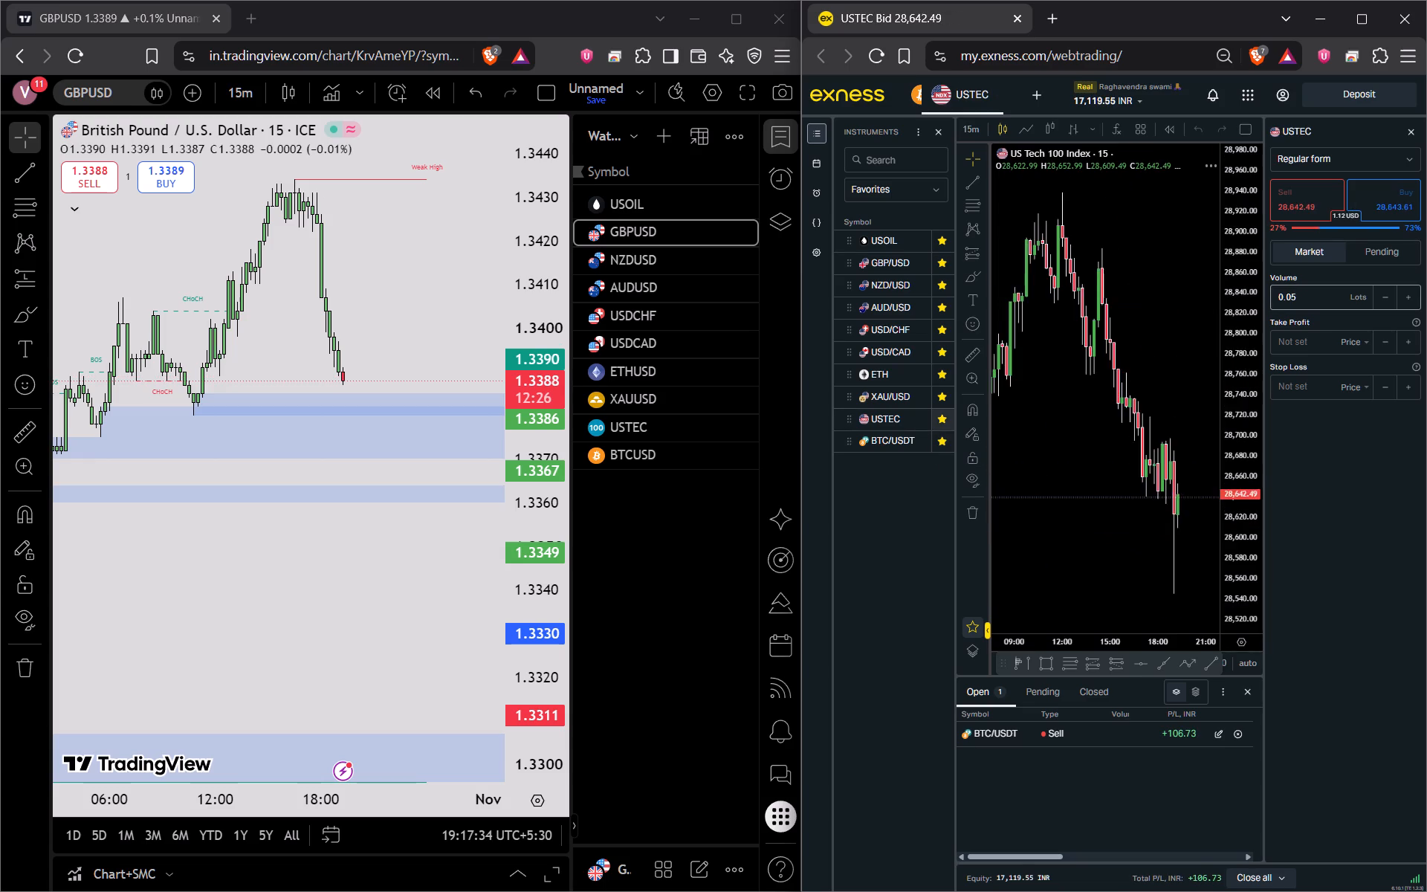
drag(1130, 450, 1105, 456)
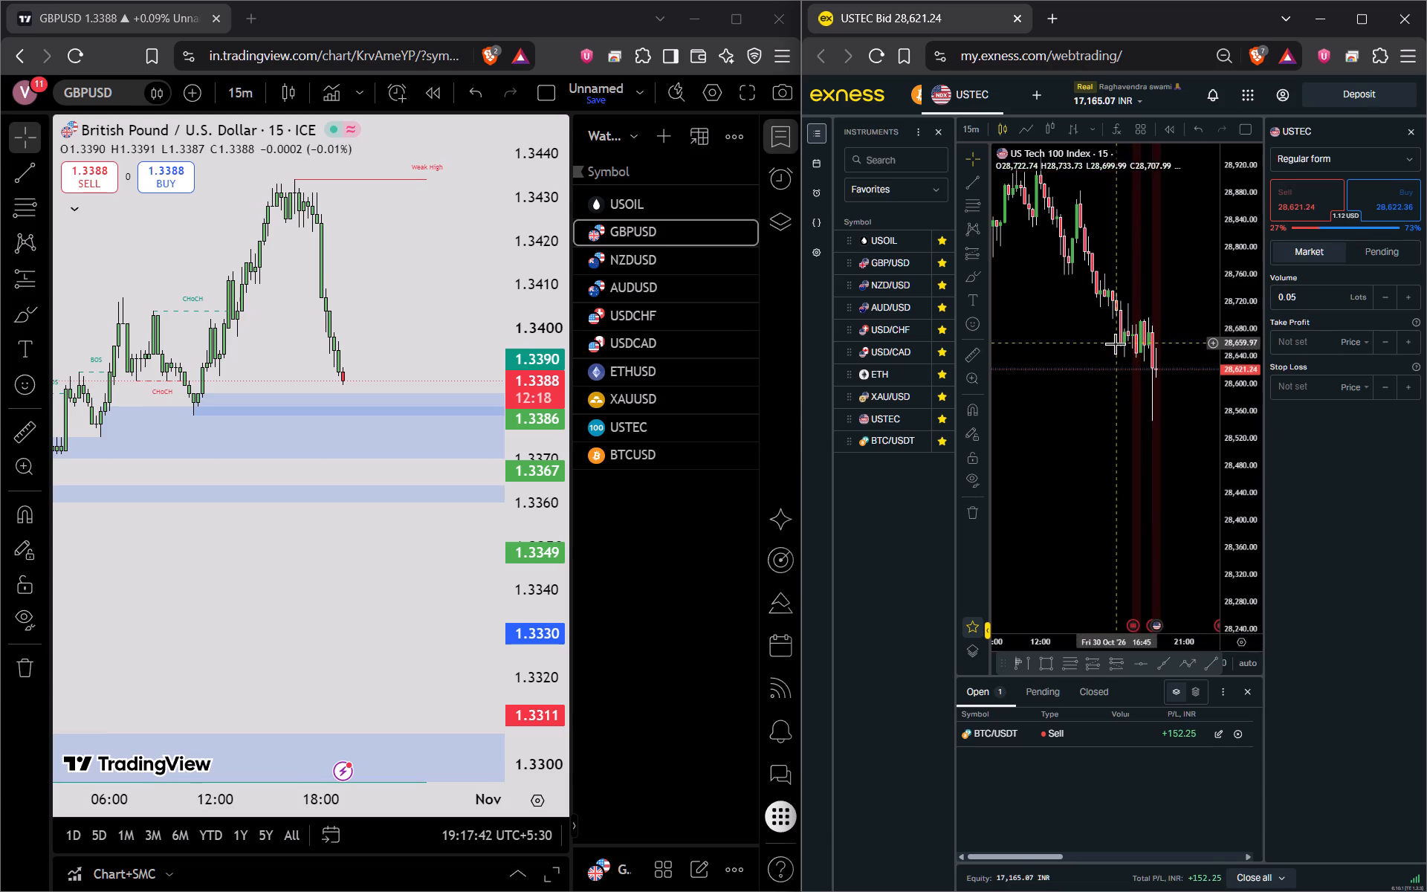
click(893, 442)
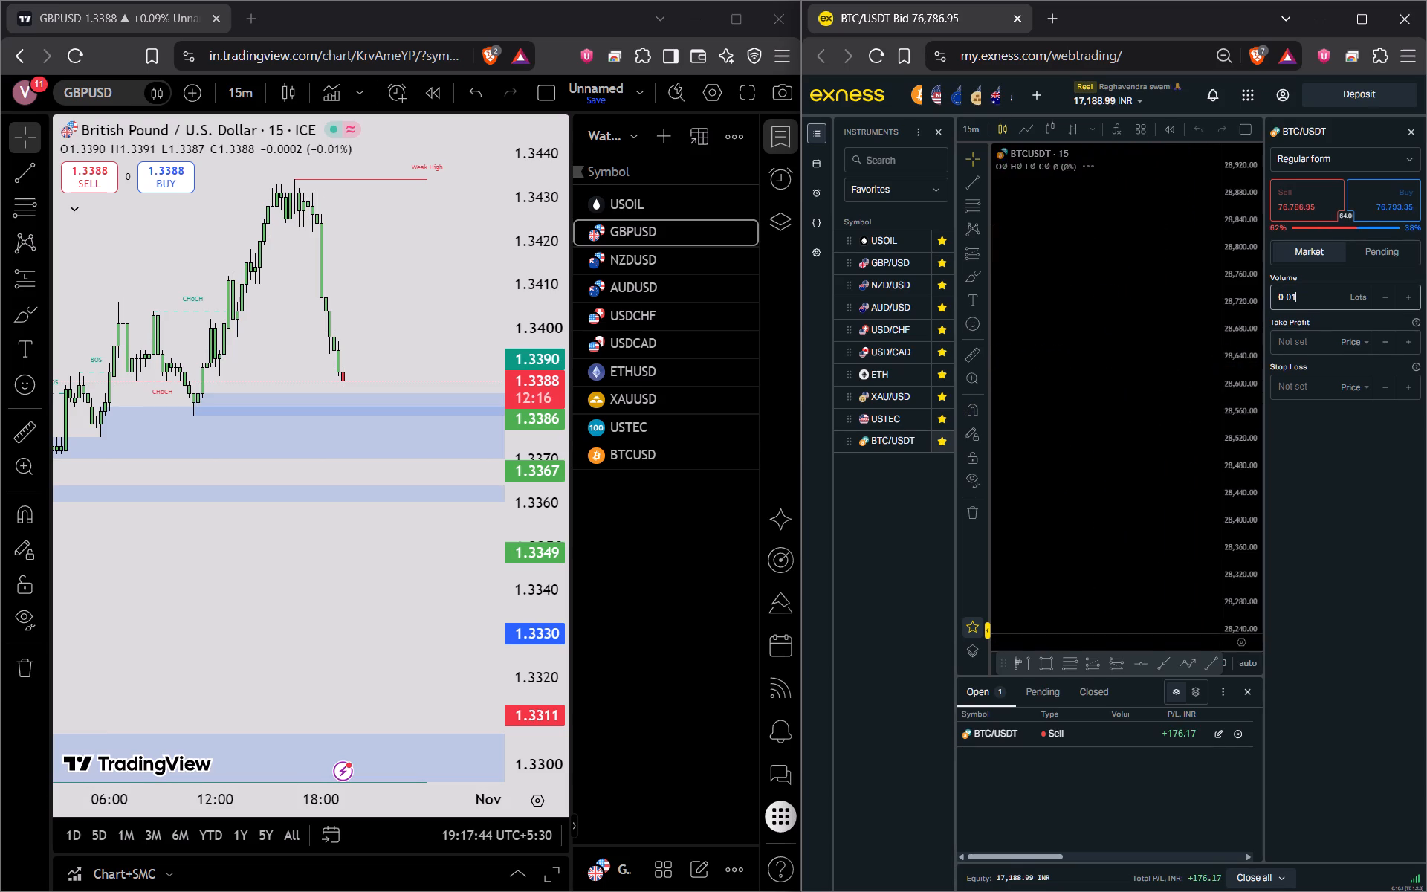
drag(1134, 431, 1079, 424)
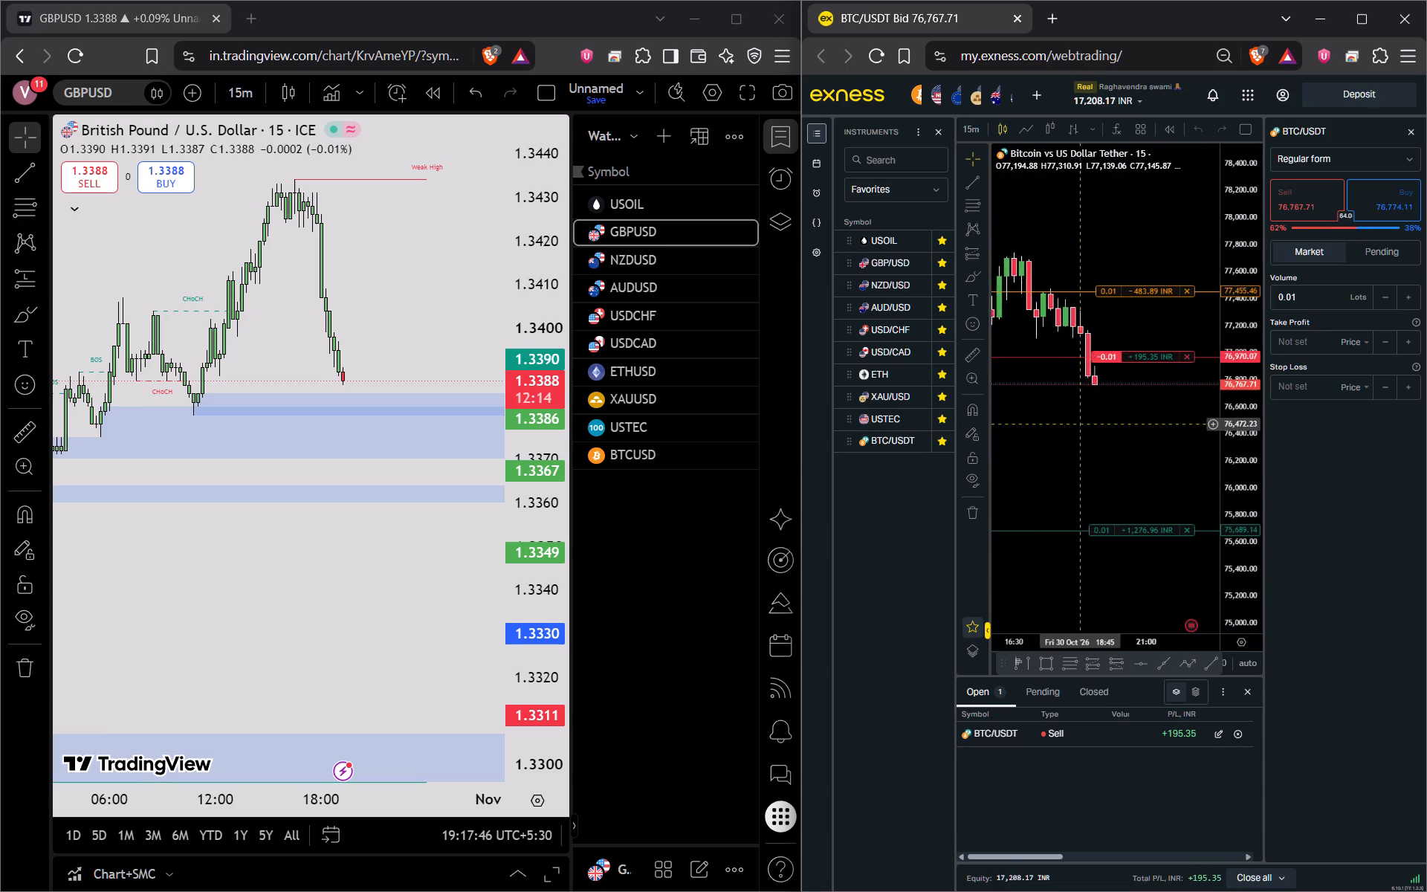
drag(1079, 424, 1067, 424)
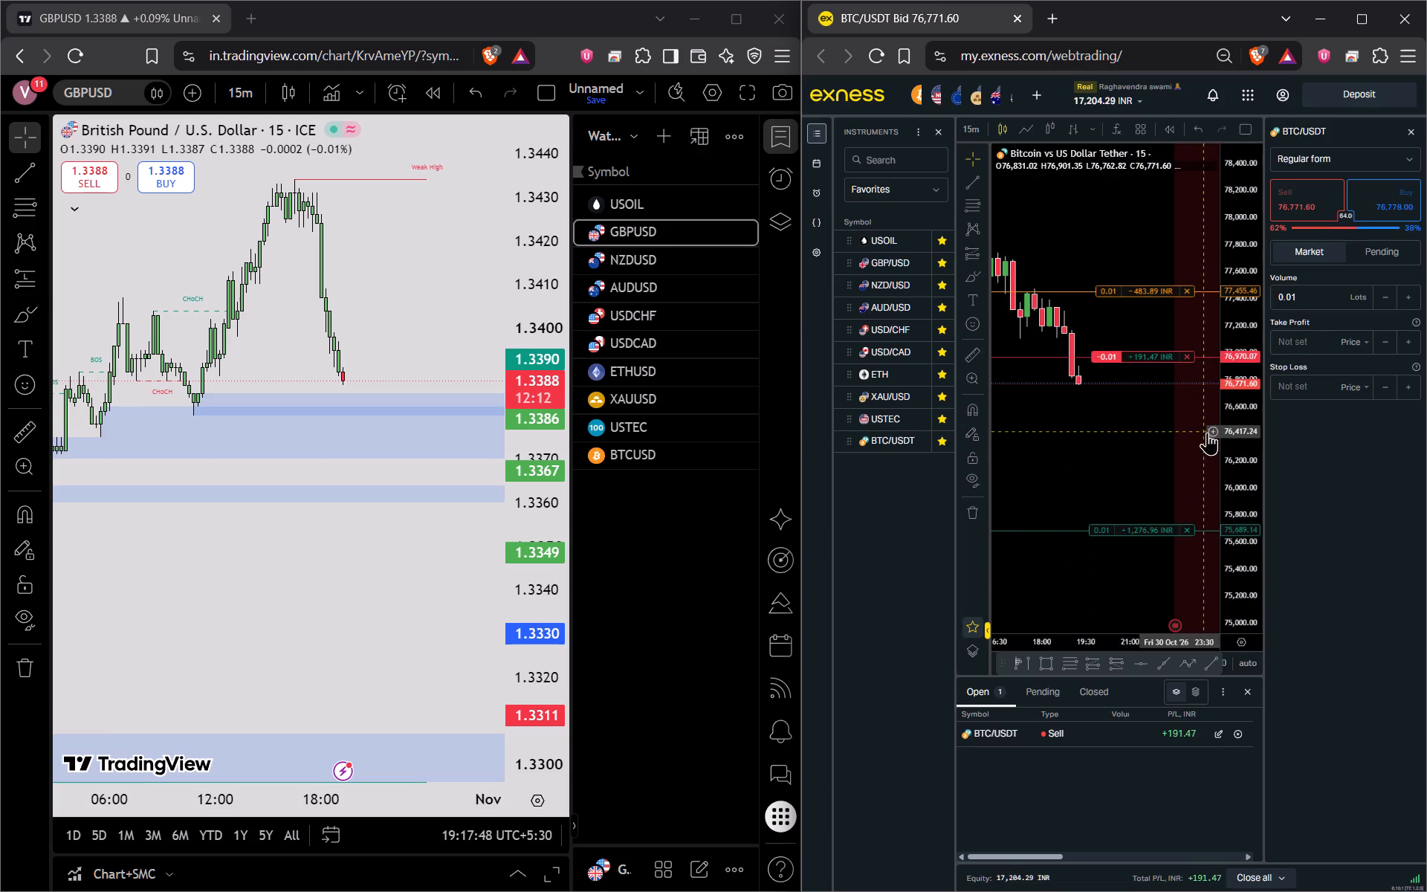
drag(1240, 467, 1240, 442)
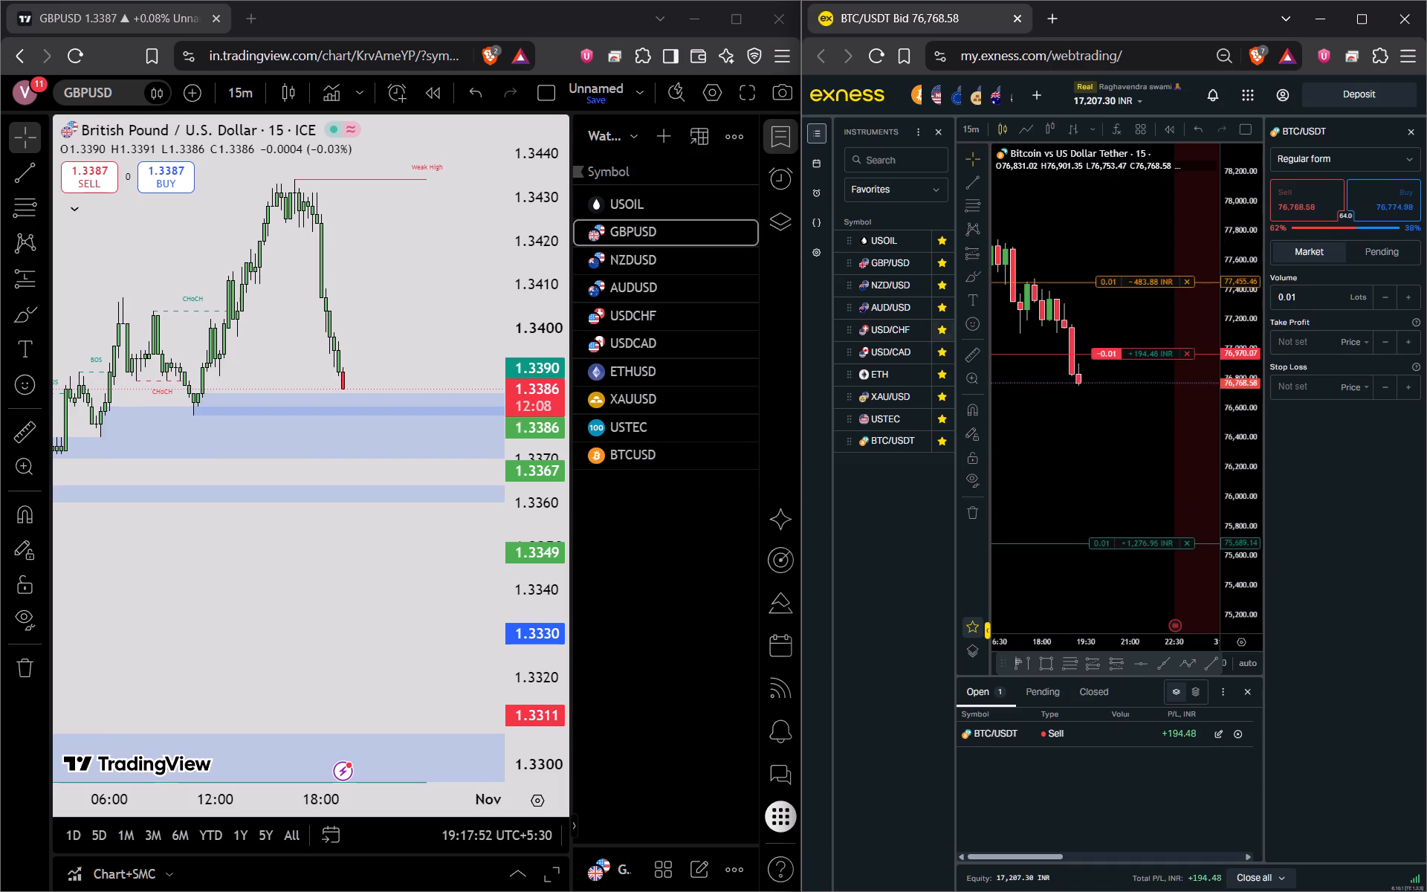
Bring up the USOIL 15-minute chart in Exness to examine its latest candles.
click(893, 242)
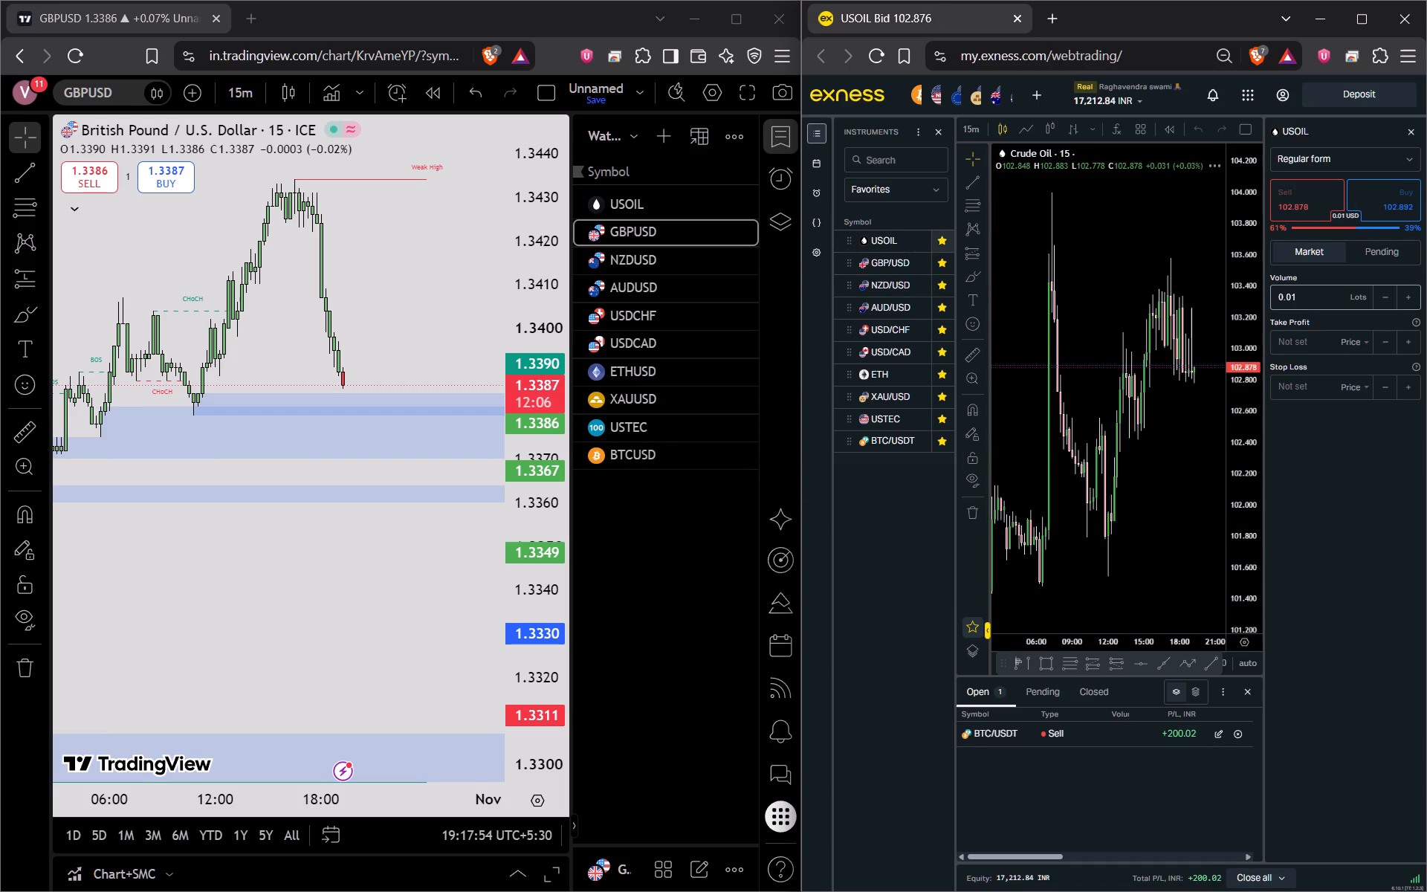
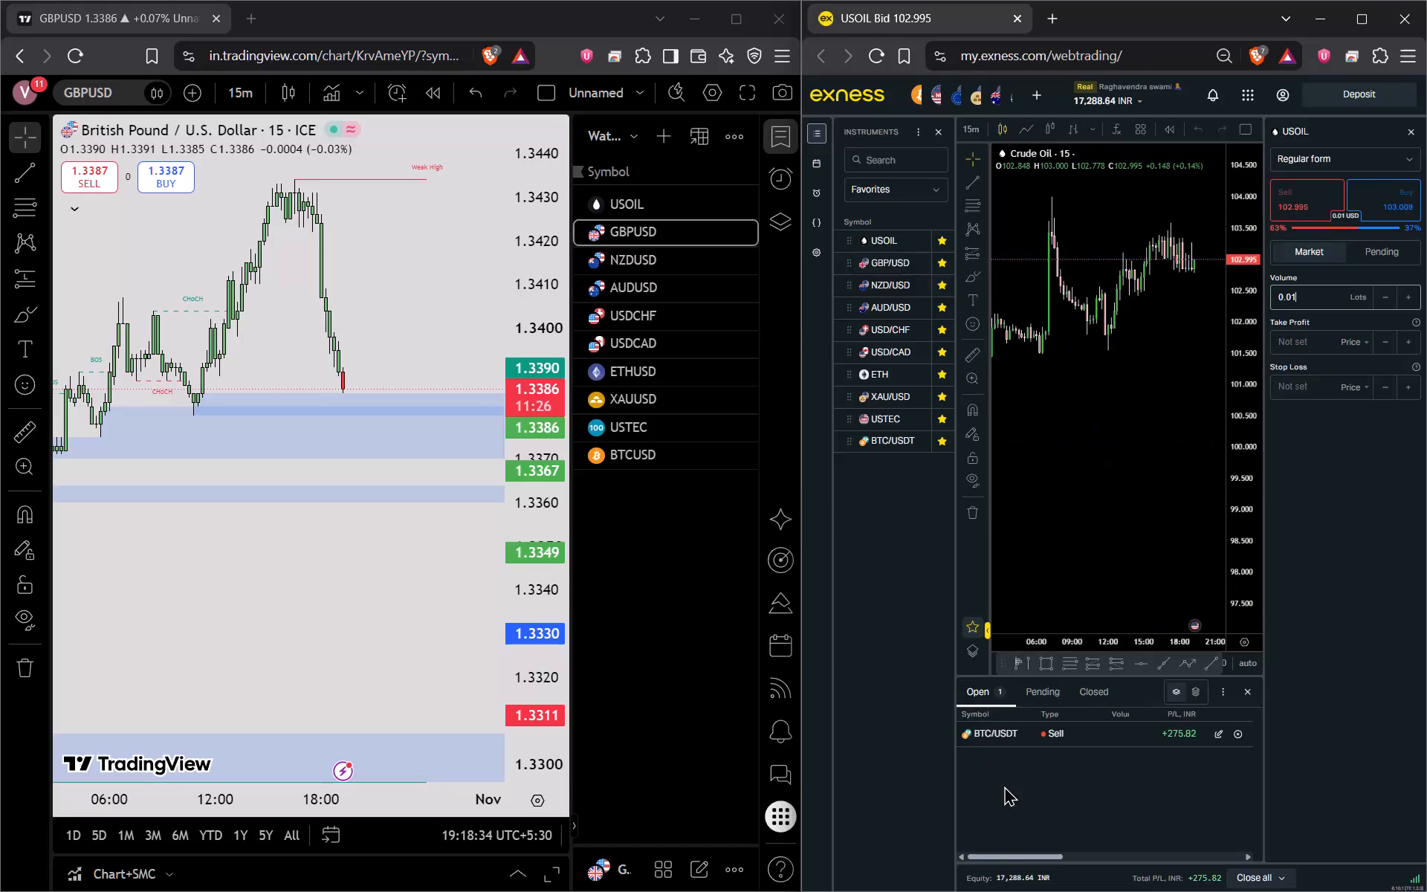
Bring up the open BTC/USDT sell's 15-minute chart in an enlarged window and examine the latest candles against its entry, stop loss and take profit.
click(994, 734)
click(1354, 15)
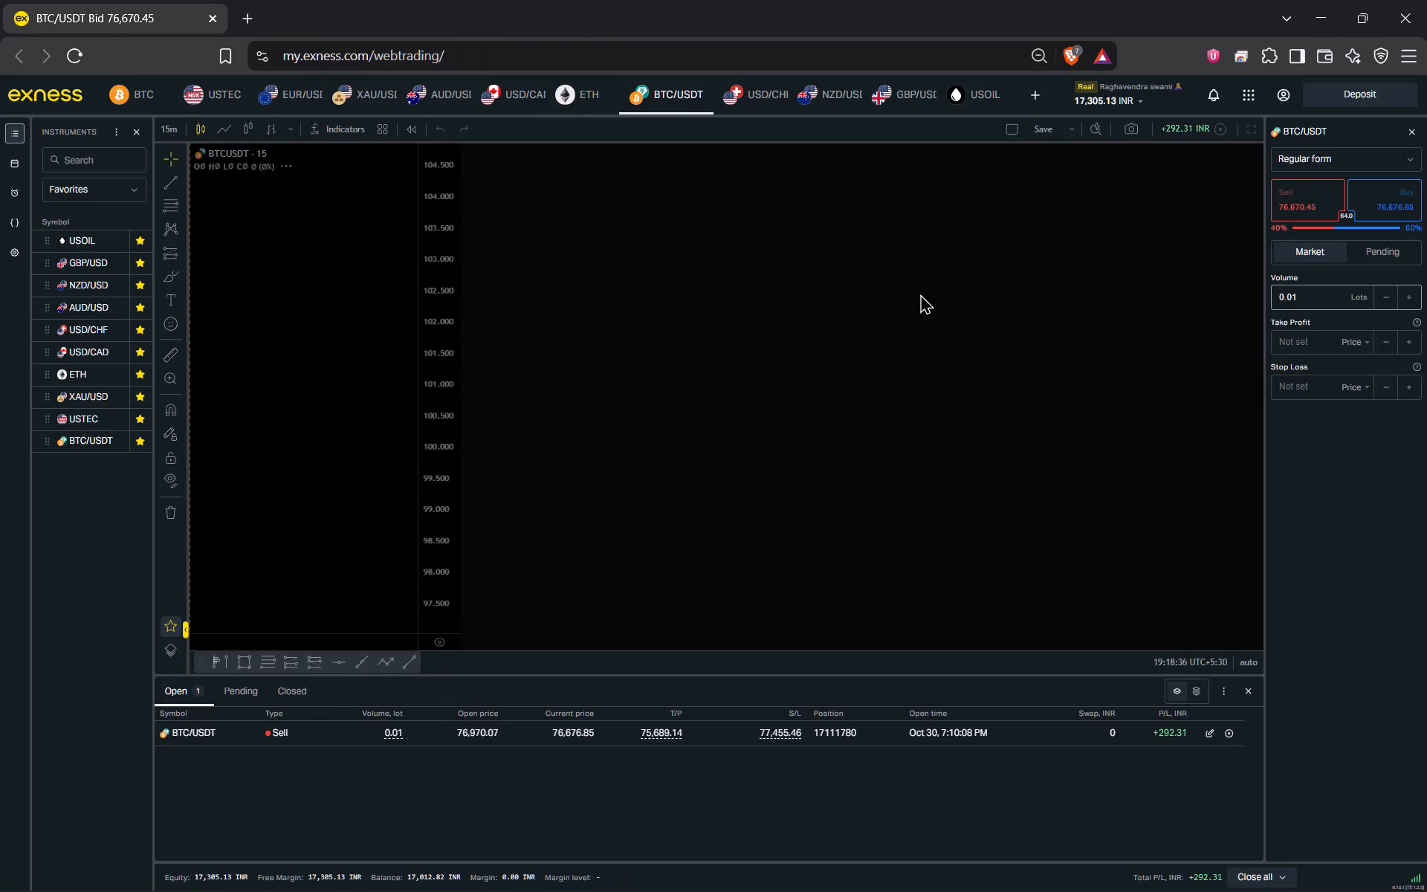
drag(942, 397, 913, 407)
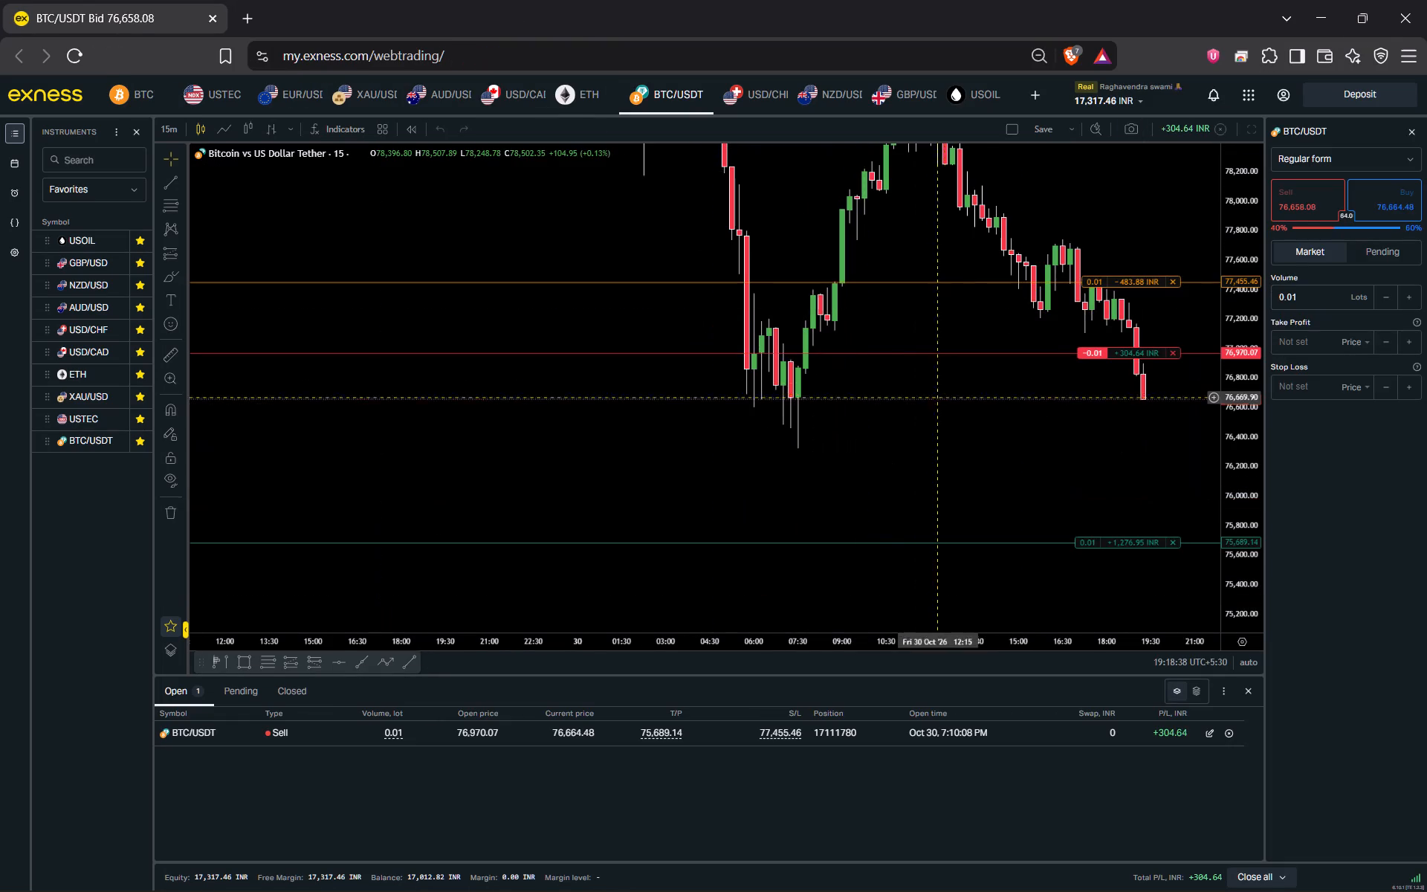
drag(913, 407, 717, 402)
drag(983, 453, 945, 450)
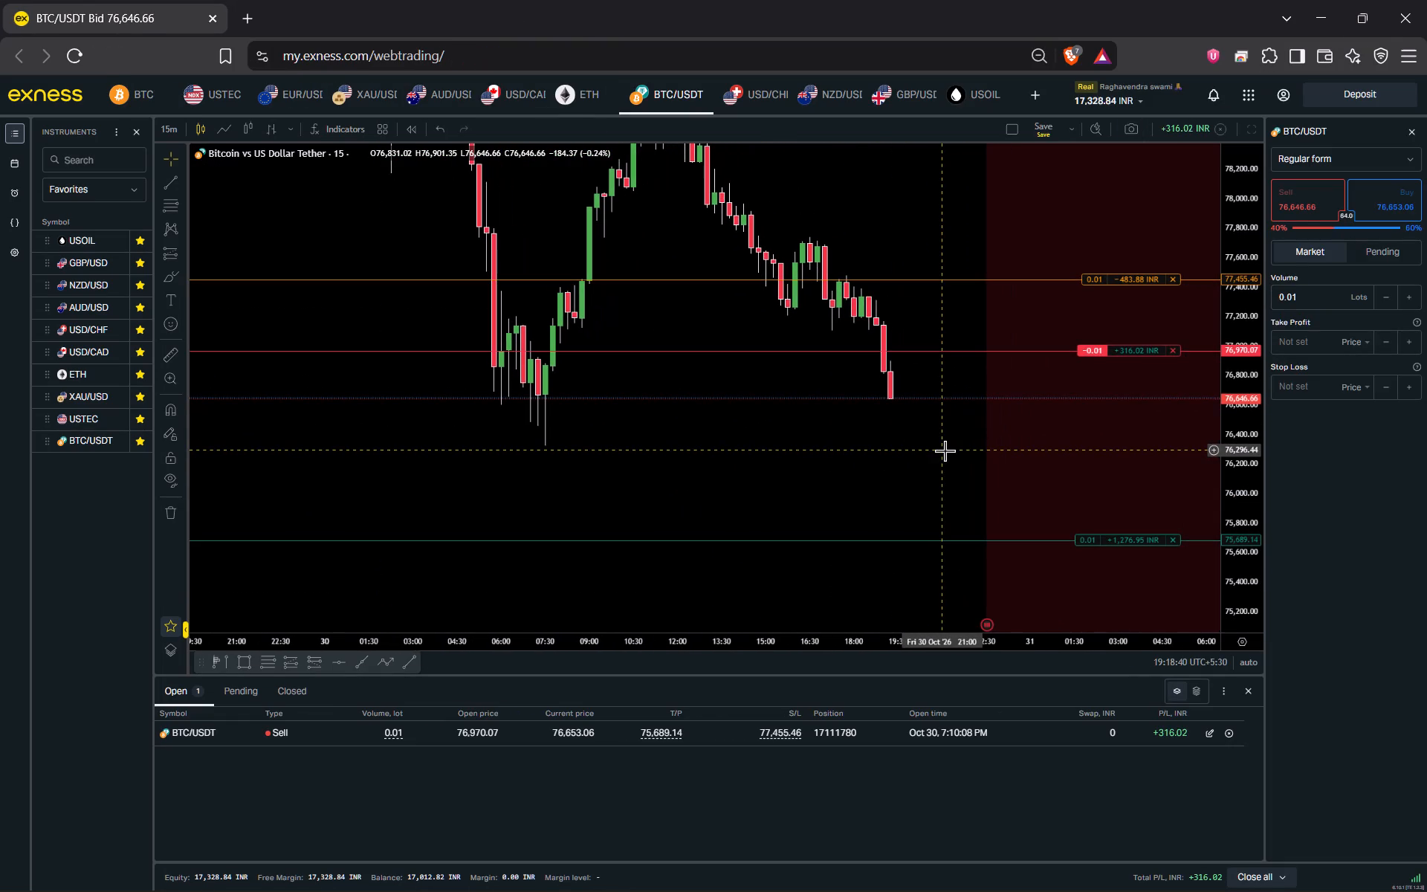
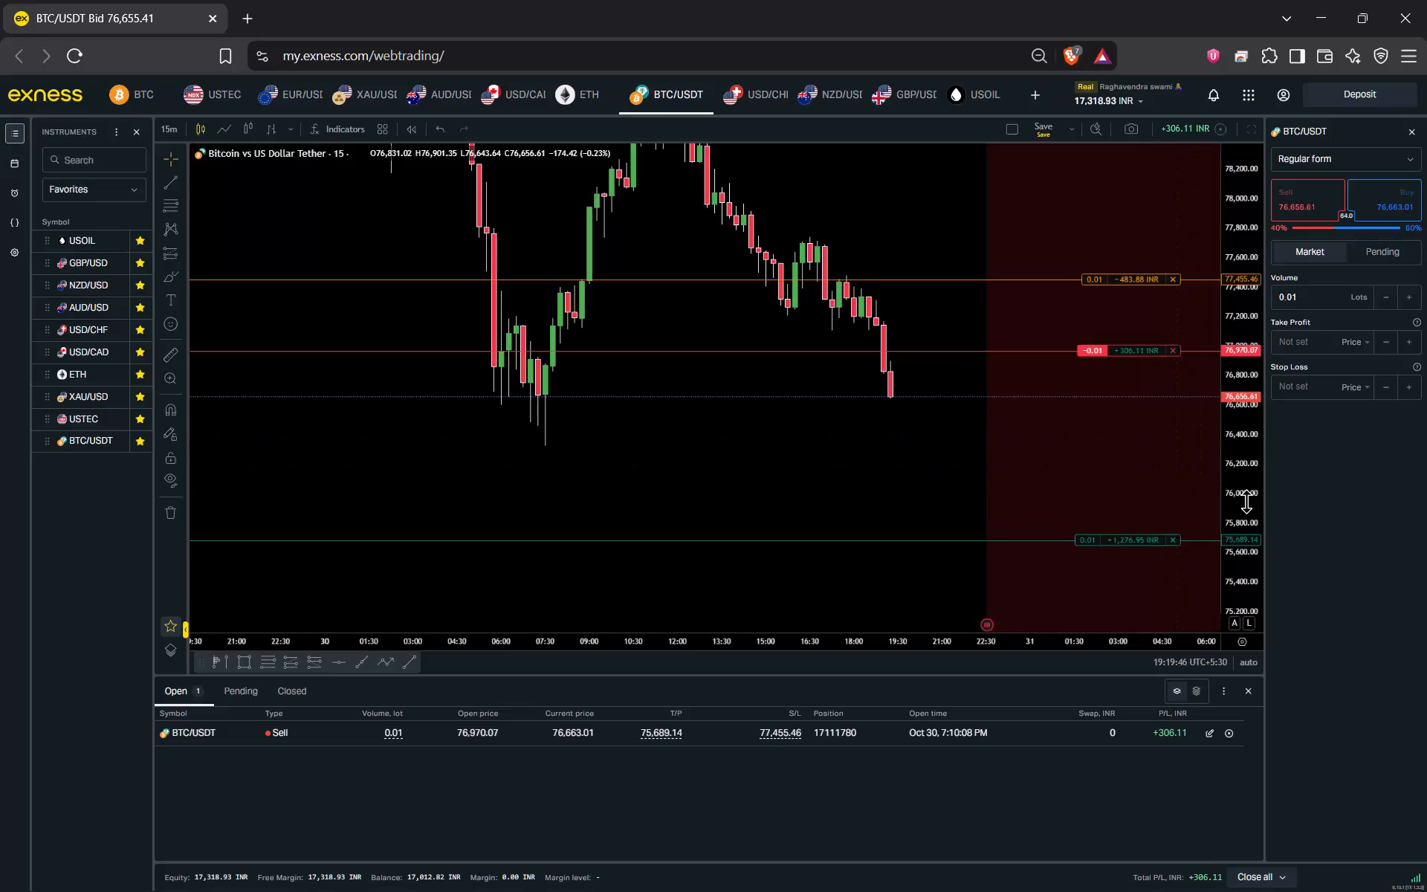
Move the open BTC/USDT sell's stop loss below its entry price to 76,870.53 and apply the position change.
drag(1249, 501, 1235, 427)
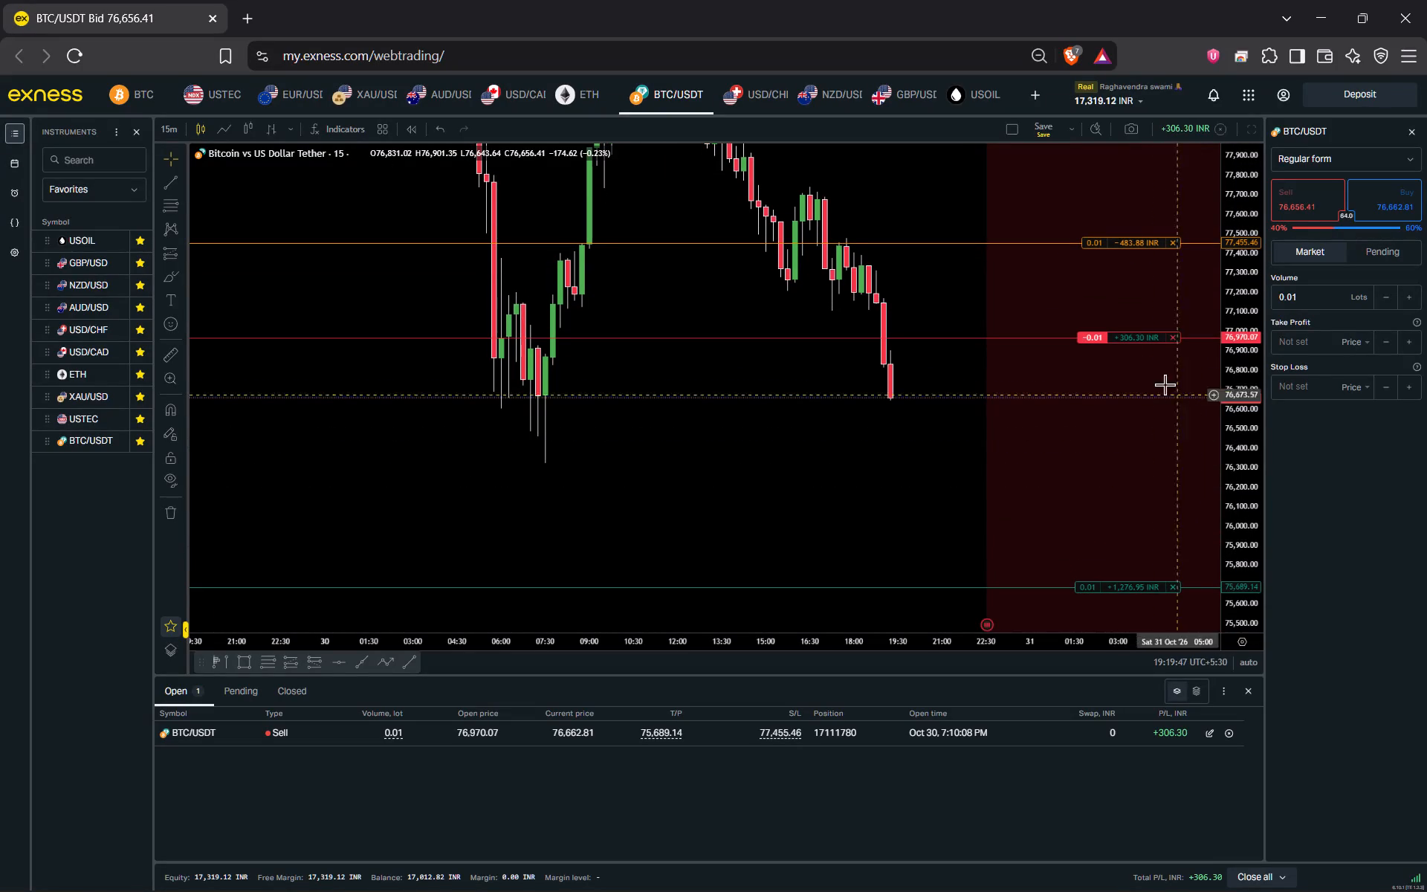
drag(1101, 242, 1096, 274)
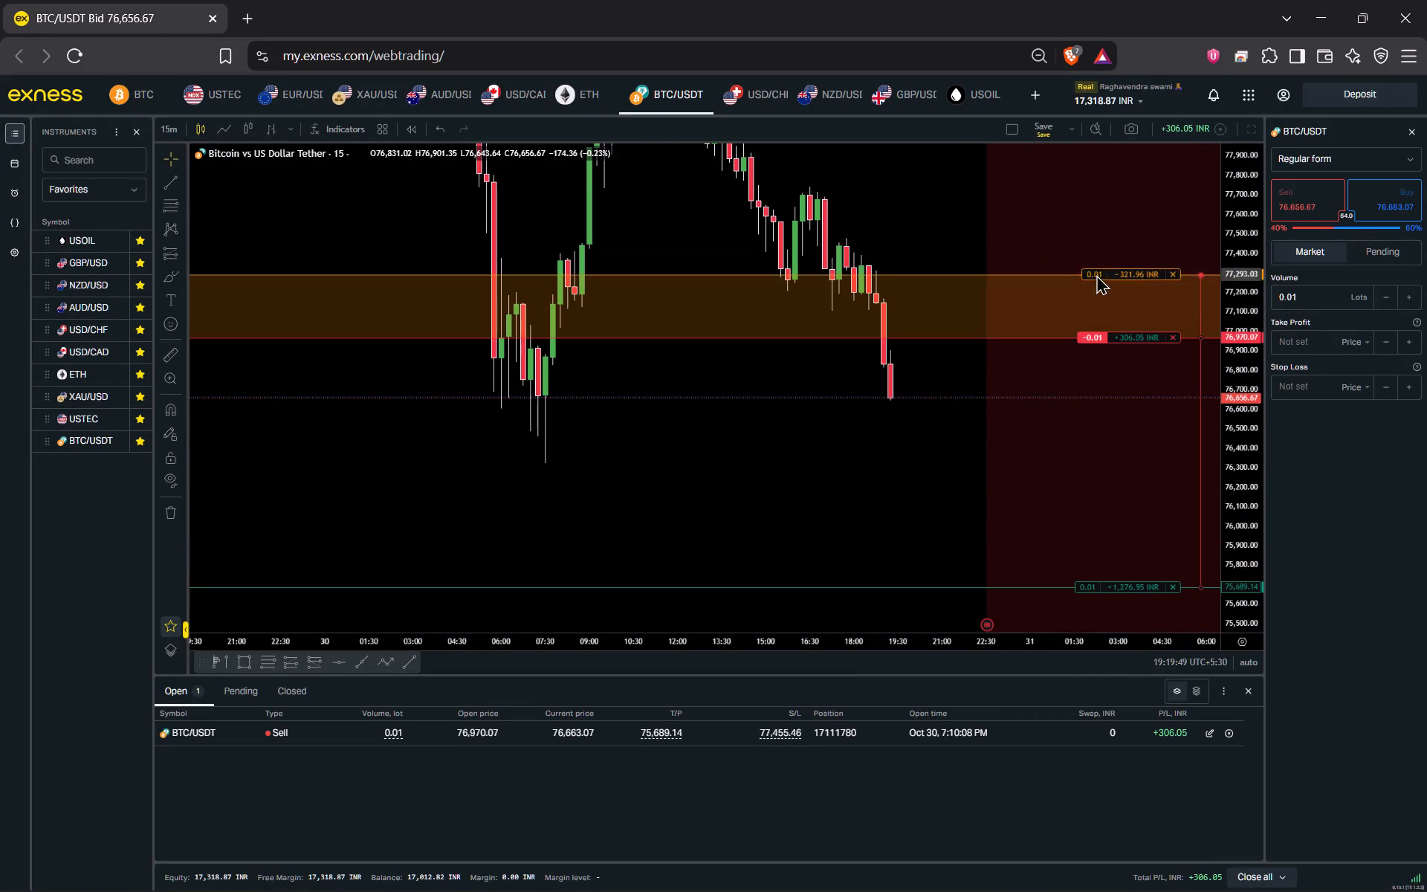
drag(1096, 274, 1098, 357)
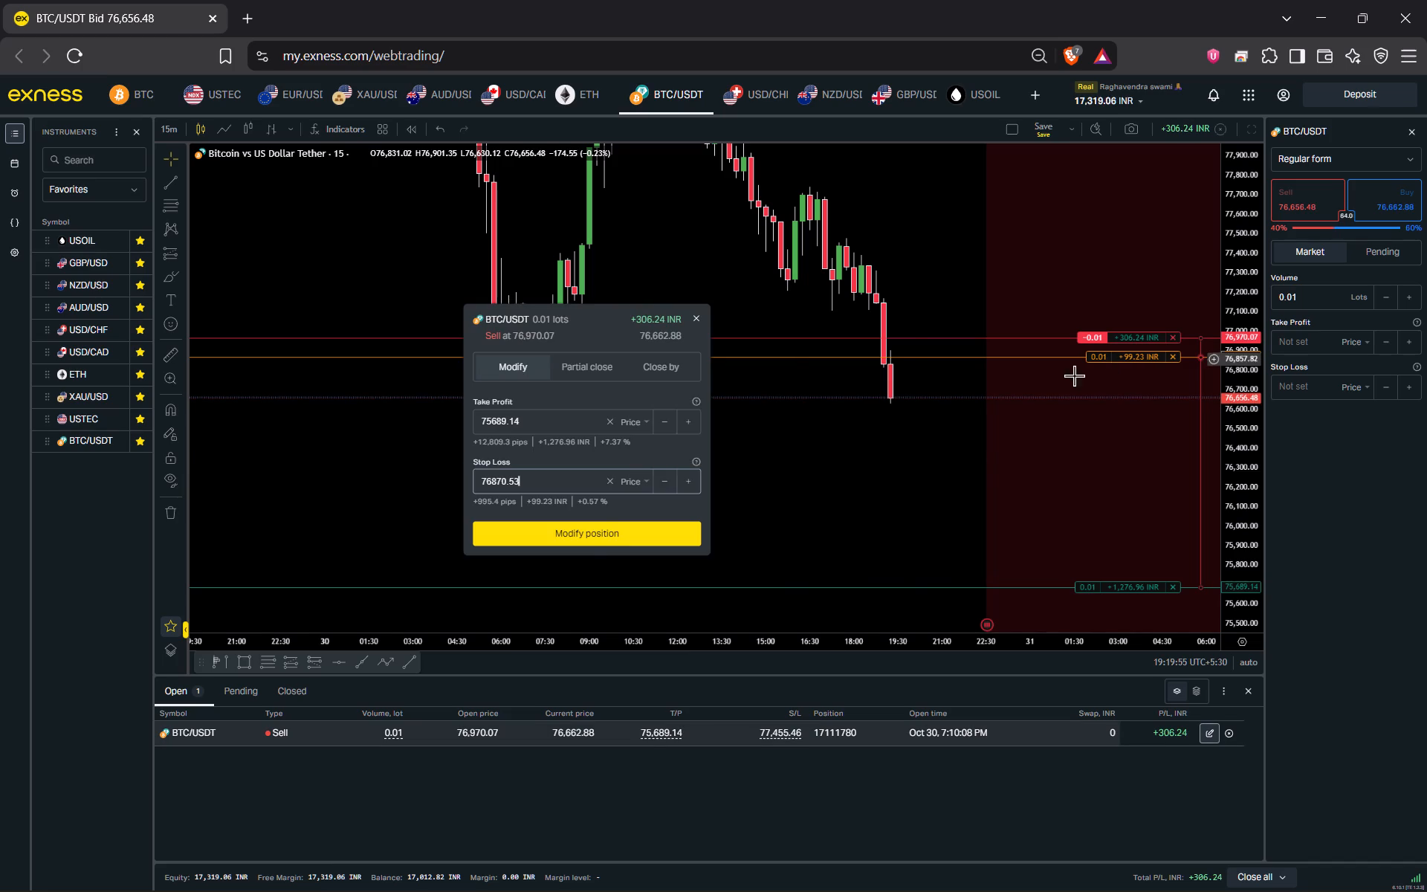
click(596, 537)
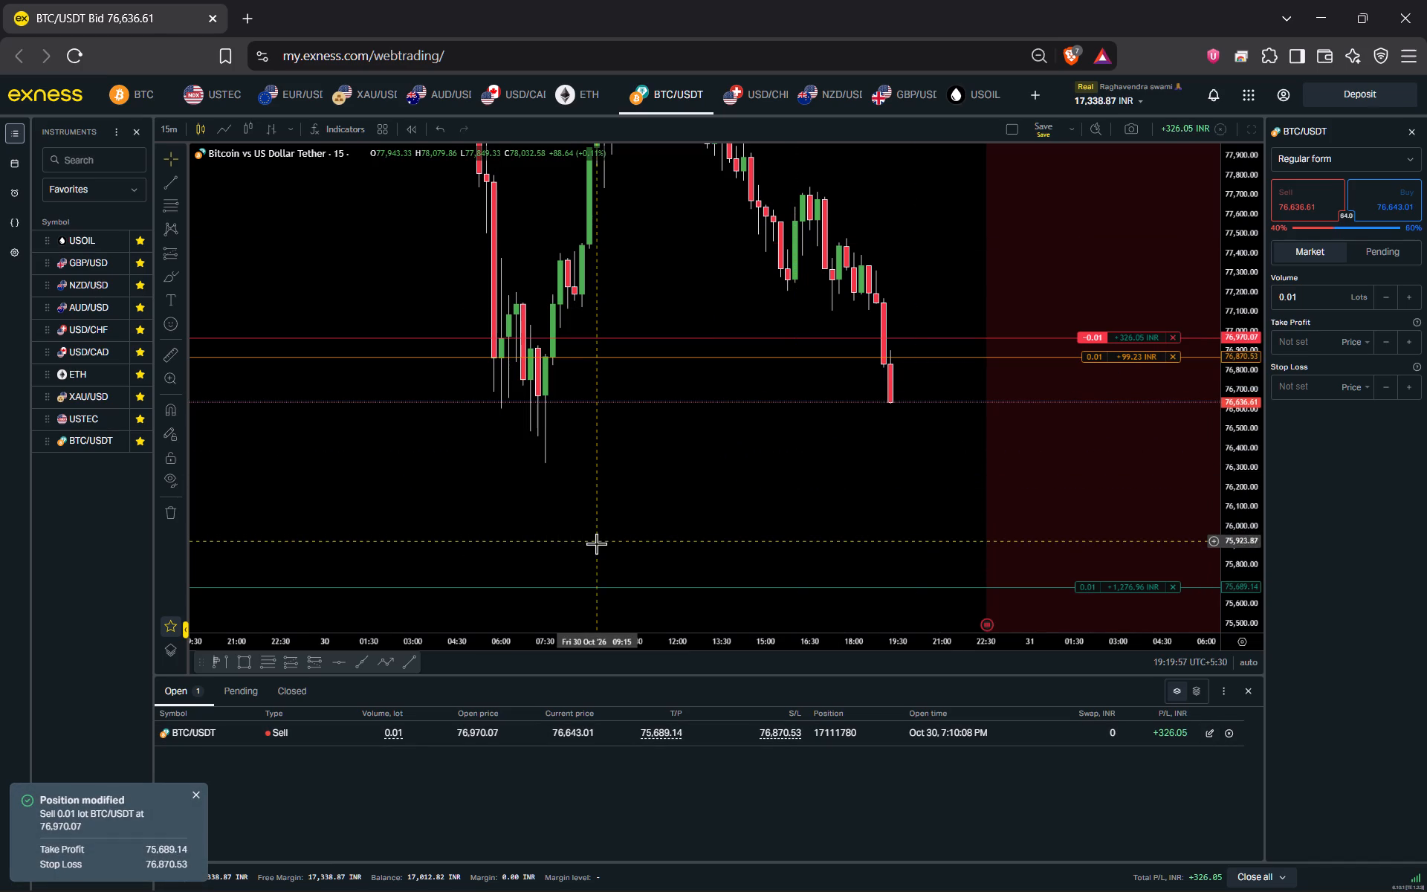
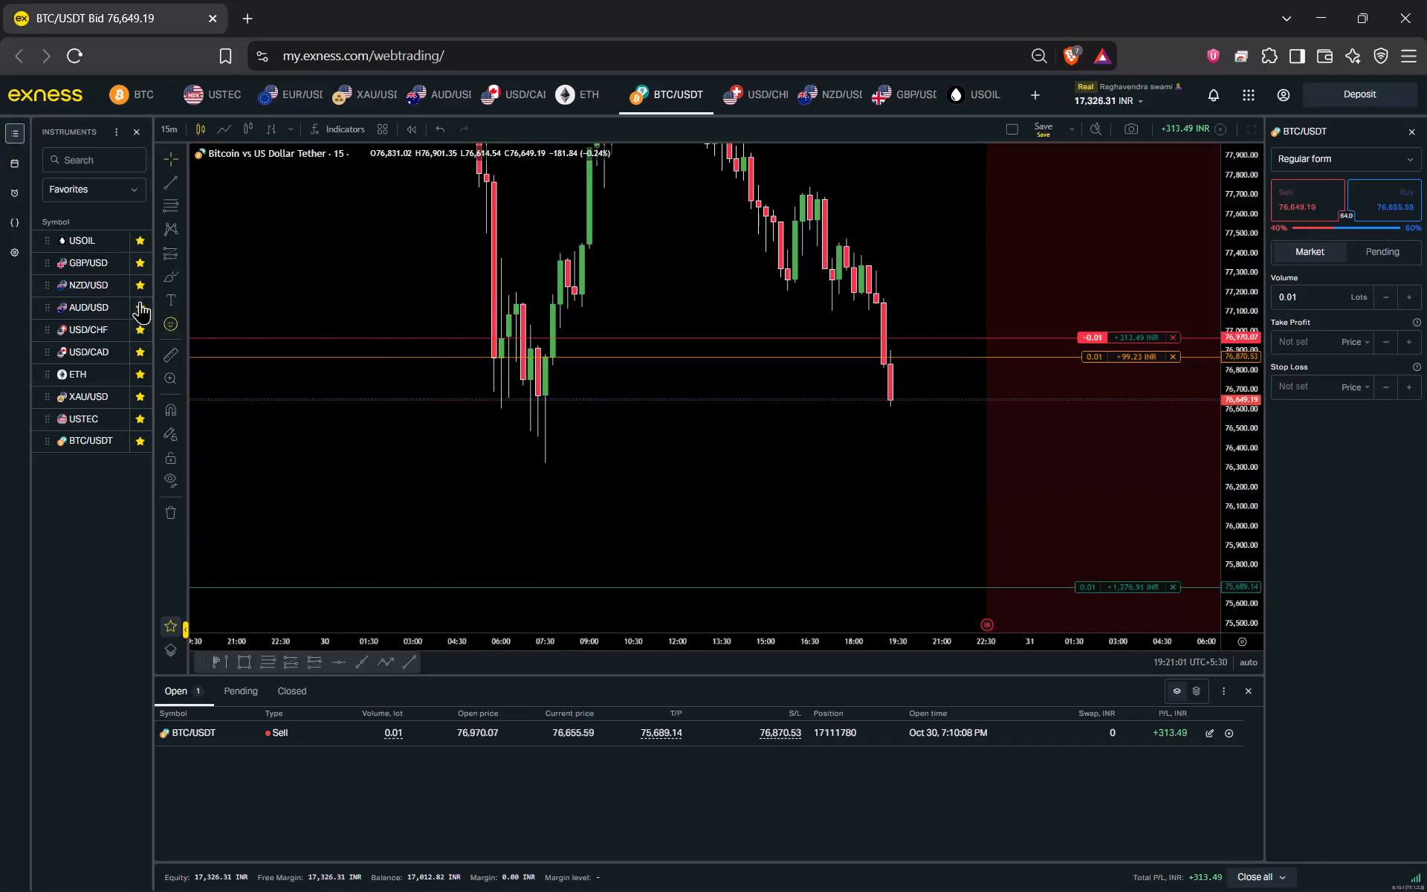
Examine the 15-minute USOIL chart and the GBP/USD chart in Exness for trade setups.
click(107, 245)
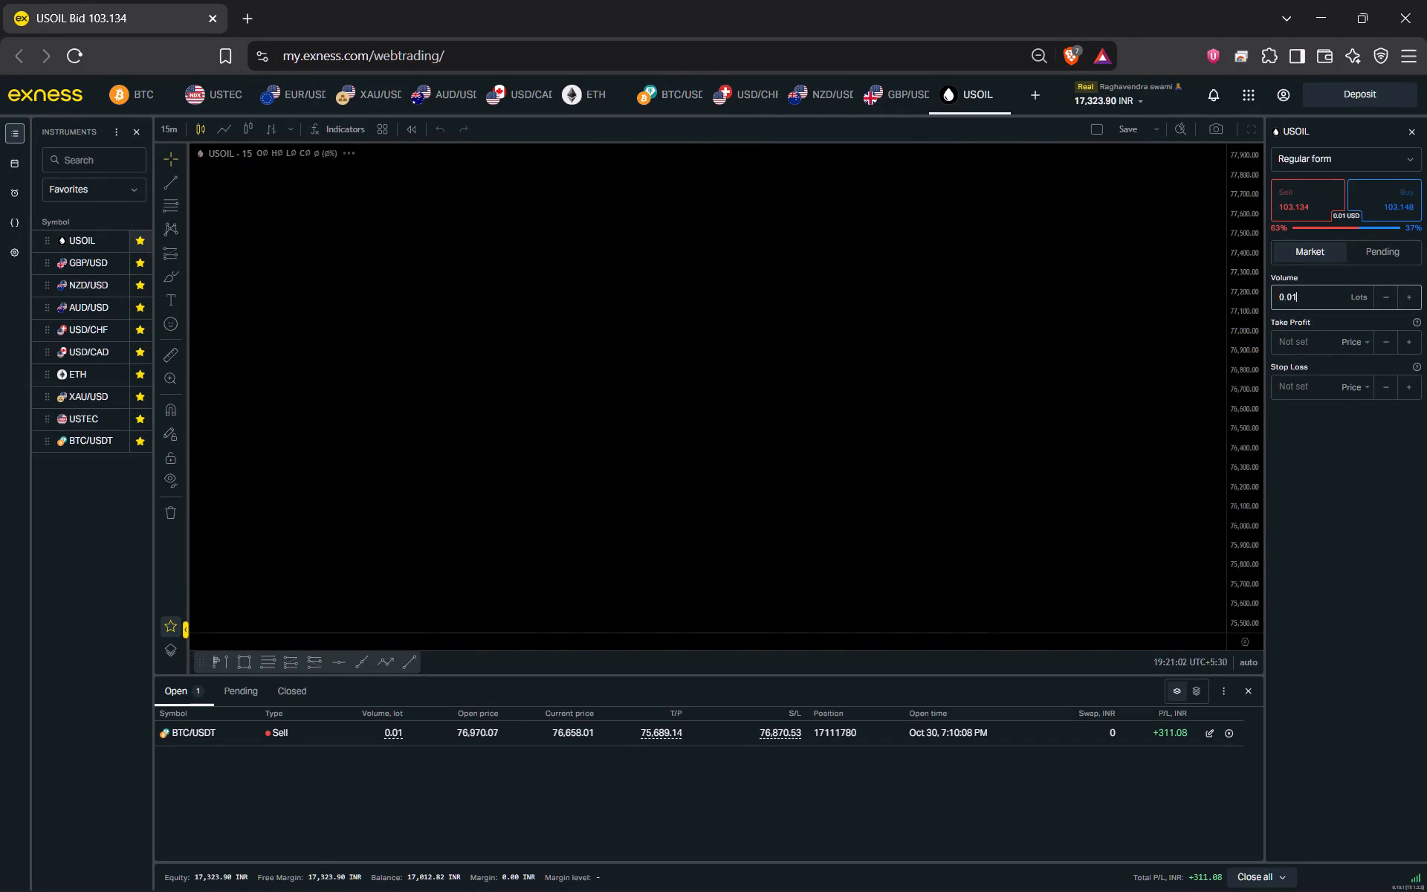
drag(1106, 412, 843, 459)
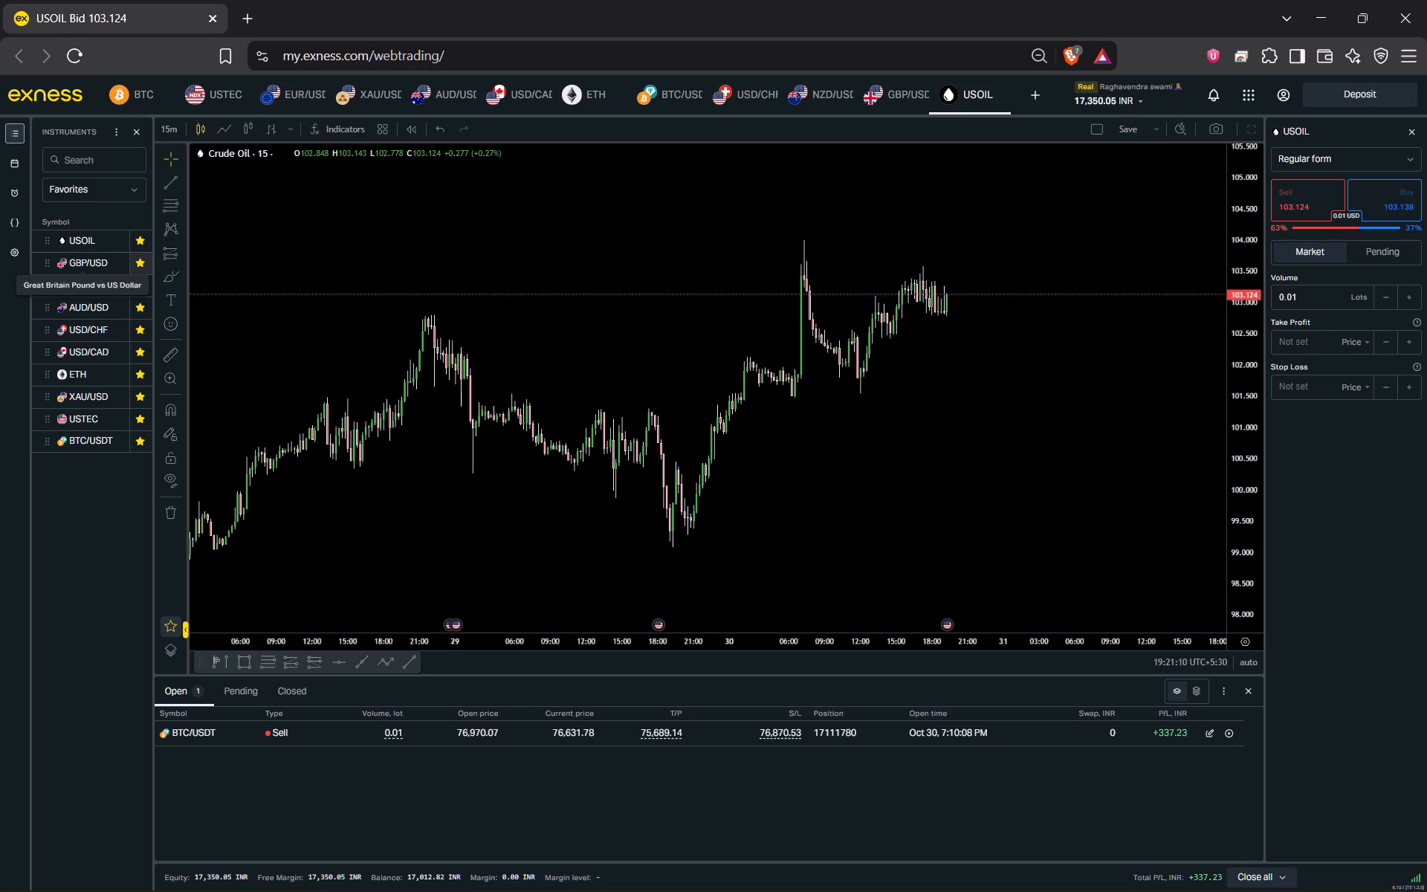
click(105, 264)
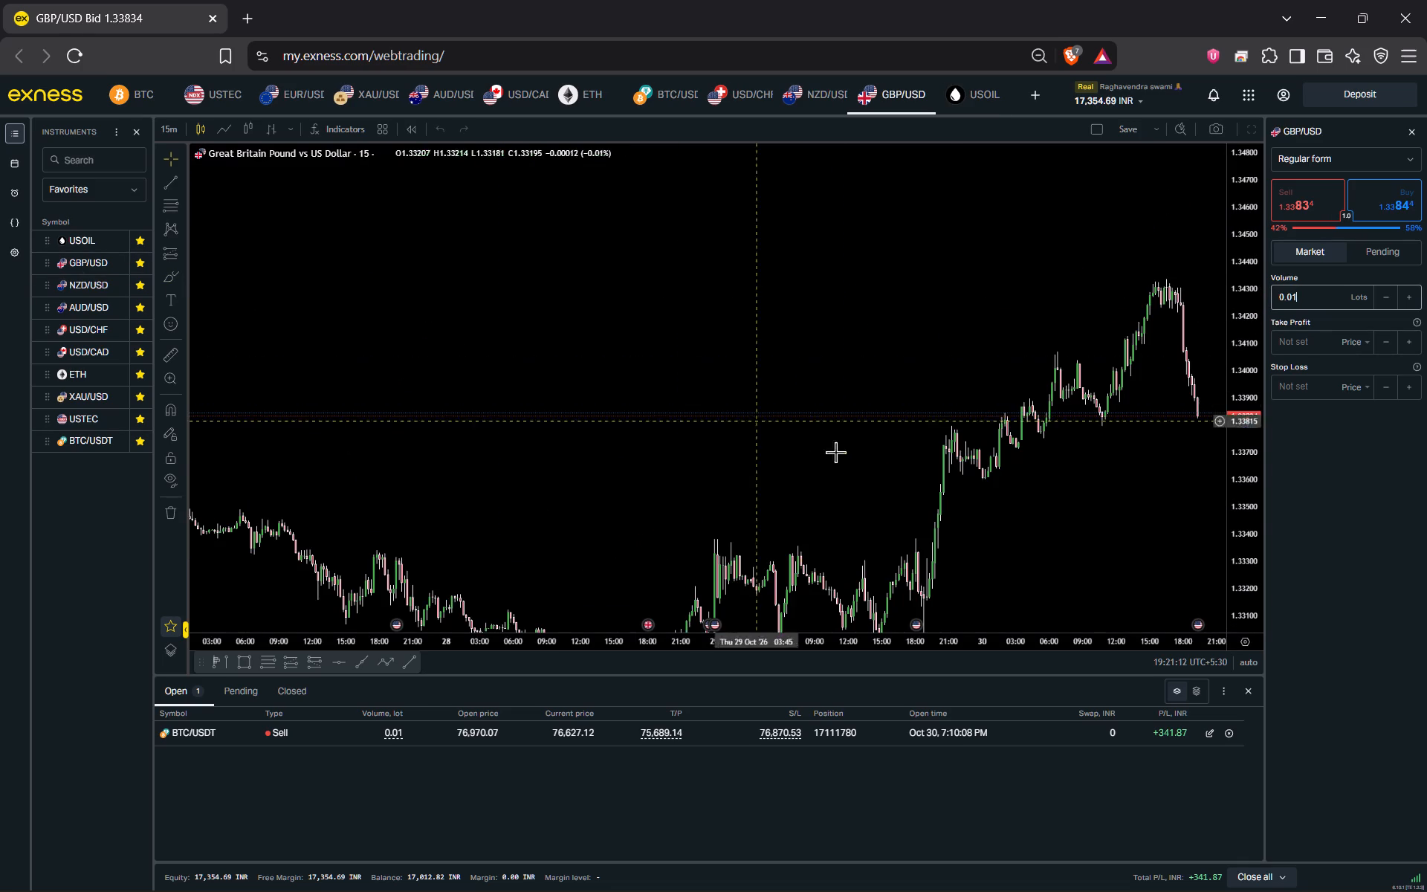
drag(945, 520, 768, 464)
Place the Exness window side by side with TradingView and bring the recent GBP/USD candles into view for comparison.
drag(824, 20, 1385, 471)
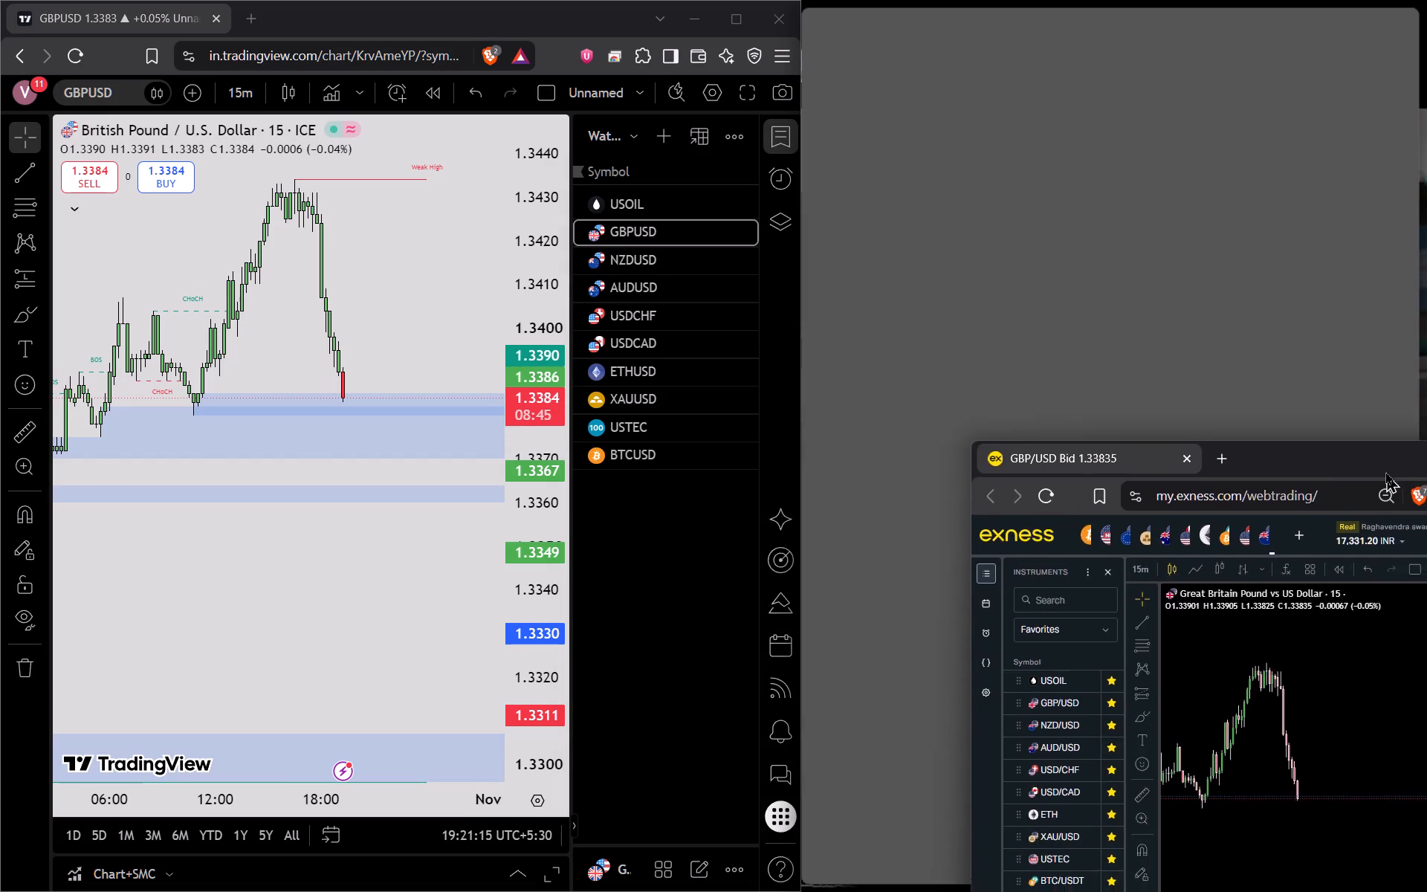
drag(1385, 471, 1369, 452)
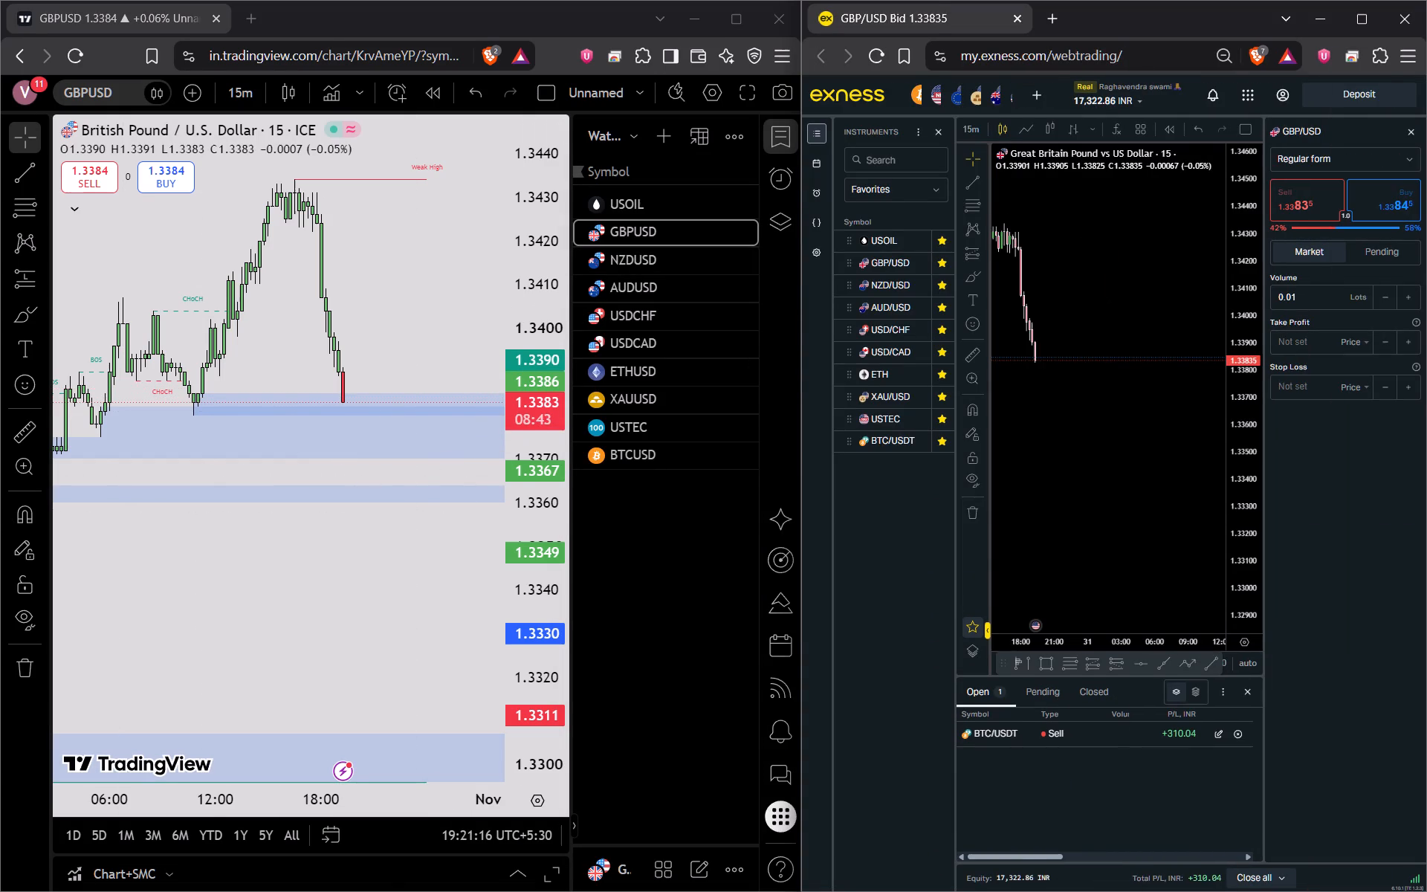
drag(1064, 417, 1141, 433)
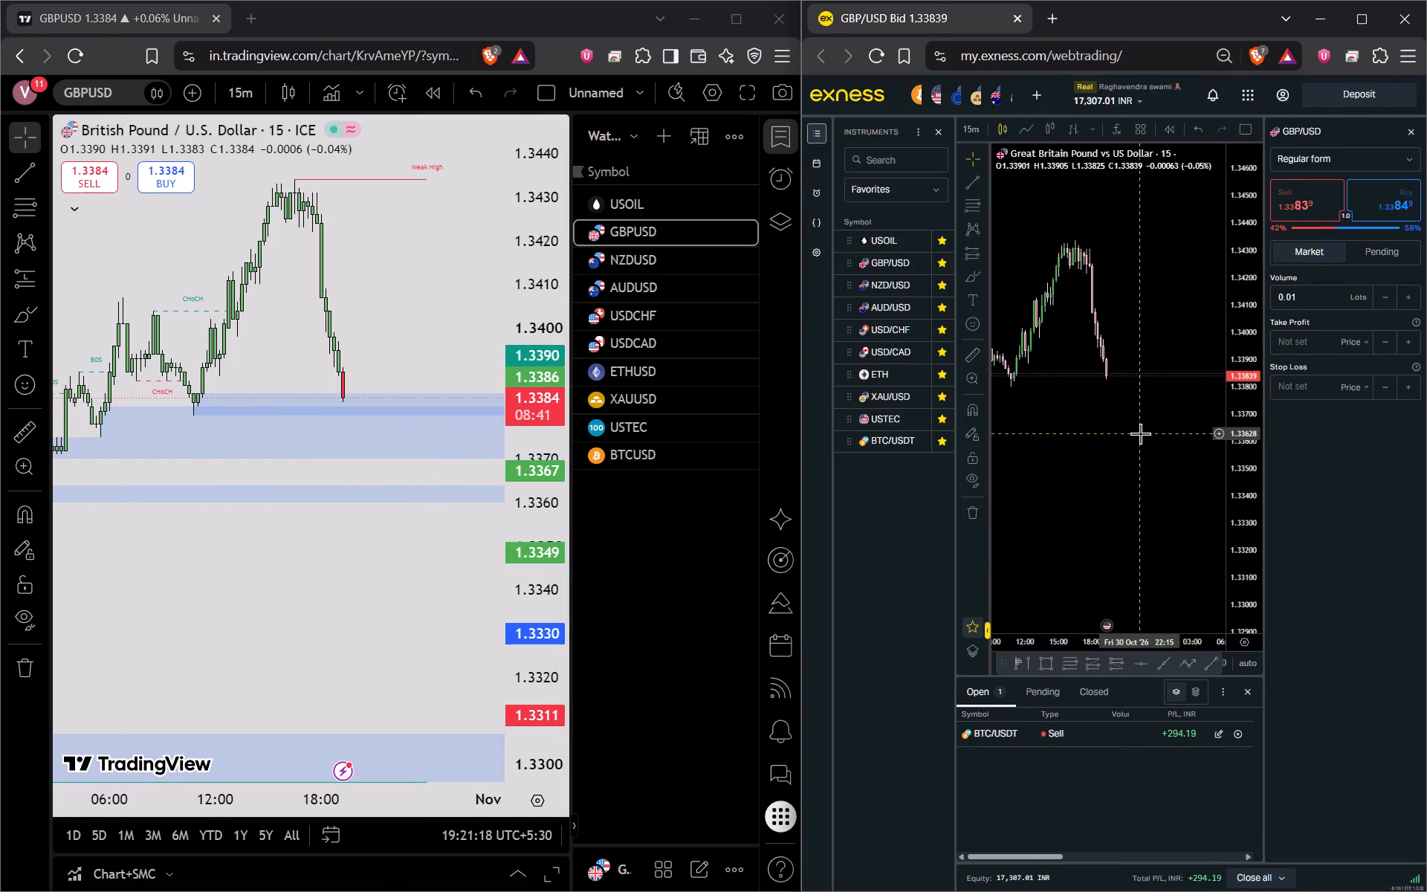
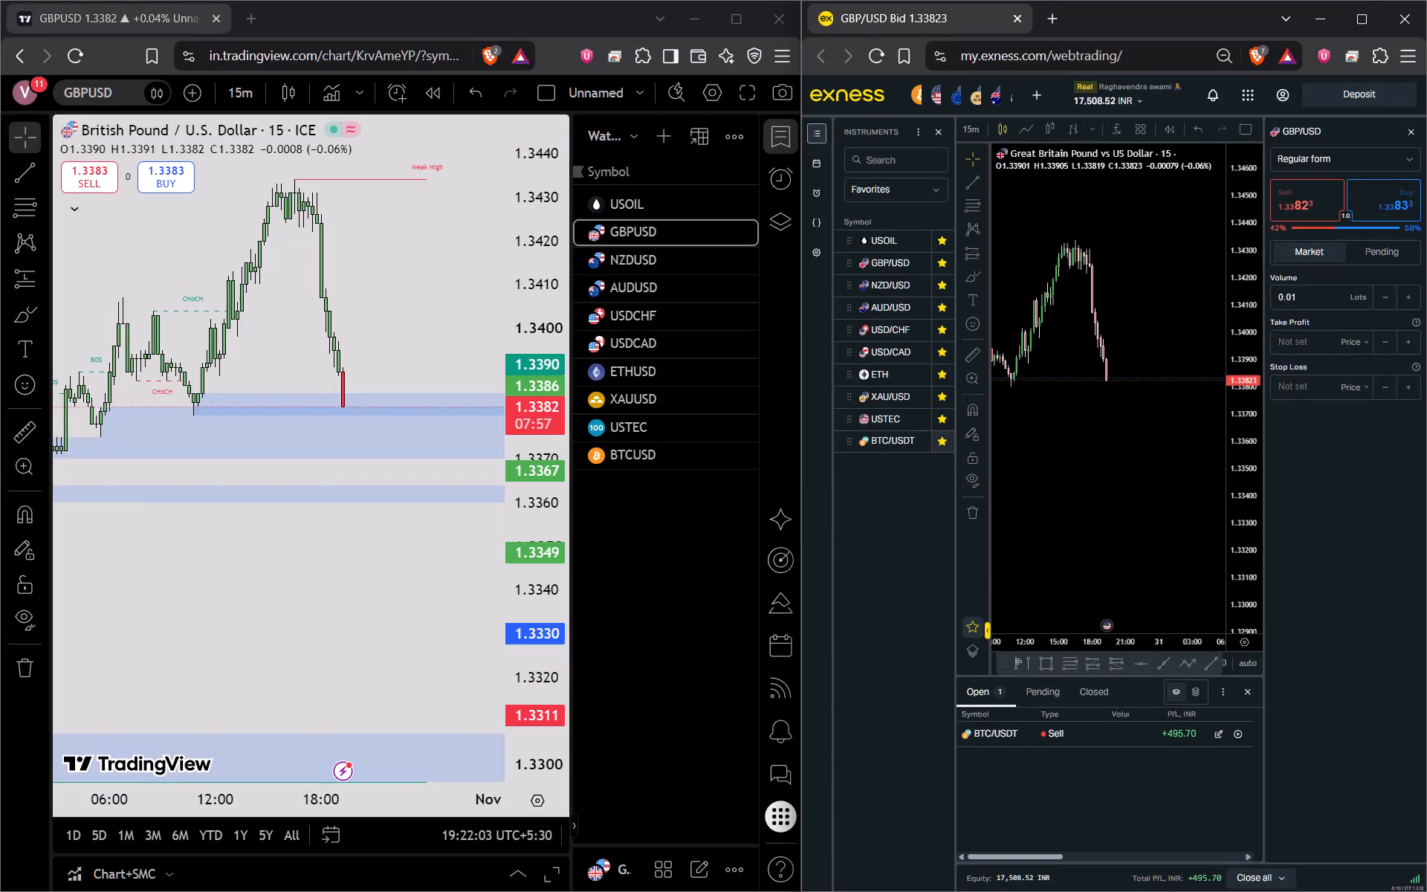
Tighten the stop loss of the open BTC/USDT sell to 76765.86 in Exness and apply the position change.
click(886, 442)
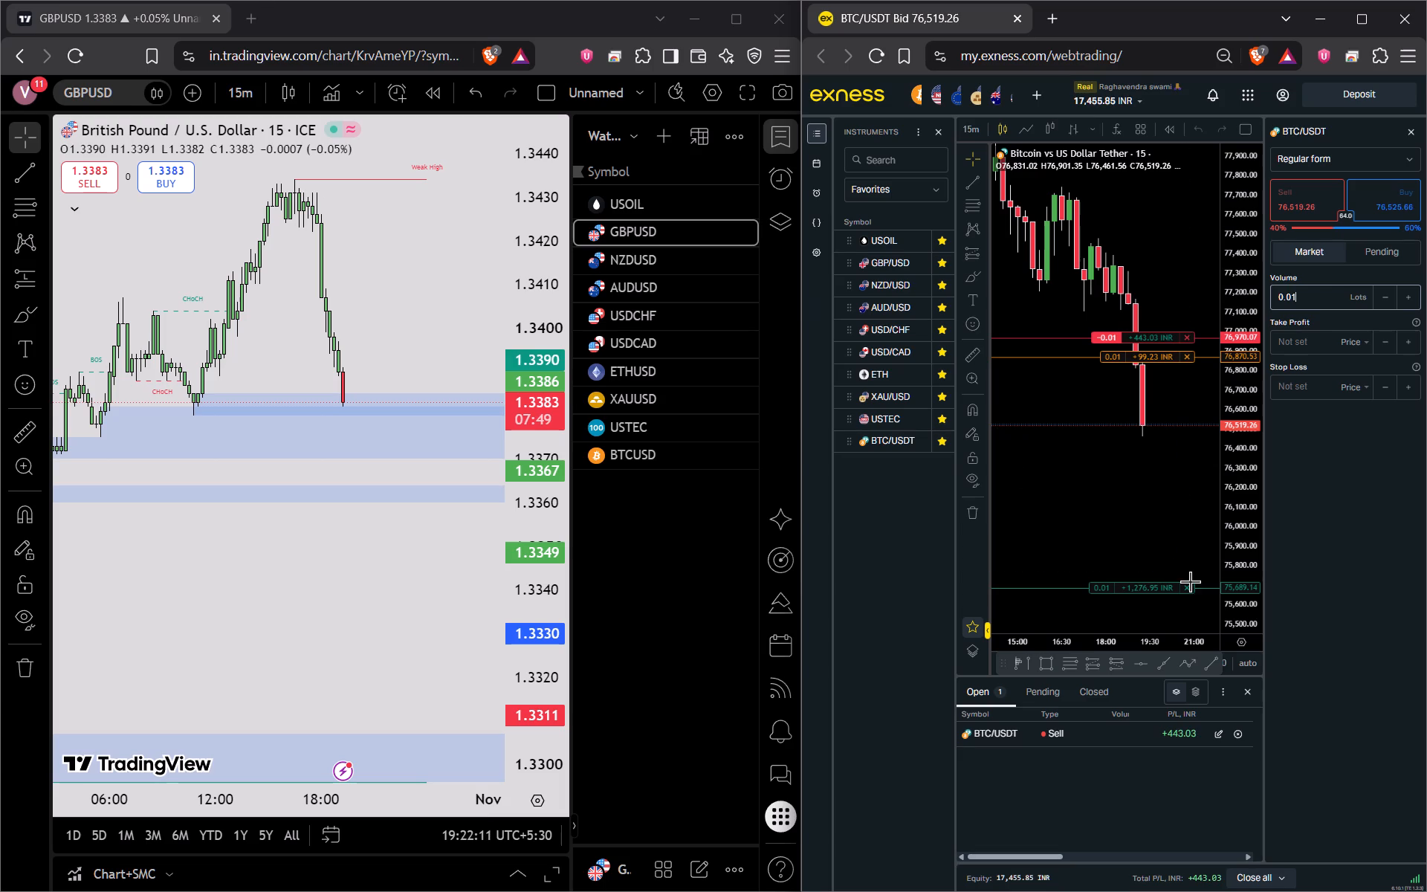
drag(1174, 491, 1147, 474)
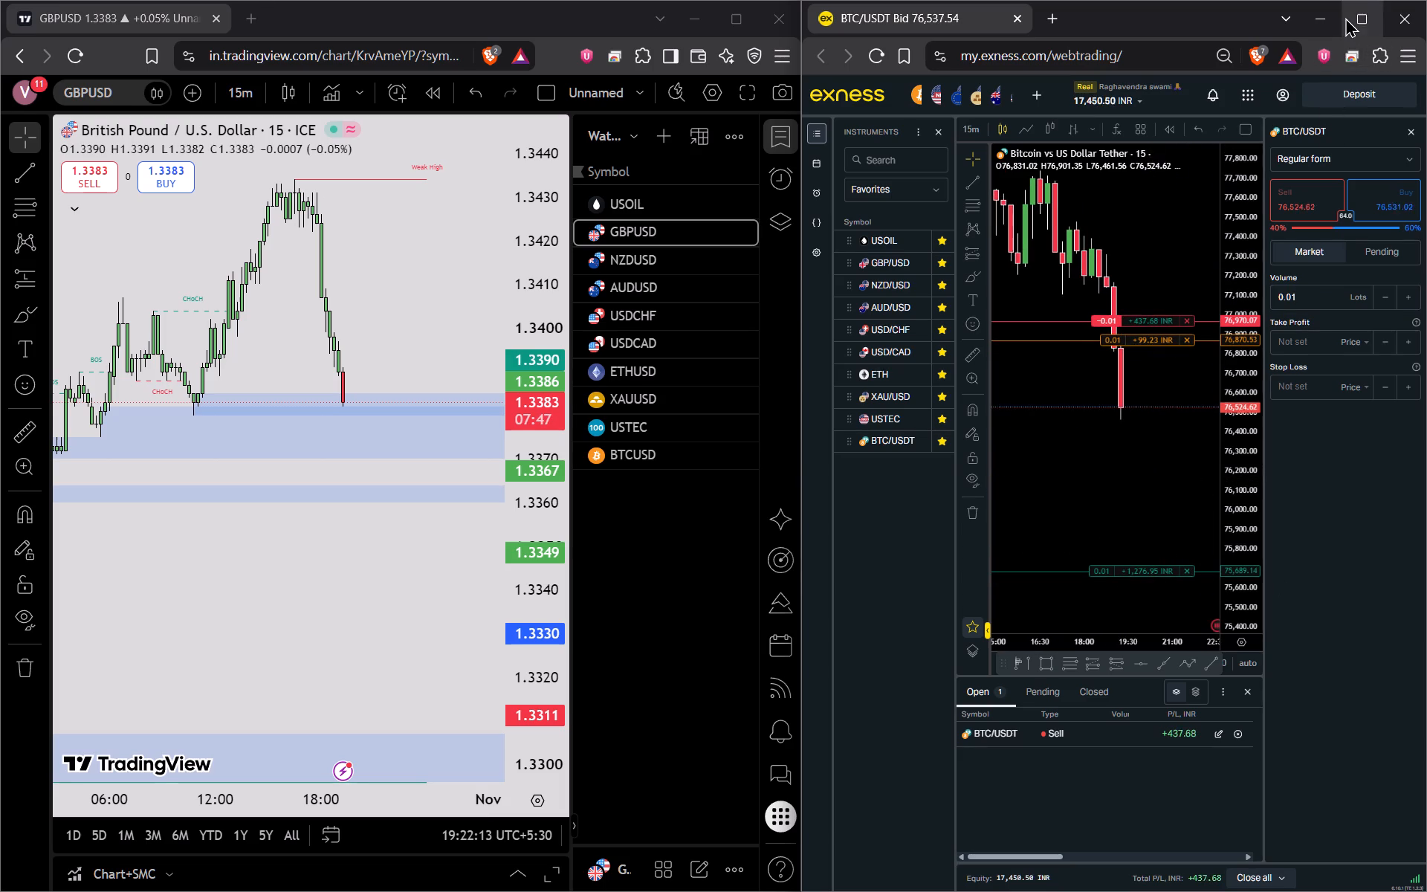
click(1345, 17)
drag(1017, 479, 731, 447)
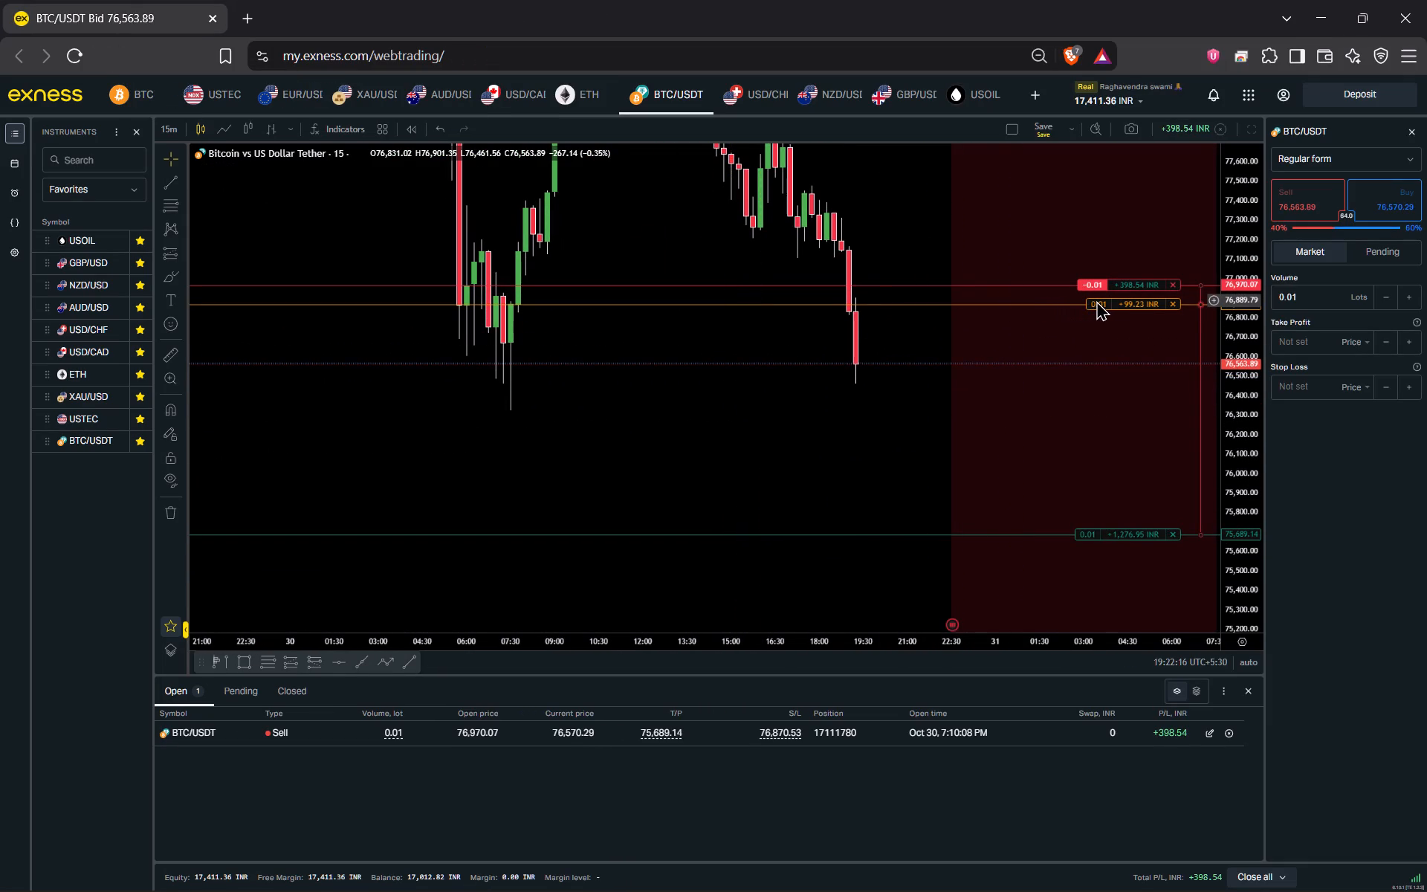
drag(1096, 300, 1109, 325)
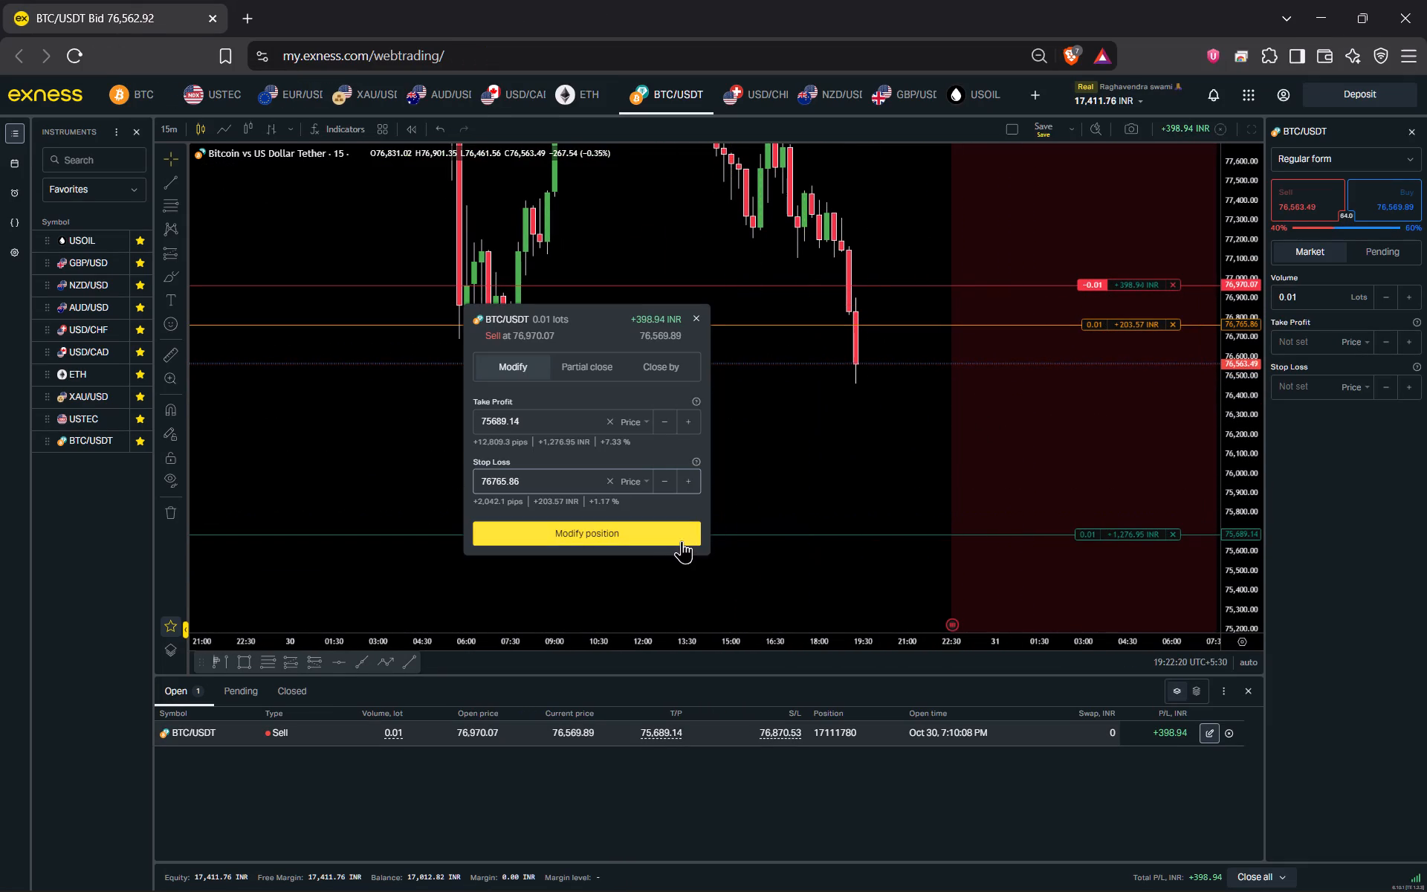
click(680, 540)
Examine the recent 15-minute BTC/USDT candles against the position's stop and target levels, and check the account balance summary.
drag(933, 429, 914, 412)
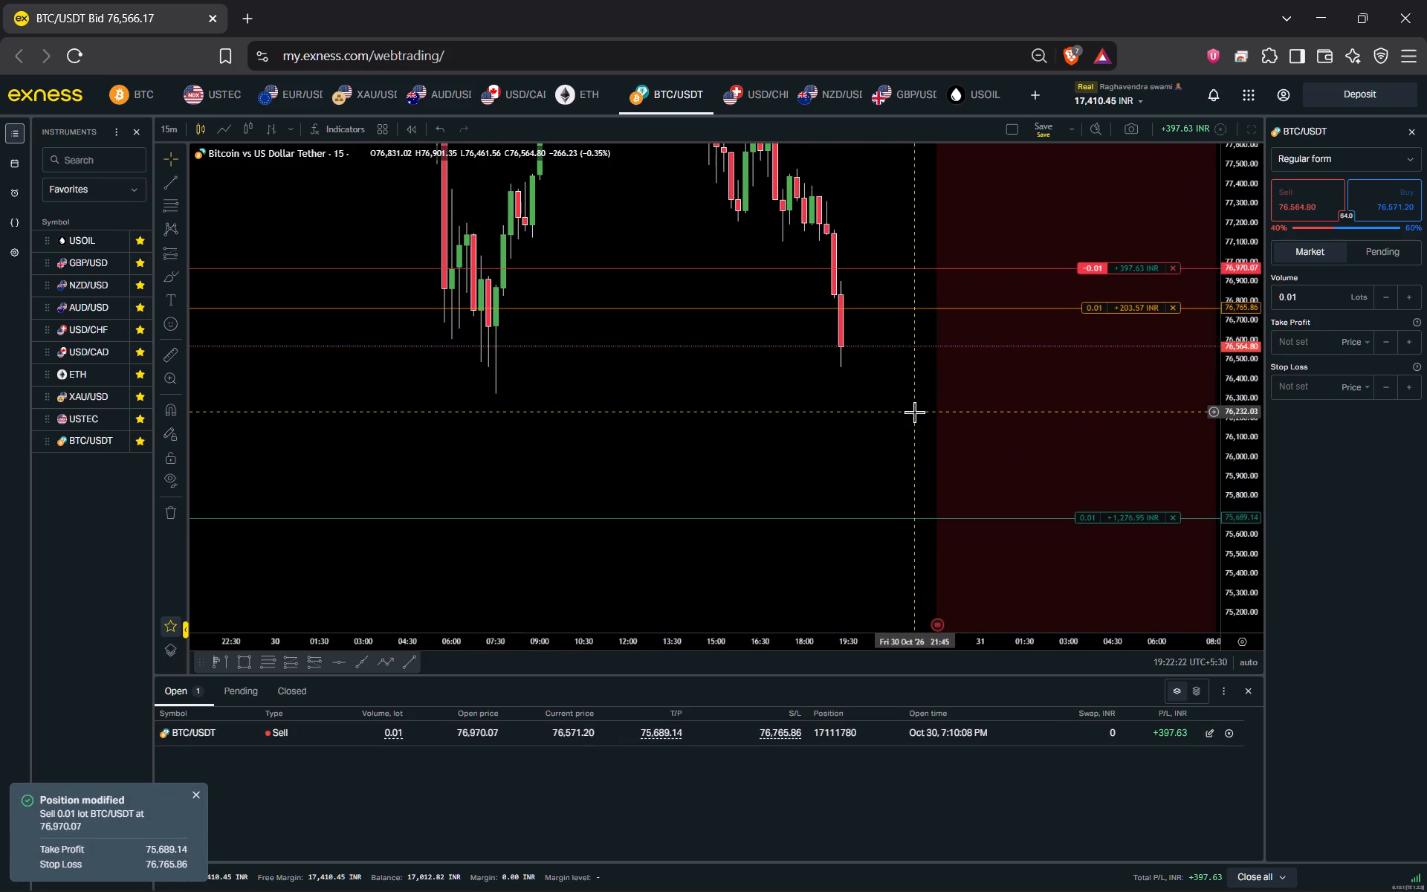
scroll(910, 412, up, 1)
drag(909, 416, 907, 447)
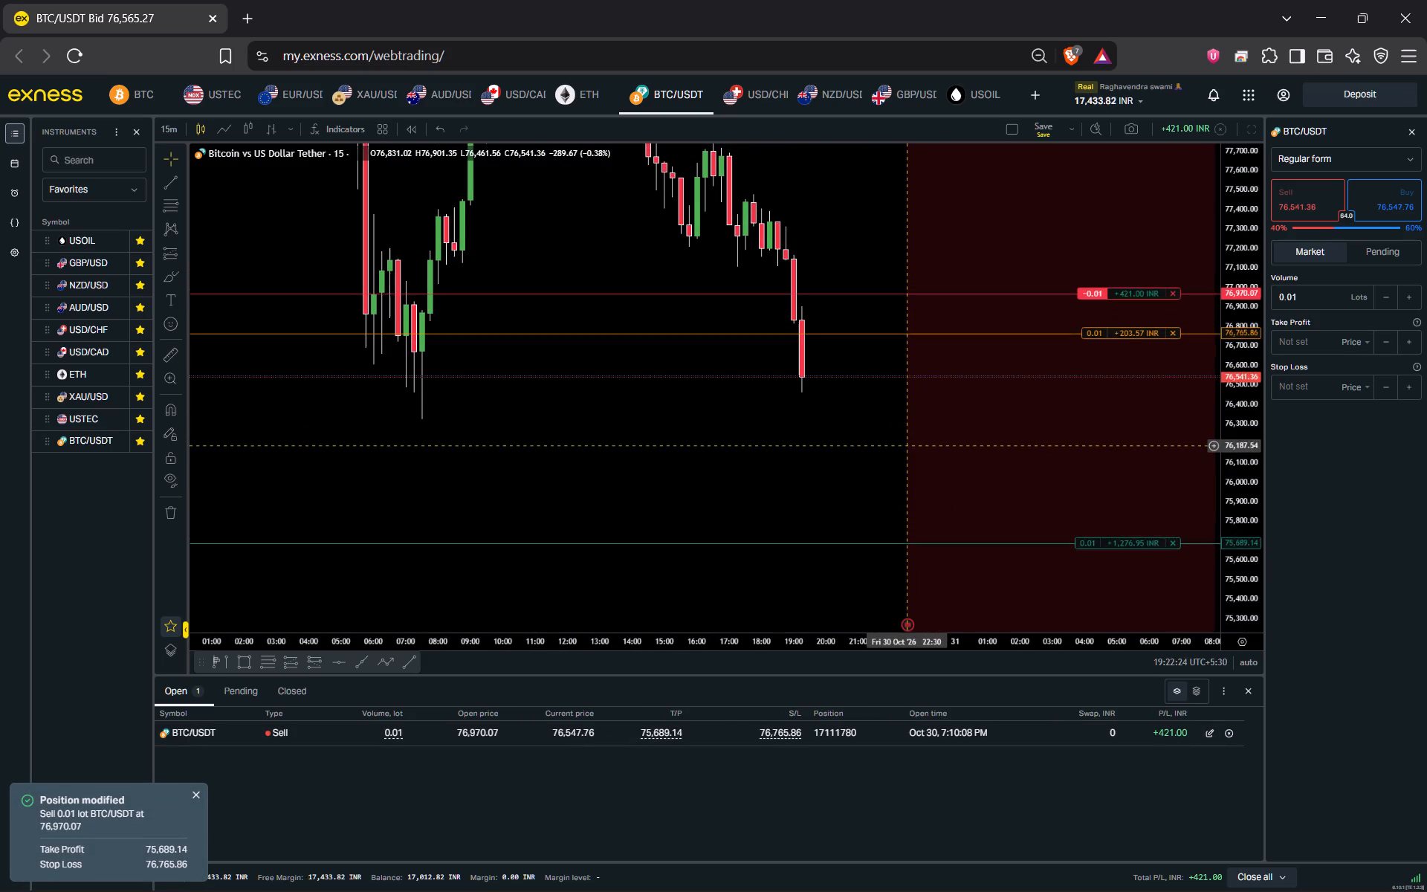
drag(907, 447, 907, 484)
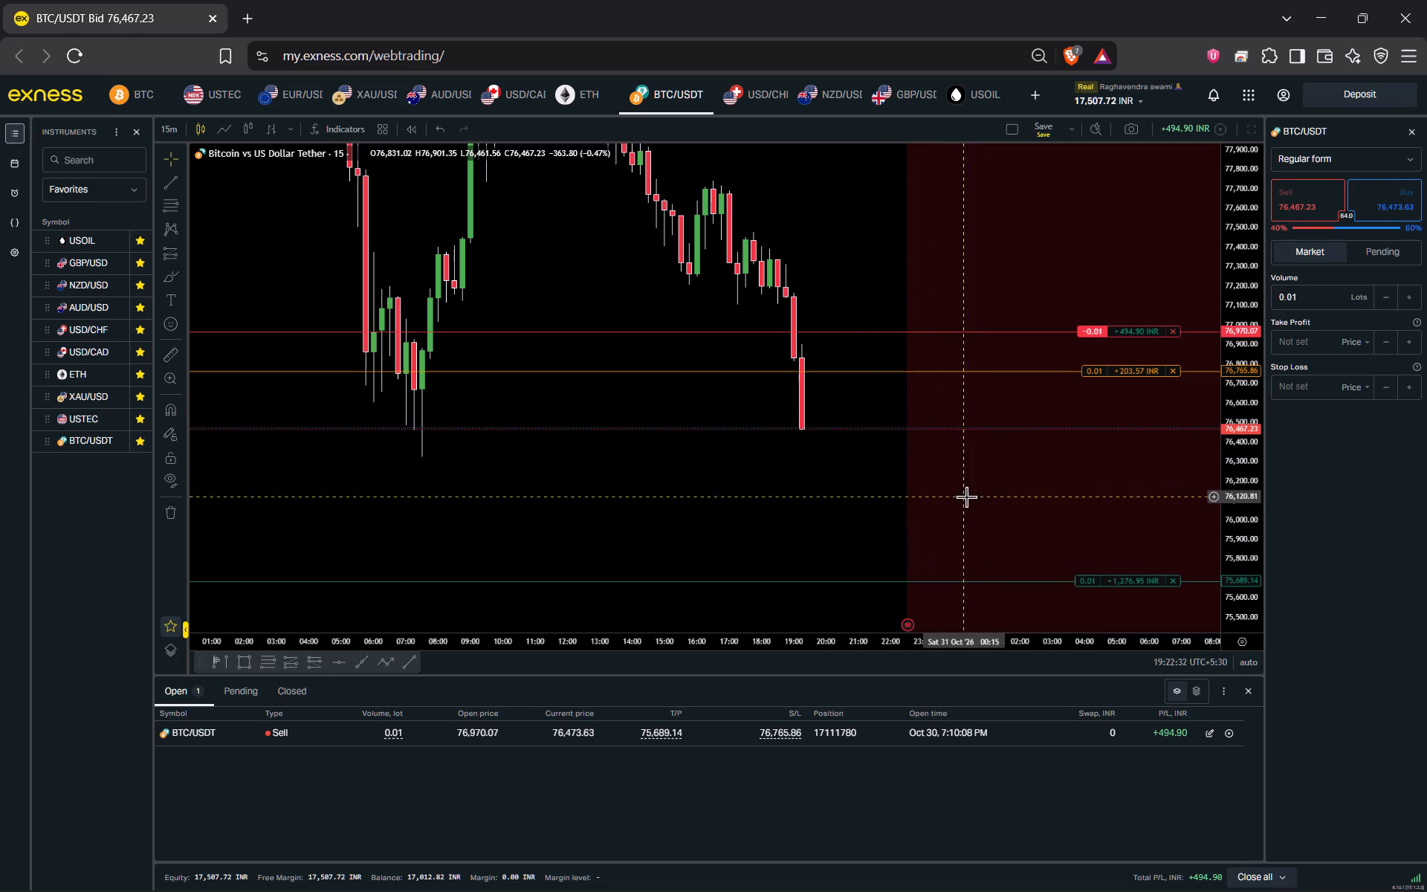
drag(872, 482, 873, 470)
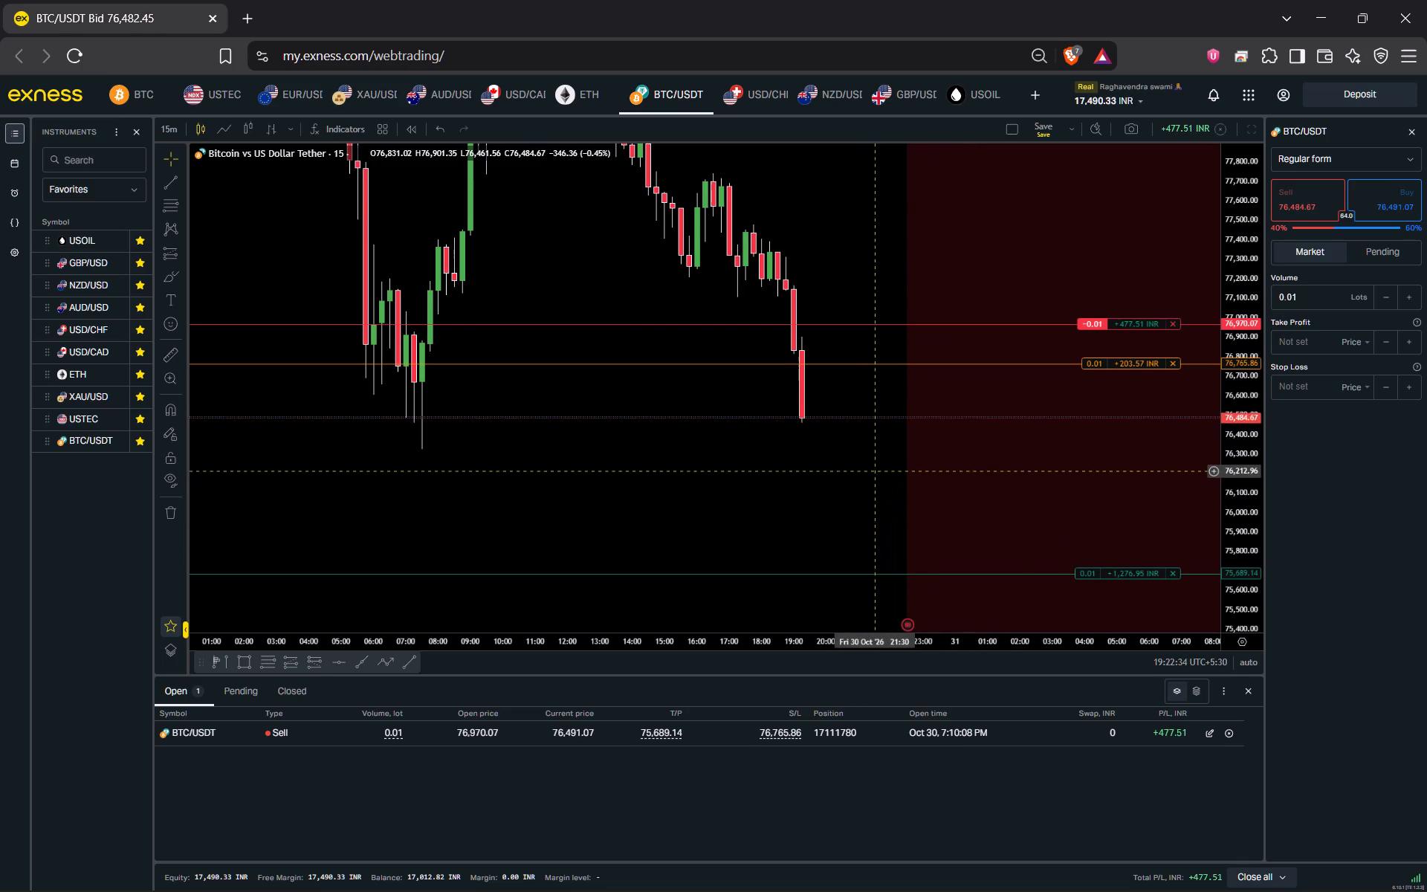
drag(873, 470, 873, 453)
click(1093, 106)
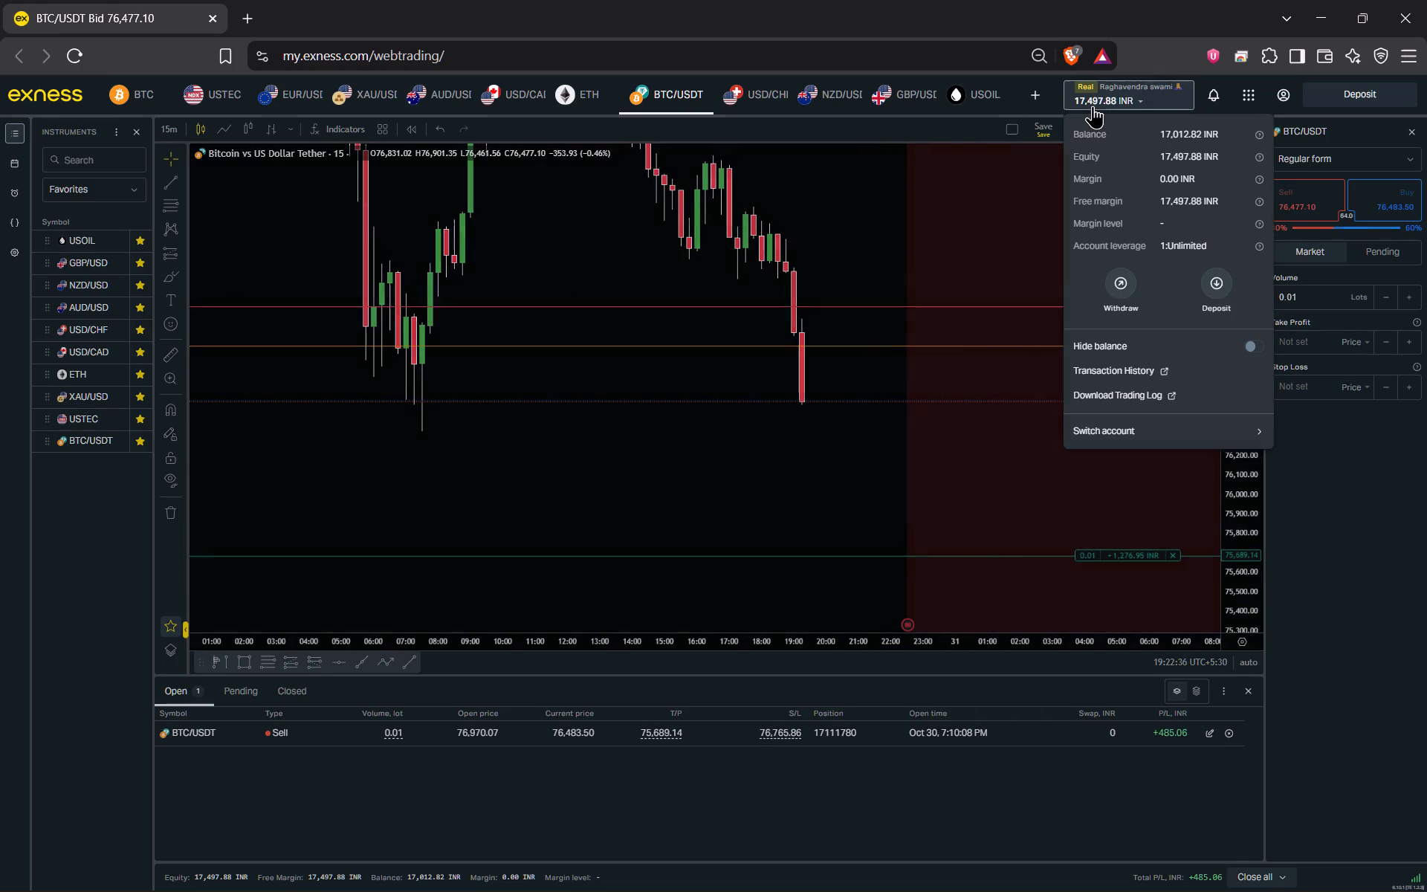
click(1106, 105)
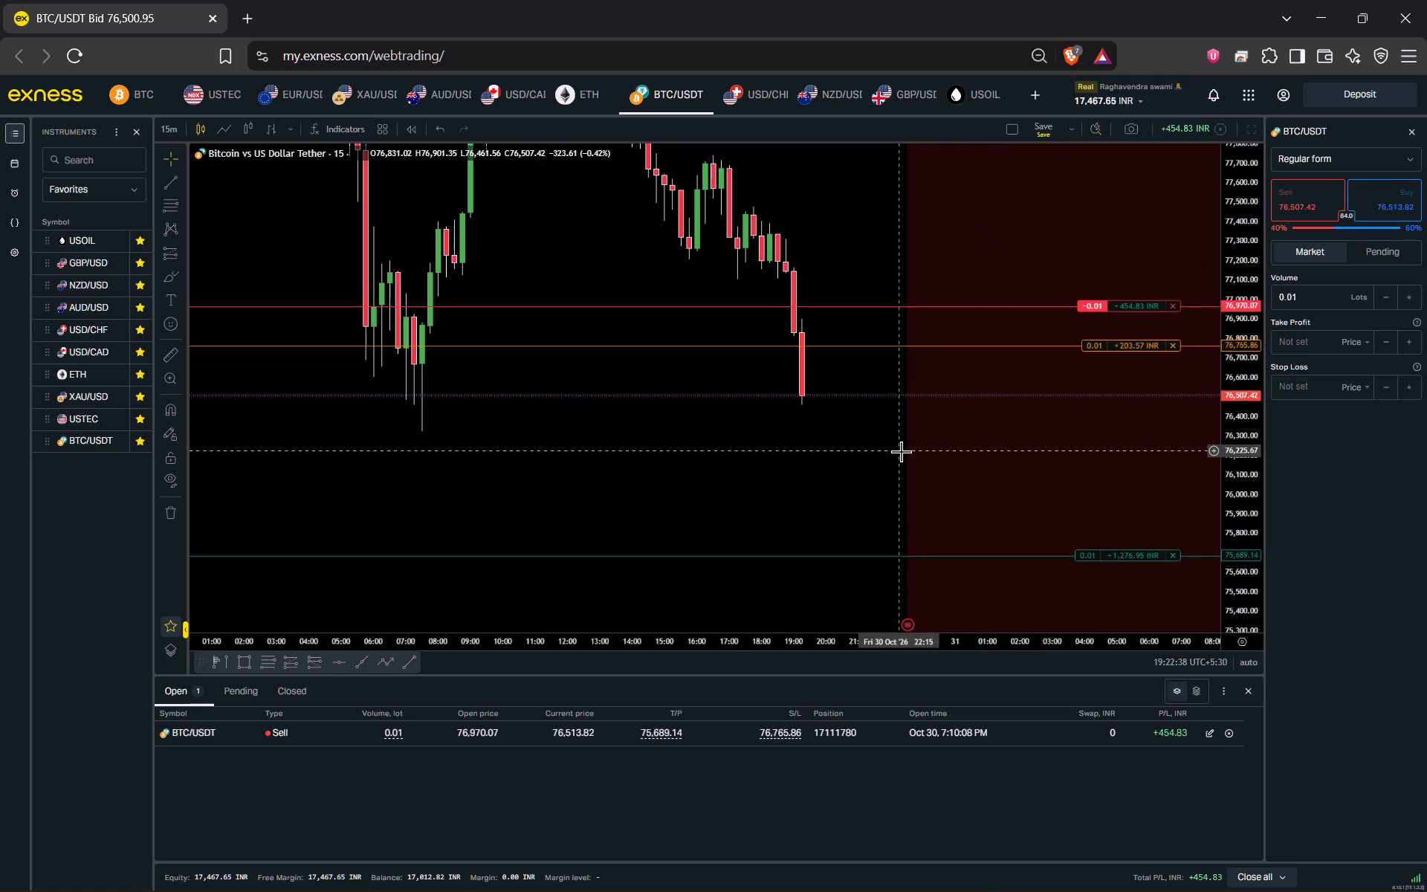
drag(901, 451, 891, 433)
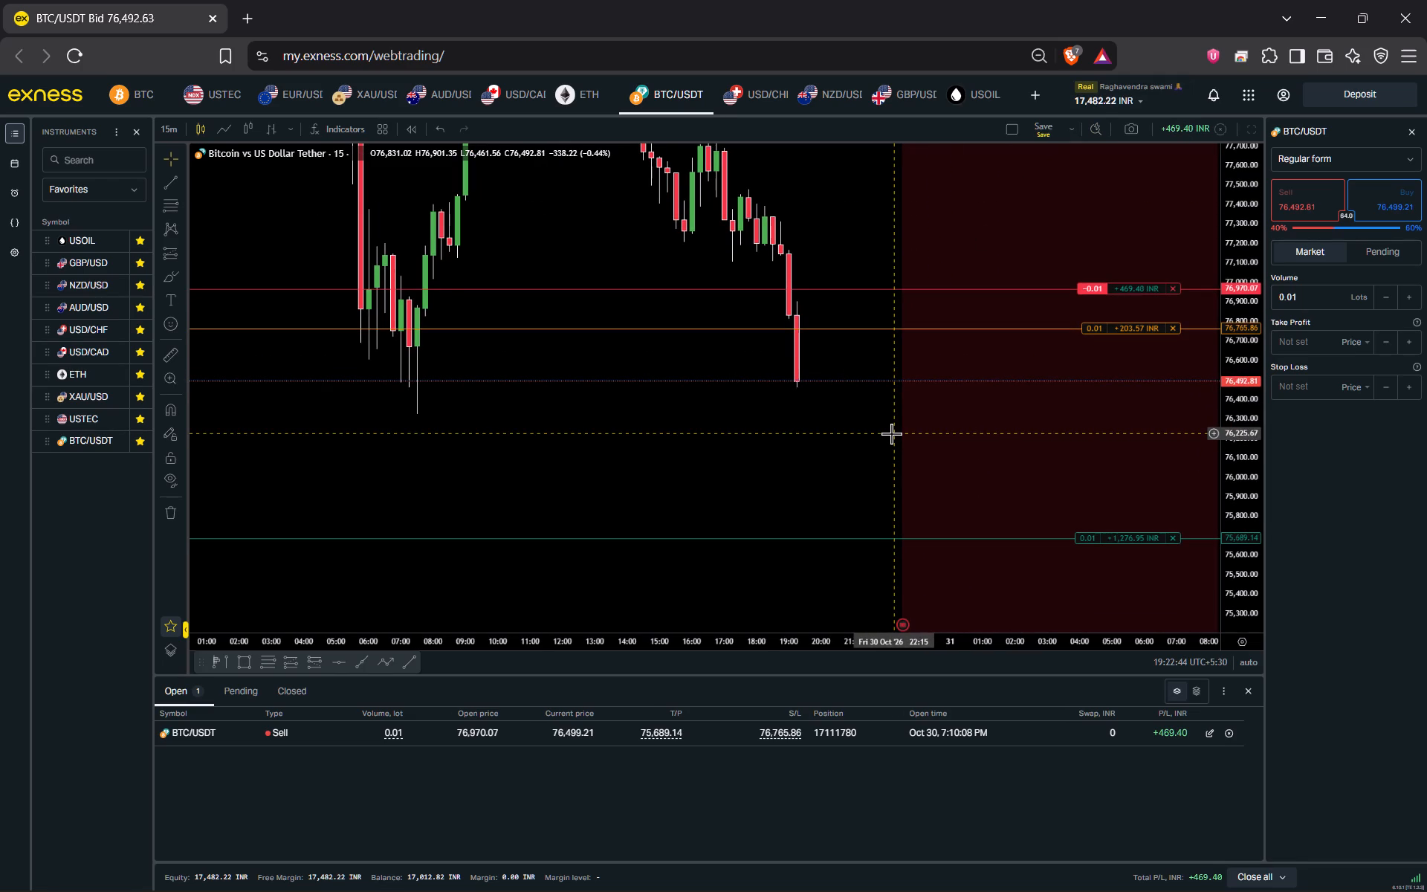
Load the USOIL chart in Exness and place its window side by side with TradingView.
click(91, 242)
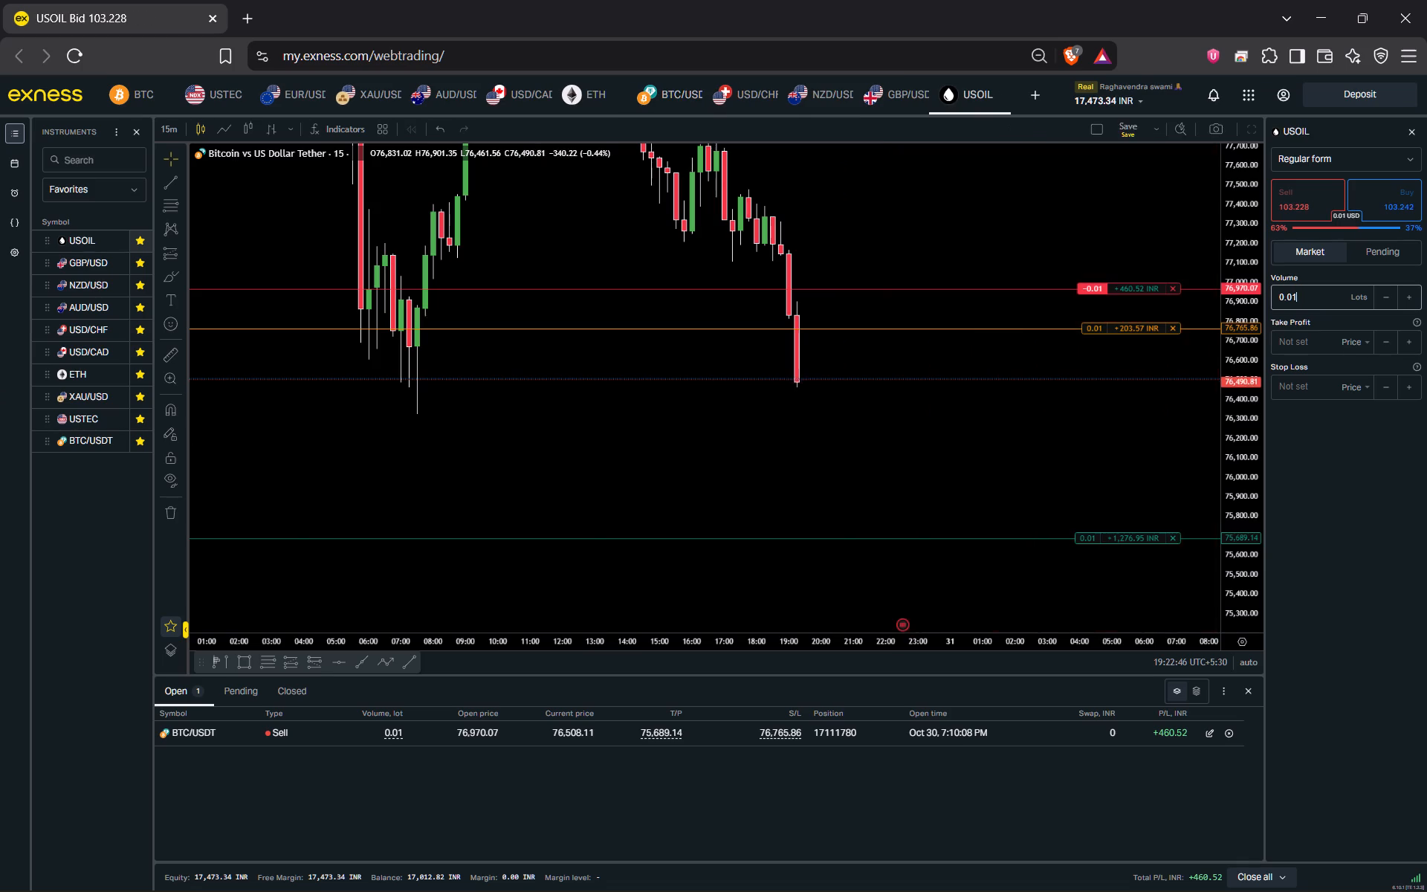
drag(696, 17, 1426, 269)
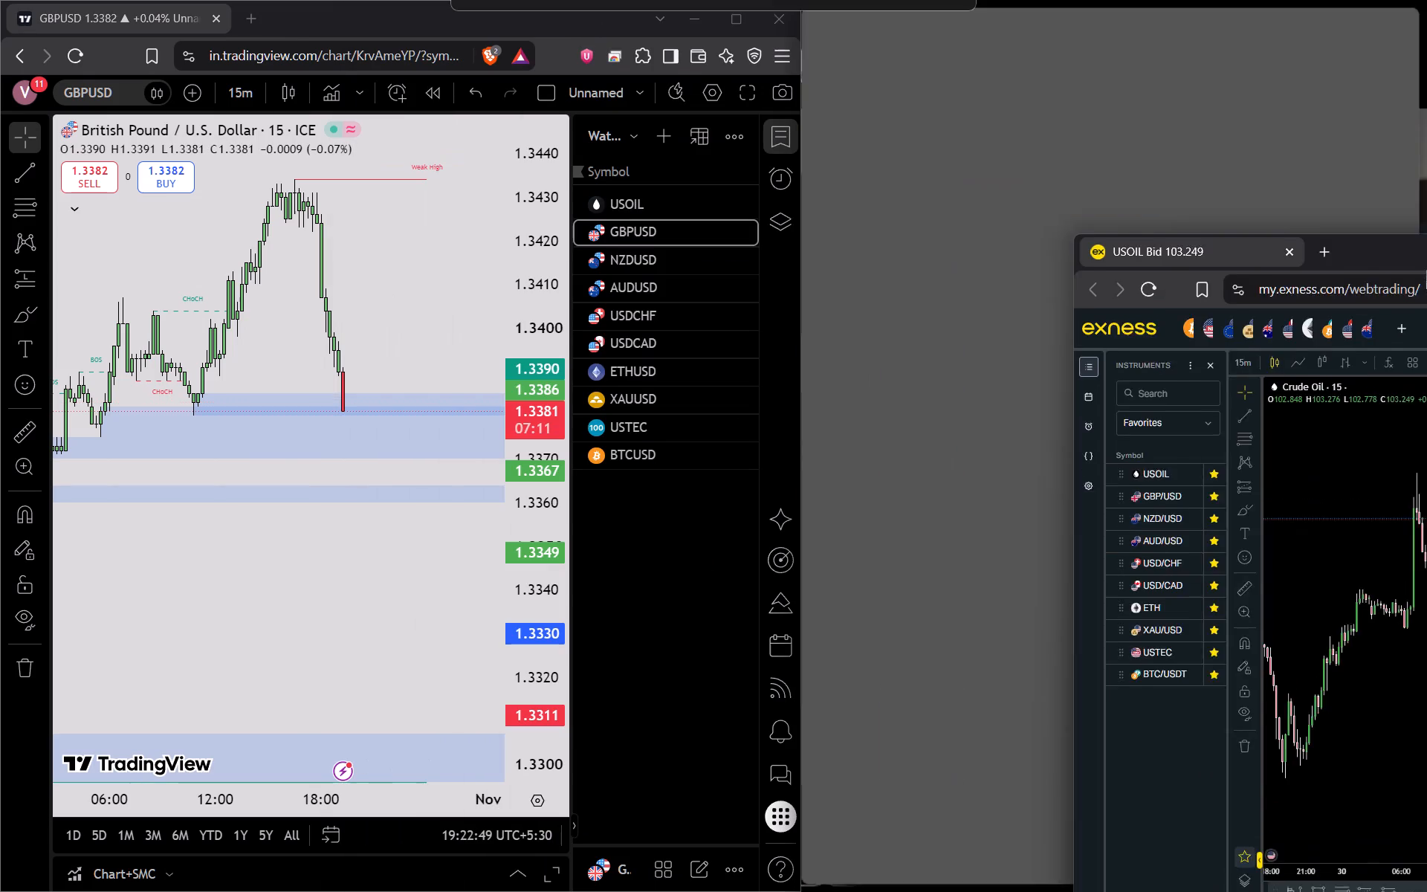
drag(1426, 269, 1426, 280)
Examine the 15-minute USOIL chart in TradingView, including its demand zones and higher price levels.
drag(308, 584, 407, 638)
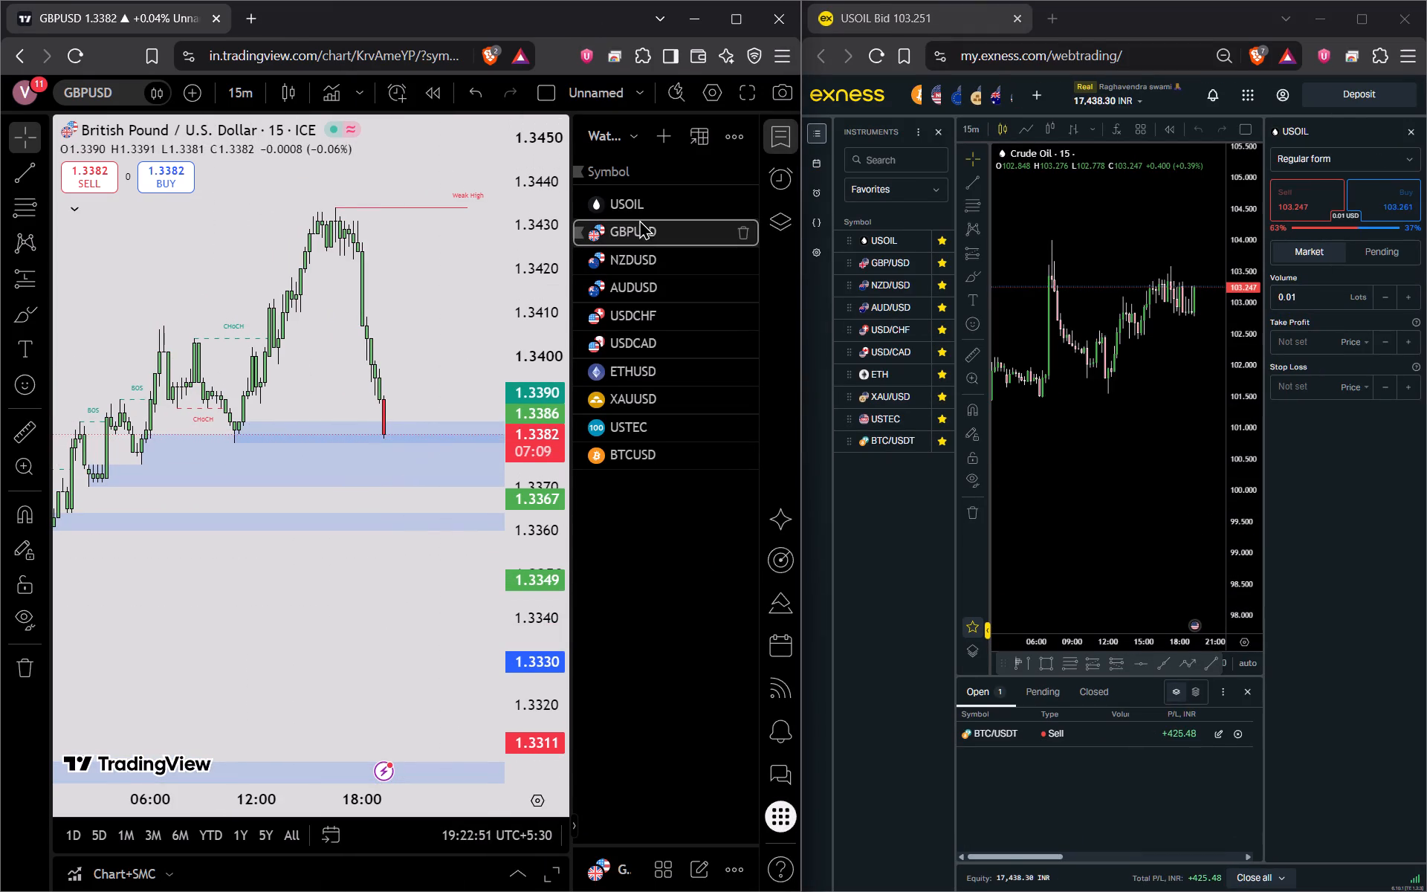
click(640, 210)
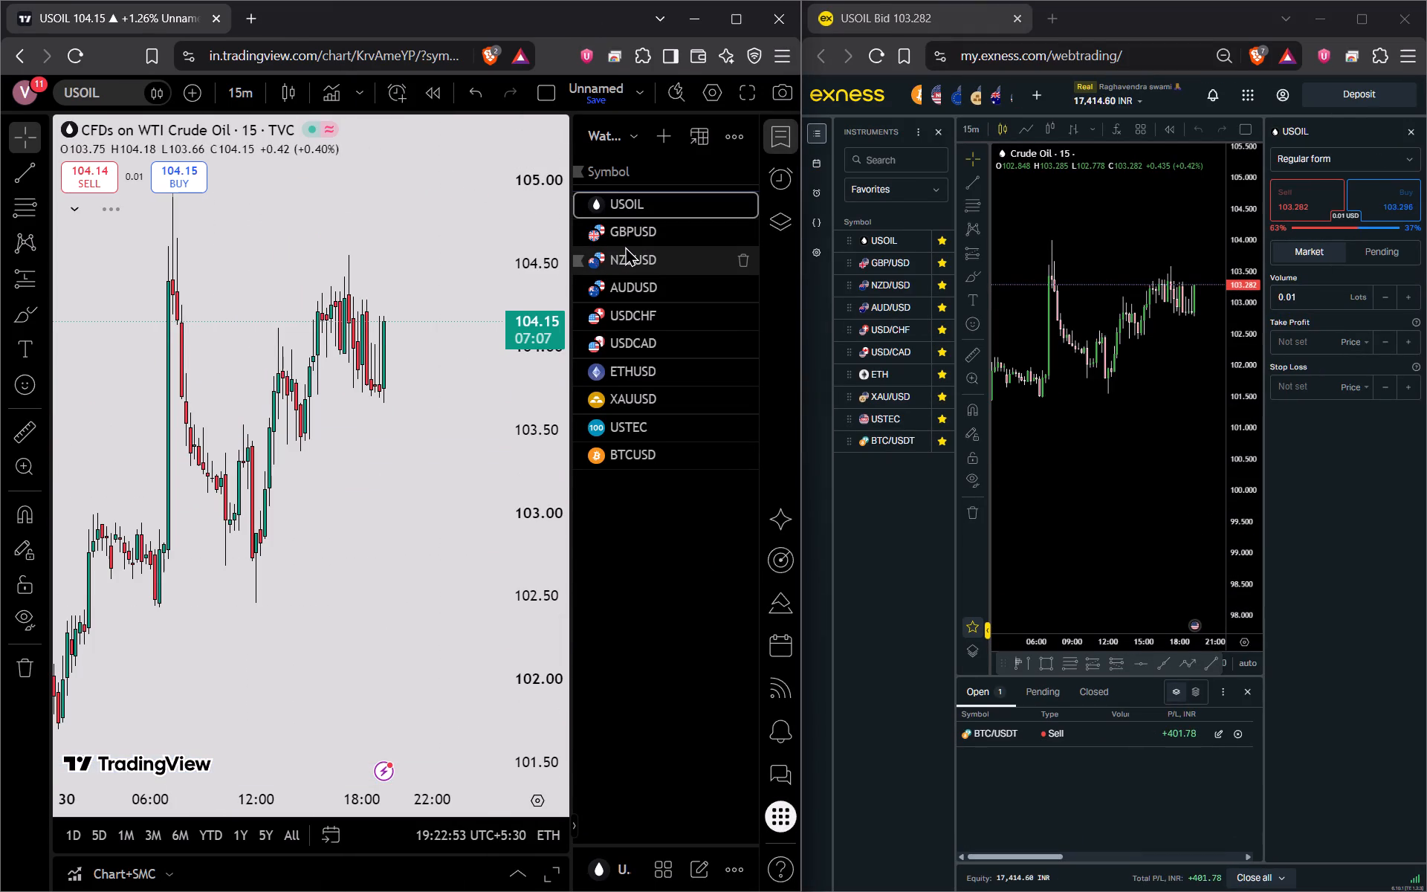
drag(424, 477, 436, 494)
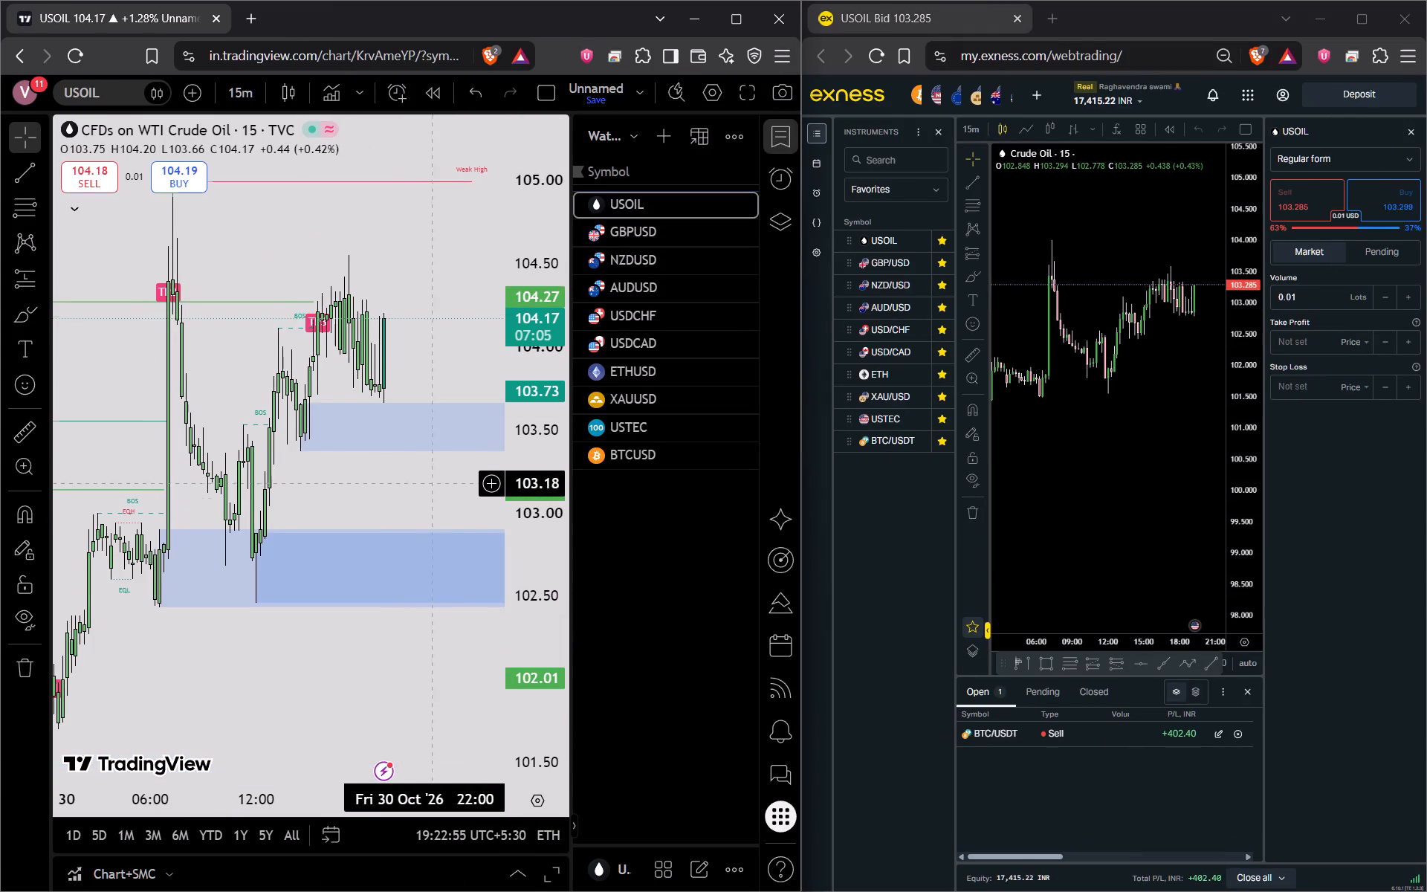
drag(436, 494, 439, 525)
drag(505, 446, 545, 518)
drag(533, 464, 549, 549)
drag(528, 502, 528, 526)
drag(528, 518, 531, 534)
drag(535, 479, 535, 456)
drag(534, 443, 536, 427)
Examine the 15-minute GBPUSD and NZDUSD charts in TradingView, checking recent candles against the marked zones.
click(624, 227)
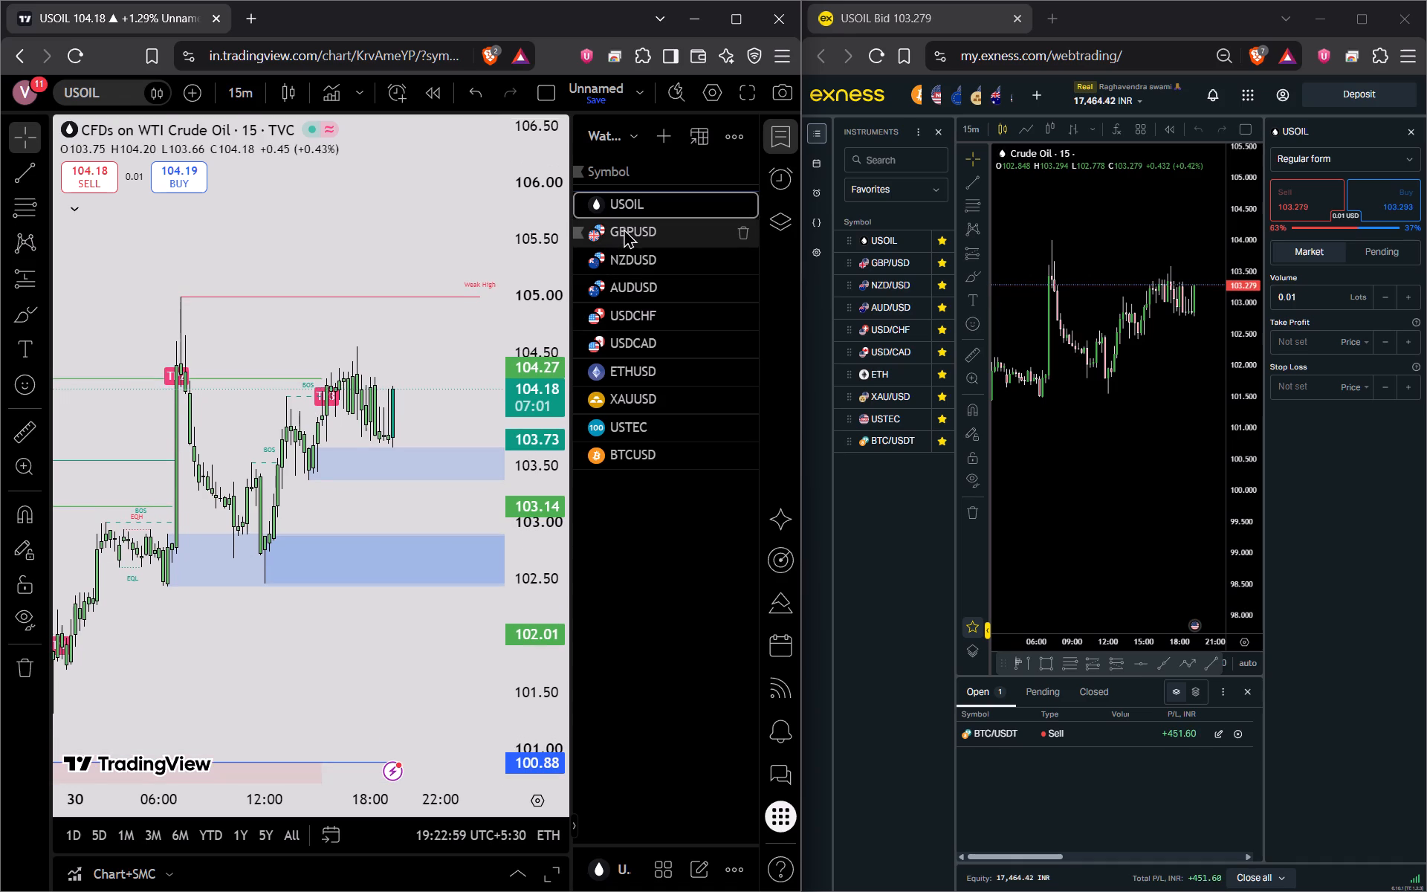
drag(541, 398, 543, 526)
drag(534, 448, 549, 503)
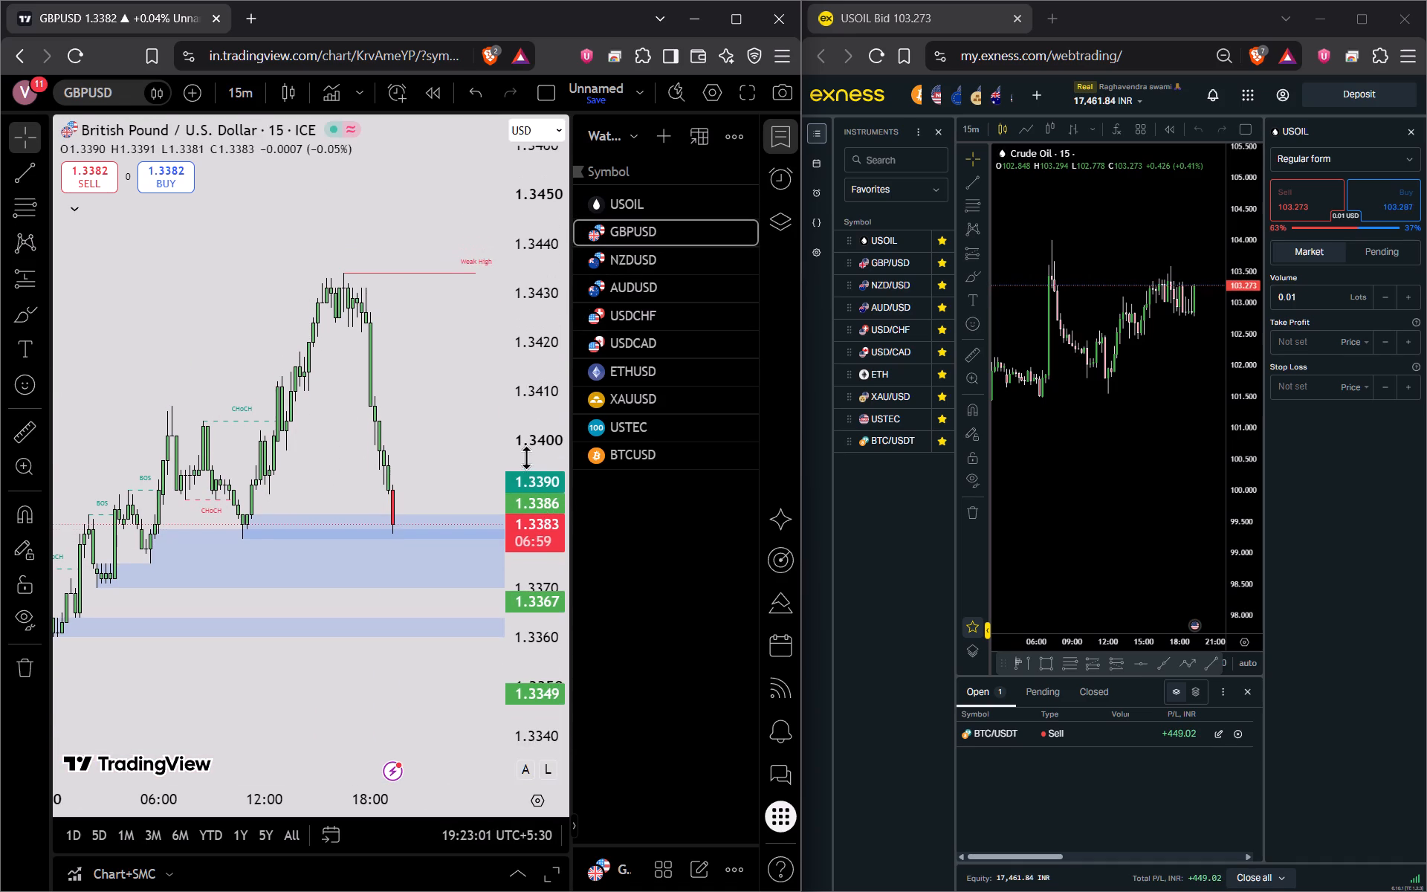
drag(439, 445, 421, 396)
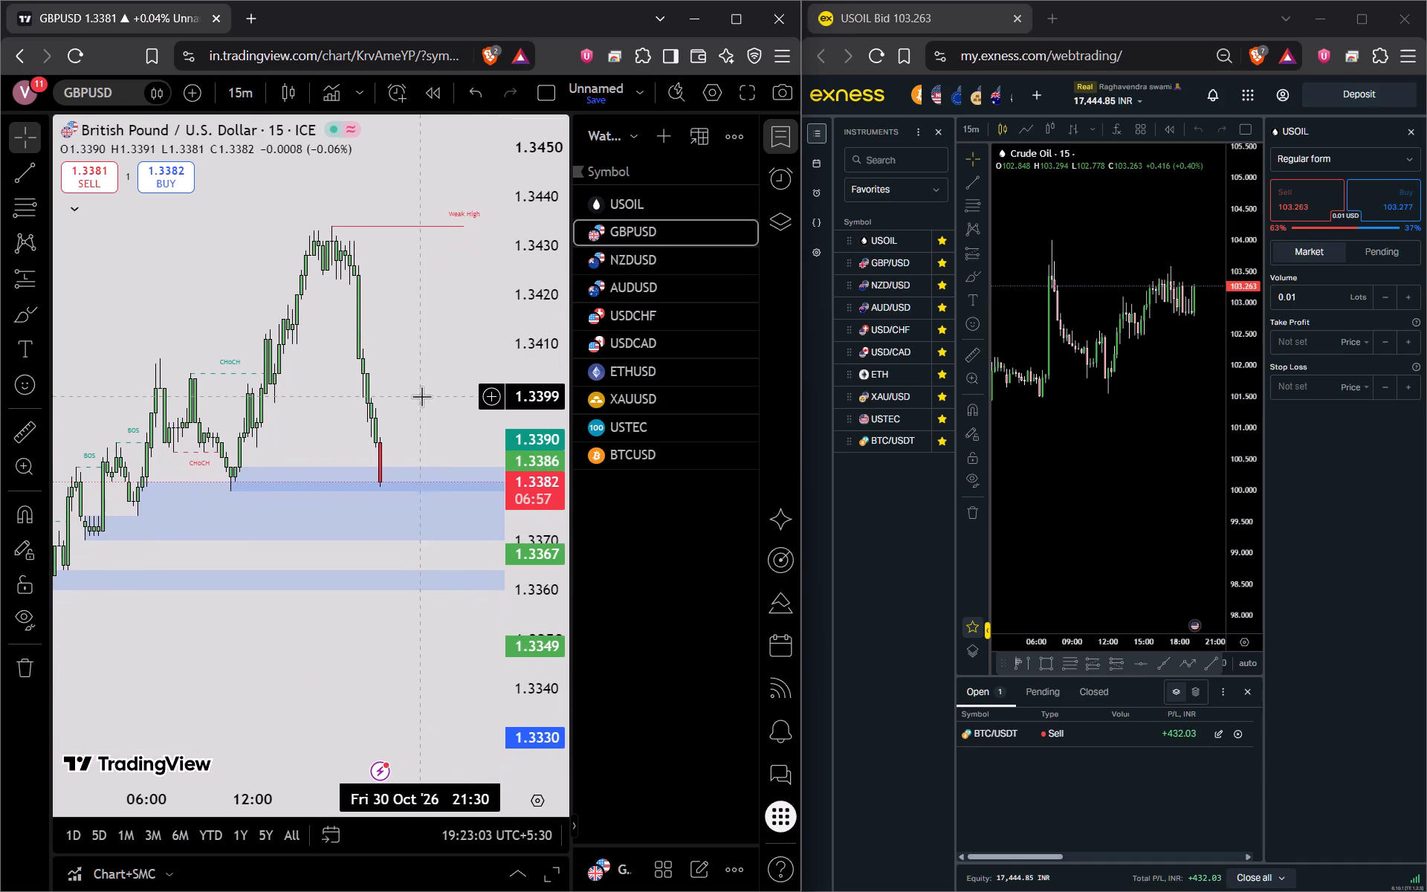
click(635, 265)
drag(536, 361, 554, 634)
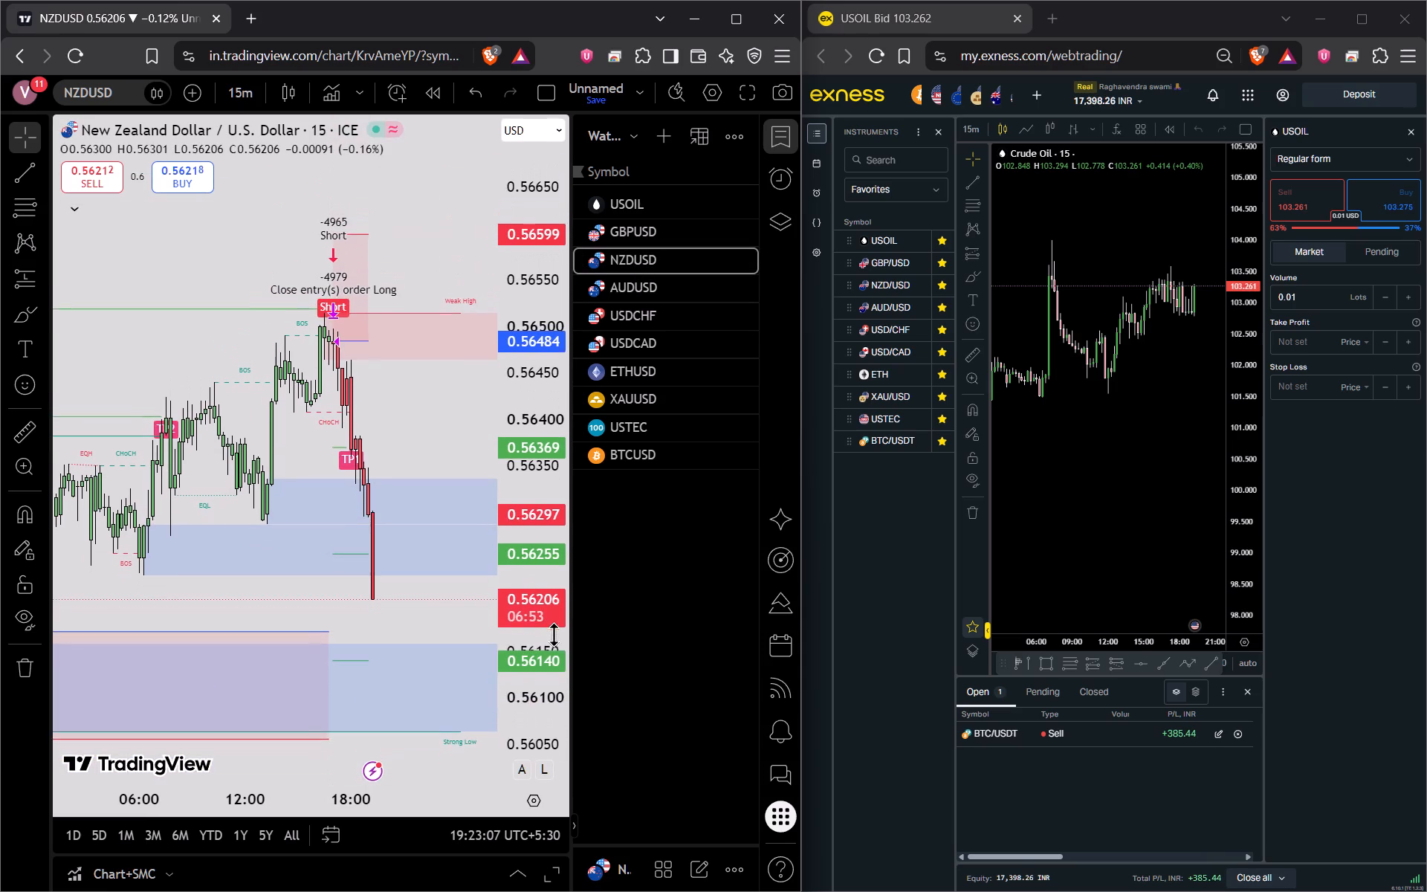
drag(554, 634, 558, 641)
drag(453, 612, 401, 533)
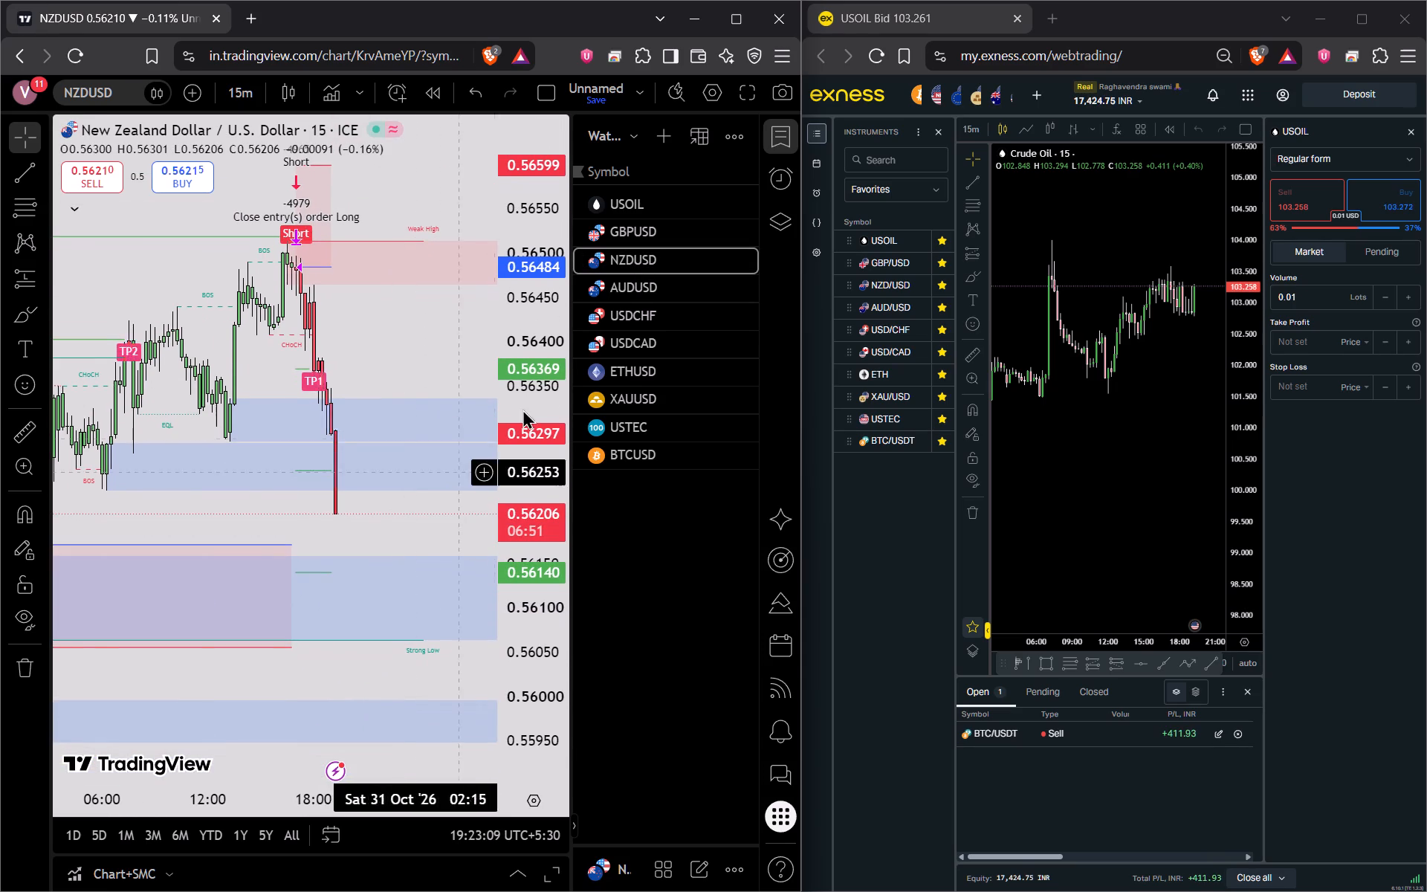
Examine the 15-minute AUDUSD and USDCHF charts in TradingView, checking their signals, zones and target levels.
click(635, 285)
drag(546, 421, 524, 627)
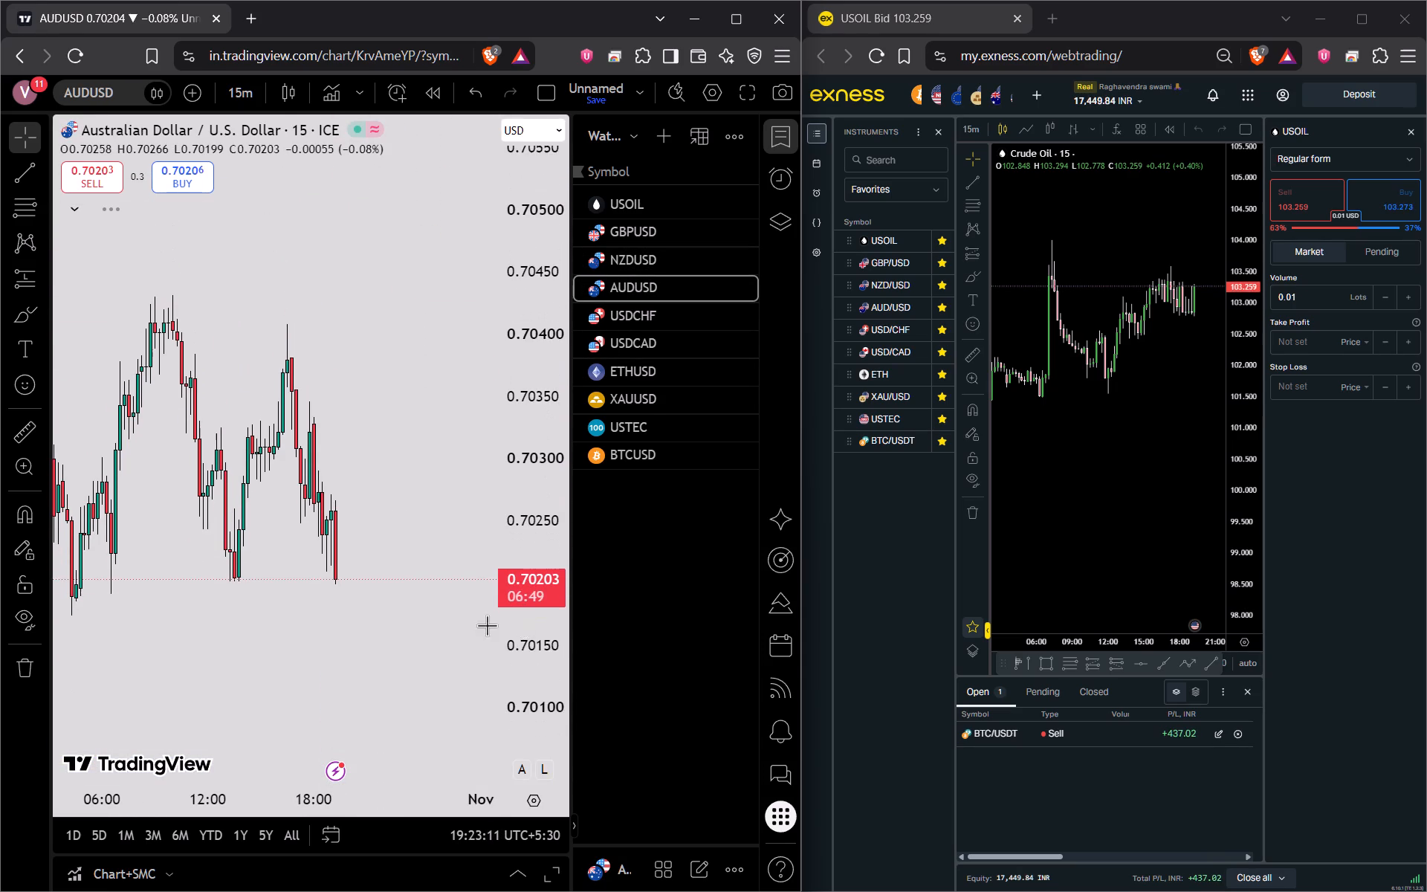
drag(418, 682, 425, 523)
click(441, 692)
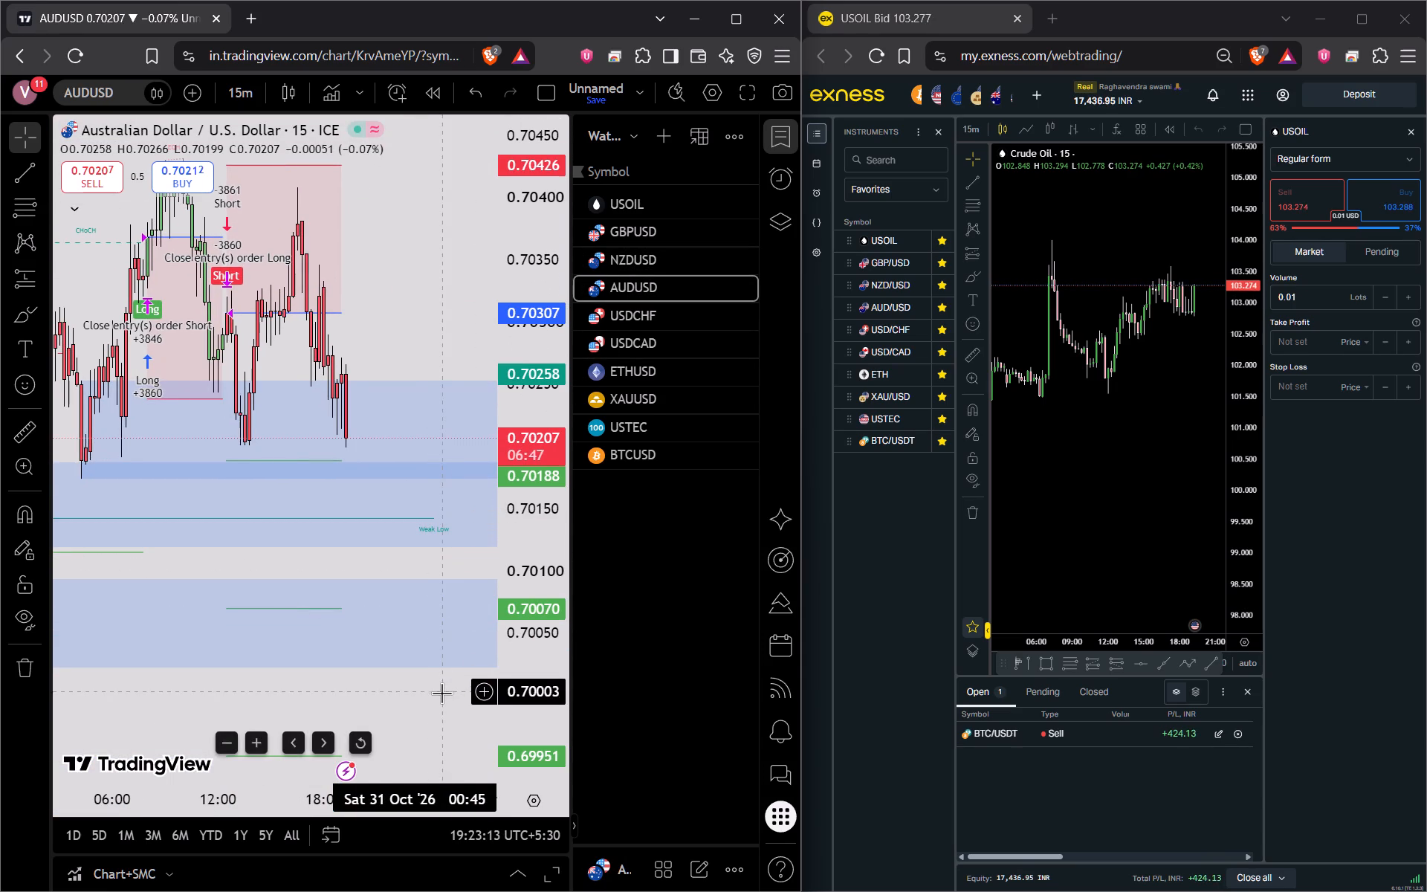
drag(554, 549, 557, 635)
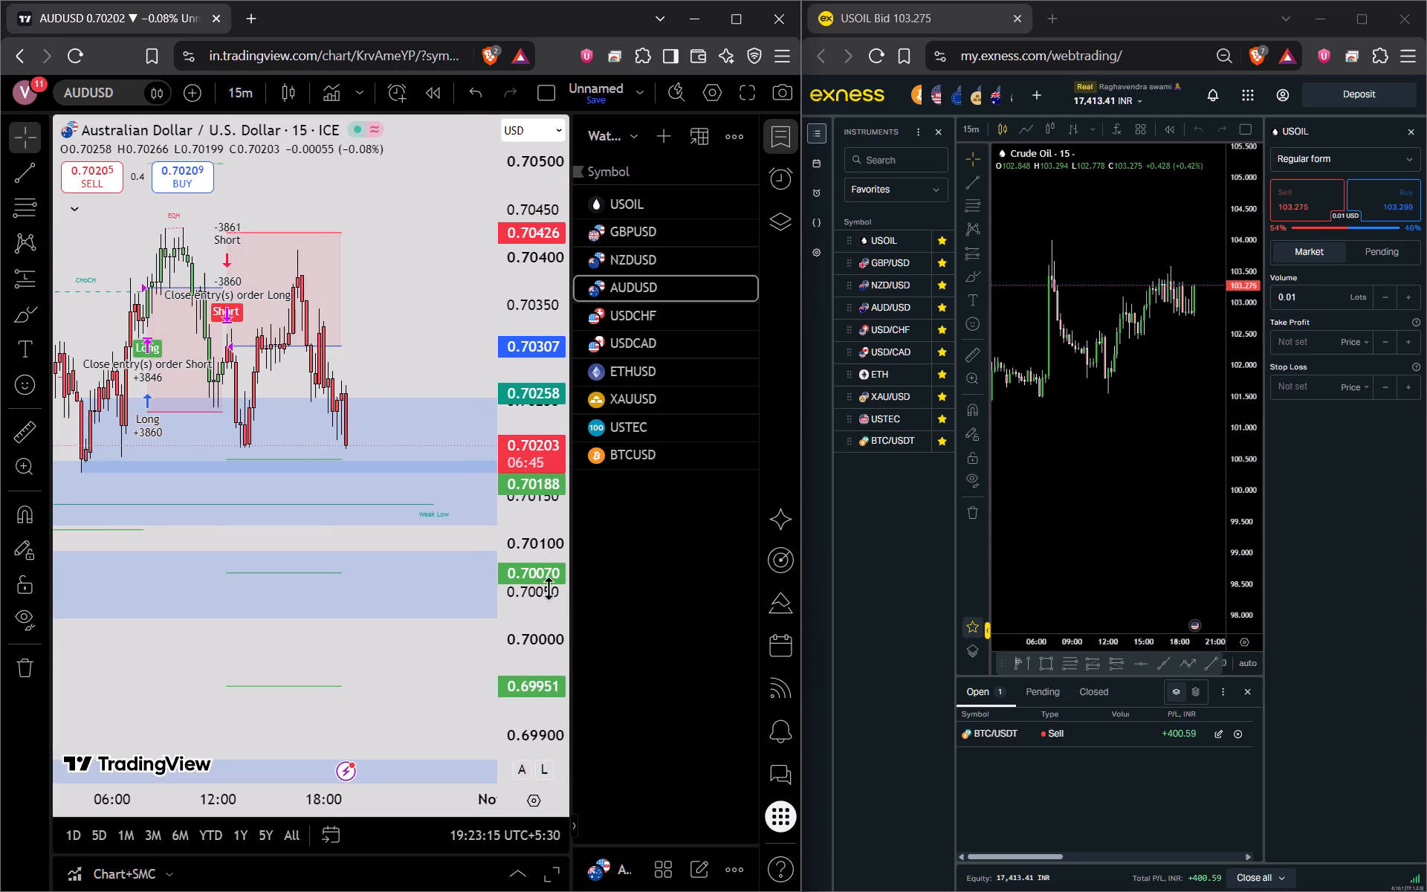
click(644, 315)
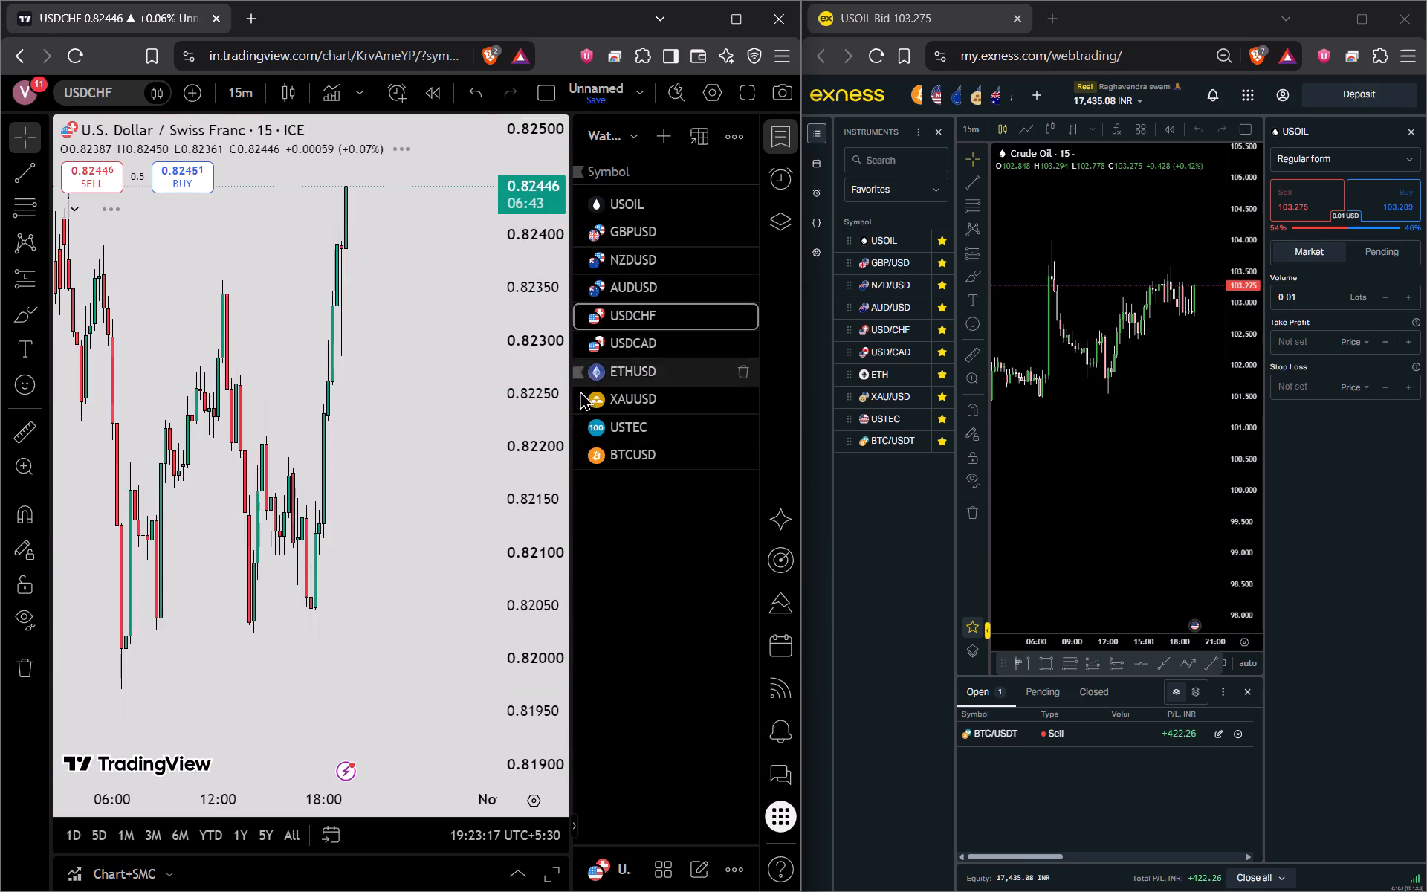
drag(516, 392, 539, 644)
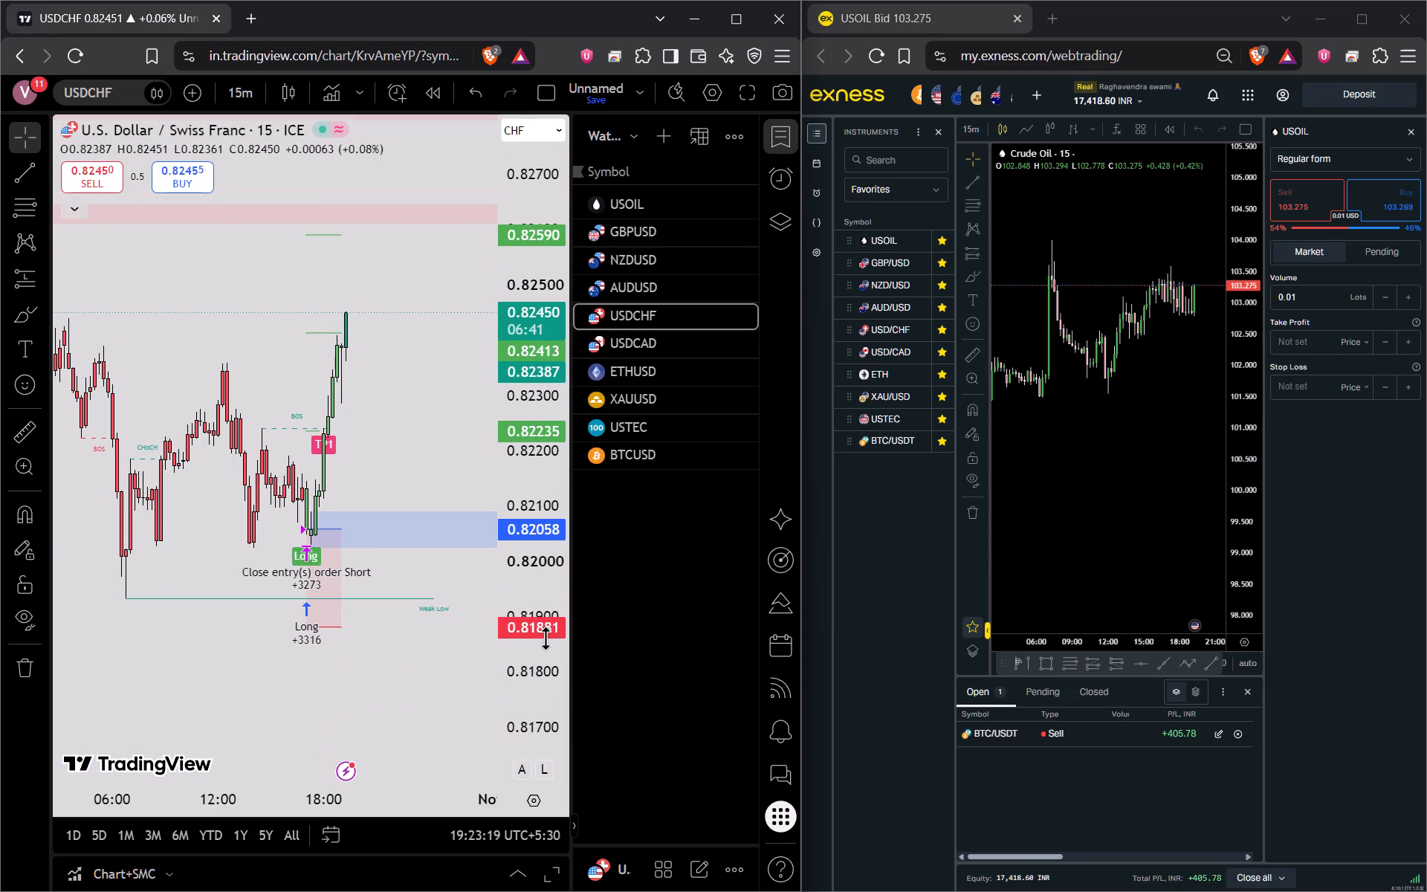
Examine the 15-minute USDCAD and ETHUSD charts in TradingView for supply and demand zones near price.
click(641, 350)
drag(541, 488, 543, 711)
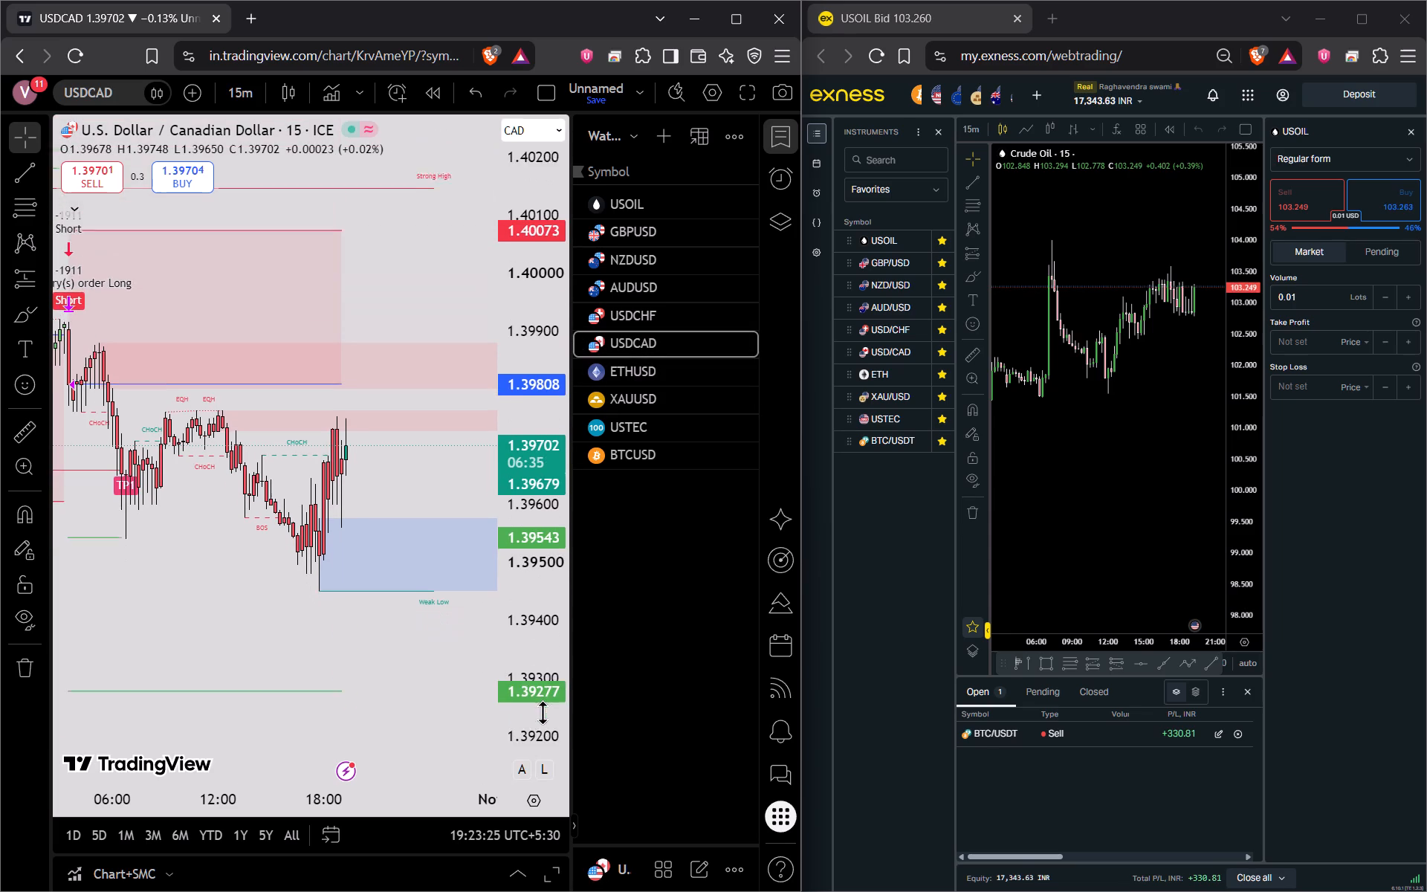
drag(463, 691, 465, 607)
scroll(465, 607, down, 1)
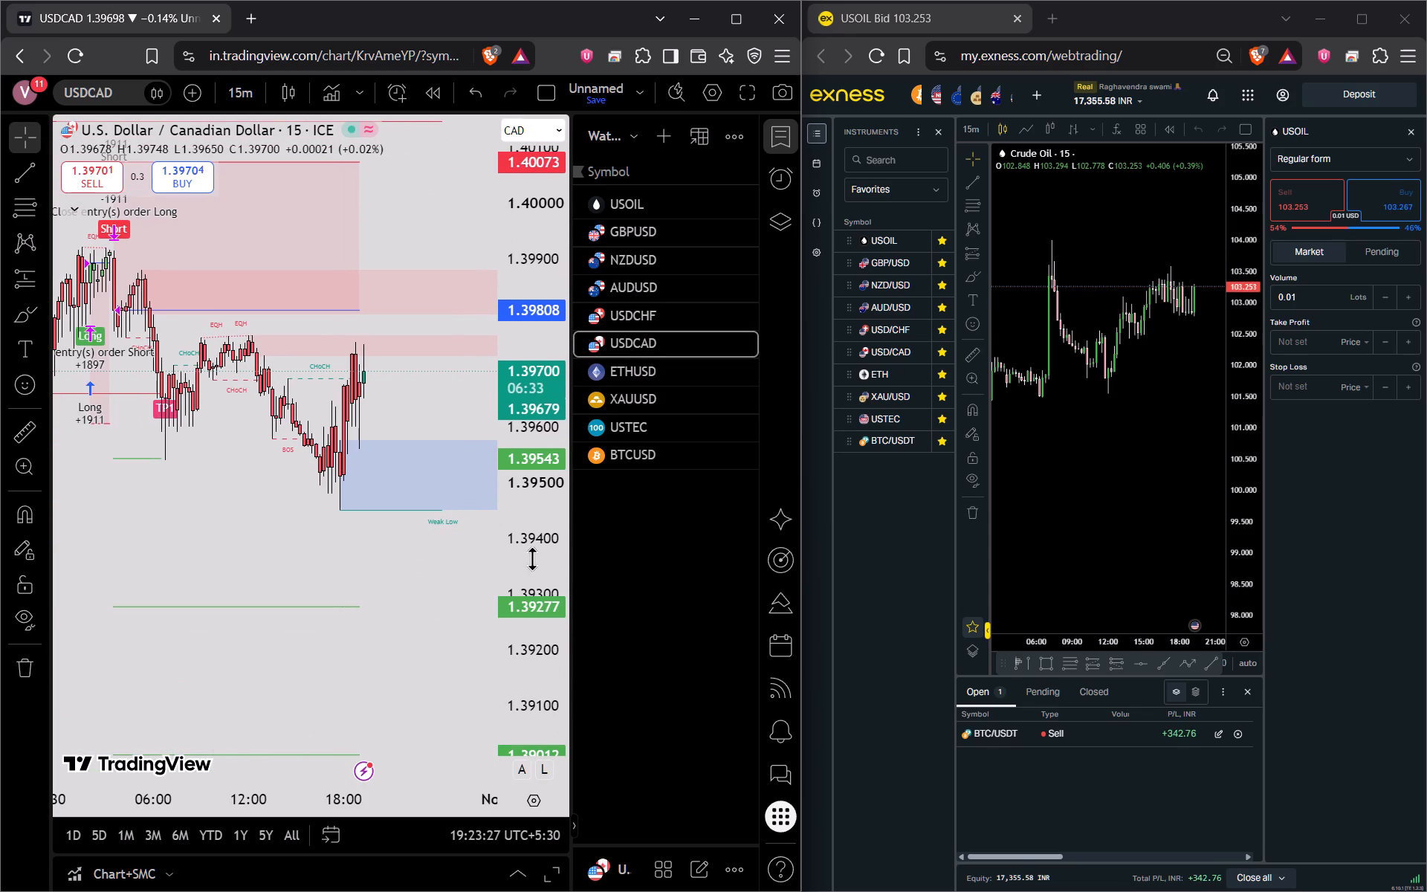
scroll(540, 559, down, 1)
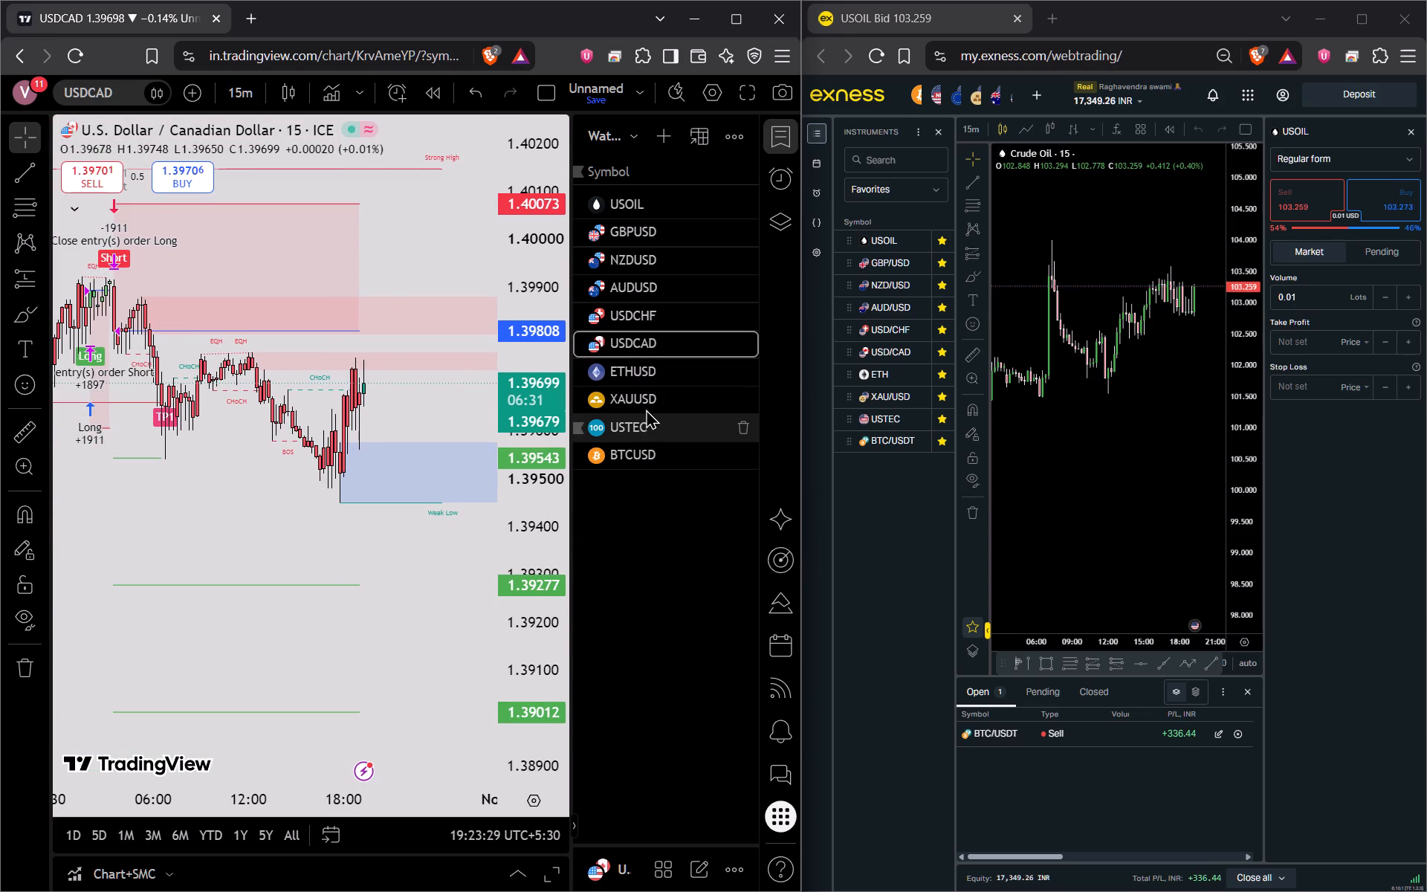
click(643, 378)
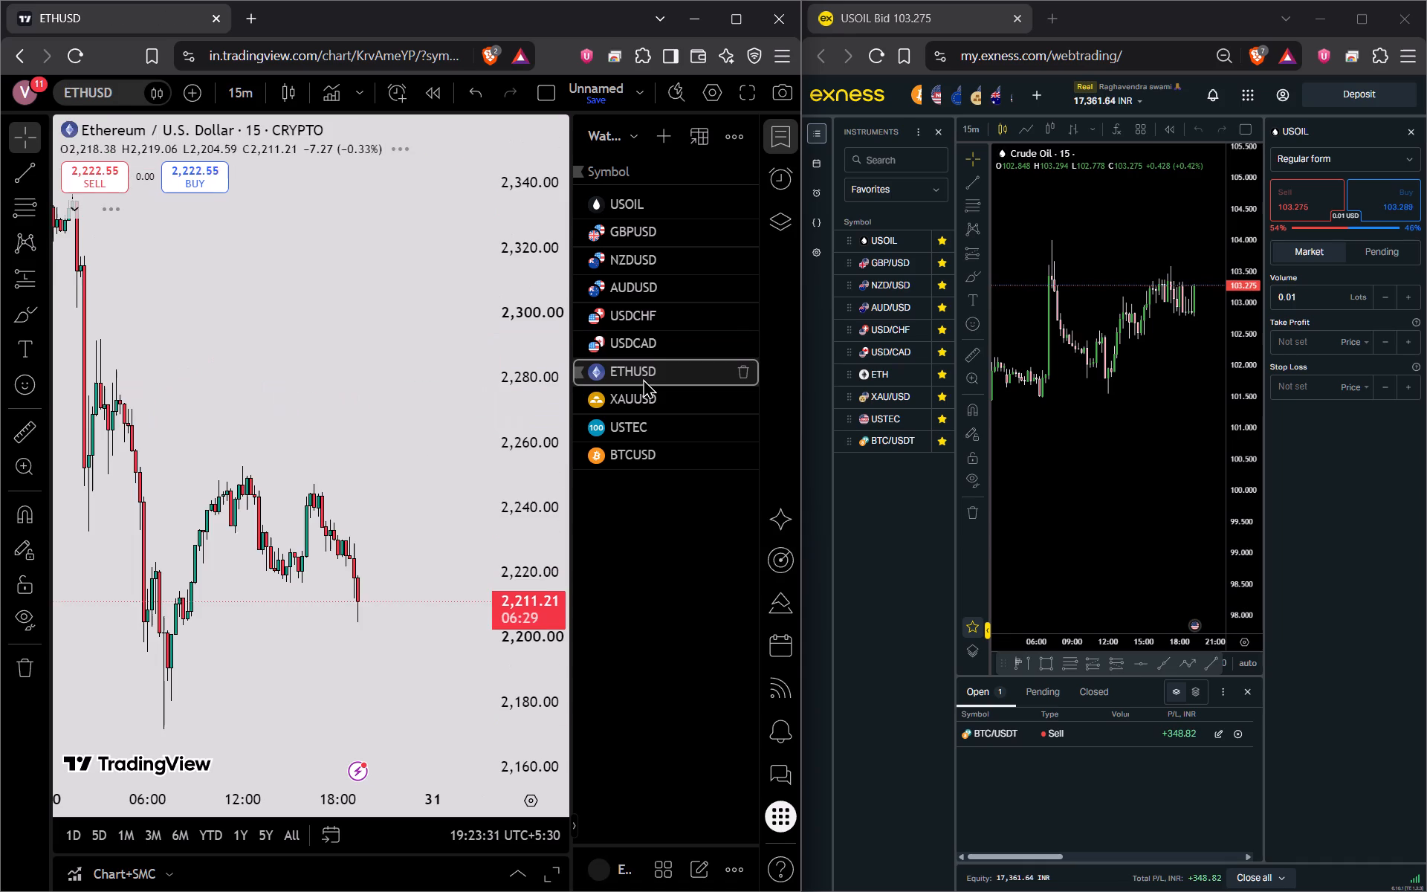
drag(522, 488, 508, 660)
drag(421, 698, 420, 584)
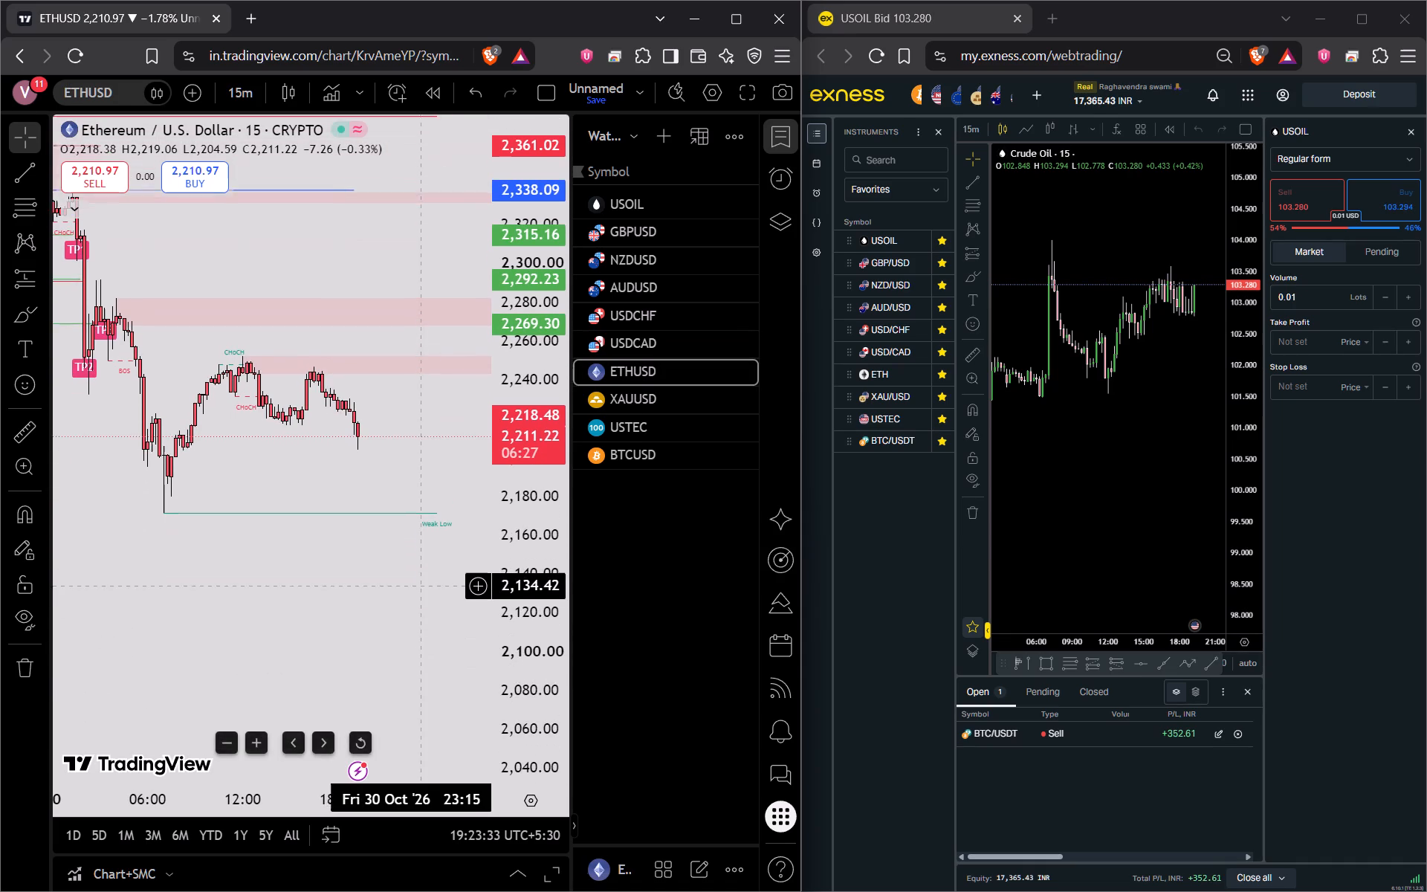
drag(420, 584, 420, 579)
Examine the 15-minute XAUUSD chart in TradingView, focusing on the latest candles and the supply zones above them.
click(627, 404)
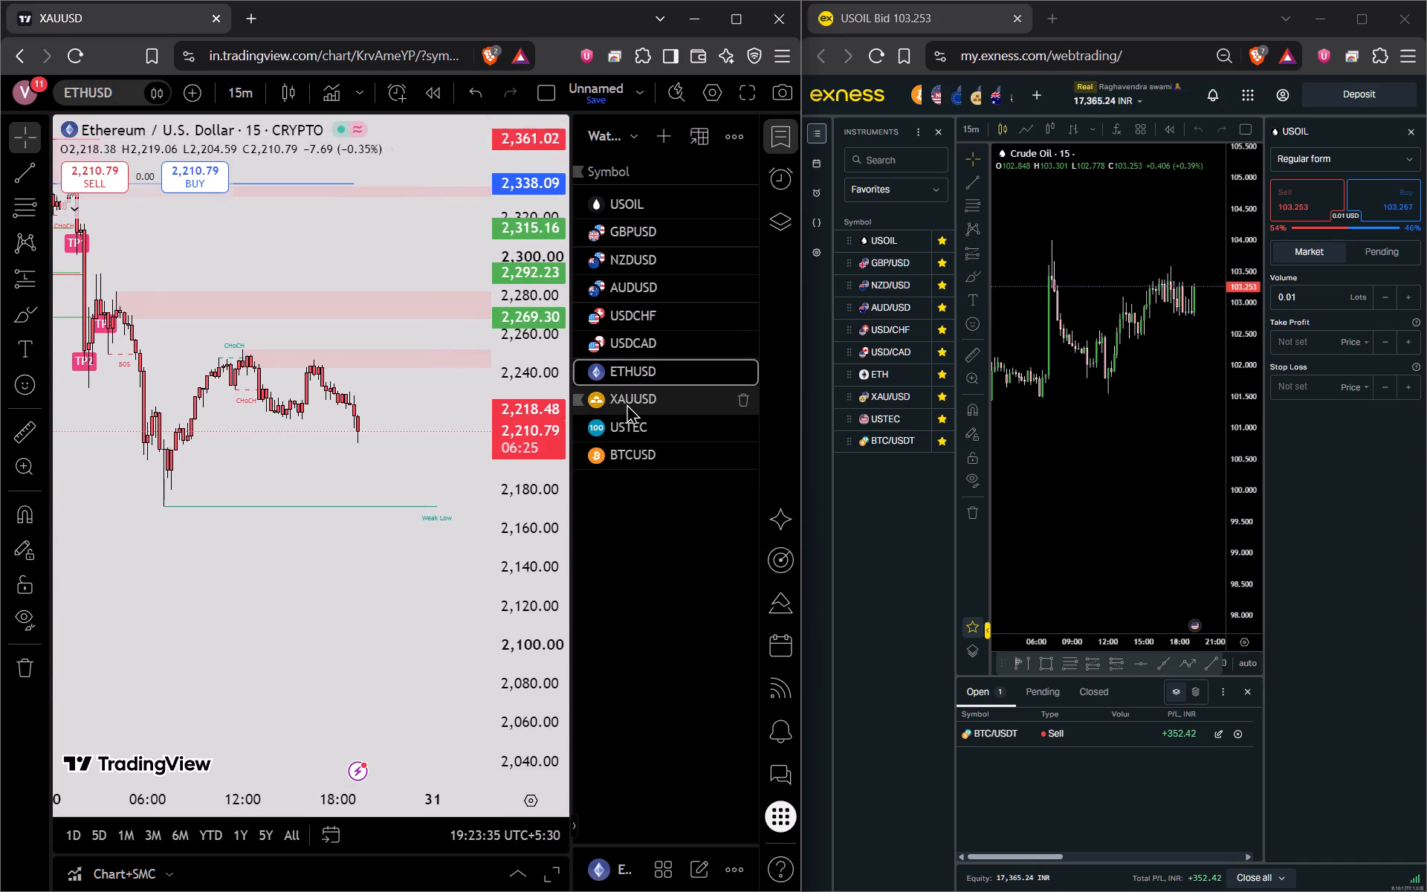
drag(530, 475, 514, 670)
drag(422, 682, 442, 621)
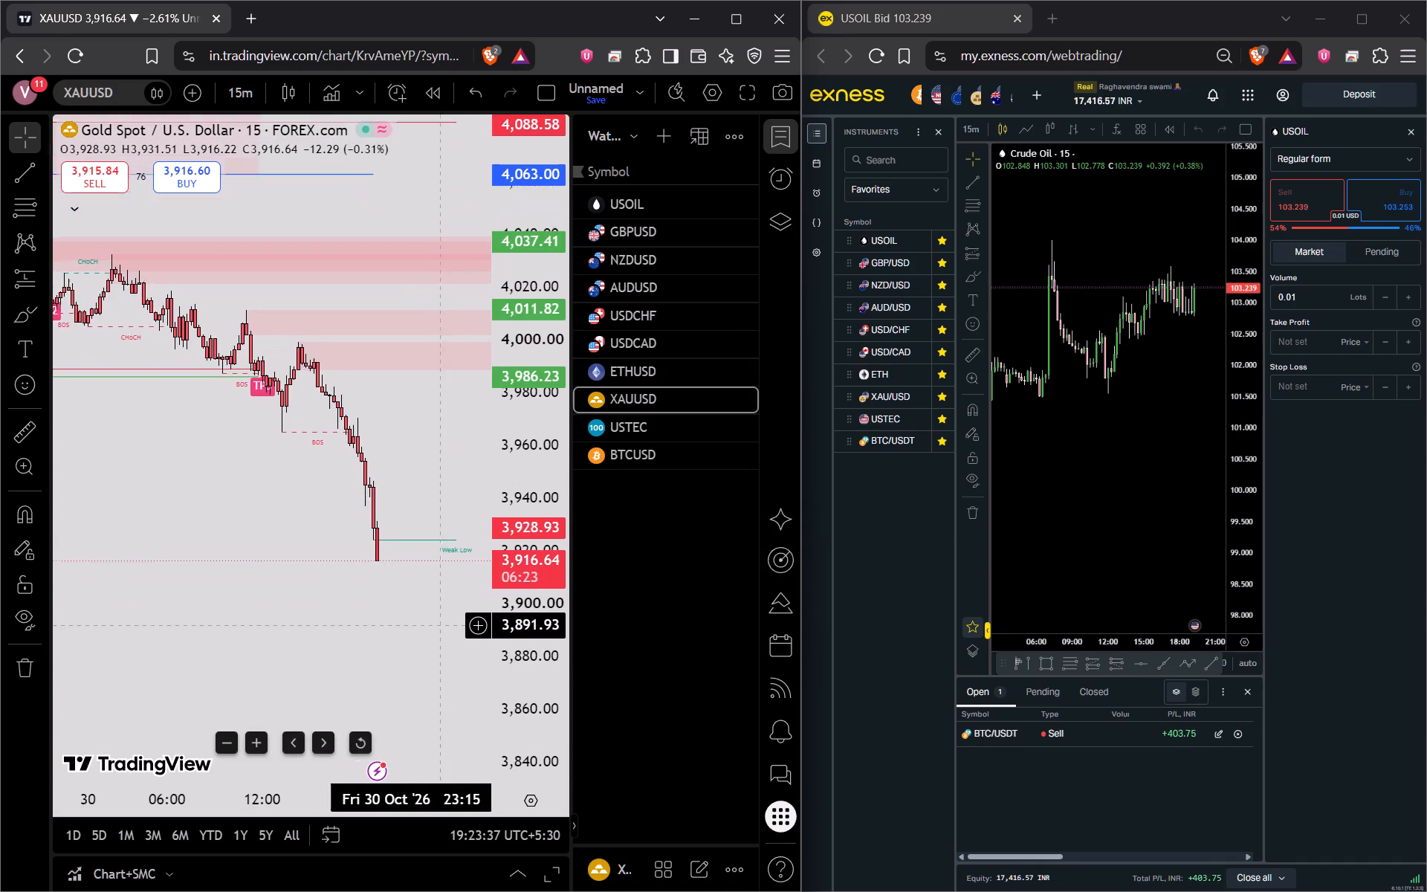
drag(442, 621, 435, 575)
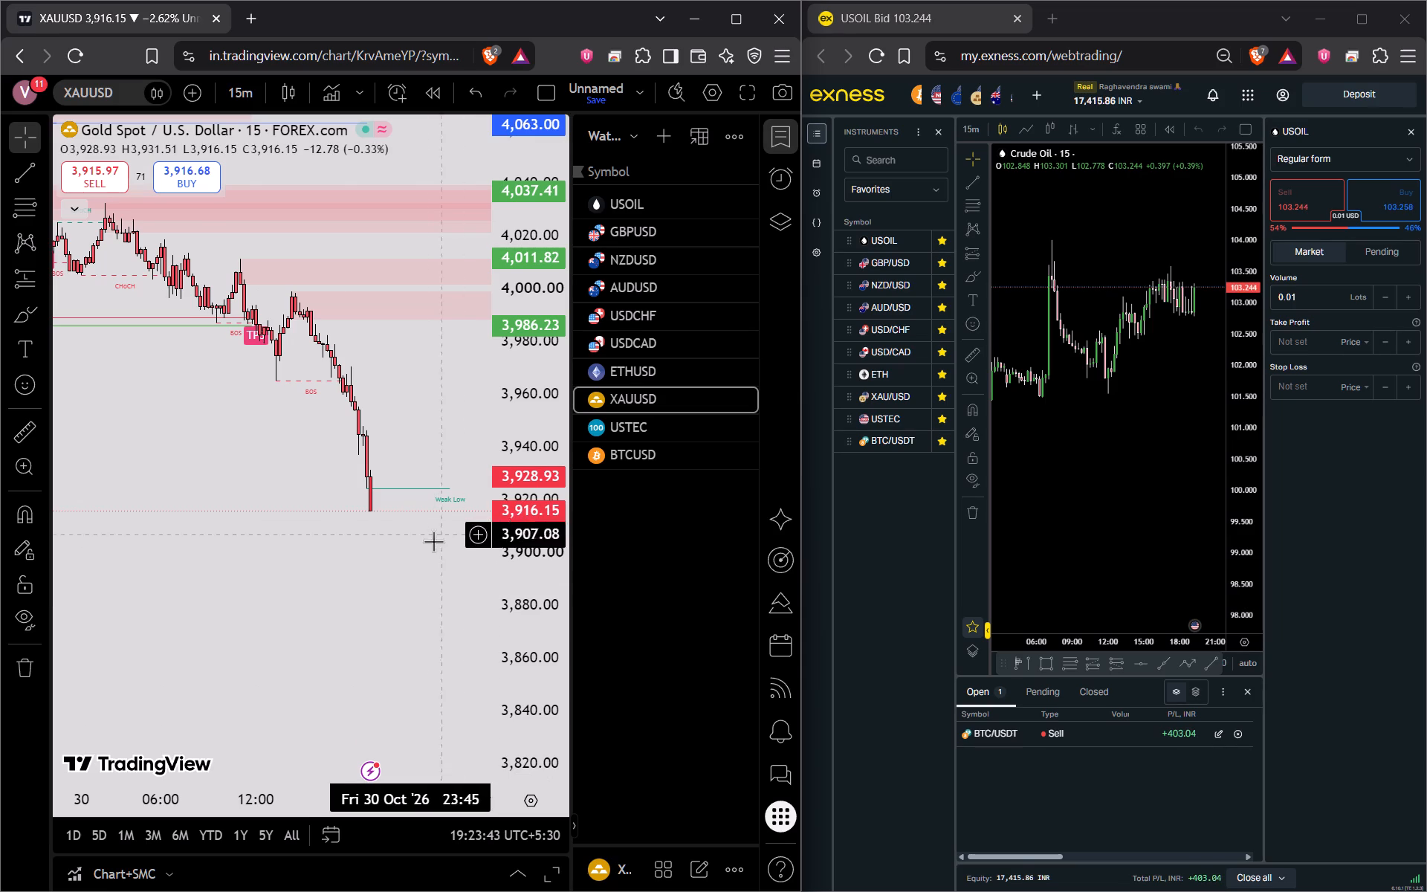
scroll(411, 580, down, 3)
scroll(411, 580, up, 6)
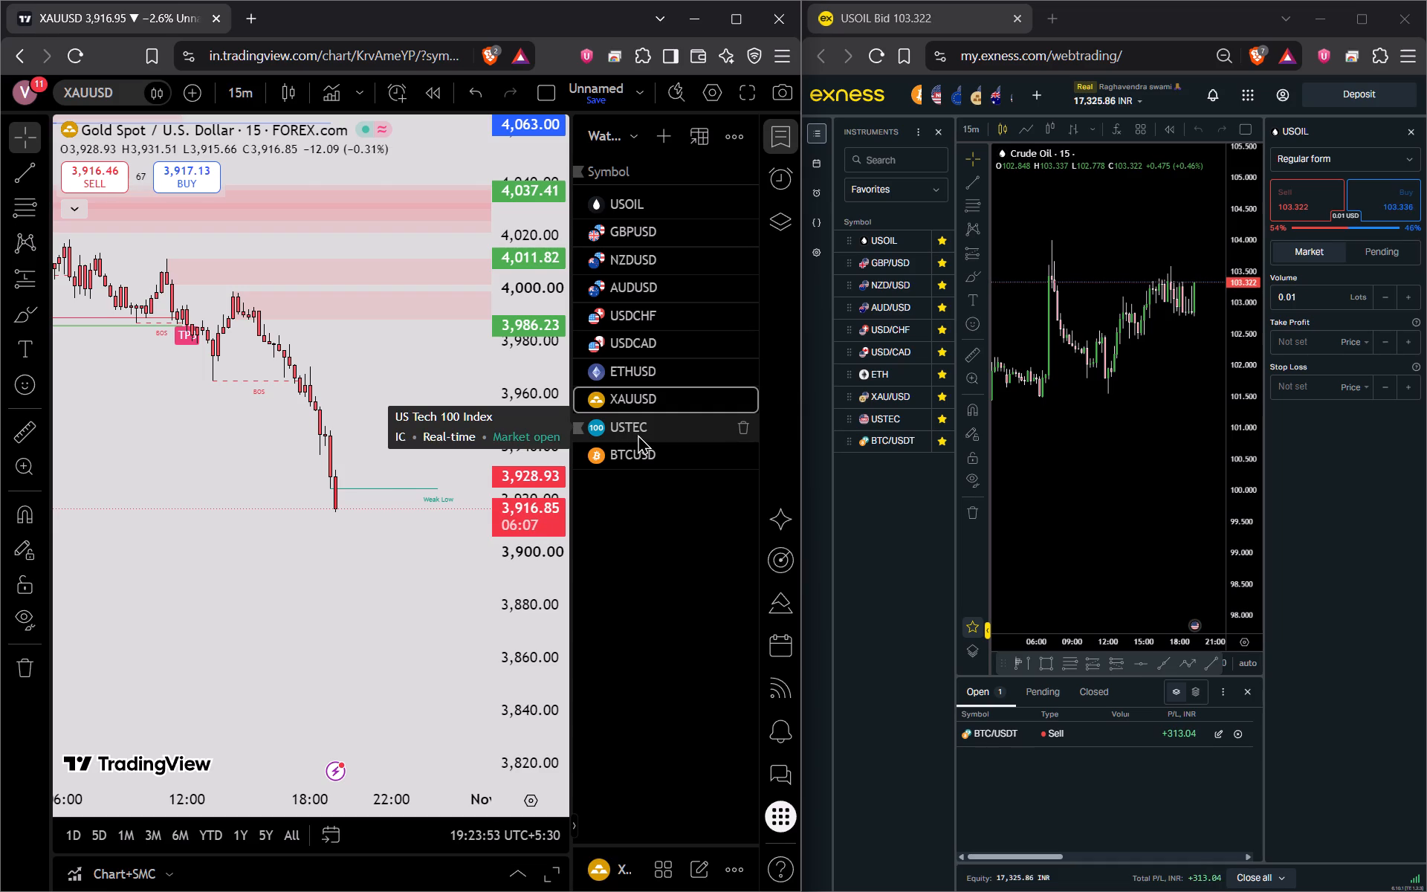
Examine the 15-minute USTEC and BTCUSD charts in TradingView, checking the latest candles against supply zones and the weak lows.
click(638, 434)
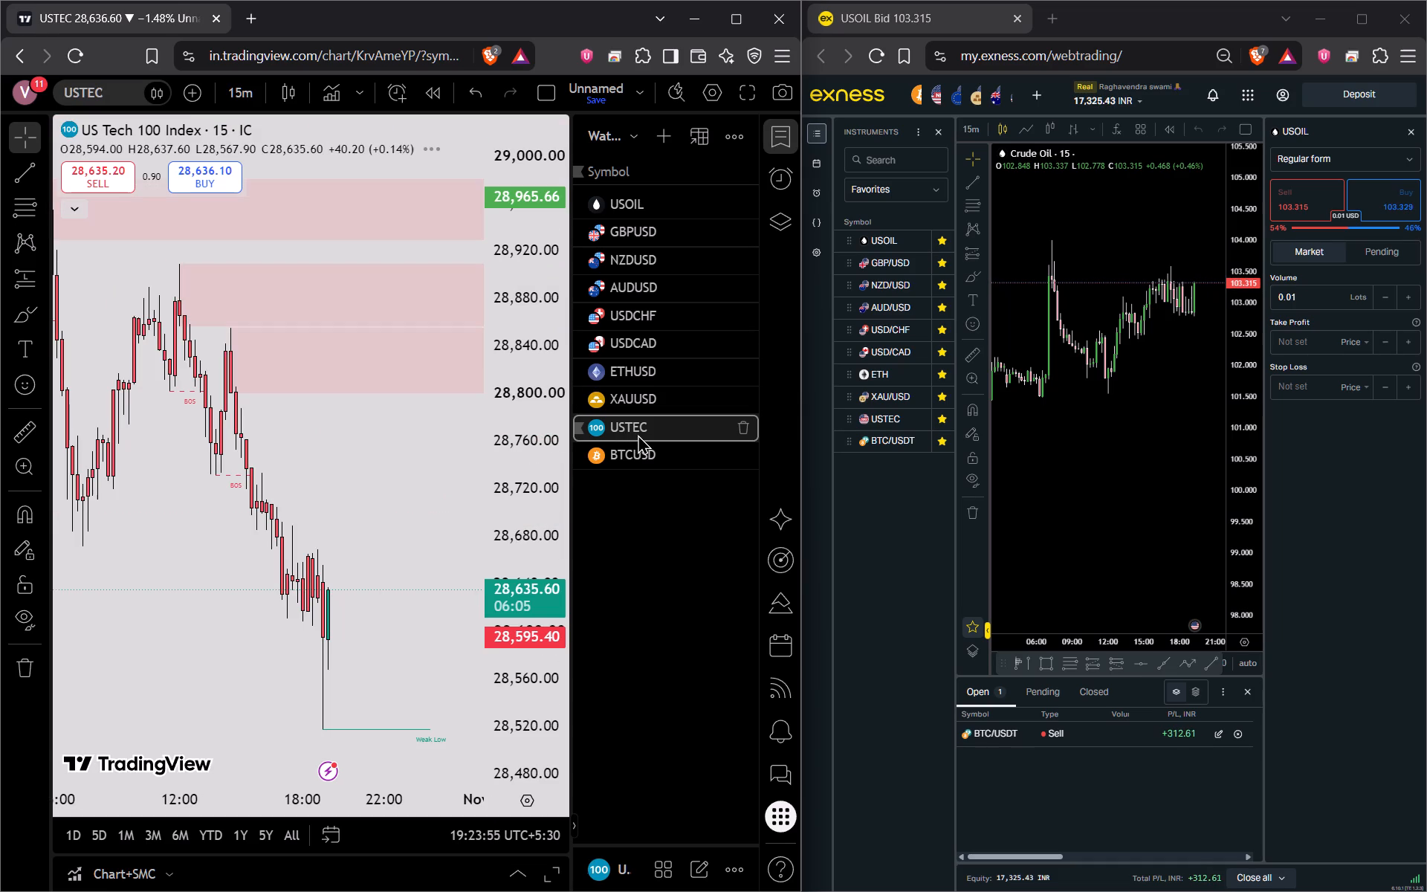
drag(524, 545, 548, 671)
drag(556, 635, 557, 693)
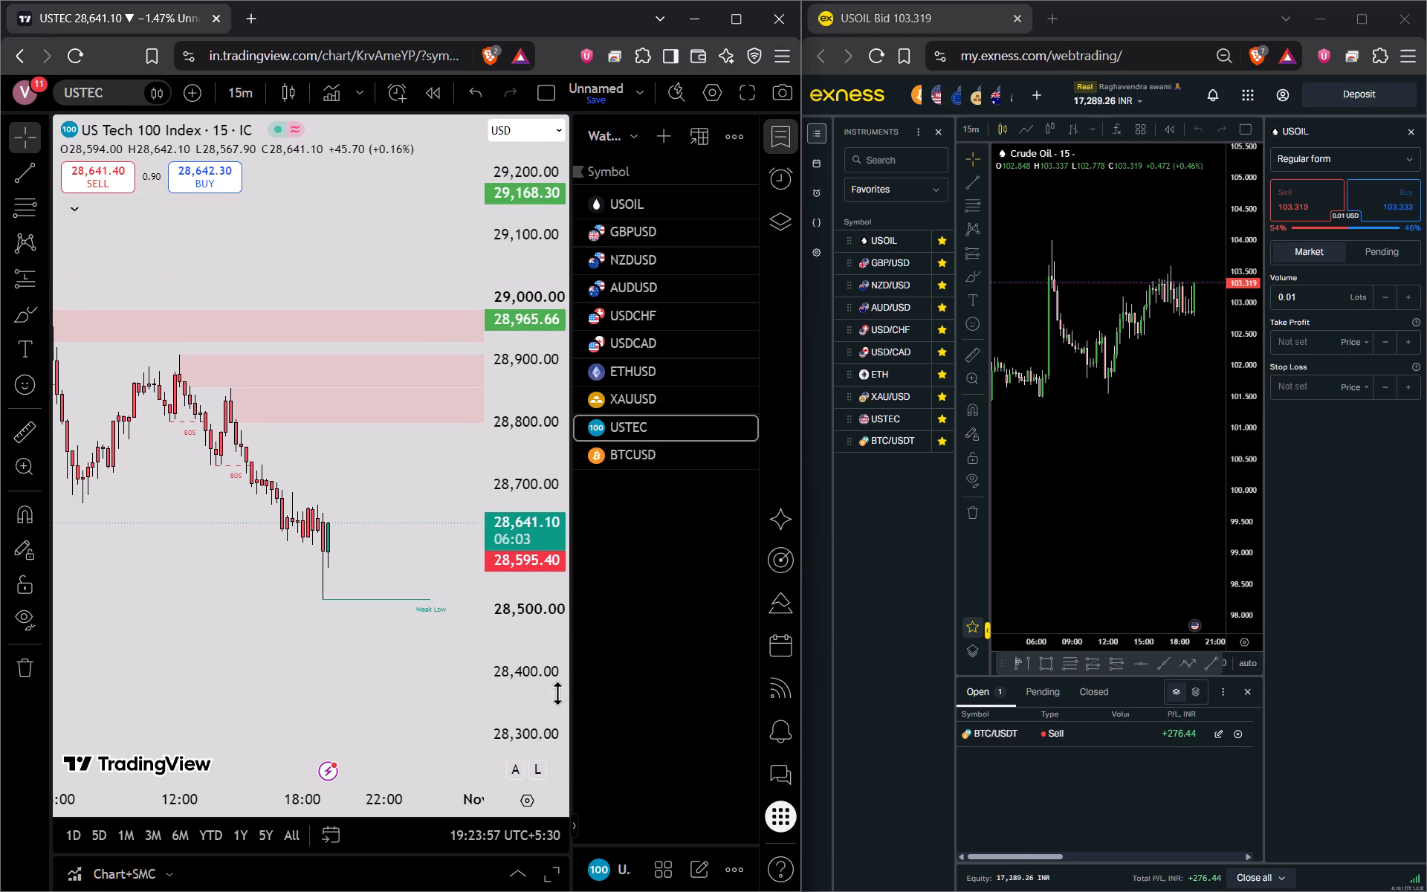
drag(426, 697, 424, 656)
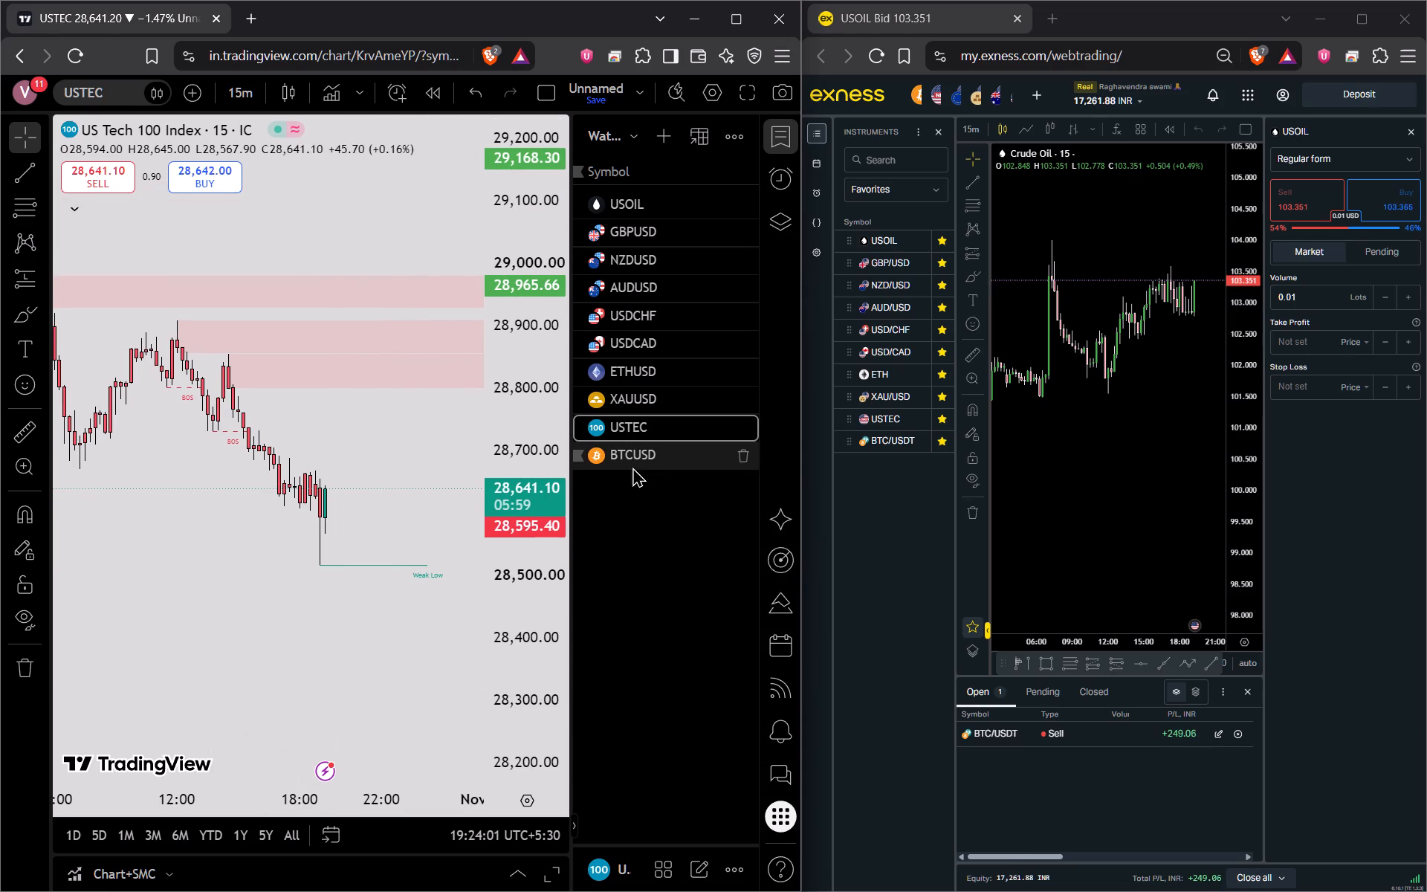
click(651, 456)
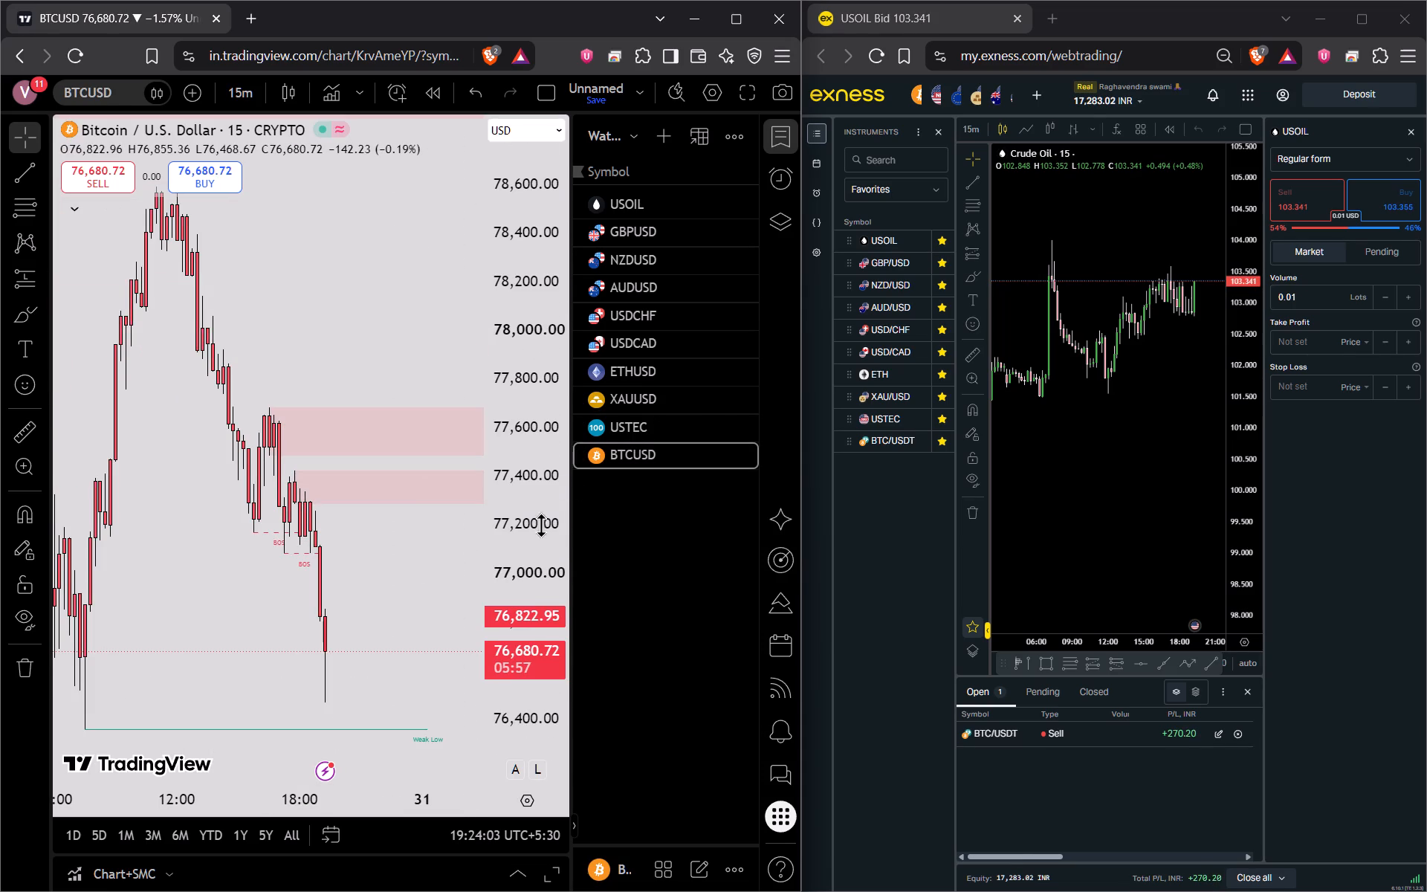
drag(525, 581, 531, 718)
drag(522, 571, 543, 676)
drag(363, 618, 381, 542)
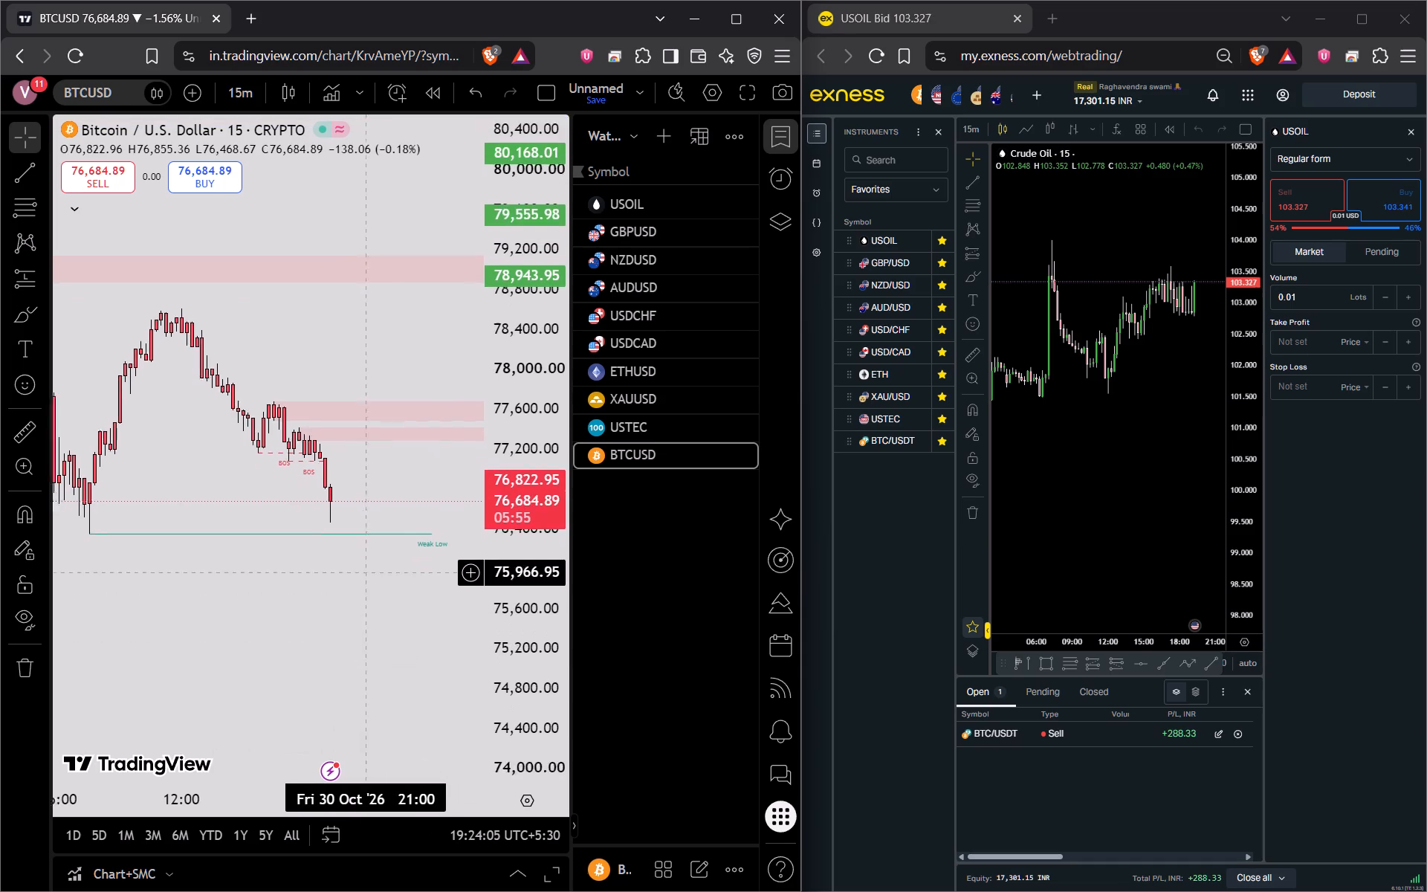
drag(381, 542, 408, 568)
scroll(408, 568, down, 5)
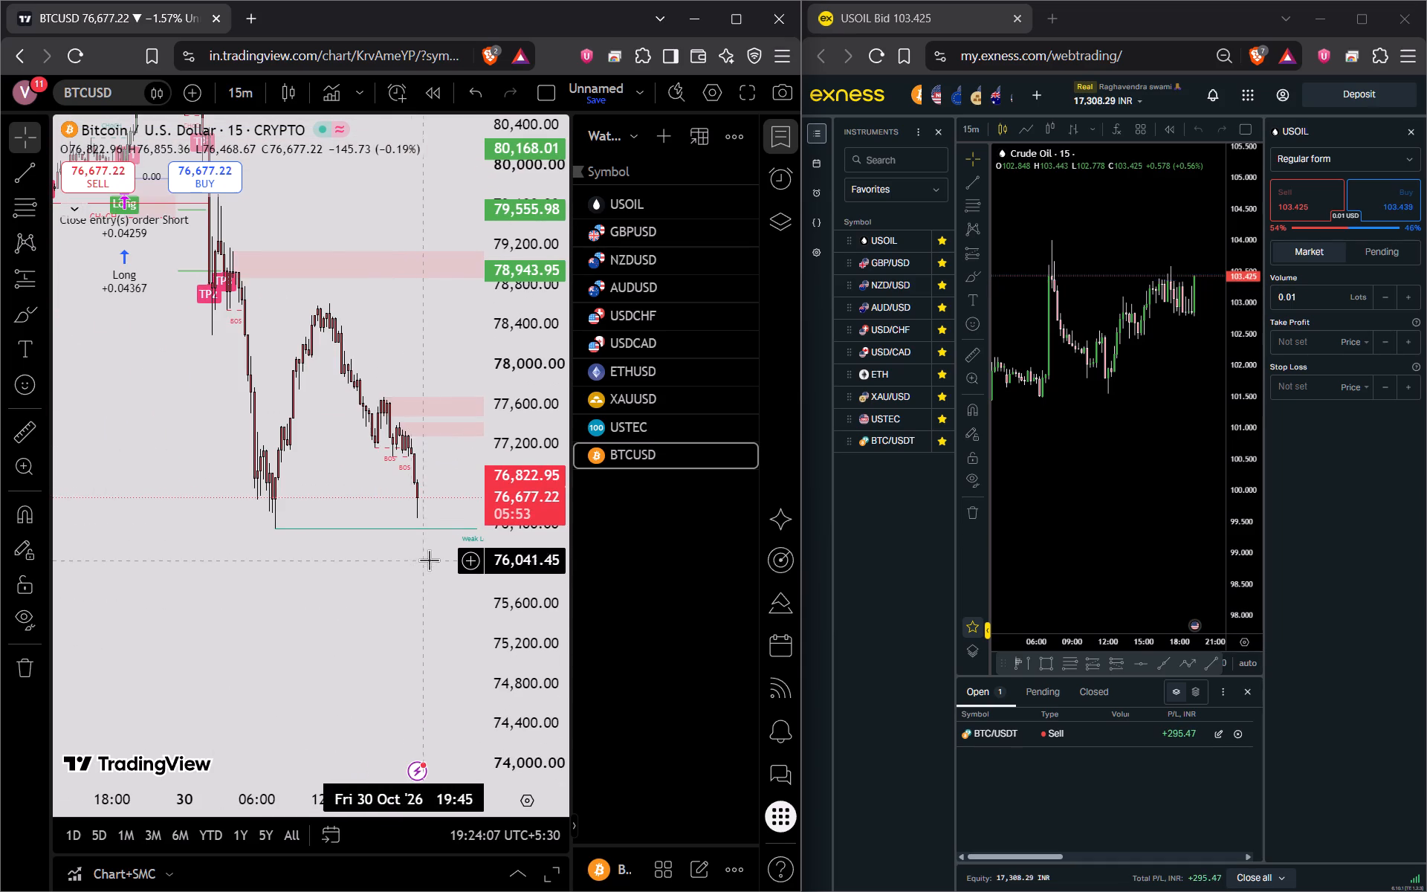
scroll(528, 574, down, 2)
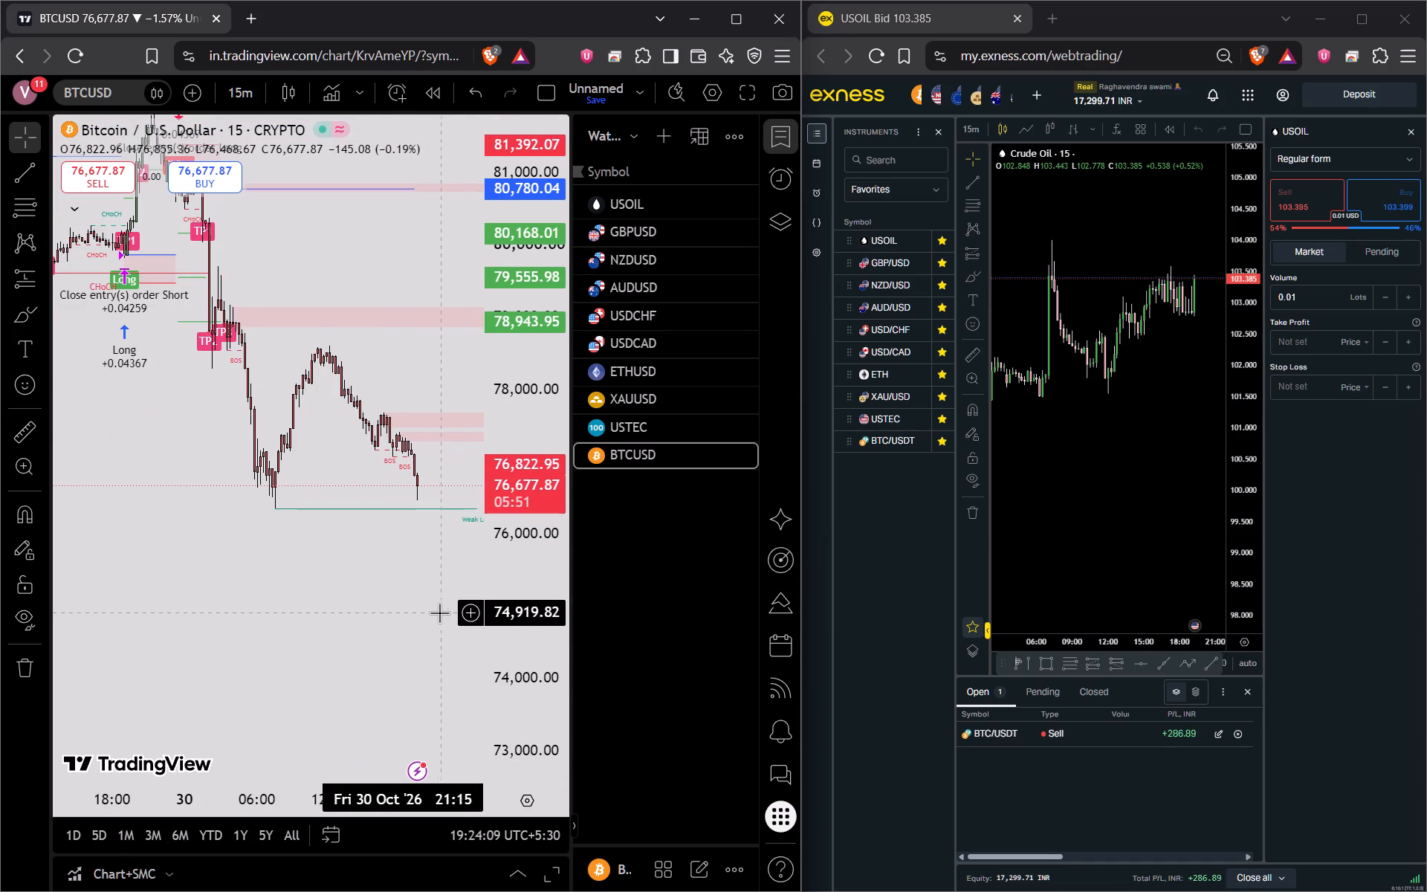
scroll(426, 614, up, 3)
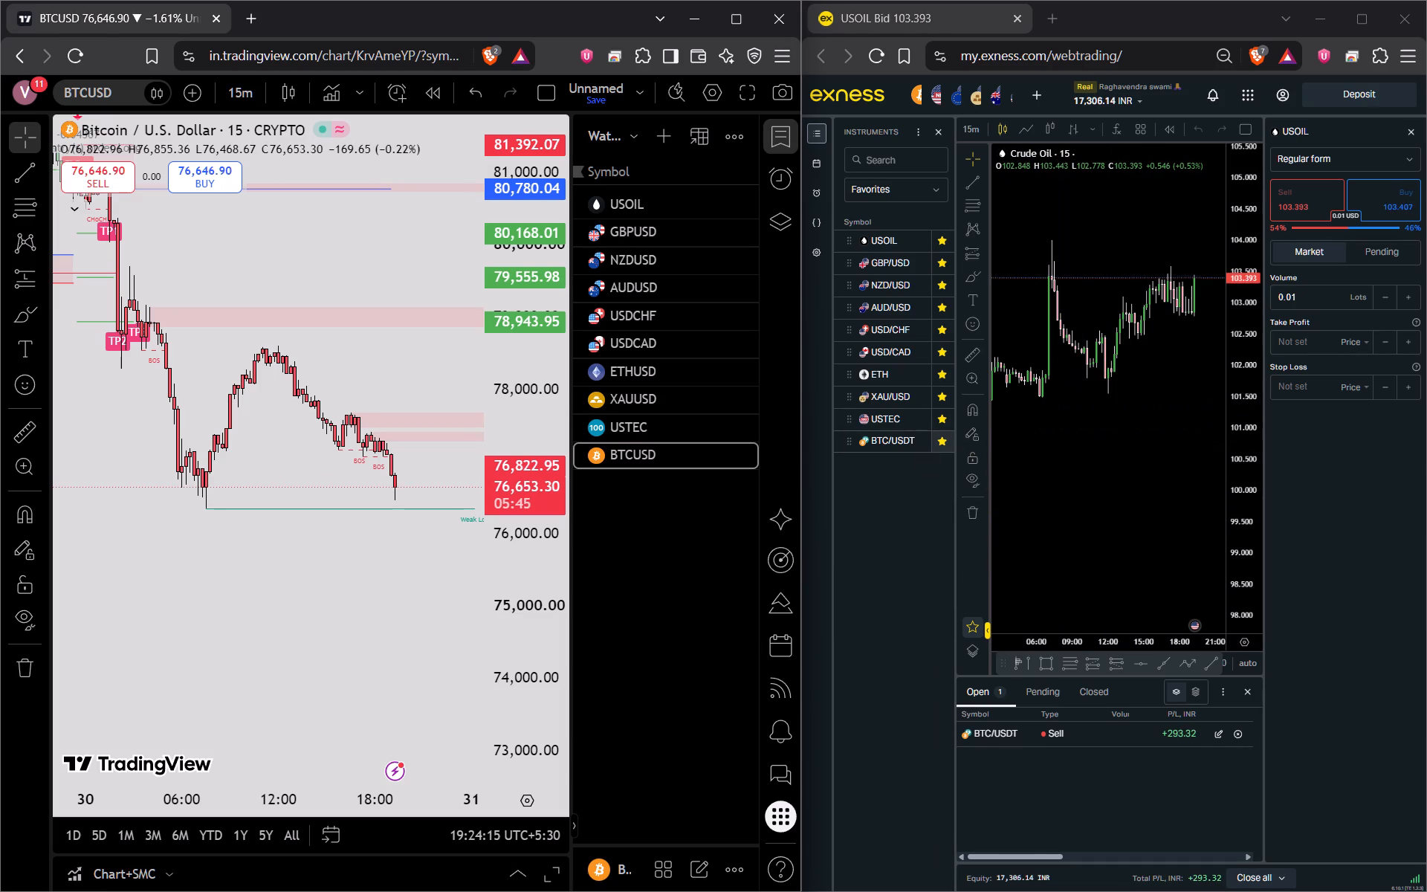
Bring up the BTC/USDT chart in Exness and check the open sell's entry, stop loss and take profit lines against price.
click(887, 450)
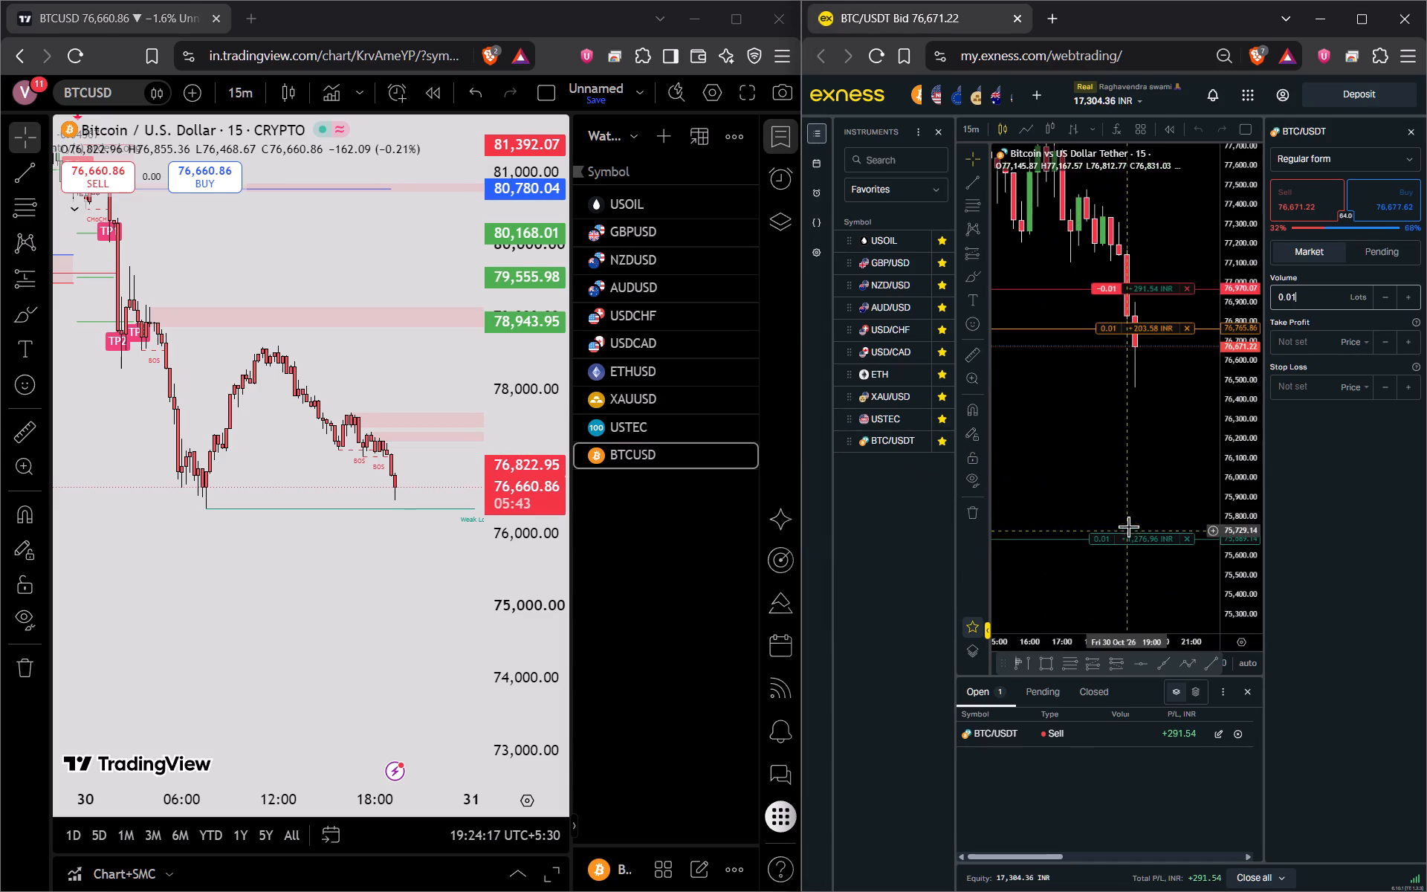
drag(1136, 460, 1066, 469)
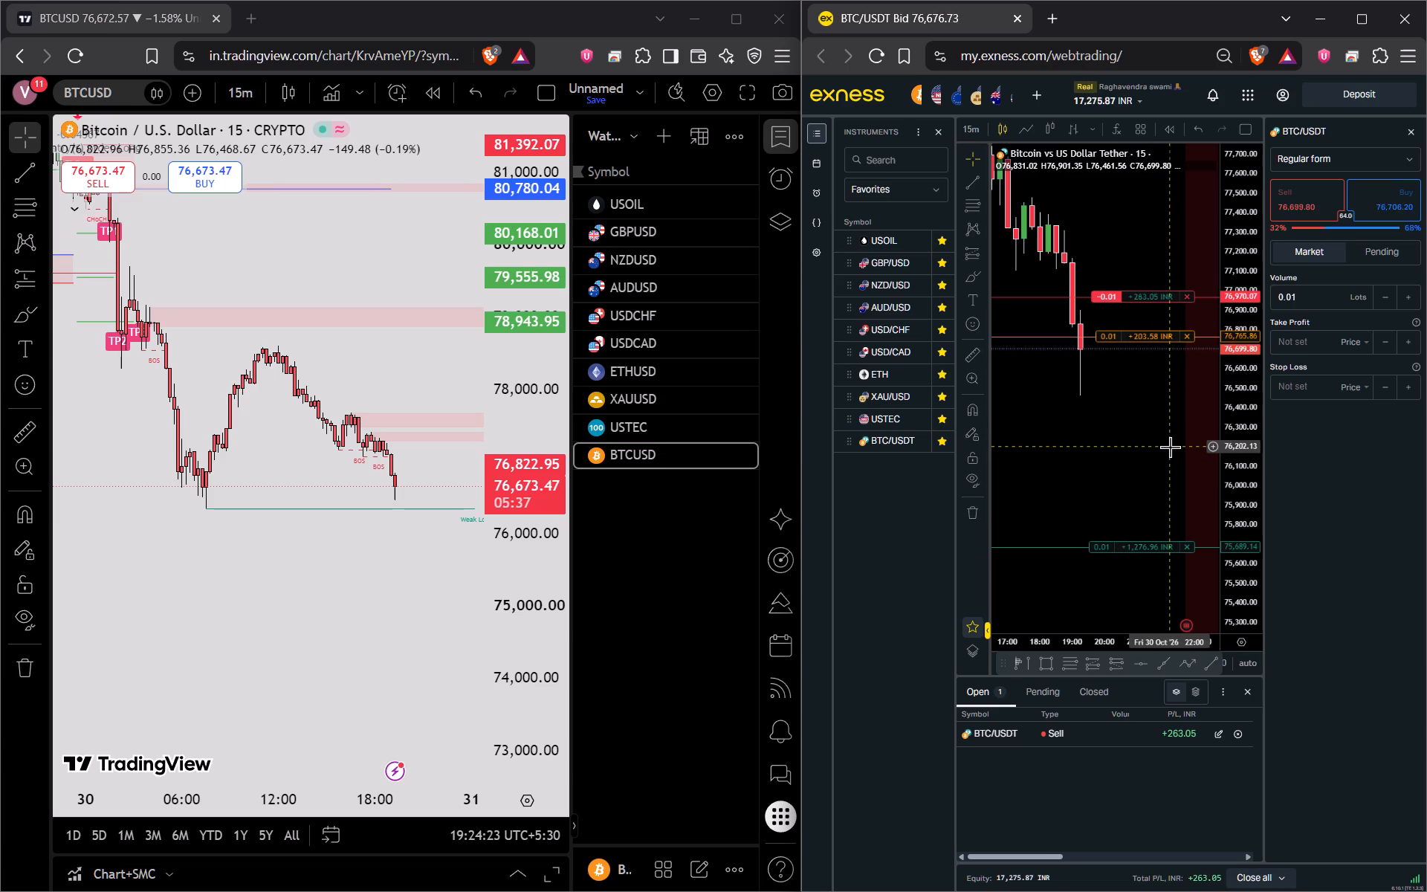
Open the Exness chart settings and review the candle, status line, scale and chart style options.
right_click(1156, 462)
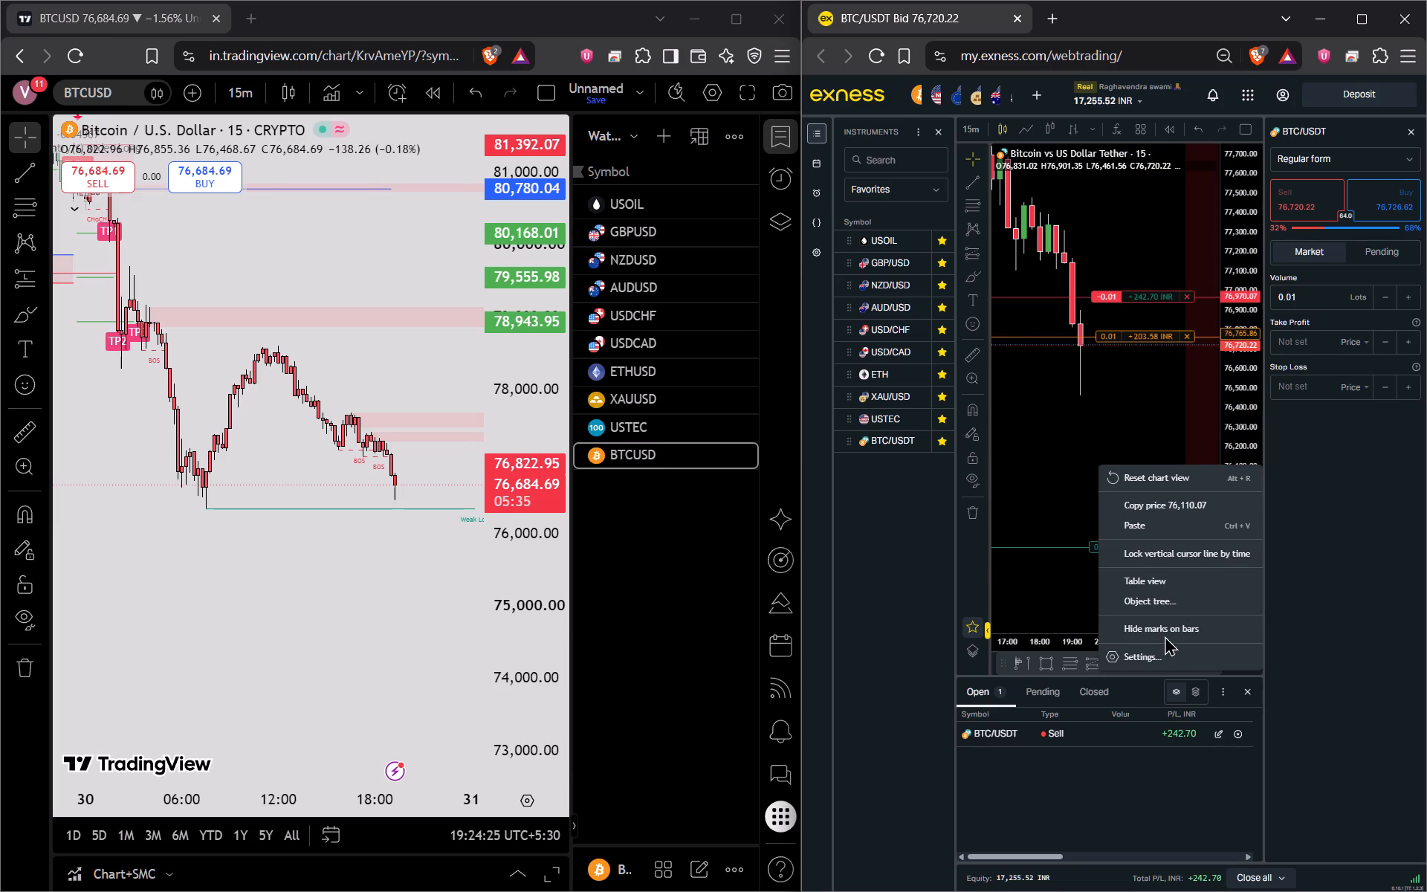
click(1165, 659)
click(993, 286)
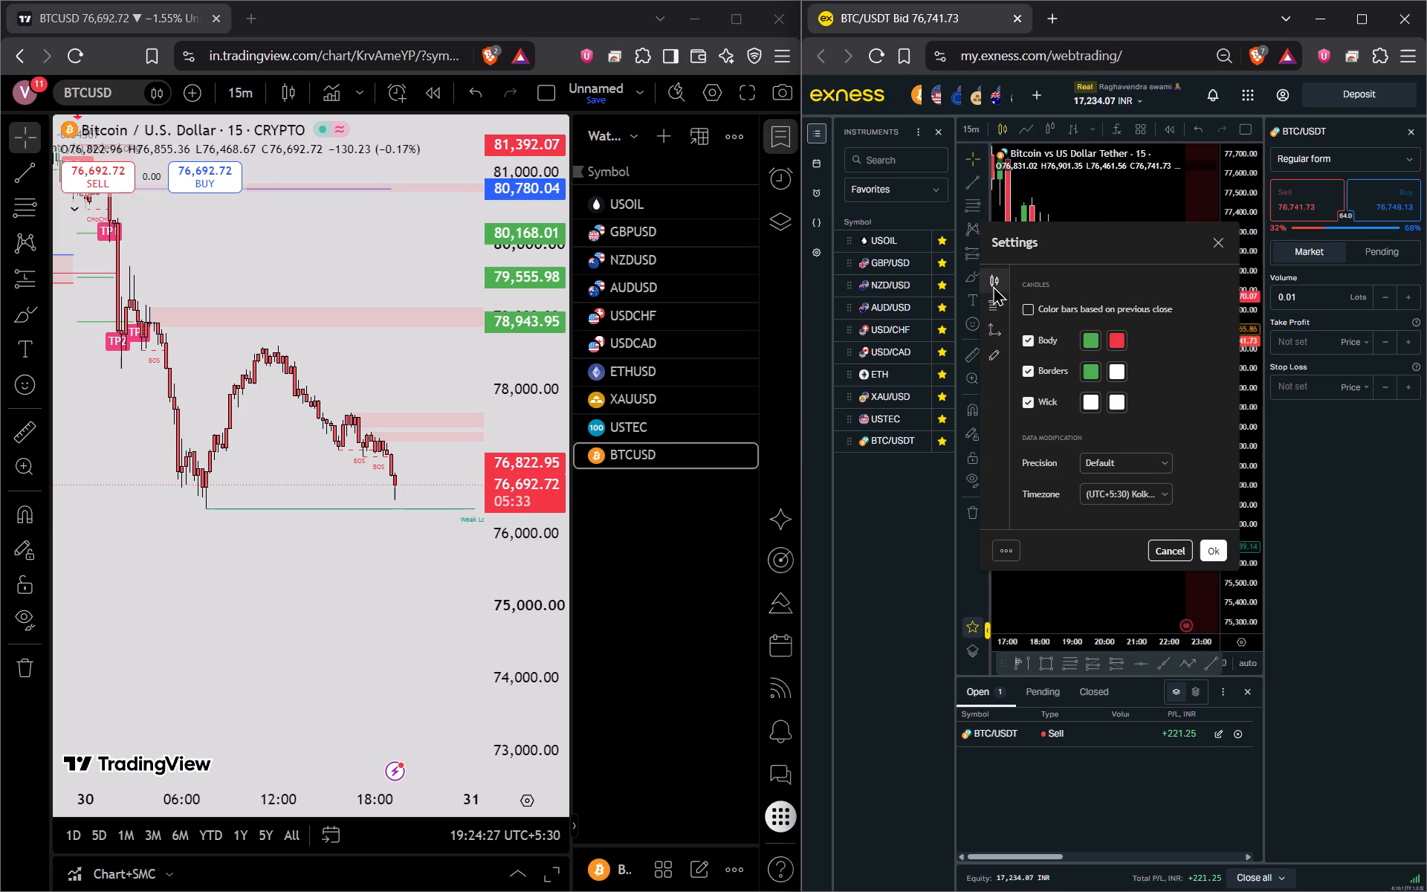
click(991, 311)
click(994, 330)
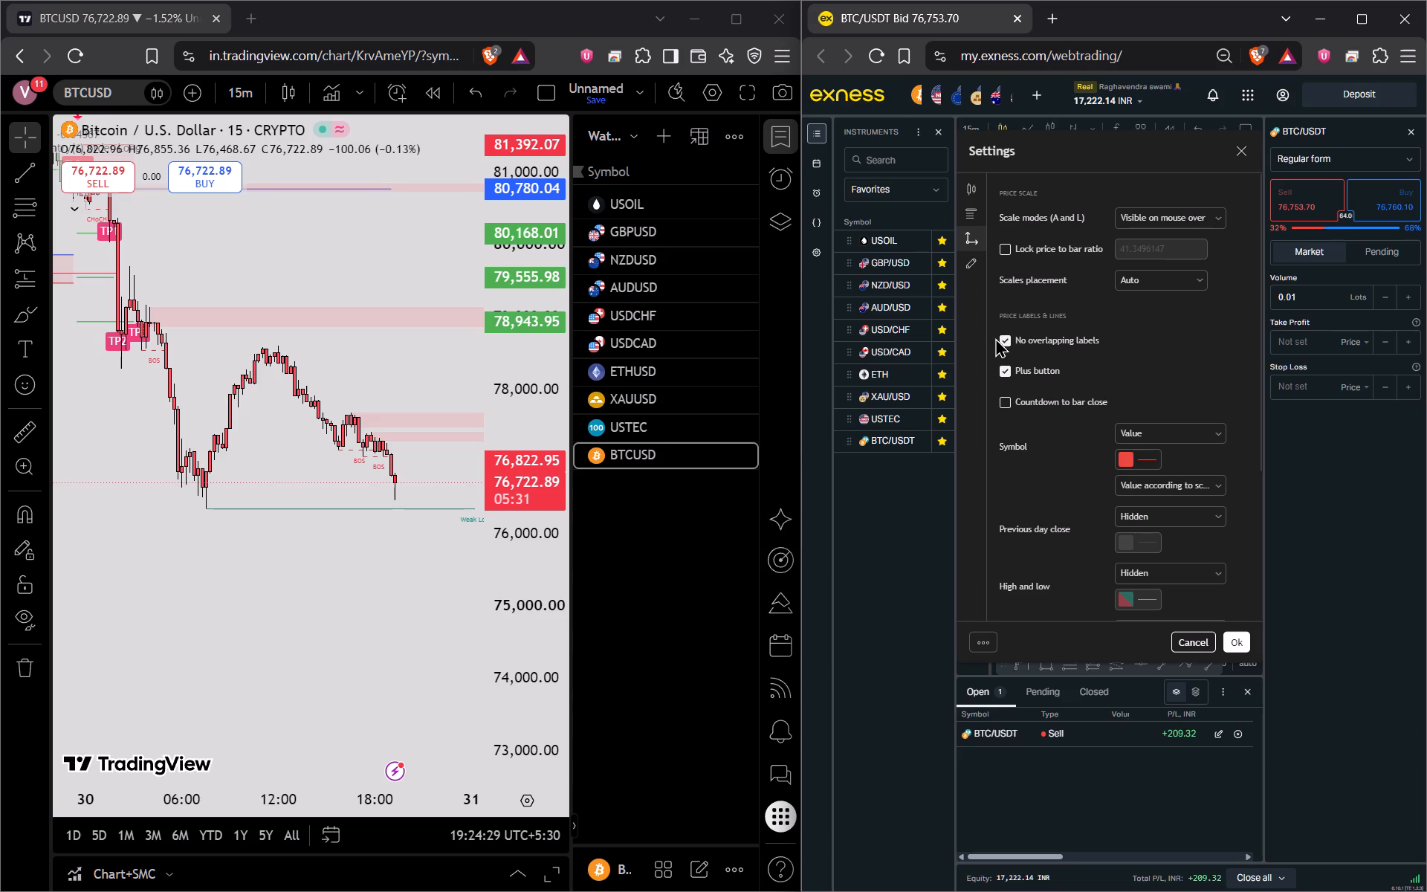
click(974, 267)
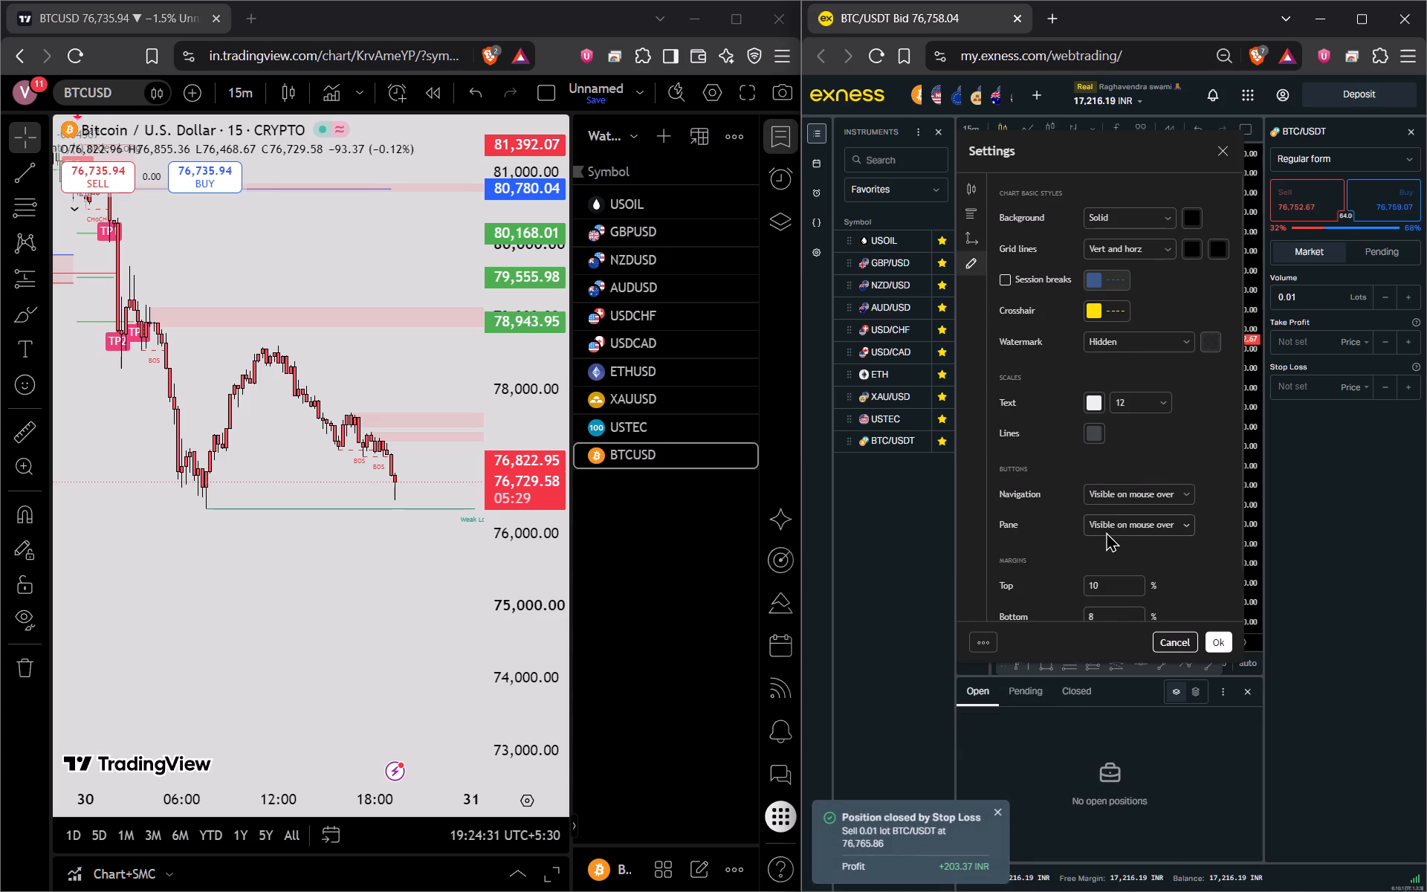
scroll(1106, 531, down, 5)
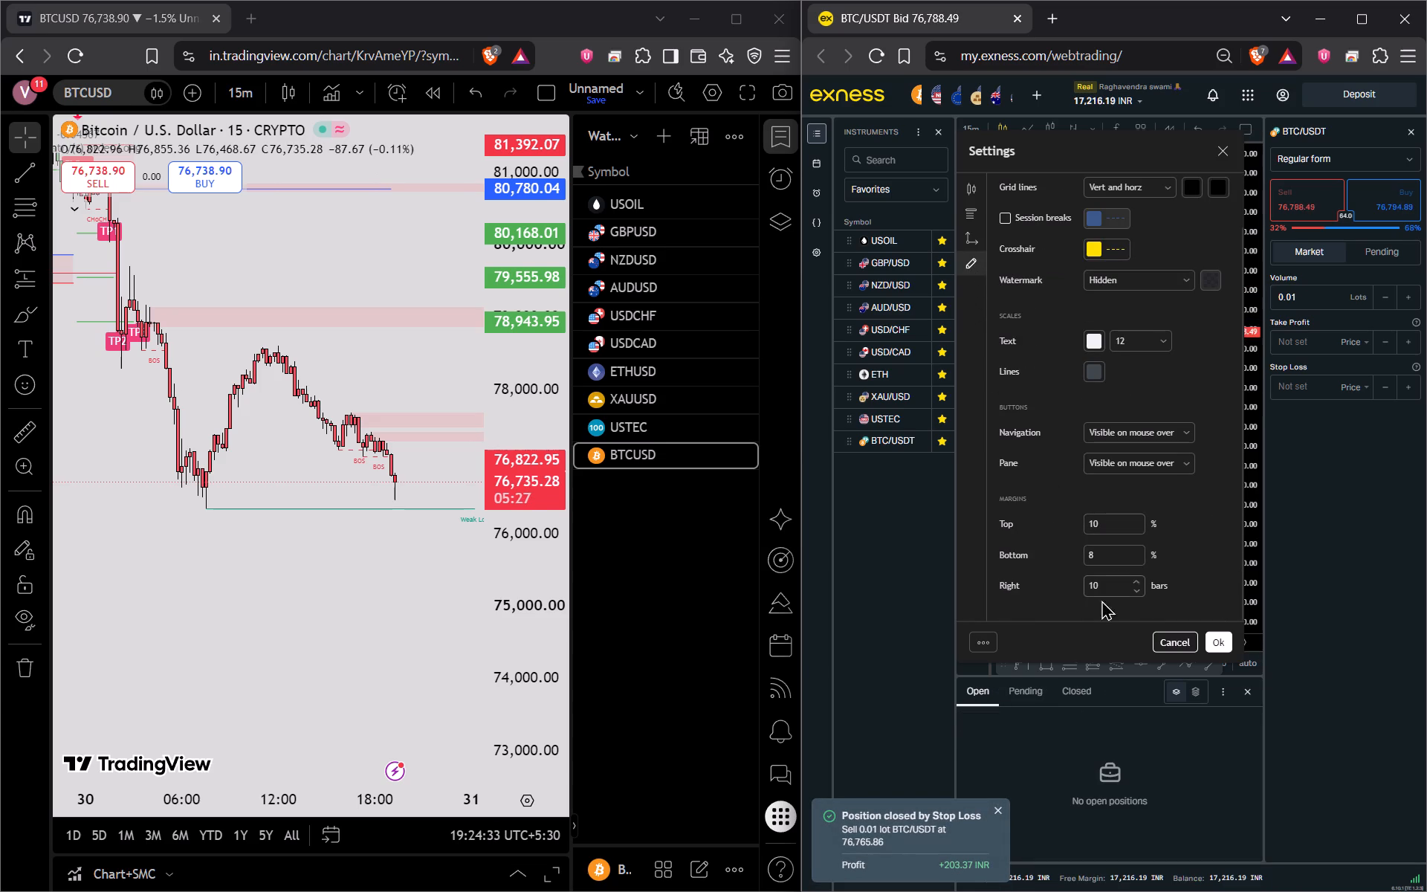
click(966, 236)
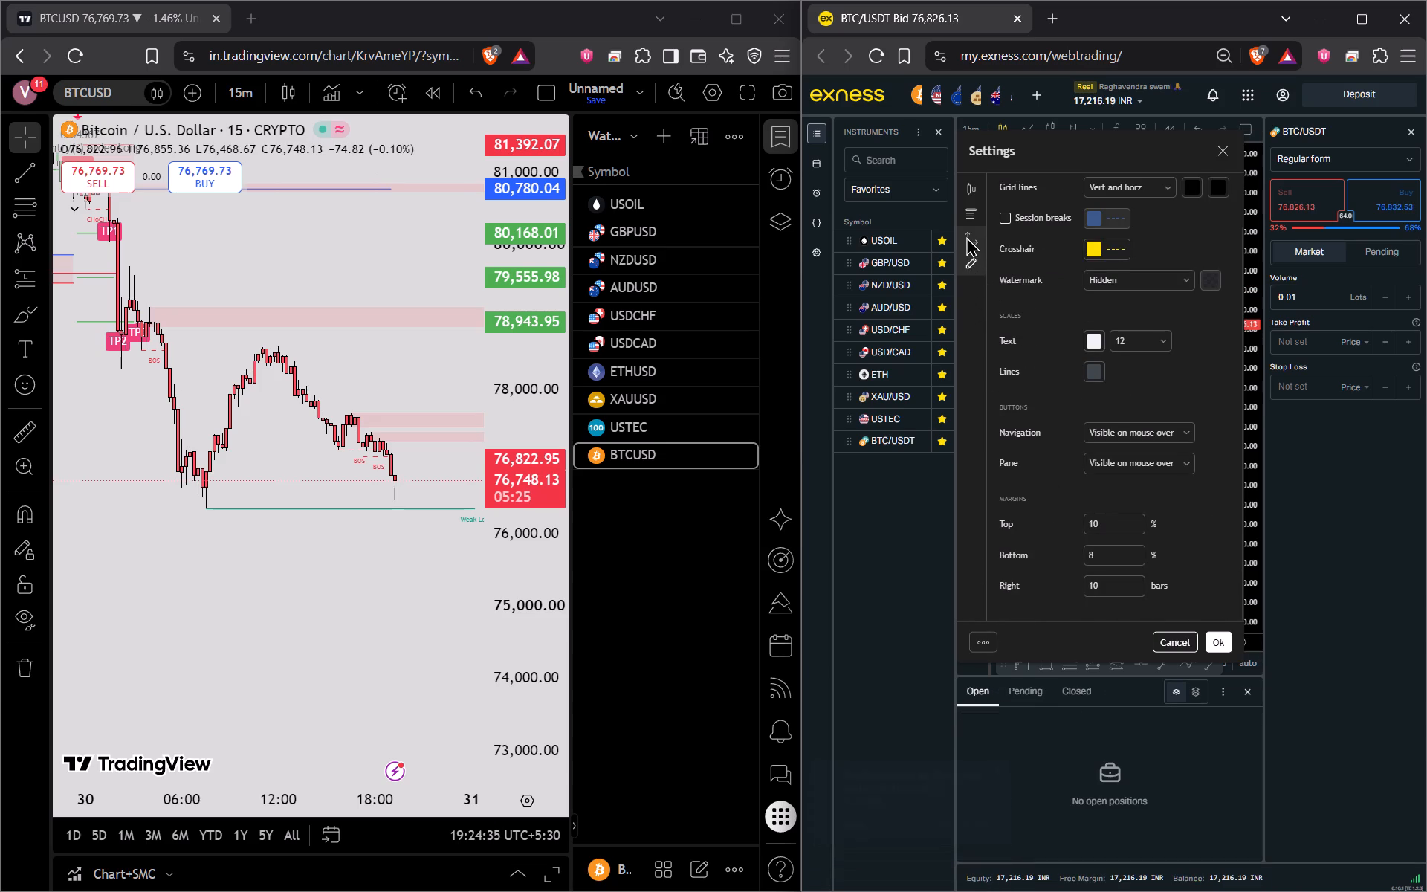
scroll(1091, 385, down, 3)
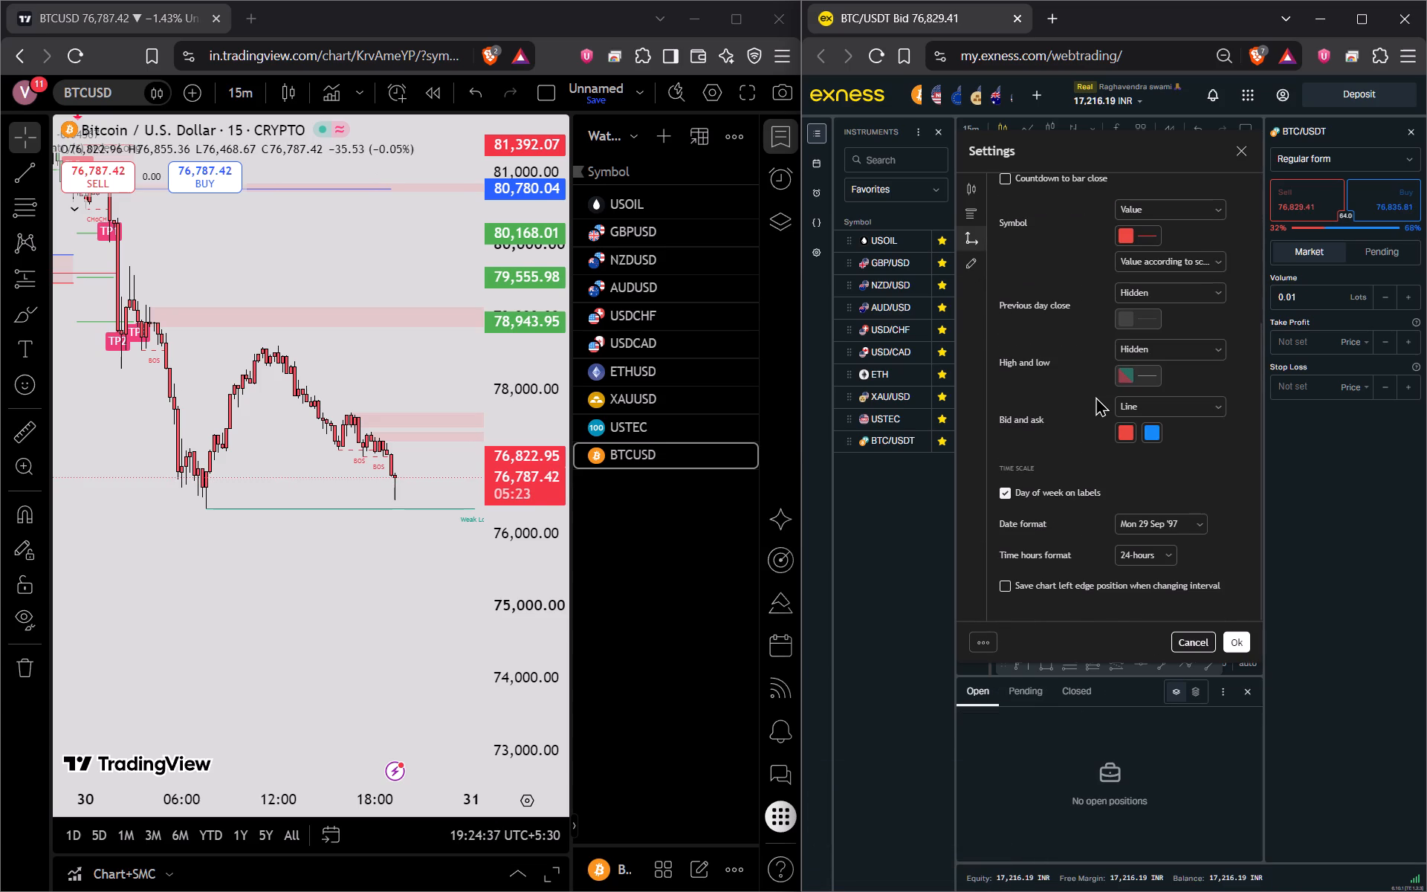
scroll(1038, 416, up, 3)
click(971, 230)
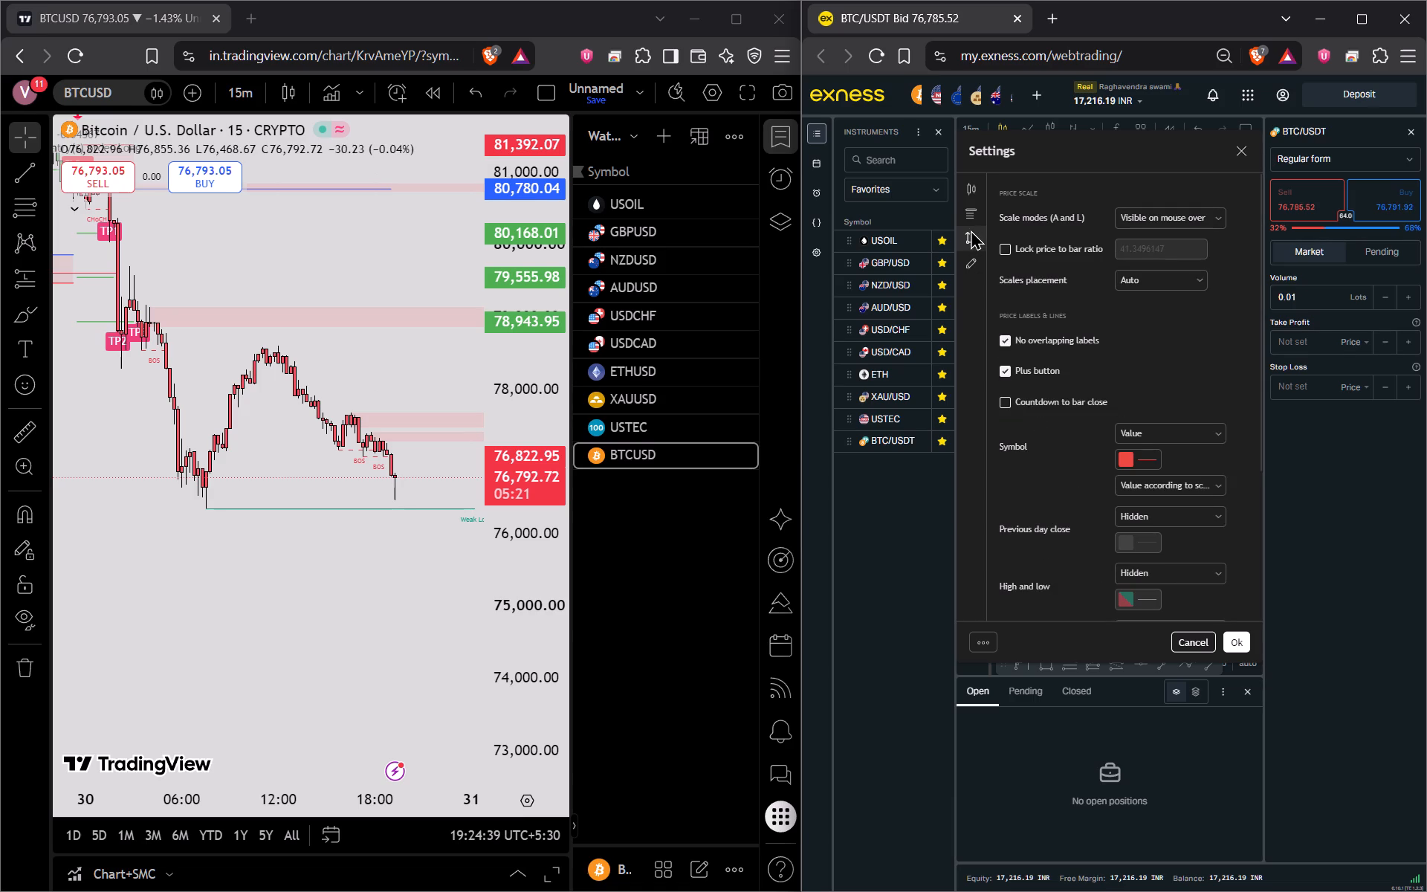
click(976, 219)
click(973, 182)
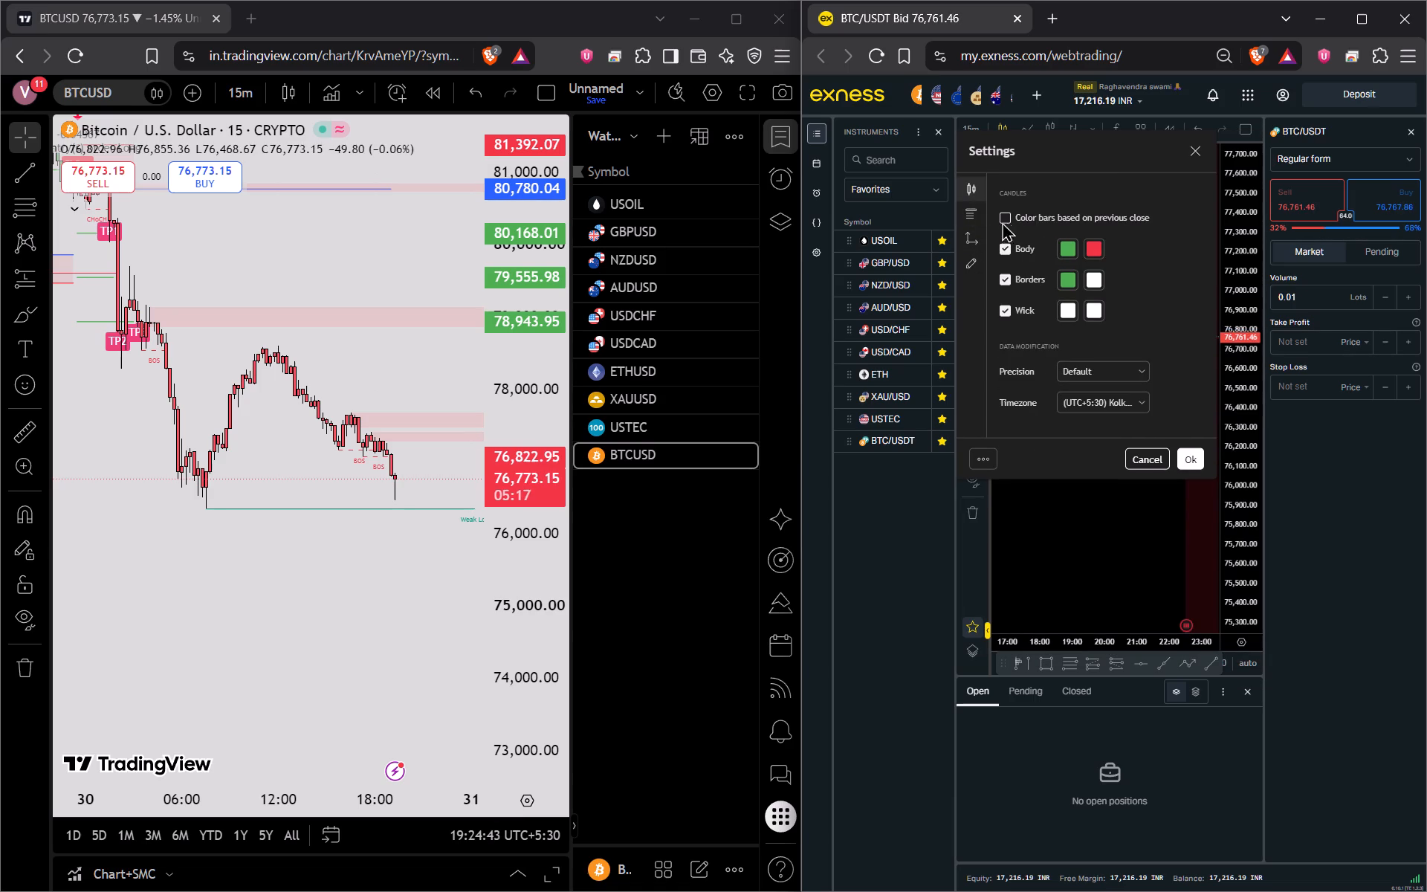
Go through the Exness chart settings again, covering status line, scales, chart styles and margins, and close them without changes.
click(964, 218)
click(964, 242)
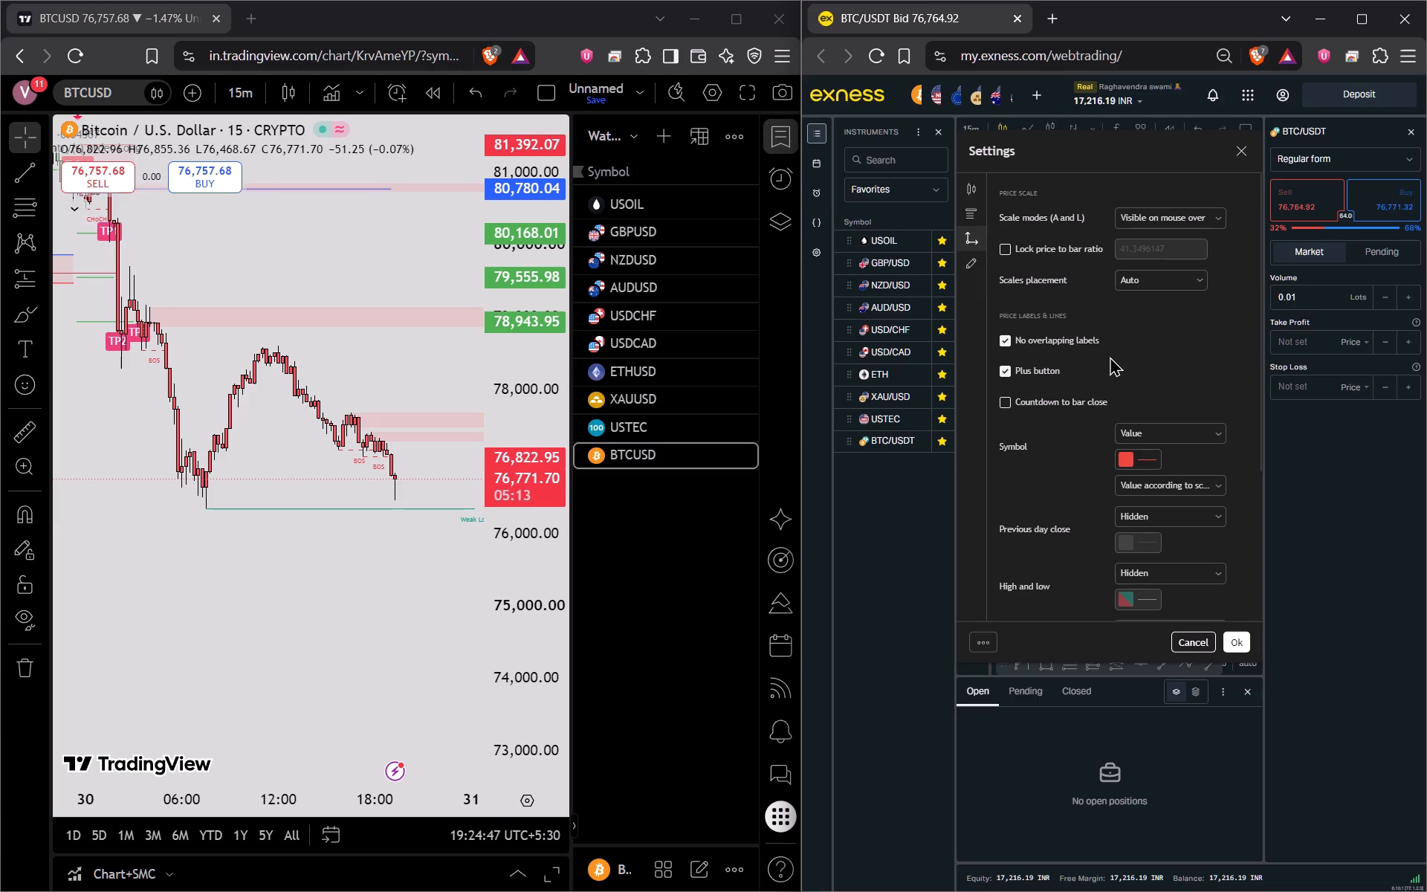
scroll(1096, 376, down, 2)
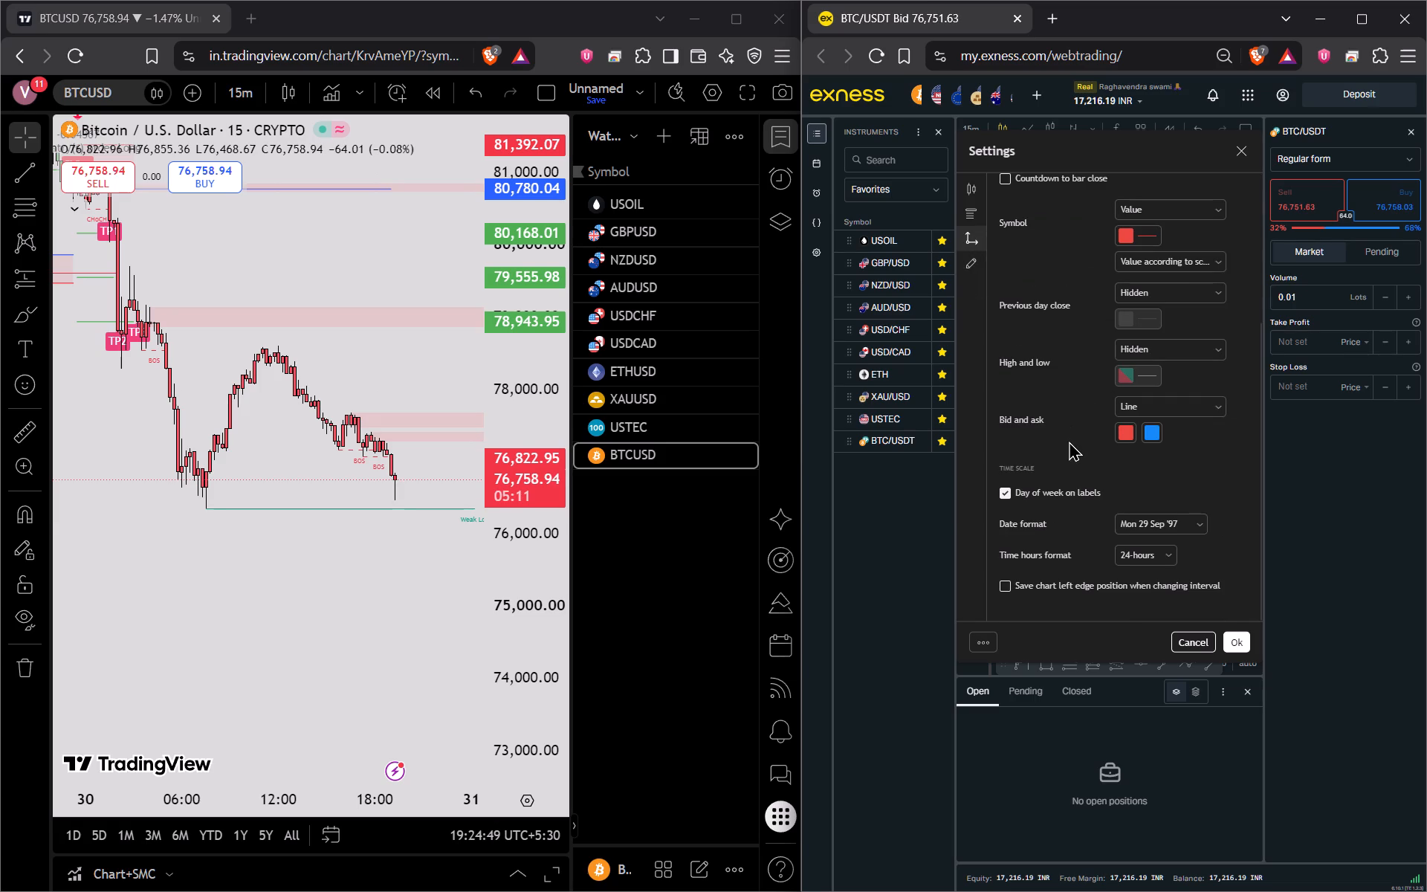
scroll(1069, 441, up, 2)
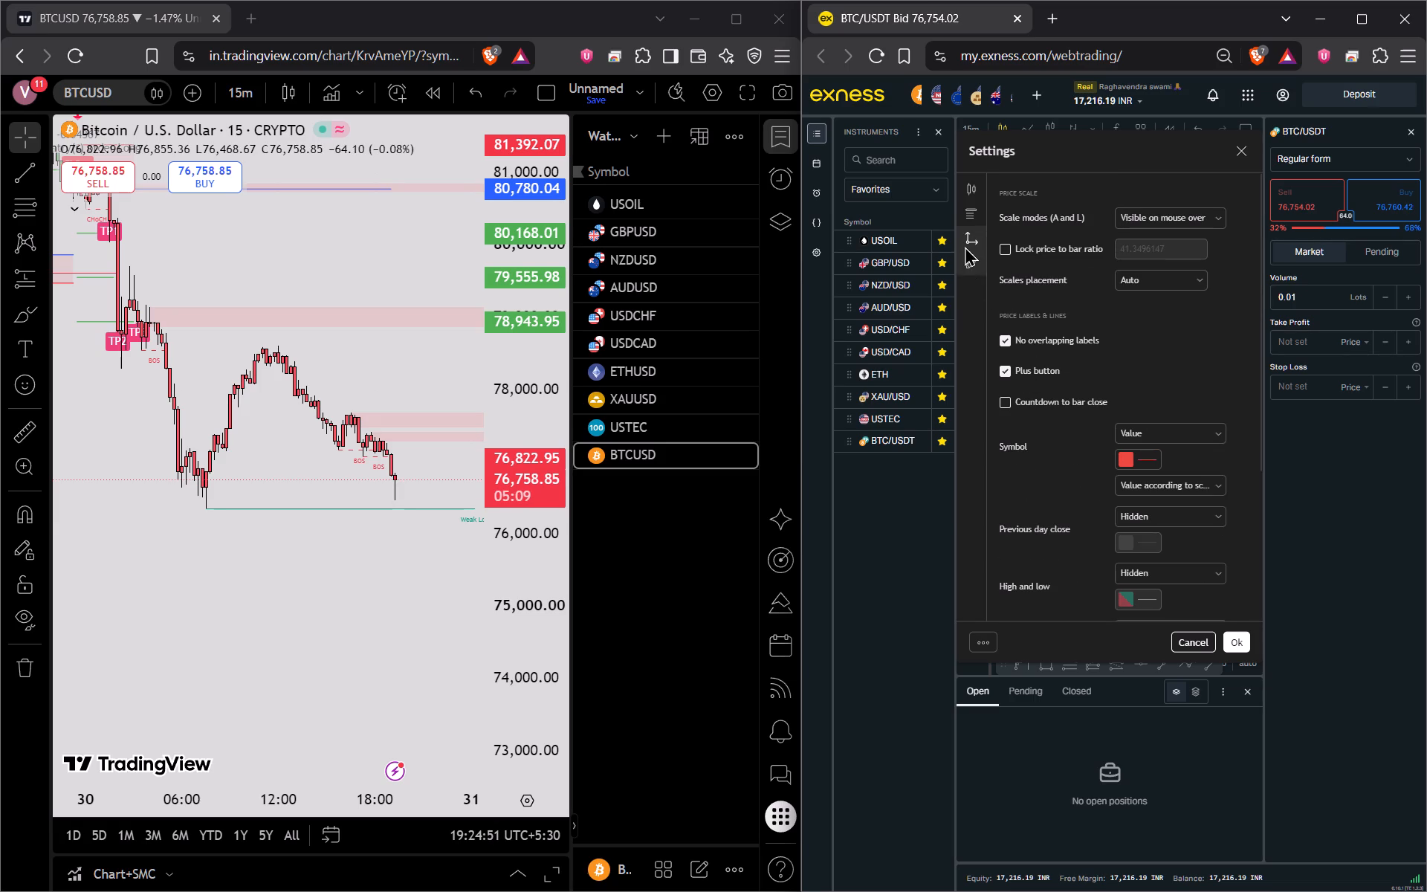
click(964, 269)
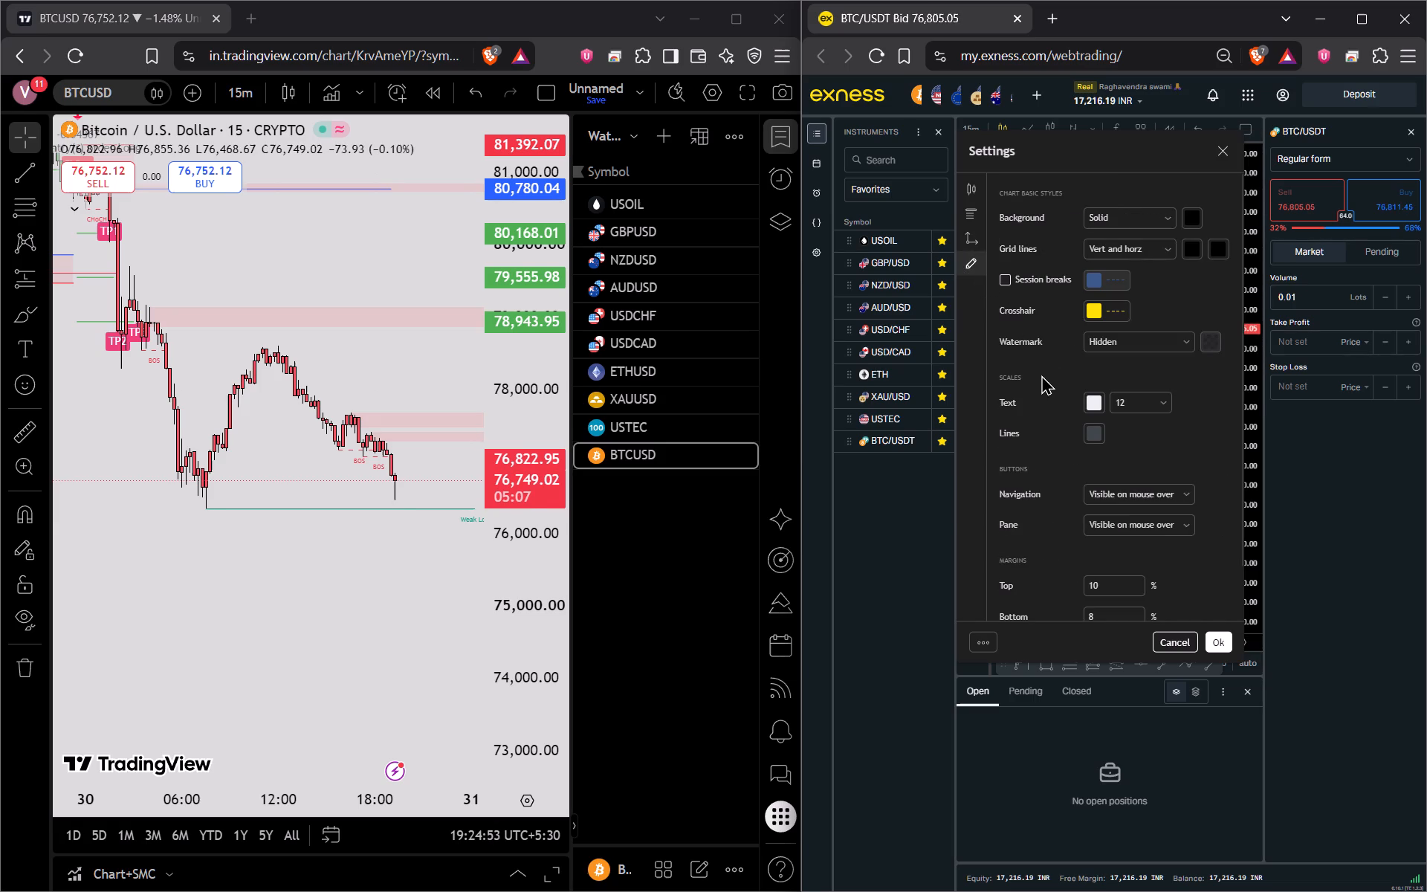
scroll(1064, 424, down, 2)
scroll(1058, 418, up, 1)
click(973, 235)
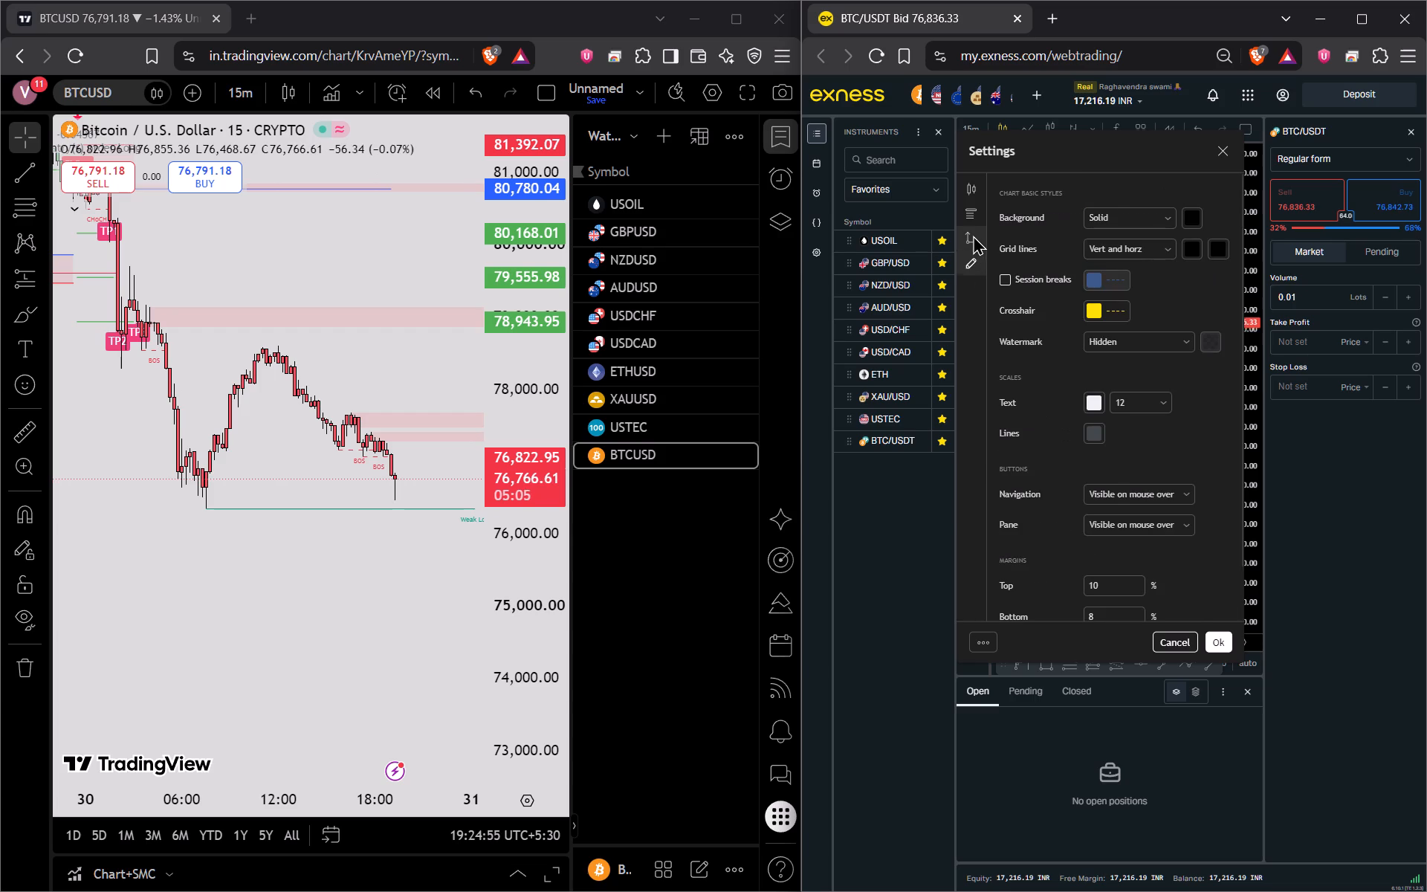
click(969, 217)
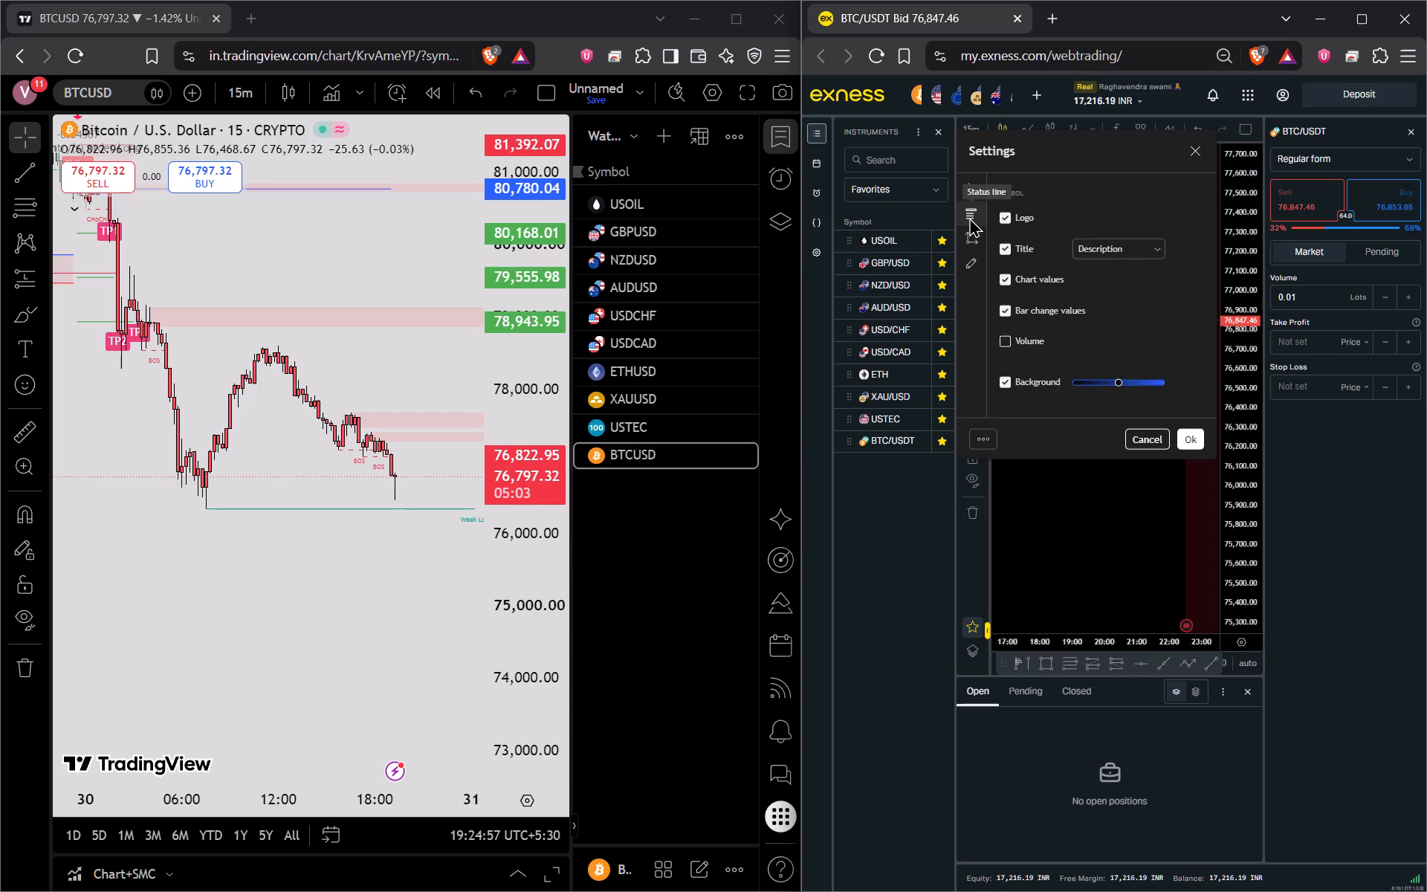
click(982, 206)
click(970, 194)
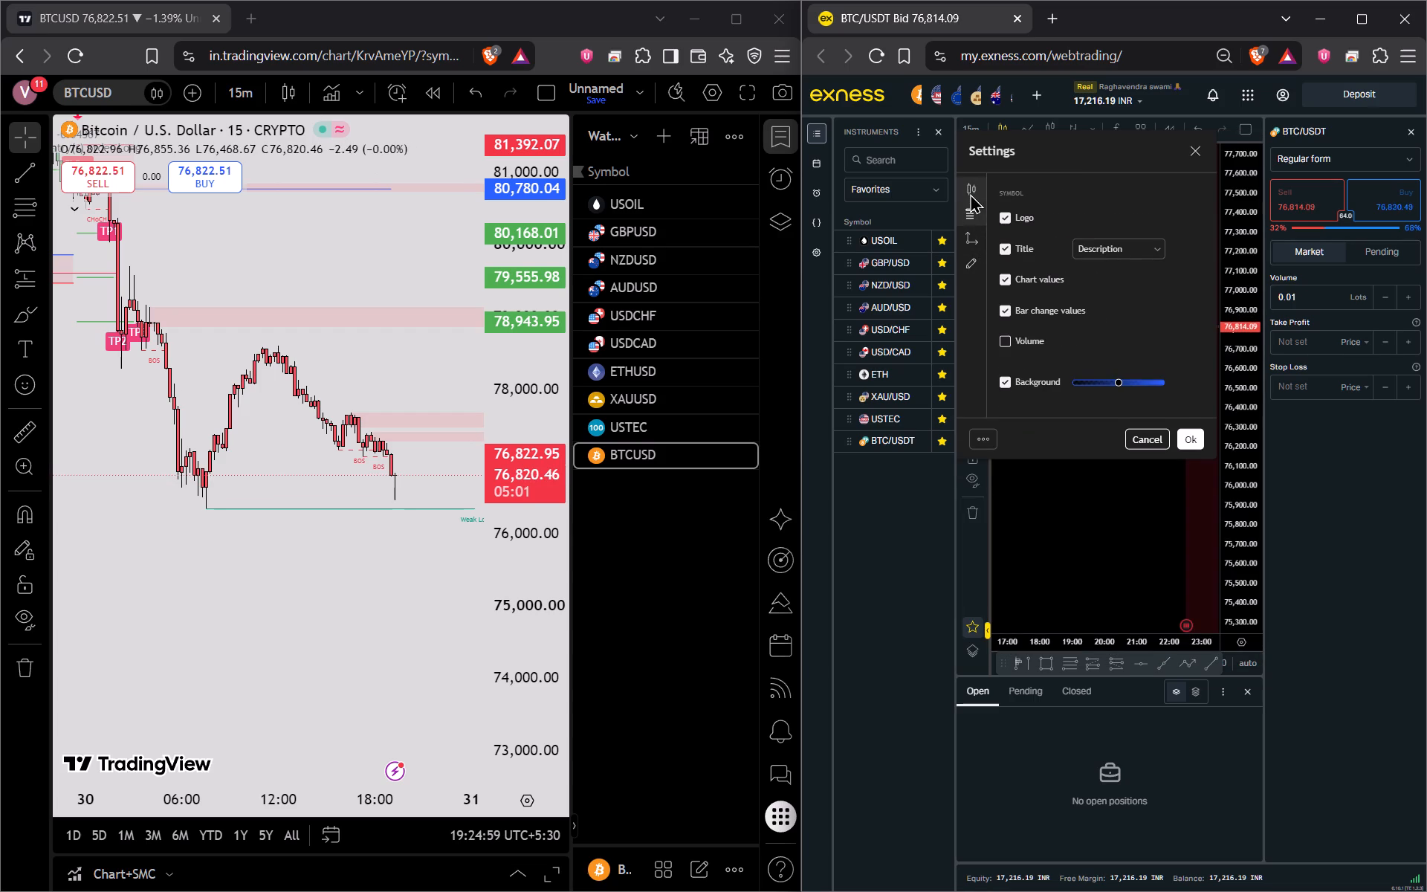
click(1196, 154)
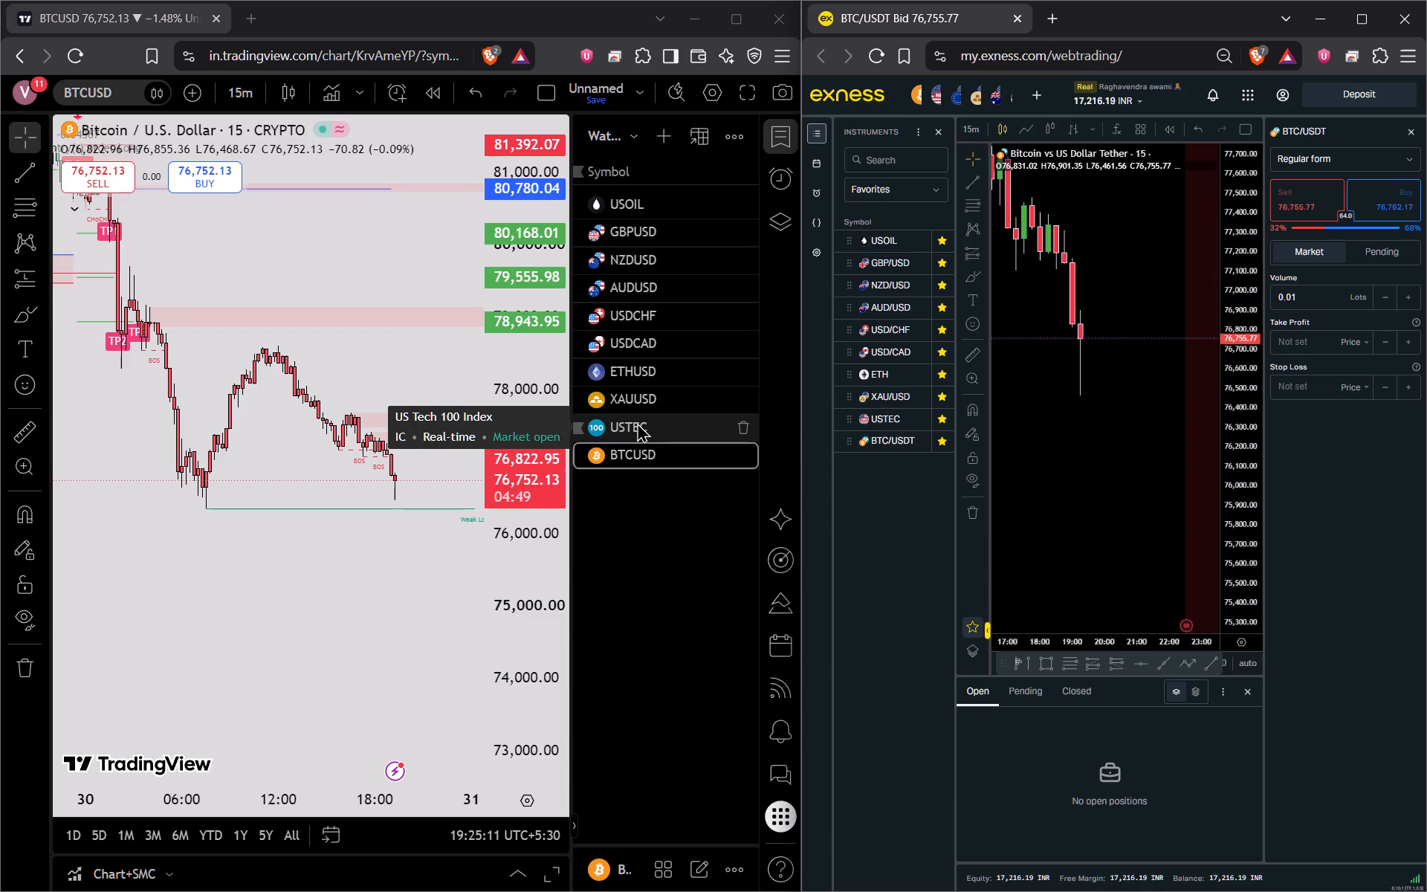
Examine the 15-minute USOIL chart in TradingView, checking price against the demand zones and the weak high.
click(633, 201)
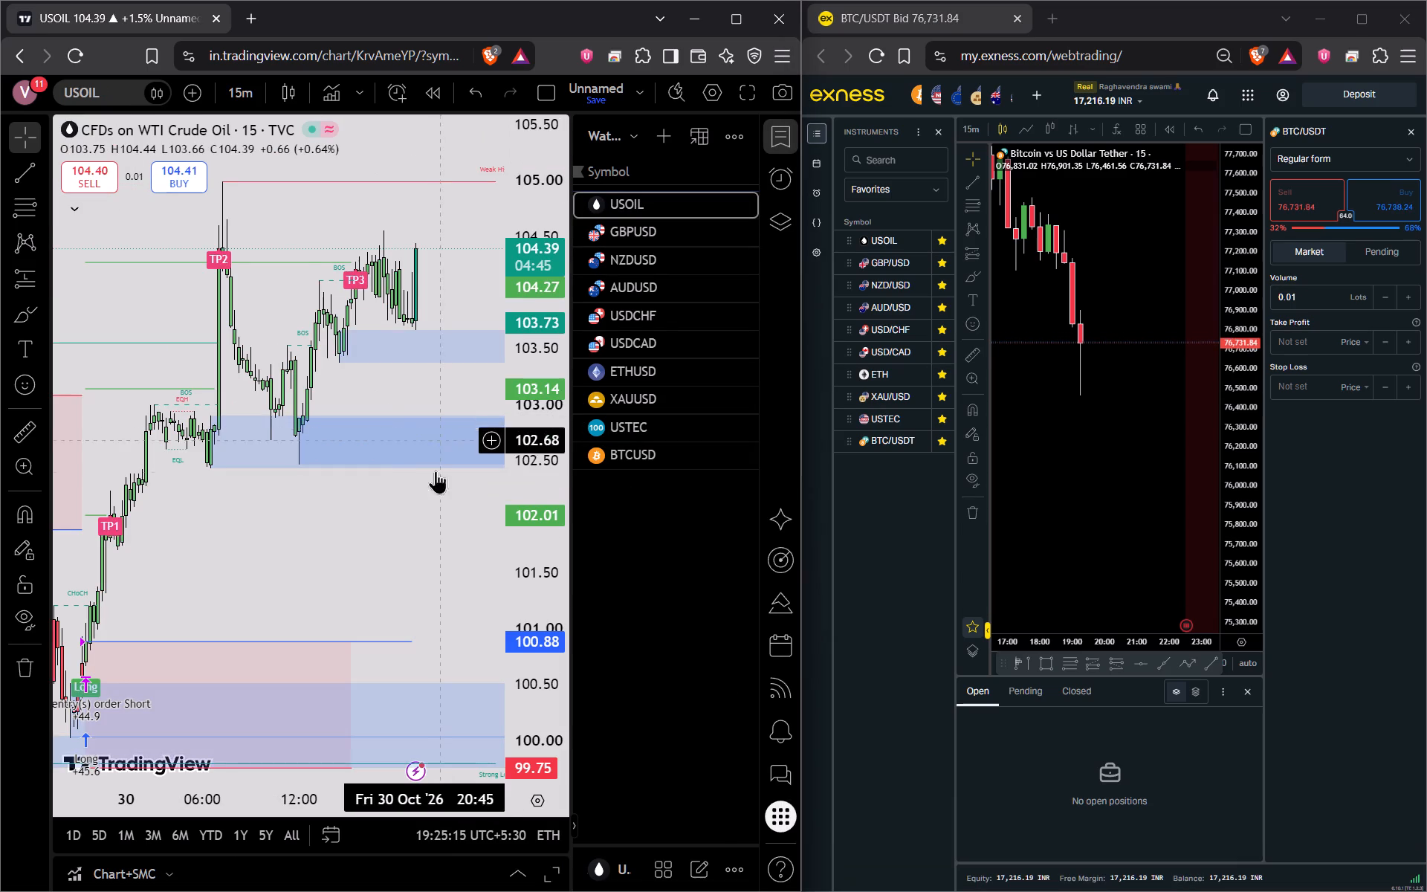
drag(426, 533, 413, 552)
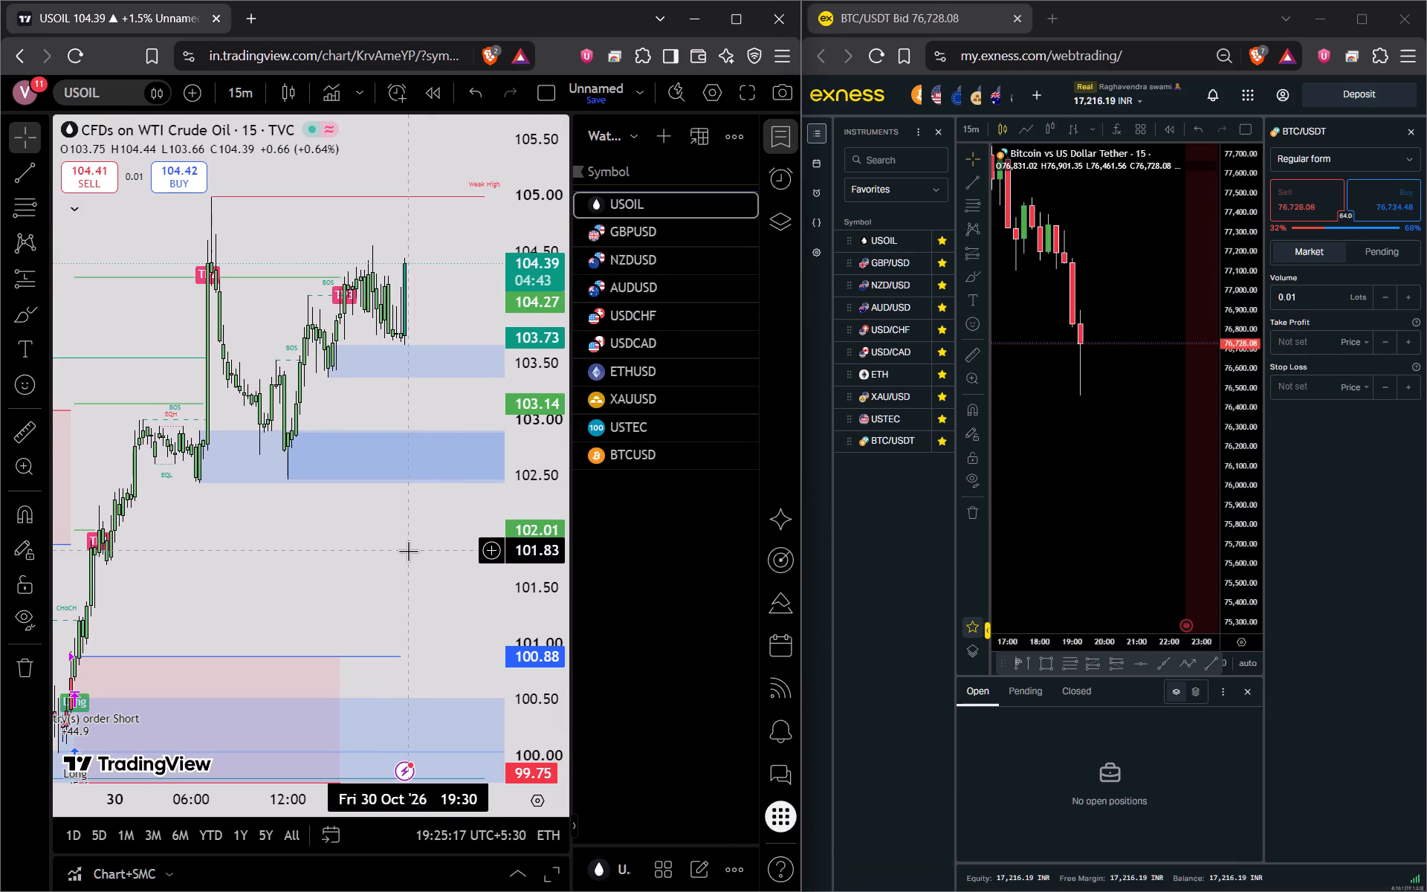
Examine the wider recent price swings on the 15-minute BTC/USDT chart in Exness.
scroll(1249, 406, down, 2)
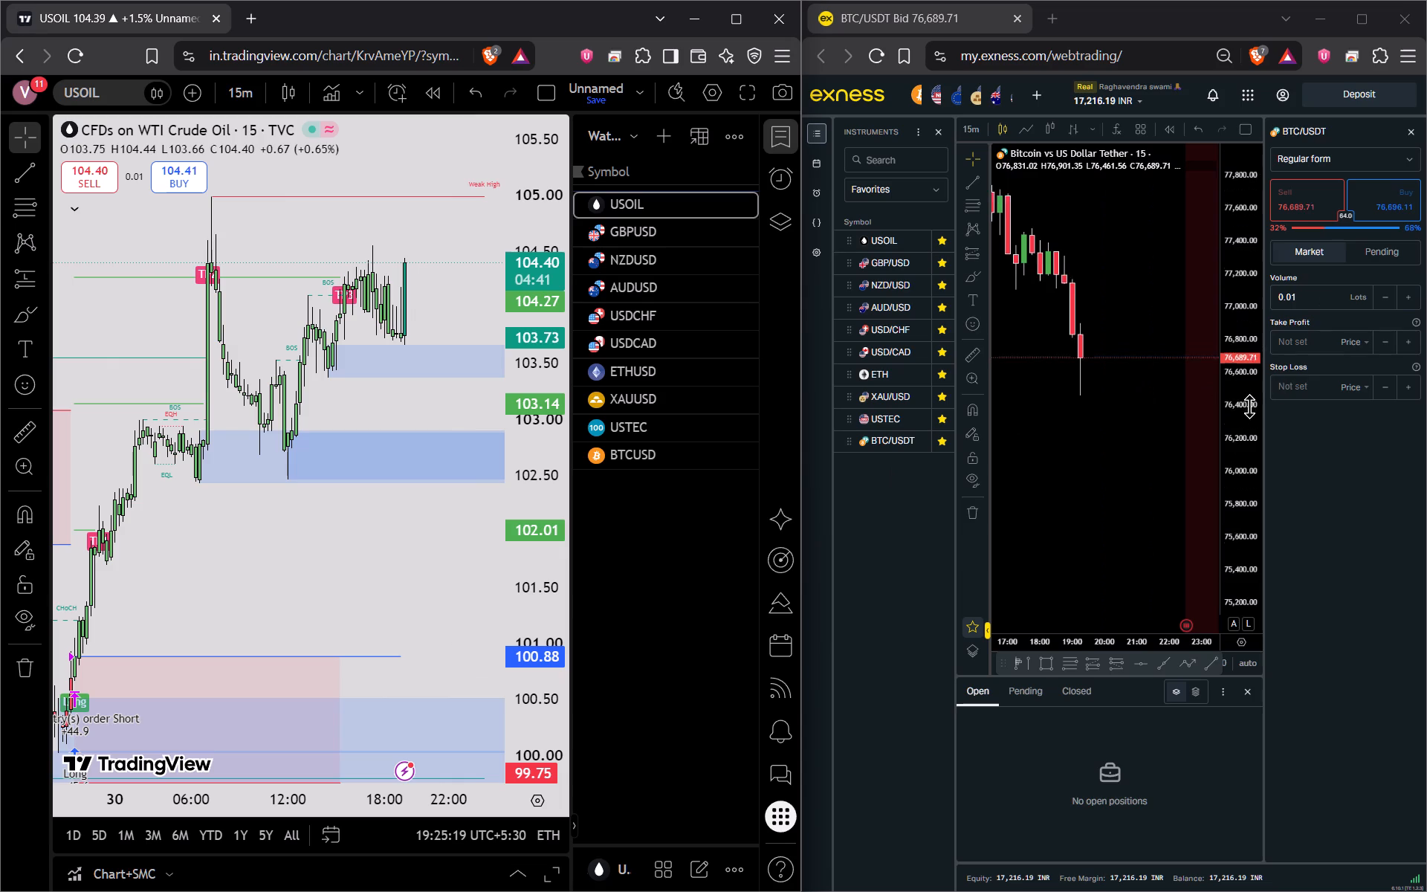
scroll(1249, 406, down, 4)
scroll(1100, 421, down, 1)
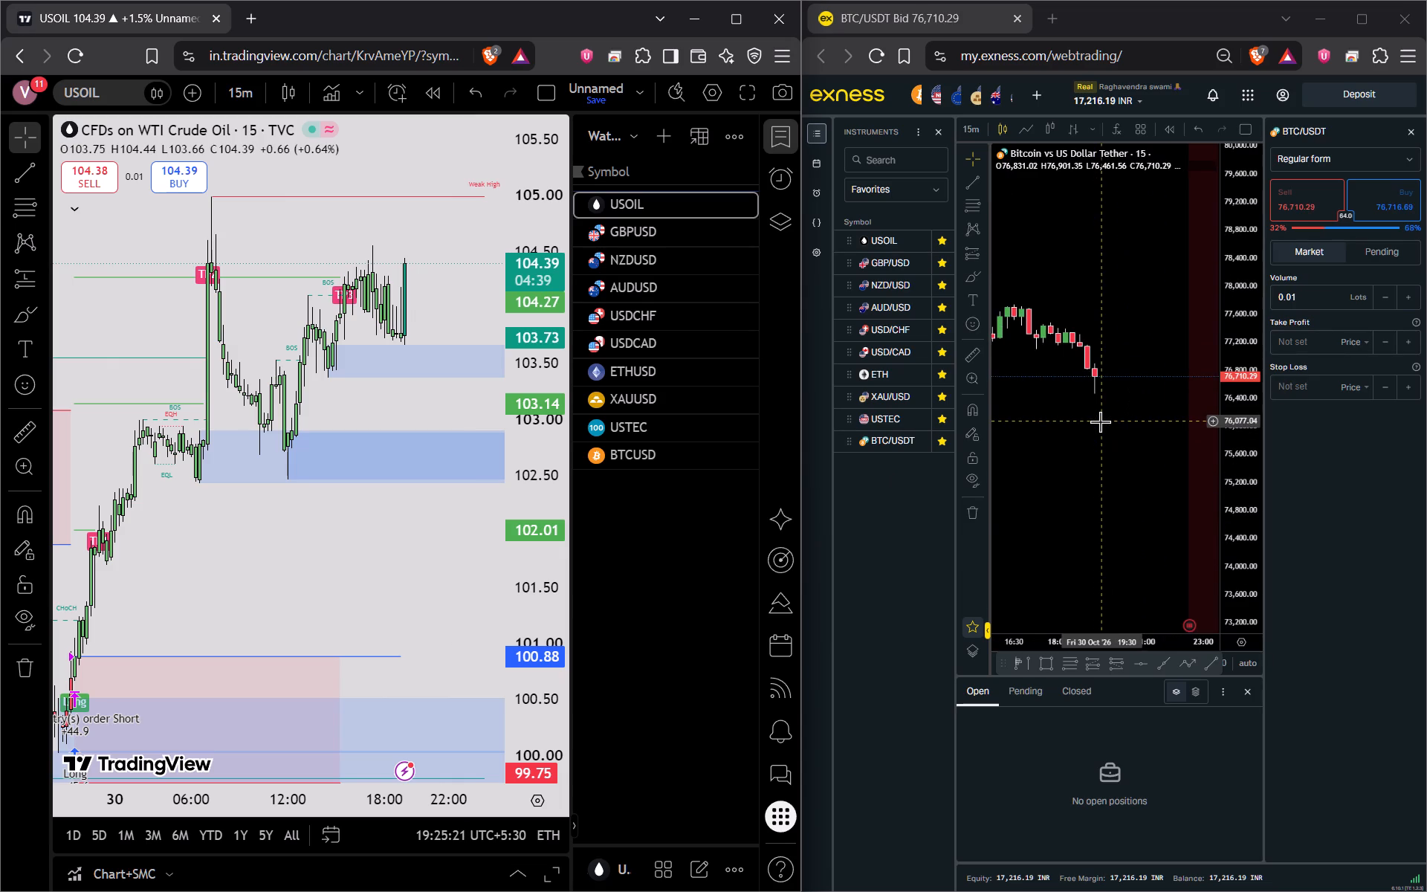
scroll(1100, 421, down, 15)
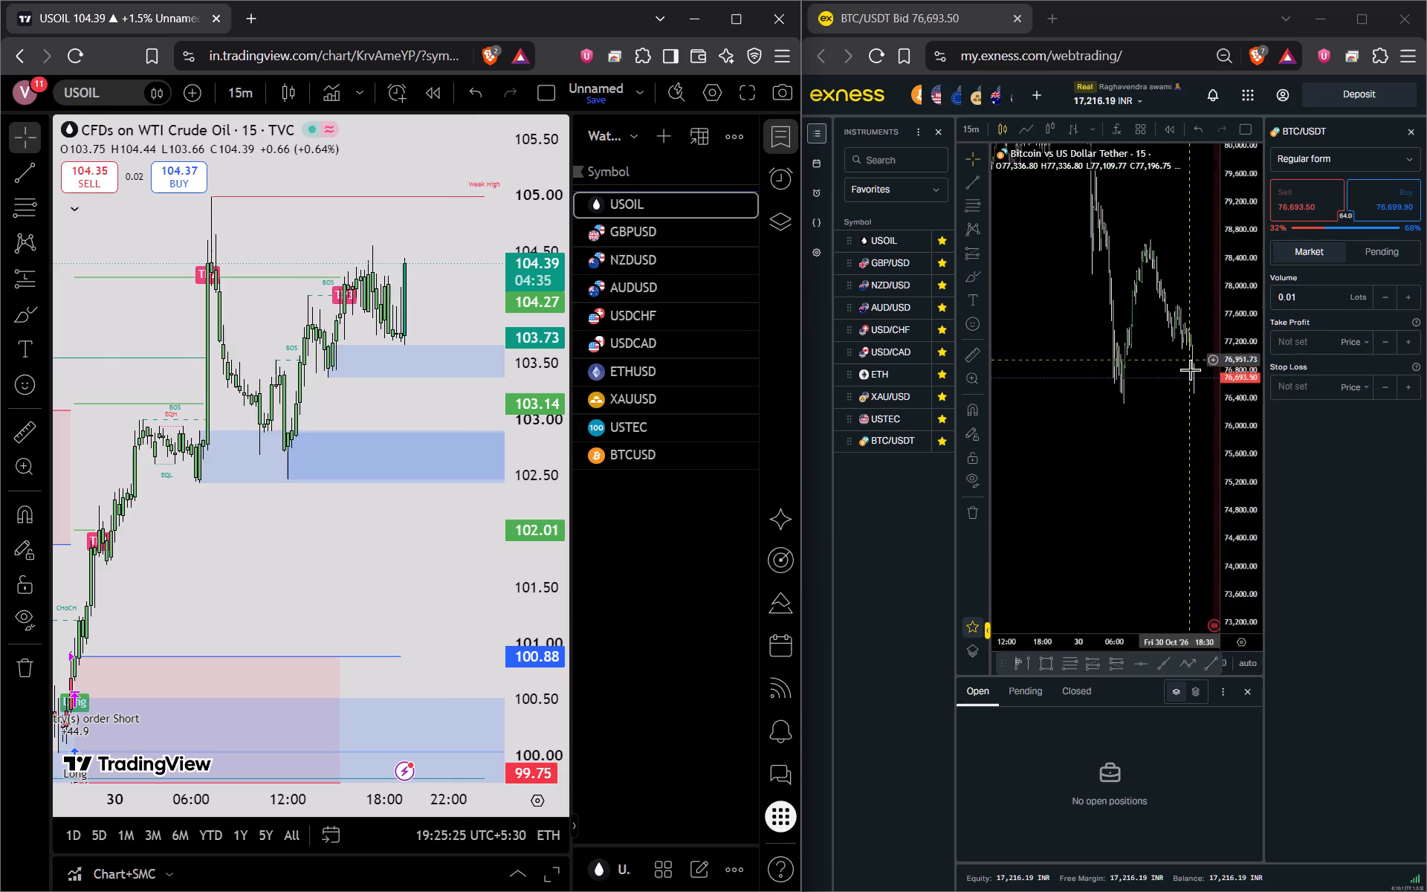
scroll(1191, 470, up, 8)
drag(1093, 451, 1153, 463)
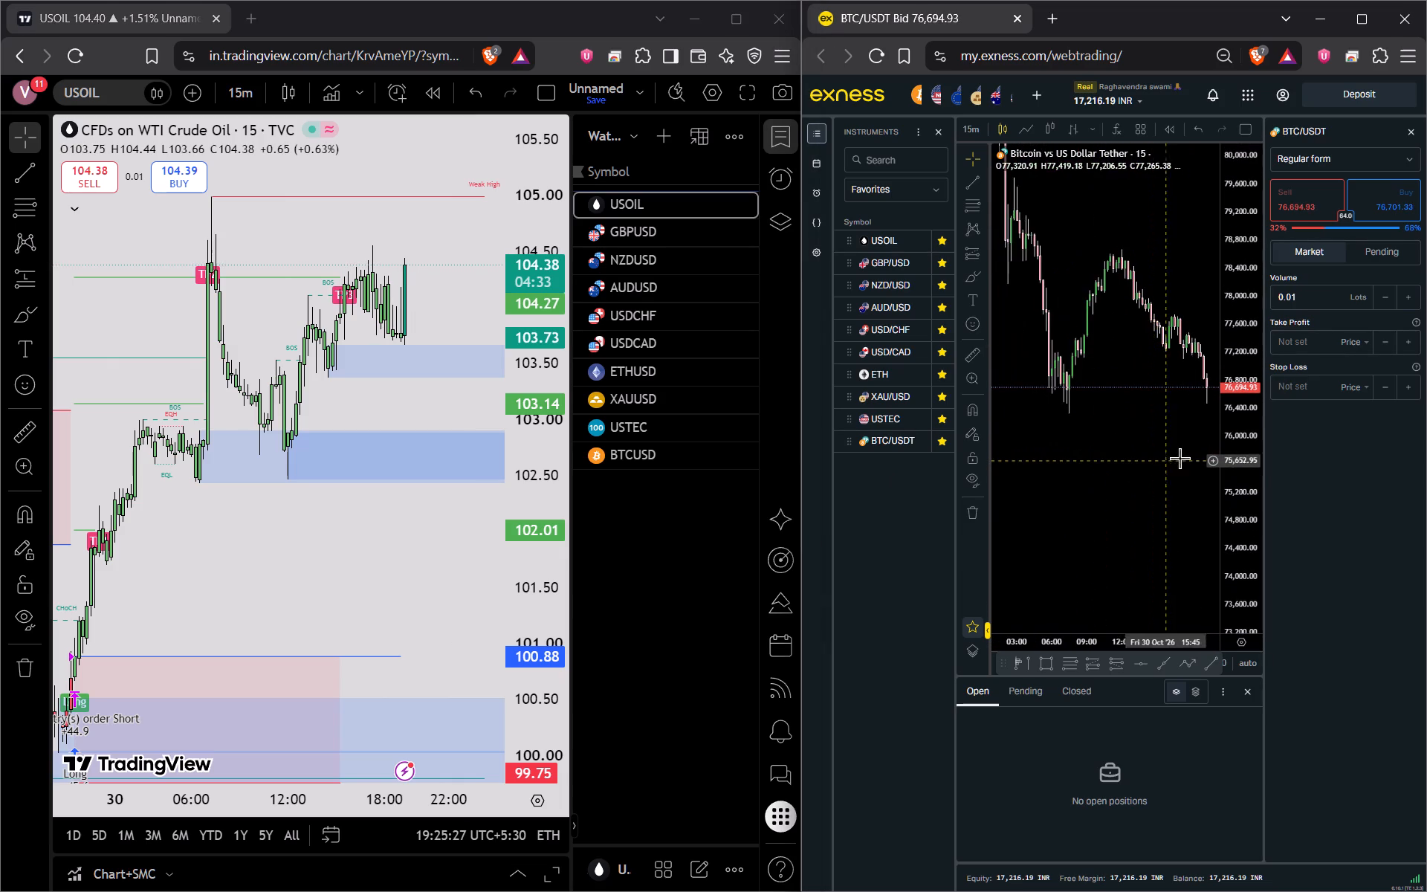
scroll(1185, 457, up, 2)
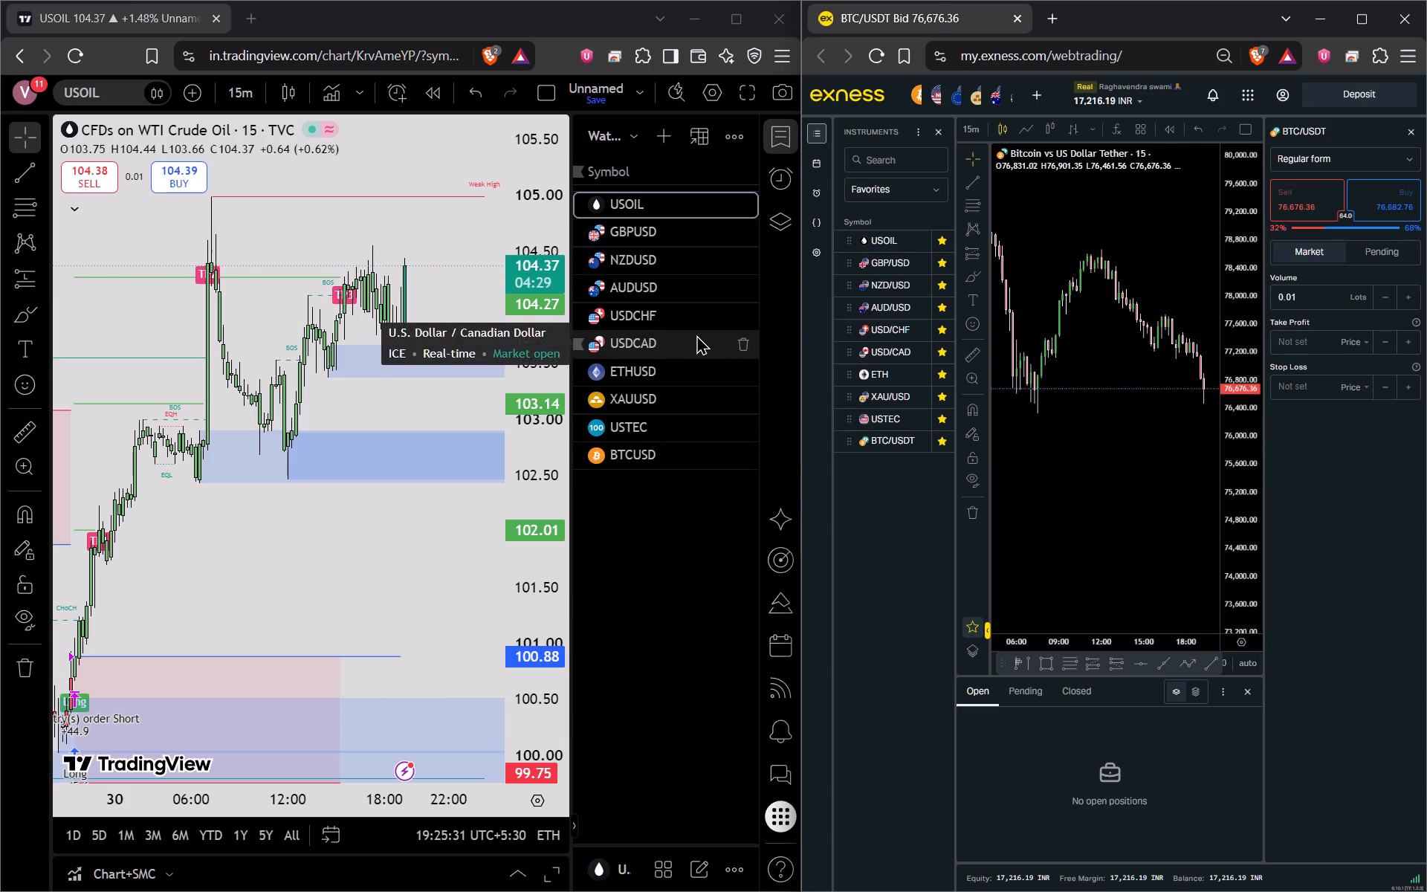
Recheck the latest USOIL candles against the demand zones on the 15-minute TradingView chart.
drag(418, 535, 401, 552)
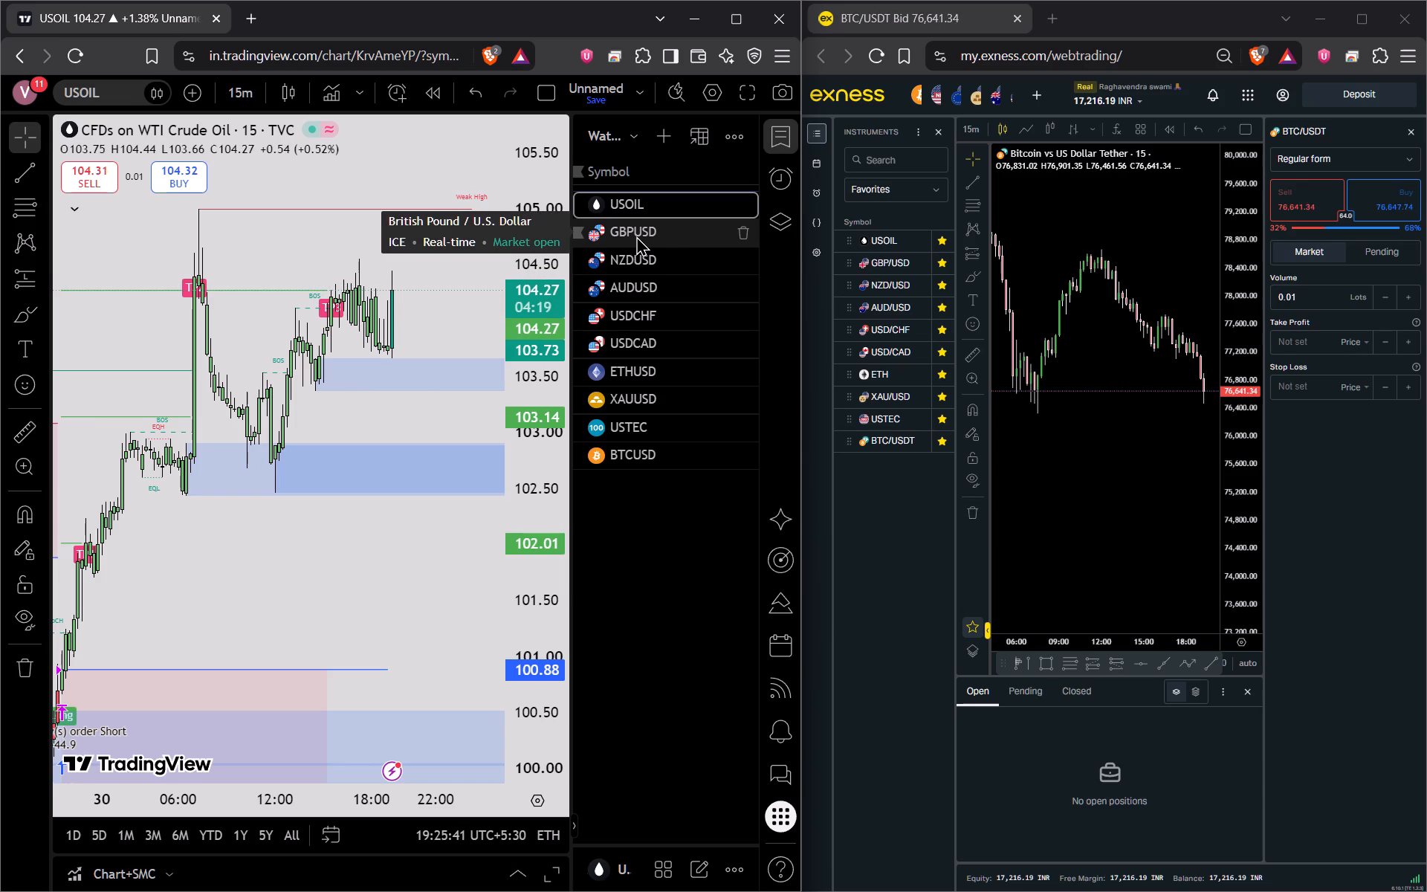
Examine the 15-minute GBPUSD chart in TradingView, checking the latest drop against the demand zones below the weak high.
click(636, 236)
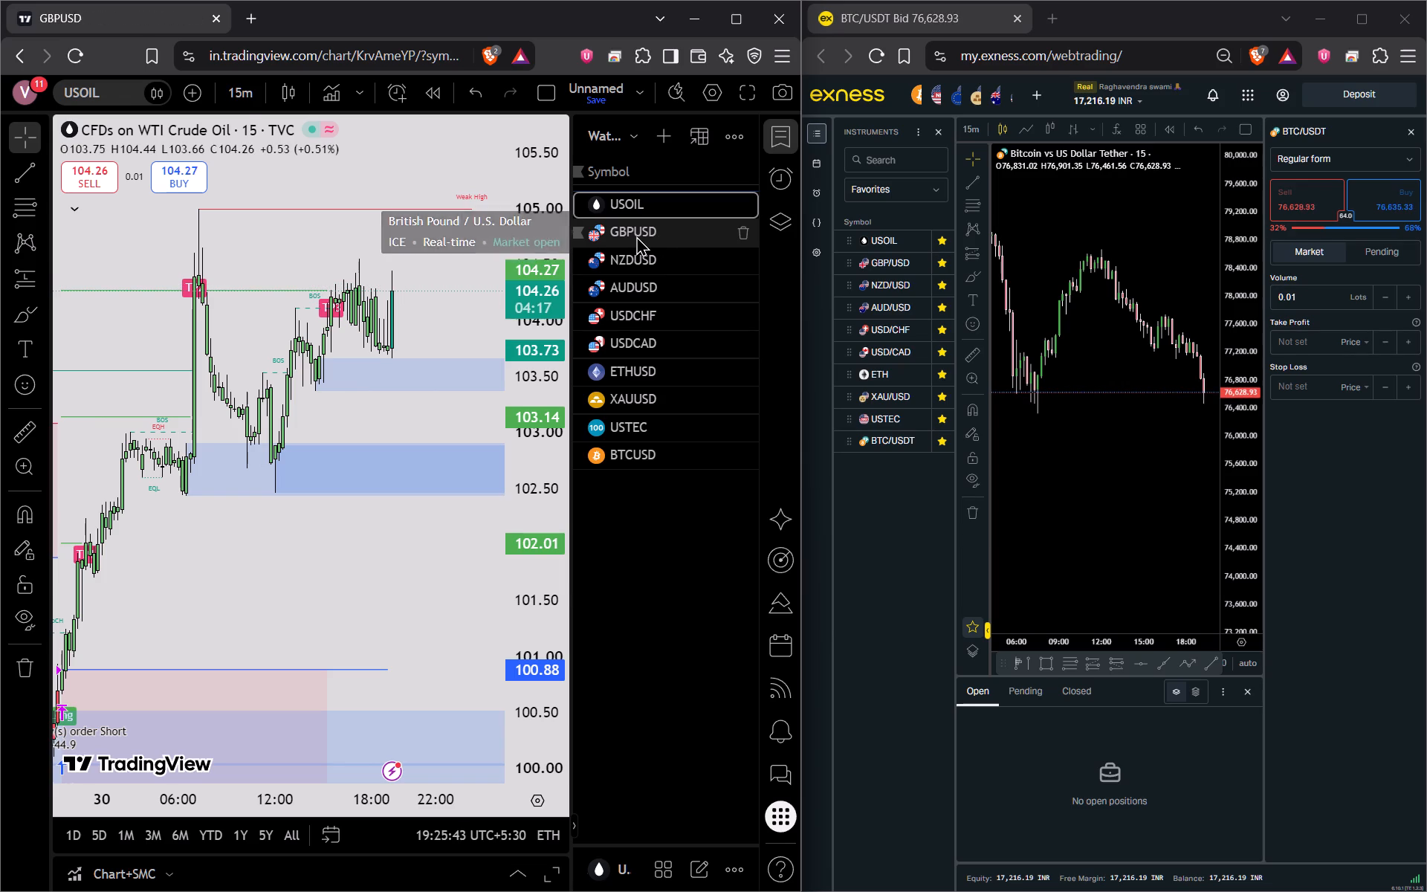
drag(538, 404, 544, 450)
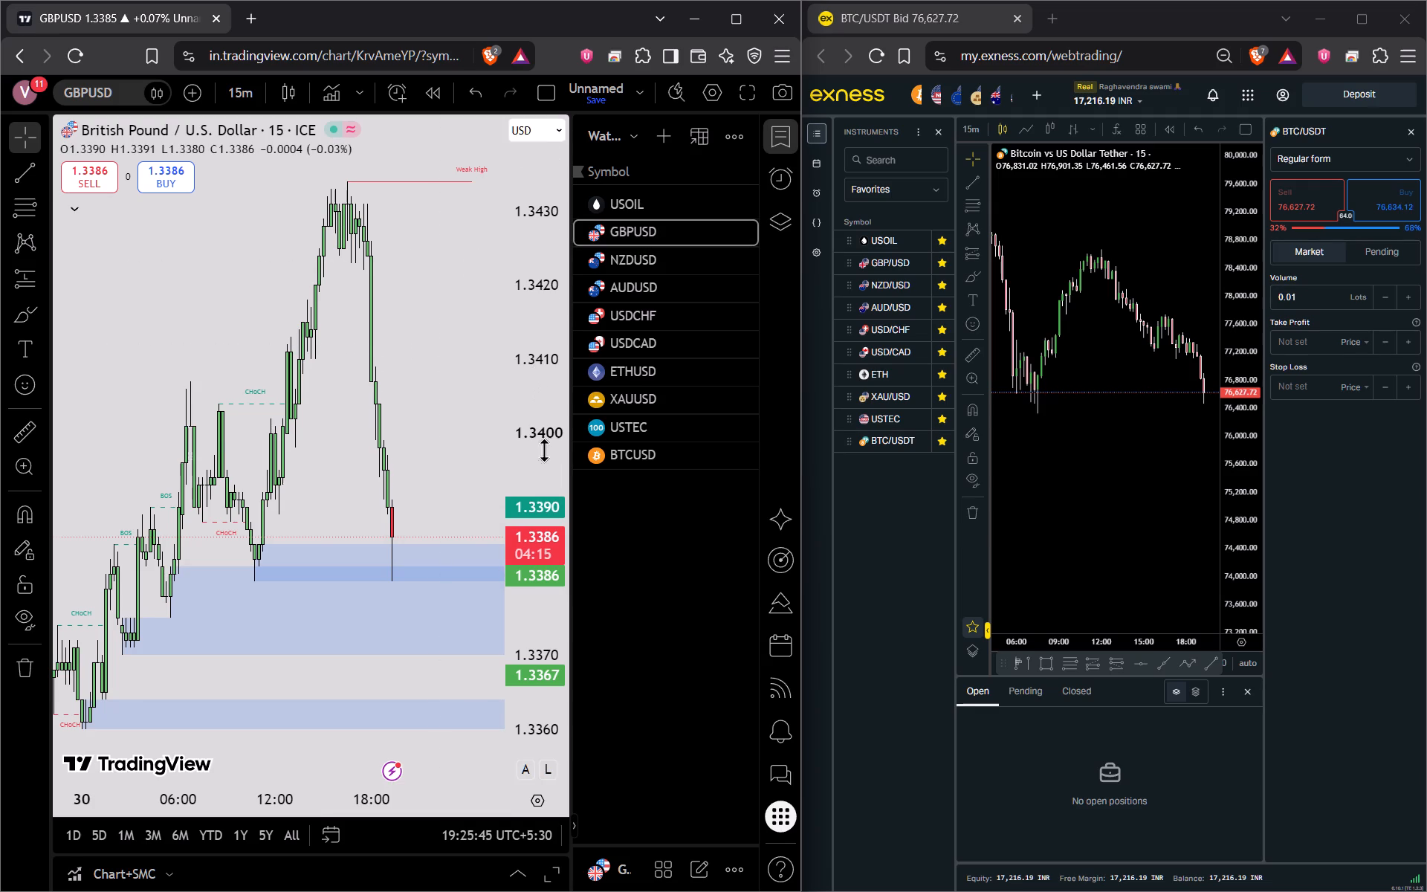
drag(544, 450, 540, 520)
drag(538, 398, 541, 430)
drag(437, 421, 412, 398)
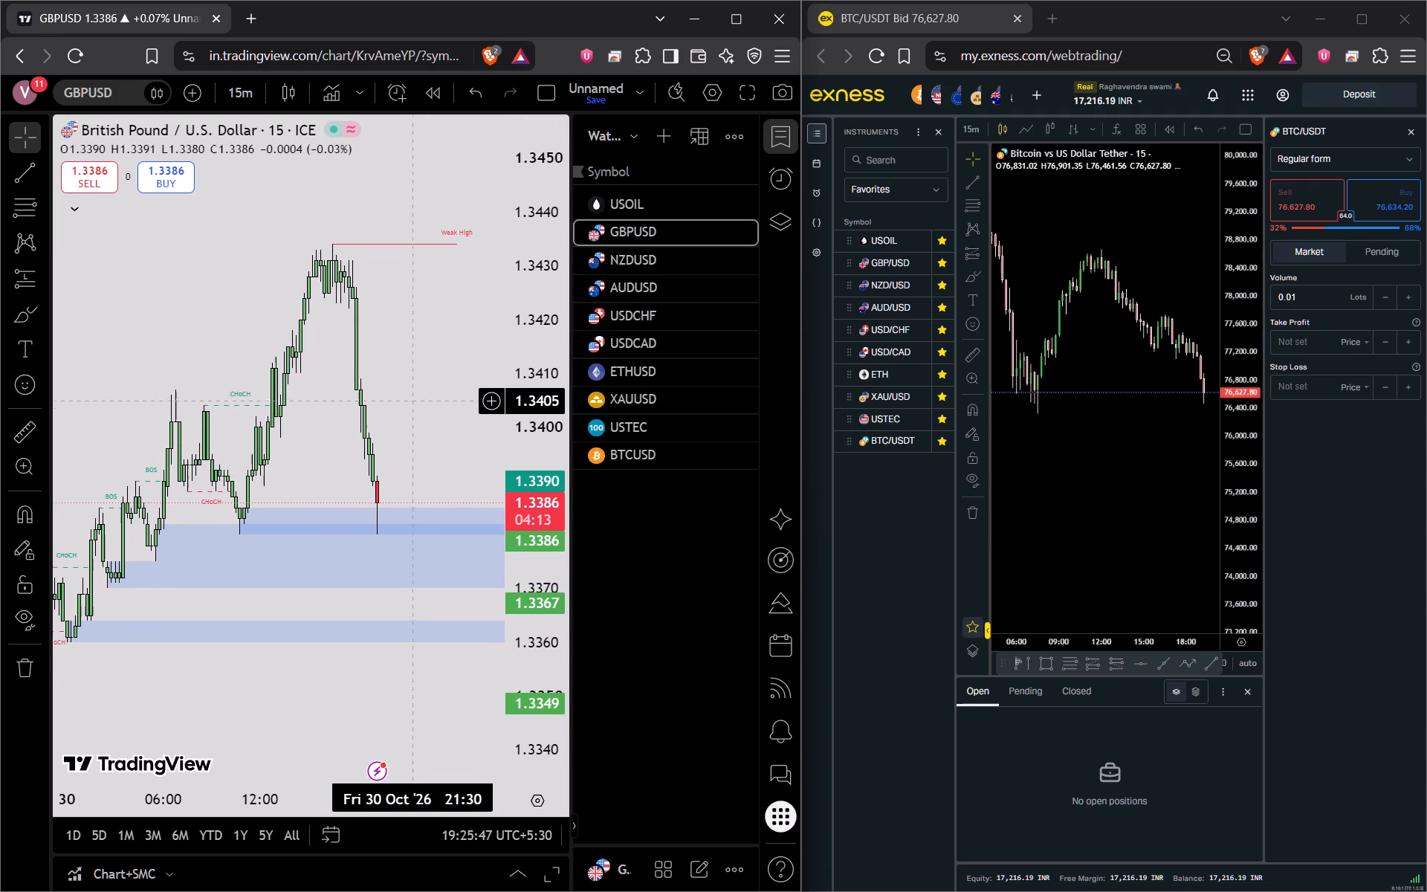
drag(412, 398, 389, 383)
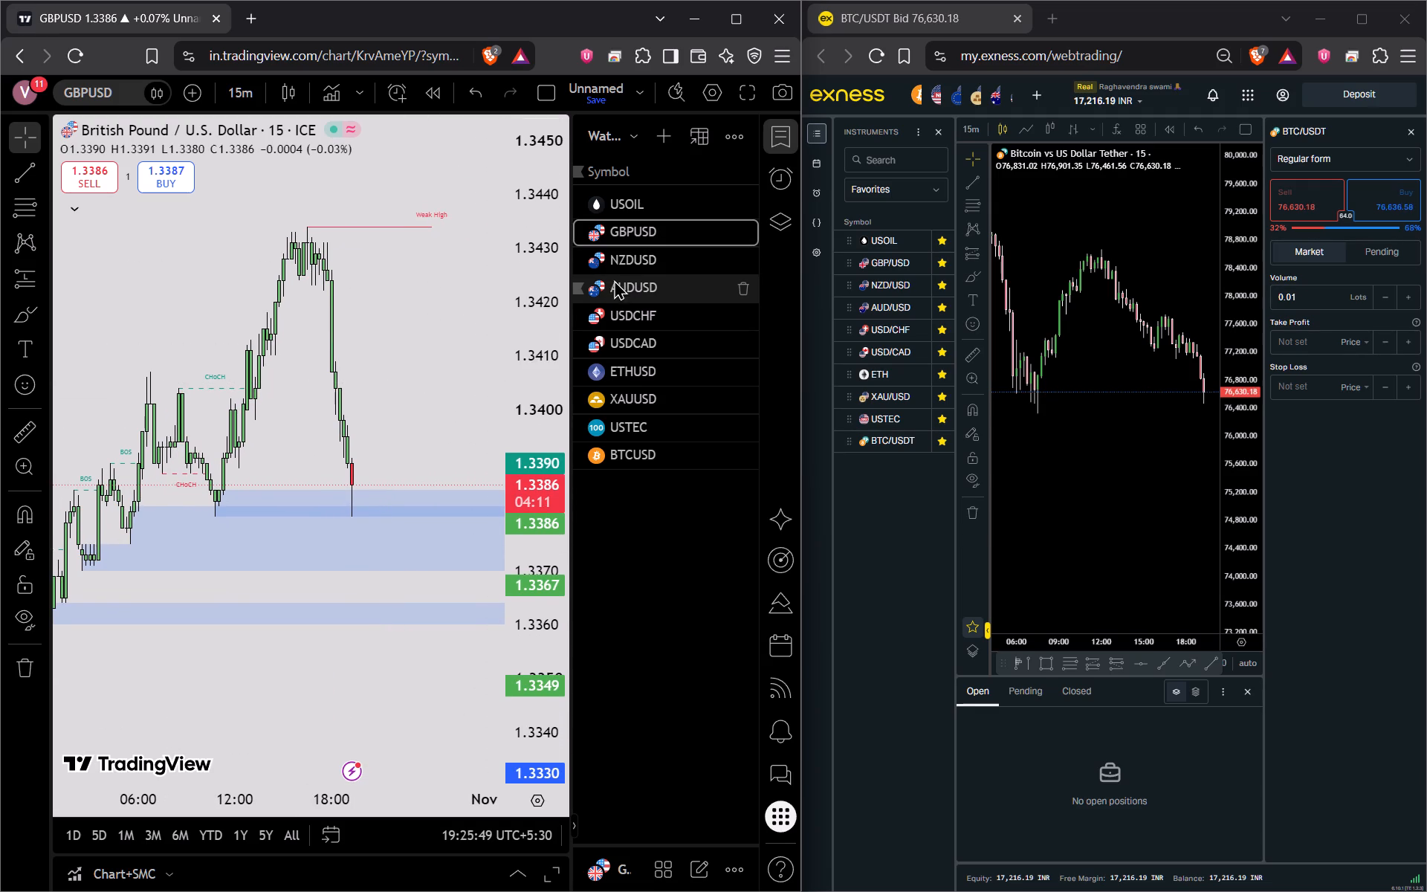
Check the 15-minute NZDUSD and AUDUSD charts, comparing price with the supply and demand zones and the strategy's short signals.
click(648, 263)
drag(544, 326, 549, 525)
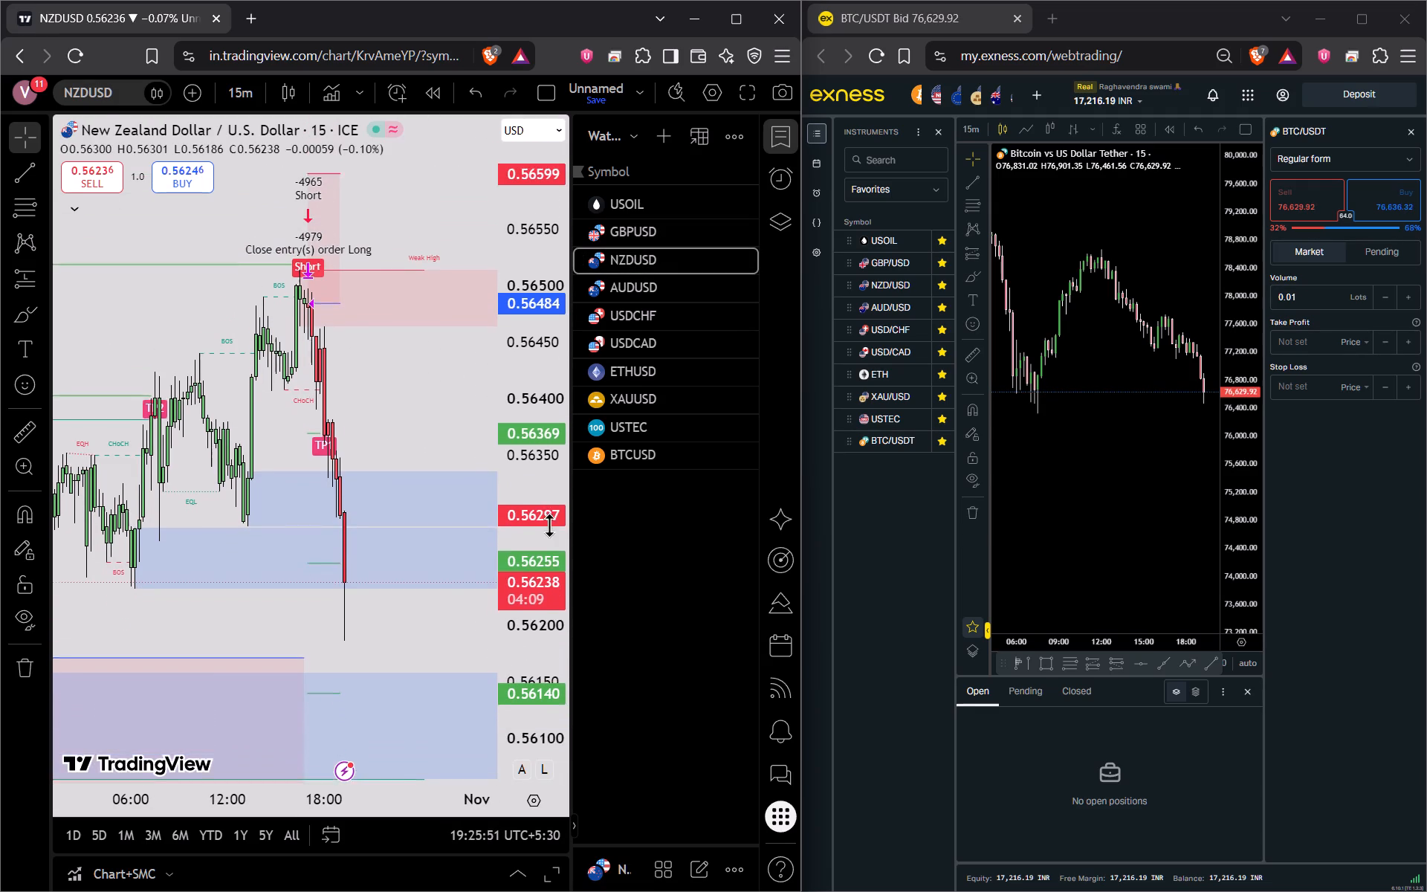
drag(549, 525, 549, 549)
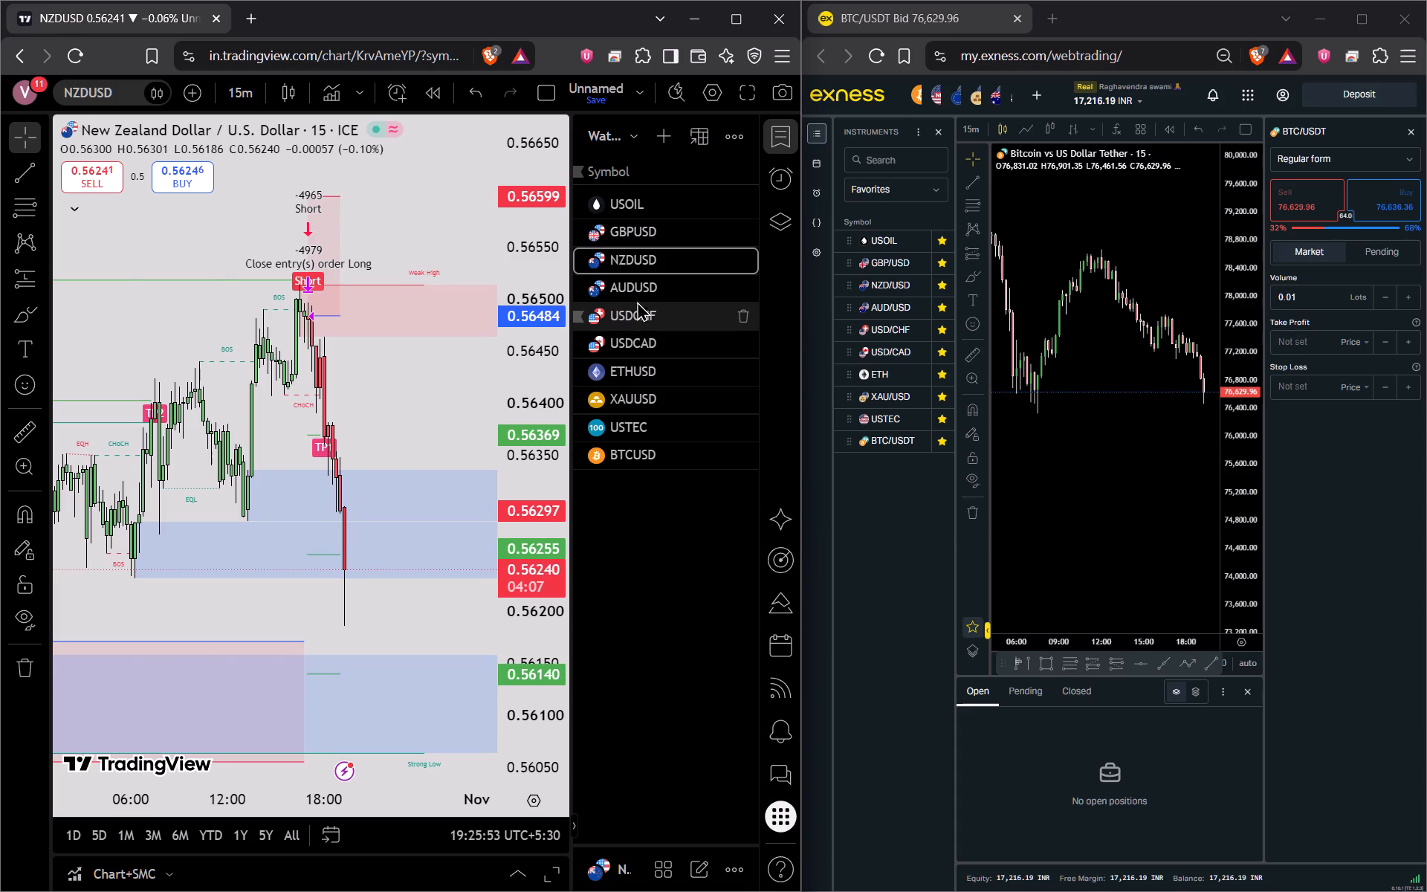
click(639, 291)
drag(513, 345, 505, 476)
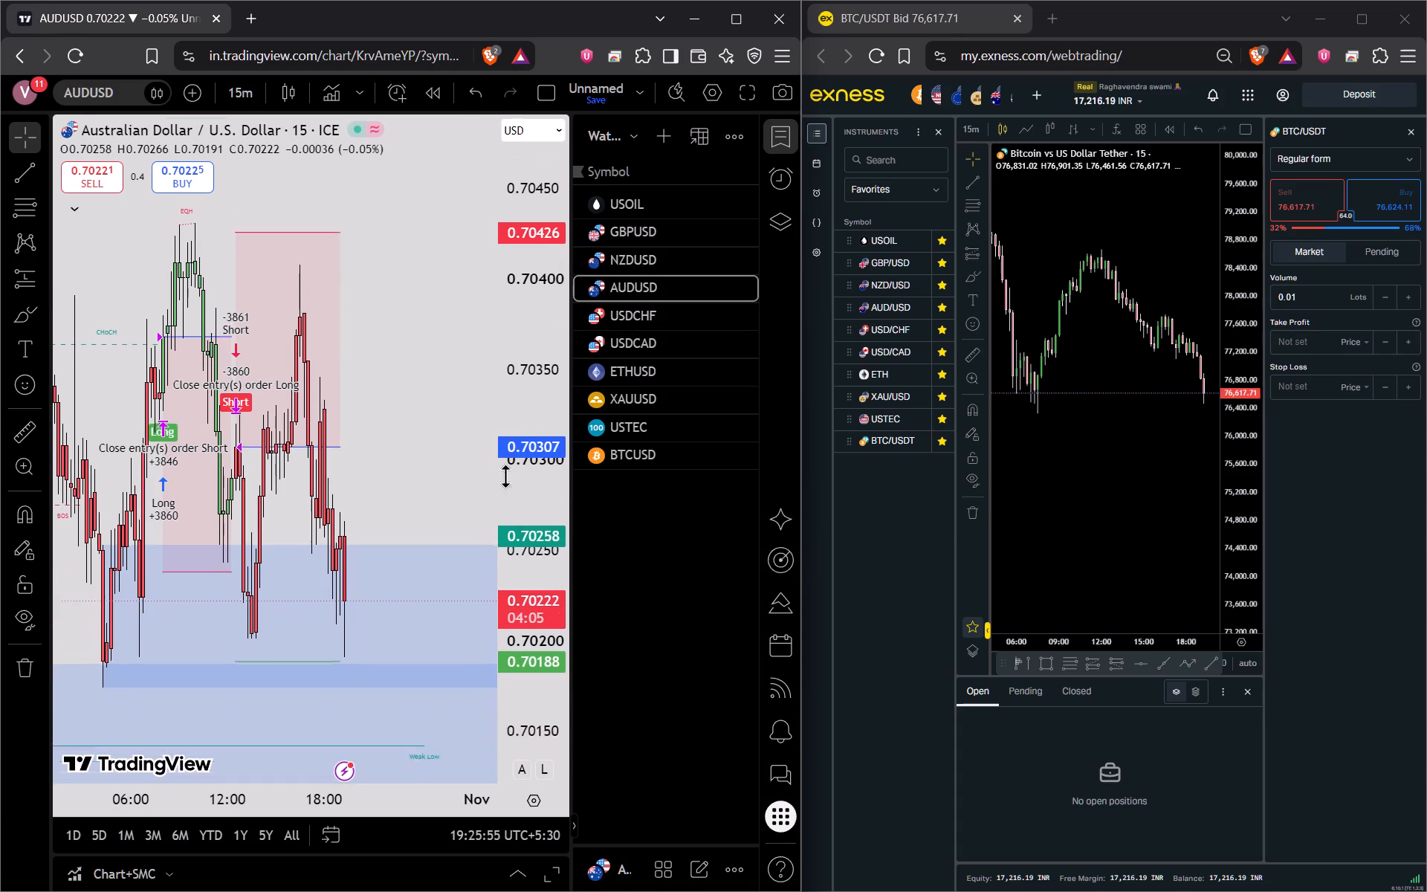
drag(505, 476, 504, 509)
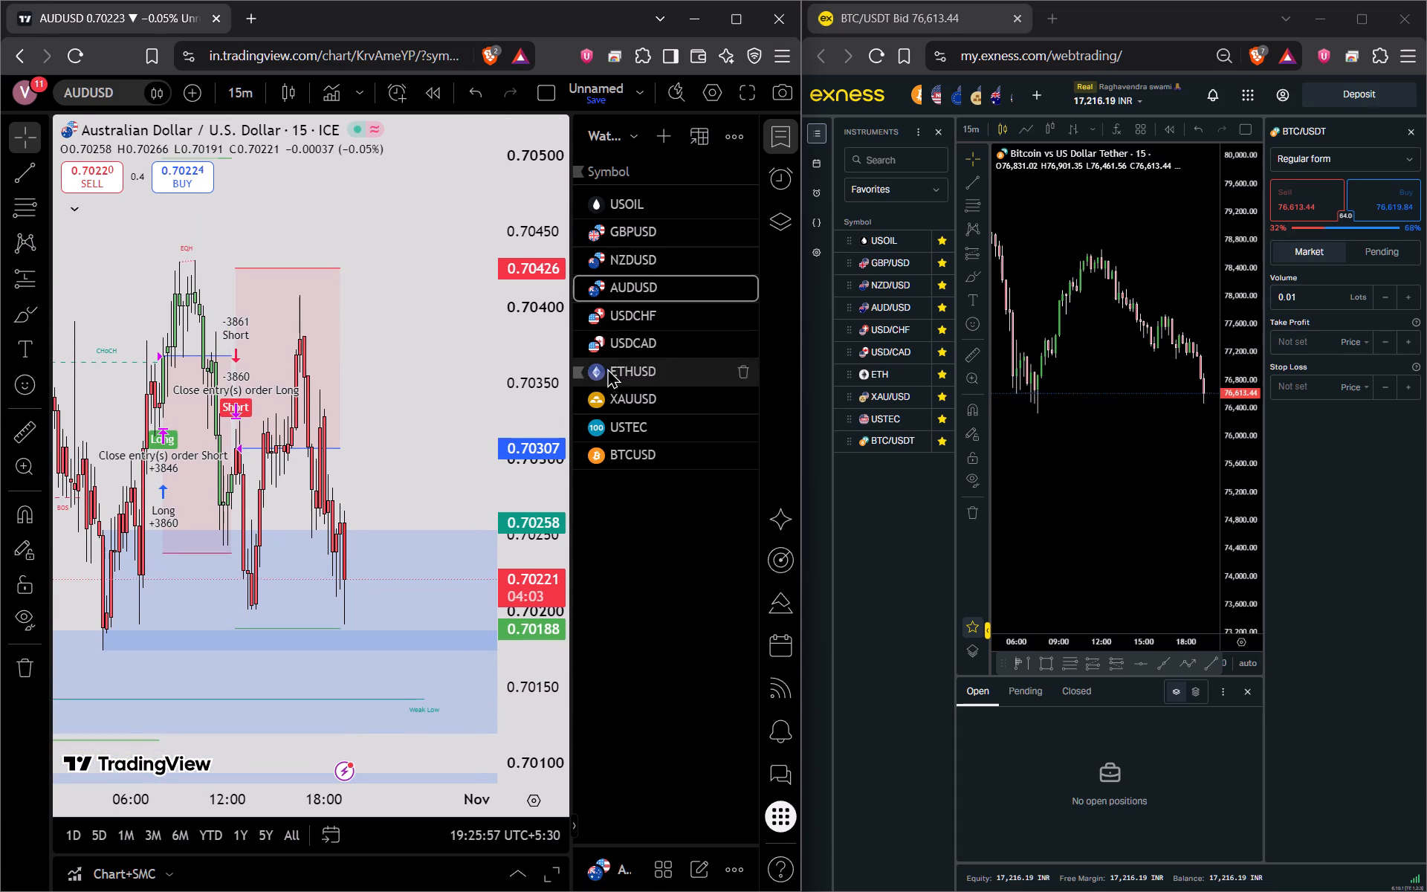
Check the 15-minute USDCHF and USDCAD charts for price position relative to the supply and demand zones.
click(638, 316)
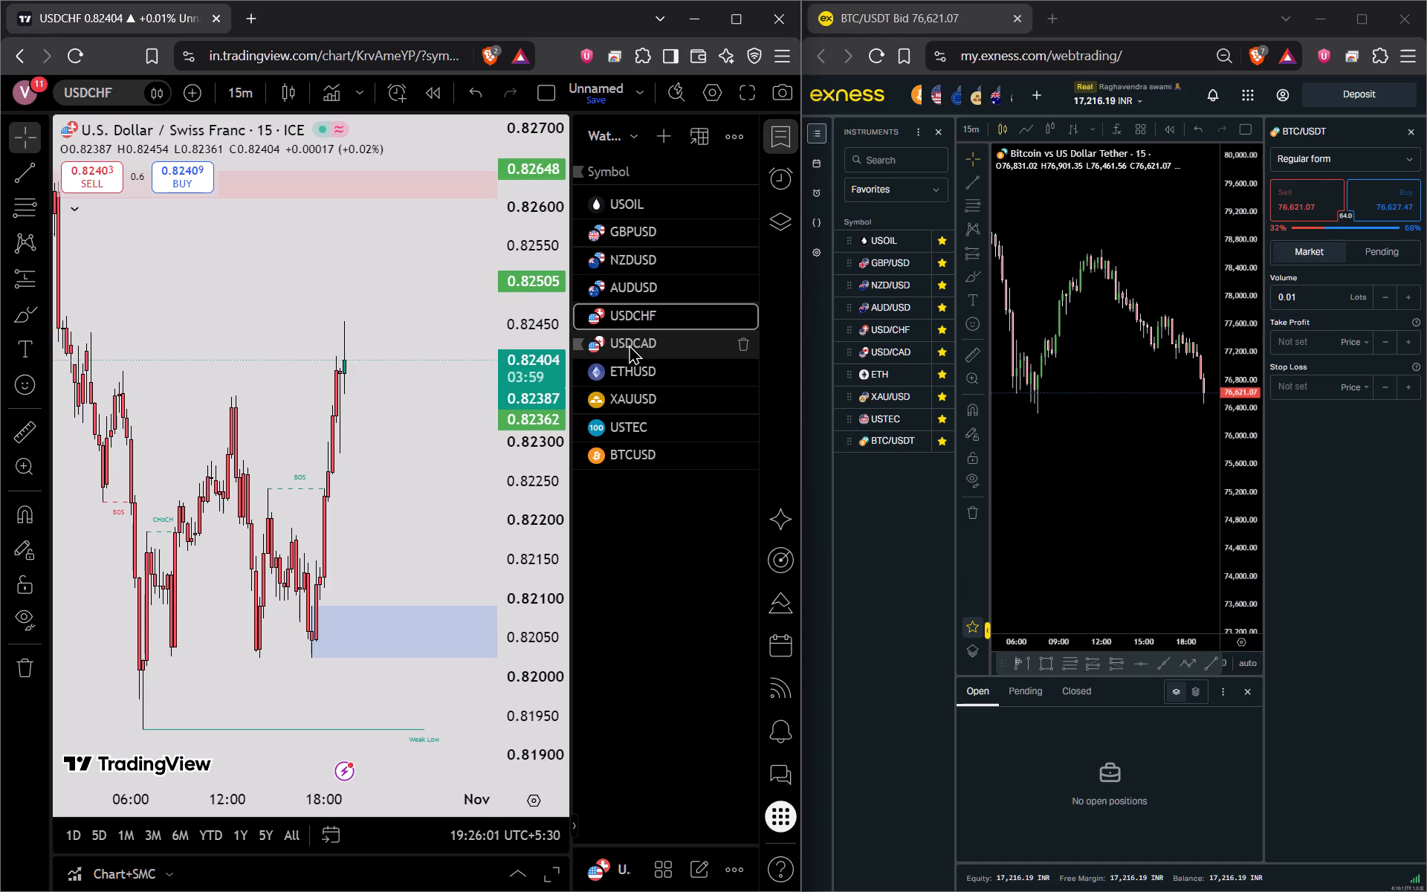
click(629, 344)
drag(551, 433, 542, 615)
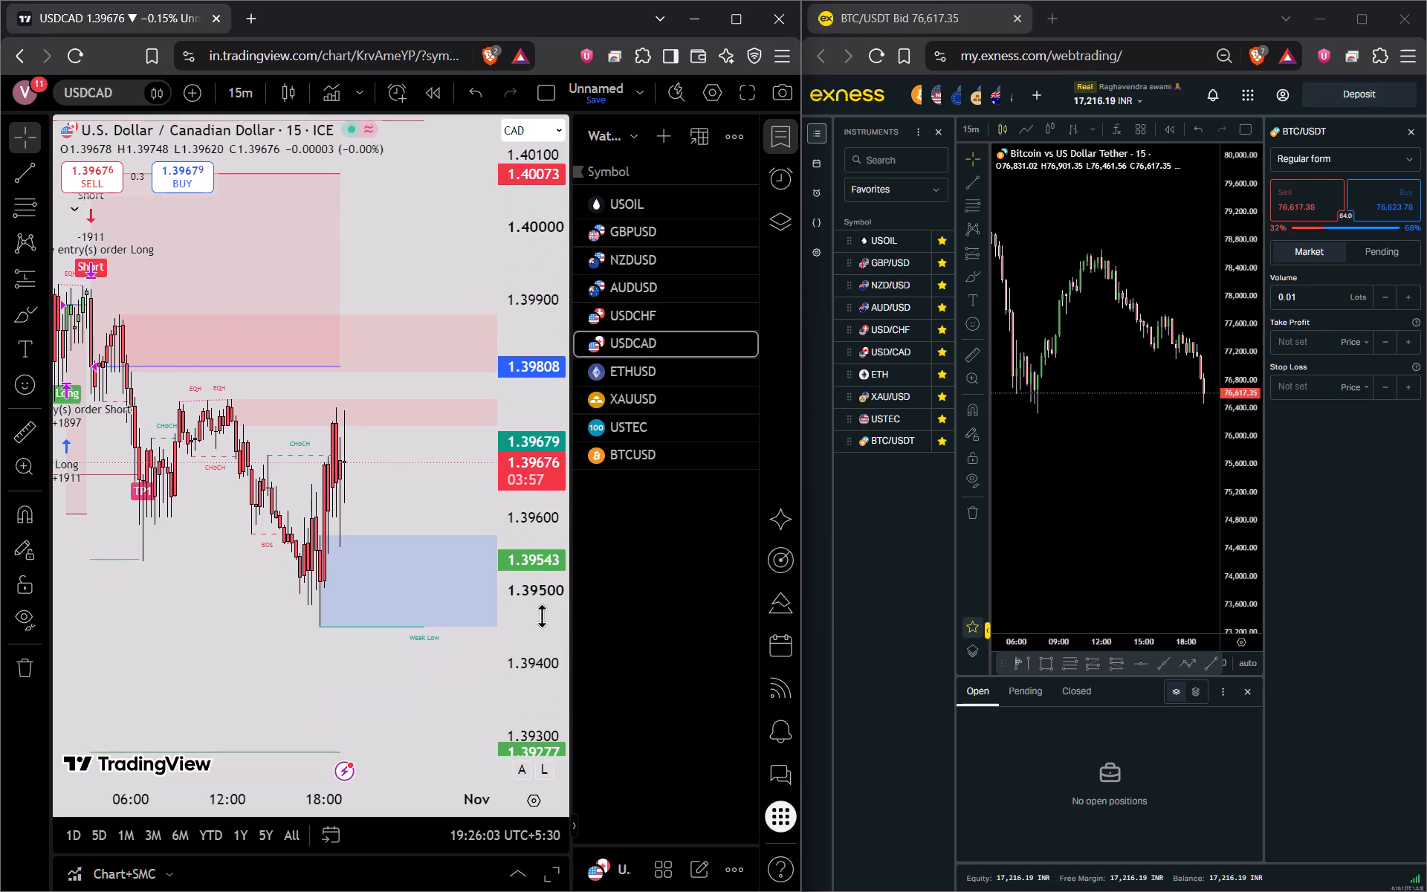
drag(542, 615, 542, 617)
Check the 15-minute ETHUSD and XAUUSD charts, comparing price with the supply zones and the weak lows.
click(636, 382)
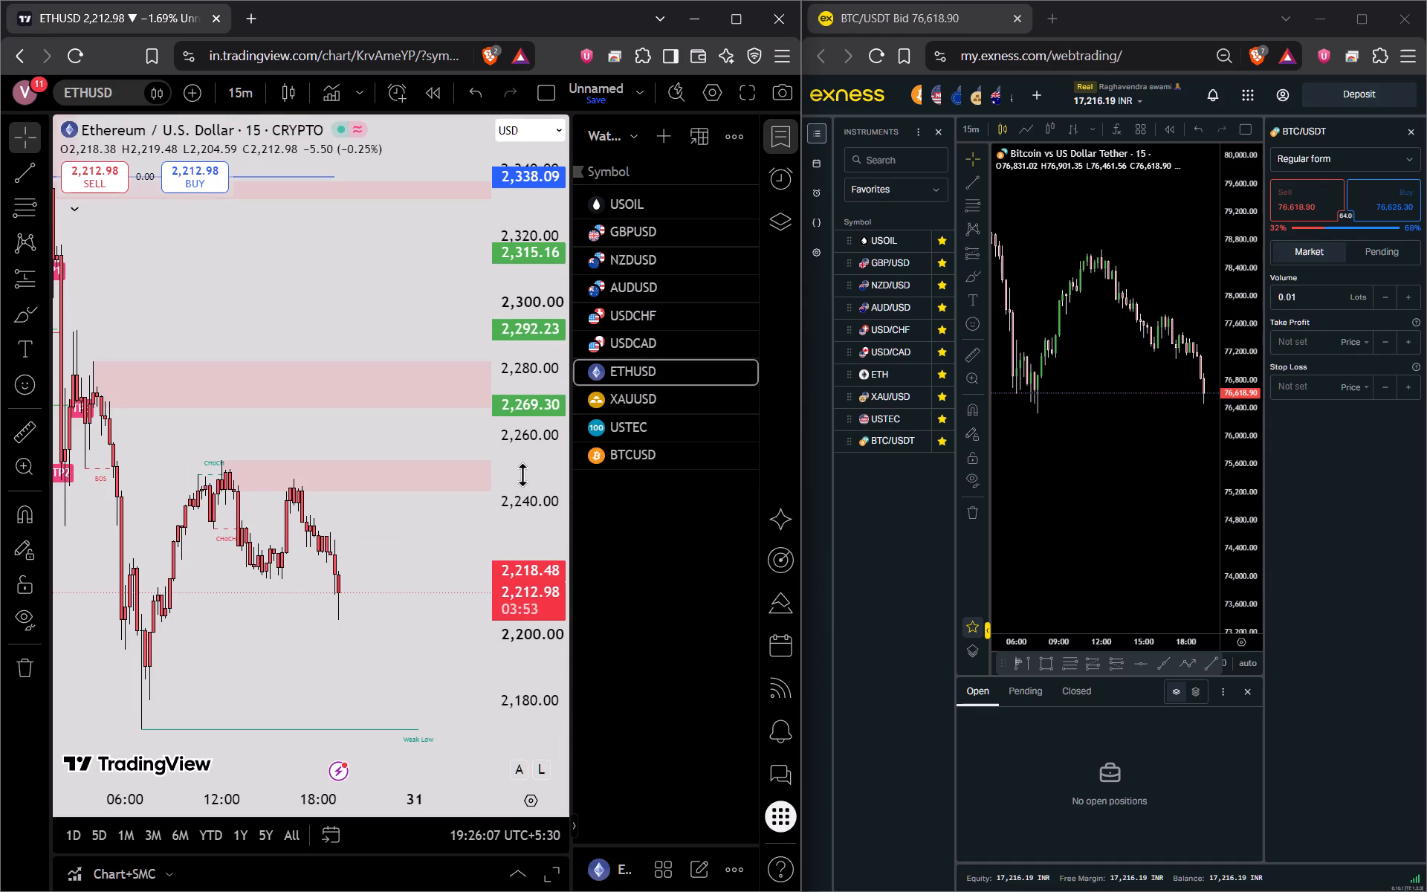
drag(522, 474, 531, 520)
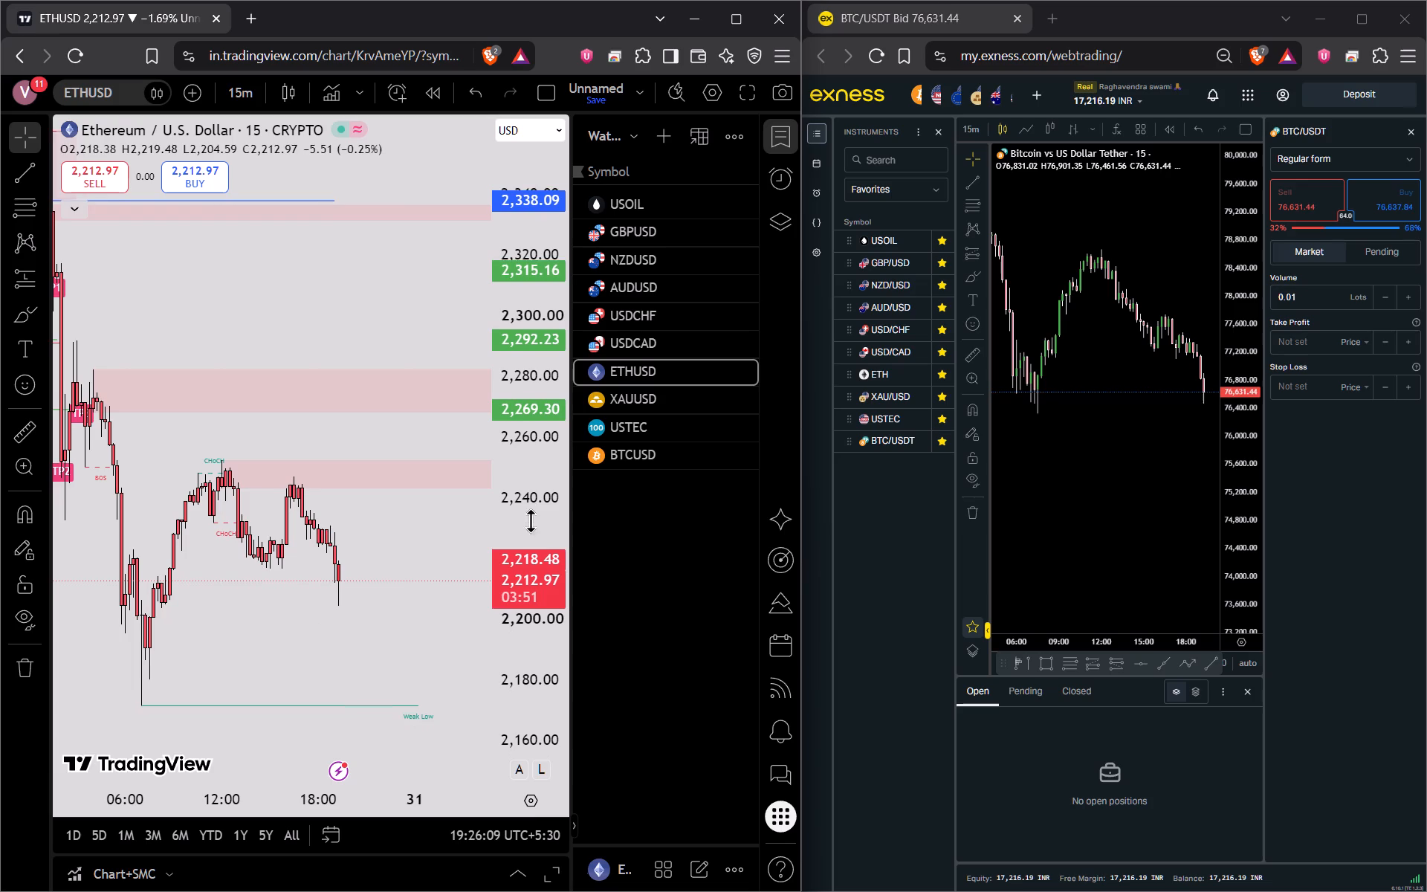
drag(531, 520, 536, 595)
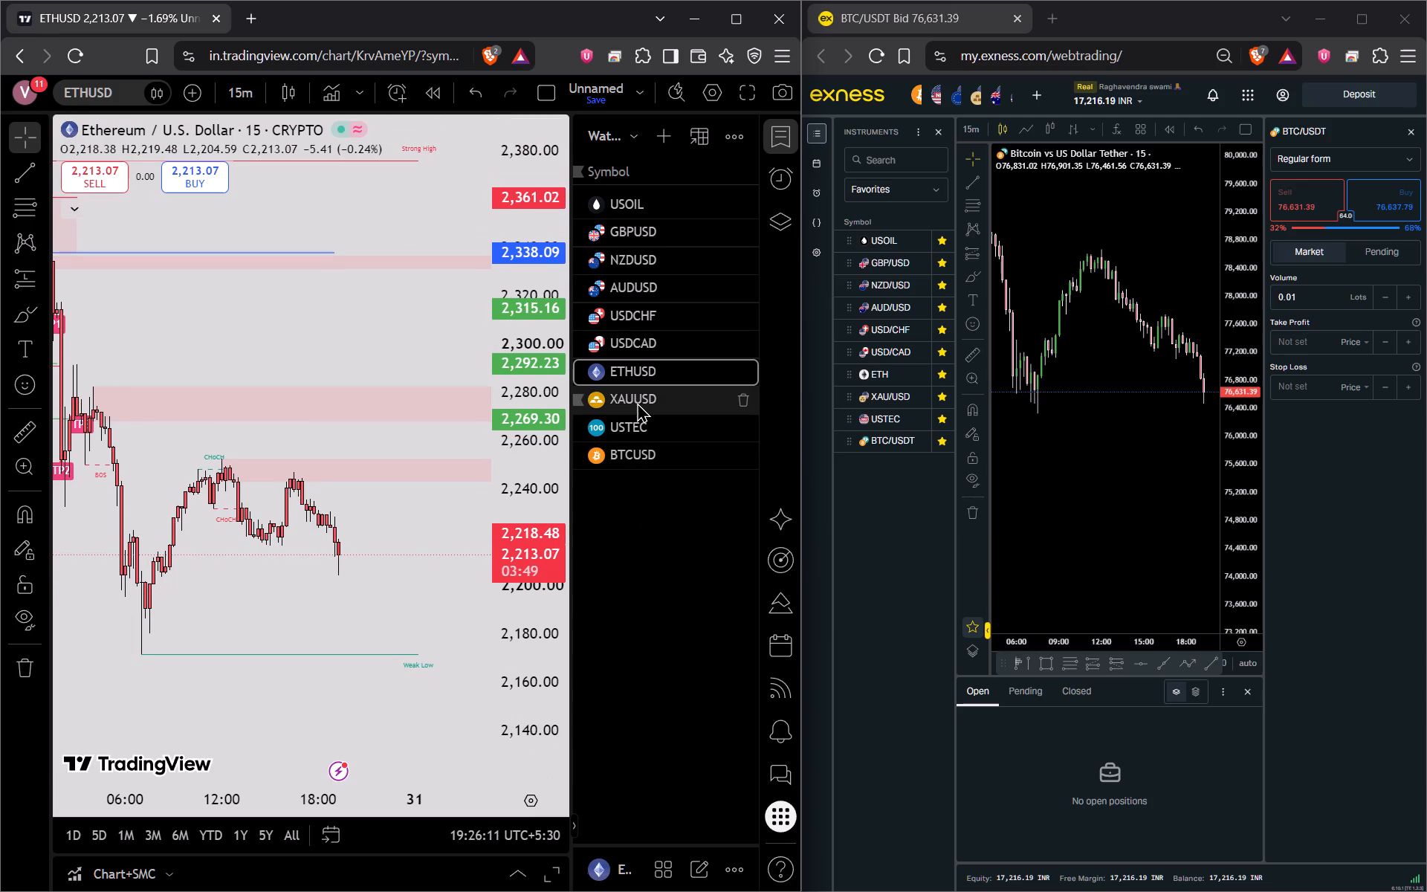
click(638, 400)
drag(505, 530, 506, 651)
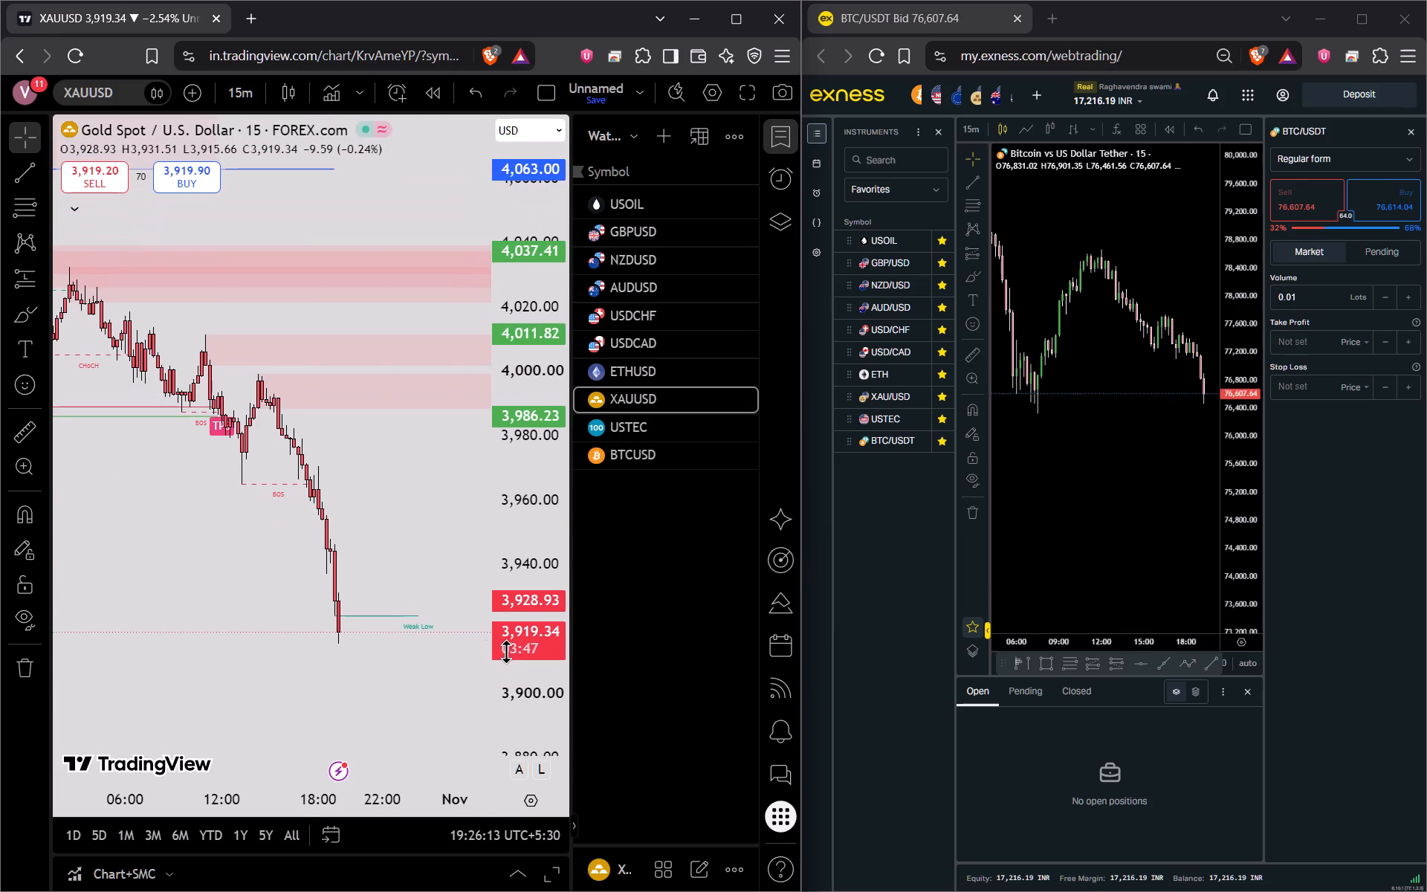
drag(408, 615, 368, 509)
Compare the 15-minute USTEC and BTCUSD charts against their supply zones and weak lows, finishing on the wider USTEC view.
click(620, 427)
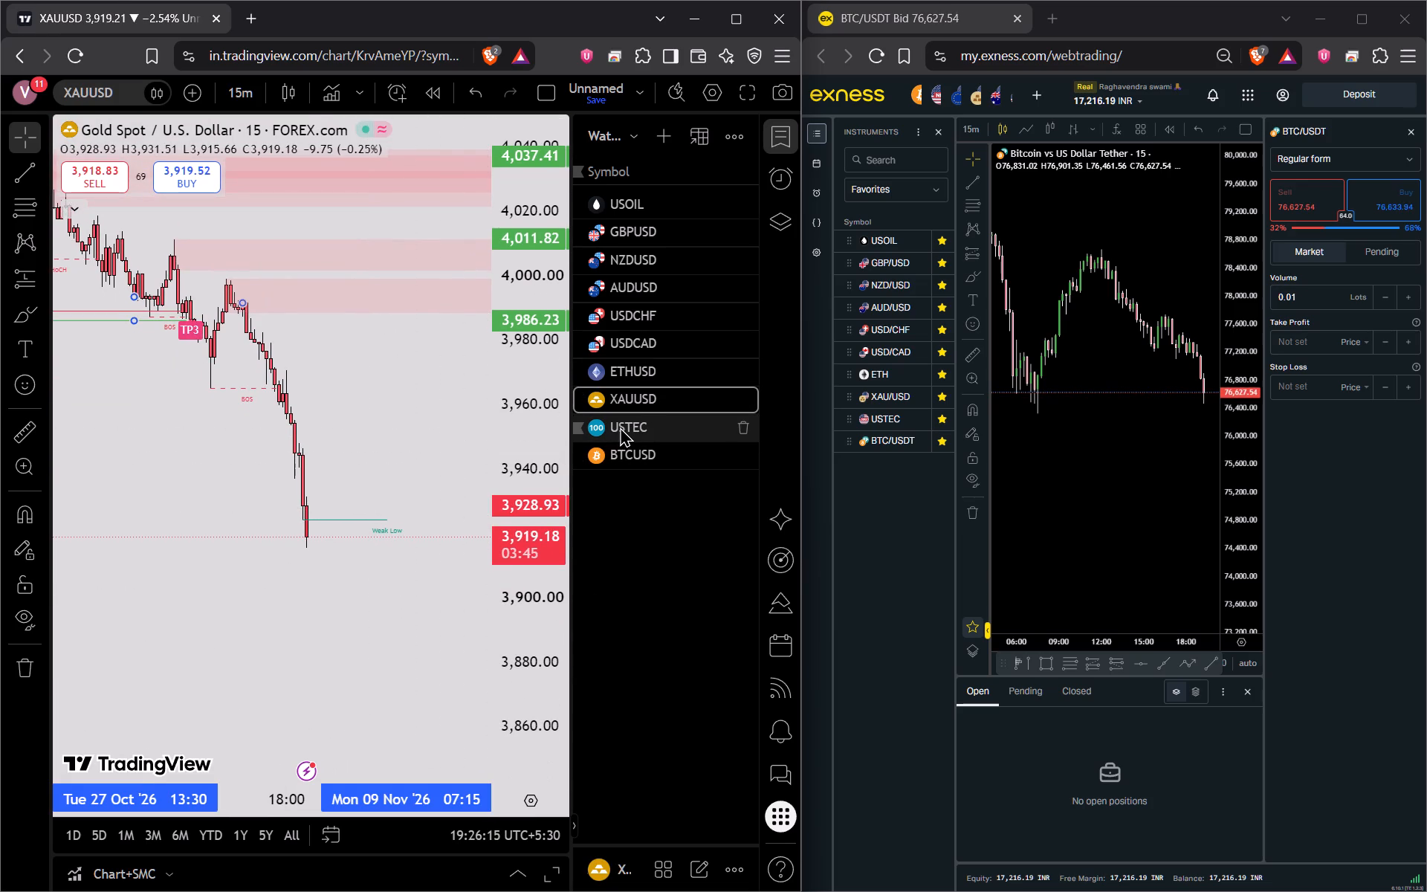
drag(529, 446, 508, 586)
drag(389, 509, 387, 424)
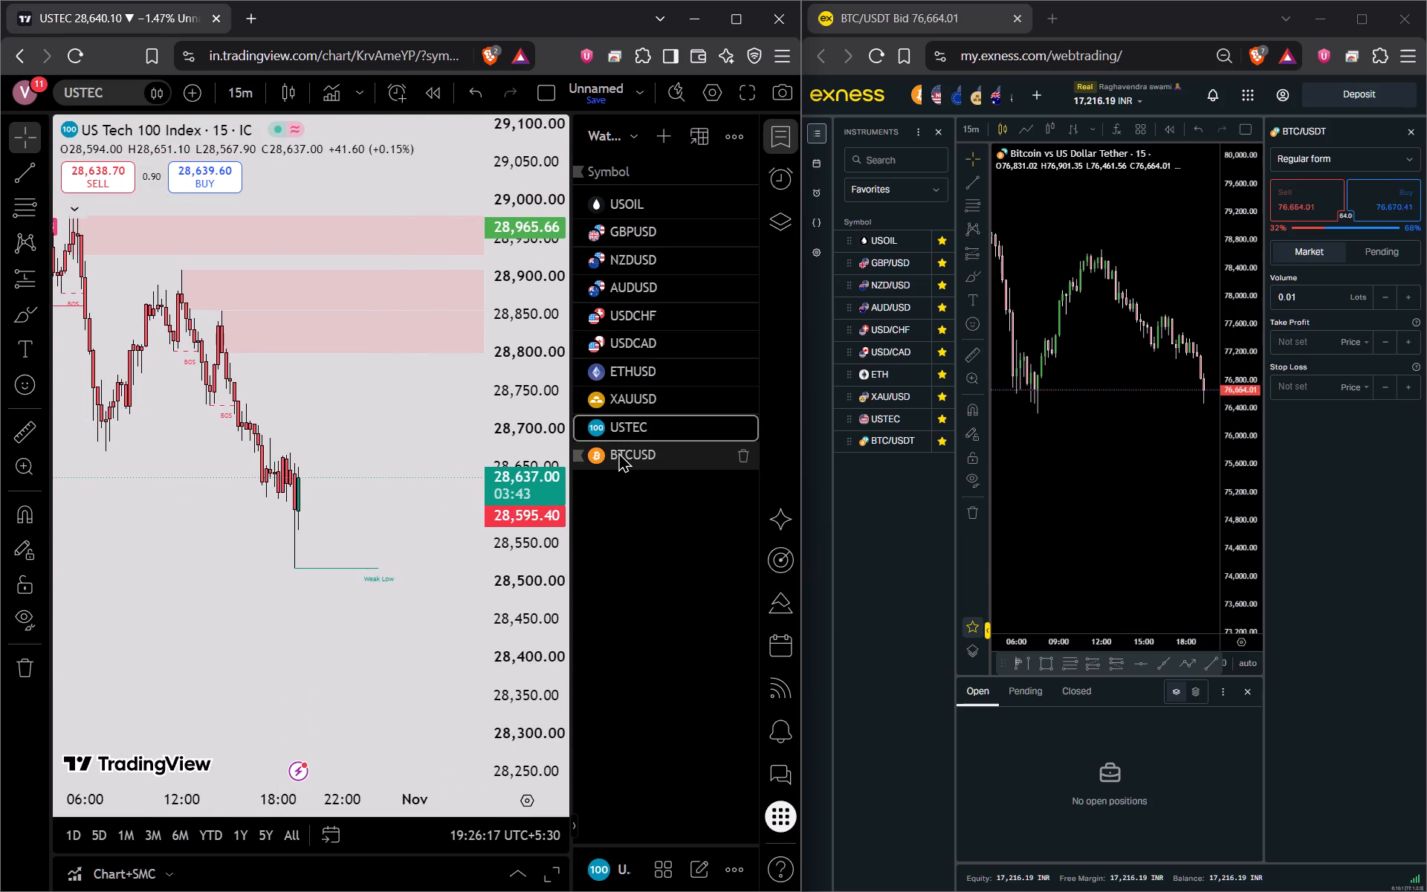
click(618, 452)
drag(518, 431, 519, 637)
drag(432, 667, 461, 485)
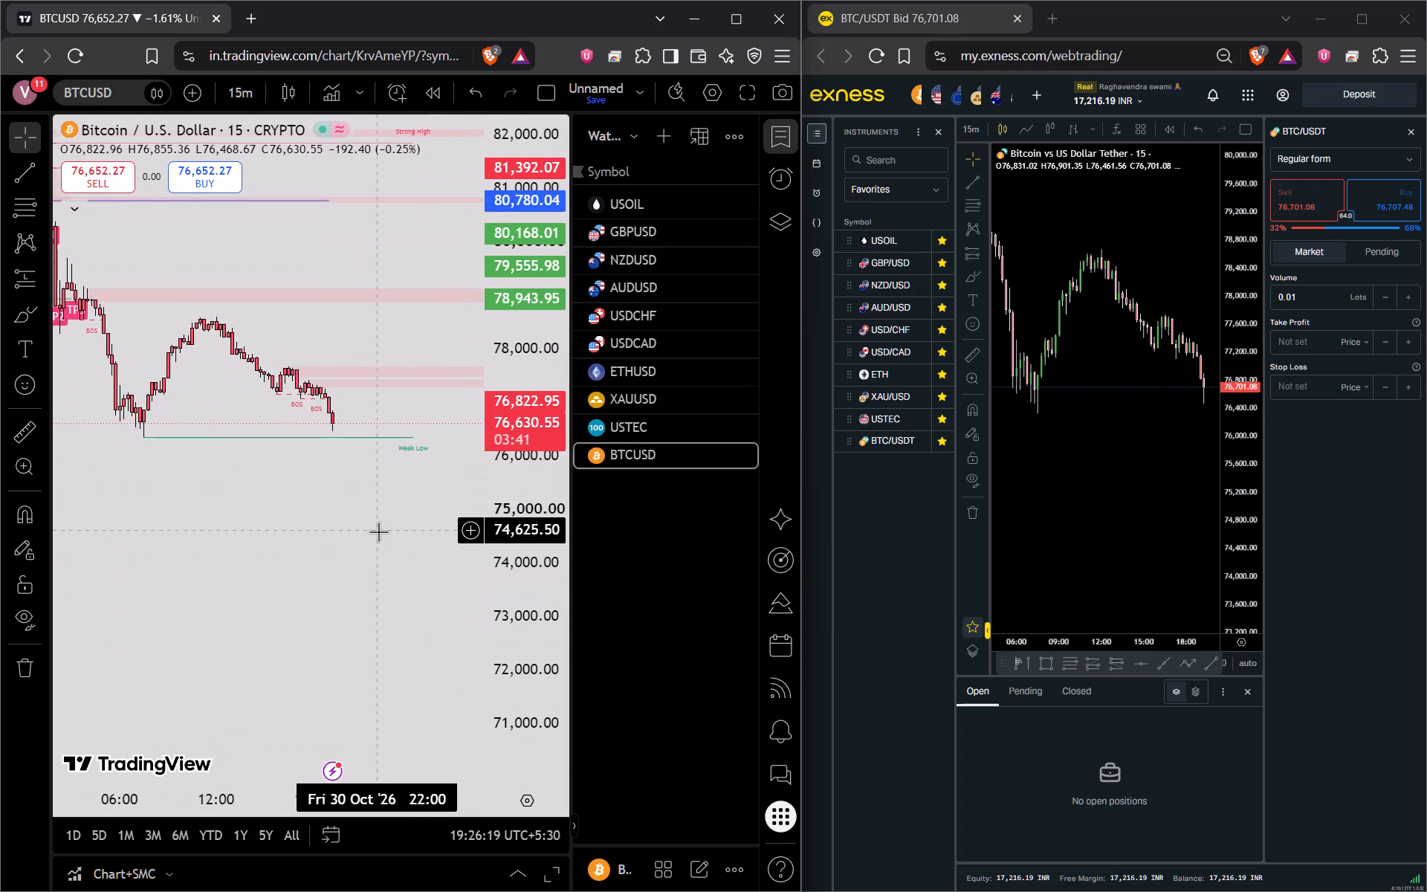
scroll(378, 531, down, 2)
click(635, 417)
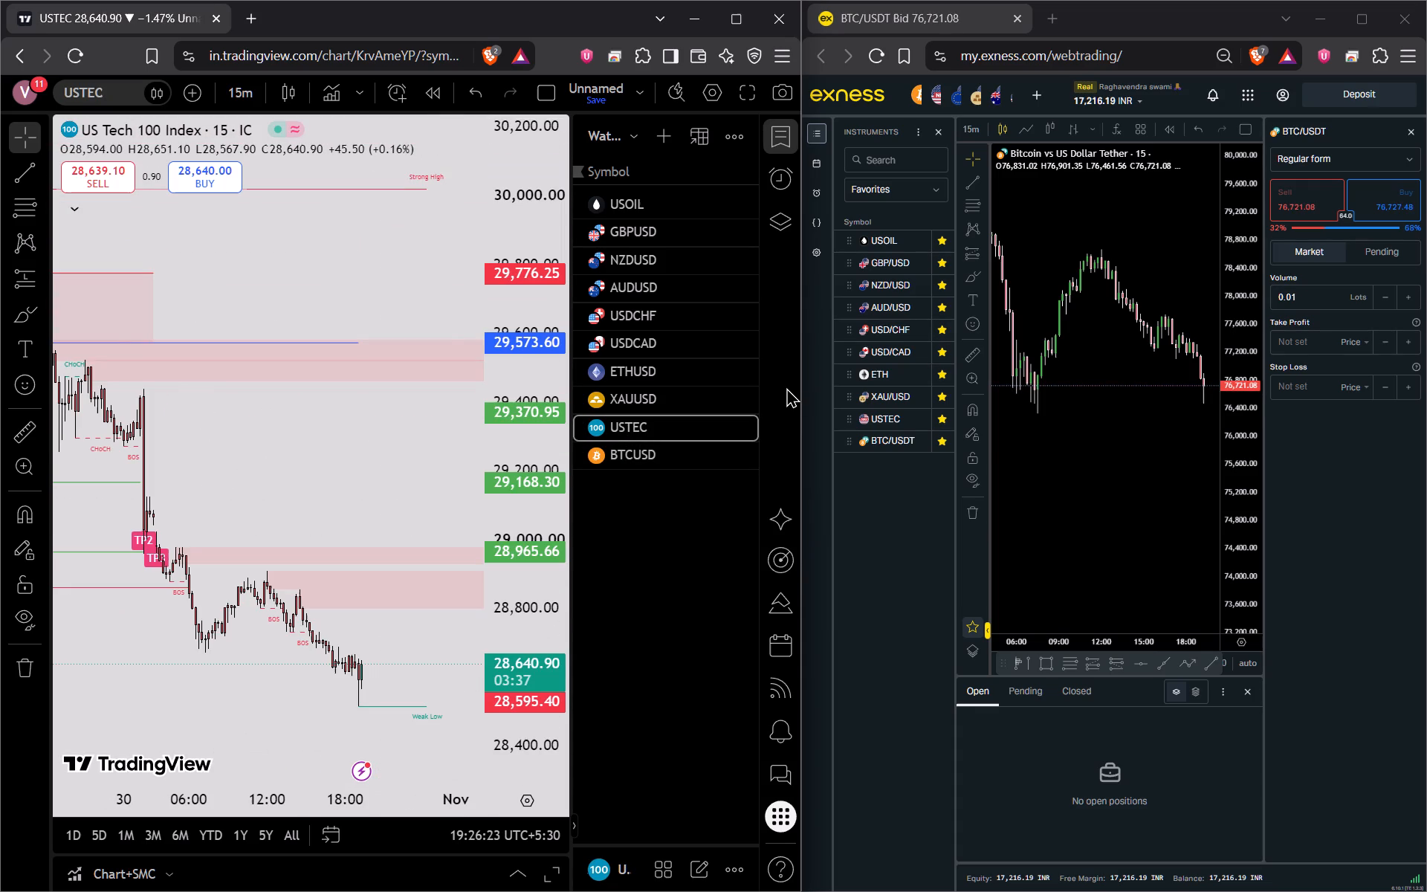
Review the list of closed positions in Exness, starting from the most recent trades.
click(1084, 697)
scroll(1122, 783, up, 2)
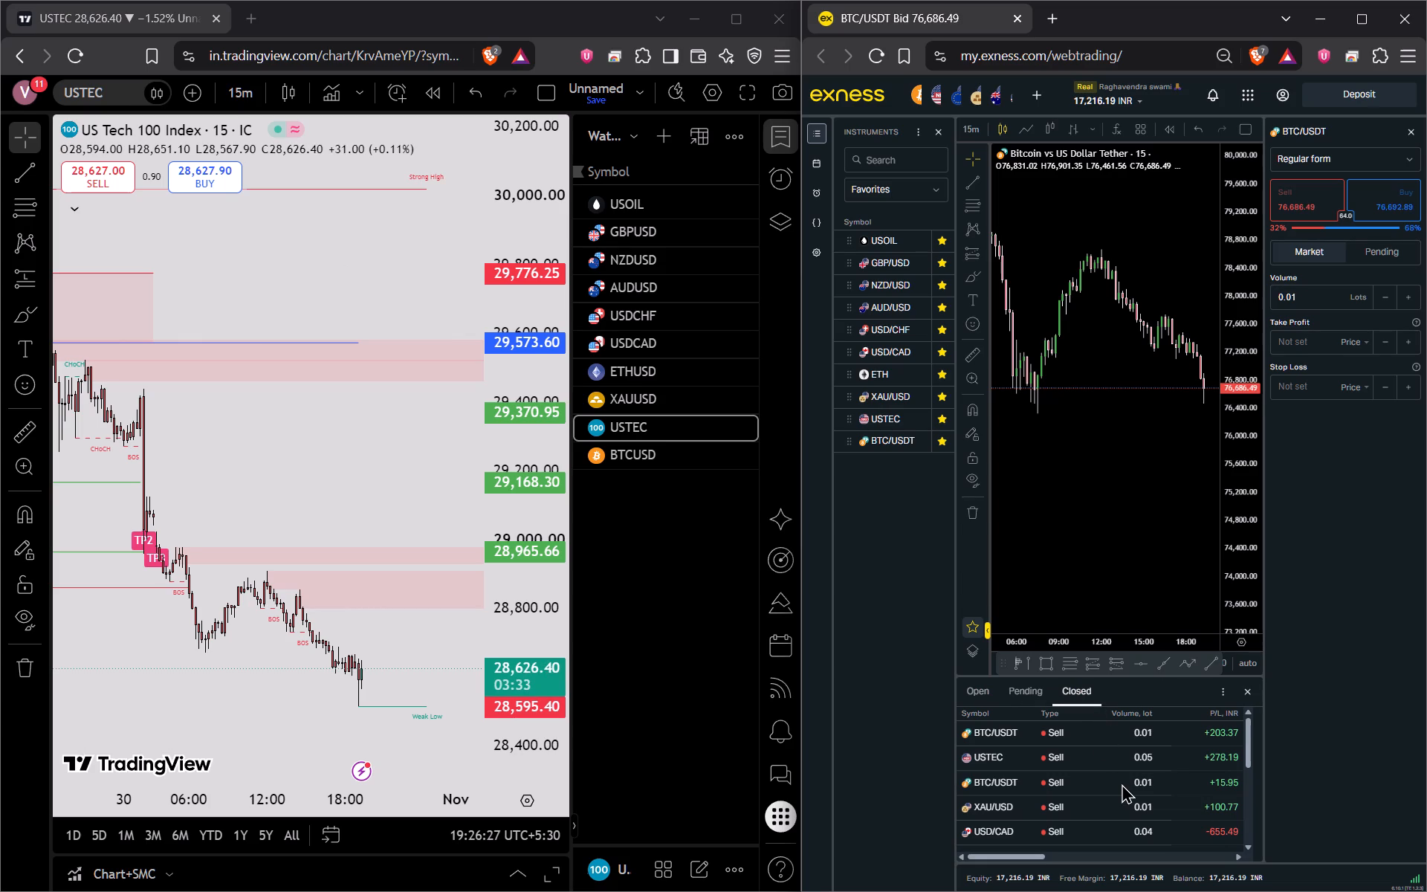
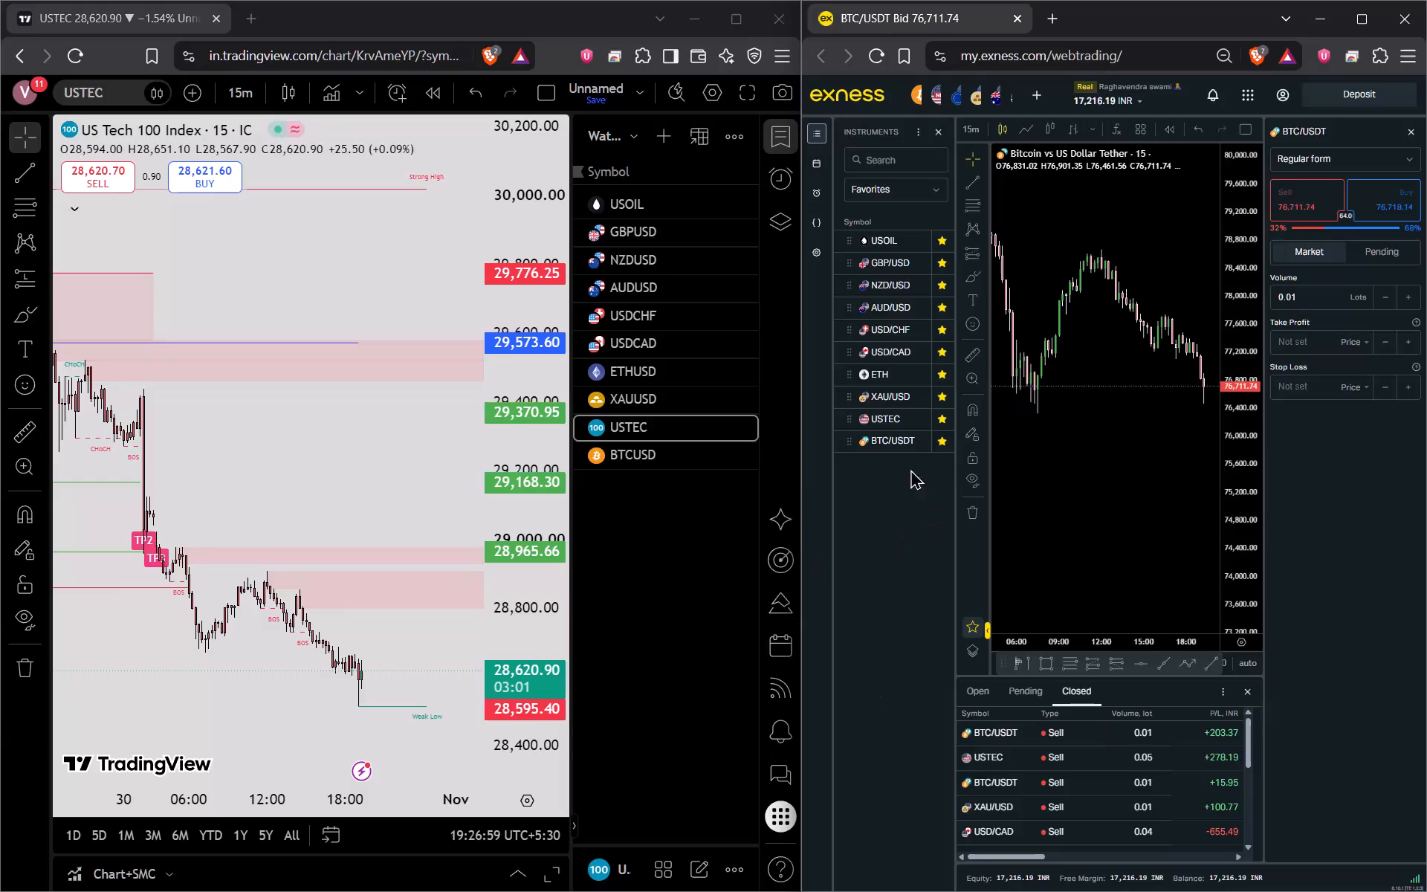
Compare the recent 15-minute BTC/USDT price action in Exness with the TradingView BTCUSD chart's supply zones and weak low.
click(890, 442)
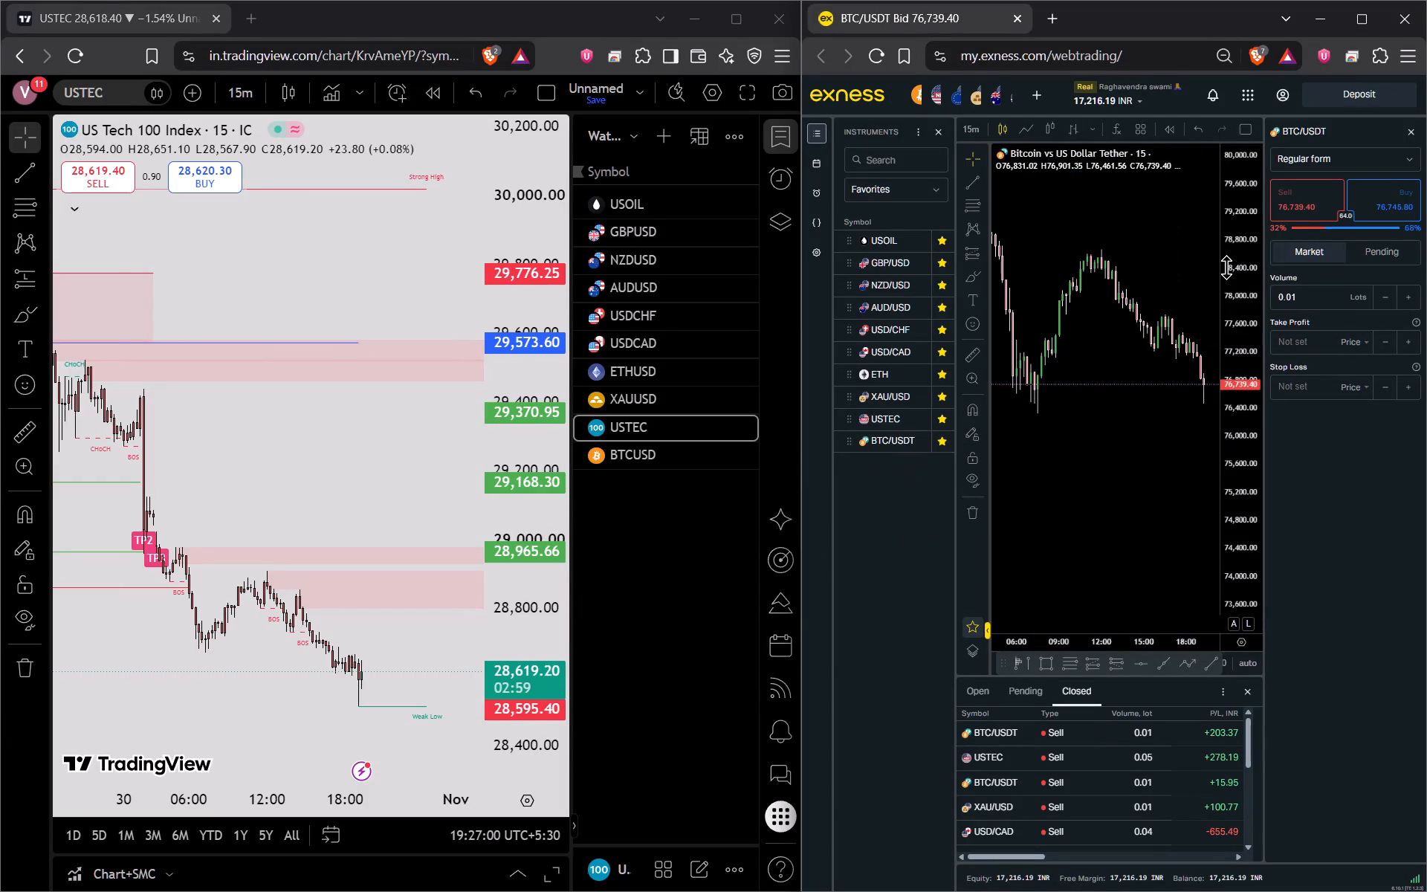
drag(1095, 405, 1028, 404)
scroll(1112, 447, down, 2)
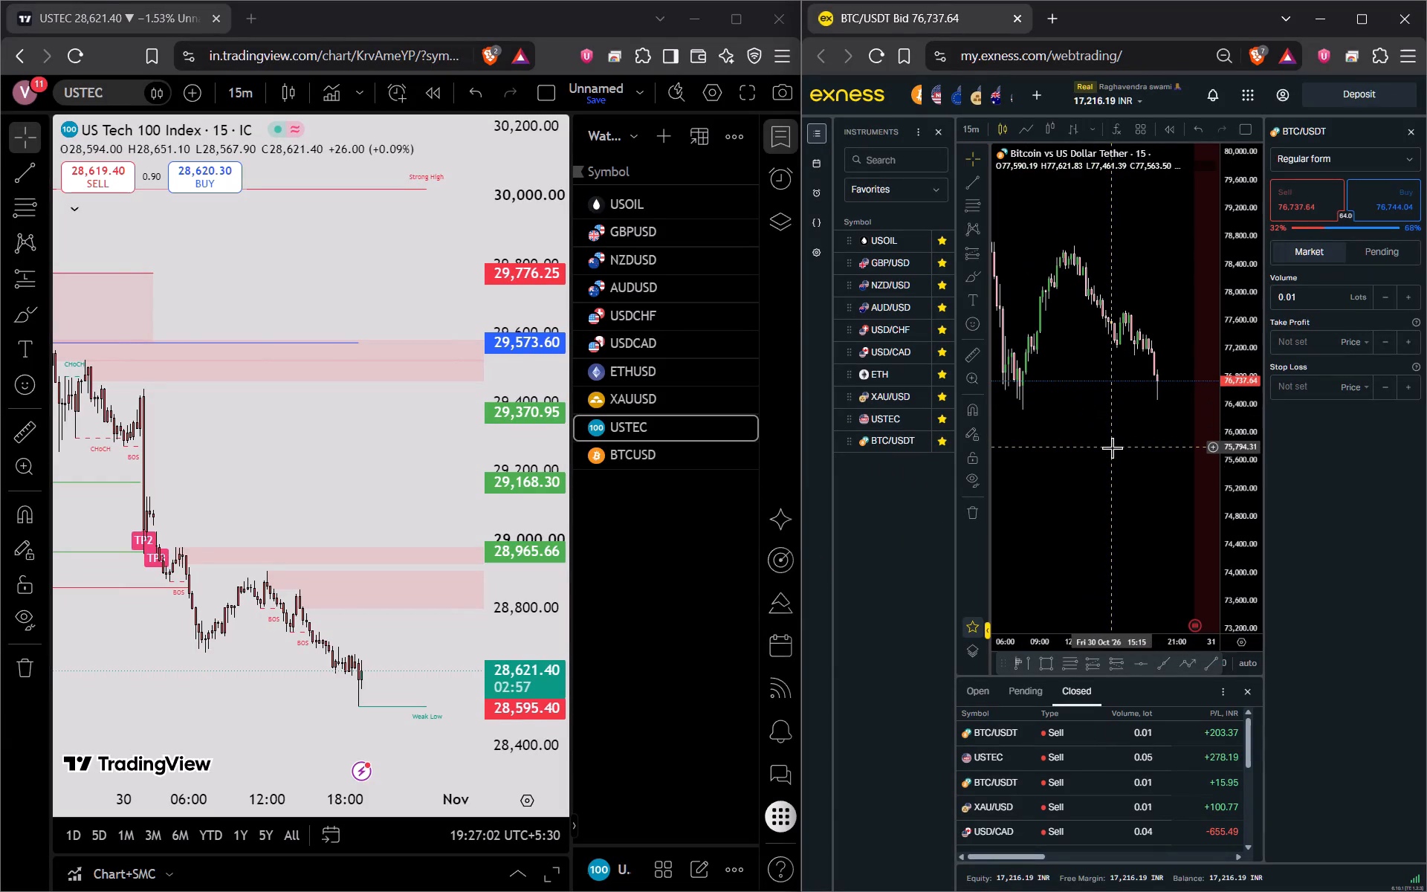
scroll(1112, 447, down, 4)
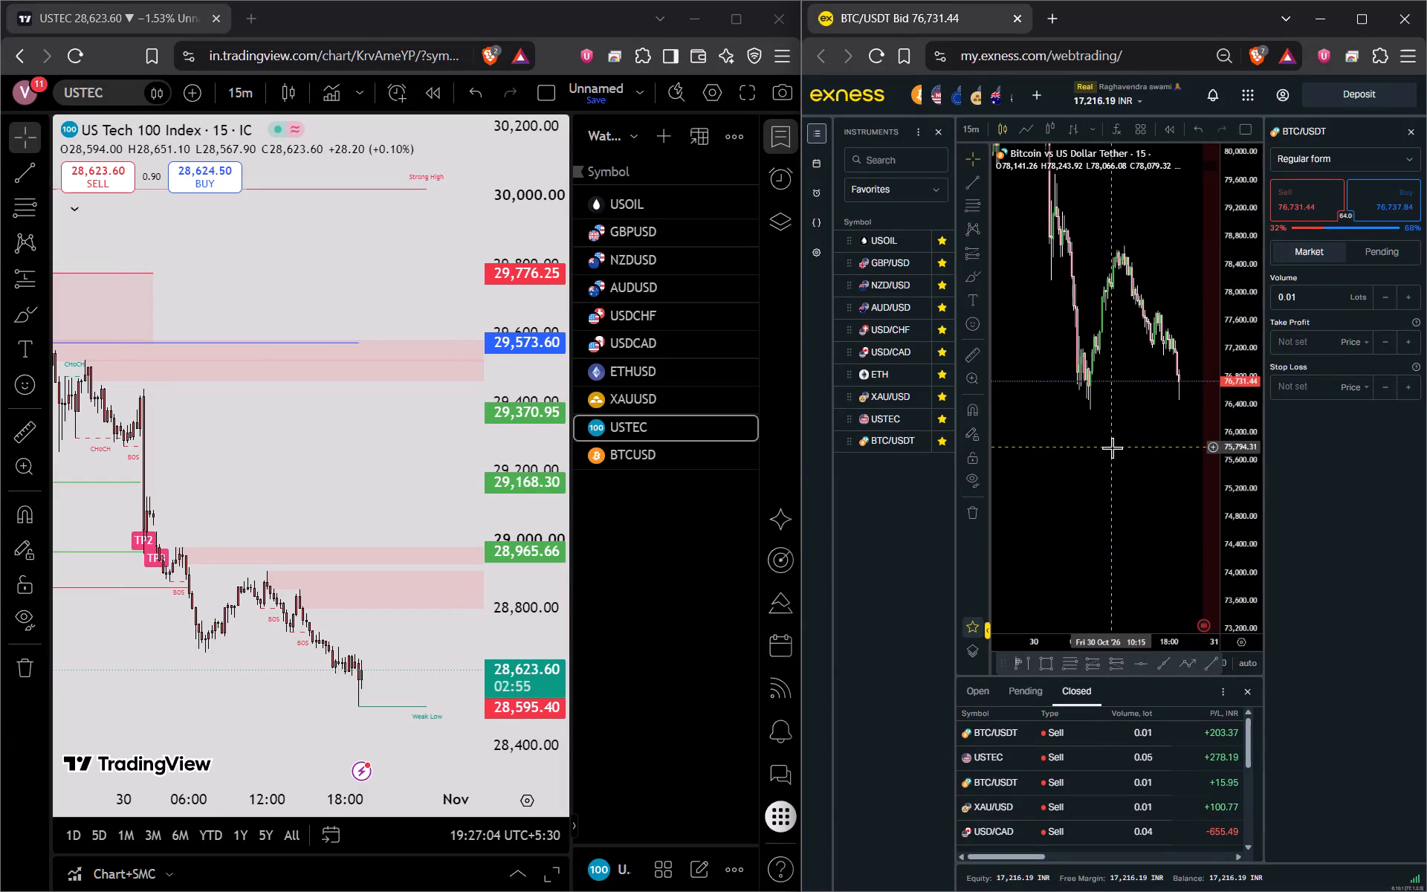
scroll(1112, 447, up, 10)
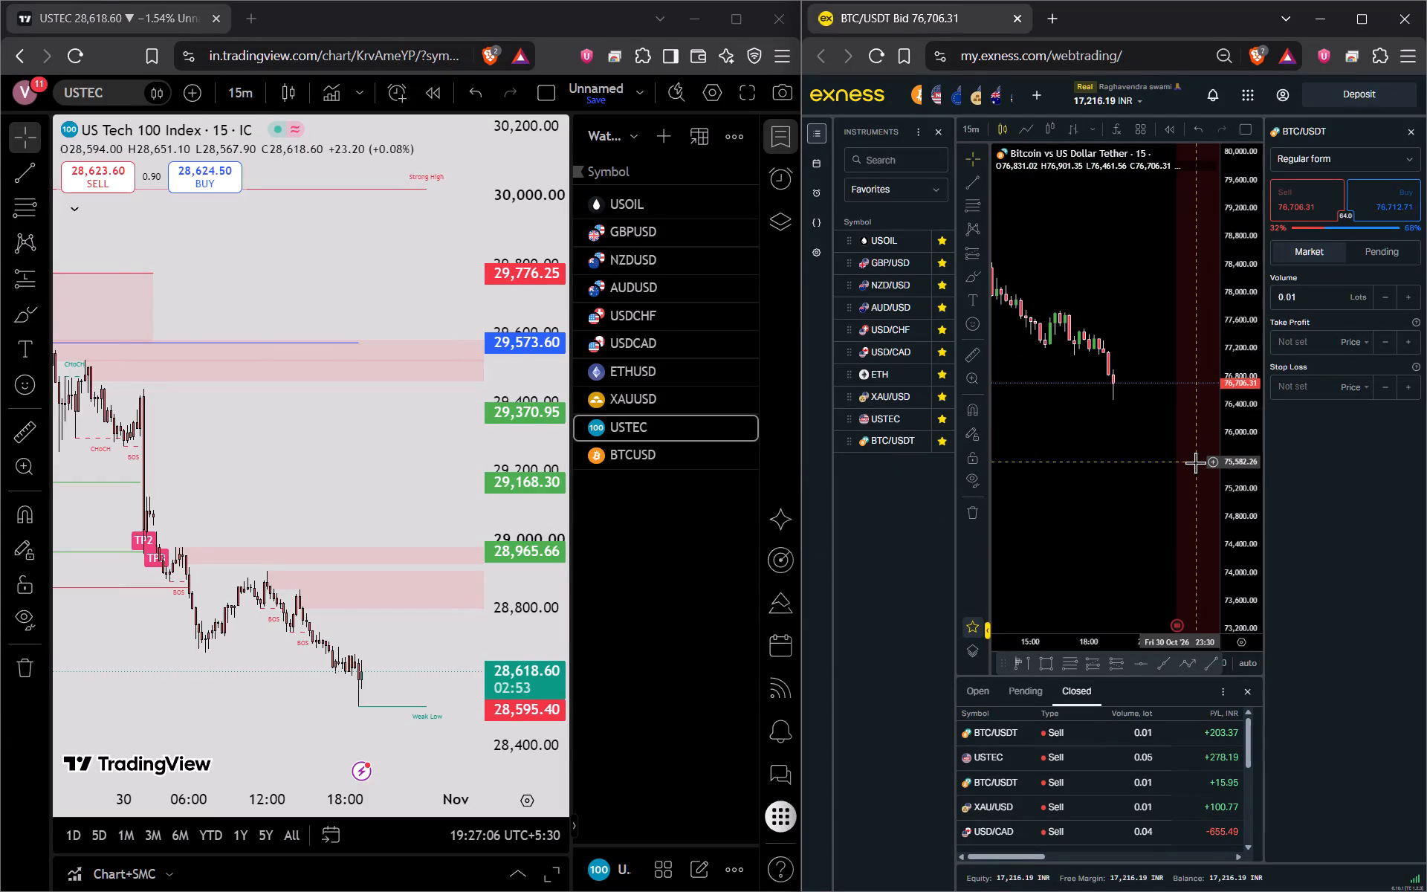
click(621, 453)
drag(390, 531, 359, 468)
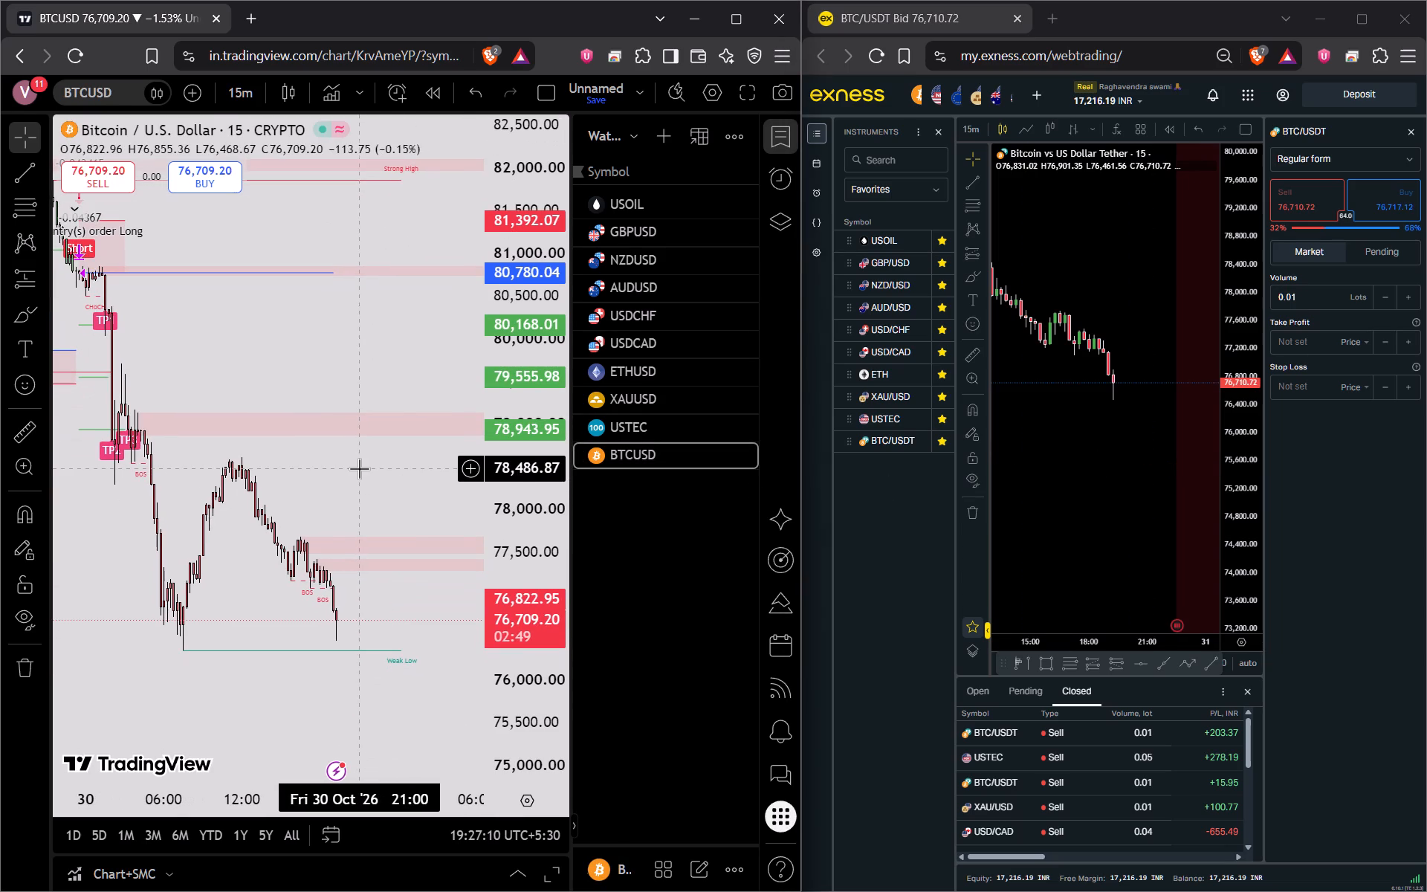
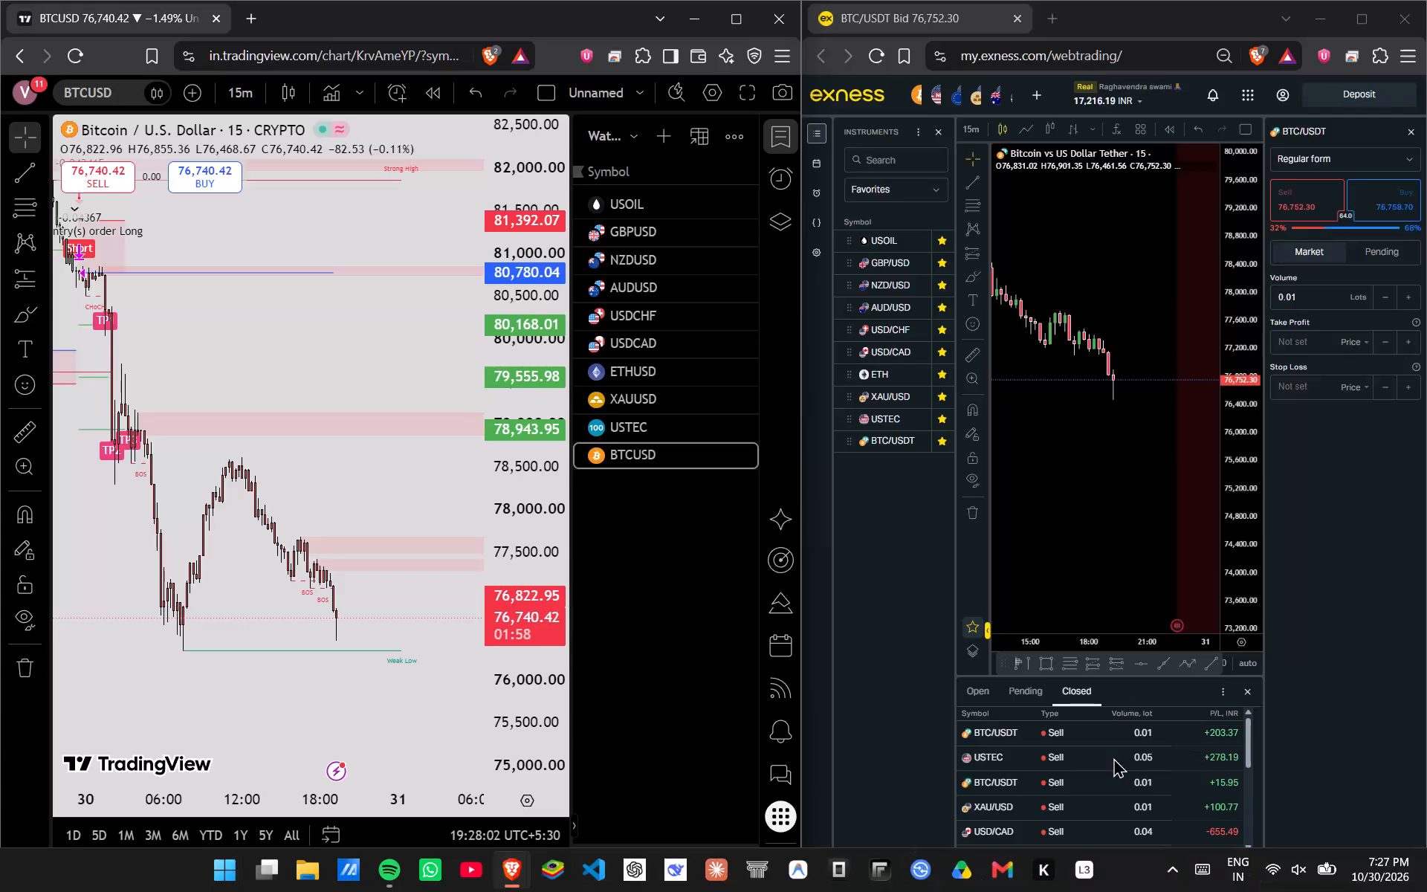
Review the closed trades list in Exness and check the pending orders and open positions.
scroll(1087, 815, up, 2)
scroll(1094, 795, down, 2)
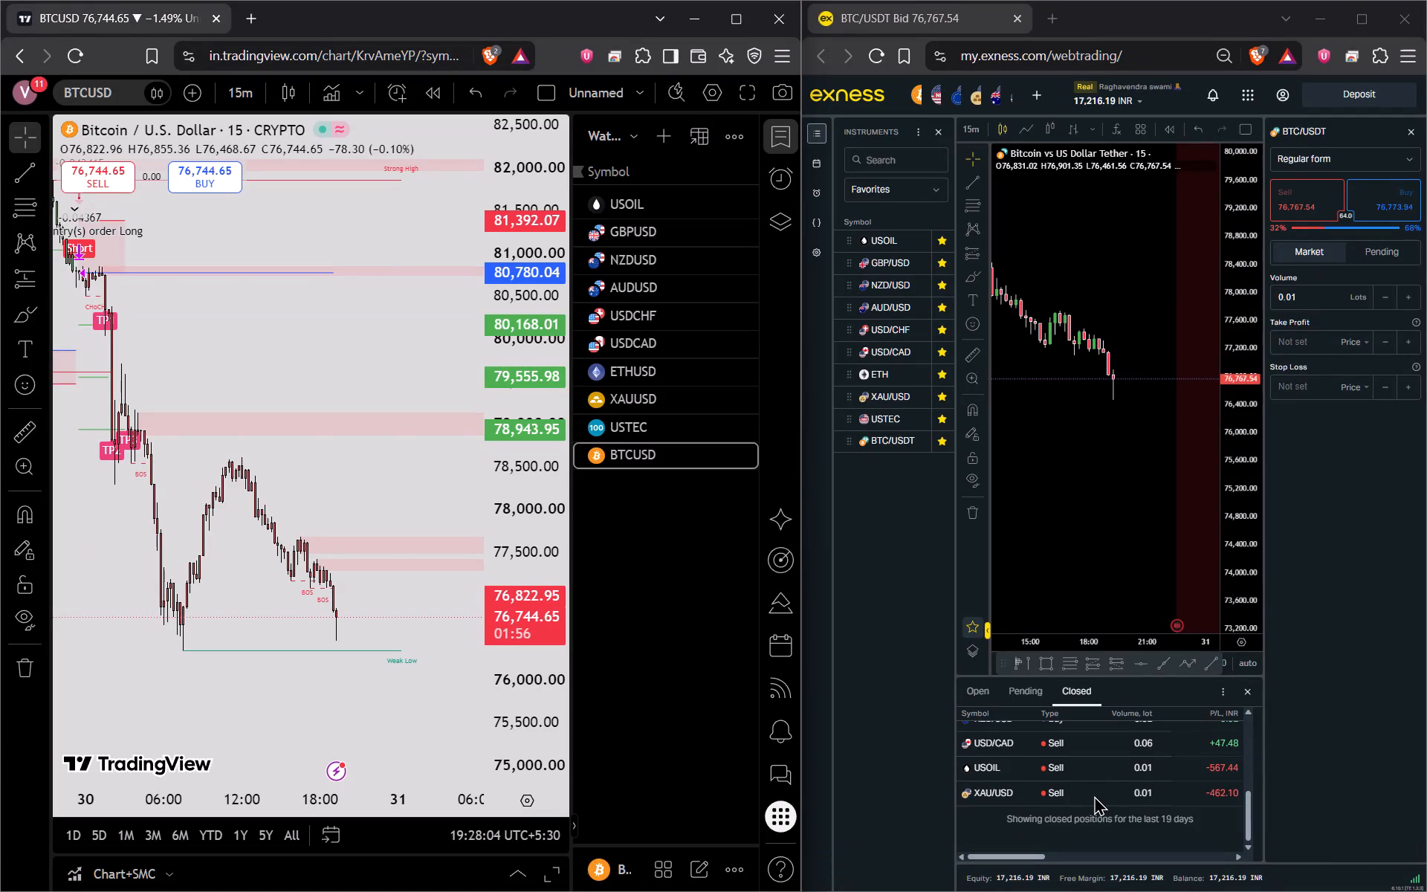
scroll(1094, 789, down, 3)
scroll(1093, 781, up, 1)
click(980, 686)
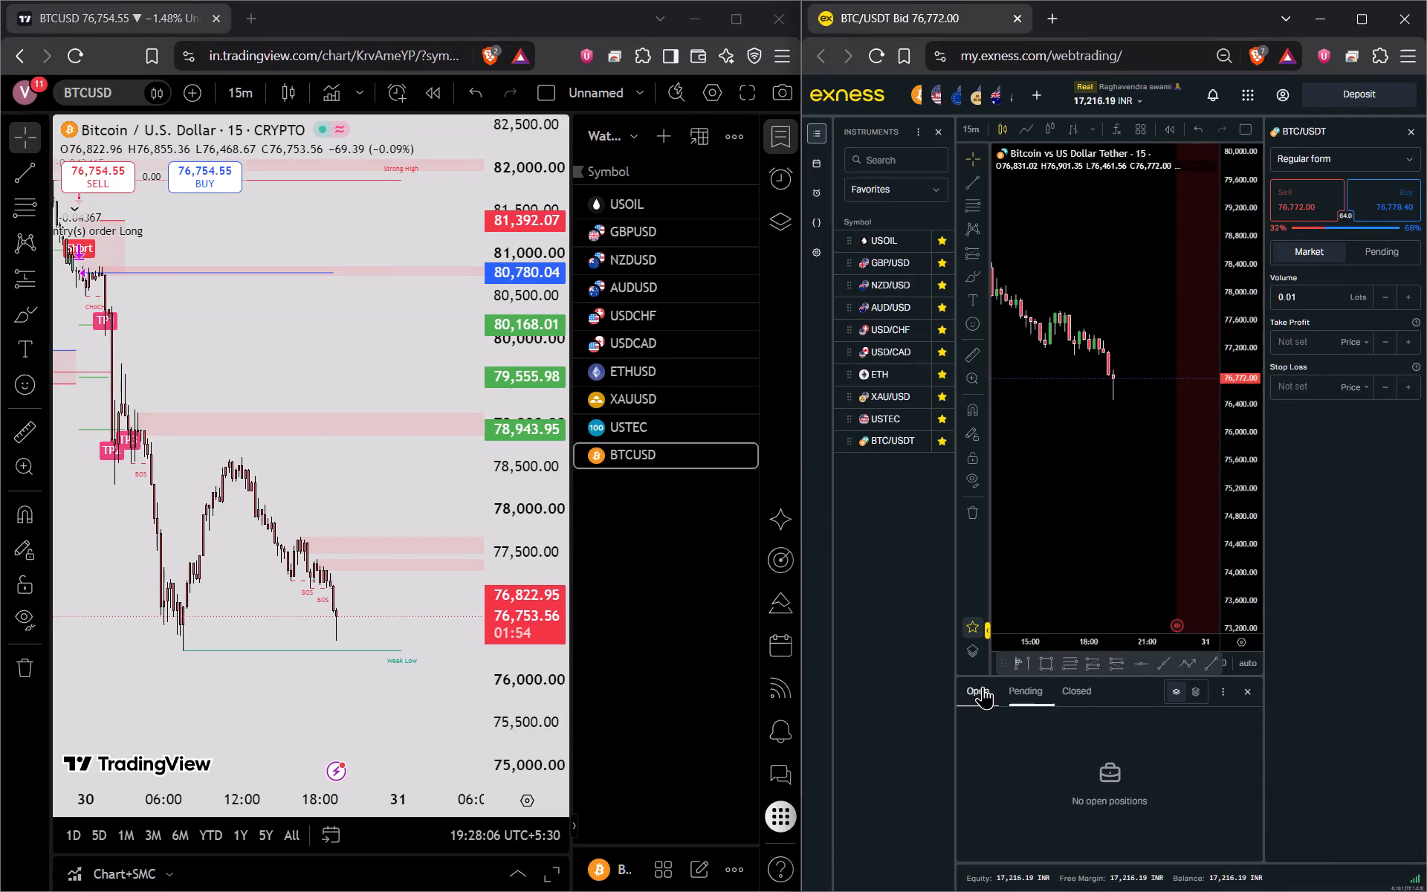
click(1034, 697)
click(1069, 695)
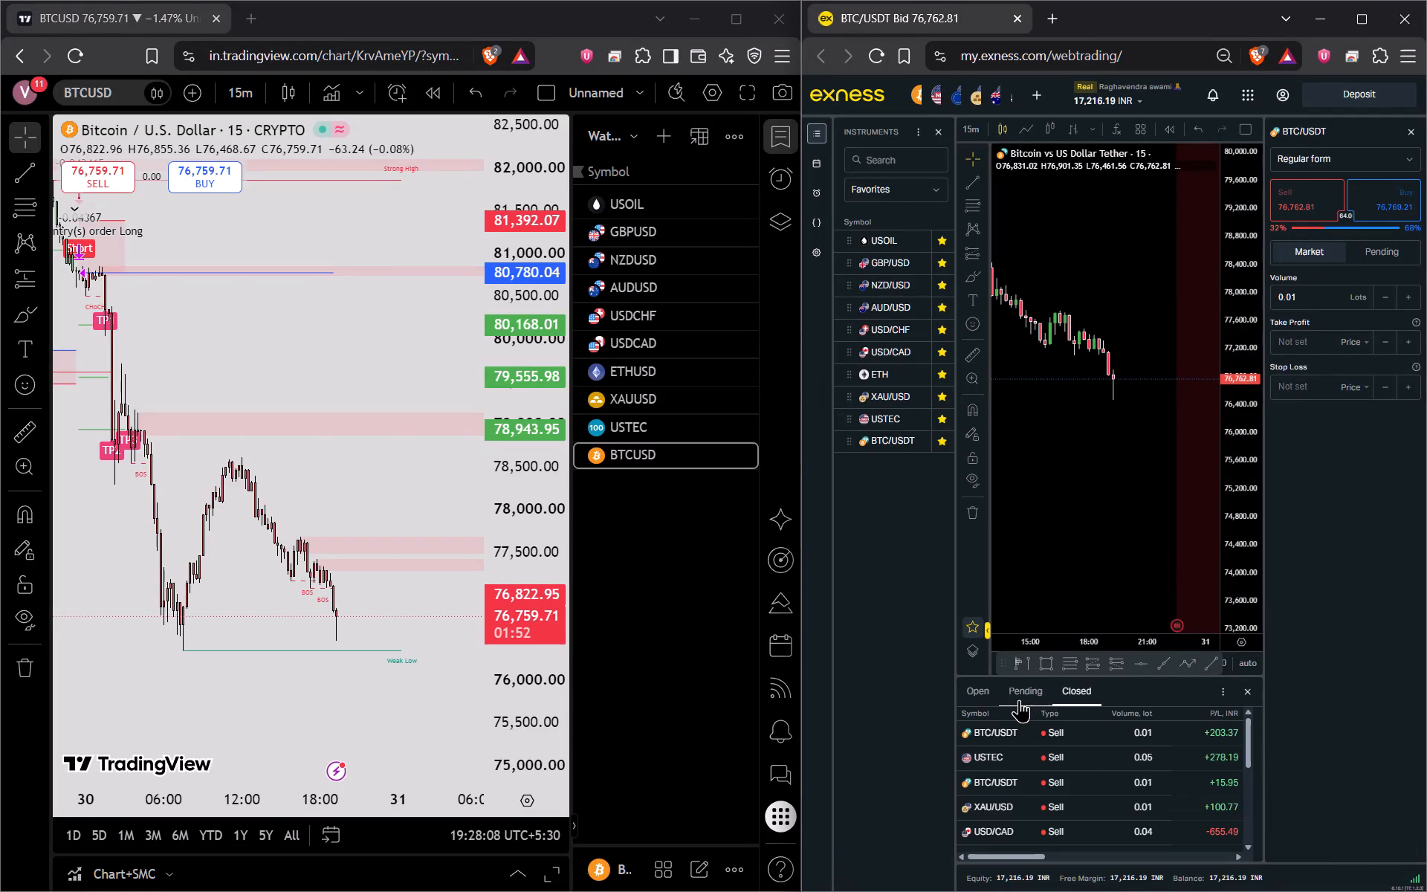
click(983, 697)
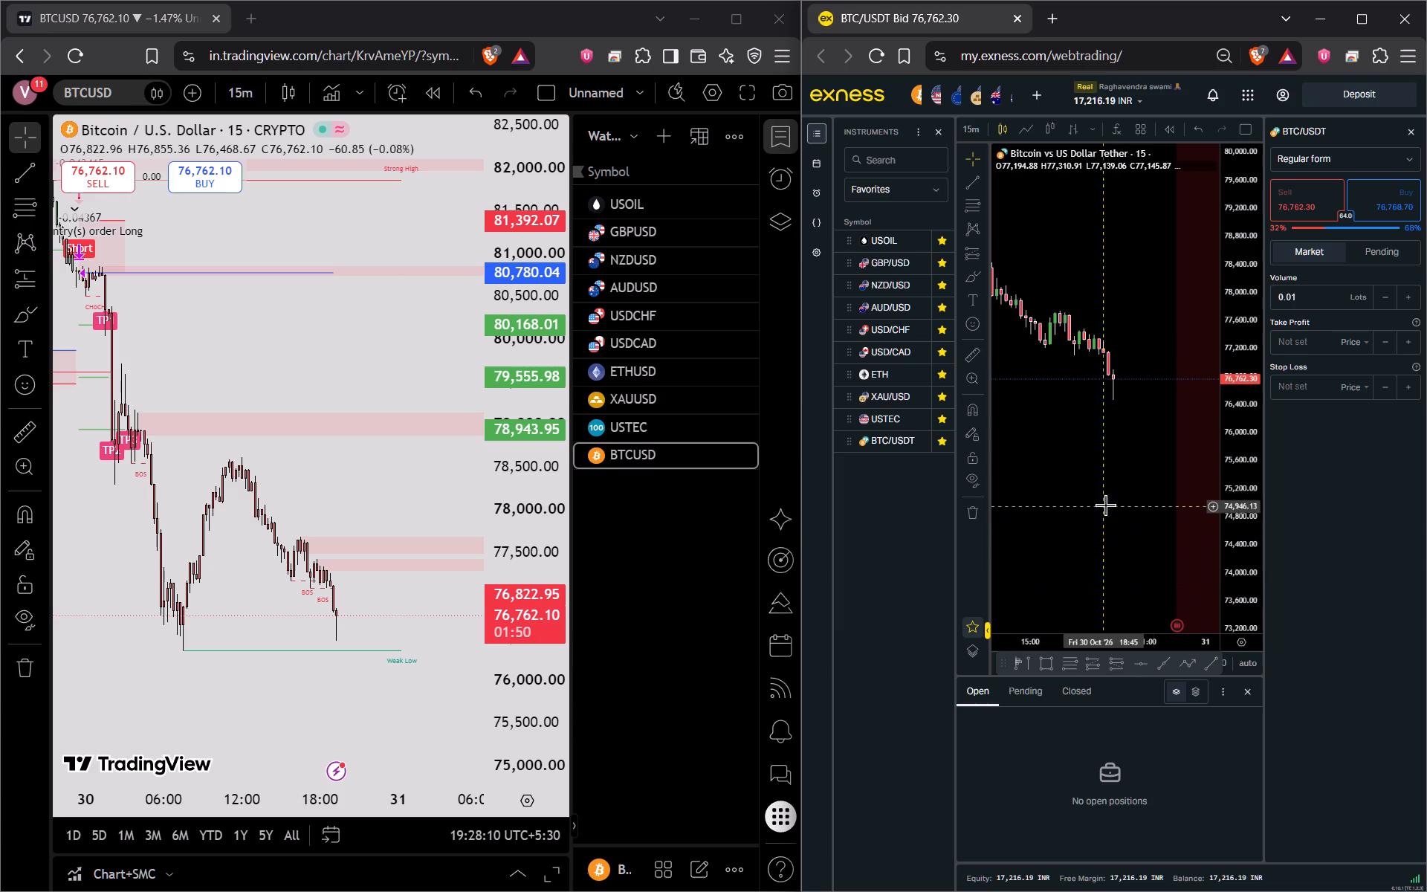
Reset the Exness BTC/USDT chart view and compare its recent 15-minute candles with the TradingView BTCUSD chart.
drag(1105, 504, 1105, 574)
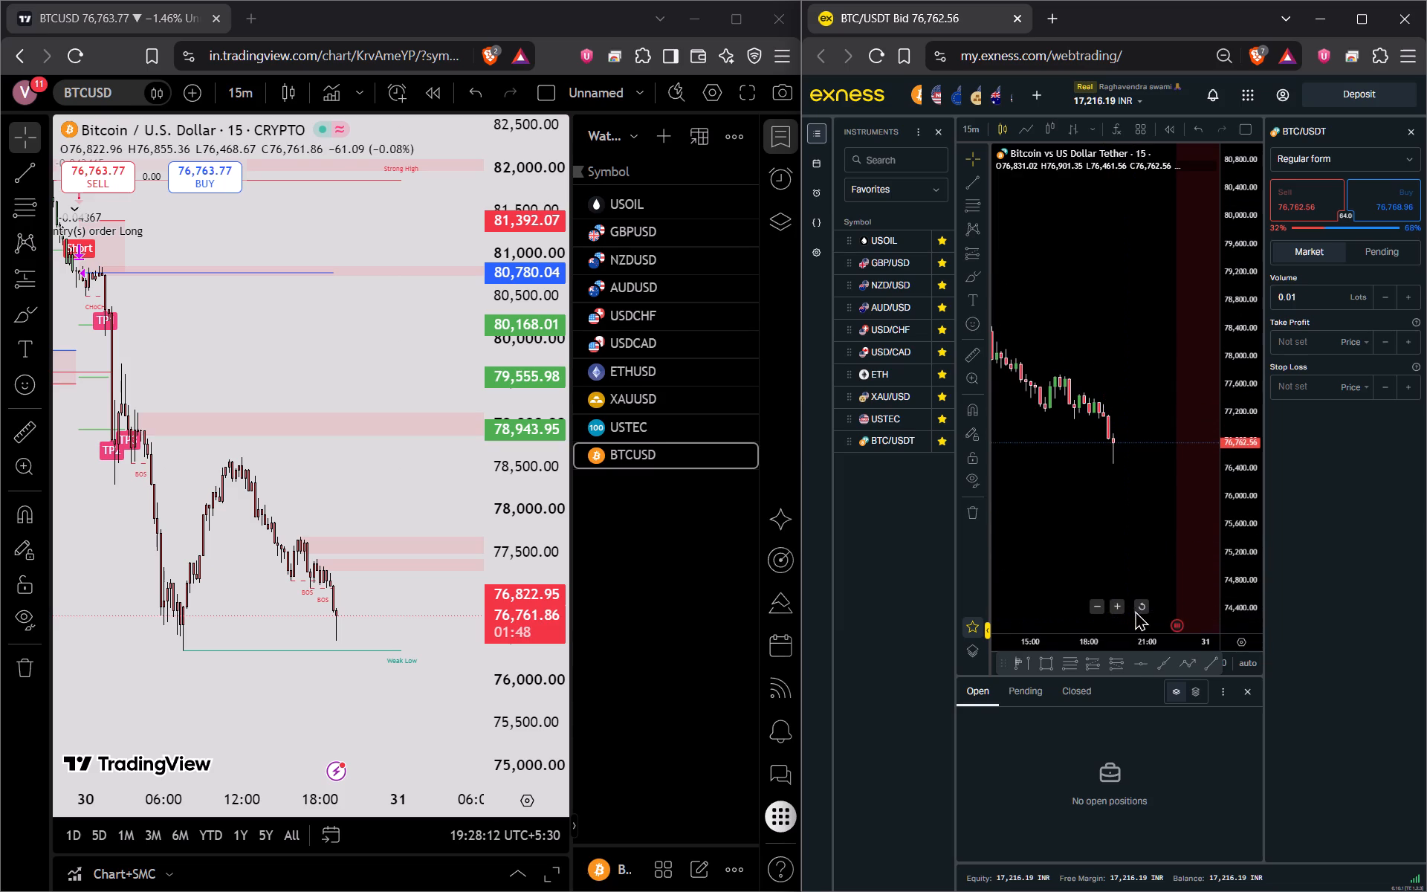
click(1142, 608)
drag(1121, 566, 1101, 563)
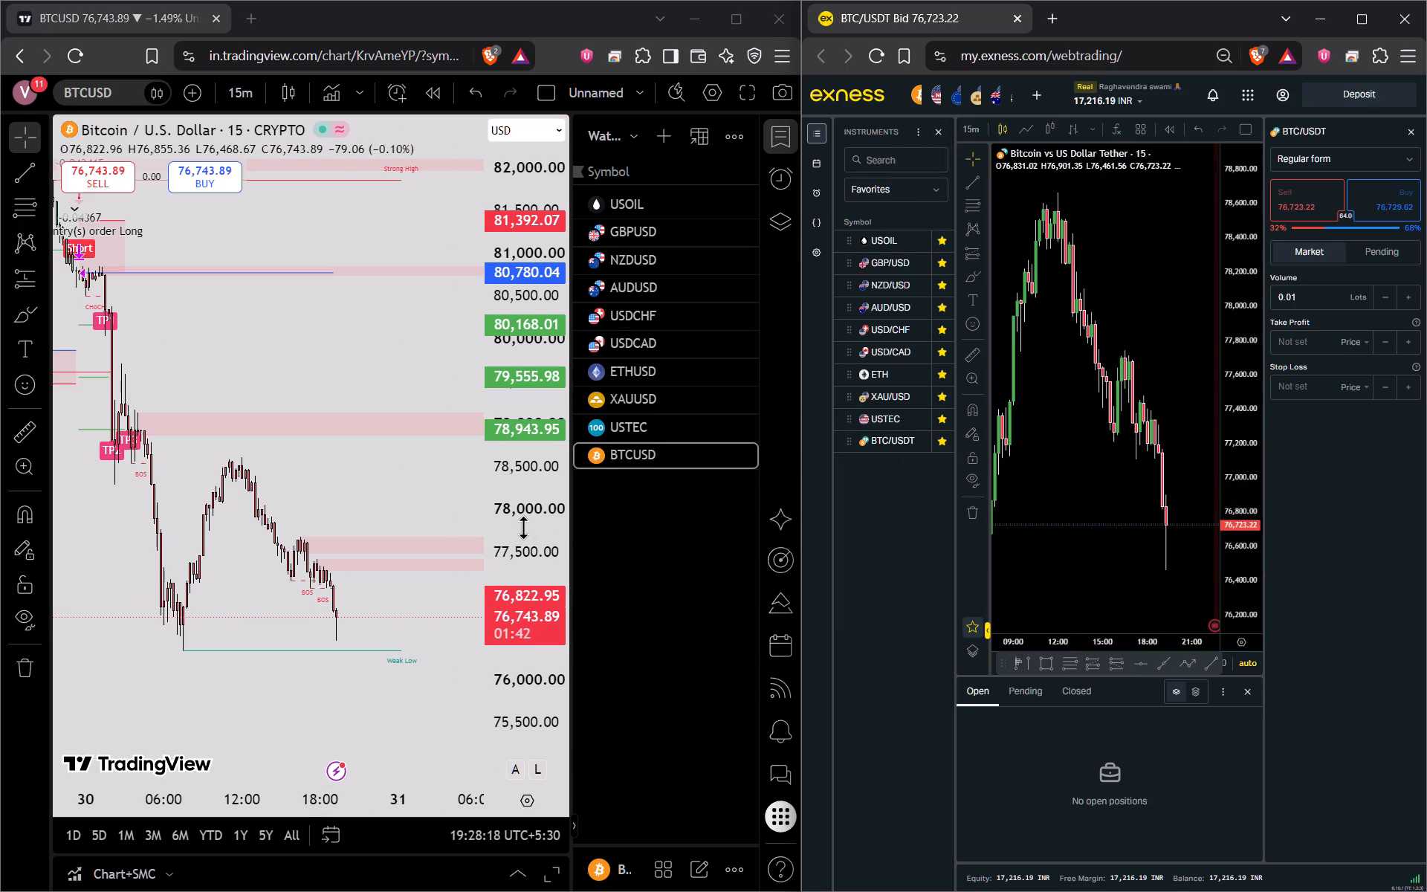
drag(523, 525, 525, 546)
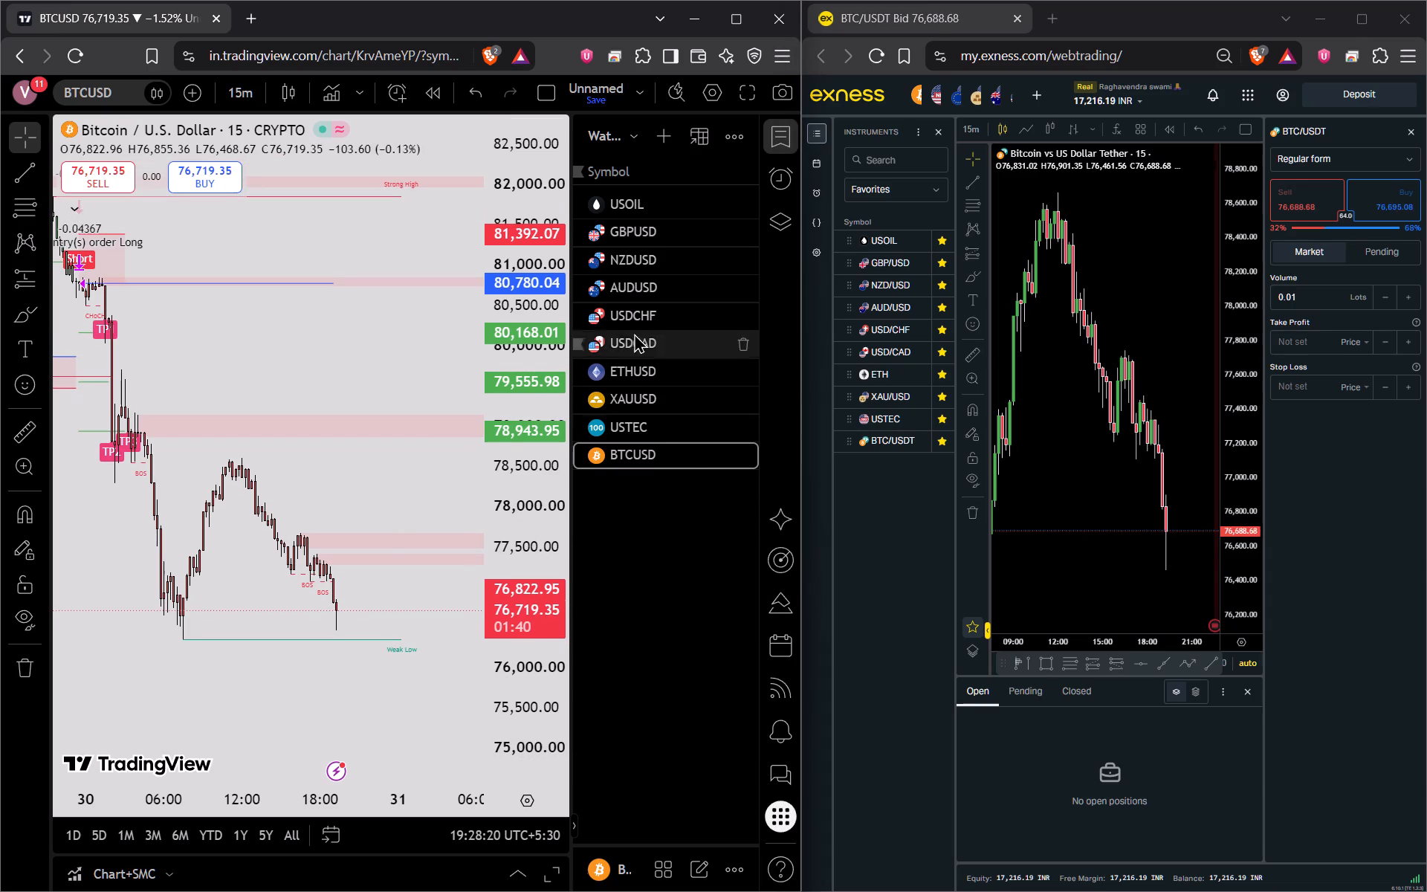
Examine the 15-minute USOIL, GBPUSD and NZDUSD charts in TradingView for demand zones and trade signals.
click(635, 209)
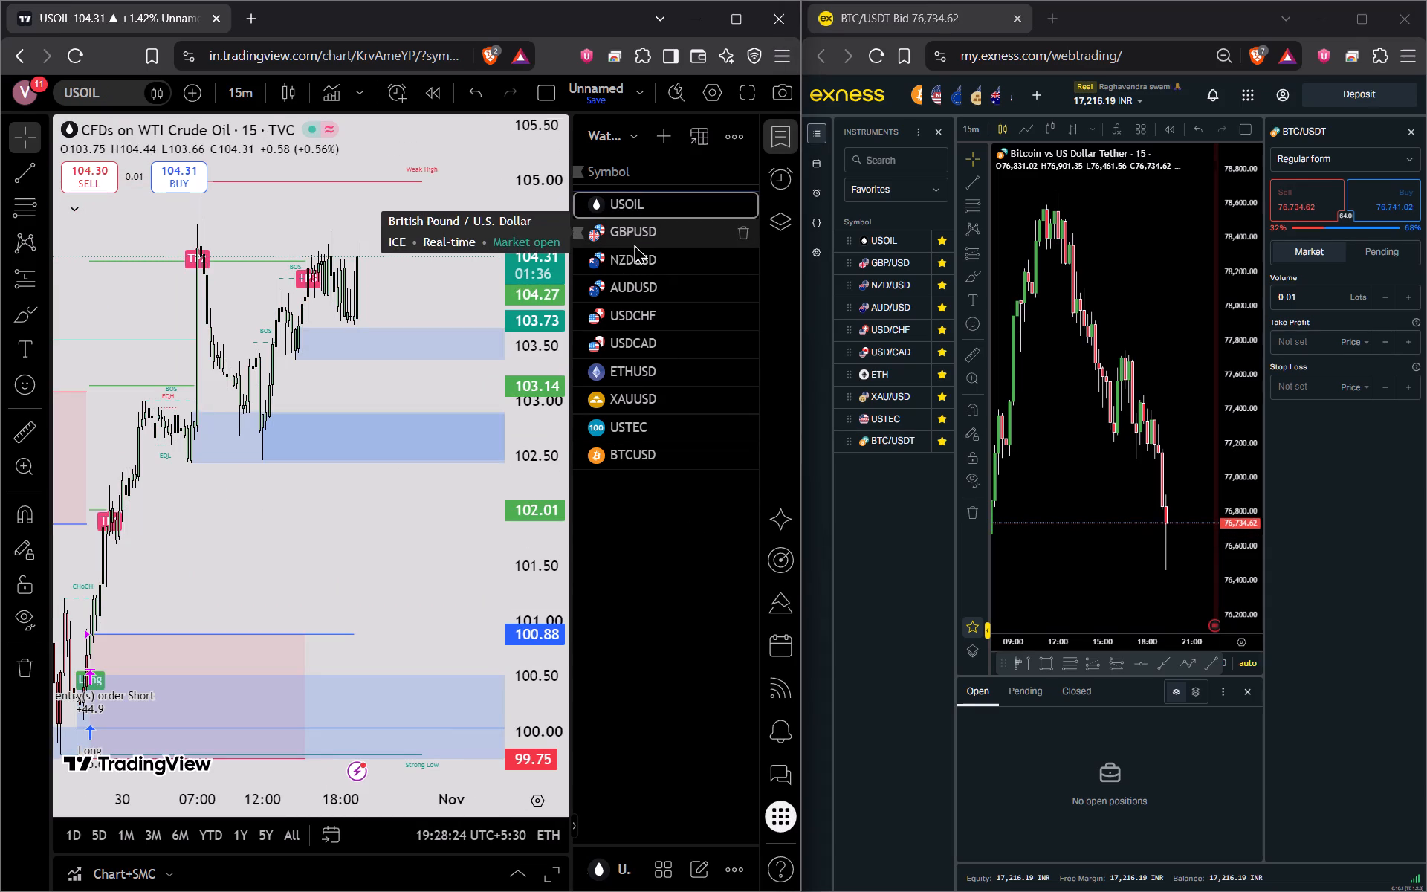
click(640, 236)
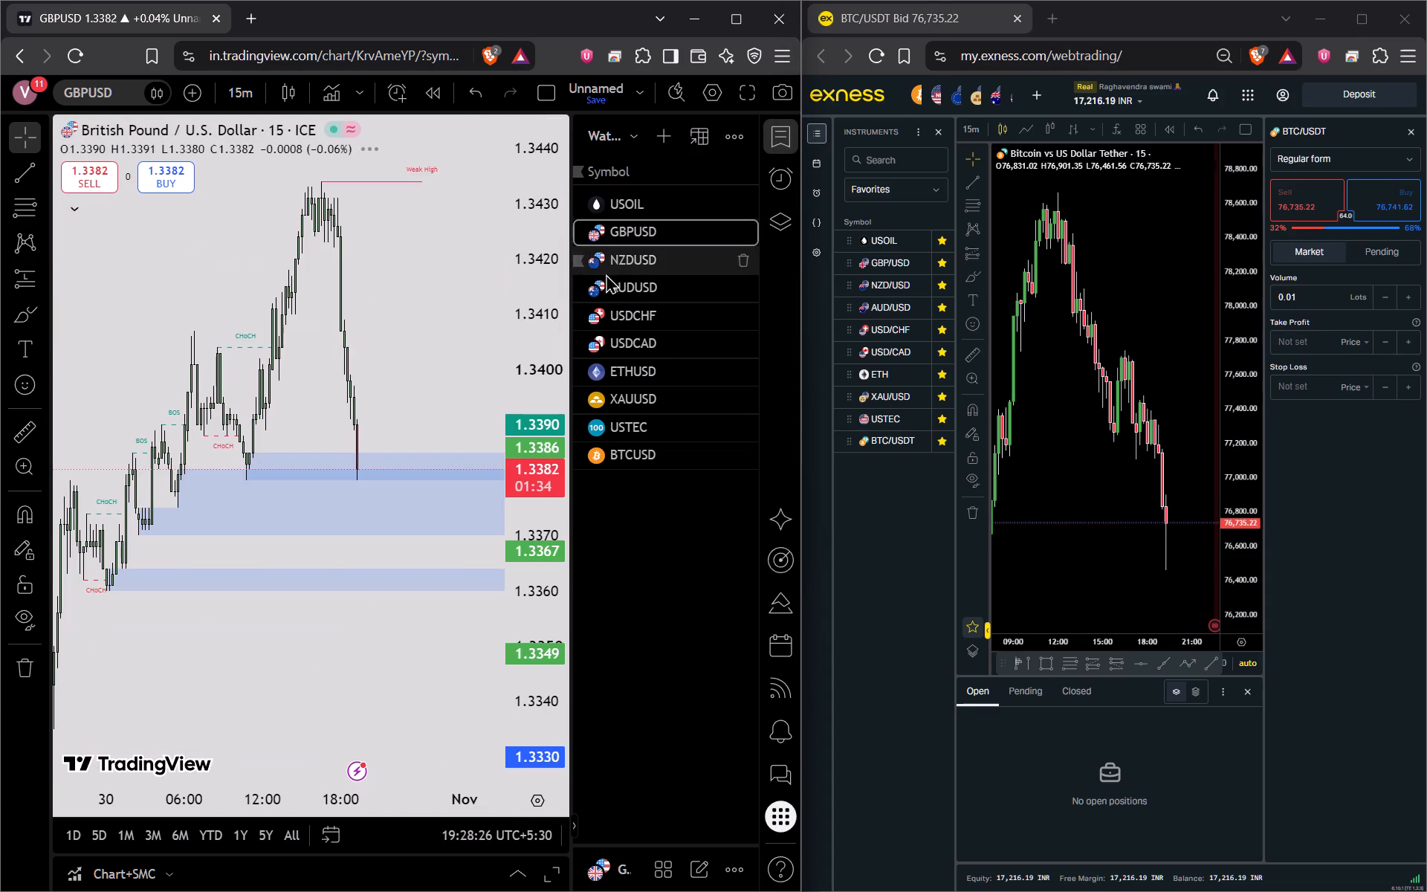
drag(552, 447, 568, 542)
drag(528, 487, 530, 527)
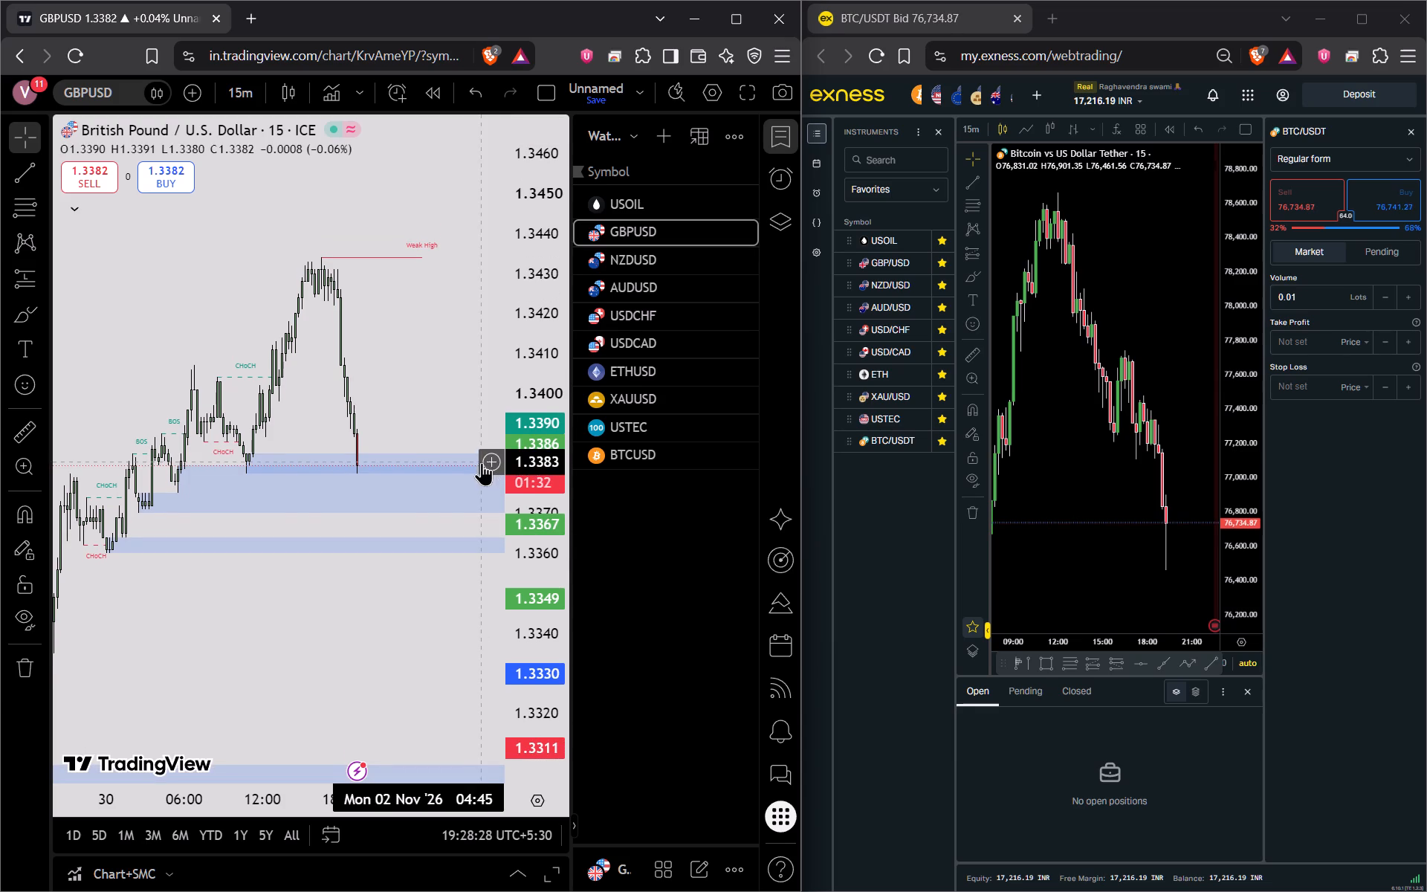
click(627, 261)
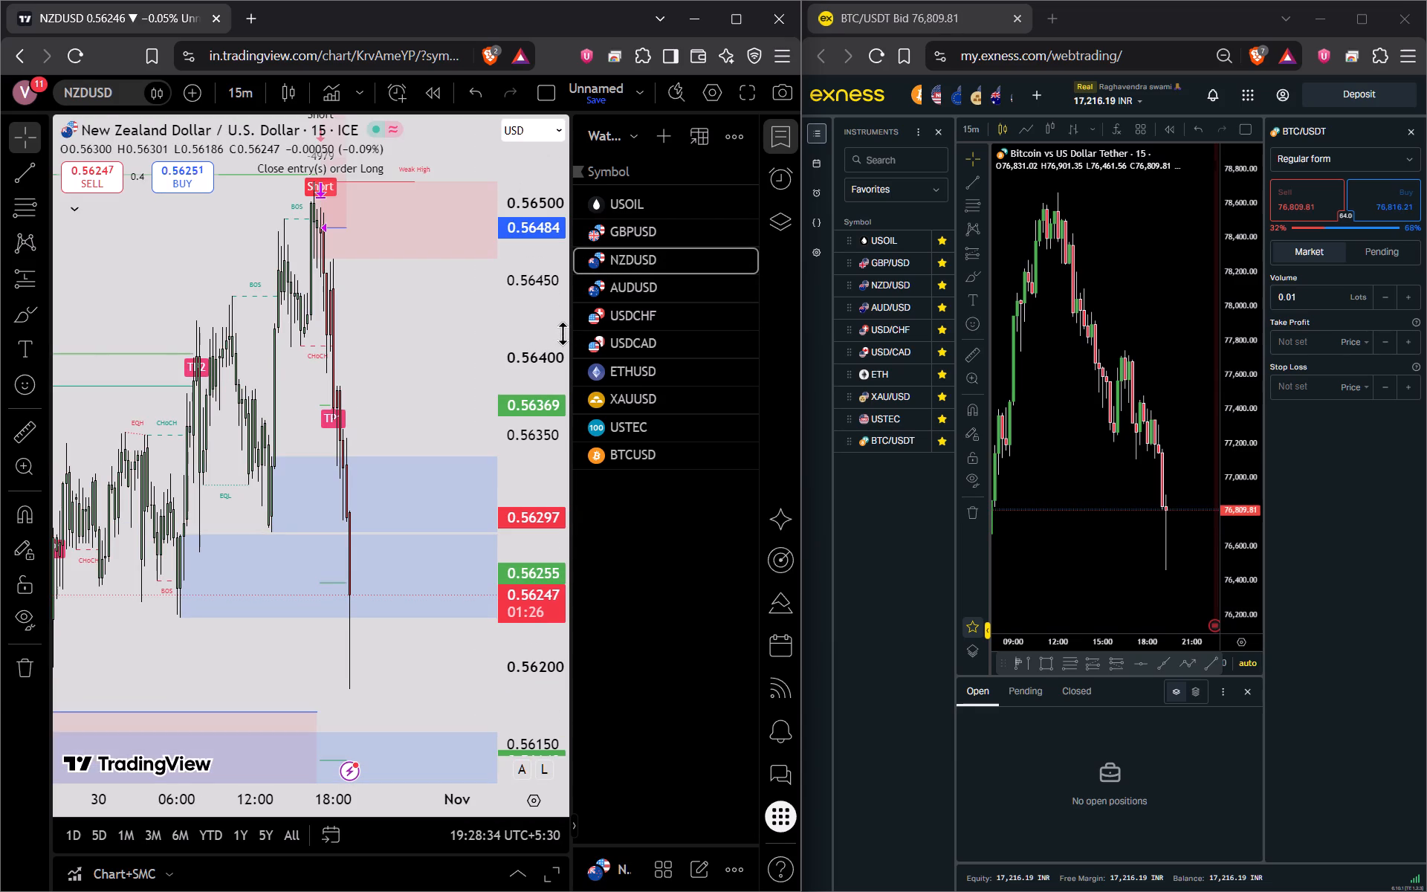
drag(538, 364, 566, 546)
drag(537, 517, 543, 598)
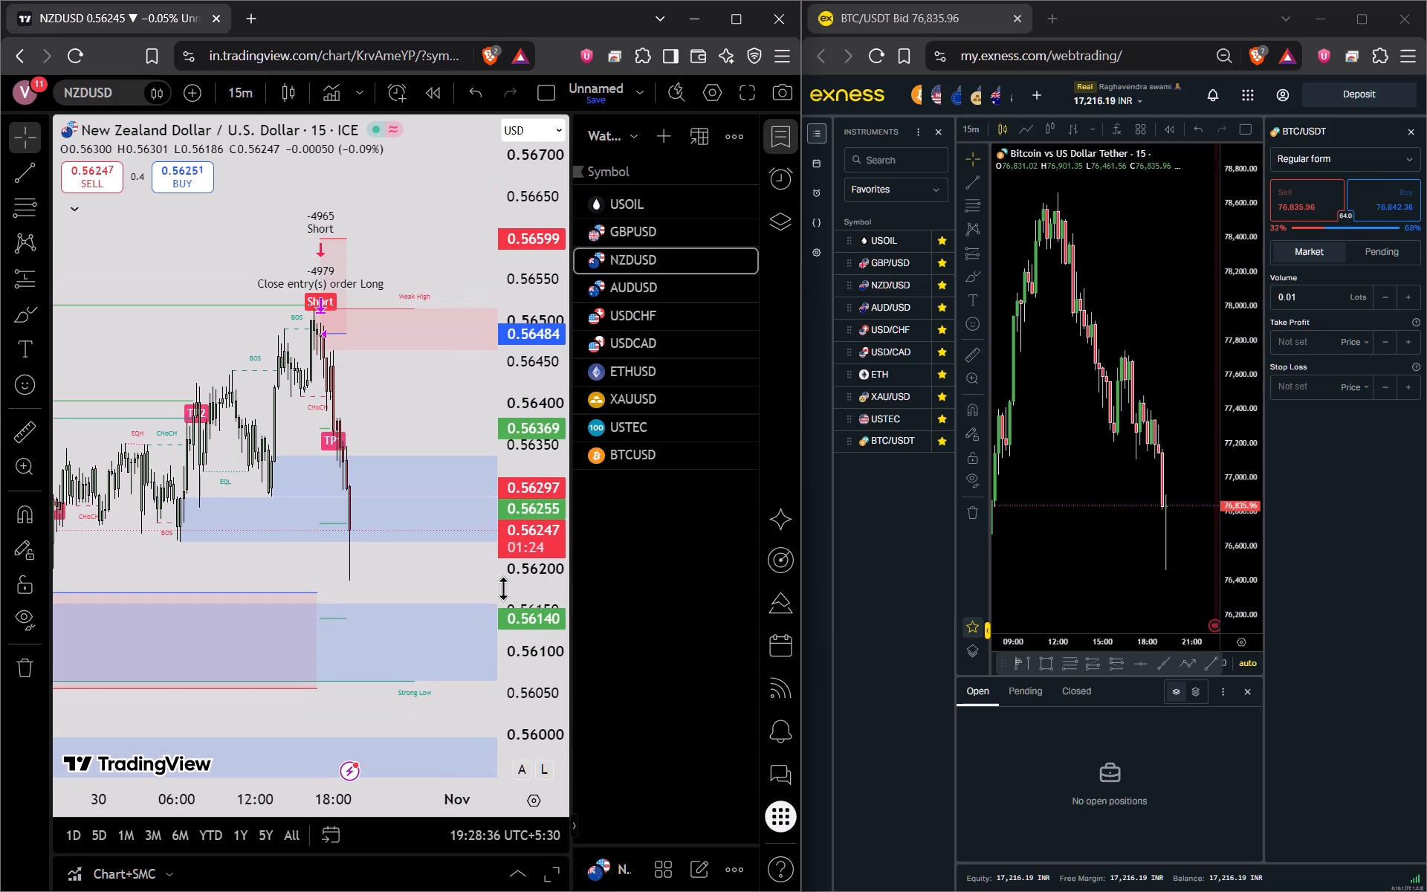
drag(444, 575, 439, 534)
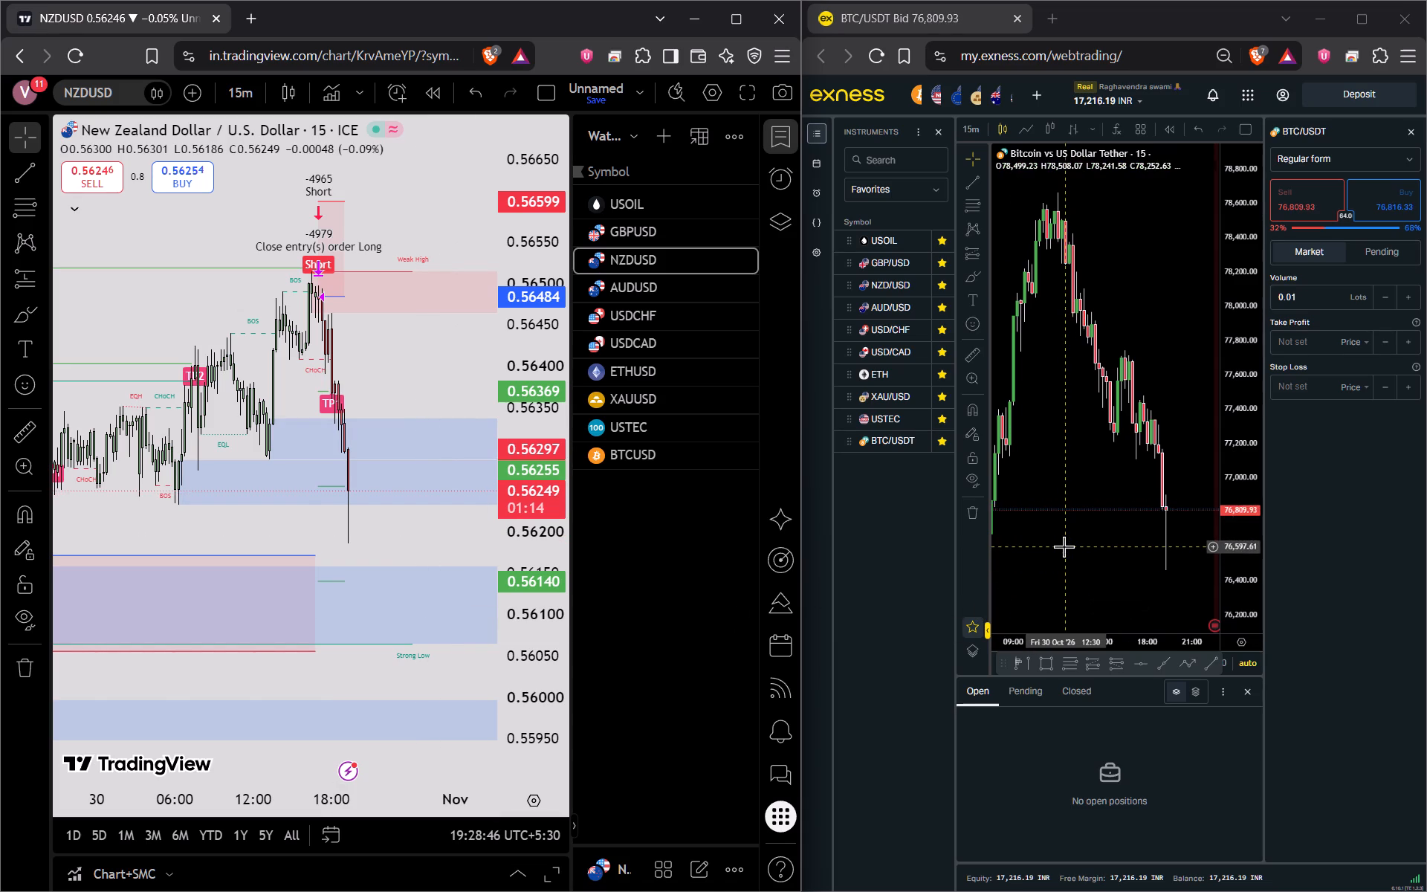
Examine the wider 15-minute BTC/USDT price history in Exness, including the 30 October drop and rebound.
scroll(1064, 546, up, 3)
scroll(1064, 546, down, 8)
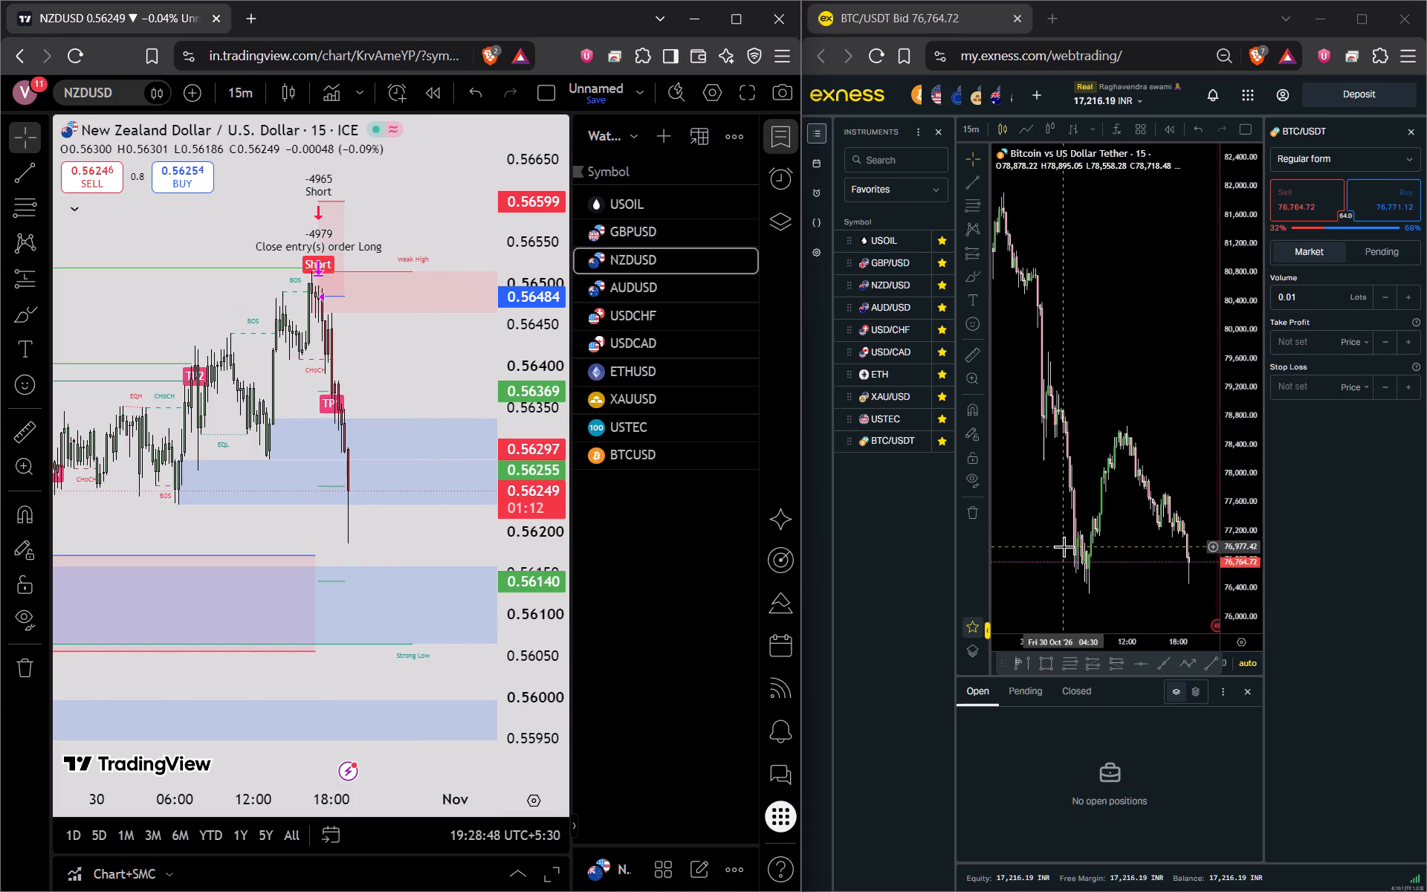
scroll(1216, 476, down, 3)
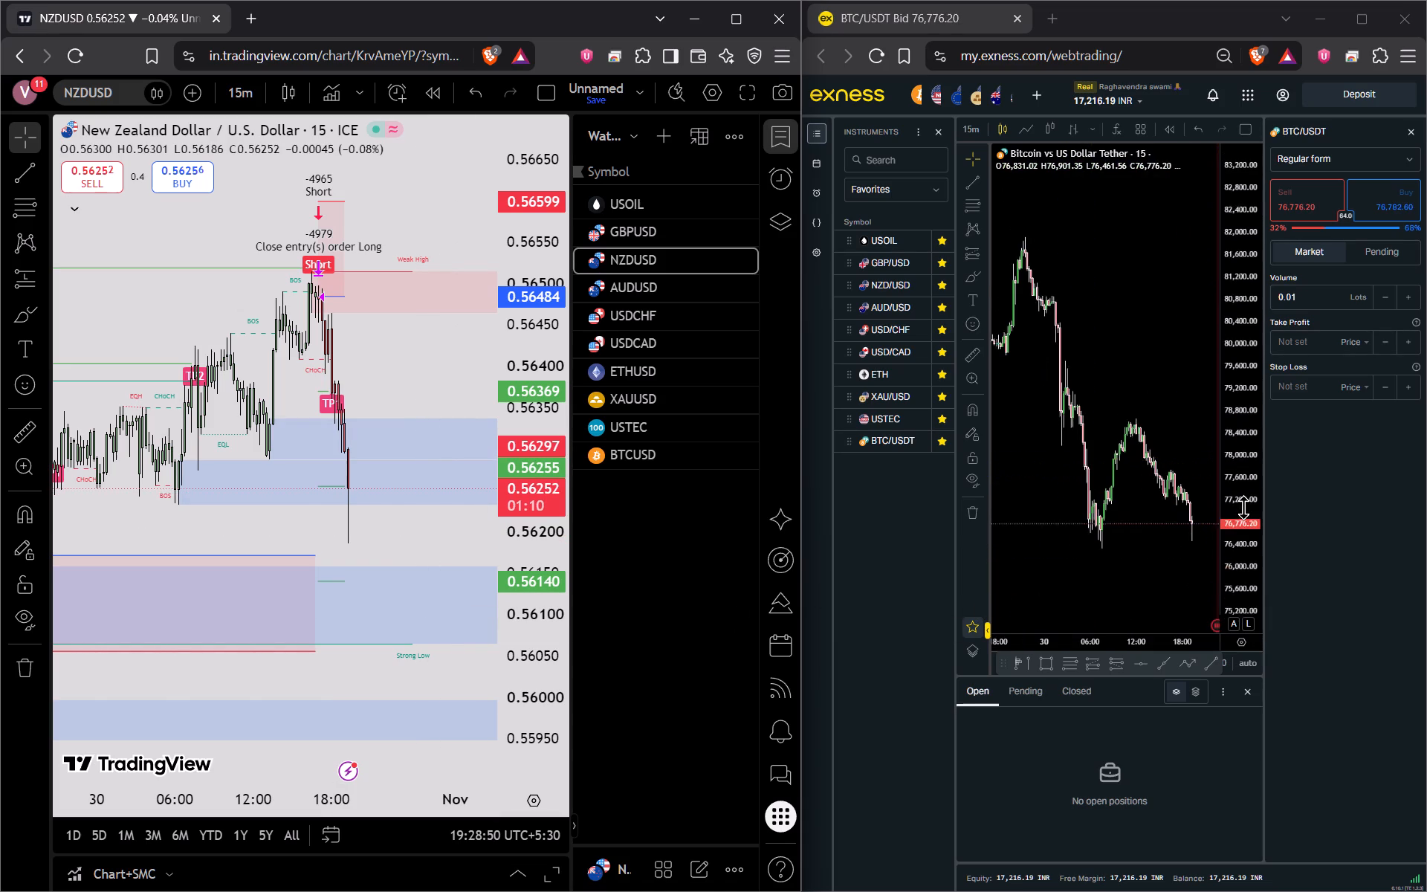
scroll(1243, 507, down, 2)
scroll(1171, 508, up, 4)
scroll(1222, 554, up, 3)
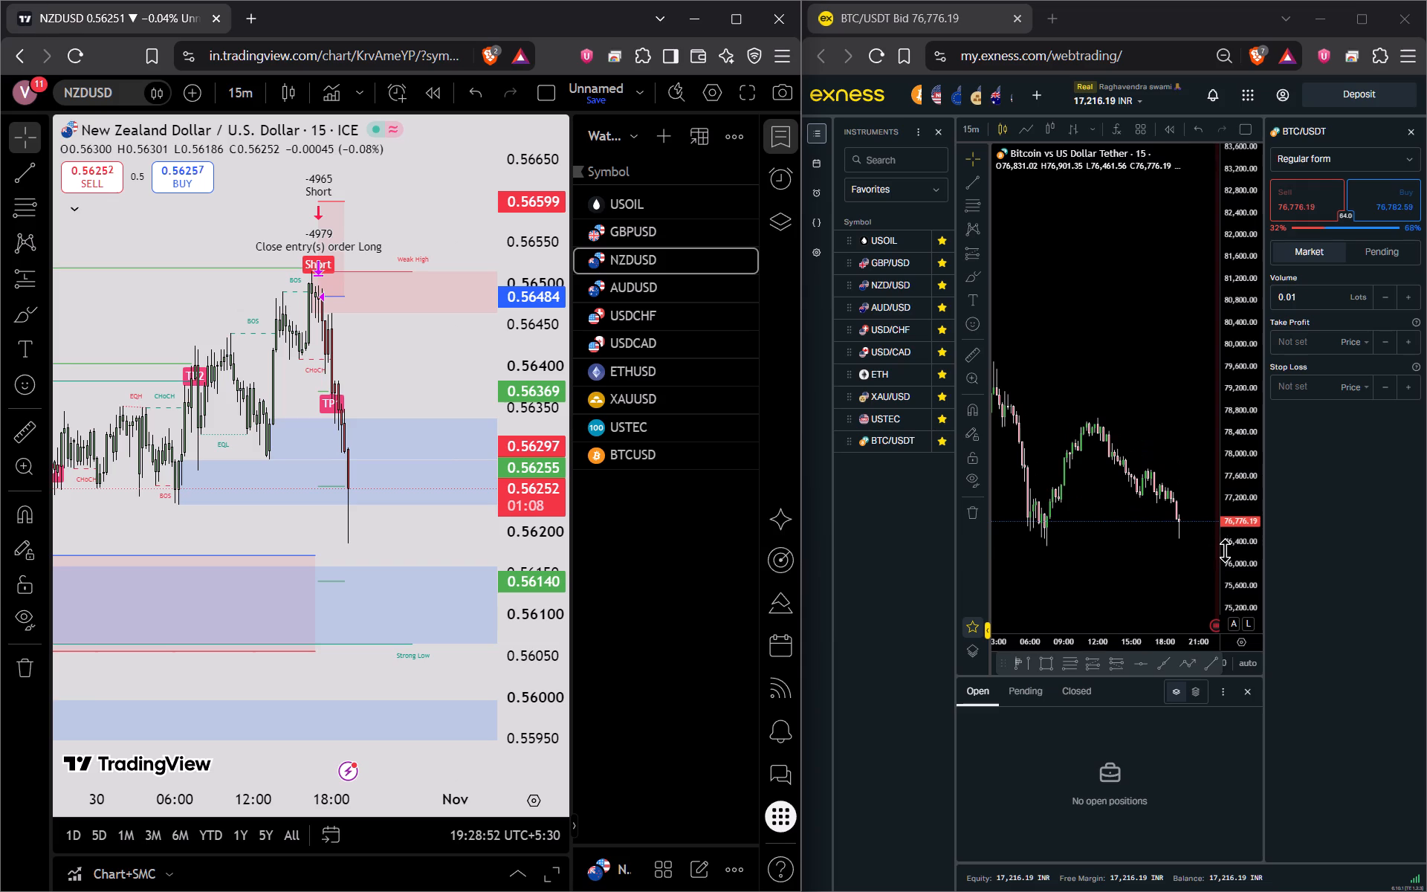
scroll(1225, 550, up, 2)
scroll(1232, 515, down, 1)
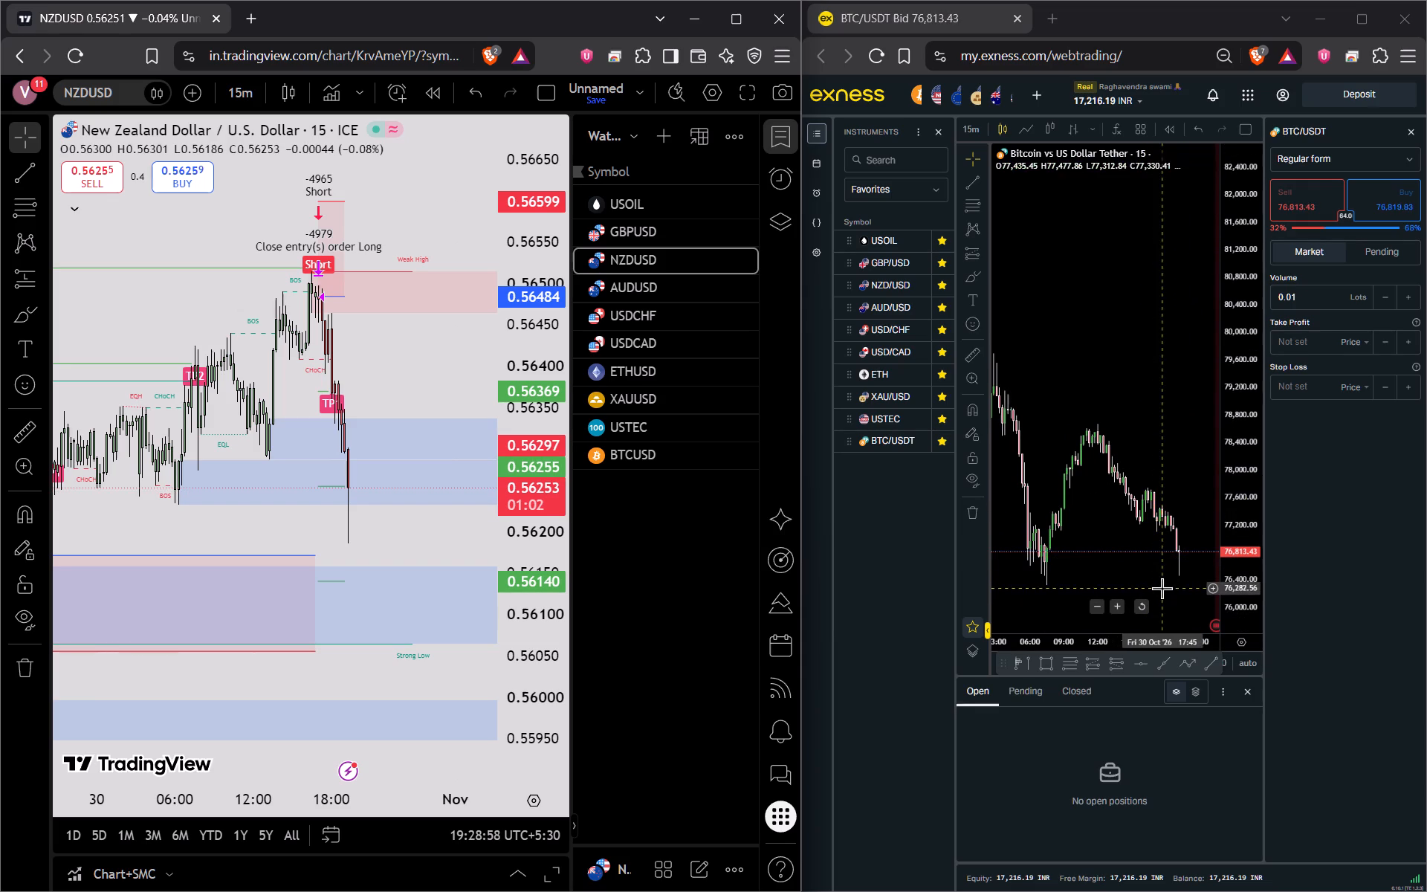
drag(1158, 566, 1148, 539)
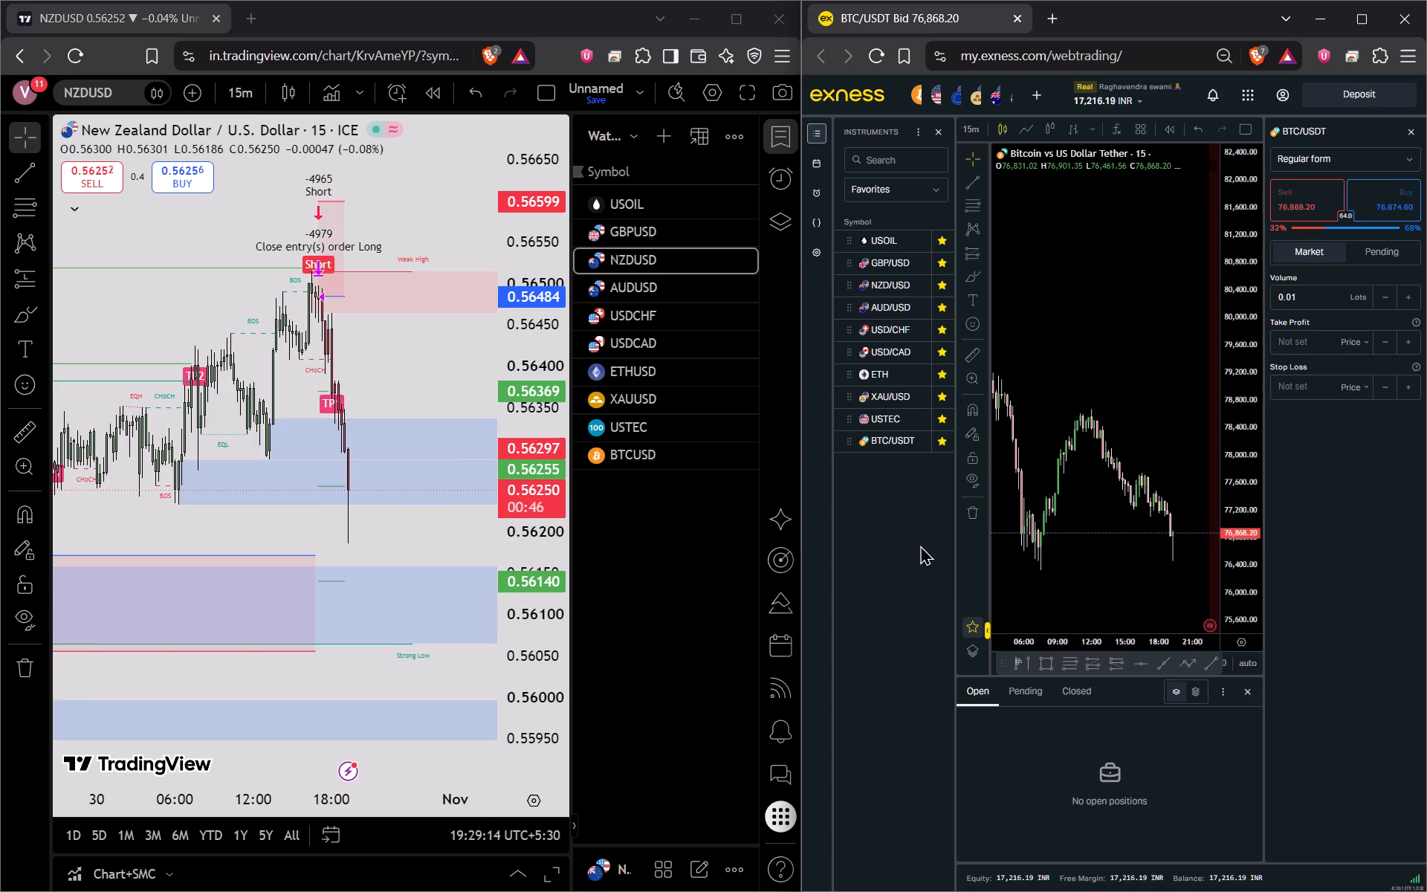
Recheck the 15-minute GBPUSD, USOIL and NZDUSD charts in TradingView for setups at their demand zones.
click(628, 226)
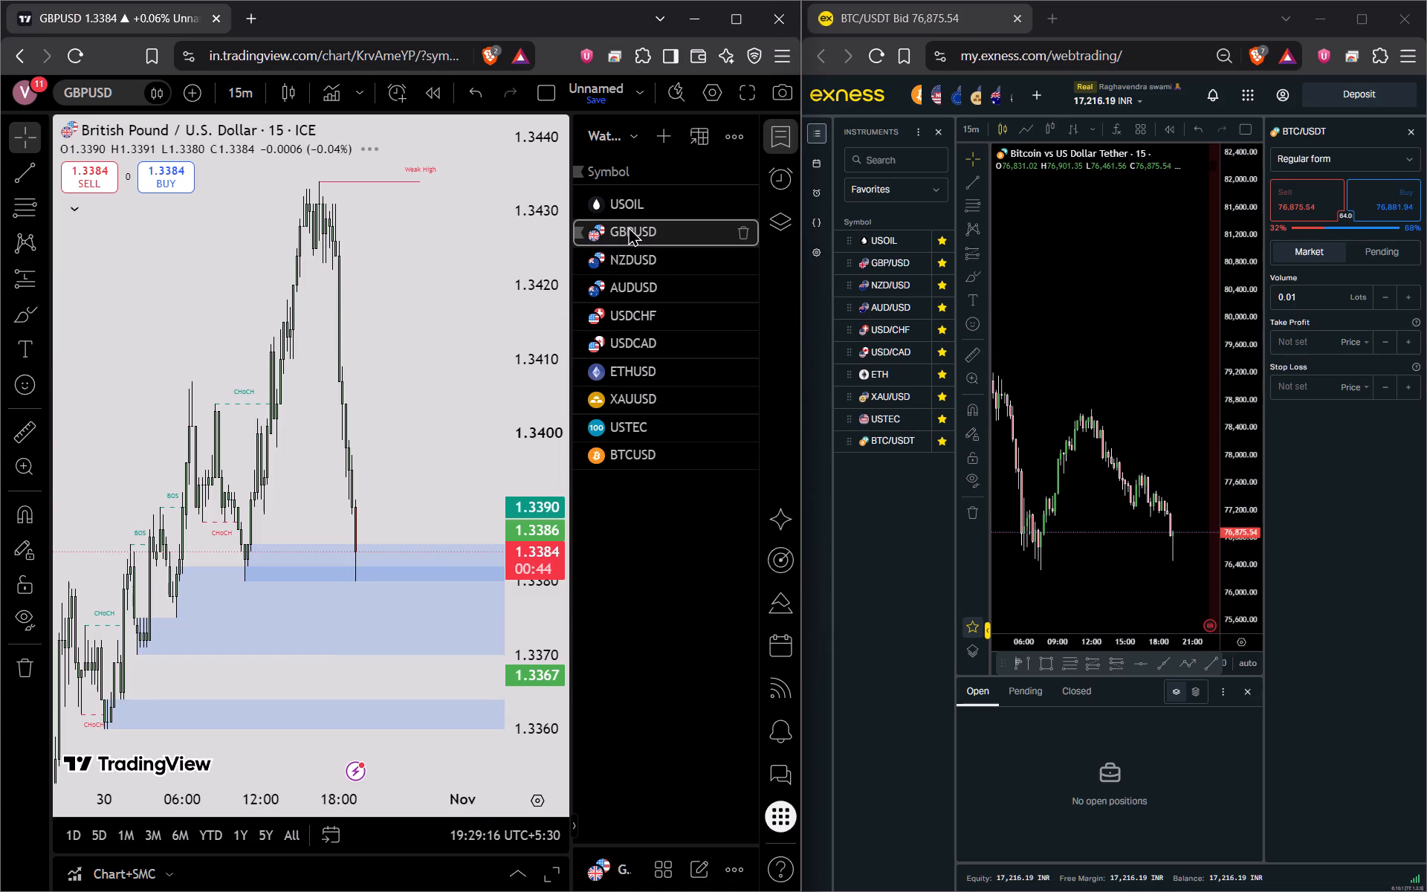
drag(548, 332, 549, 475)
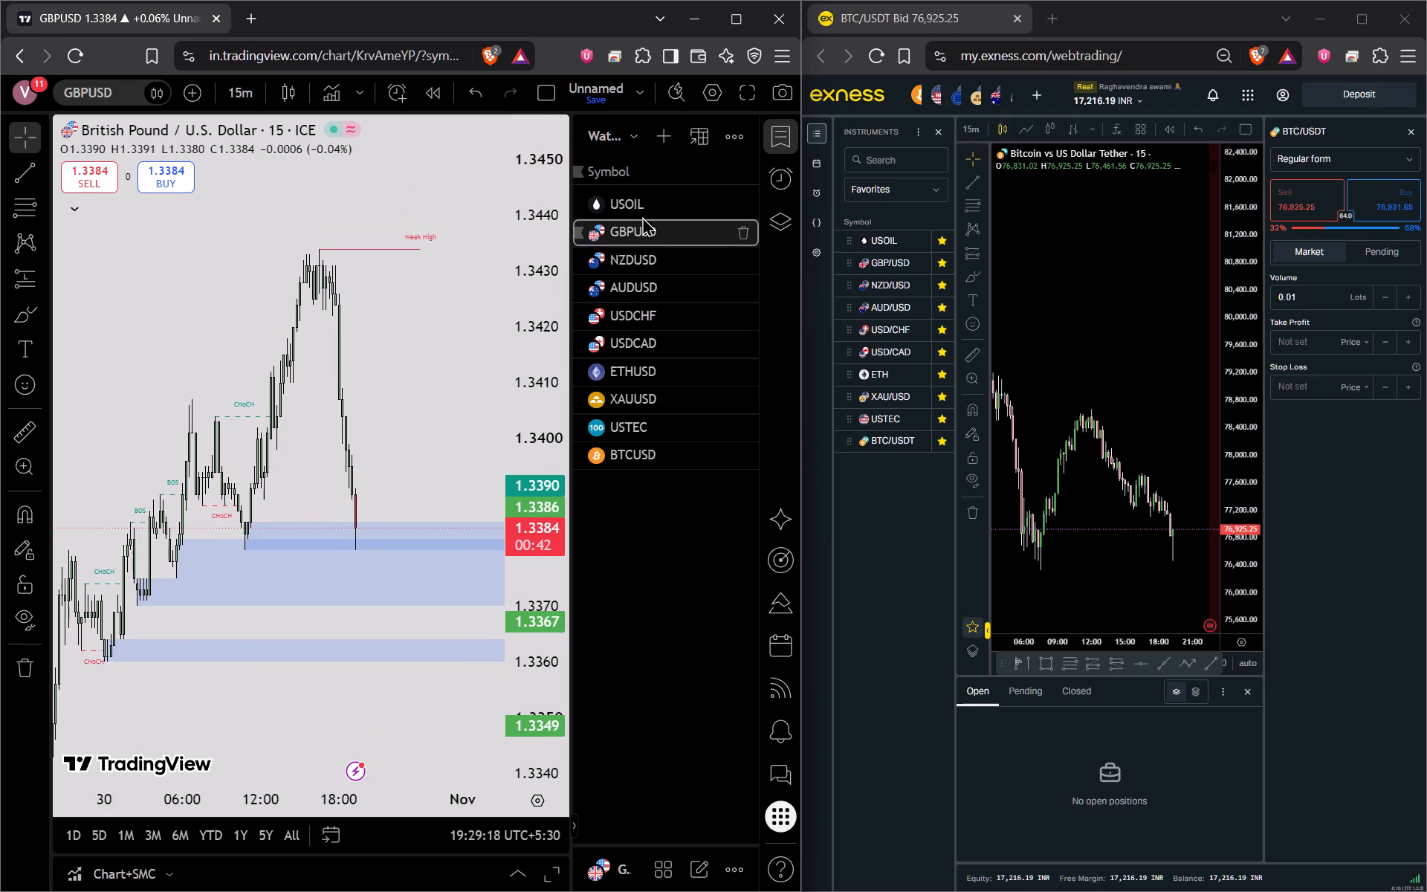
click(644, 205)
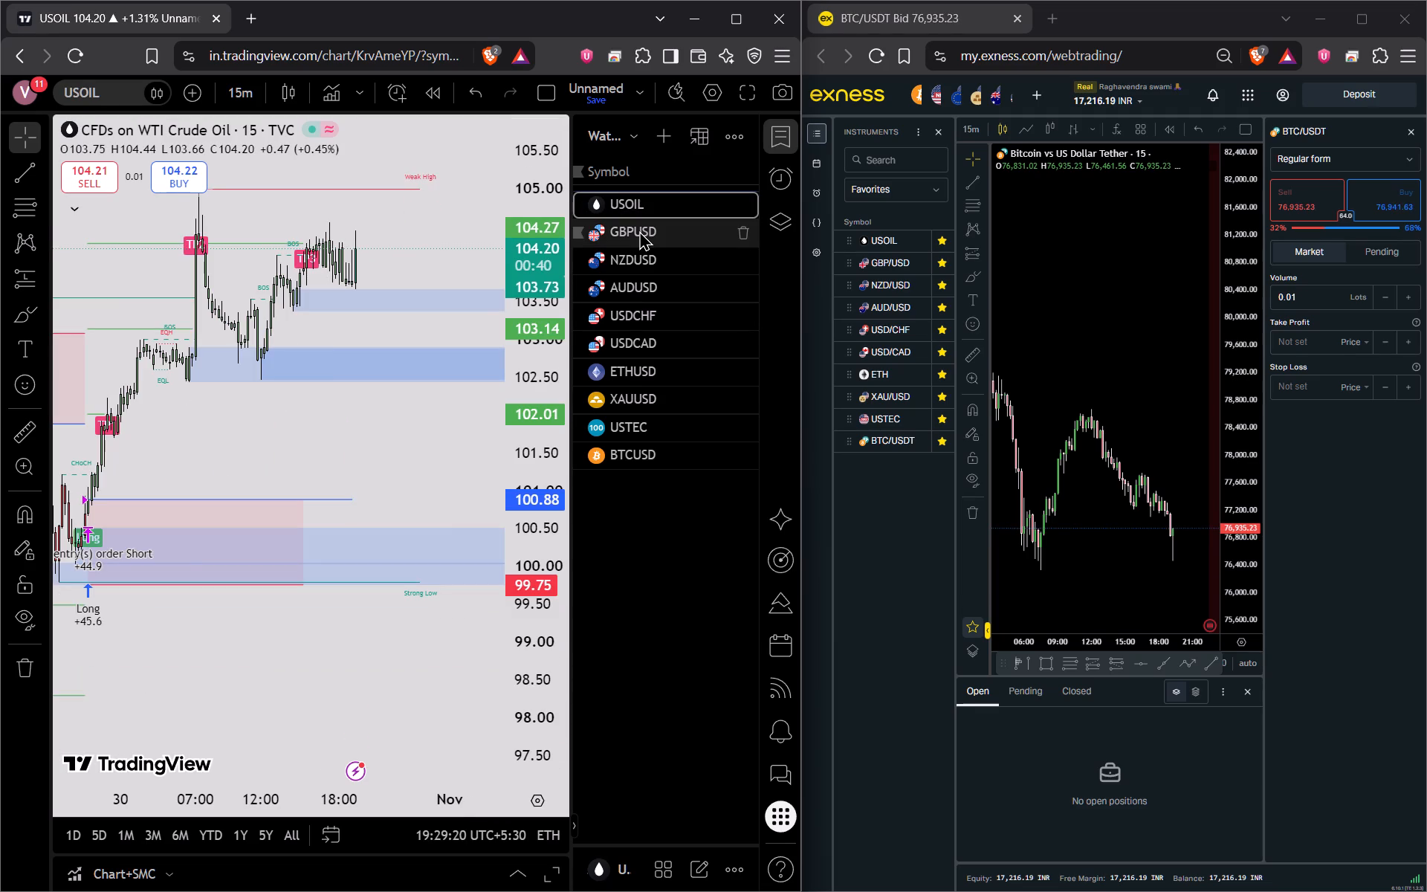
click(639, 230)
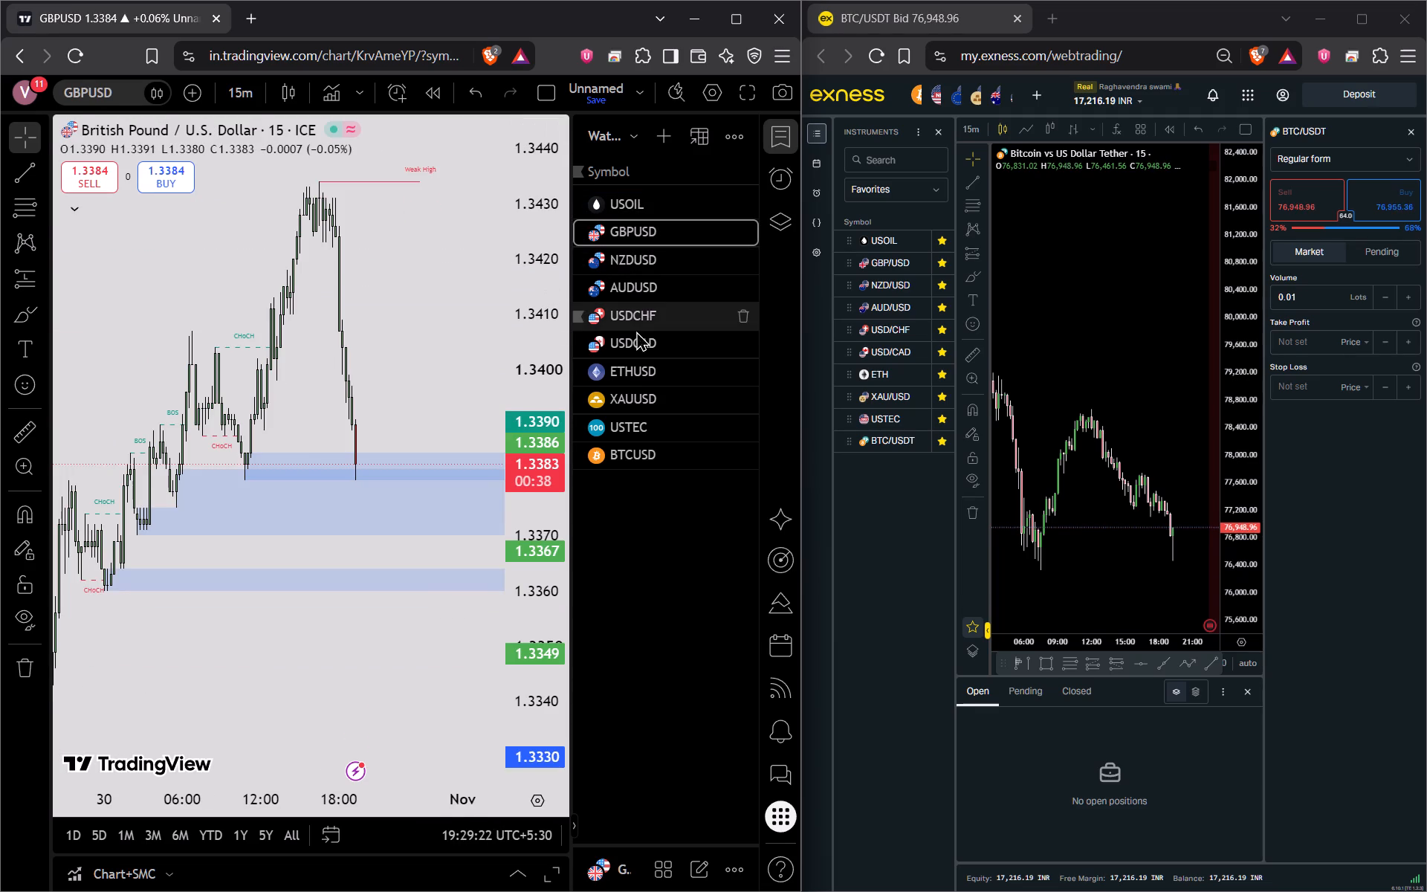
click(632, 265)
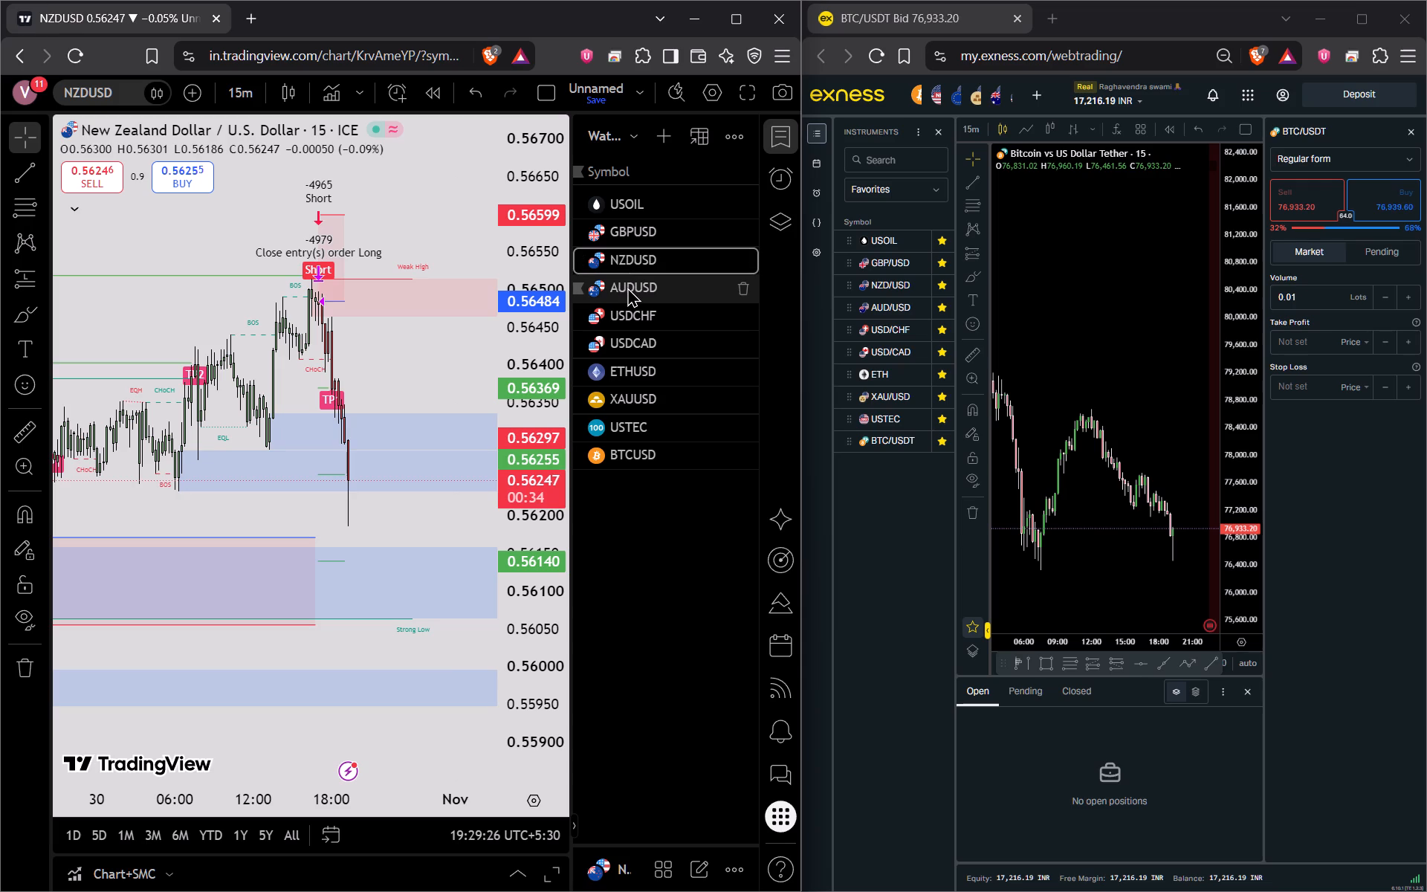
Examine the 15-minute AUDUSD, USDCHF and USDCAD charts in TradingView for trade signals and supply or demand zones.
click(627, 287)
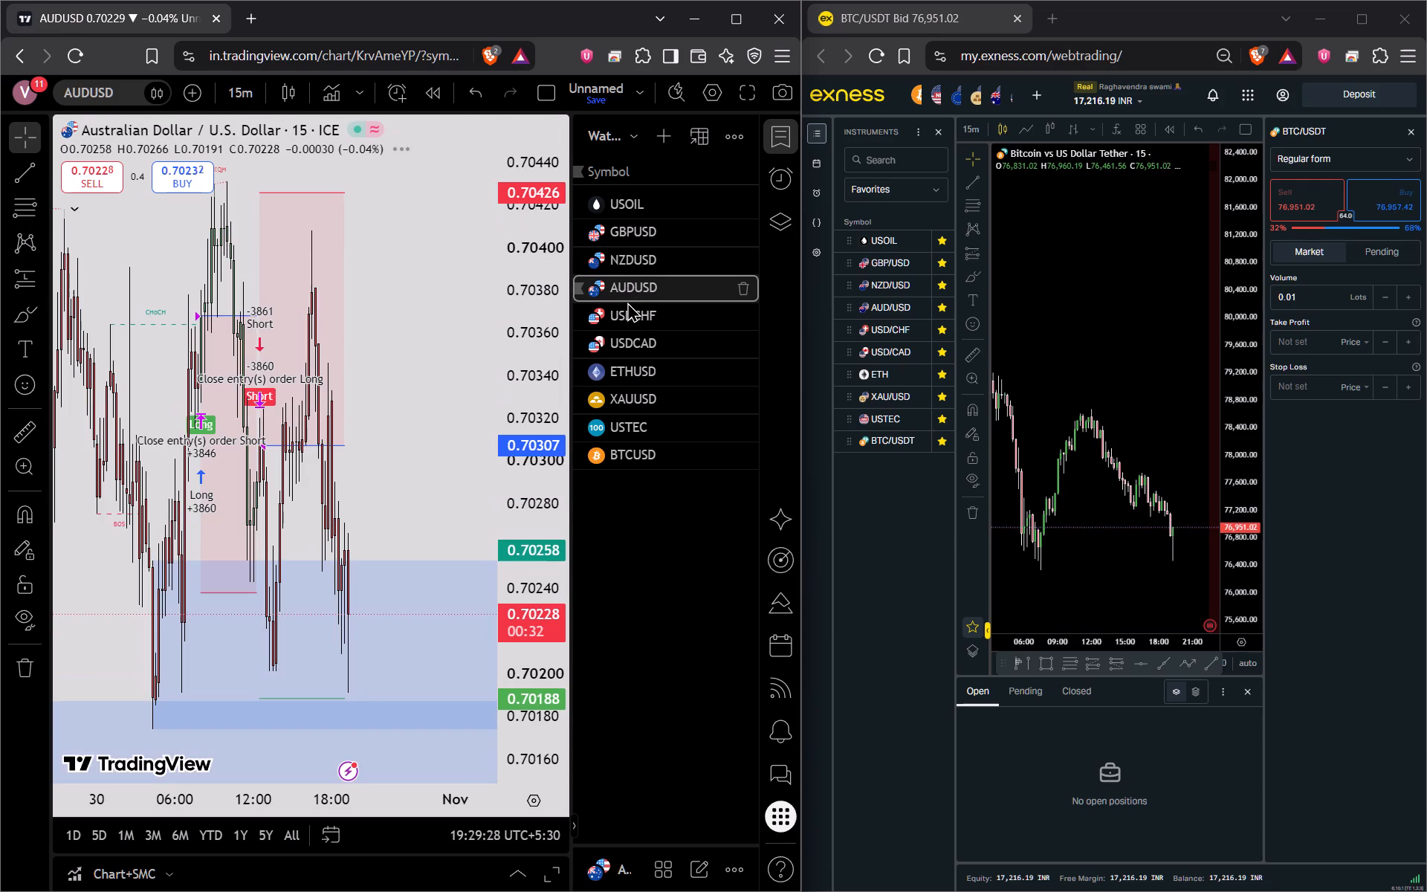
drag(546, 421, 543, 552)
drag(551, 505, 551, 514)
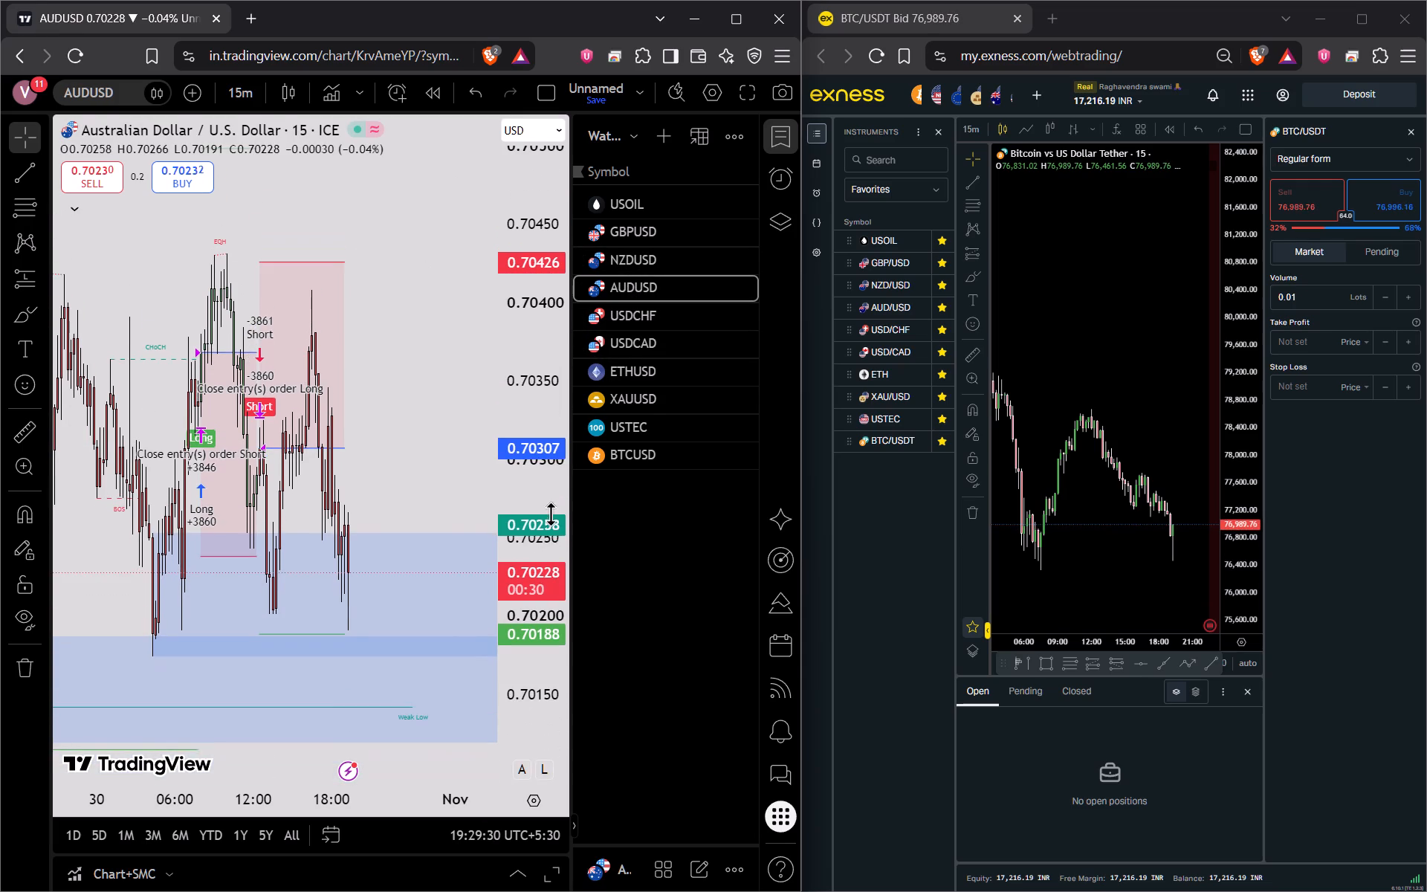
drag(551, 514, 549, 566)
click(649, 317)
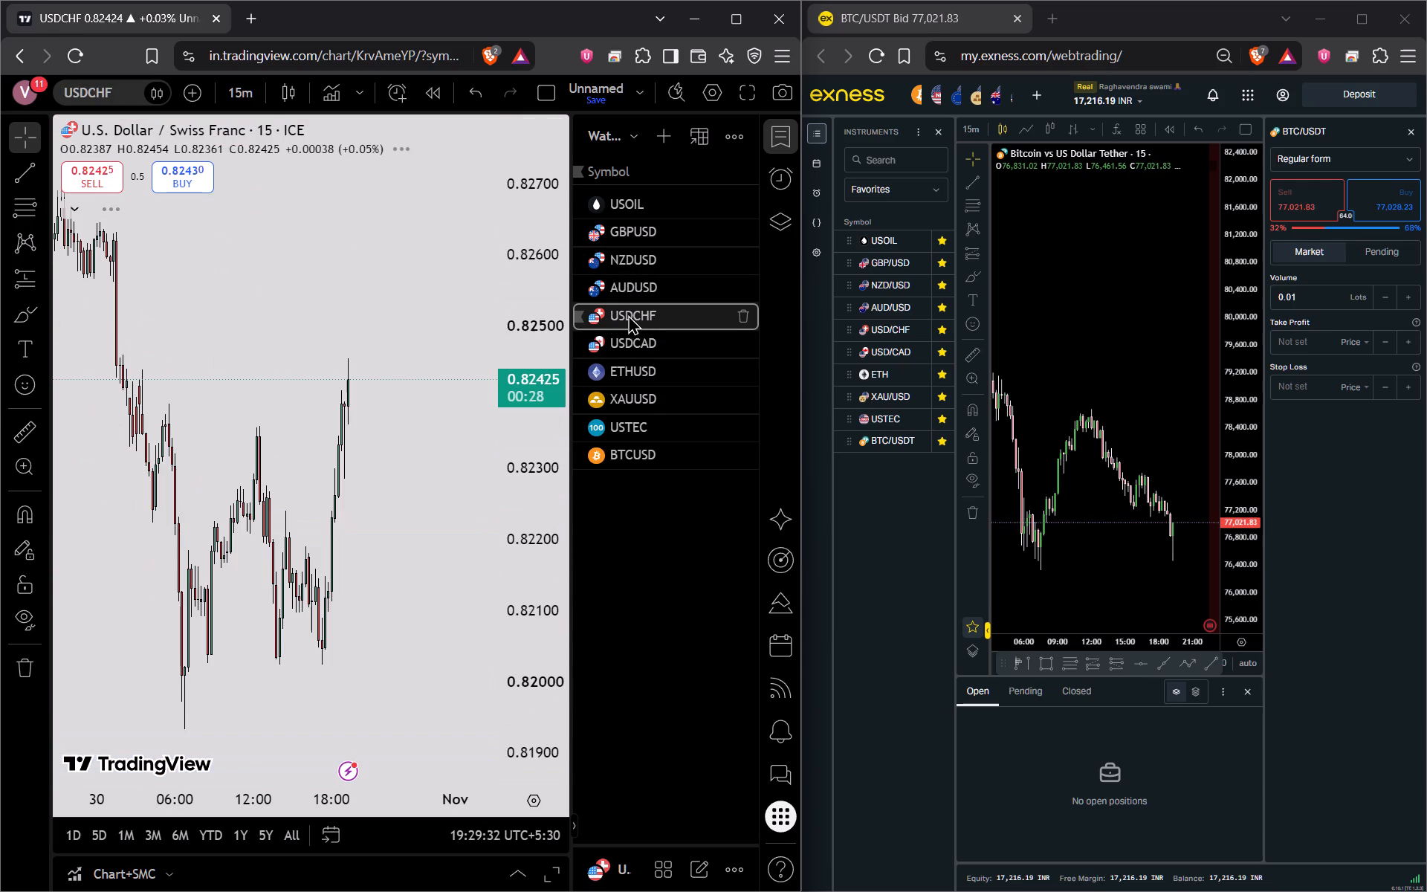
drag(535, 434, 527, 526)
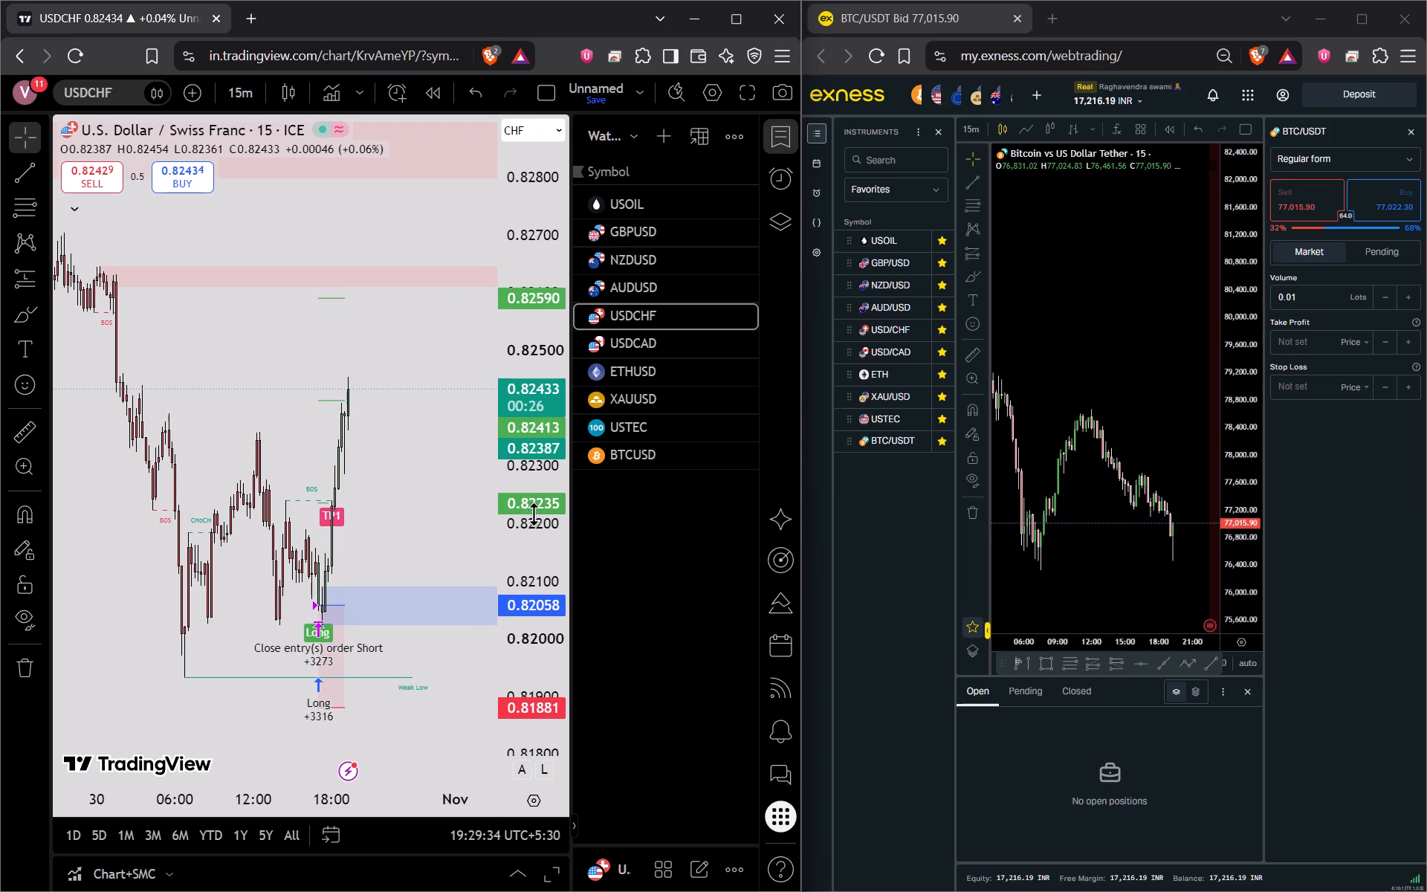
click(643, 349)
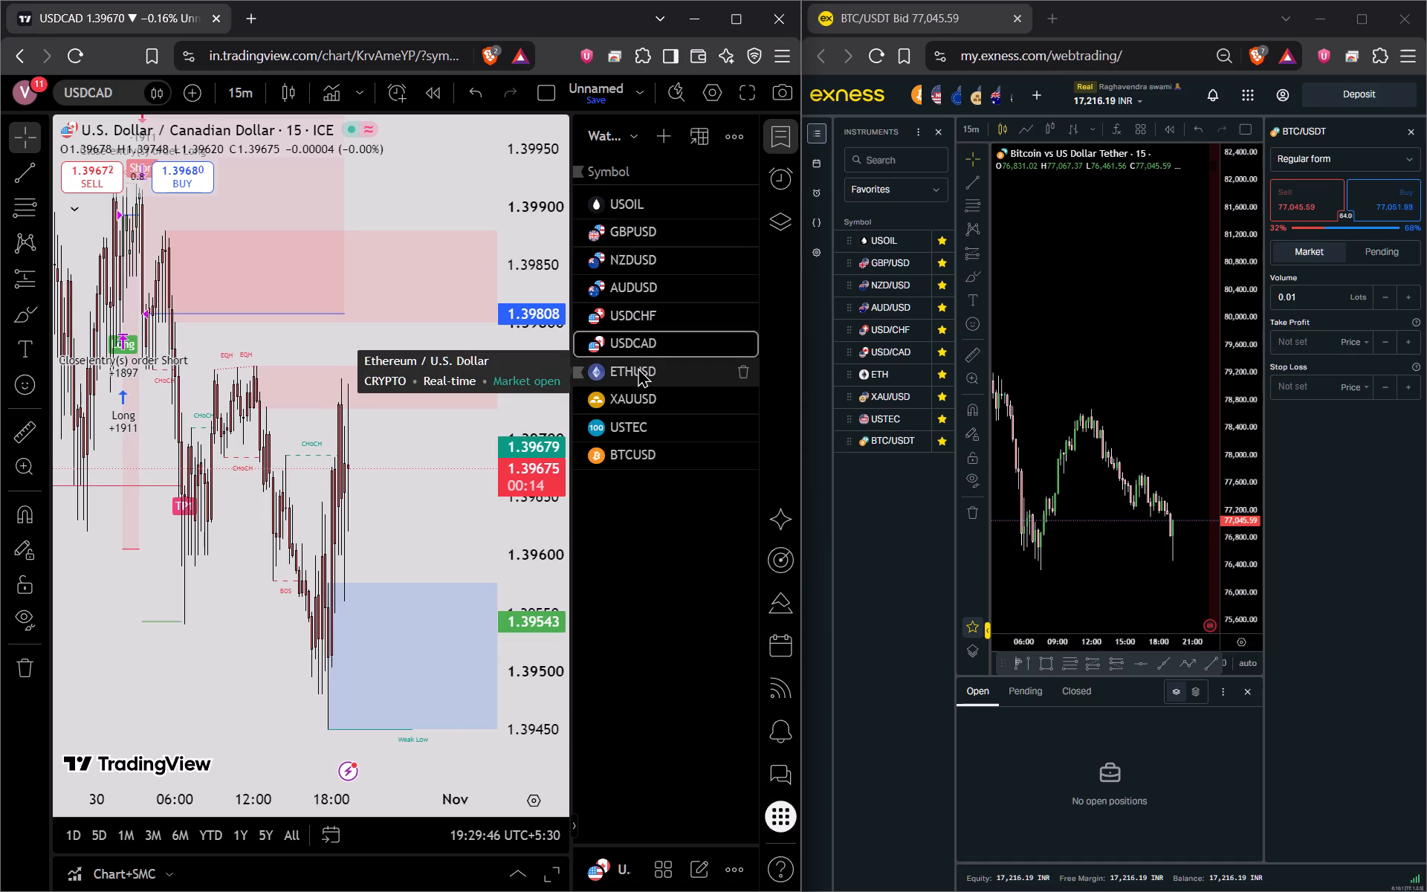
Examine the 15-minute ETHUSD and BTCUSD charts in TradingView against their supply zones and weak lows, and the Exness BTC/USDT chart.
click(638, 367)
drag(543, 400, 514, 458)
drag(386, 619, 375, 559)
drag(383, 580, 408, 519)
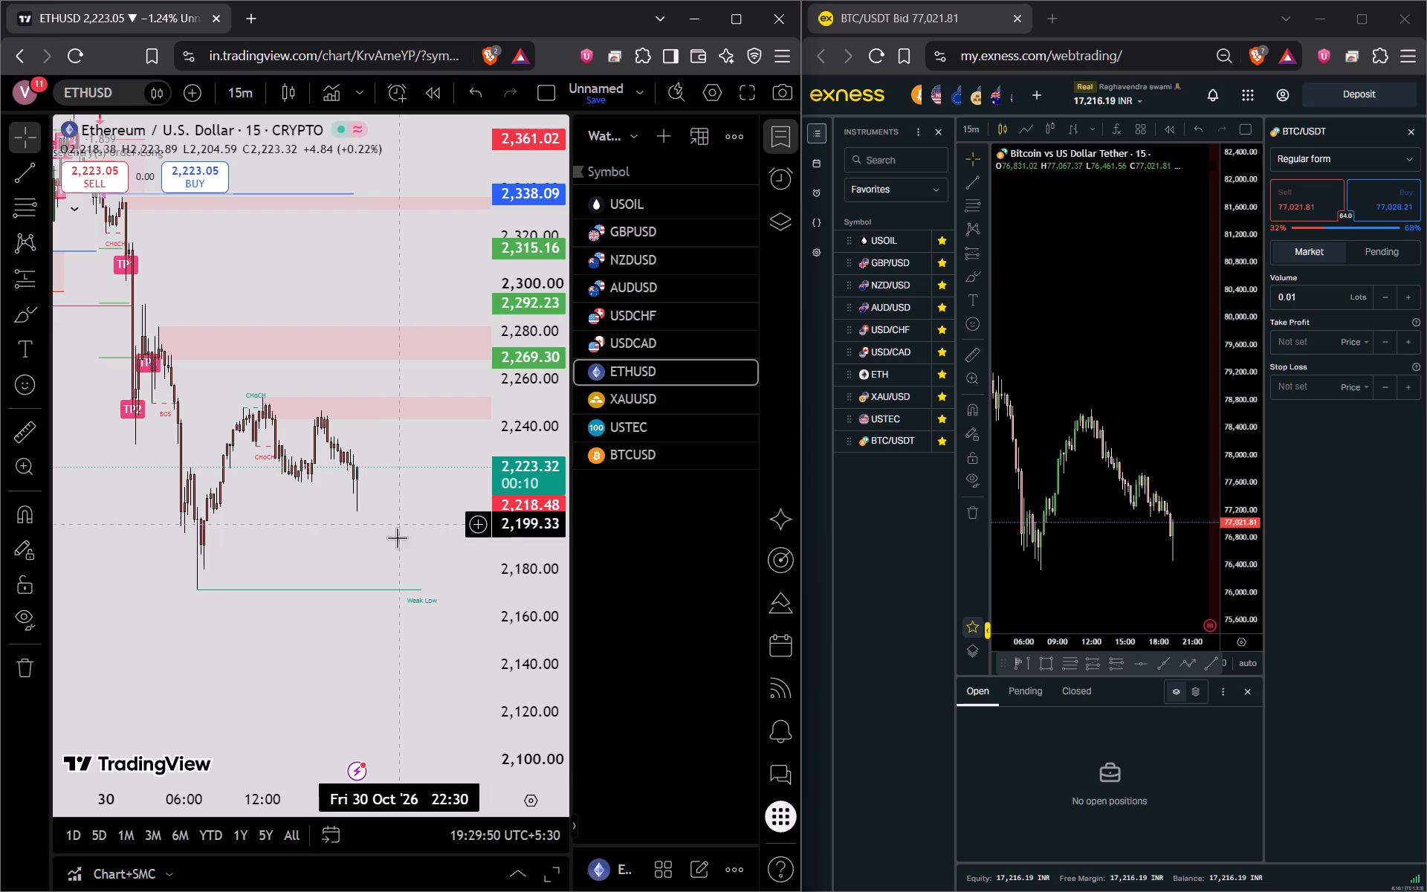
click(636, 445)
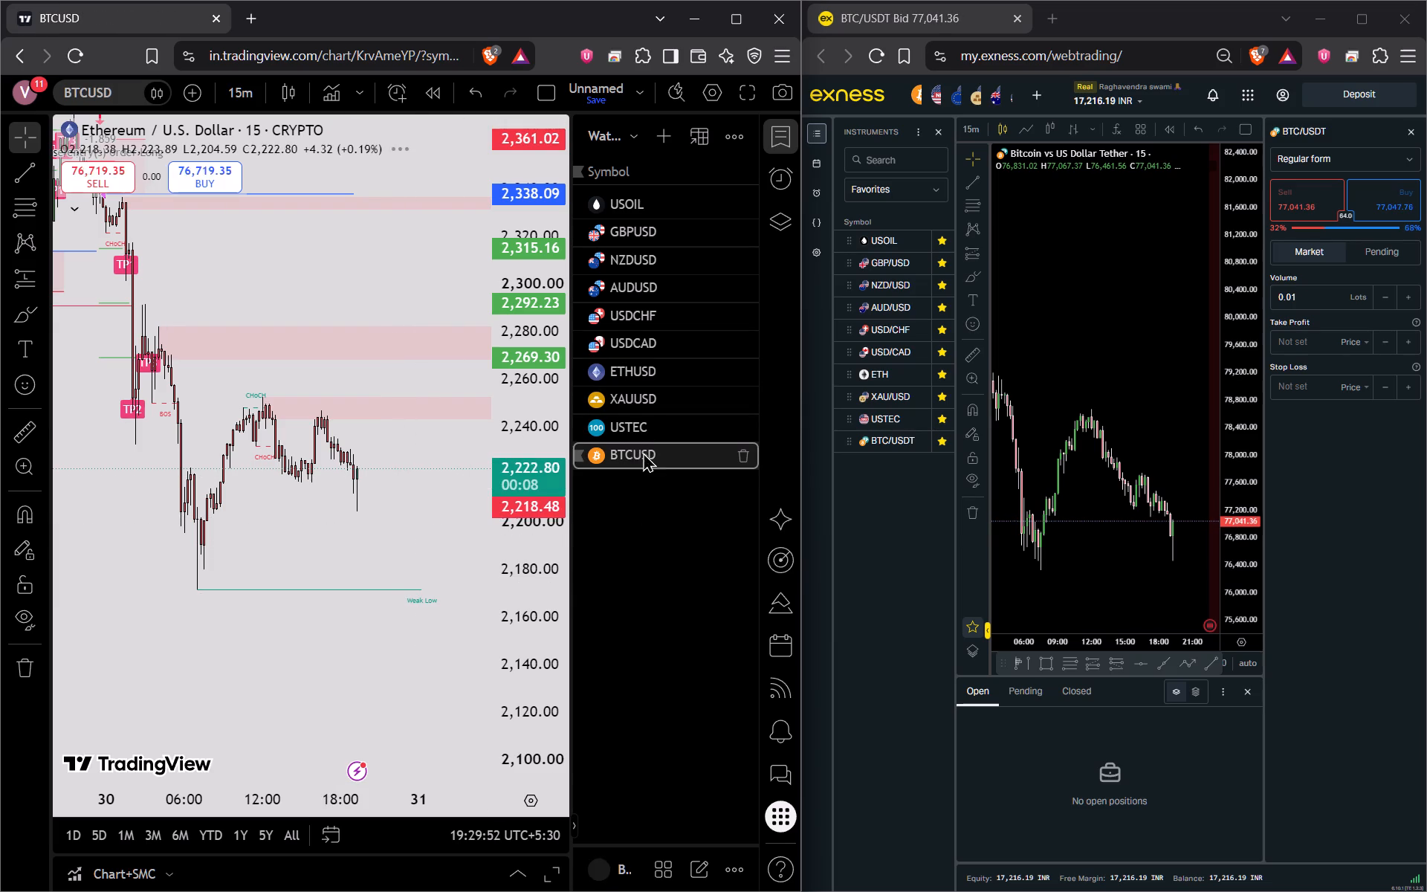
drag(349, 571, 375, 463)
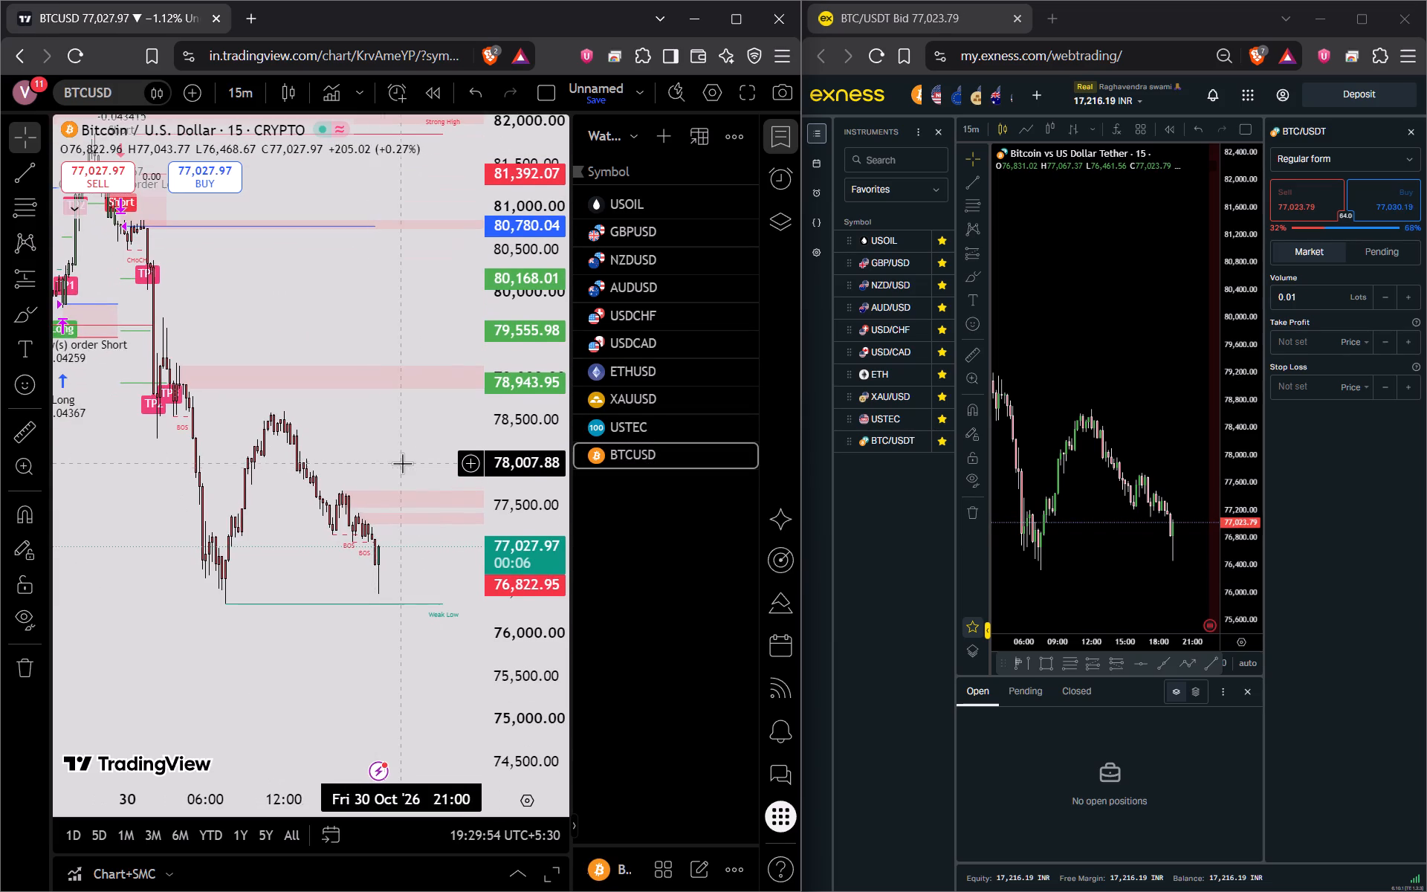
drag(402, 463, 375, 443)
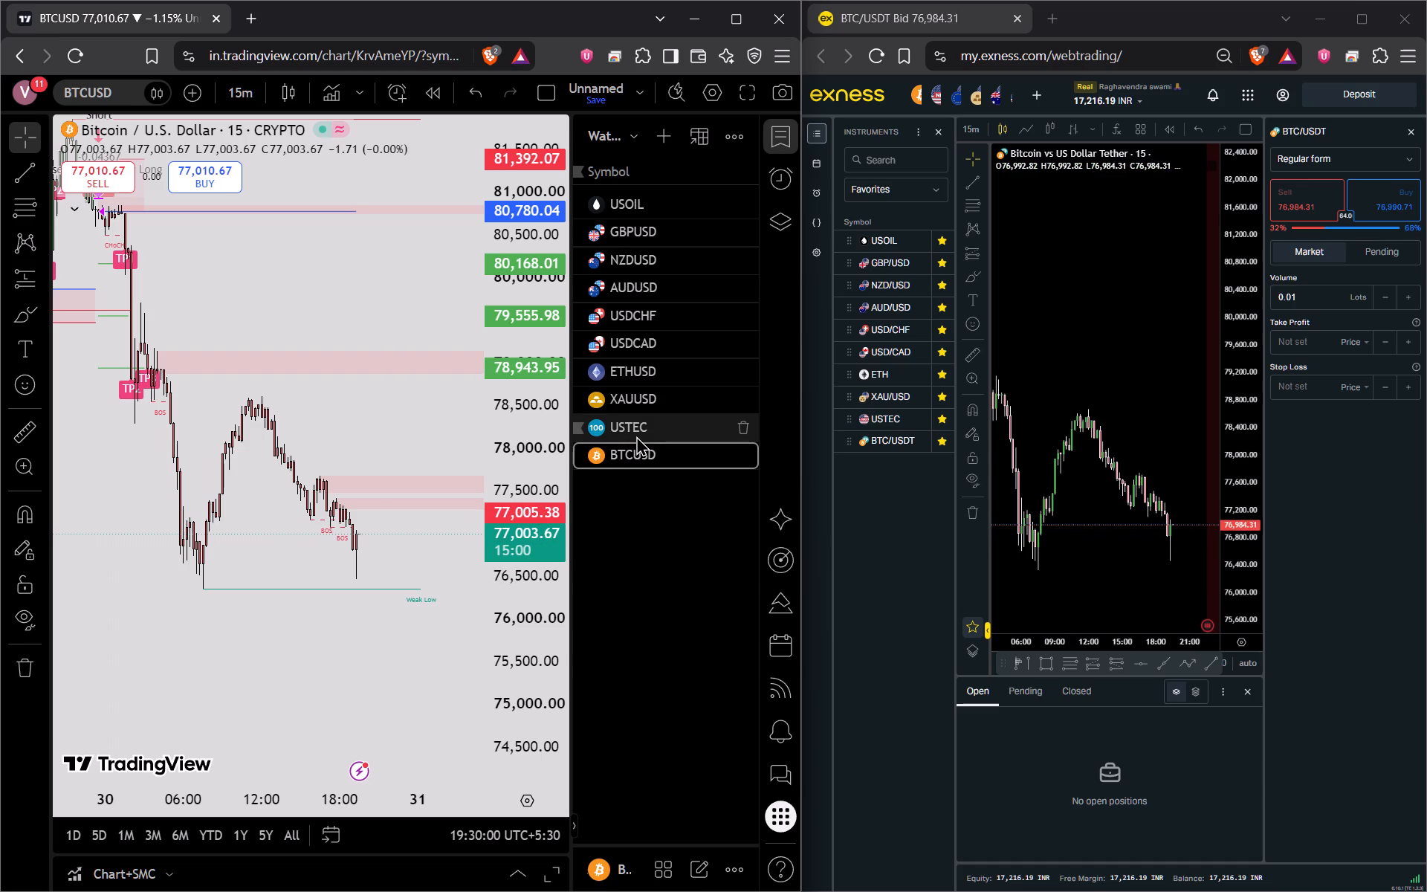
drag(1089, 382, 1056, 305)
scroll(1114, 525, up, 1)
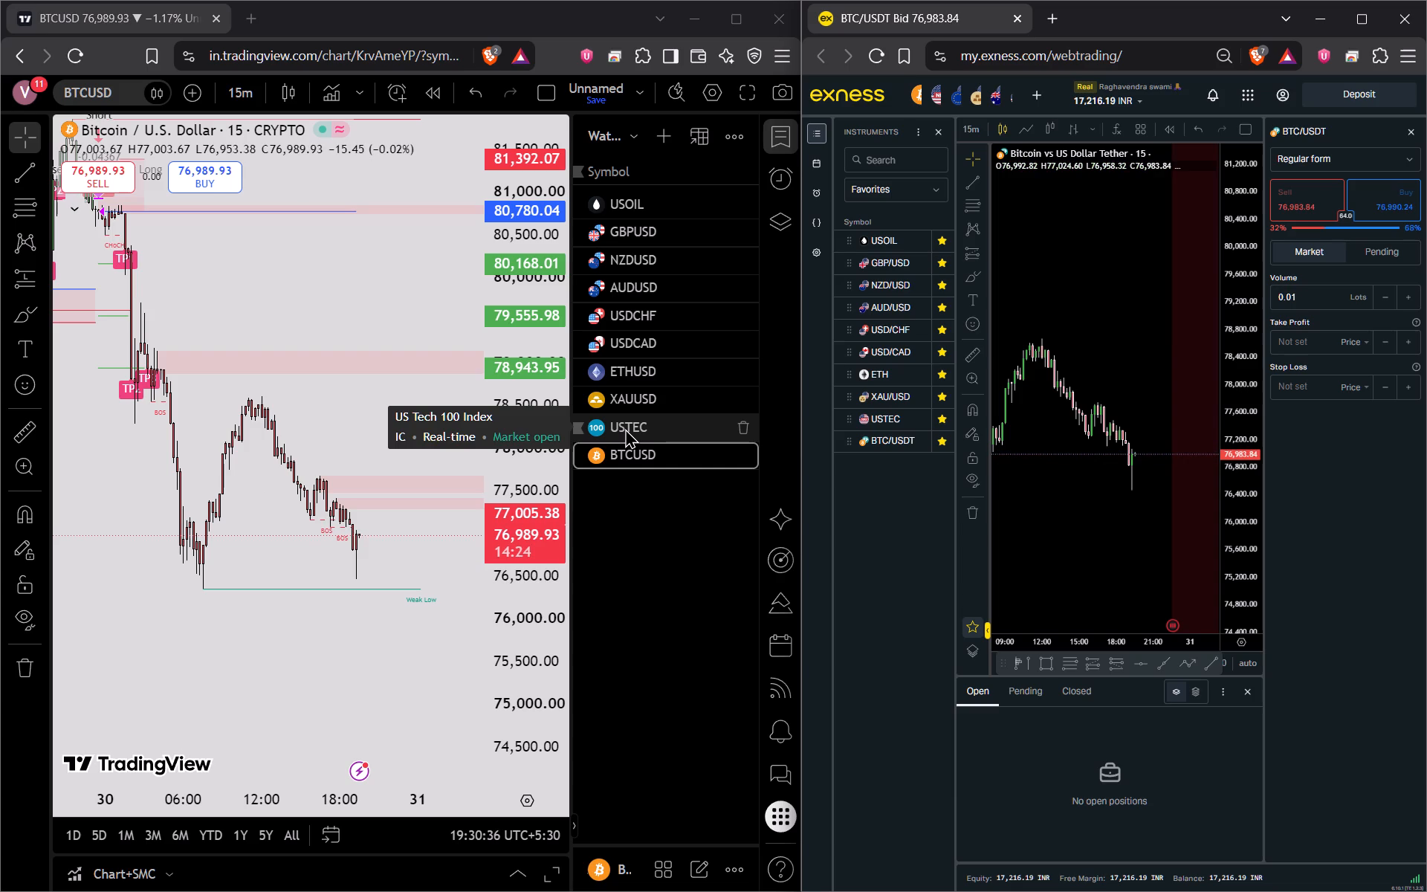
Maximise the Exness window and open the USOIL chart from the favourite instruments.
click(1352, 18)
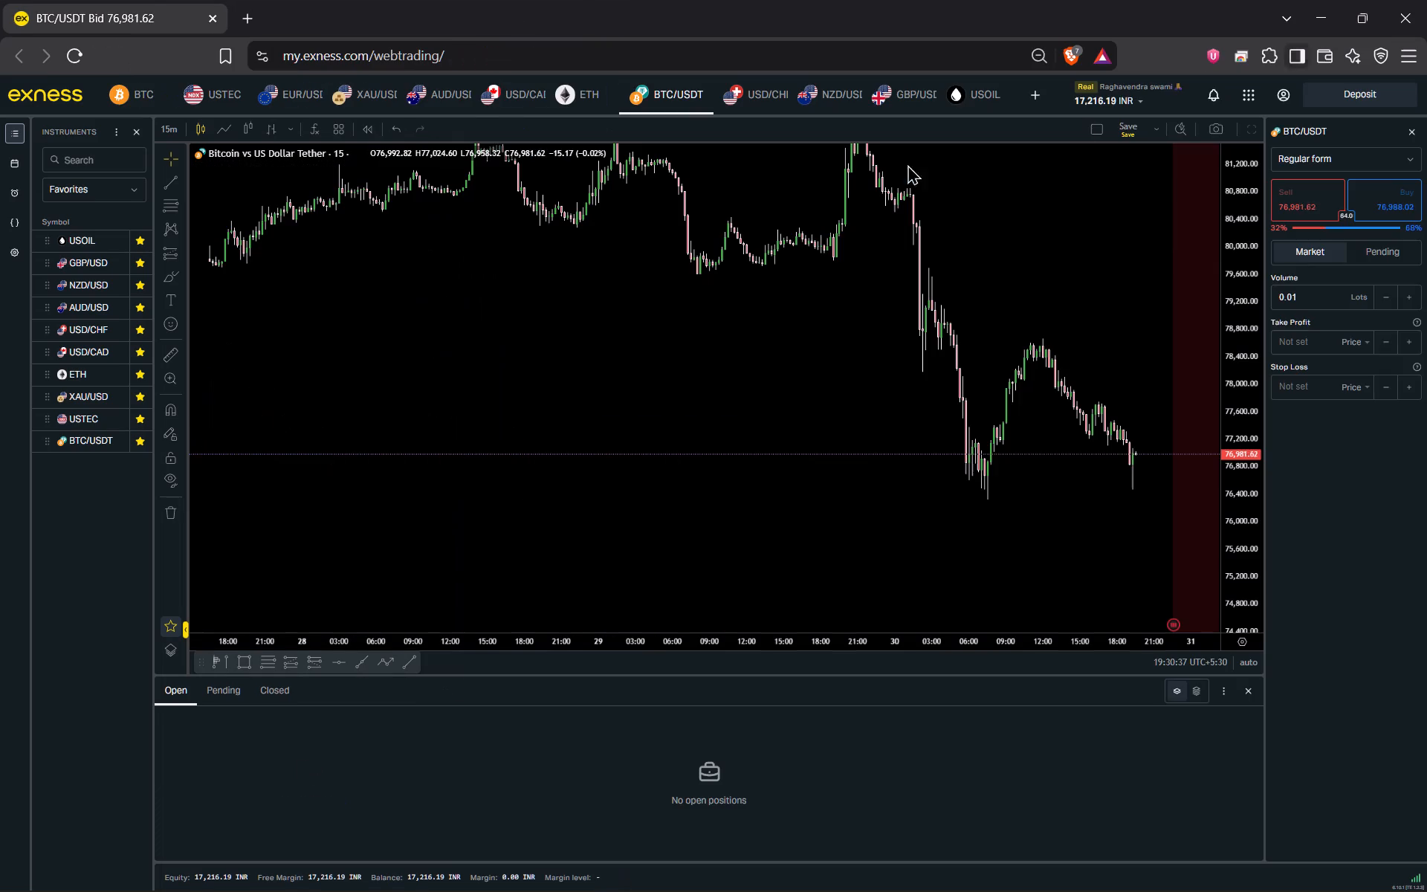
click(78, 246)
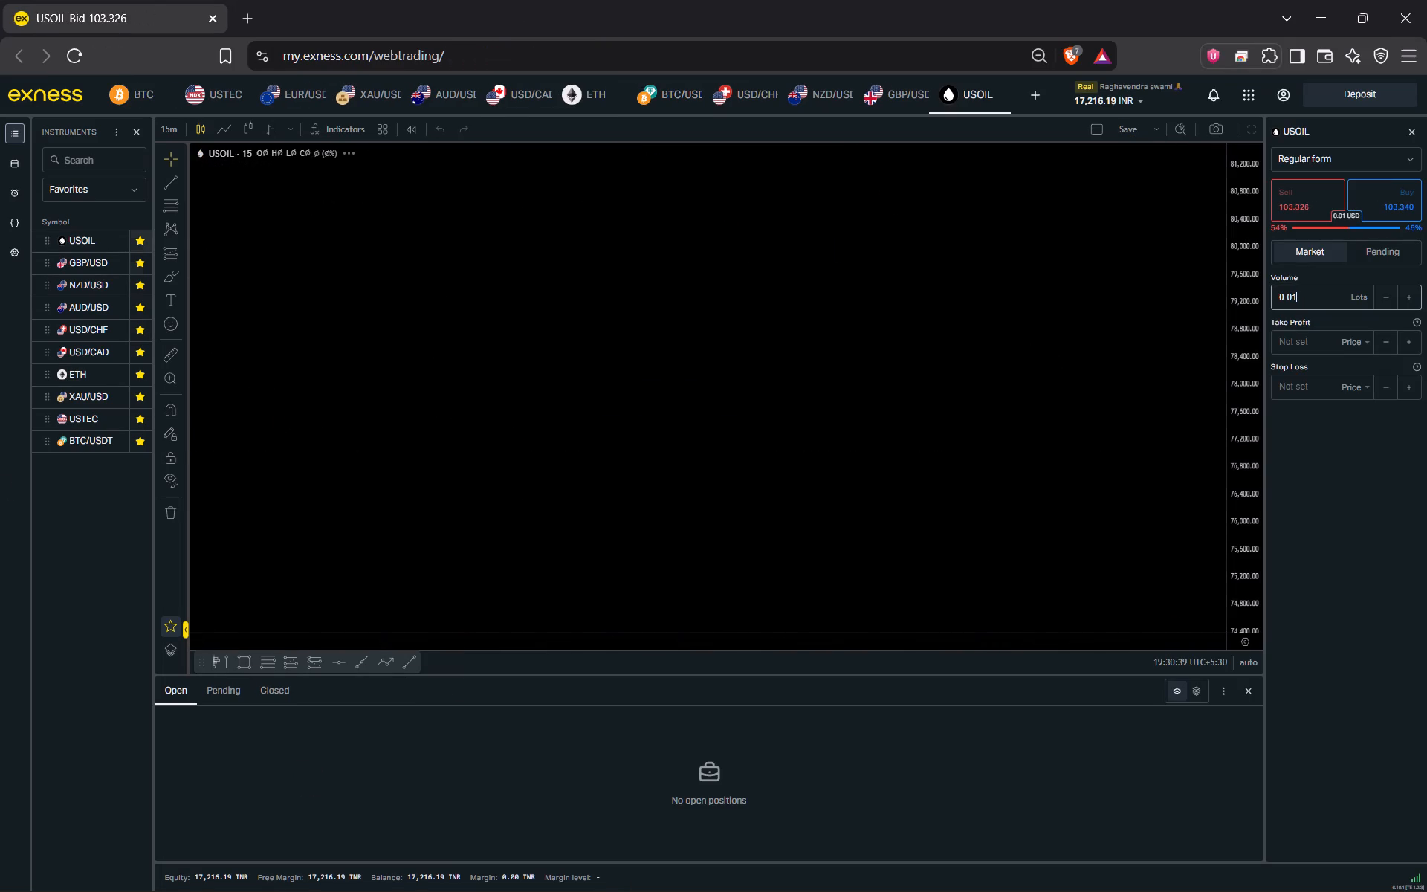
Examine the 15-minute USOIL and GBP/USD charts in Exness, ending with the Exness window restored beside TradingView.
drag(1032, 401, 720, 418)
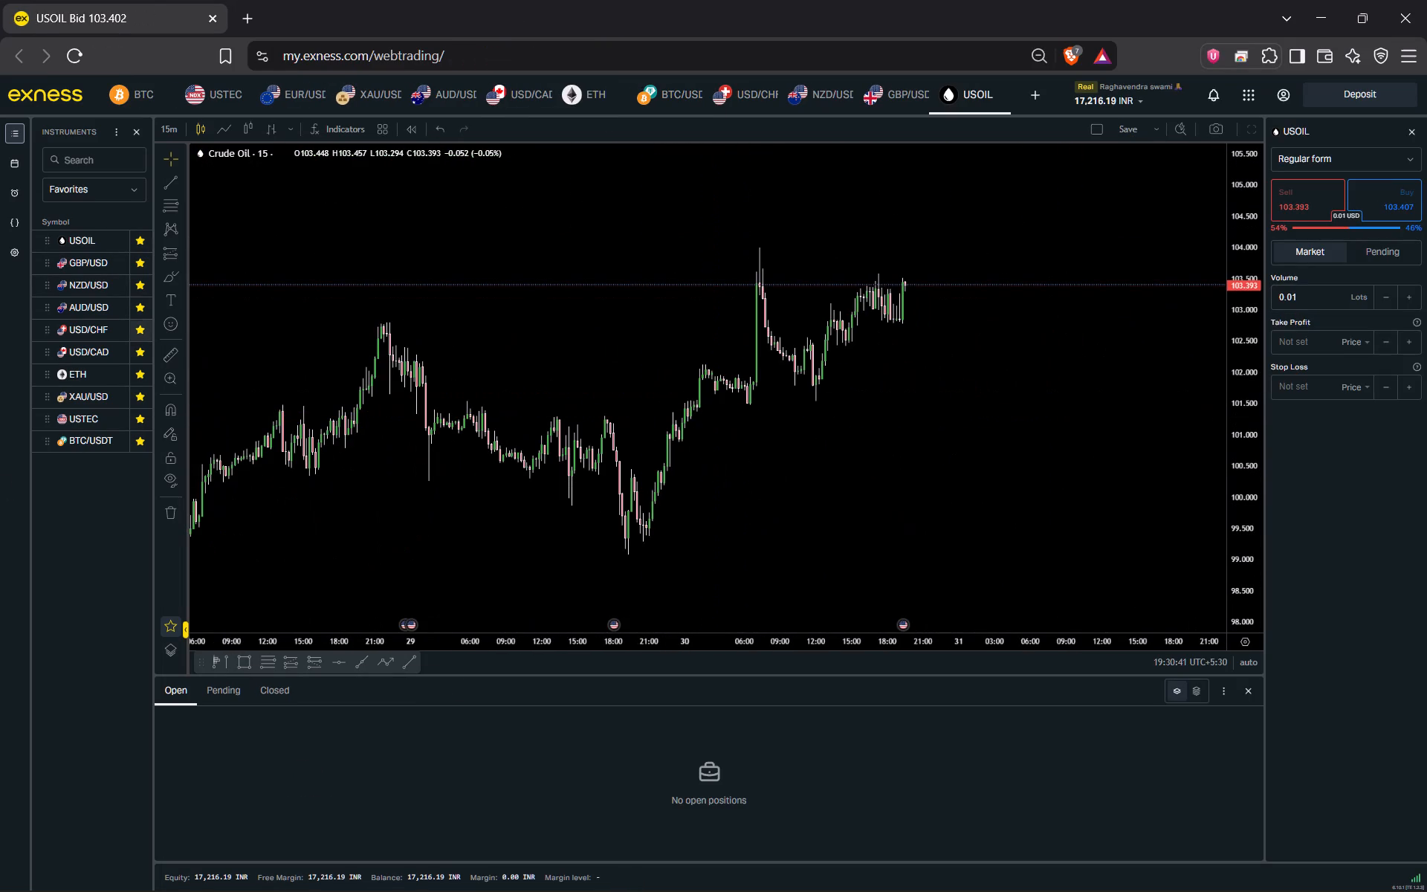
click(103, 262)
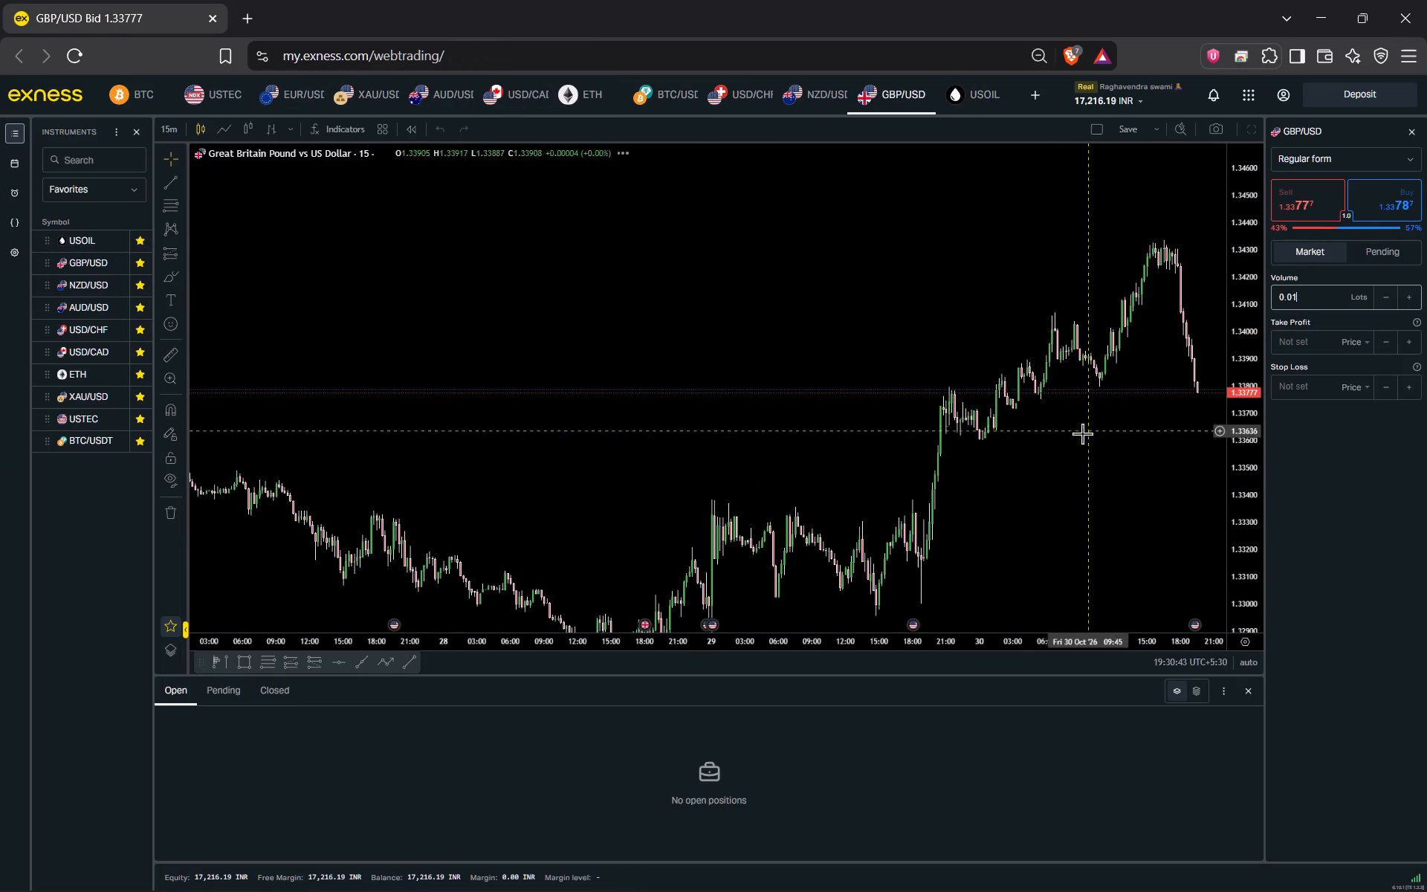
drag(1035, 437, 730, 408)
scroll(962, 412, up, 2)
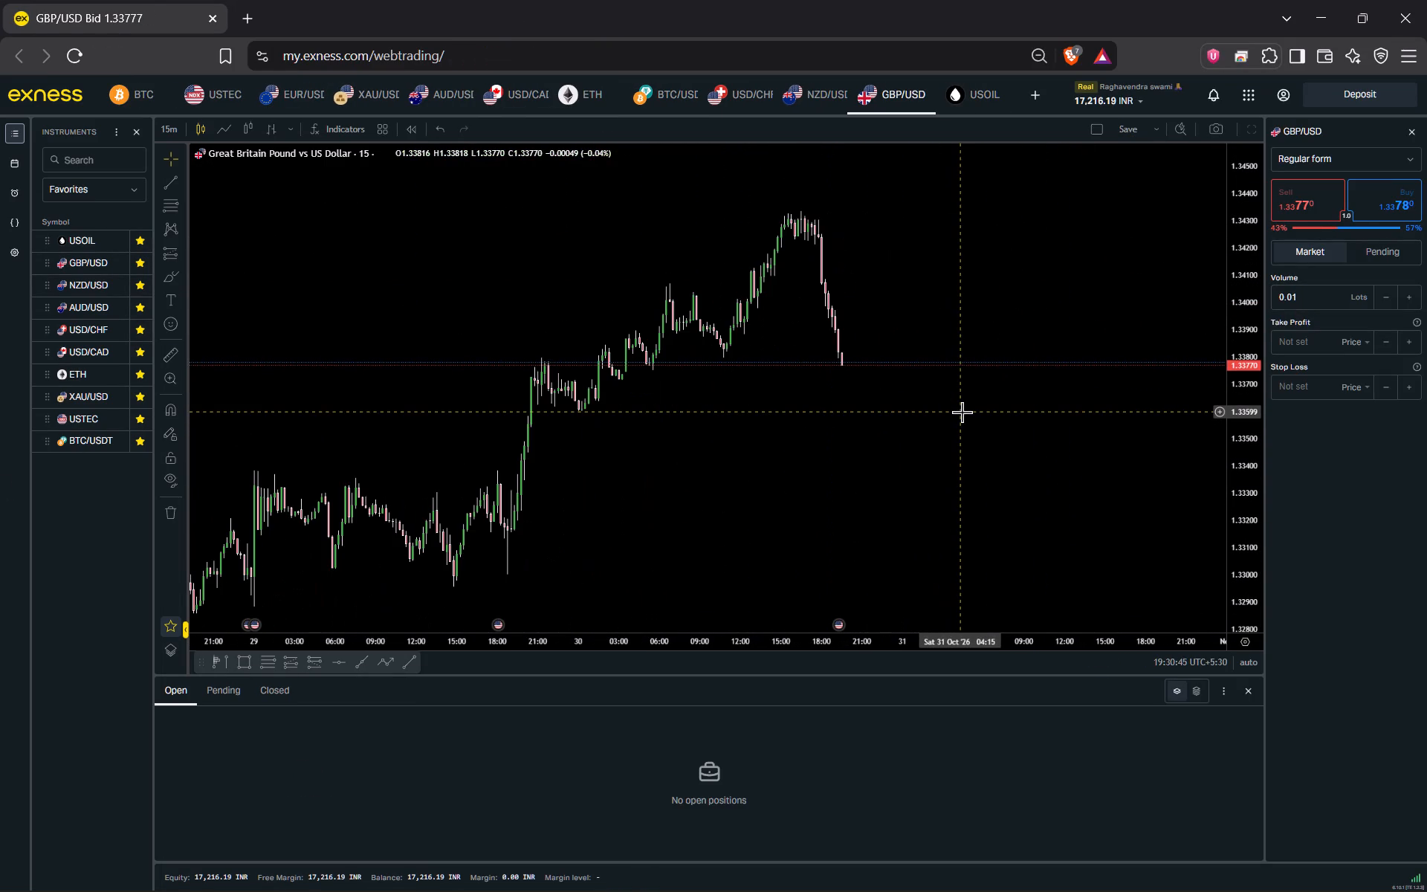
scroll(962, 412, up, 2)
drag(749, 1, 1426, 294)
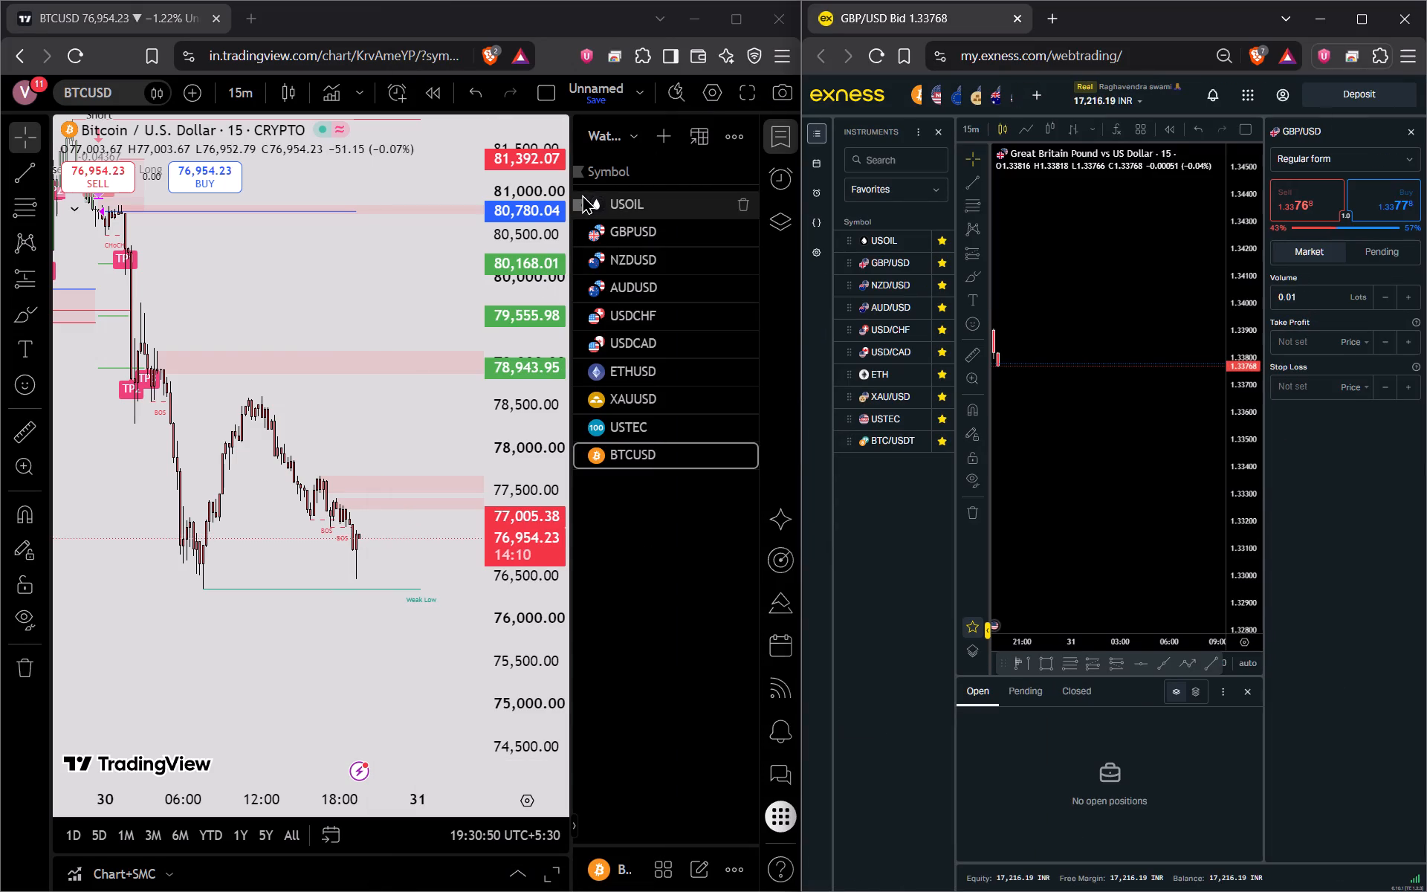
Compare GBPUSD's latest decline into the demand zones in TradingView with the 15-minute GBP/USD chart in Exness.
click(643, 226)
drag(525, 335, 534, 461)
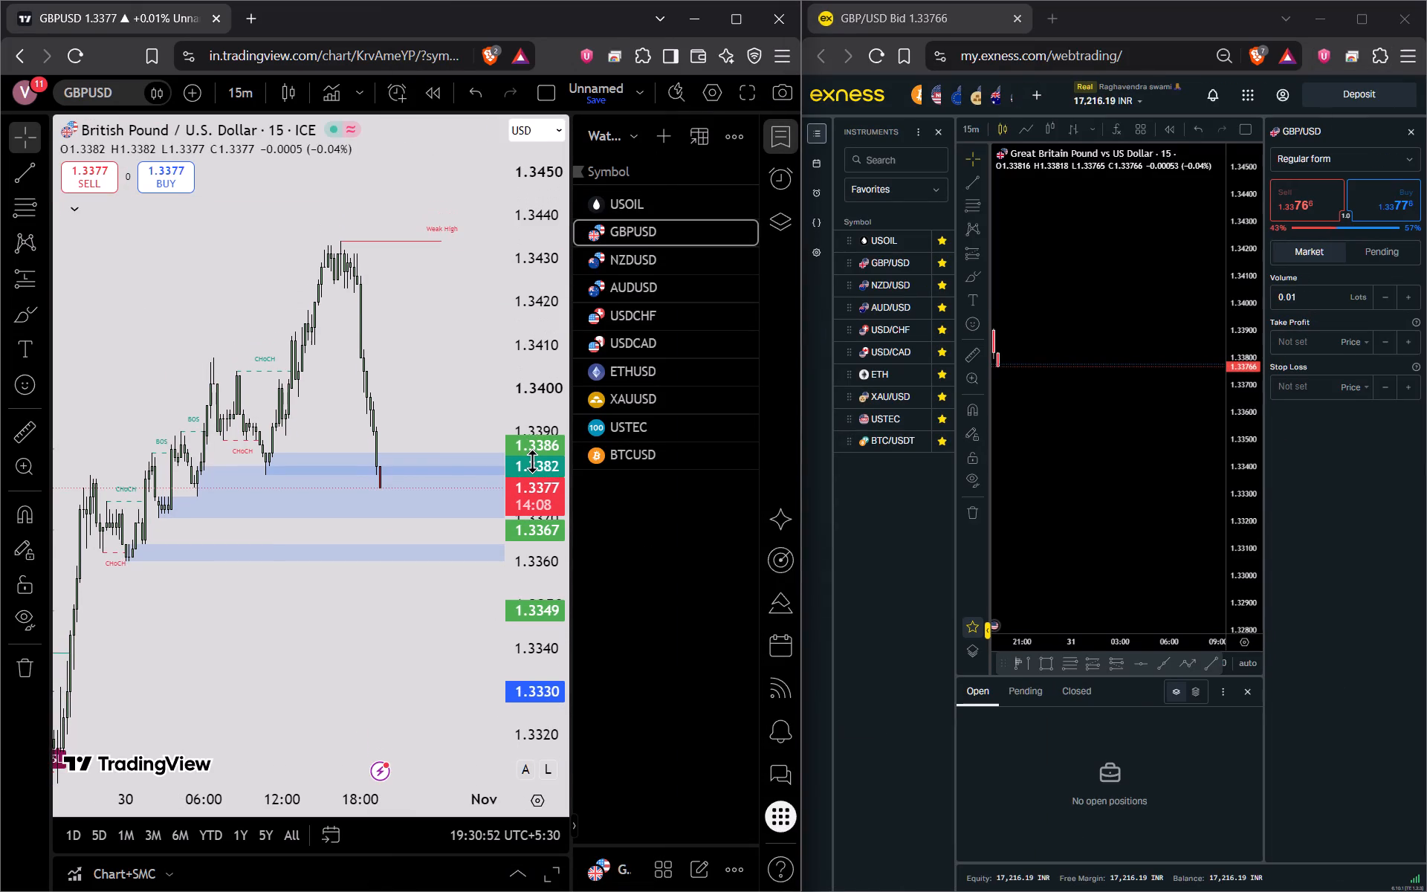
drag(404, 385, 389, 366)
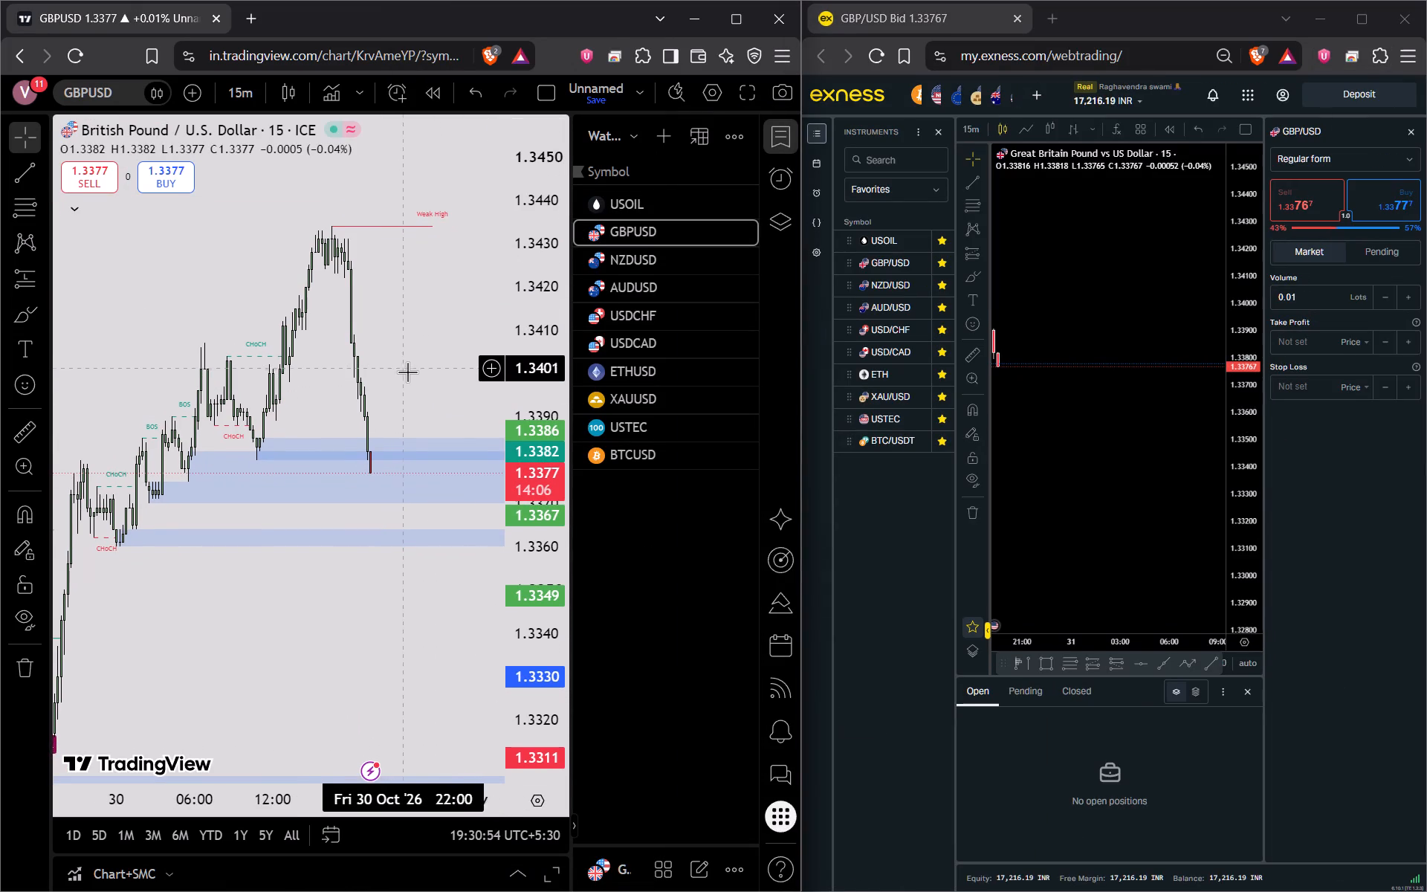
drag(1122, 492, 1247, 540)
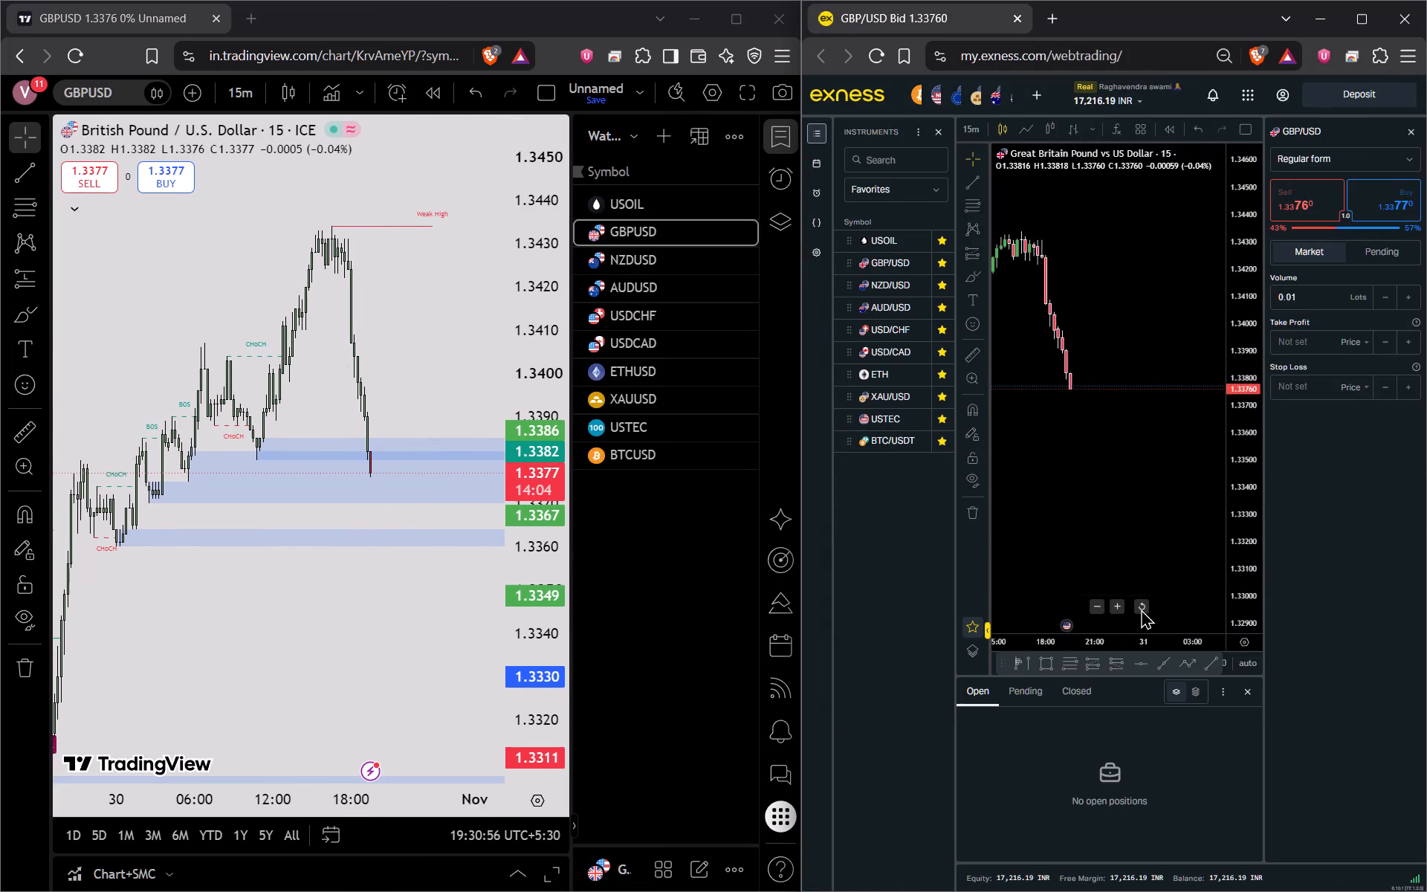
click(1141, 609)
drag(1250, 418, 1272, 595)
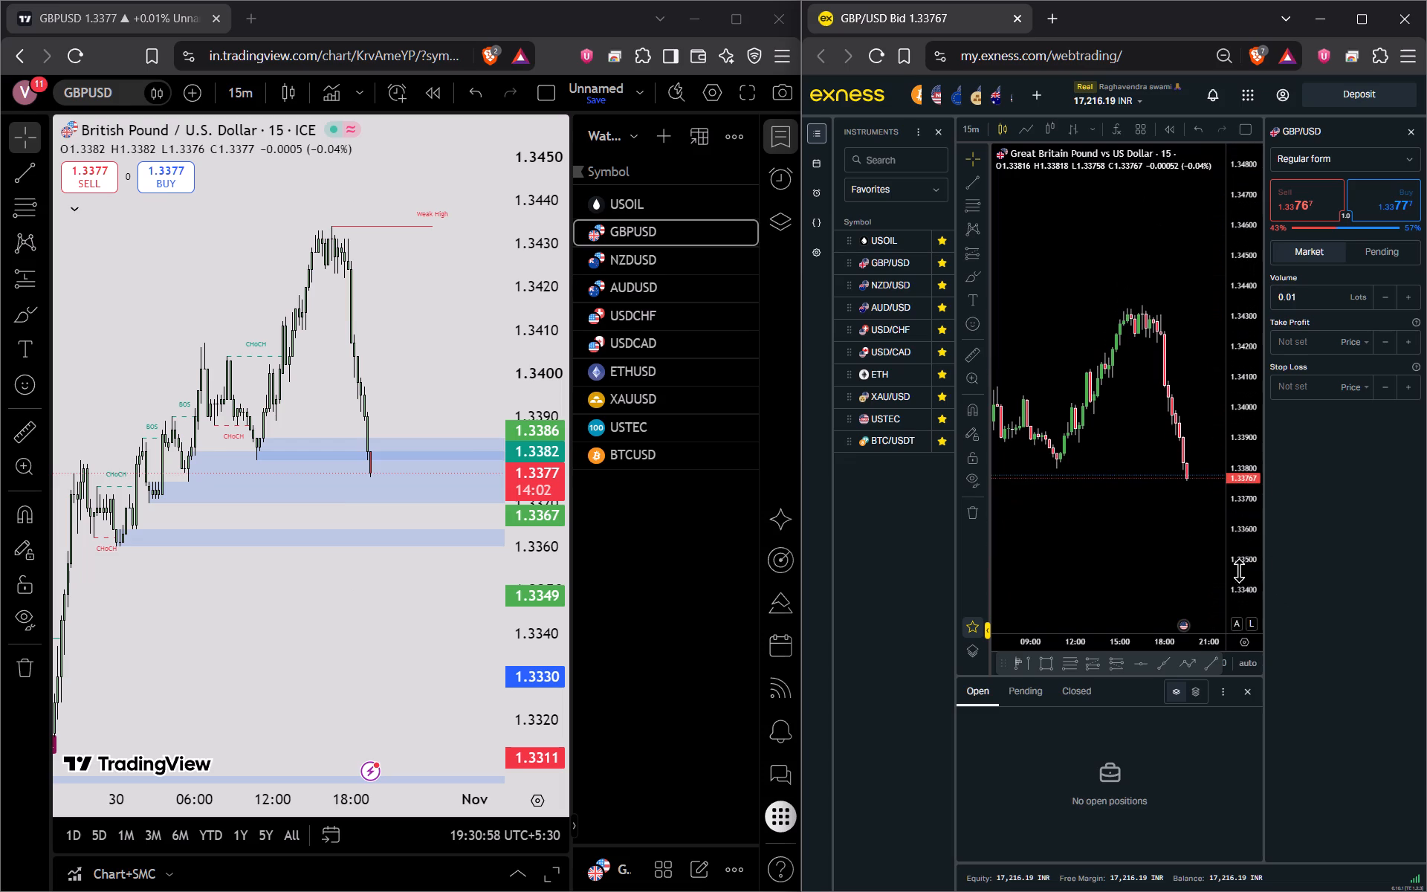
drag(1171, 539, 1133, 532)
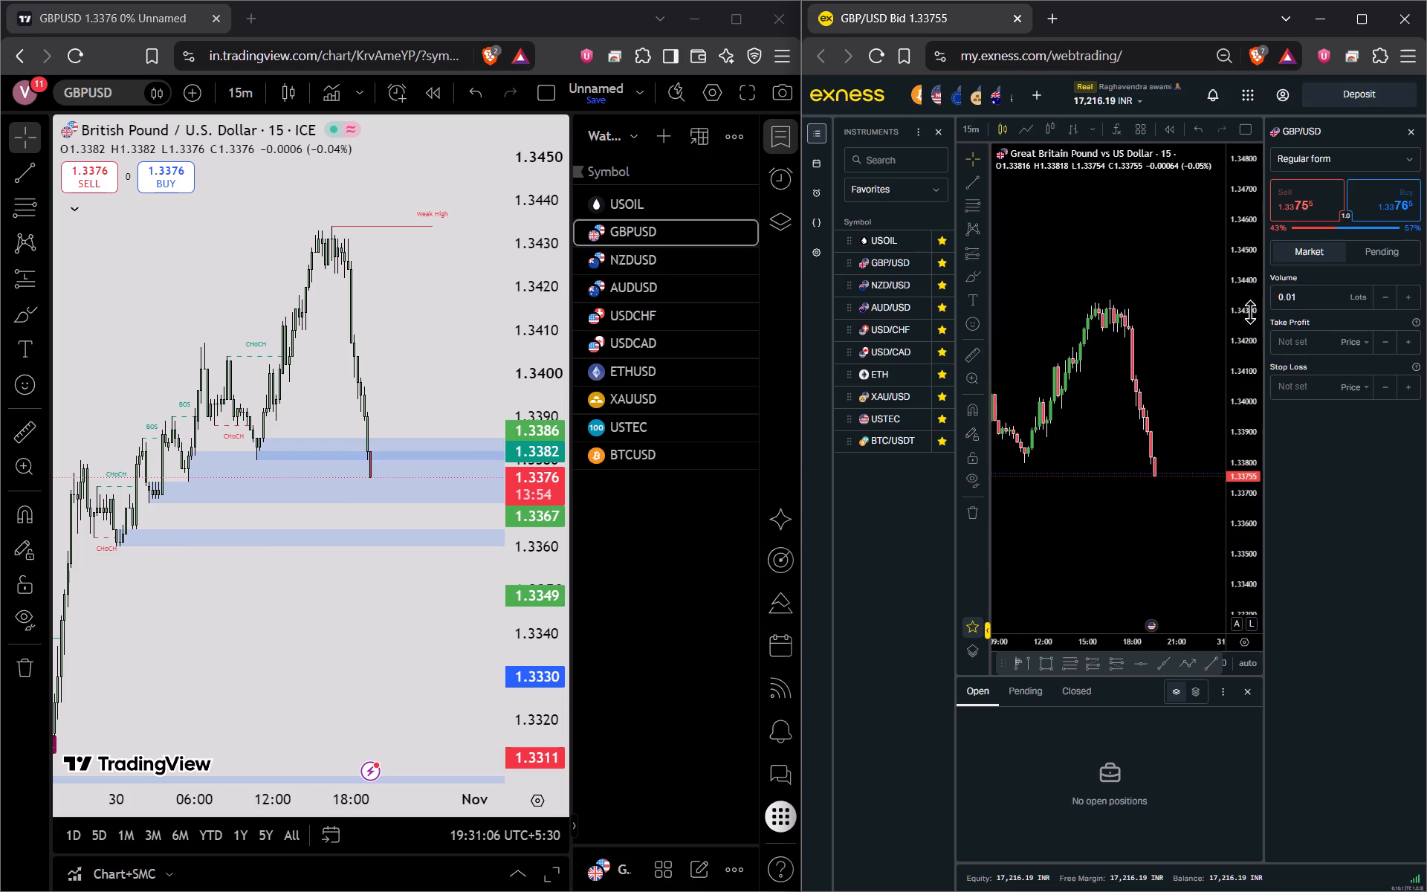
Start a 0.01-lot GBP/USD market sell order in Exness with take profit 1.33600 and stop loss 1.33833.
click(1306, 201)
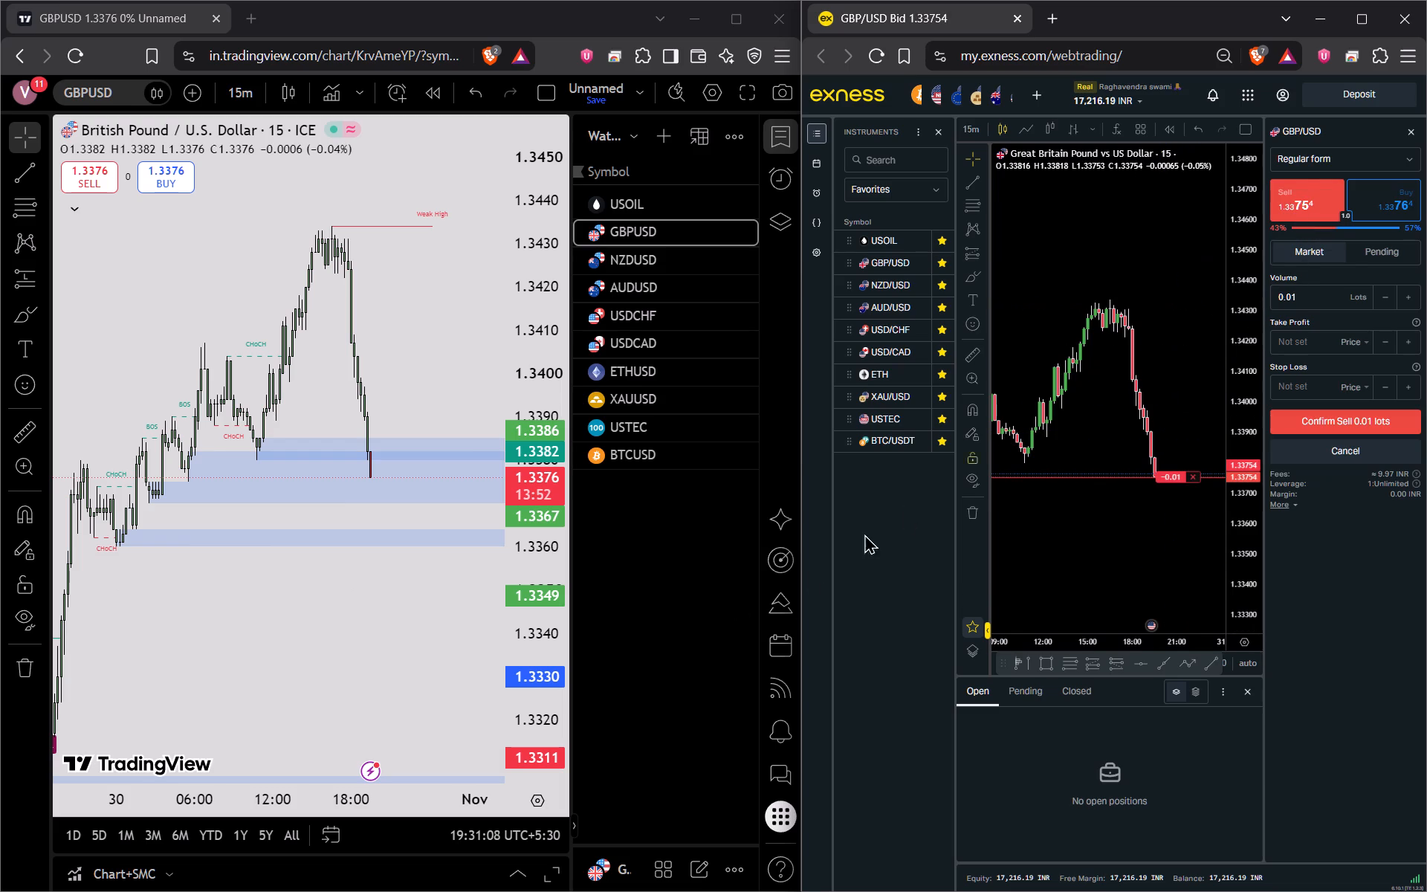
drag(1143, 478, 1133, 453)
drag(1133, 475, 1133, 523)
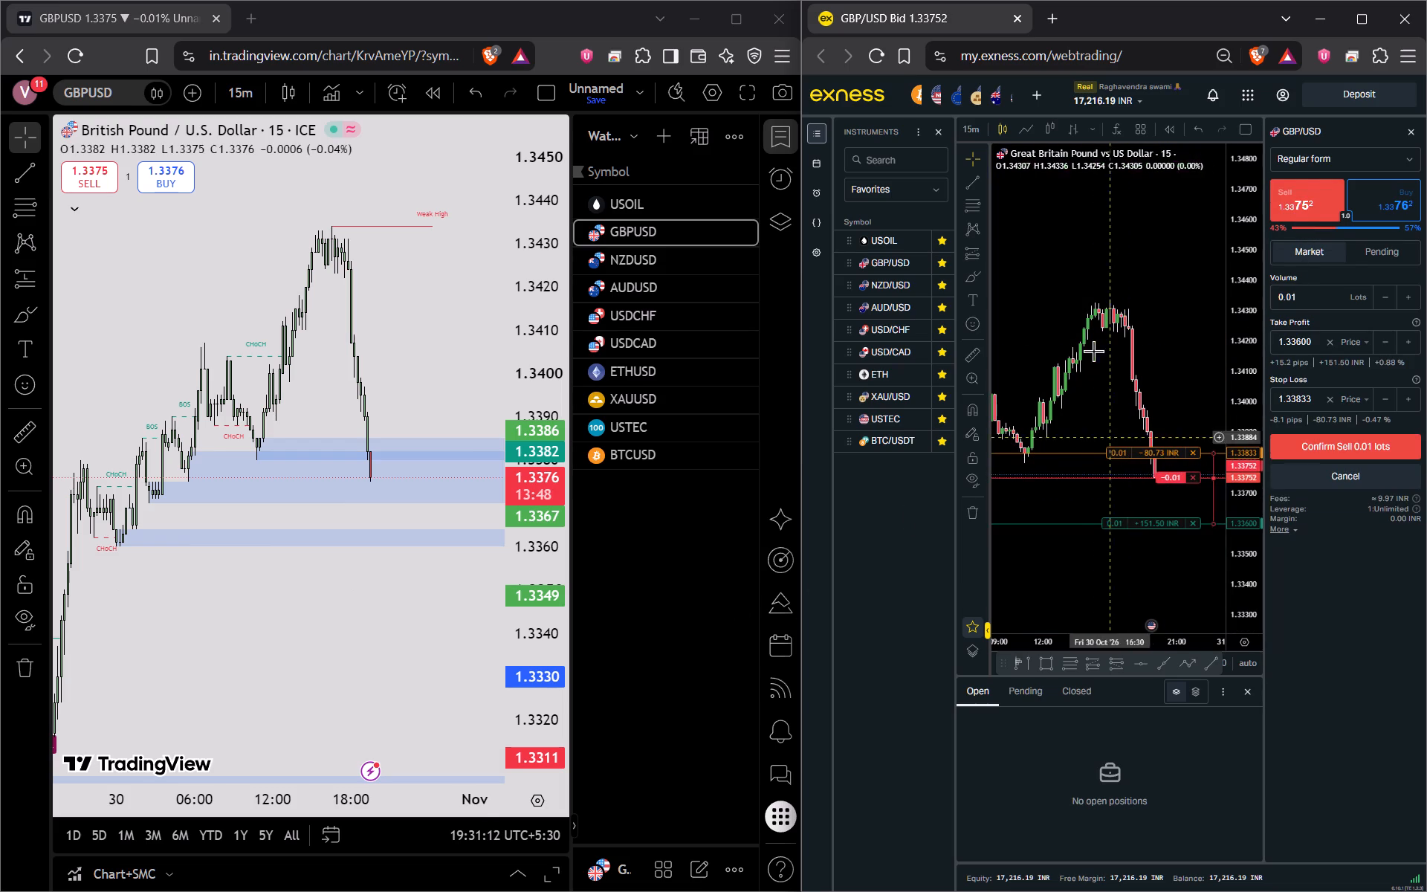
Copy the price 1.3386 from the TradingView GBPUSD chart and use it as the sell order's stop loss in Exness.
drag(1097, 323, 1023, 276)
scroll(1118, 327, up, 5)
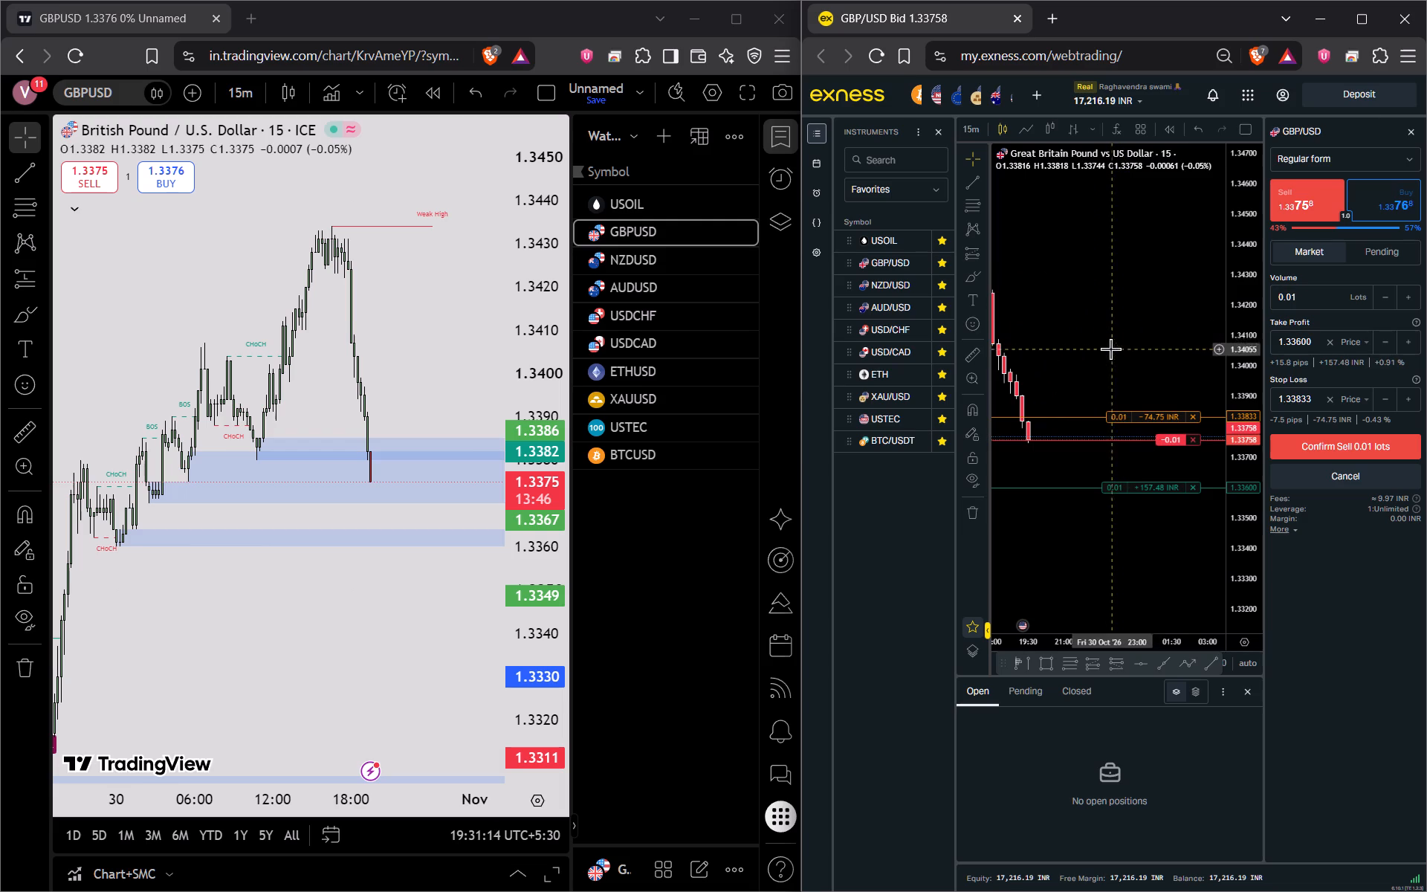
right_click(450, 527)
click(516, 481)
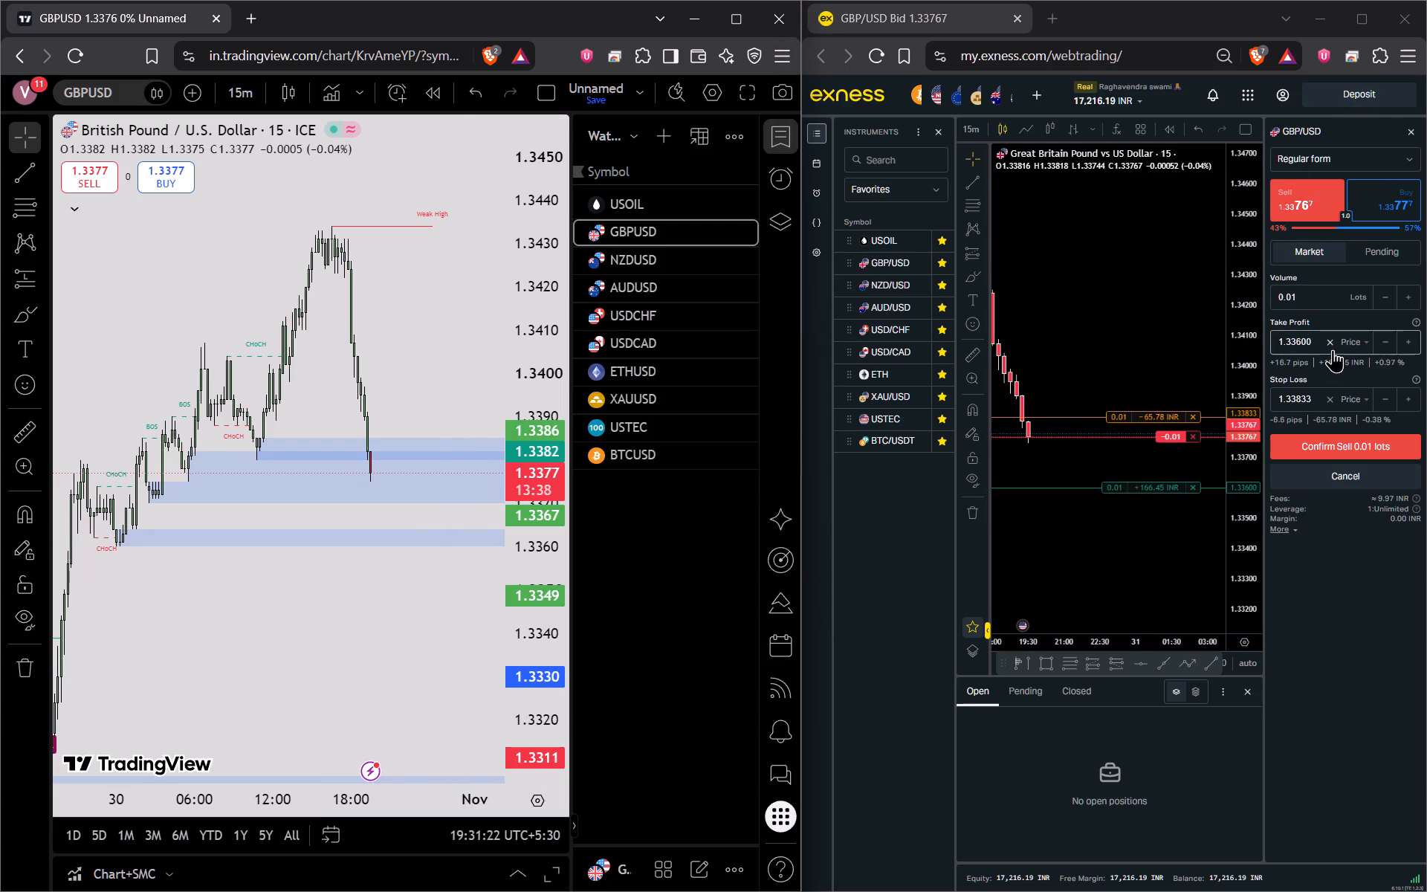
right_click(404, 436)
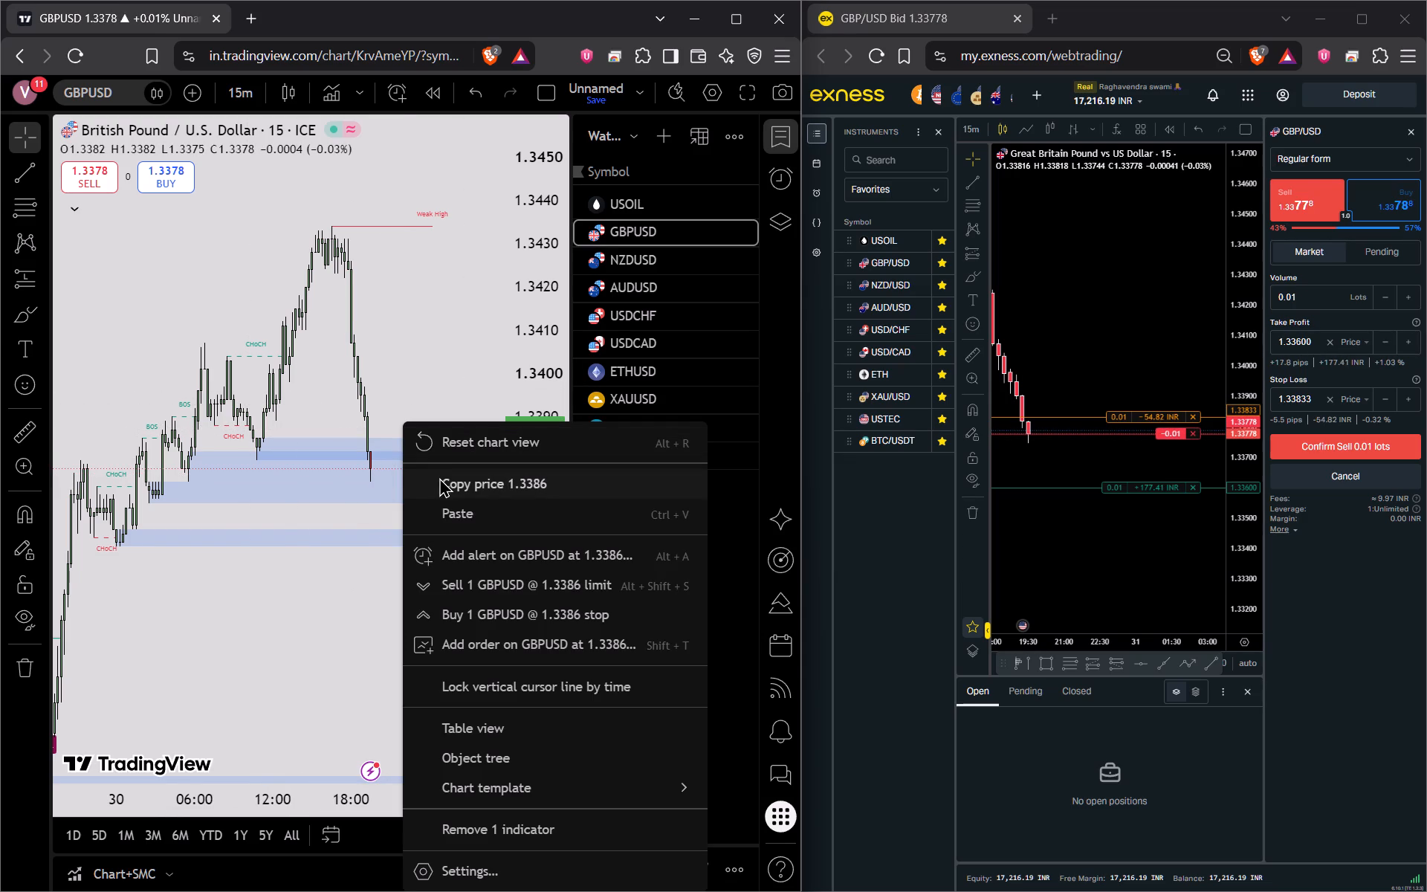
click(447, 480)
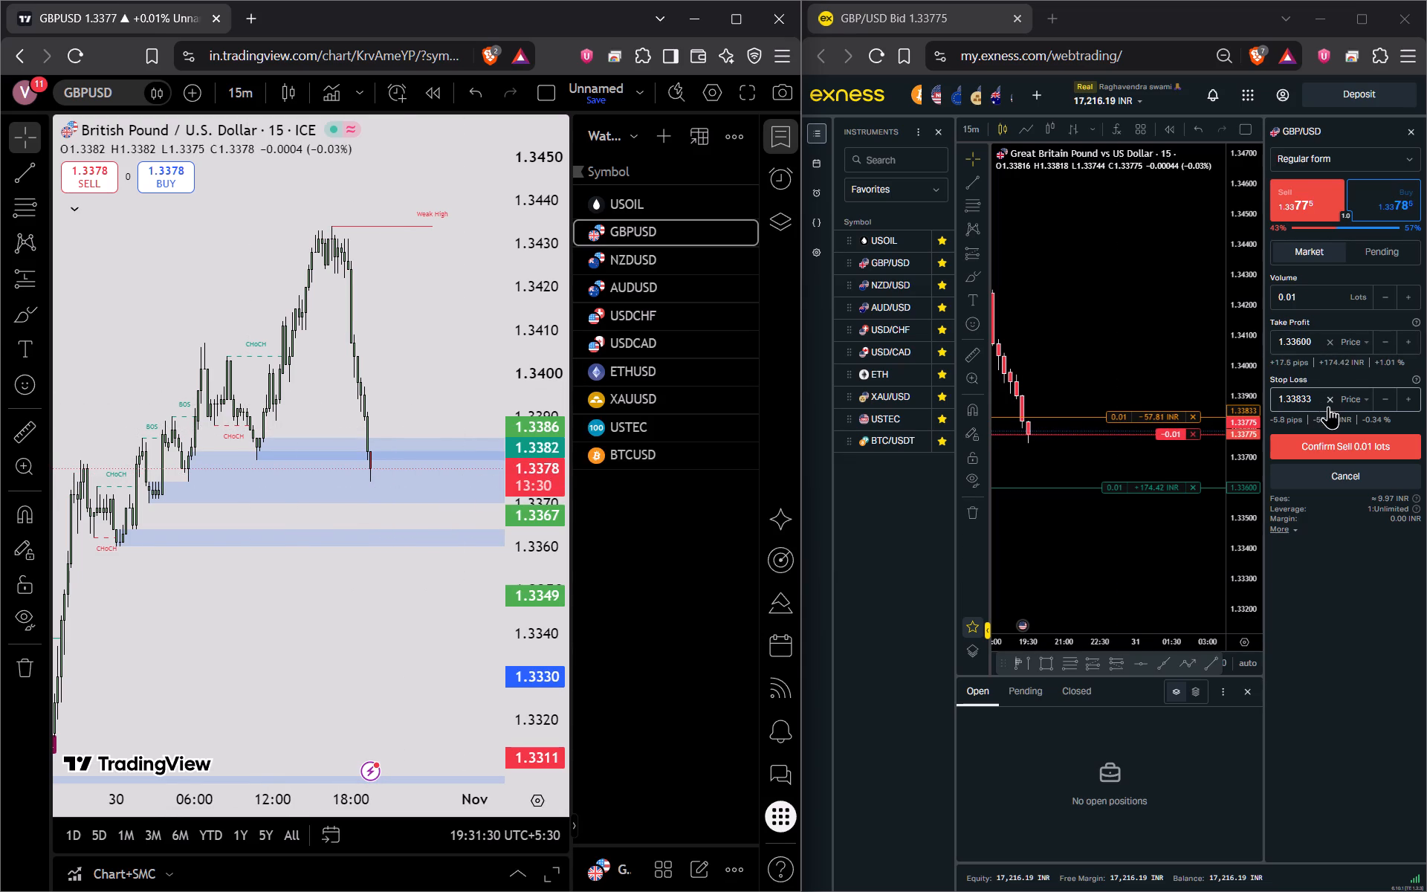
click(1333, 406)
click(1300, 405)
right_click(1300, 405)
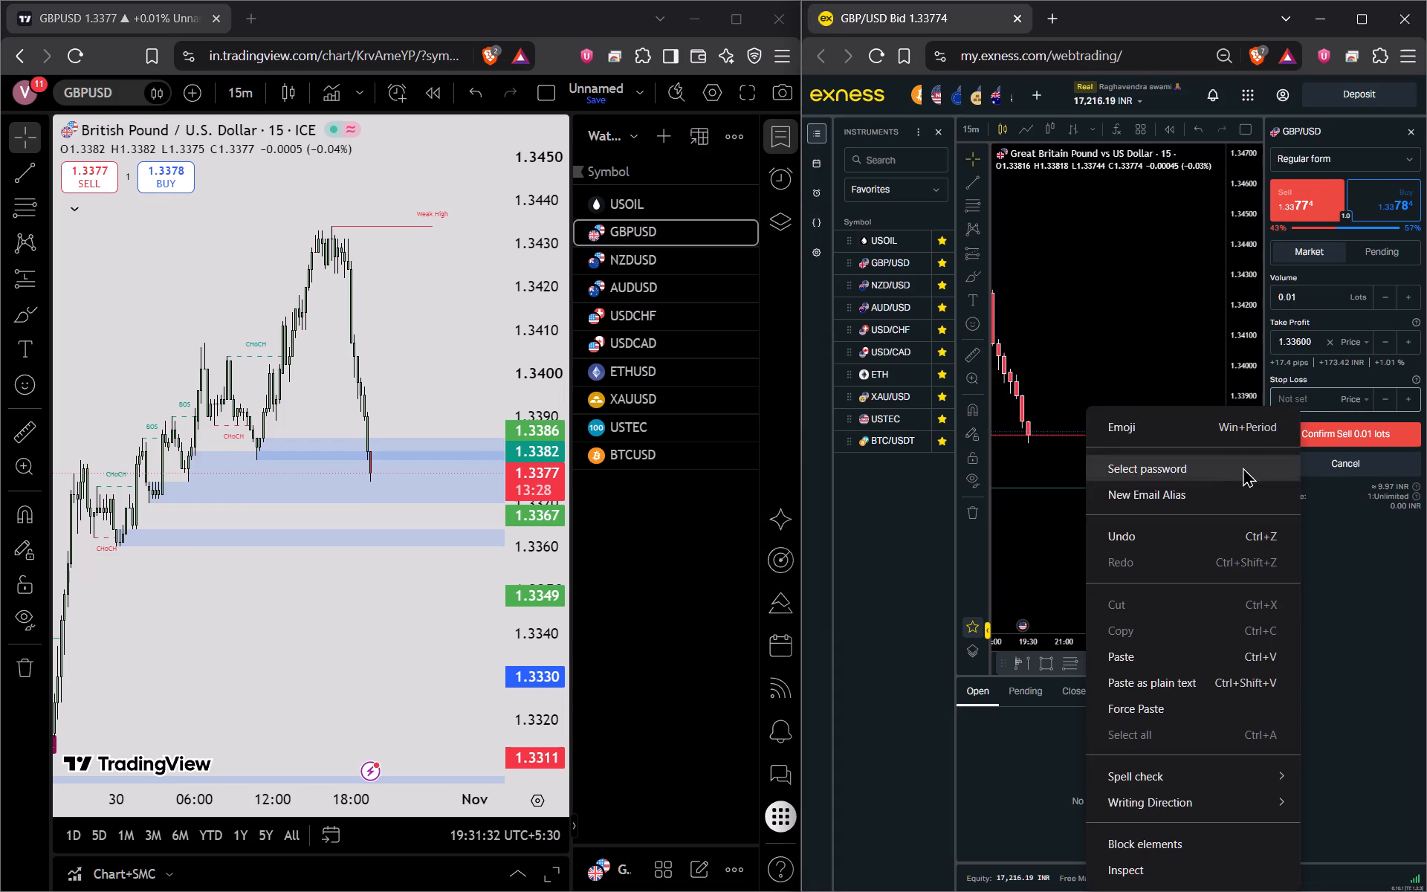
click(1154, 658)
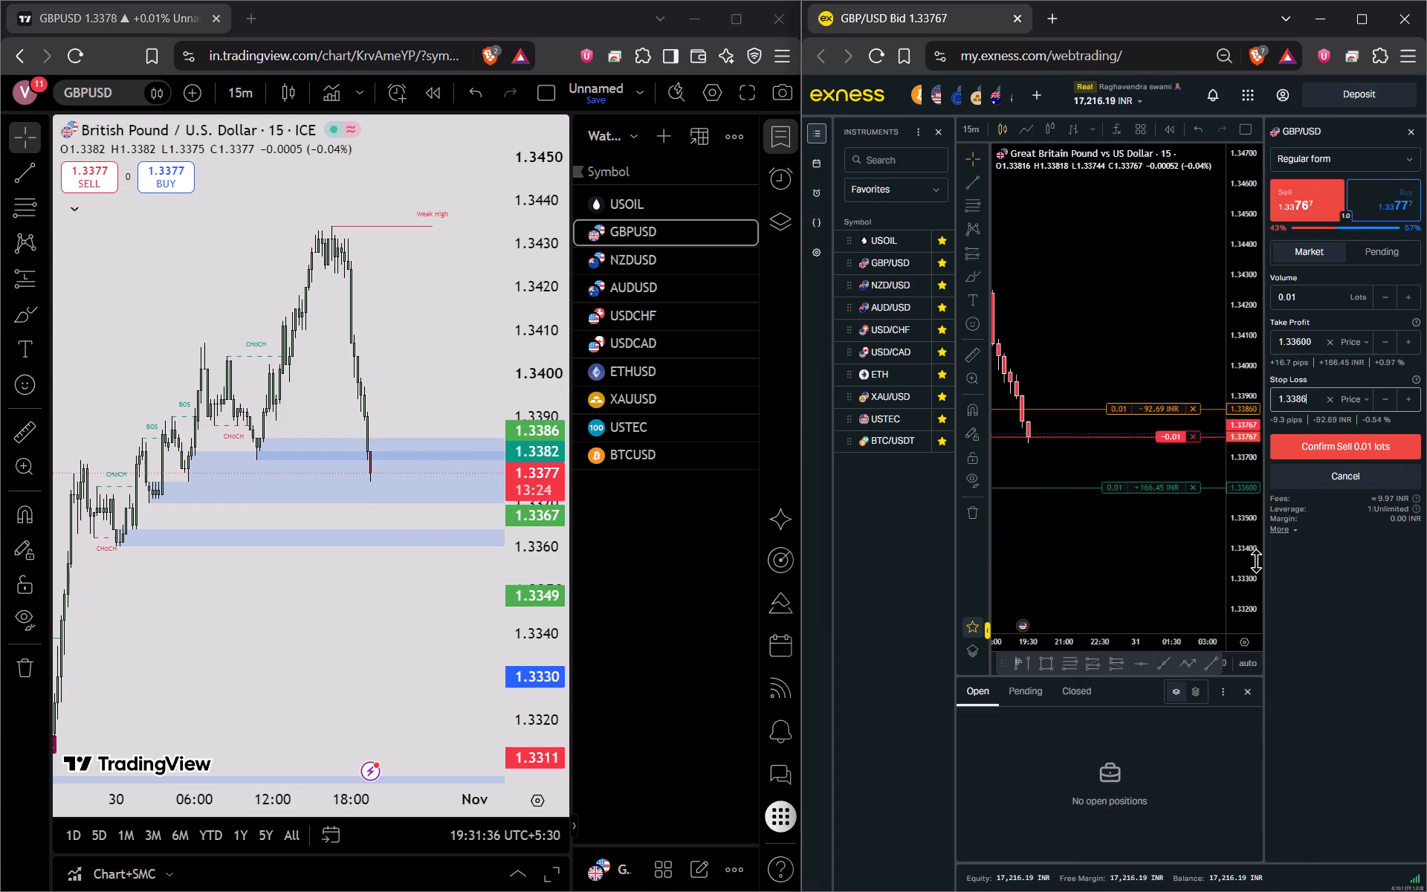
Set the GBP/USD sell order's volume to 0.05 lots.
drag(1245, 548, 1226, 471)
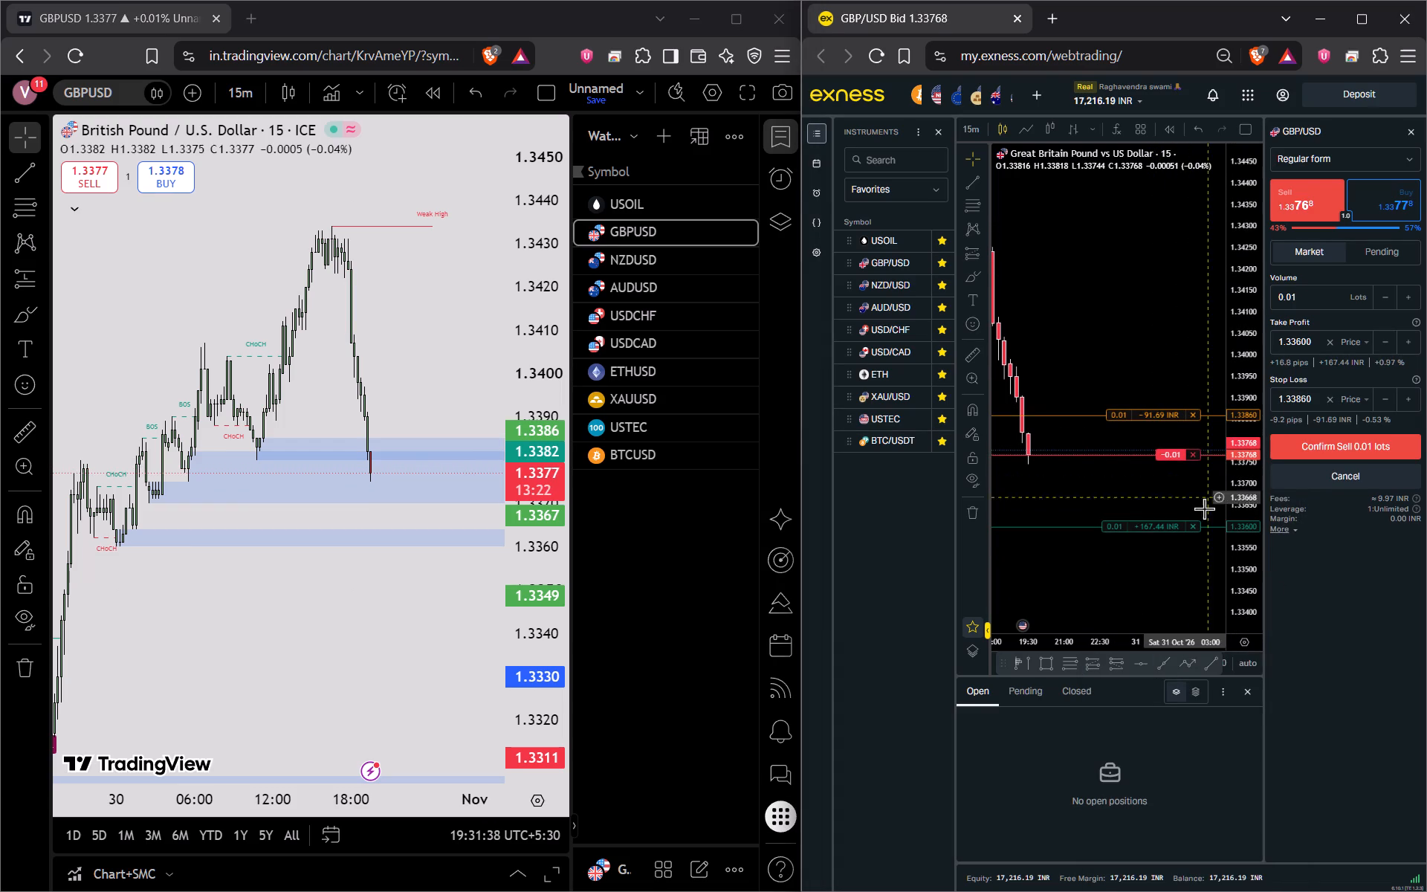
click(1419, 308)
triple_click(1419, 308)
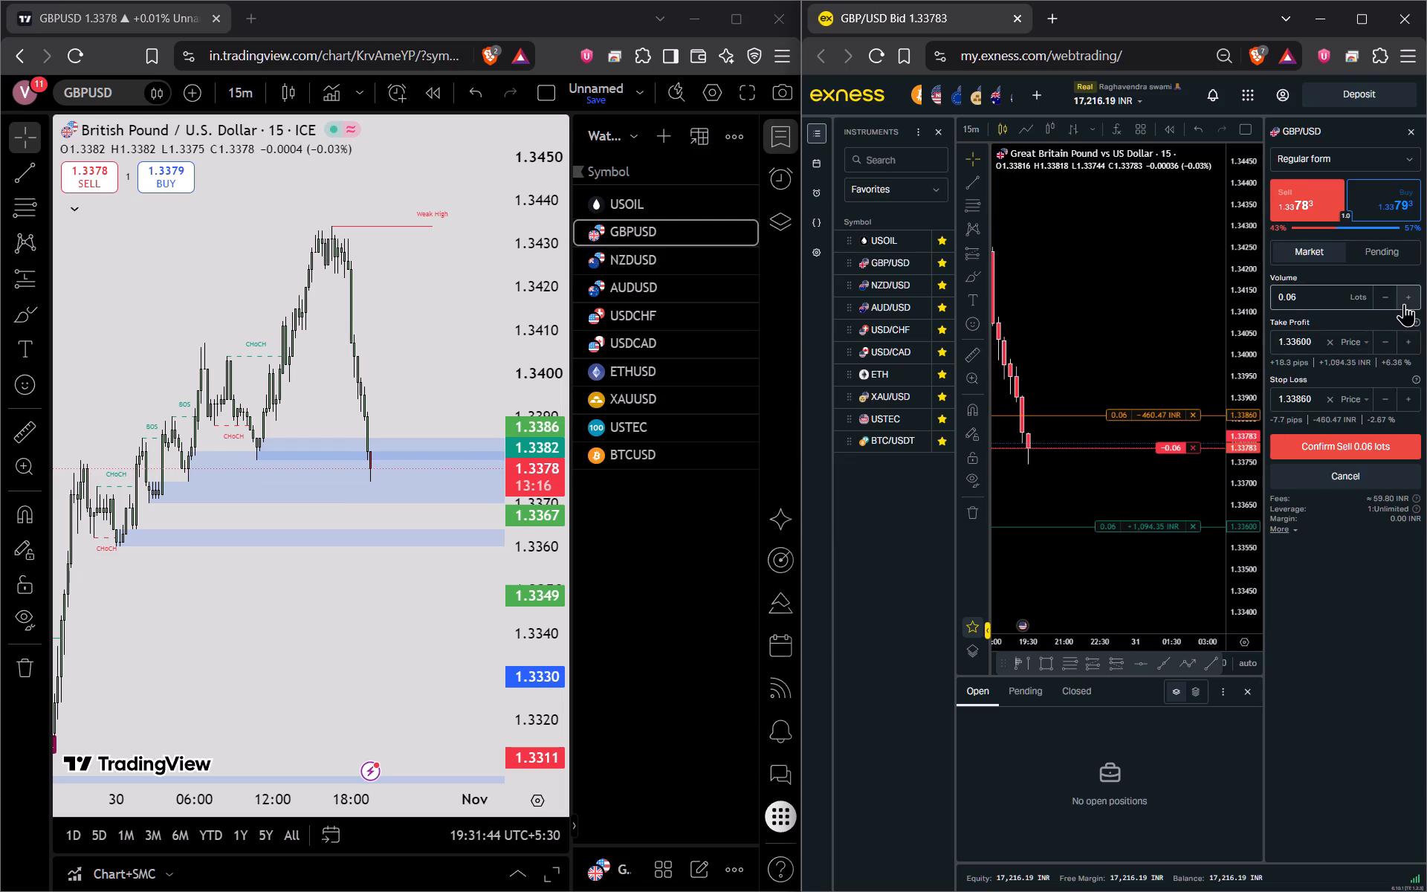
click(1390, 300)
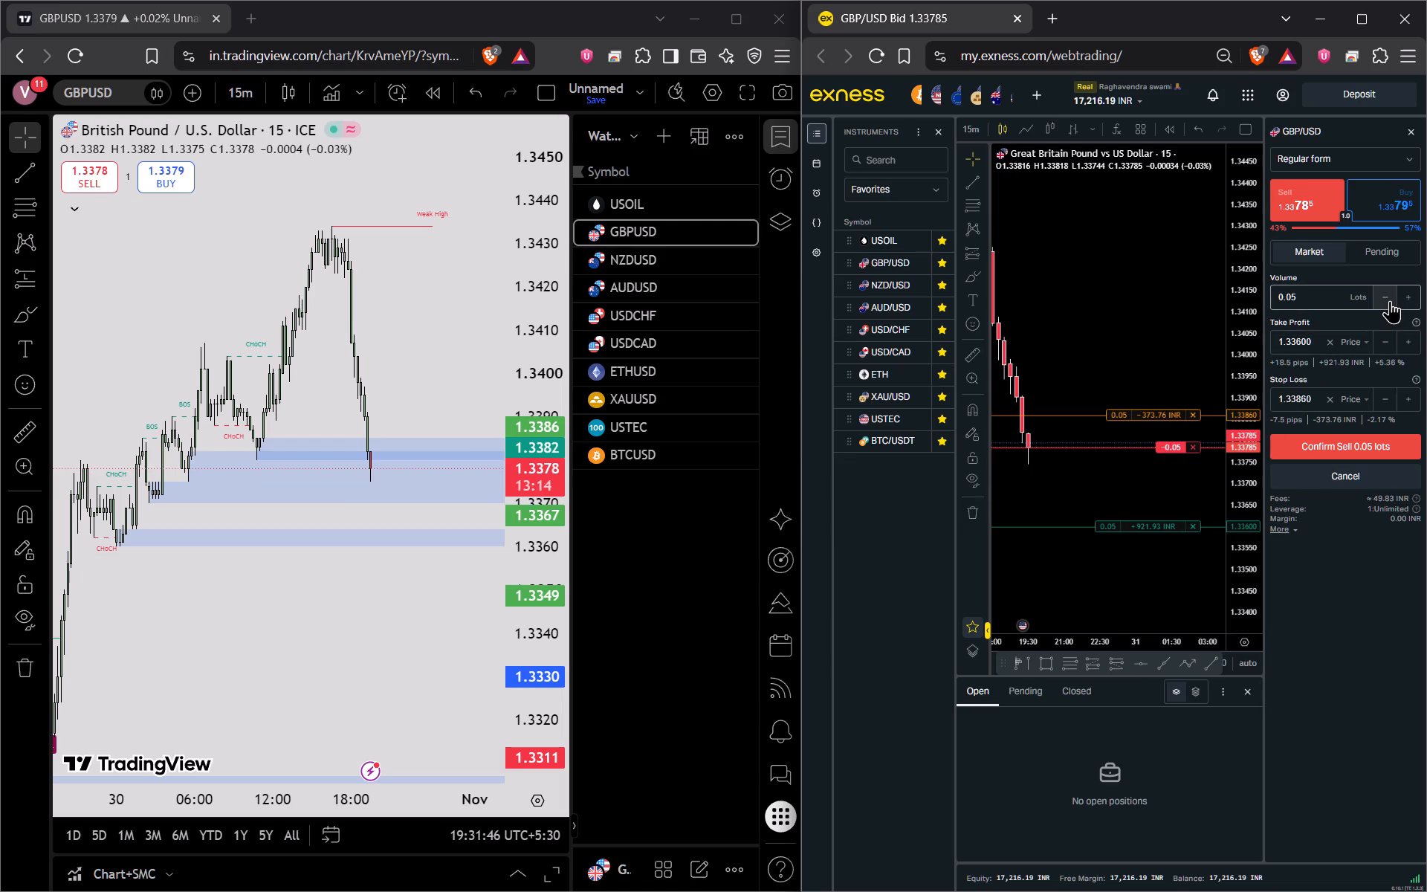
Move the GBP/USD sell order's stop loss line on the chart to 1.33899.
drag(1134, 420, 1130, 408)
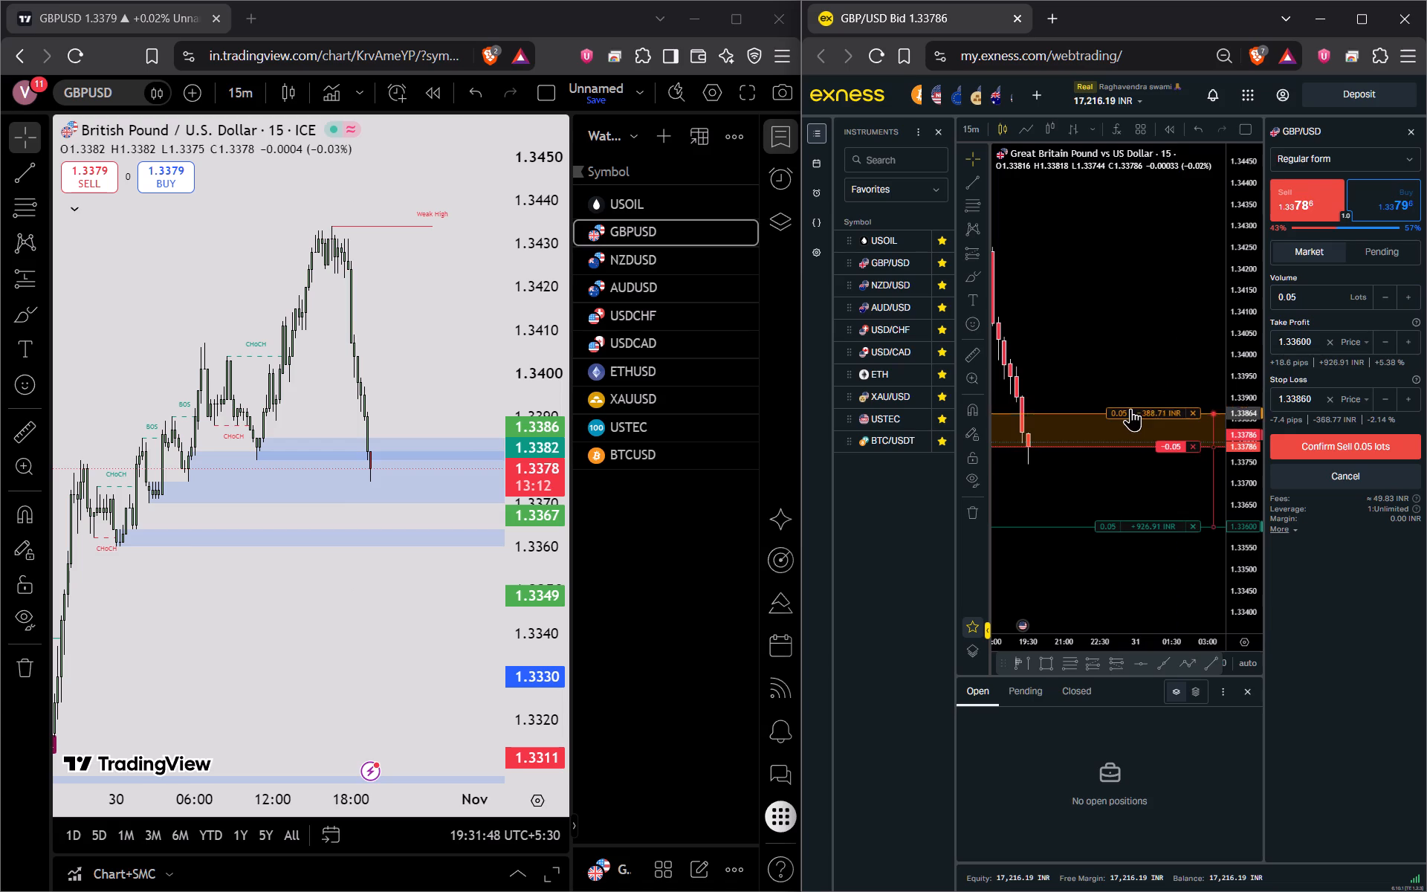
drag(1130, 408, 1130, 384)
drag(1130, 384, 1136, 394)
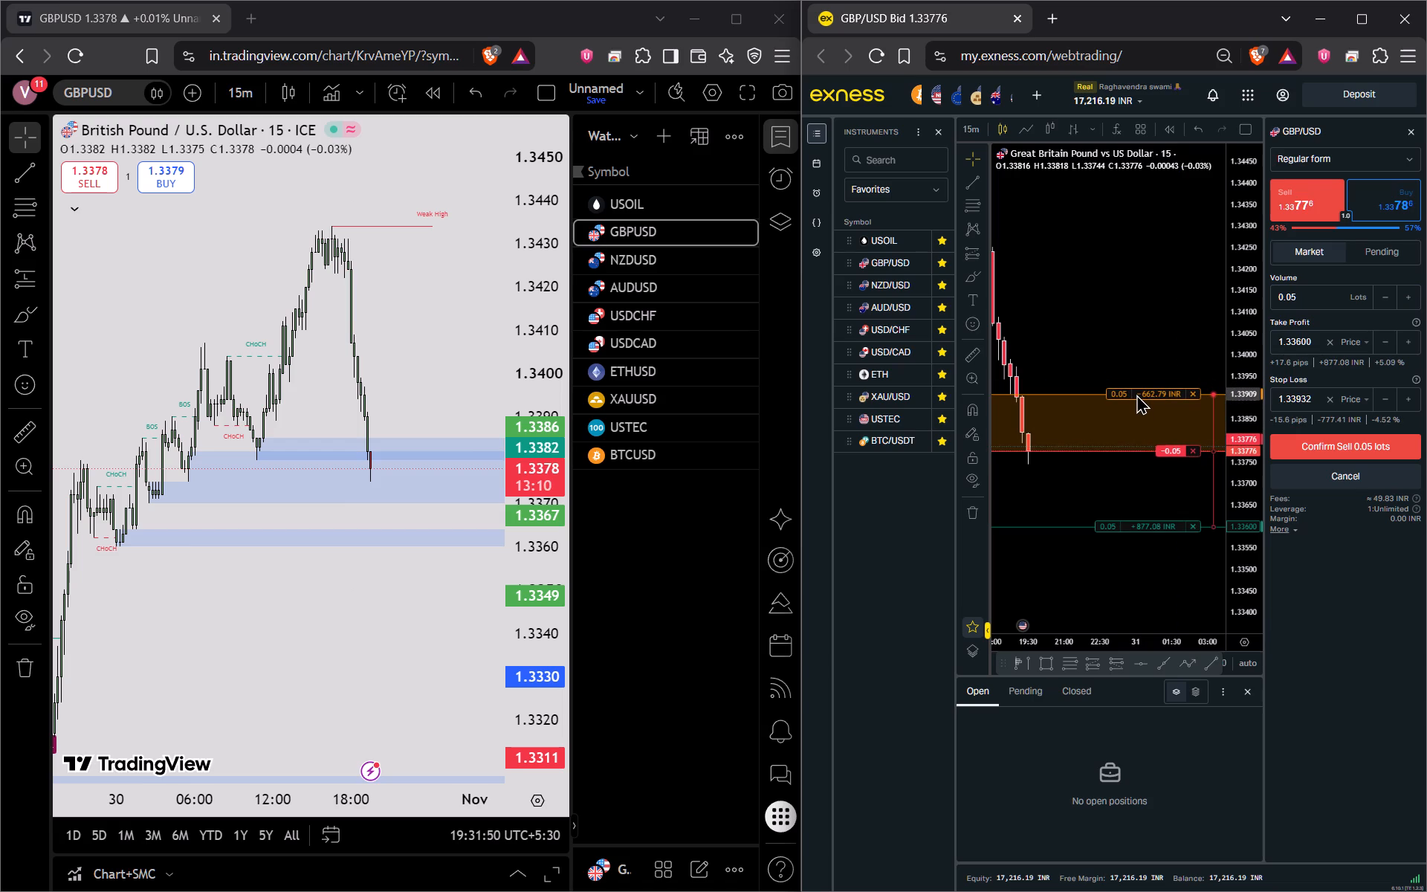
drag(1136, 394, 1136, 398)
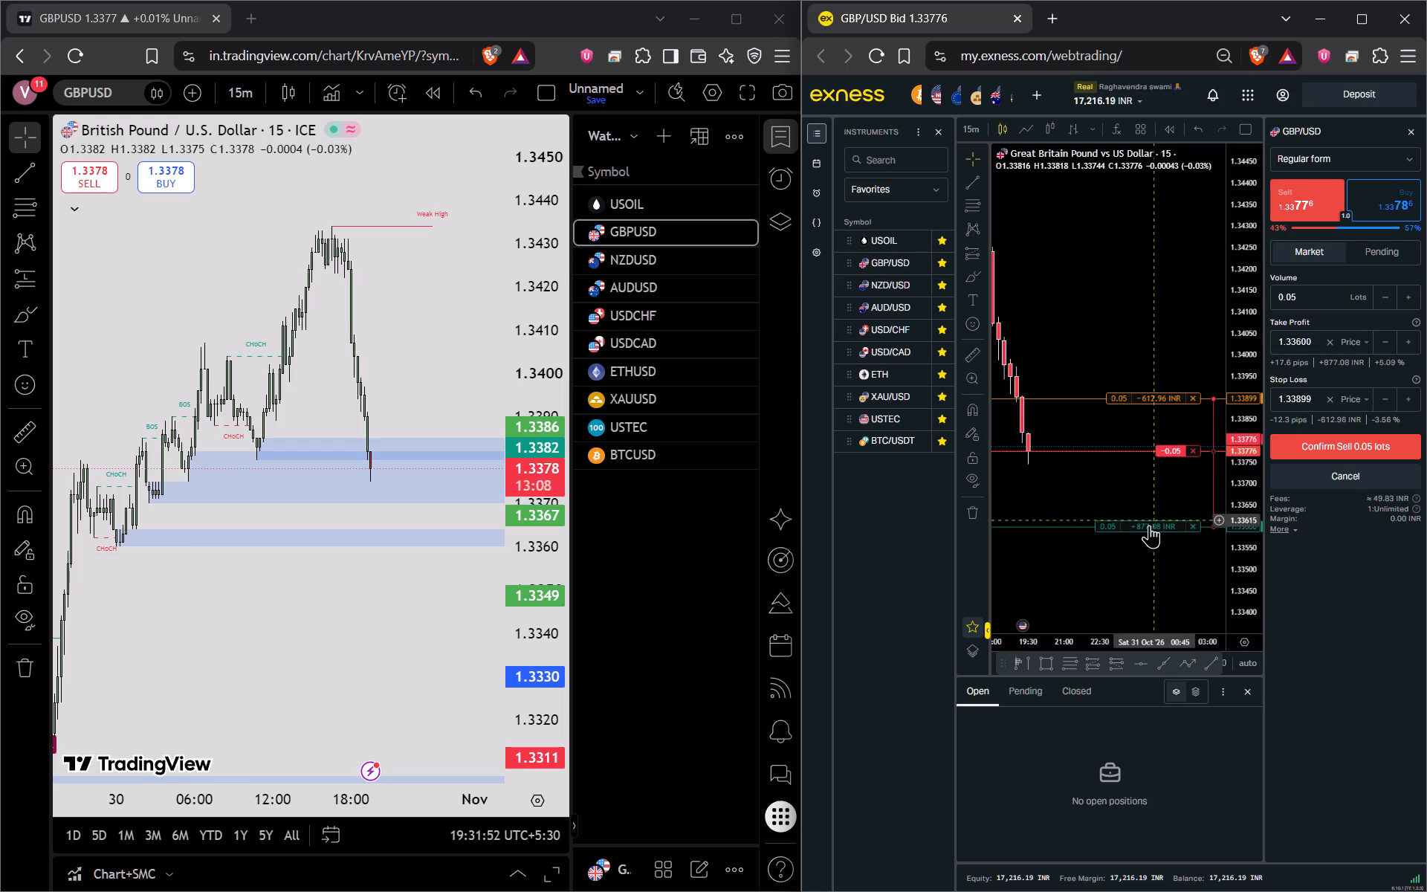
Move the take profit line to 1.33514 and place the 0.05-lot GBP/USD sell order.
drag(1145, 533, 1145, 546)
drag(1145, 546, 1148, 563)
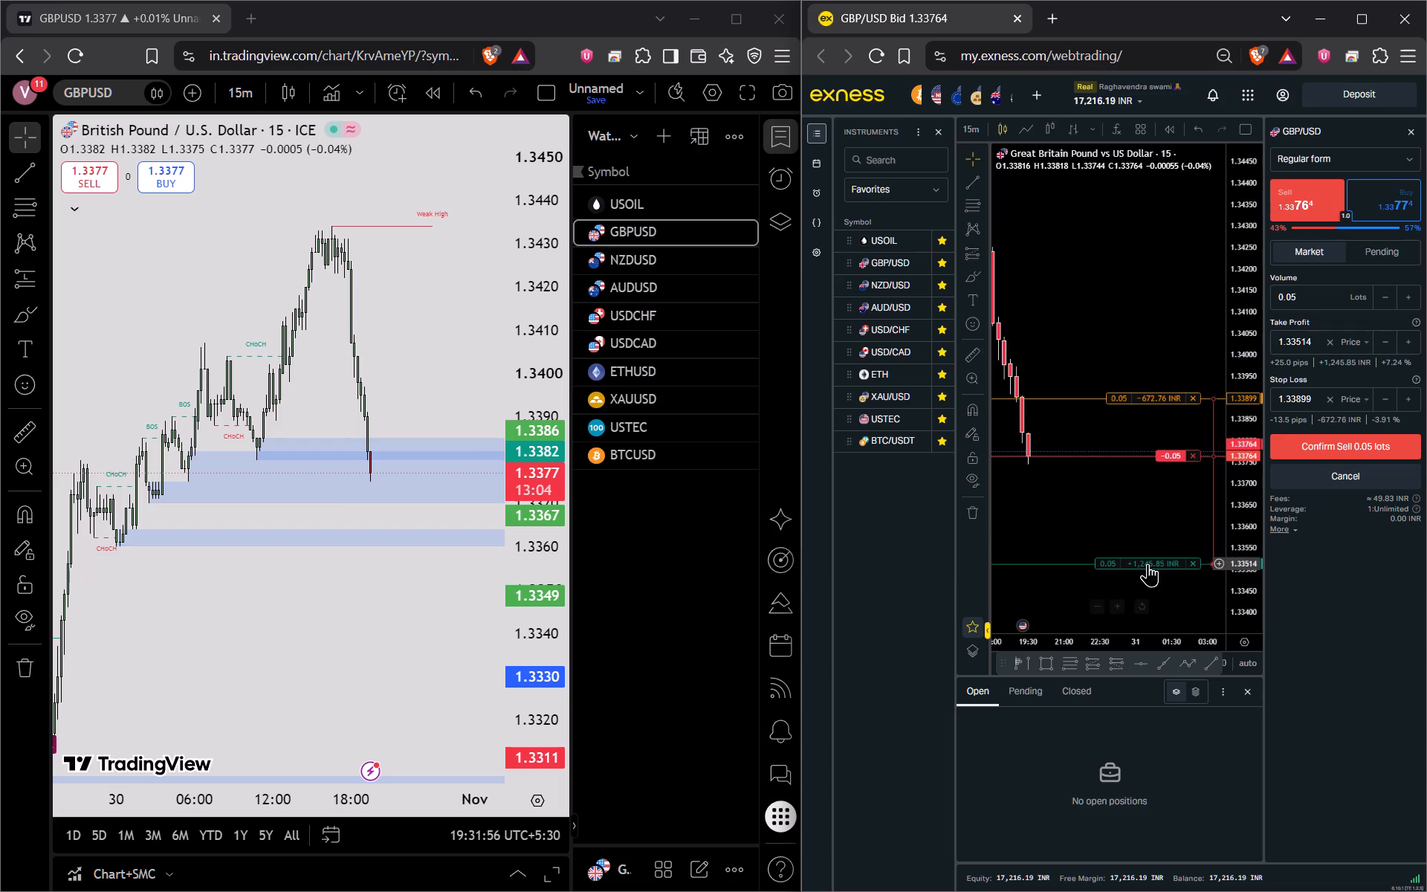
click(1307, 446)
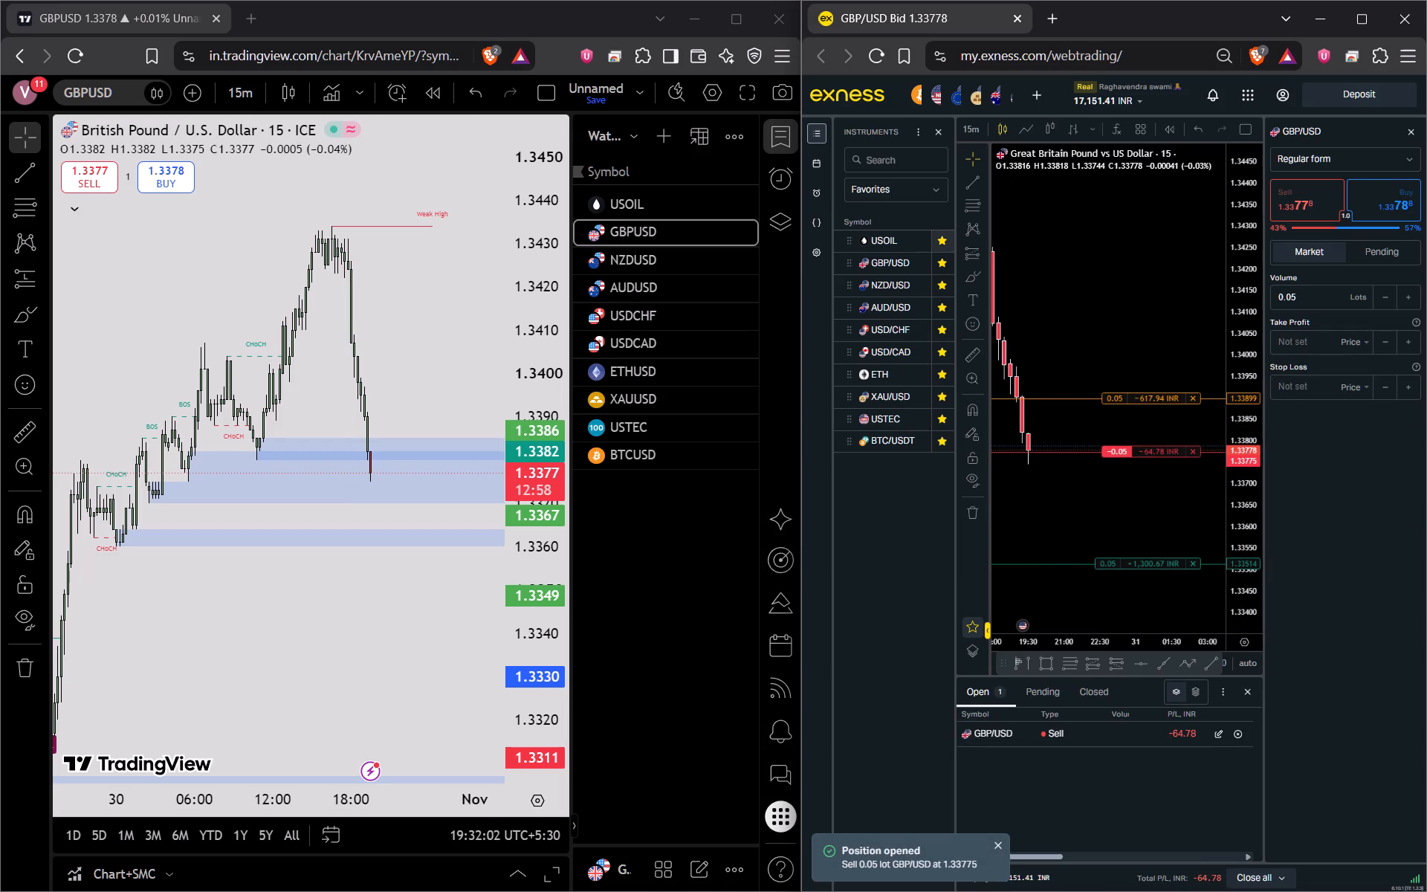
Start a 0.01-lot market buy order on the USOIL chart with take profit at 103.752.
click(892, 244)
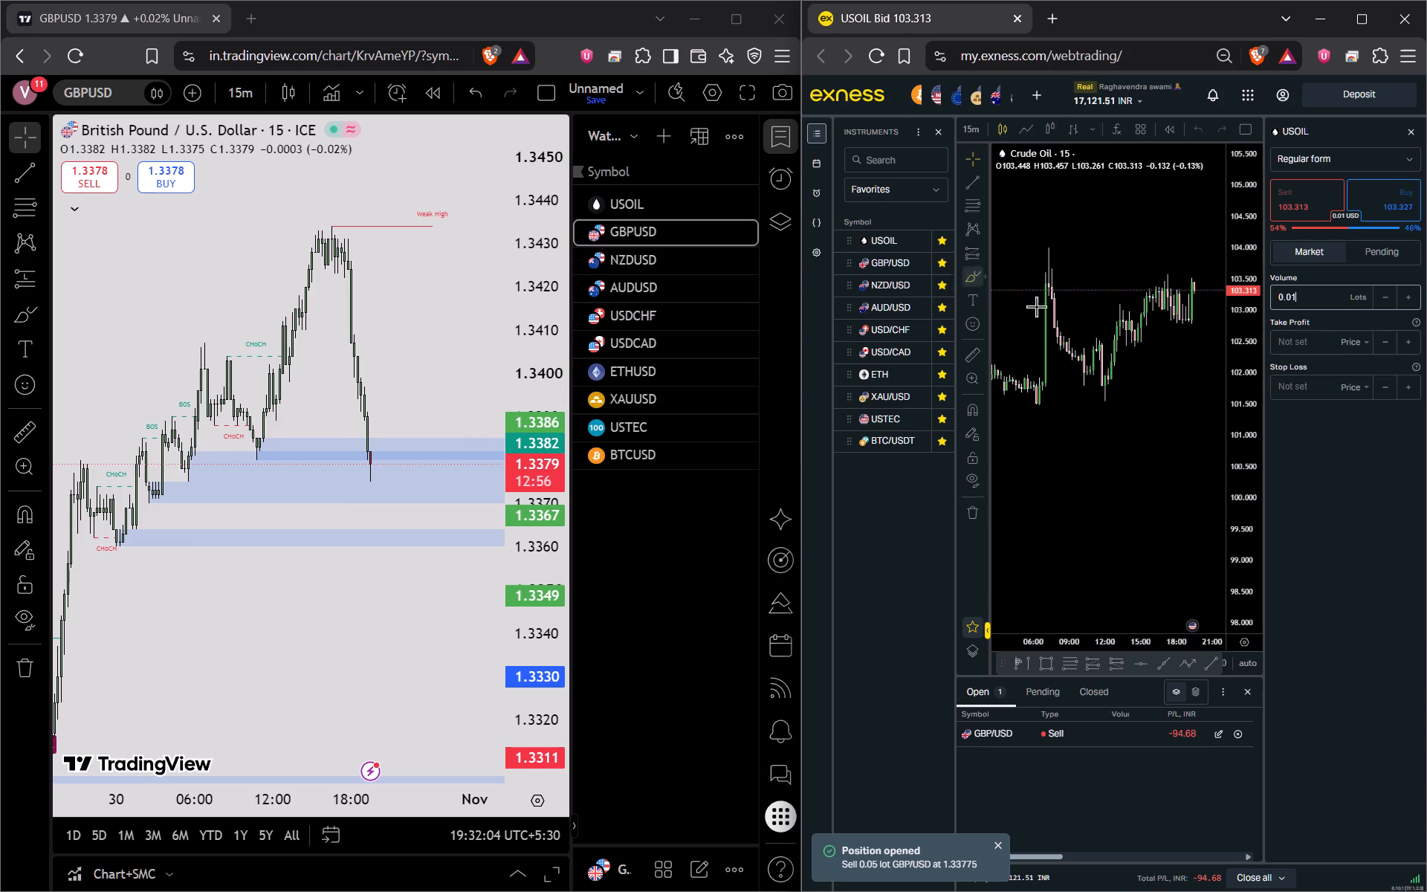
drag(1159, 349, 1110, 388)
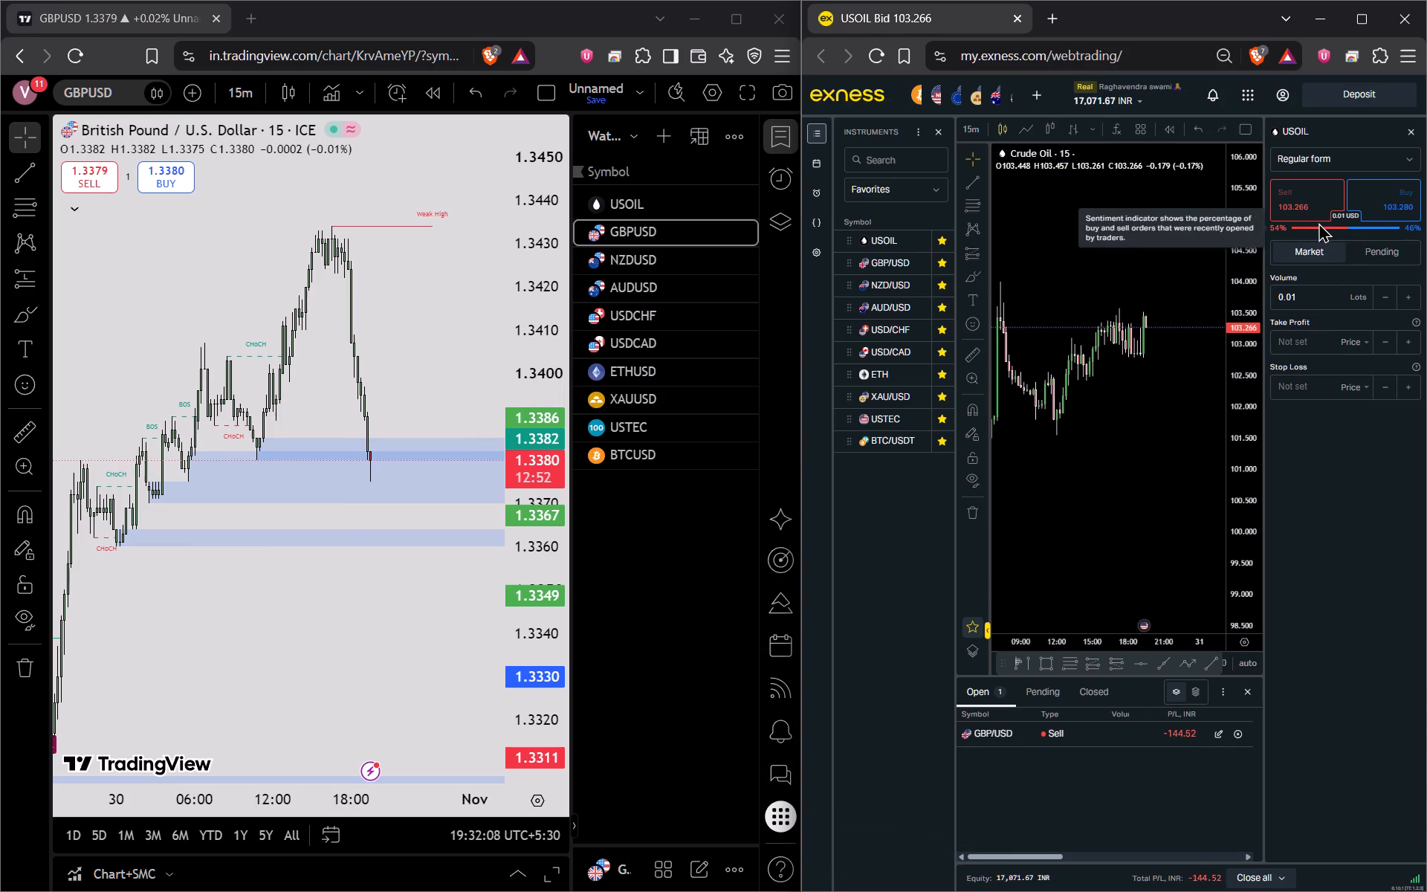
click(1368, 221)
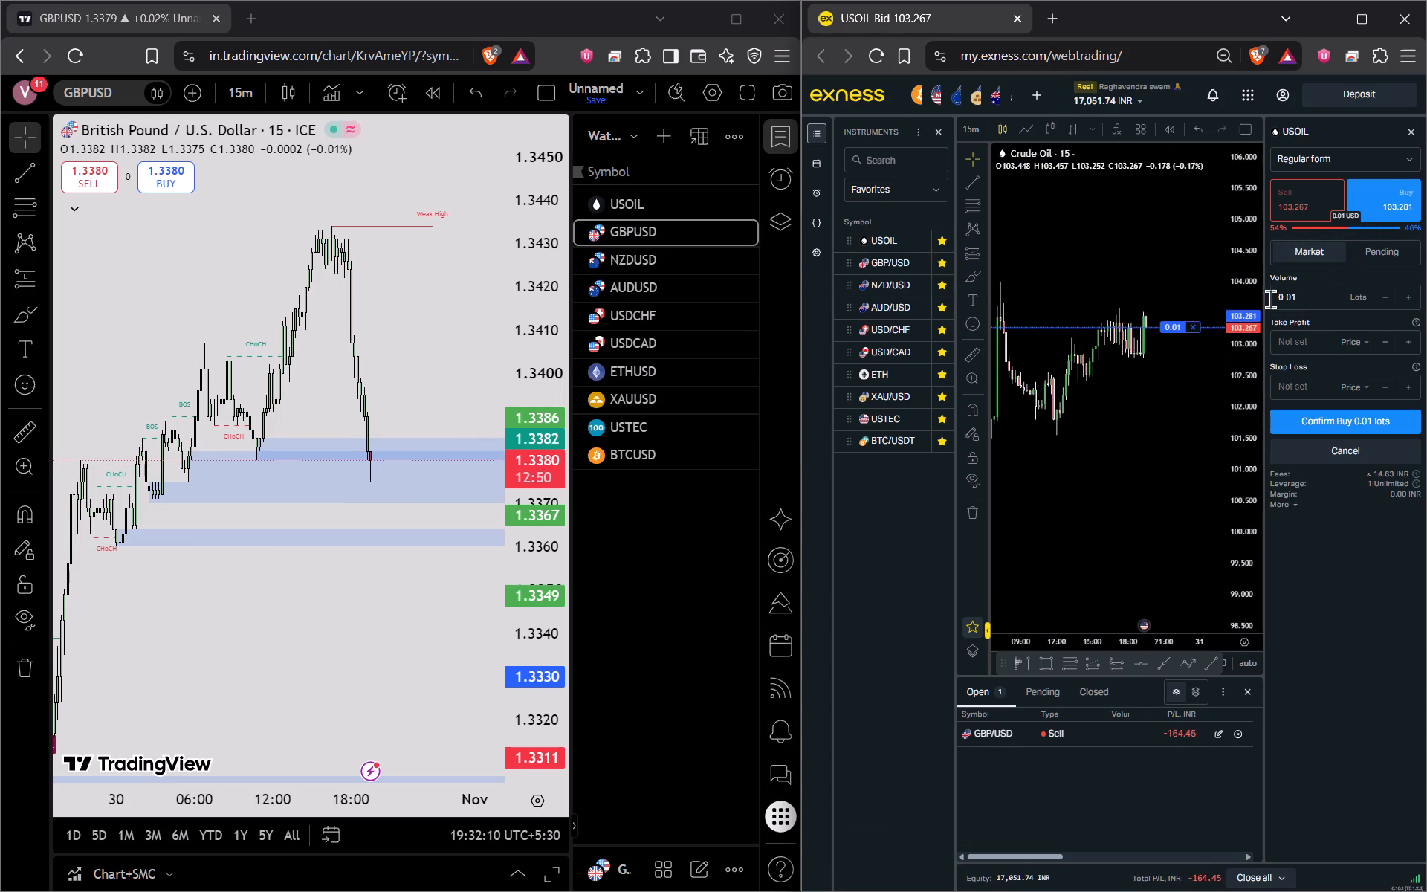
drag(1130, 328, 1125, 297)
Set the USOIL buy order's stop loss to 103.003 on the chart, below the current price.
scroll(1238, 439, up, 4)
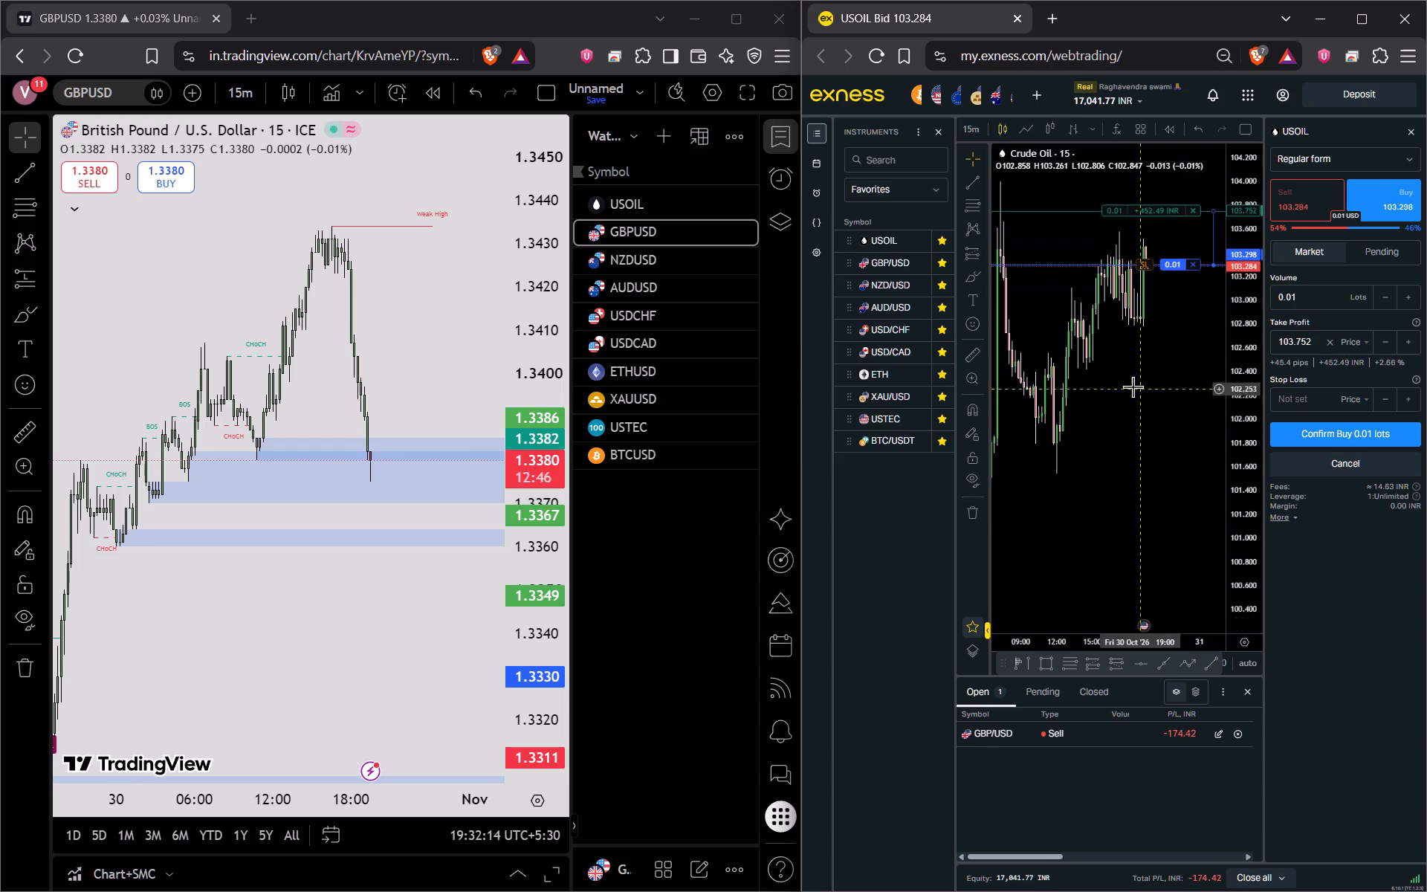
drag(1122, 400, 1060, 486)
scroll(1062, 484, up, 1)
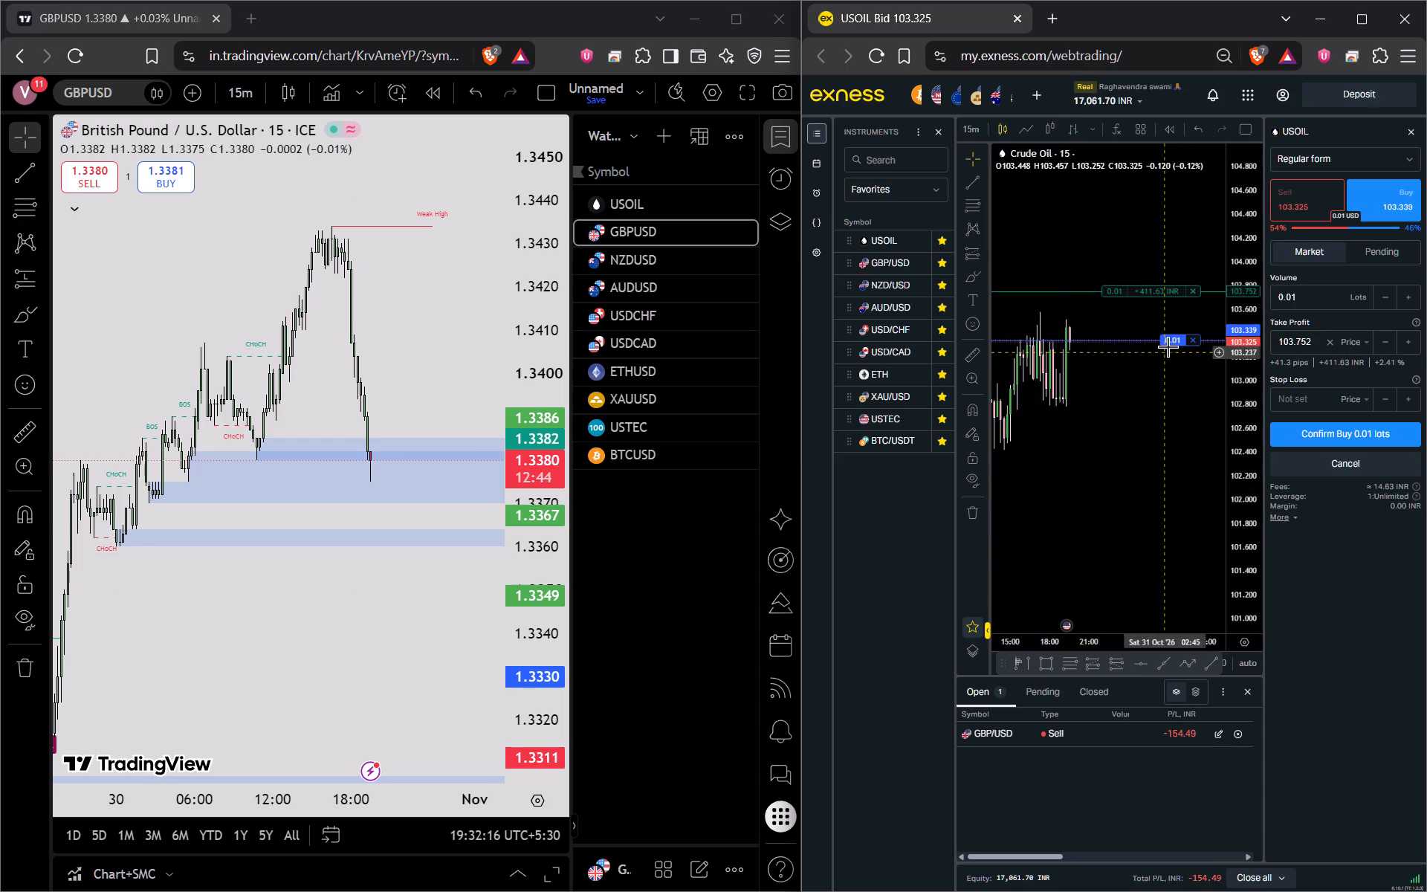
drag(1147, 342, 1151, 380)
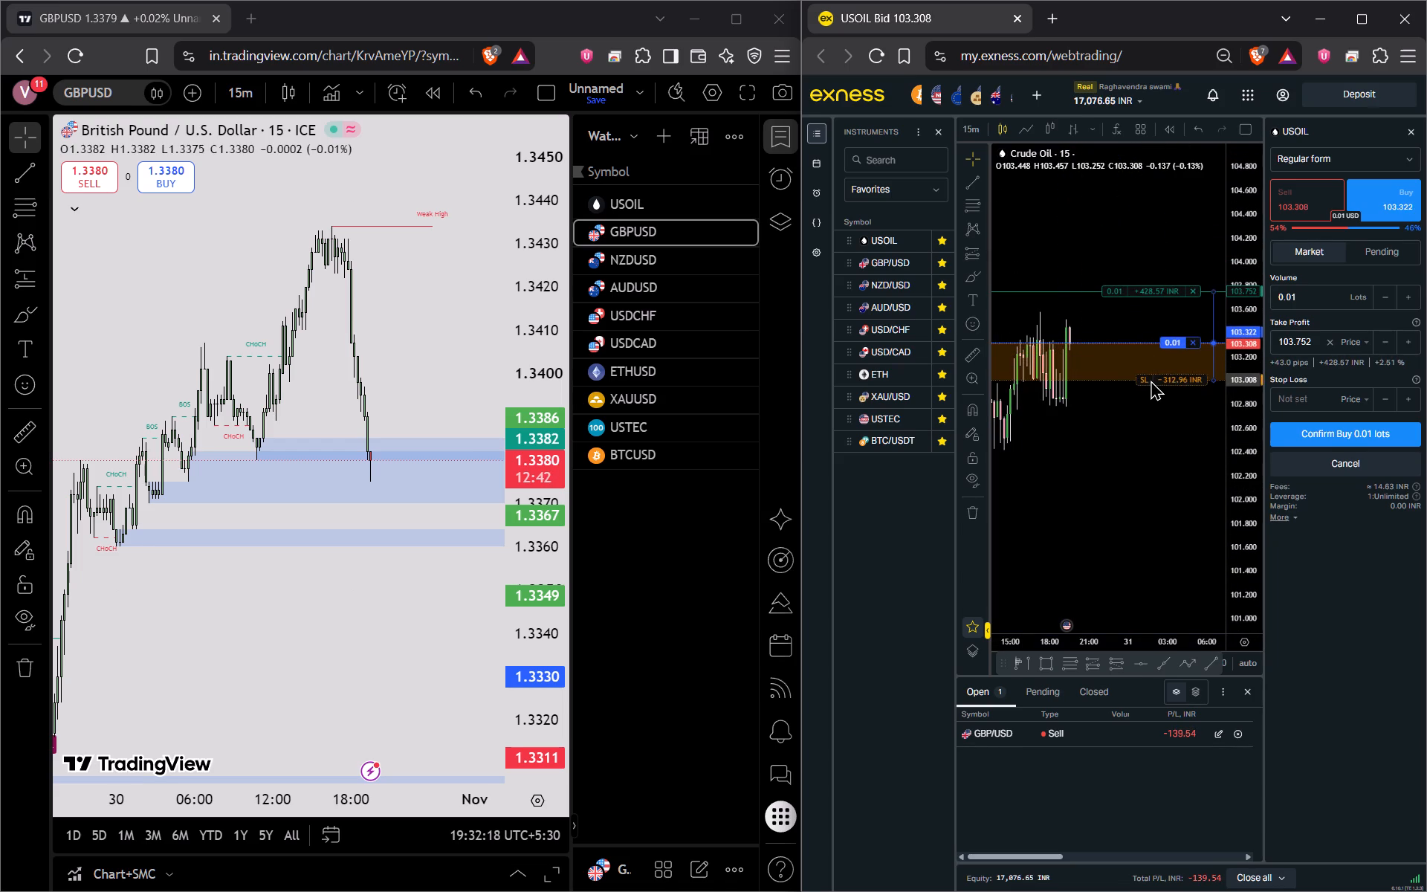
drag(1151, 380, 1141, 384)
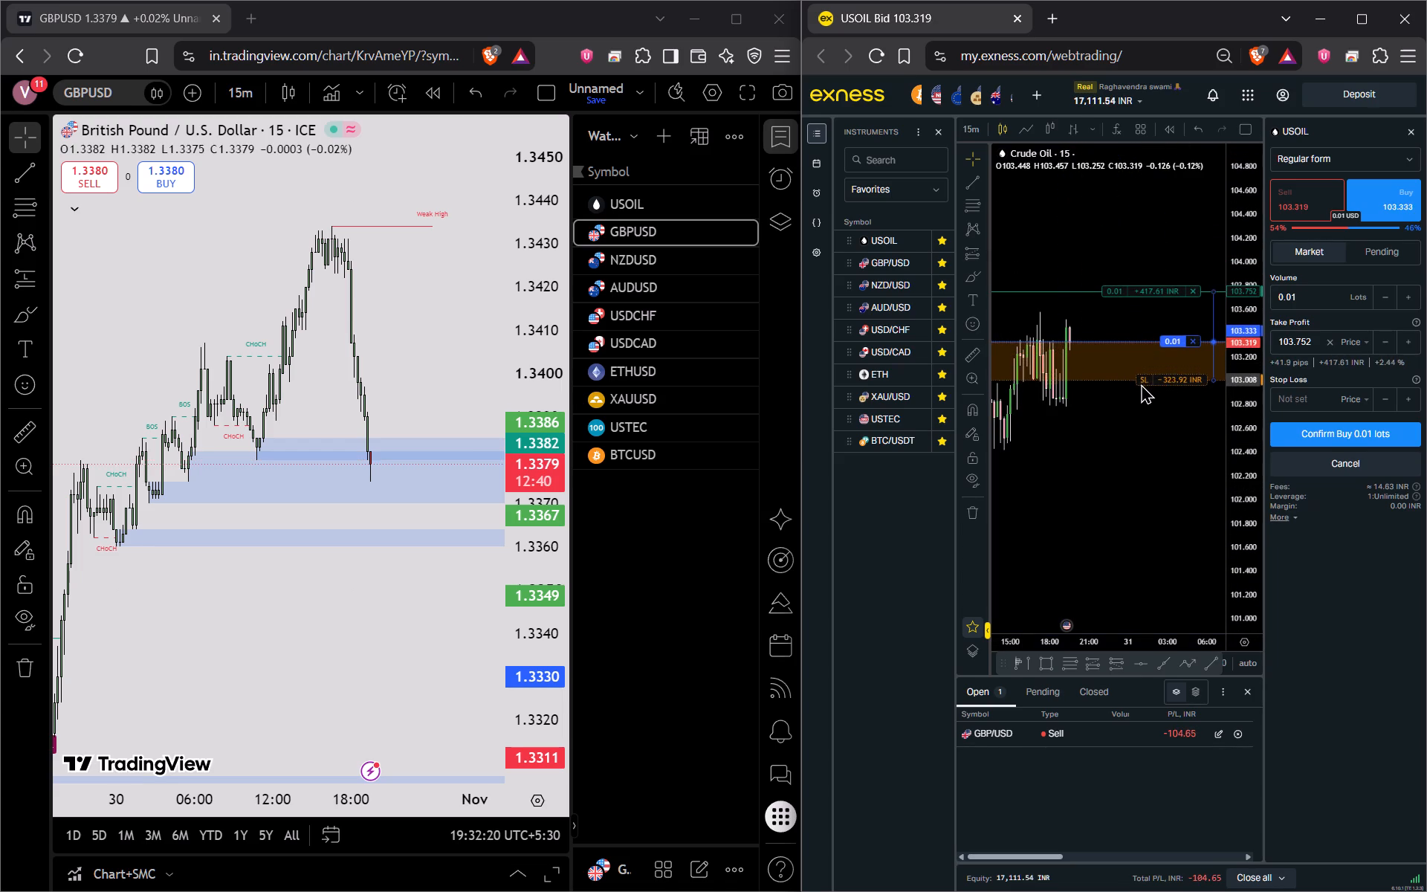
drag(1141, 384, 1133, 377)
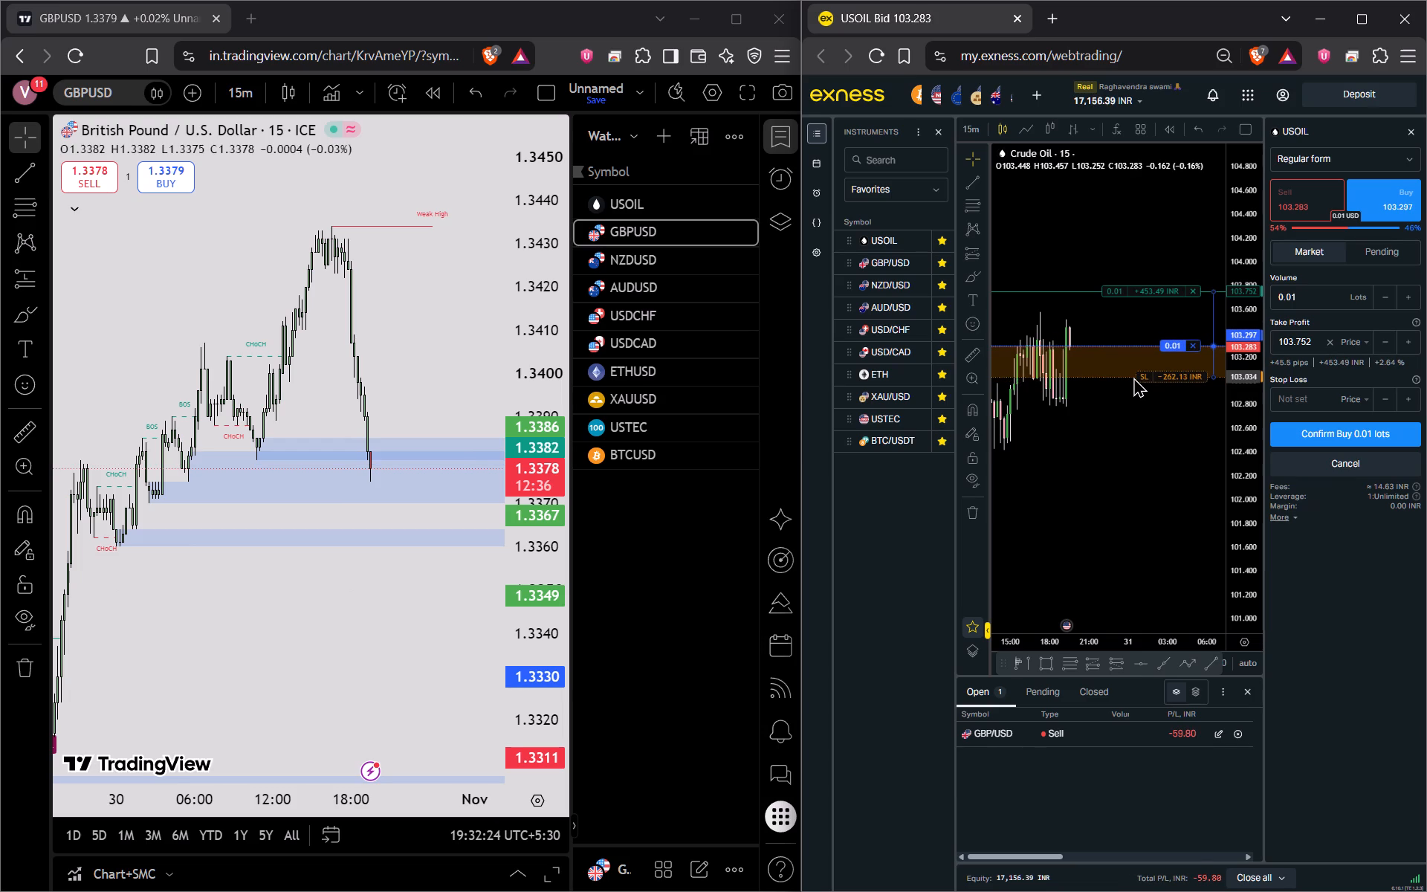
drag(1133, 377, 1133, 381)
Raise the take profit line to 103.992 and confirm the 0.01-lot USOIL buy order.
drag(1117, 294, 1119, 274)
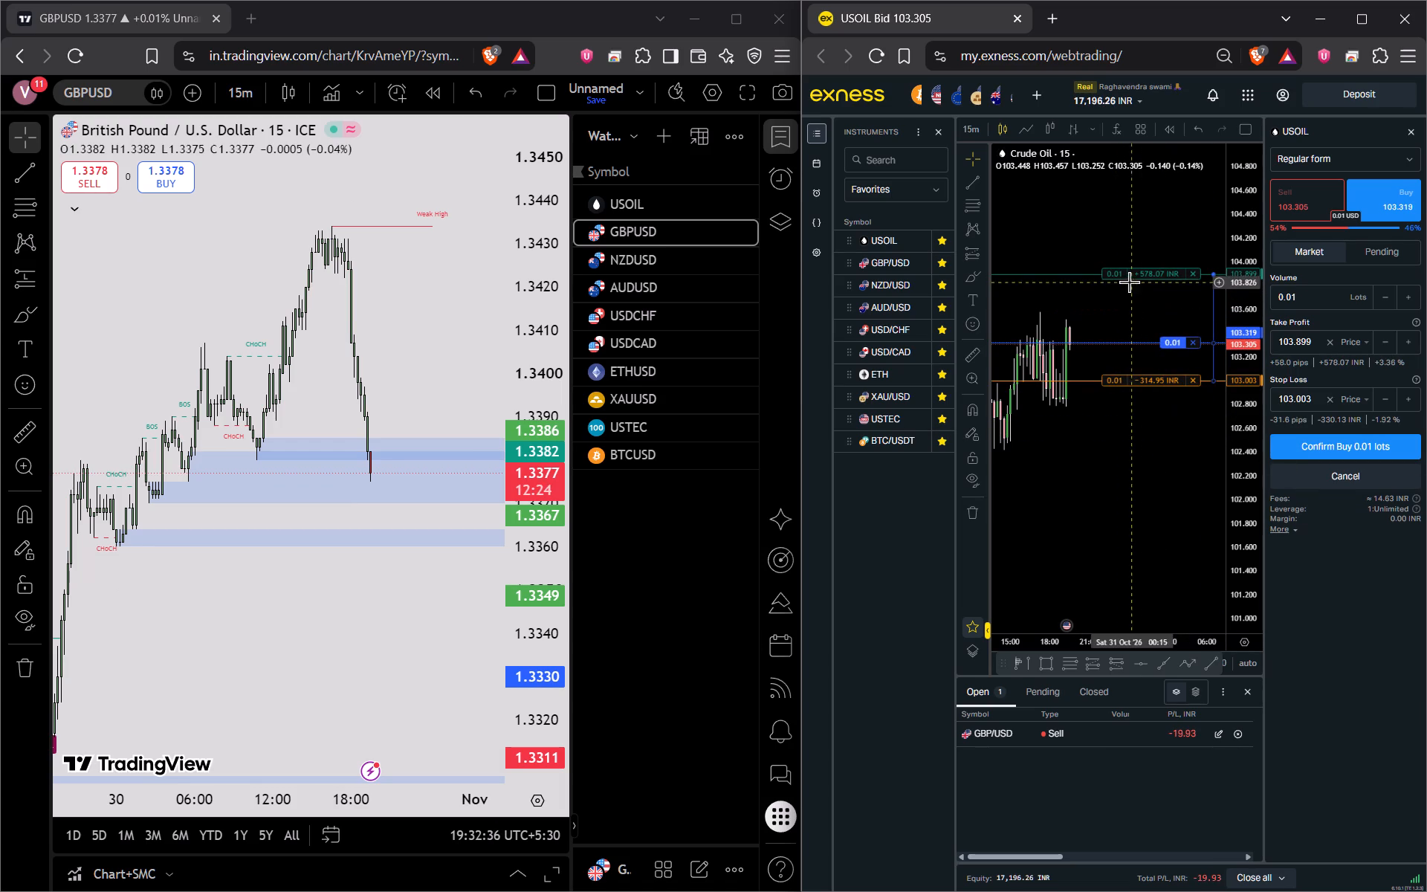
drag(1112, 277, 1112, 262)
click(1300, 445)
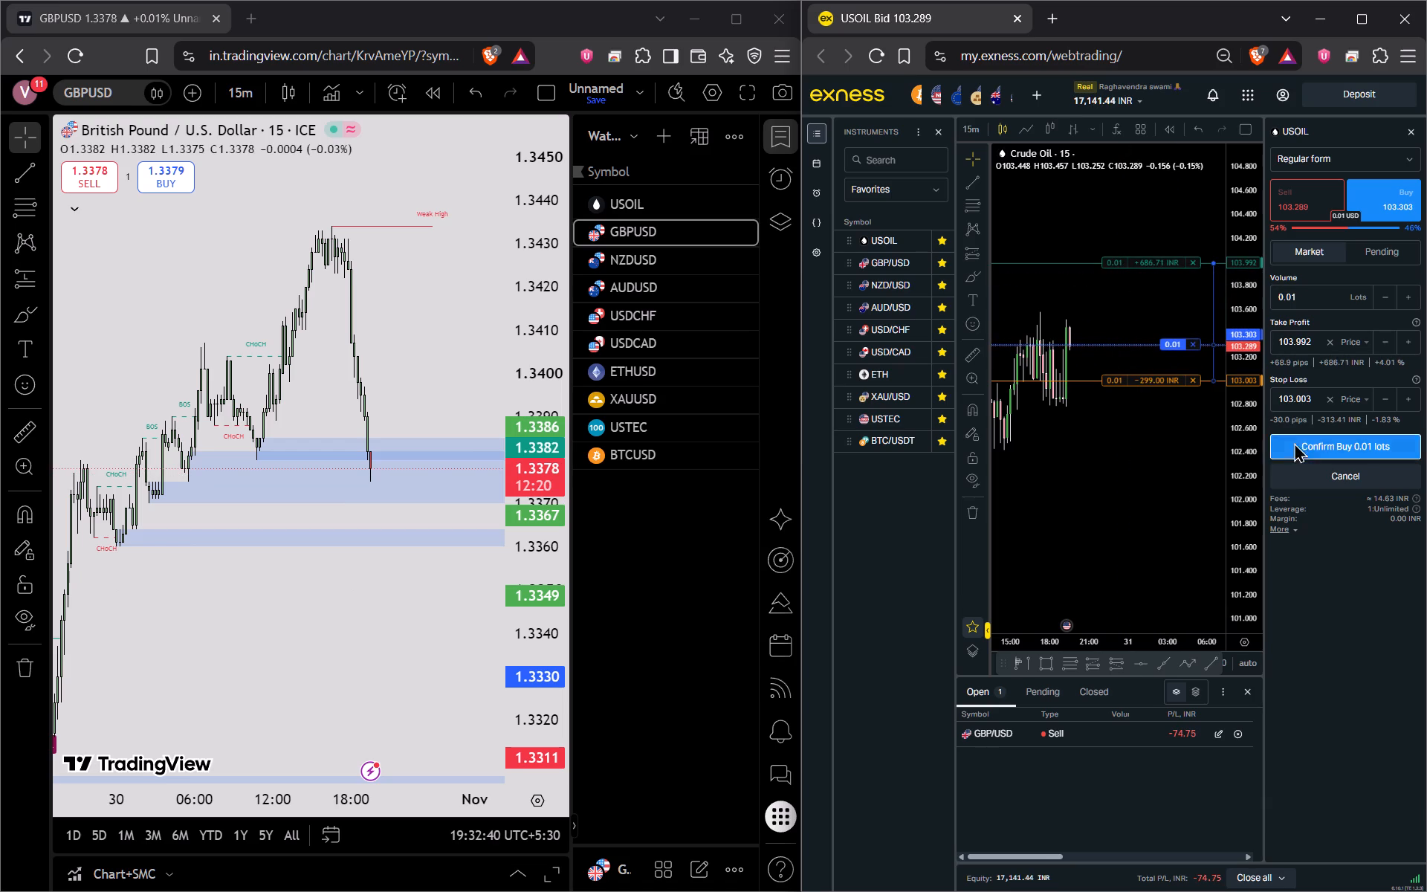
Examine the open GBP/USD sell position against its stop and target levels on the Exness chart.
click(893, 271)
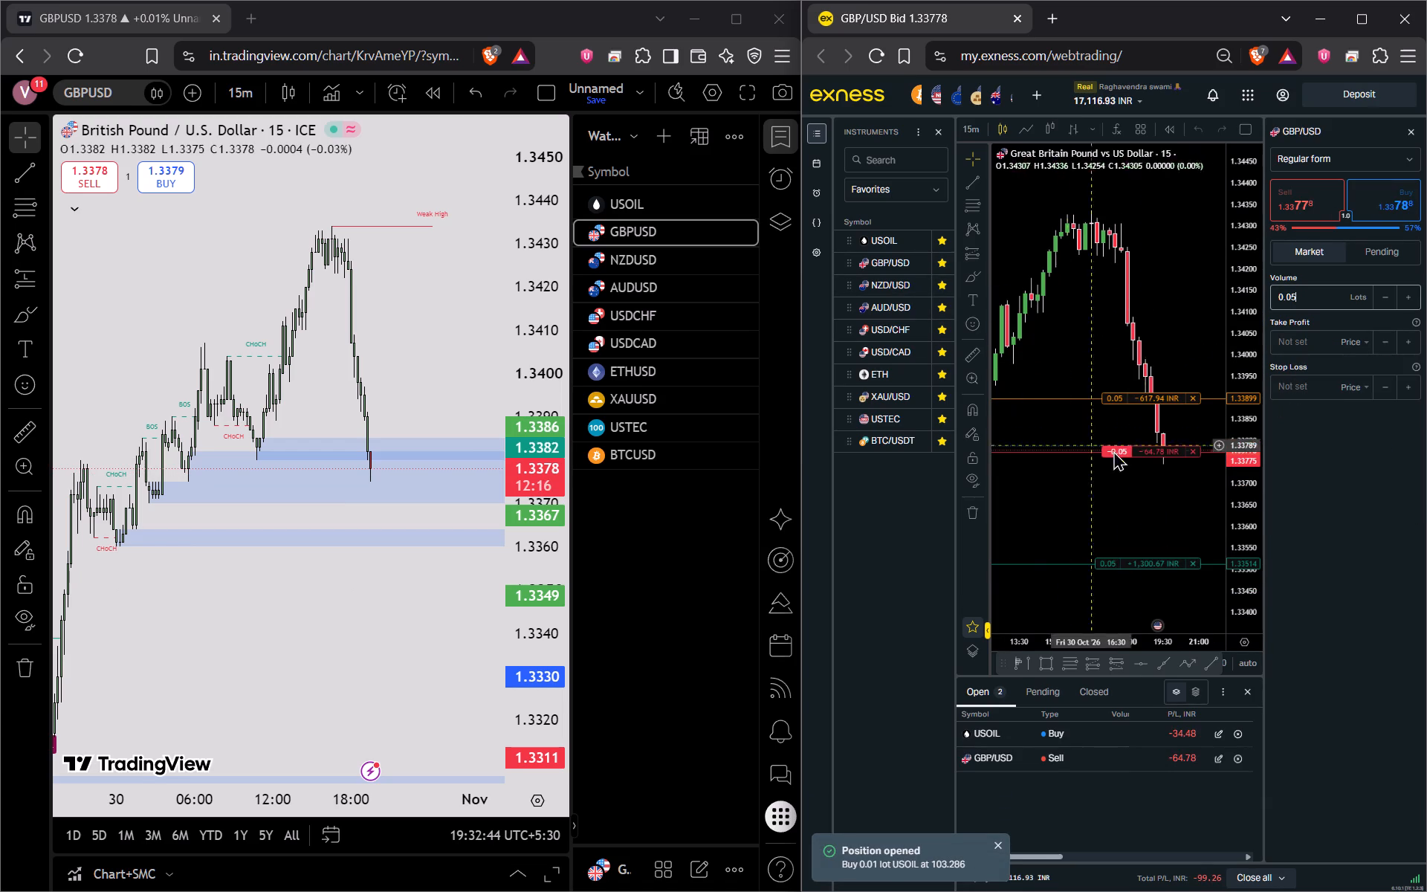
drag(1148, 498, 1015, 468)
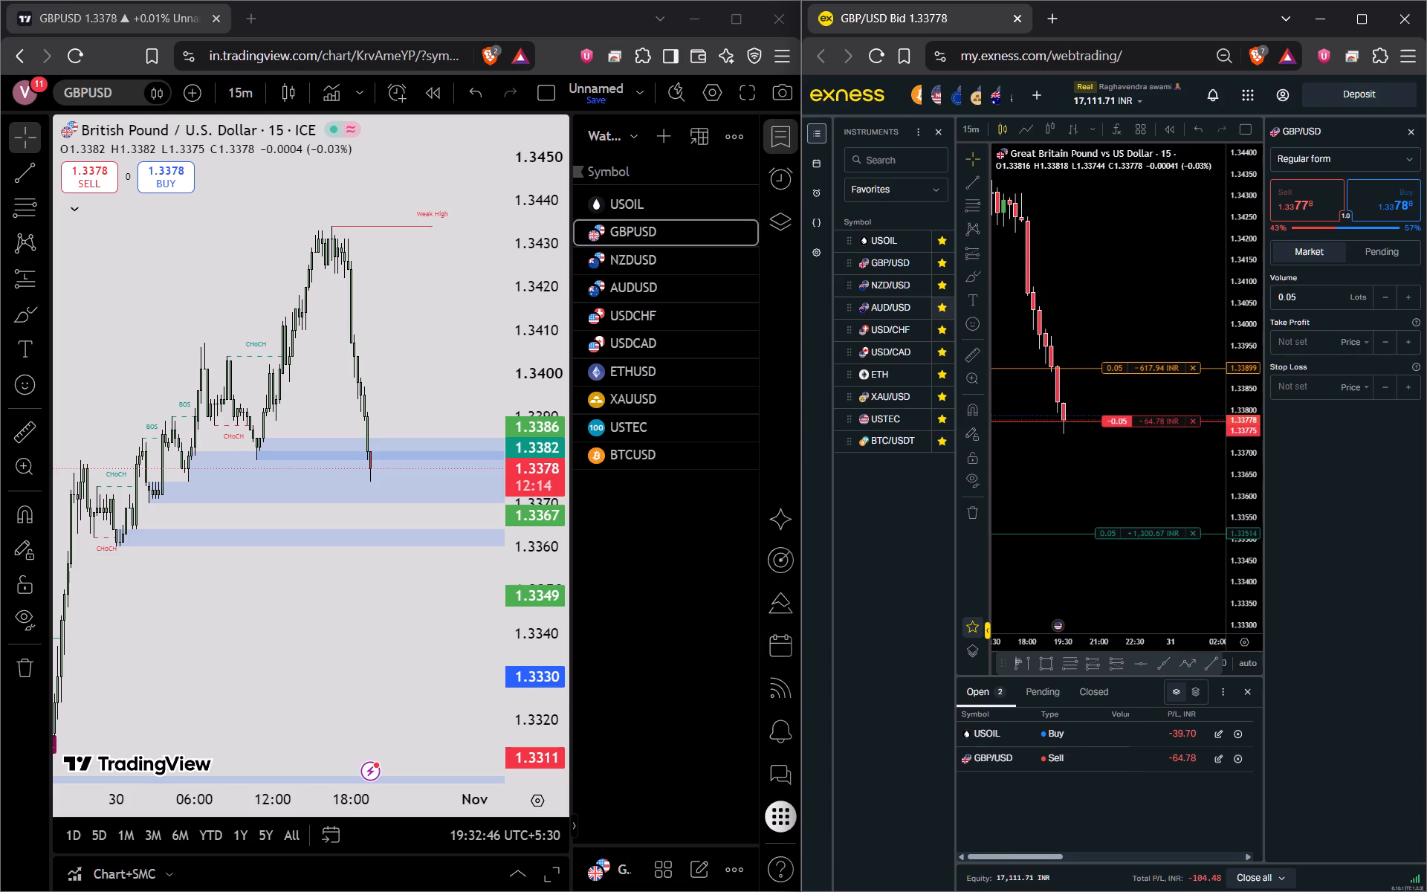
Bring up NZD/USD in both Exness and TradingView, with the Exness chart set to the 15-minute timeframe, and compare the price action.
click(894, 288)
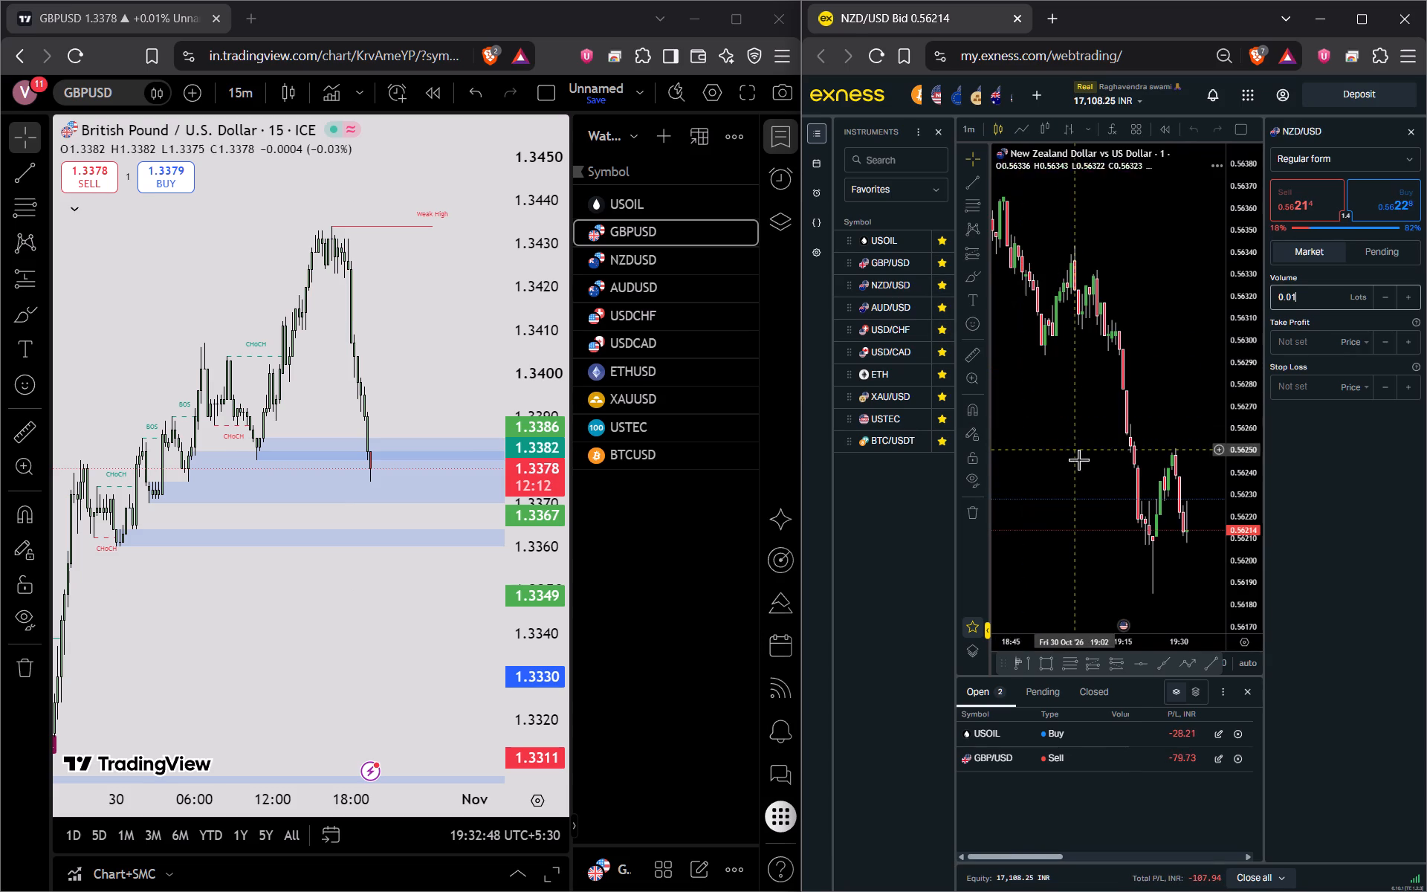
drag(1081, 475, 997, 366)
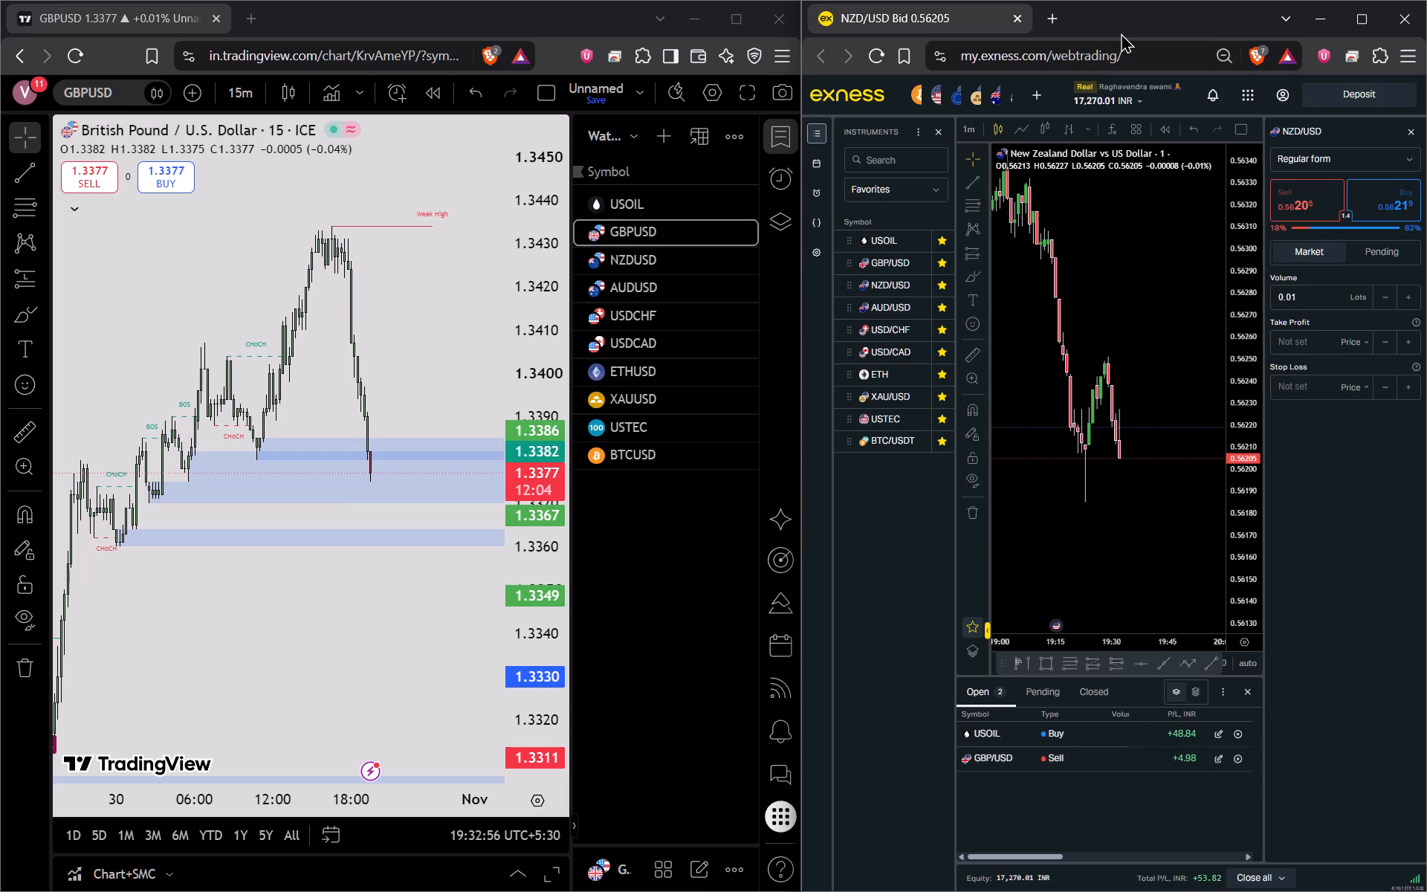
click(649, 262)
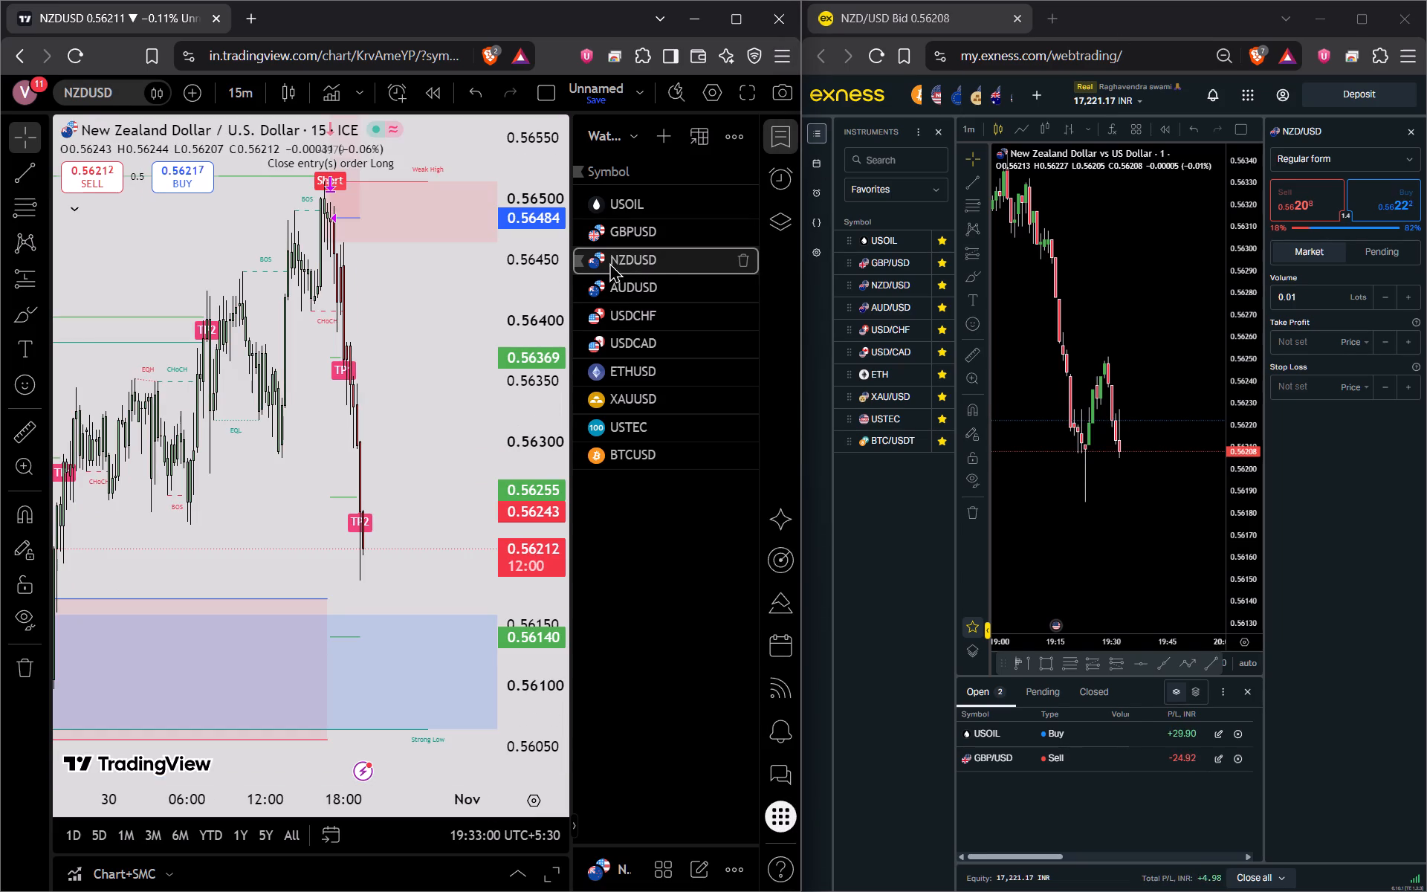
drag(517, 297, 540, 505)
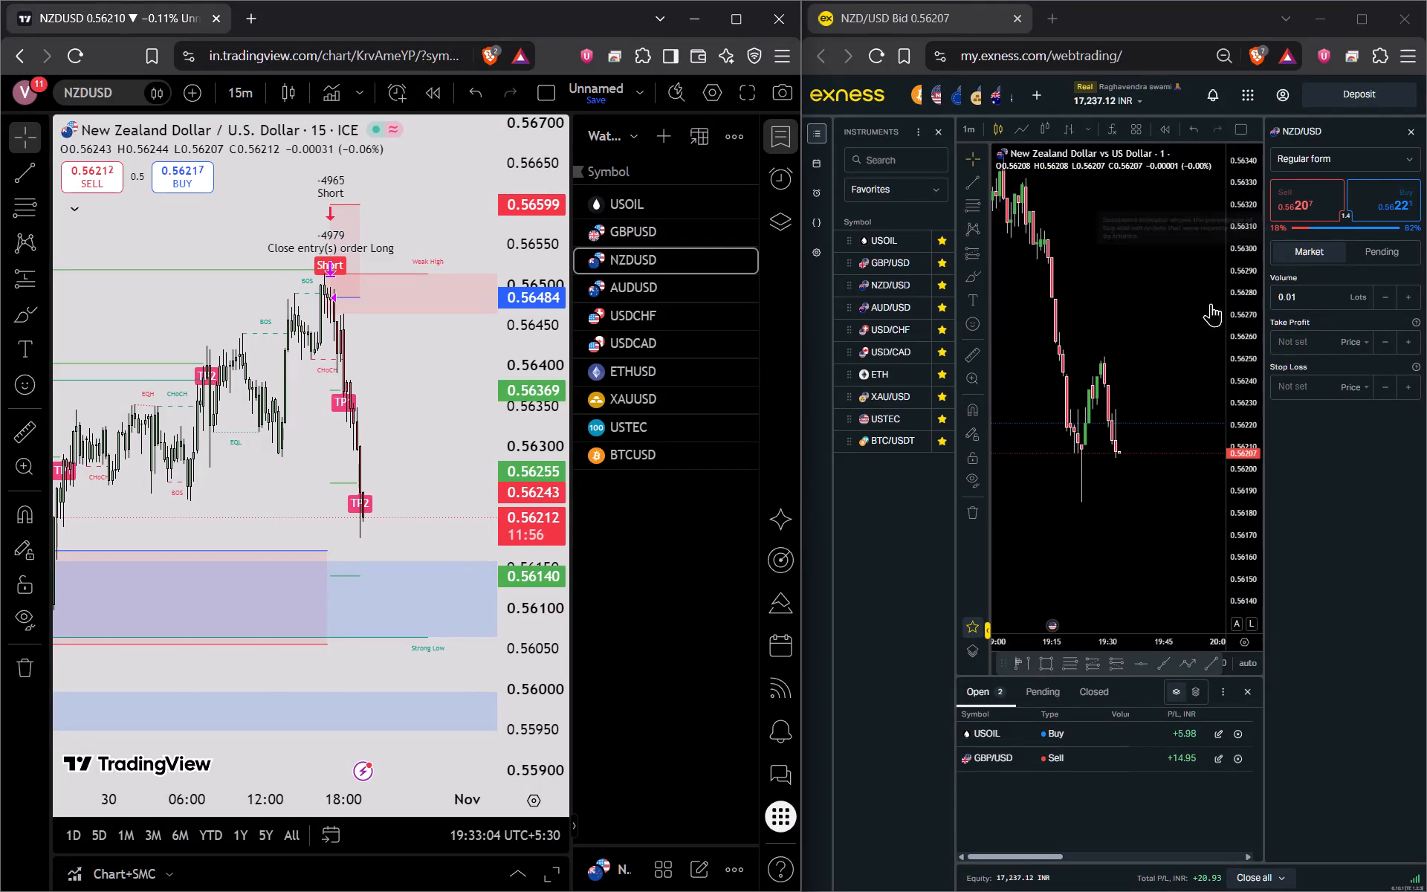
click(1191, 358)
text(15)
key(Return)
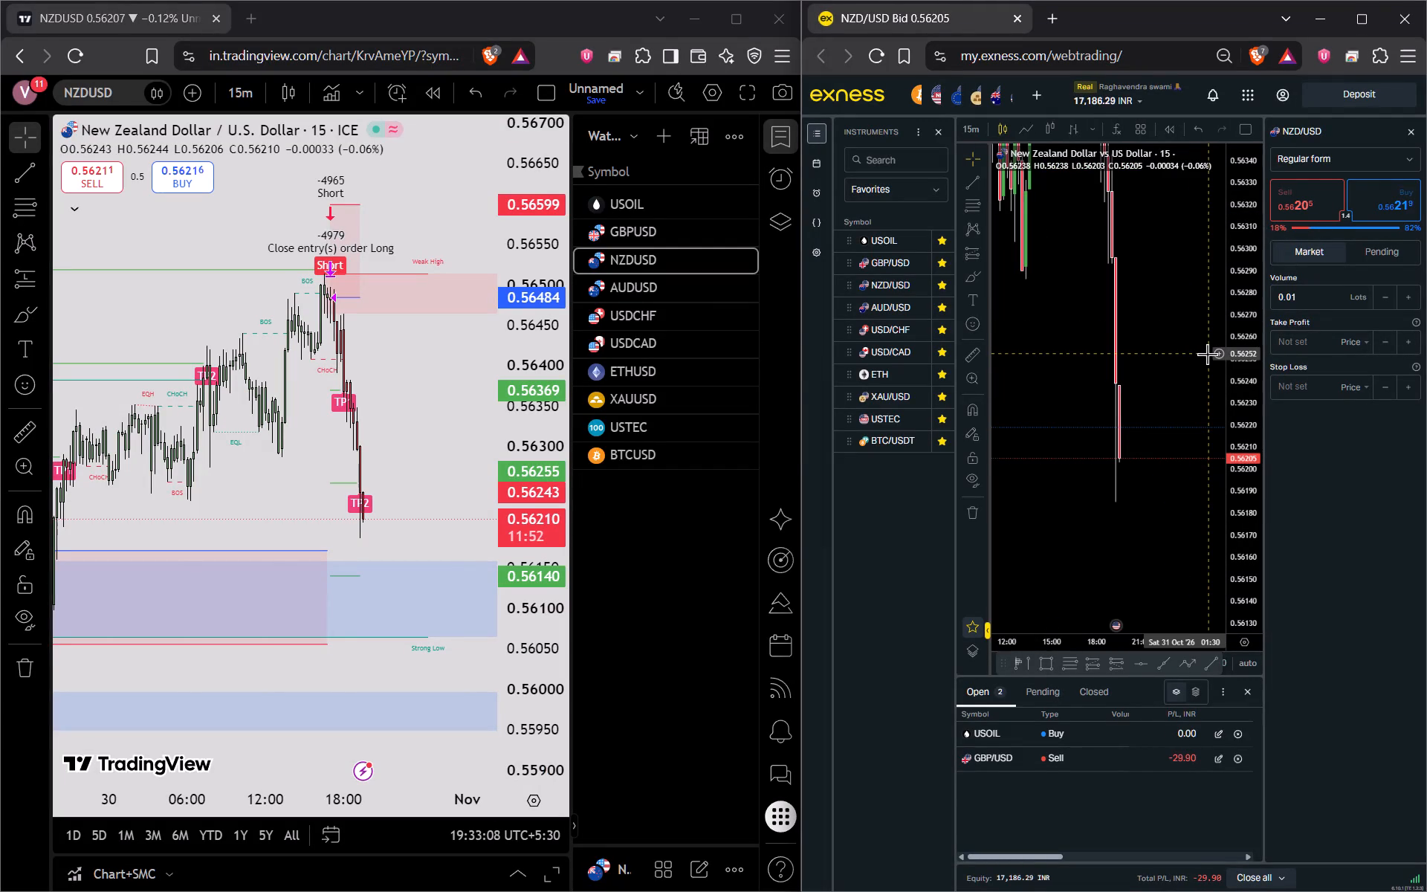
drag(1244, 372, 1243, 540)
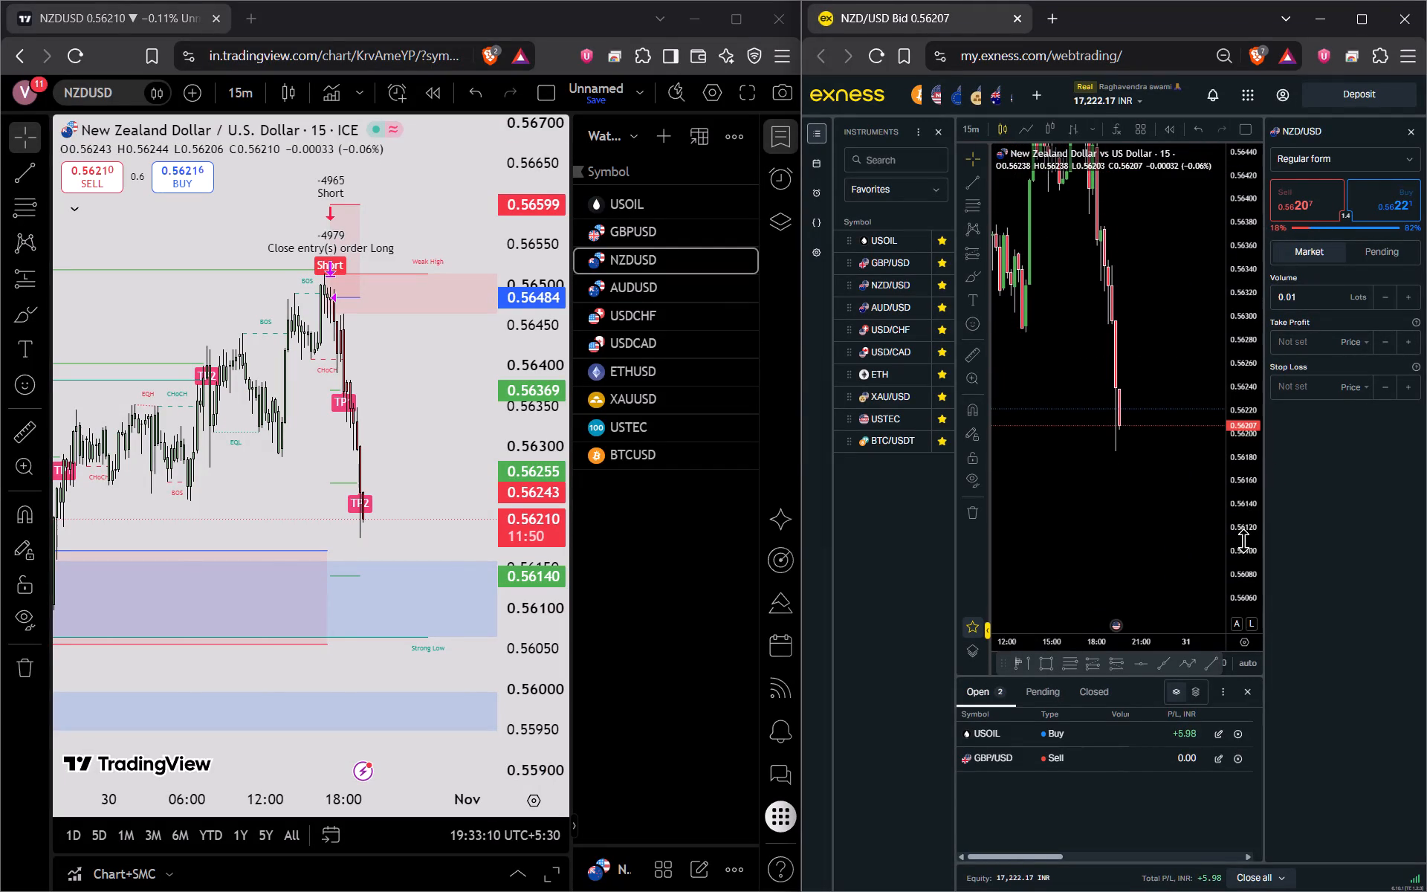
drag(1238, 422, 1247, 507)
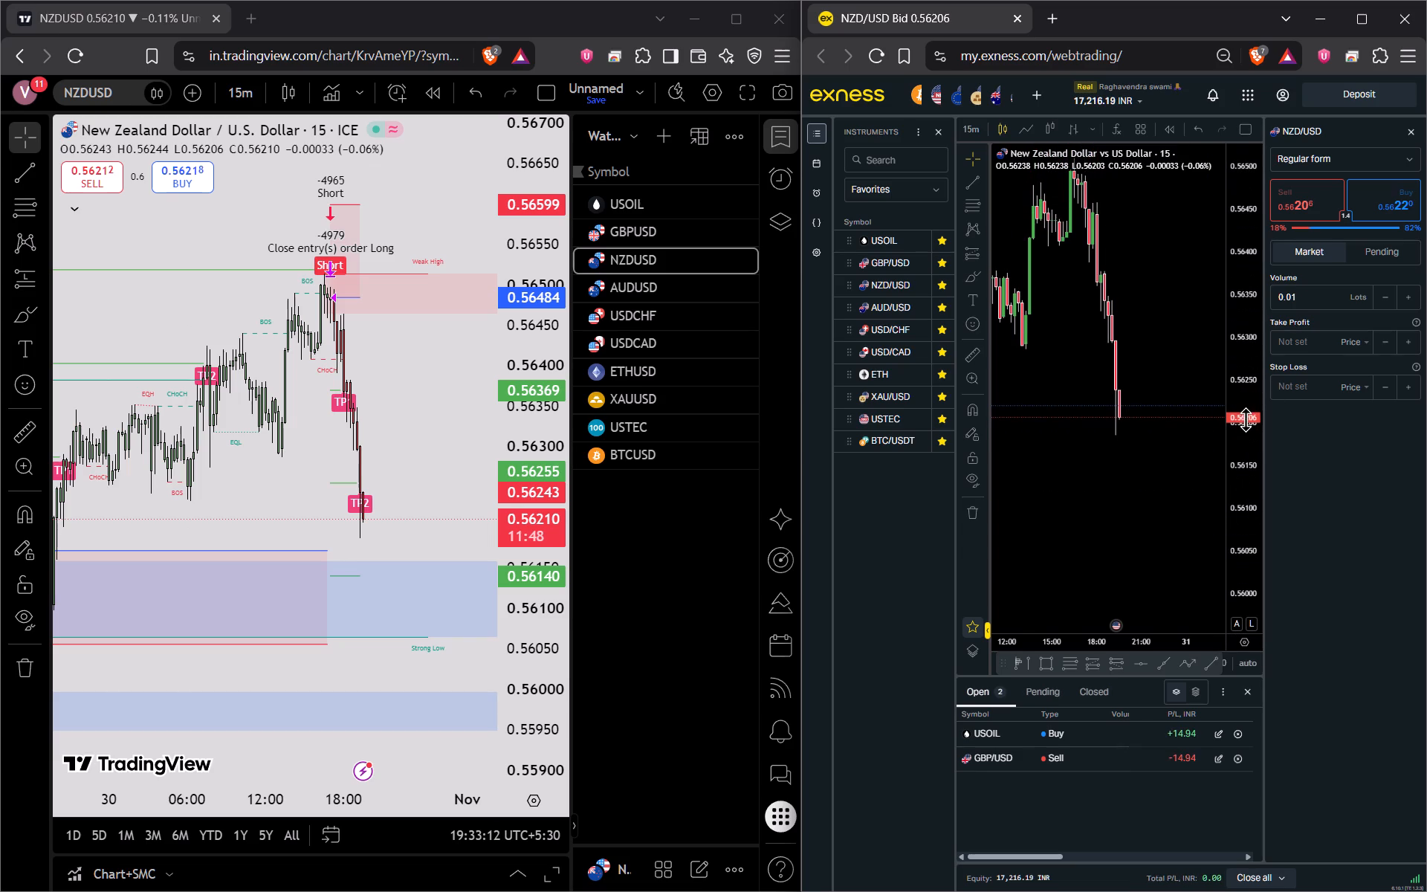
drag(543, 424, 524, 497)
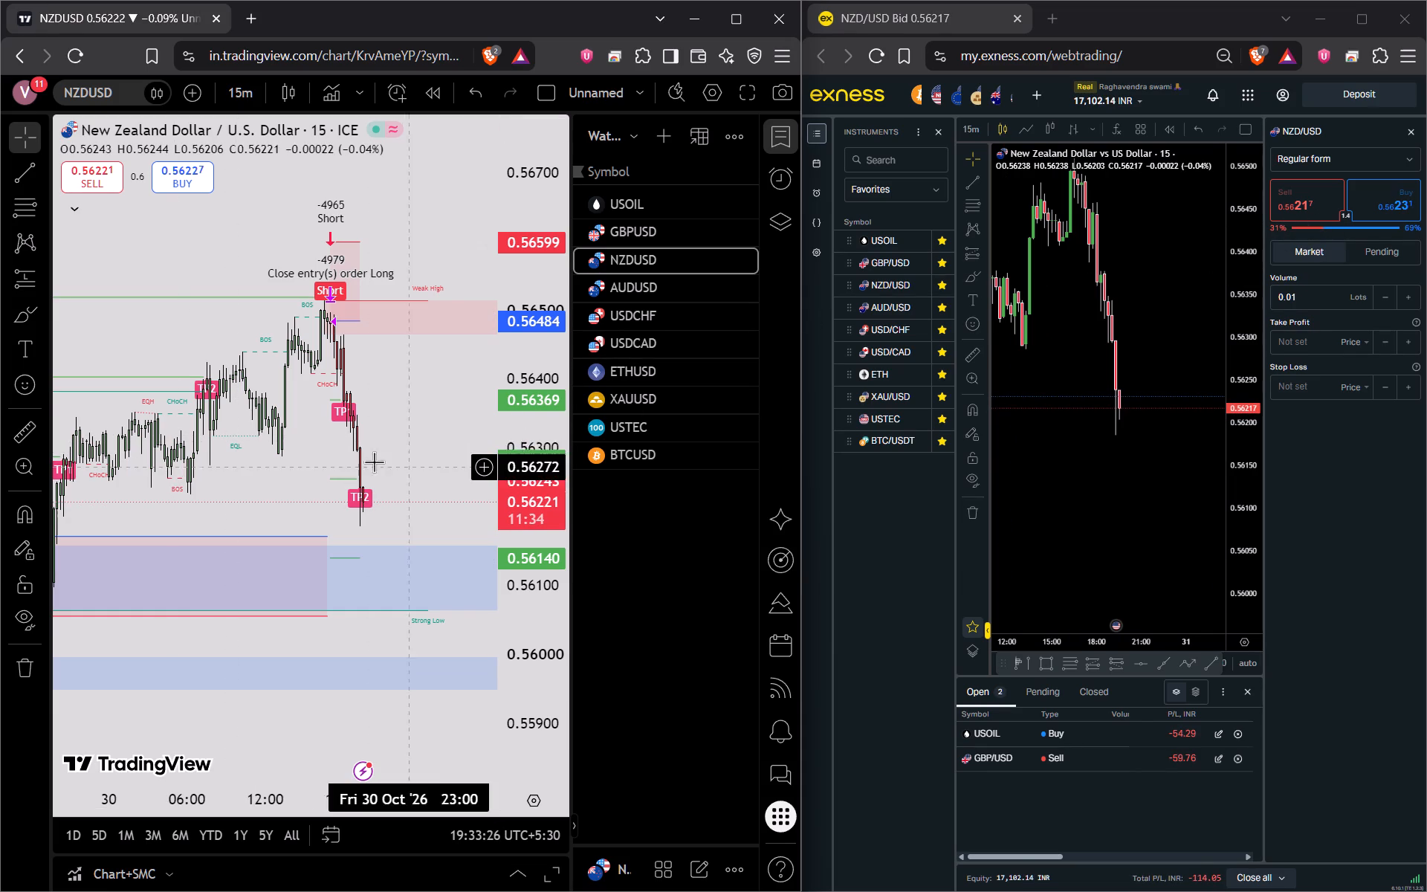
Examine the AUDUSD 15-minute chart in TradingView for signals and demand or supply zones.
click(630, 290)
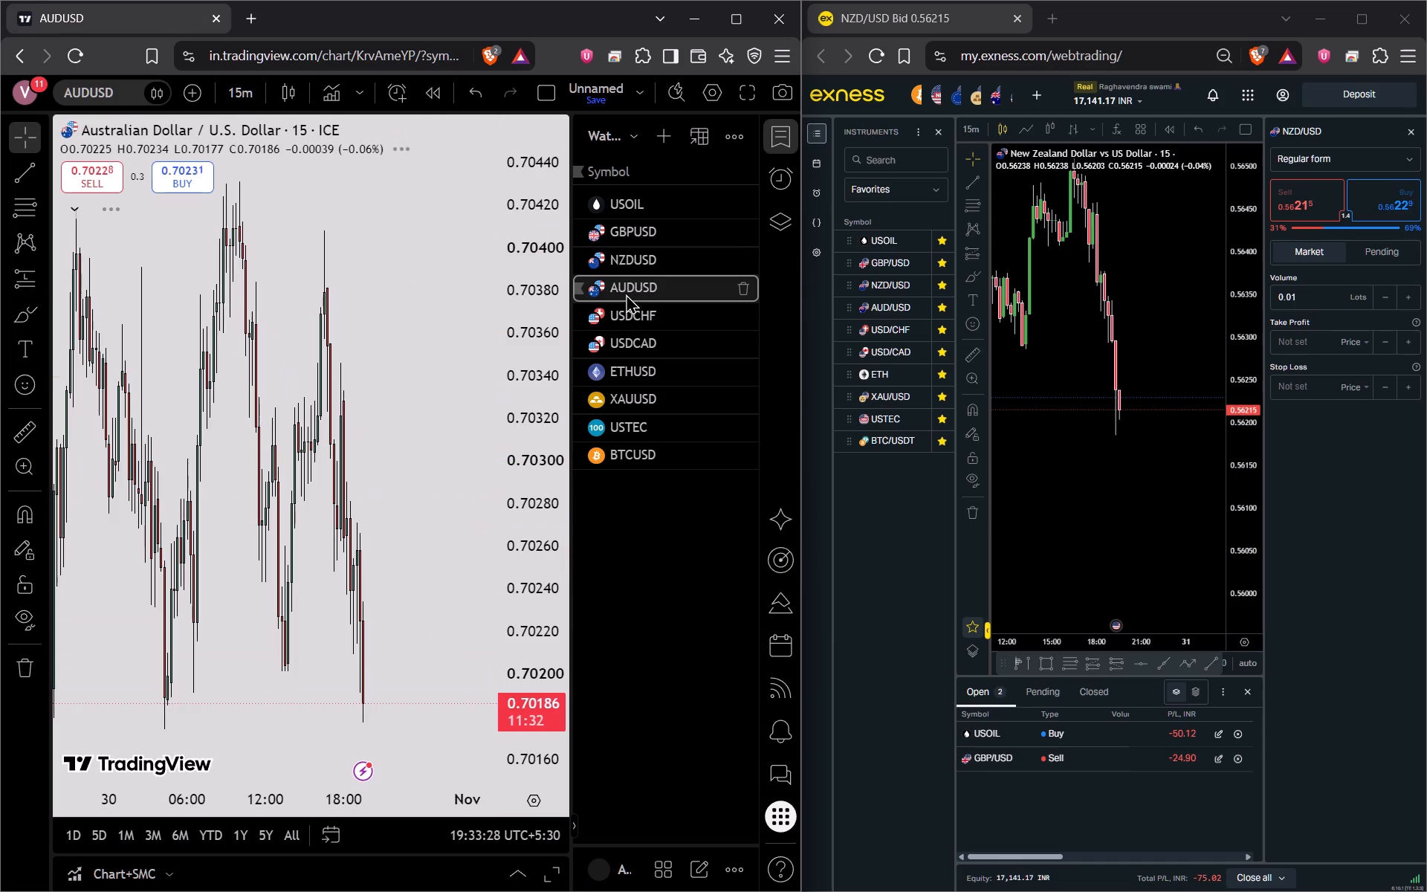
drag(523, 366, 583, 680)
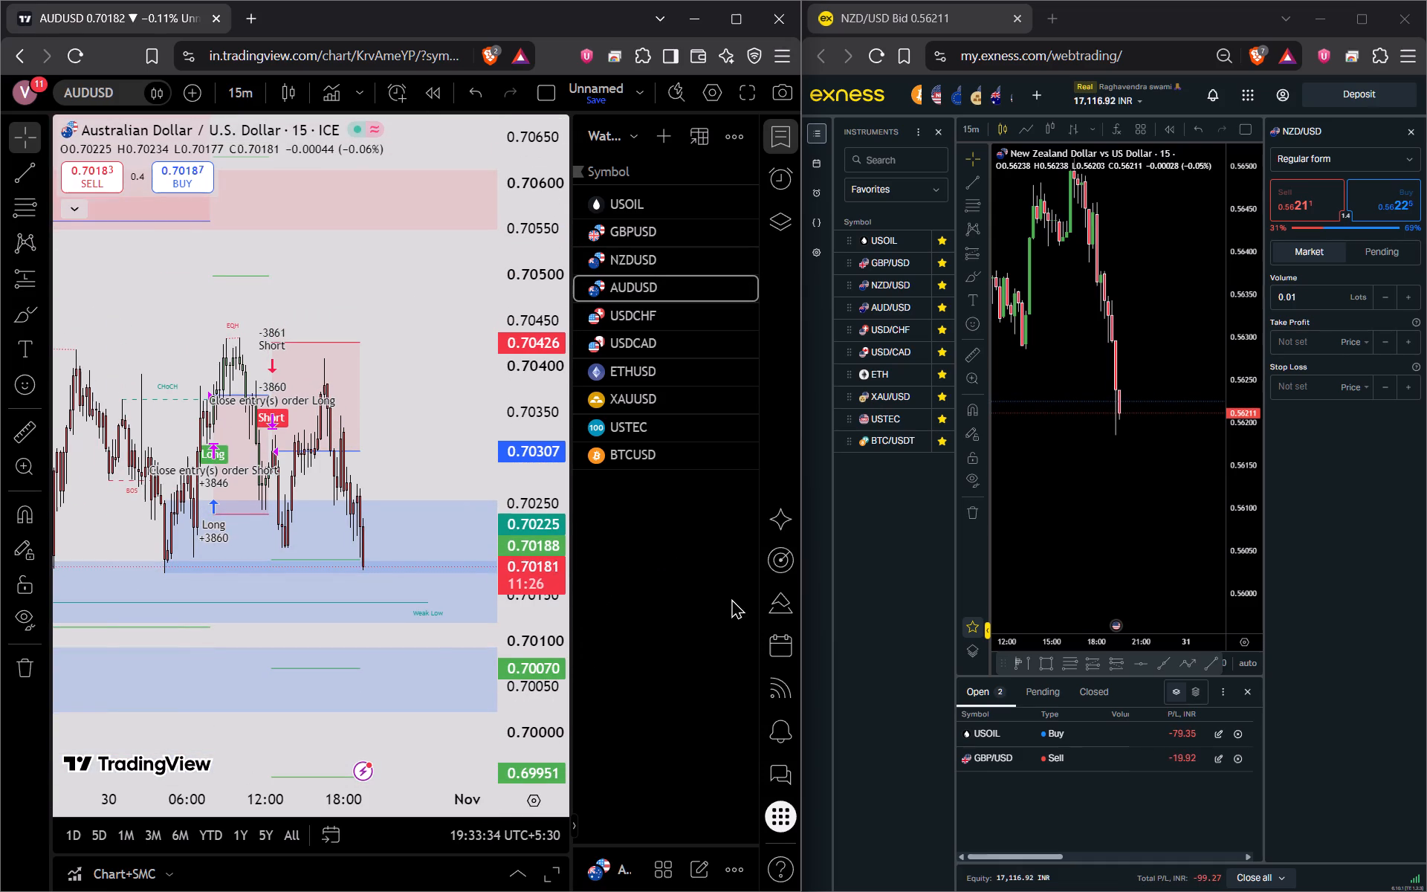
Enlarge the Exness window to full screen and lower the open USOIL buy position's take profit to 103.930.
click(992, 731)
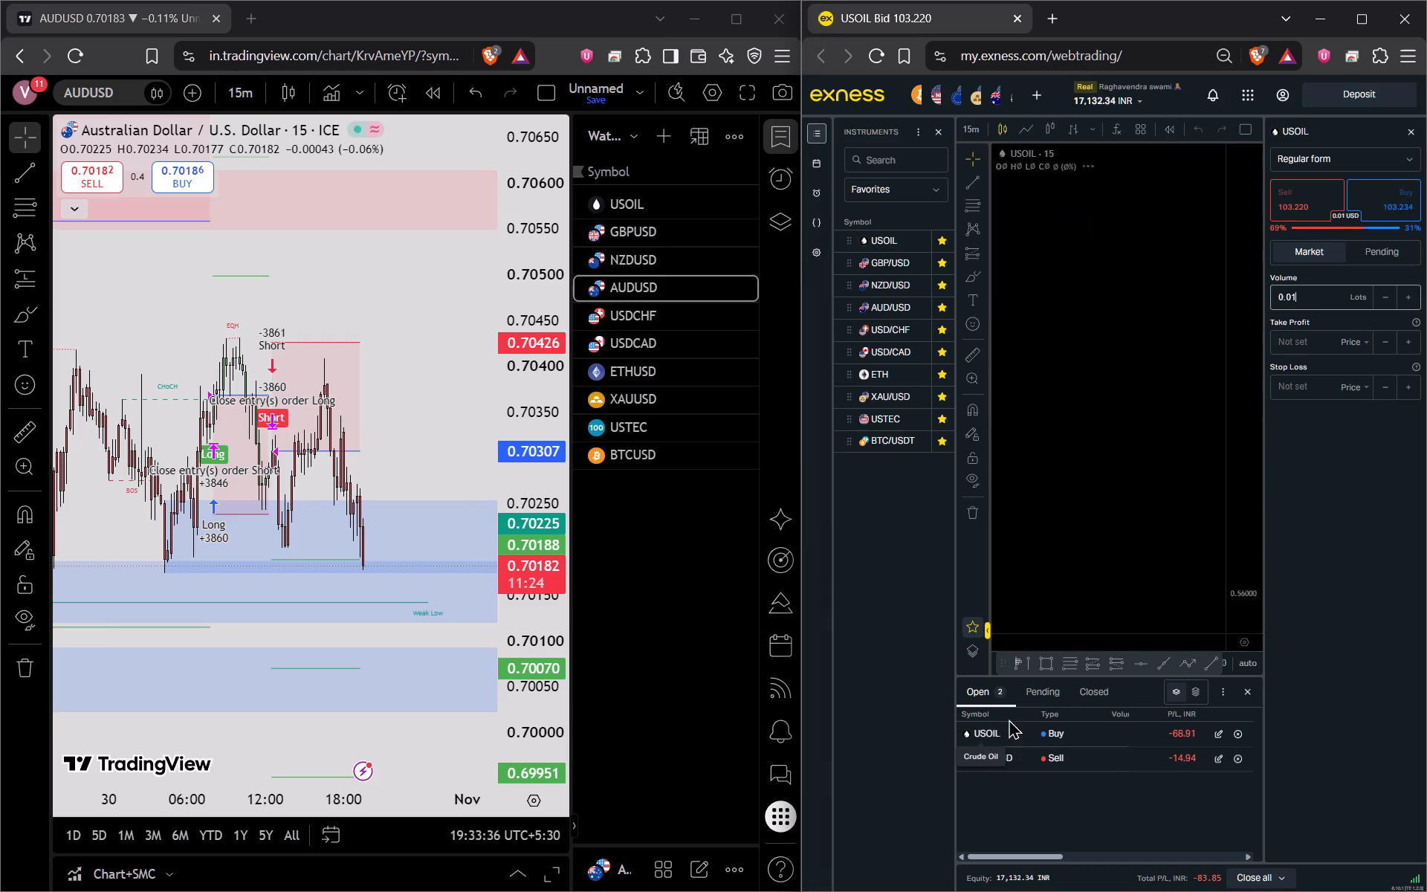
scroll(1154, 497, up, 6)
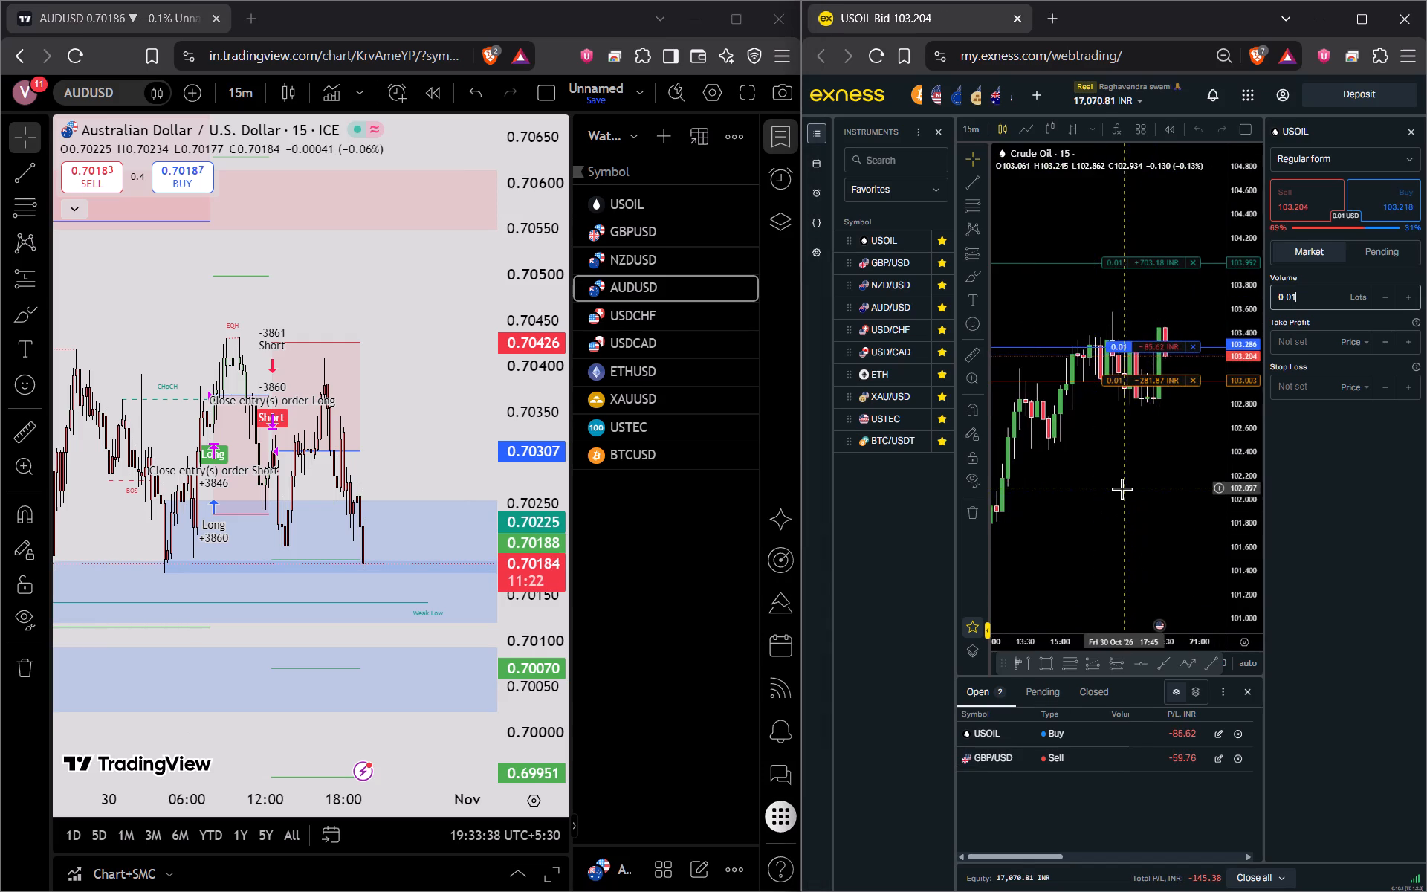
drag(1119, 488, 995, 509)
click(1364, 23)
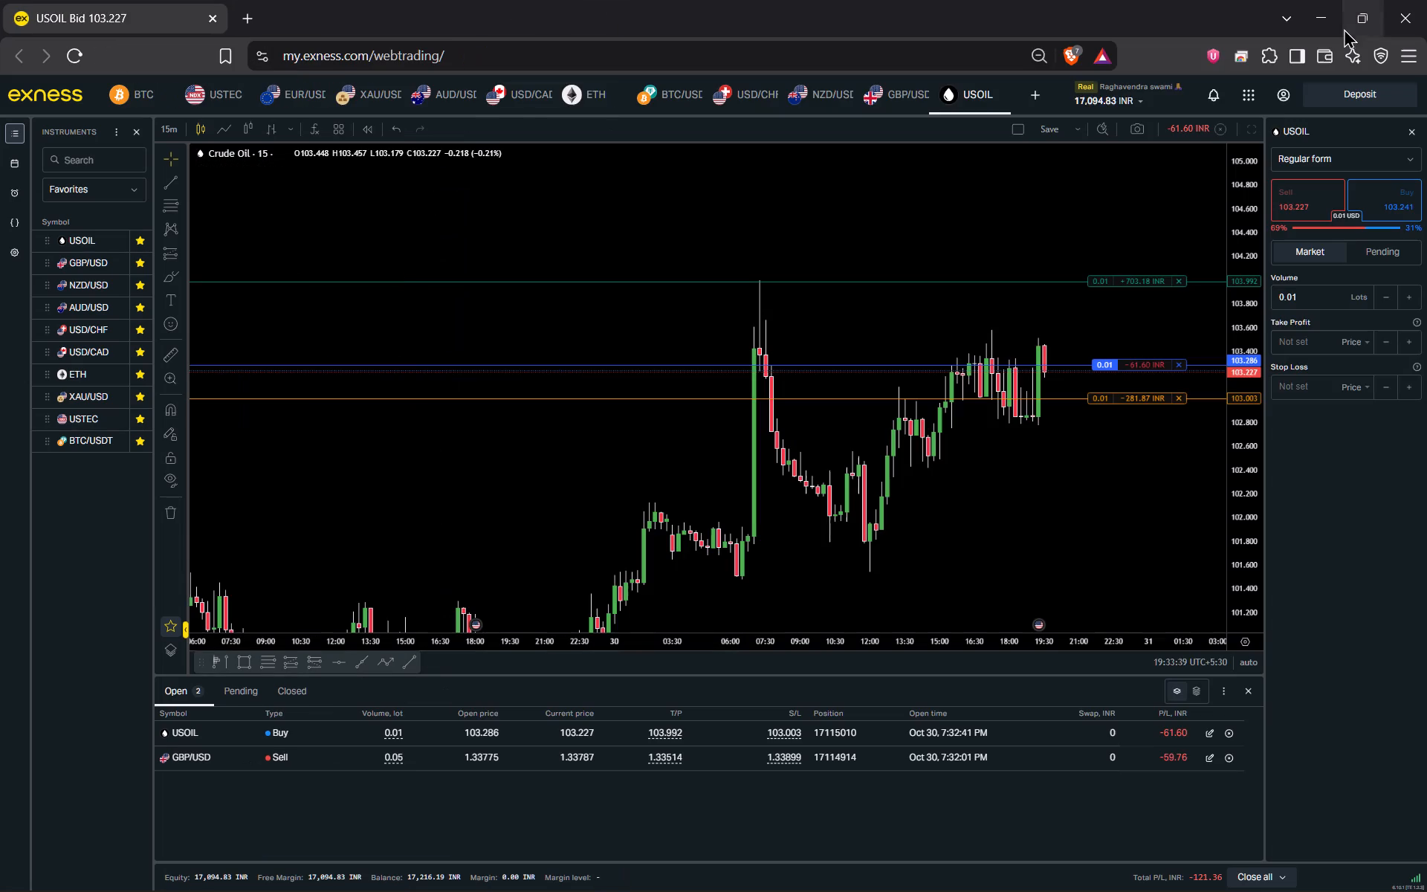
drag(1043, 485, 806, 531)
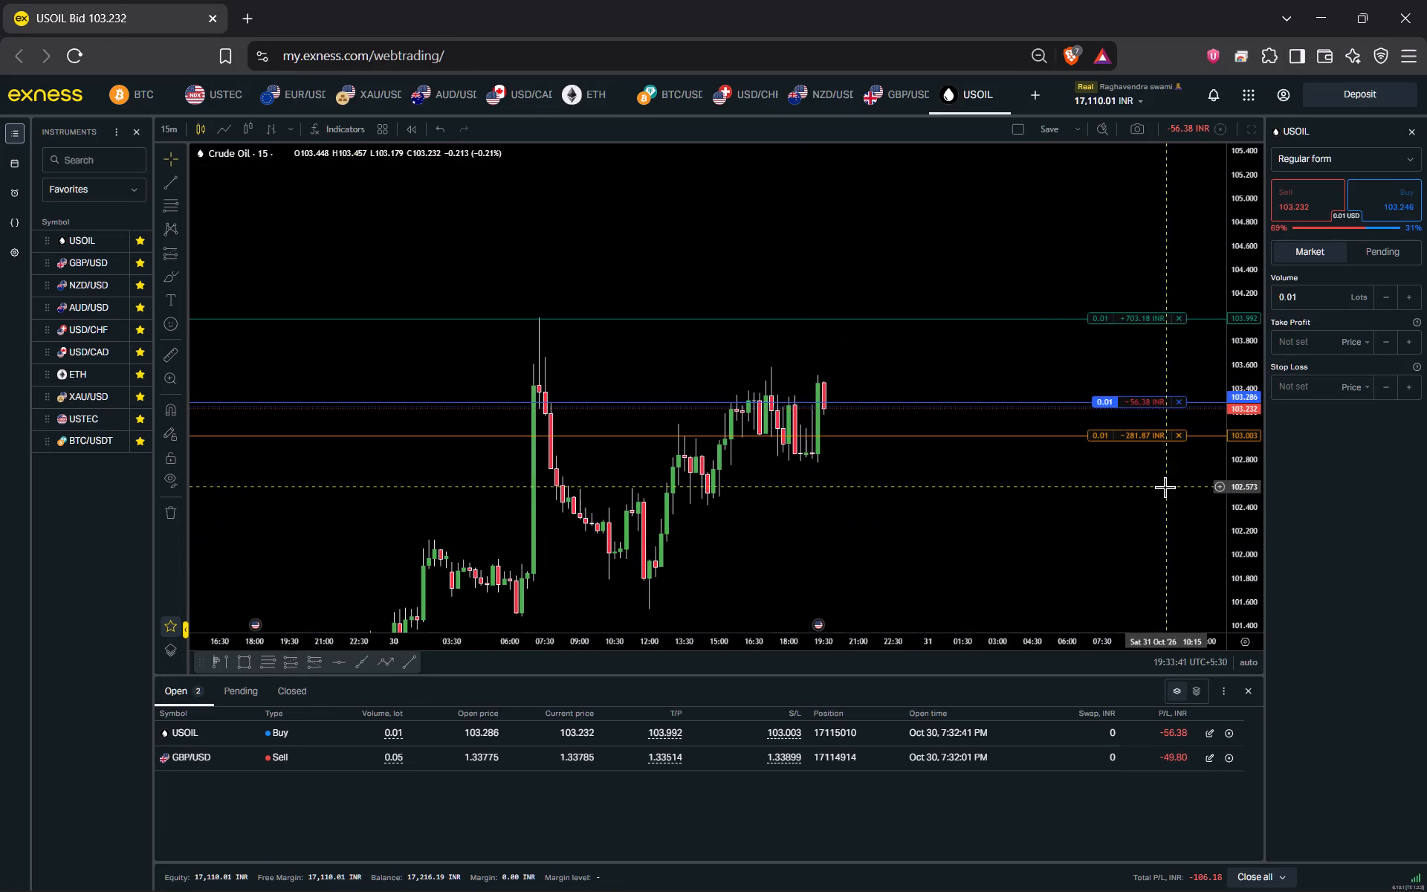
drag(1229, 517, 1234, 456)
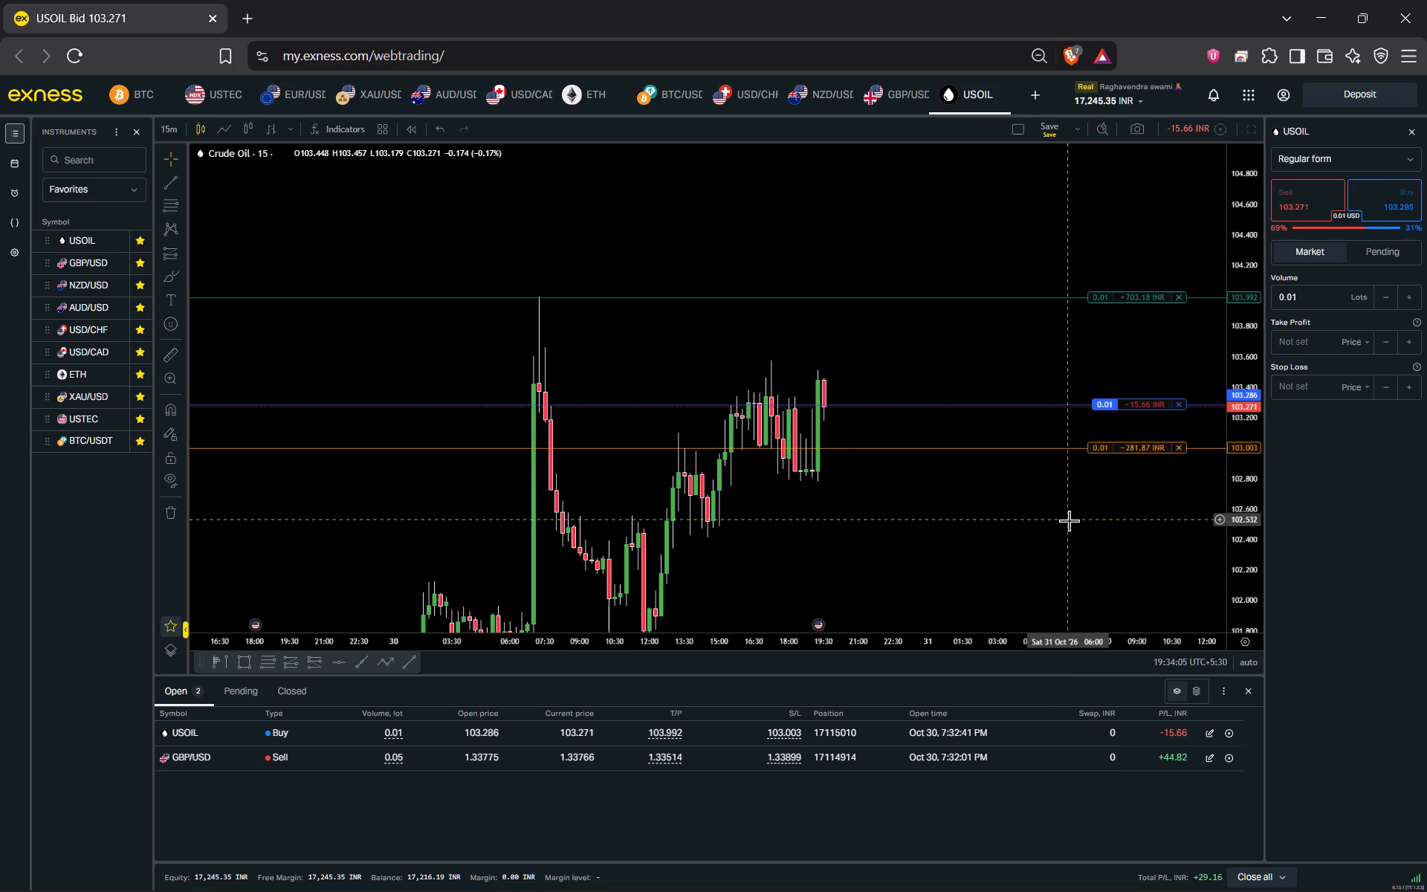
drag(1053, 494, 1049, 437)
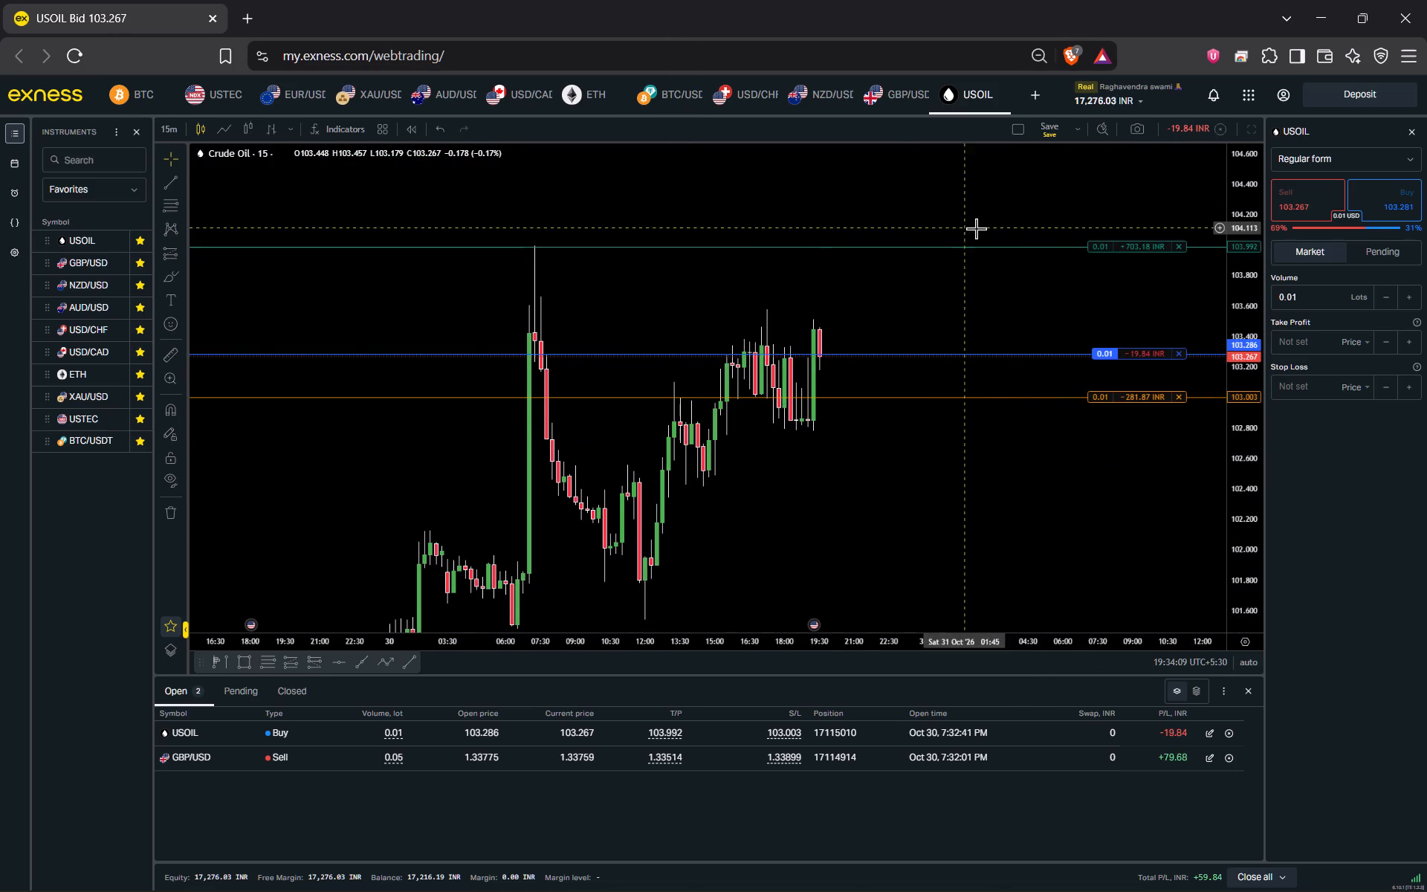
click(1102, 250)
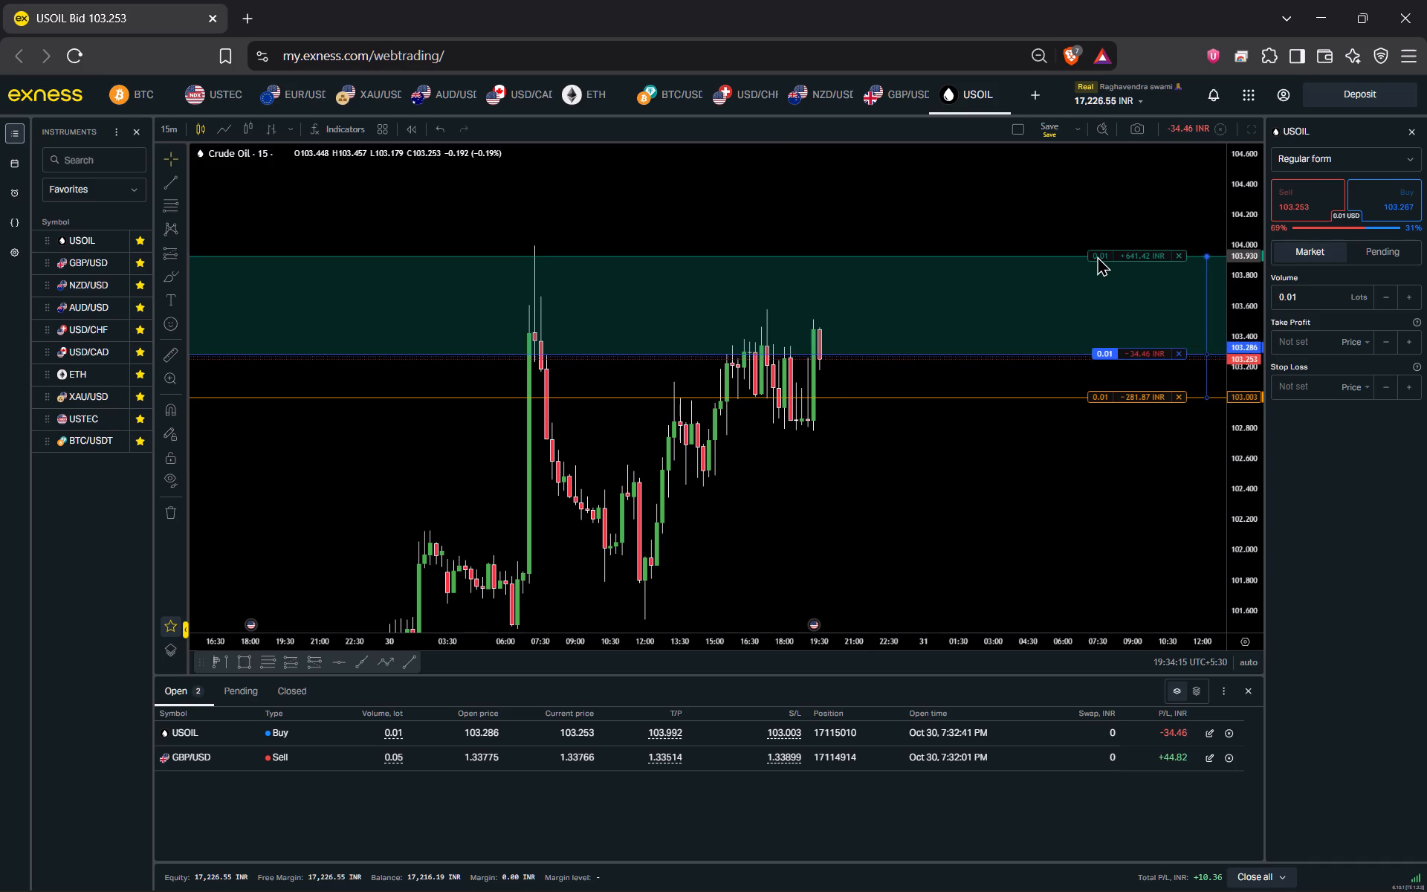
click(682, 533)
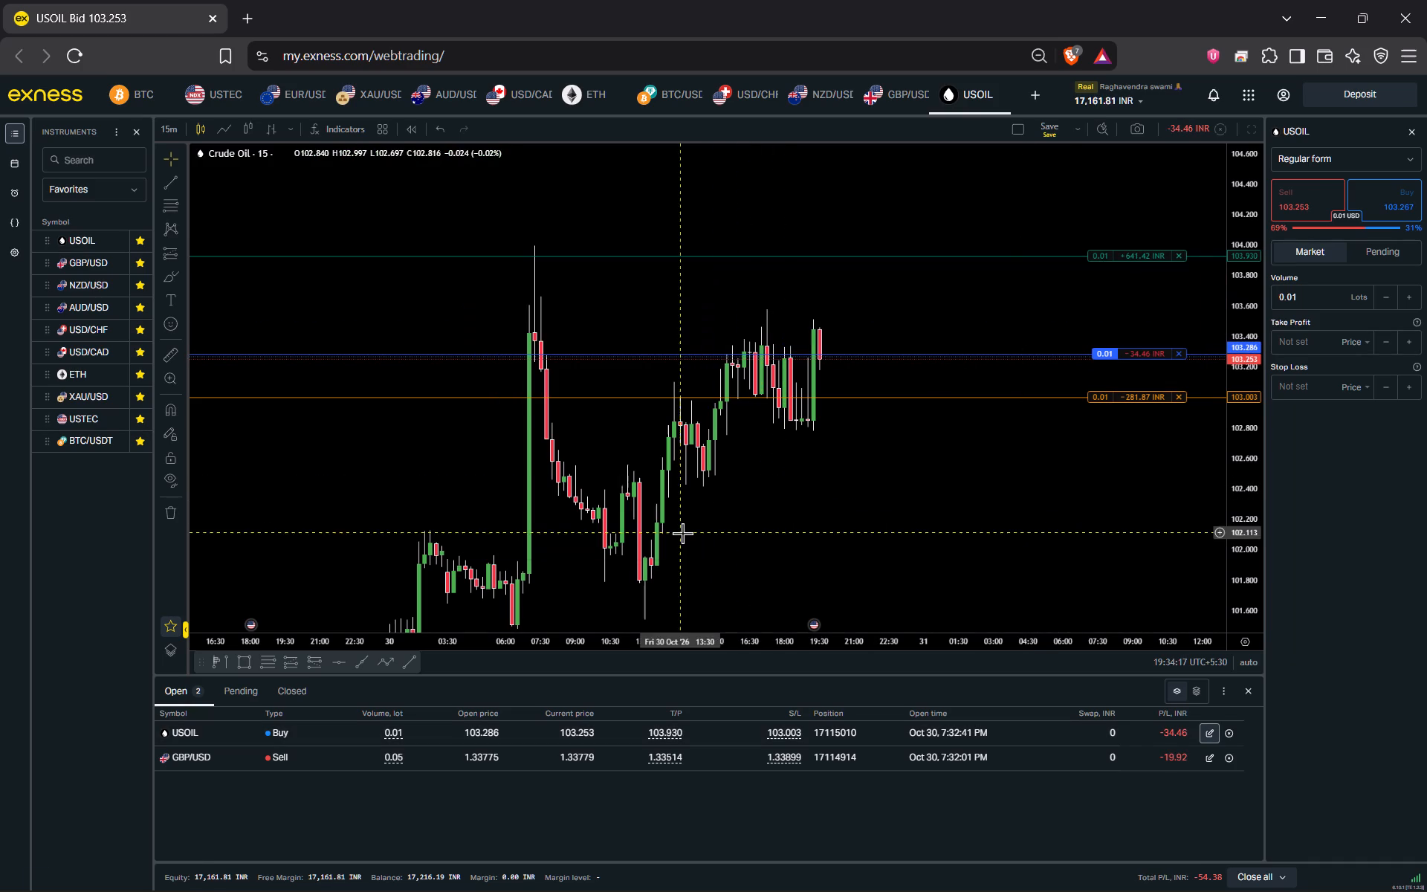
Restore the Exness window to half the screen beside TradingView, keeping the latest USOIL candles in view.
scroll(1148, 499, up, 4)
drag(1041, 514, 1064, 548)
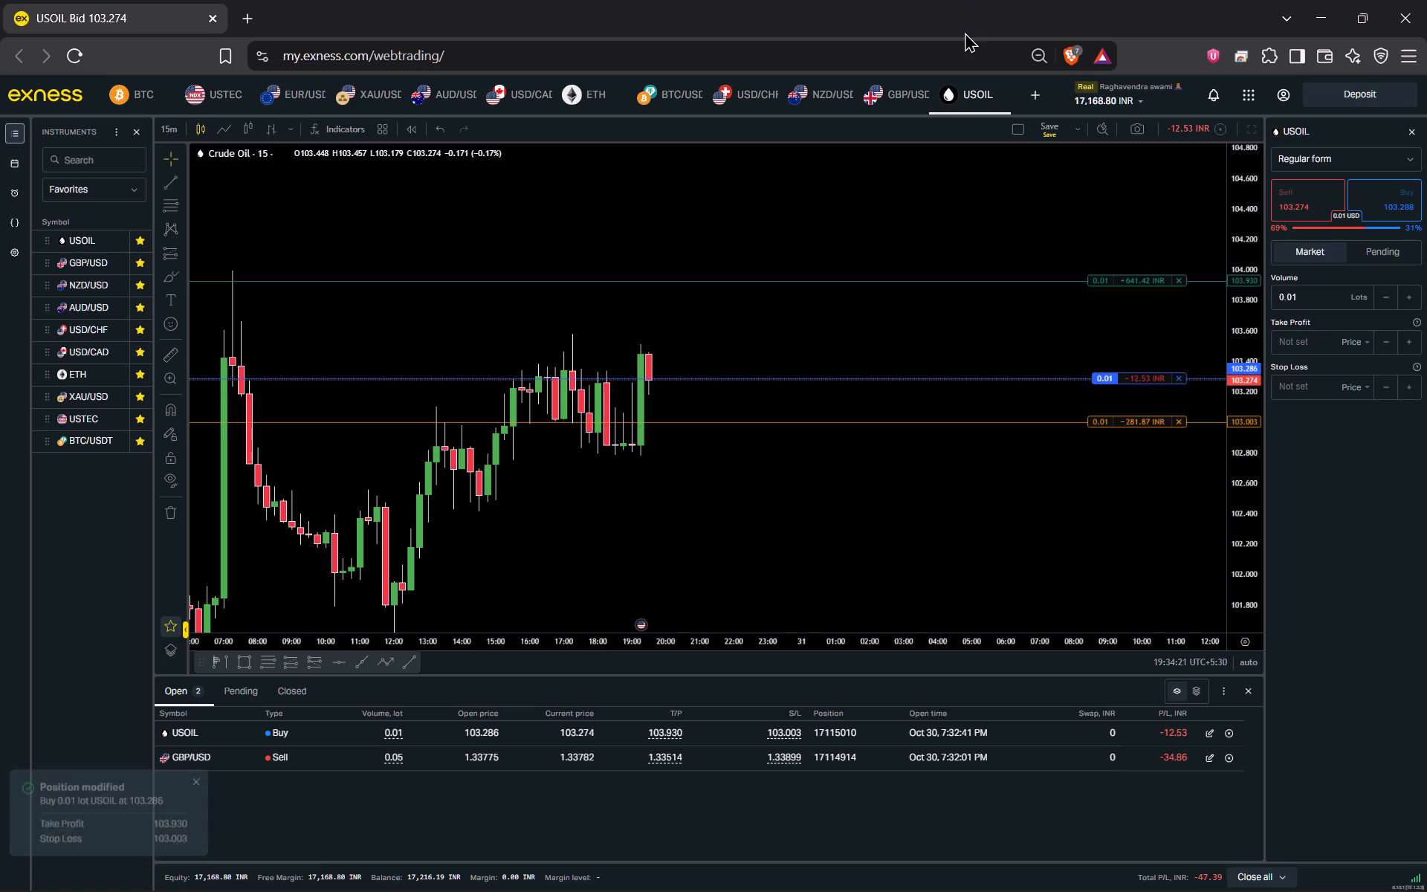
drag(974, 25, 1426, 340)
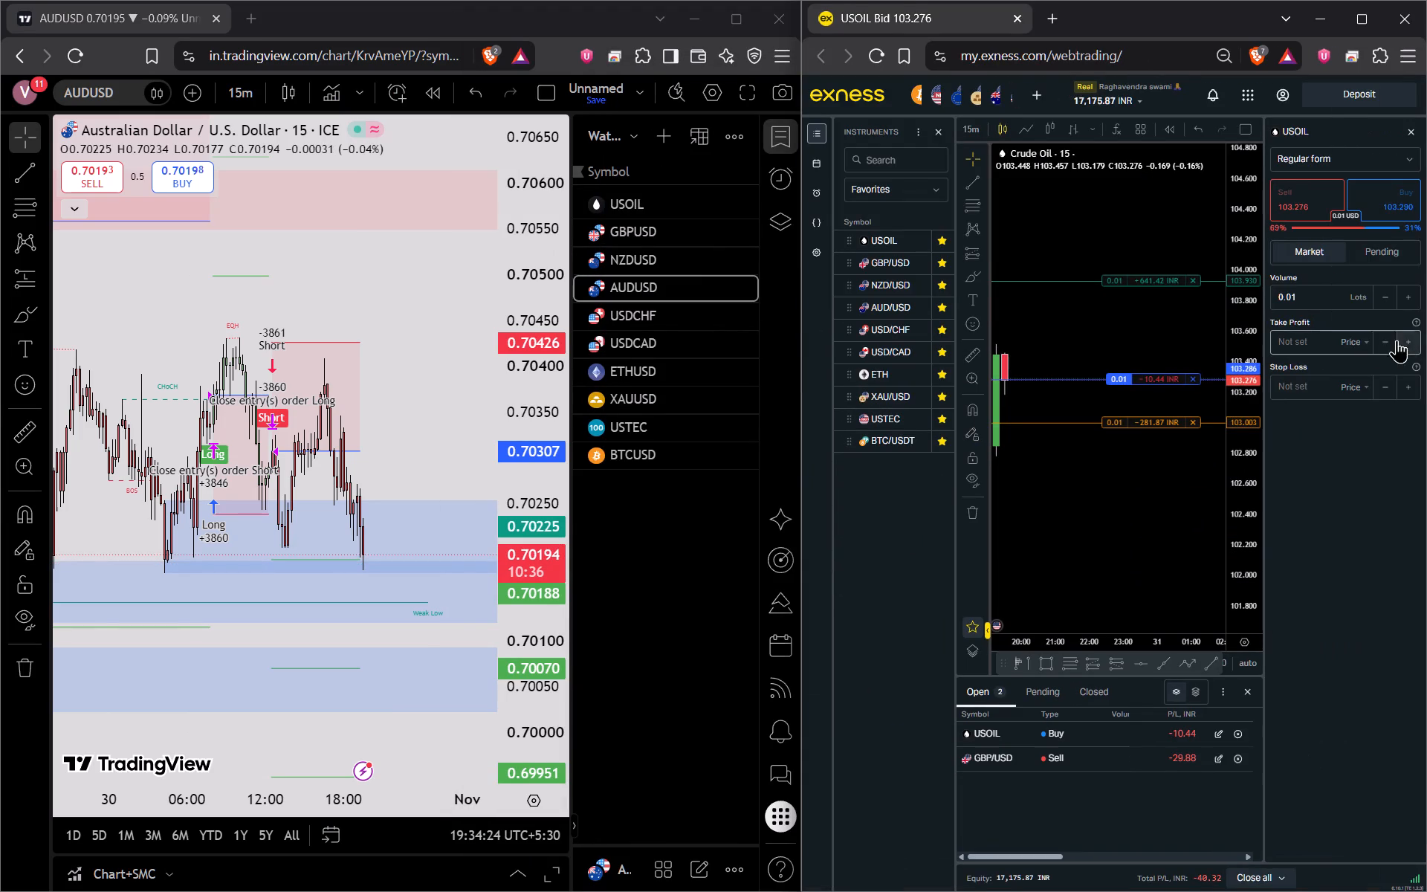
drag(1062, 342, 1121, 342)
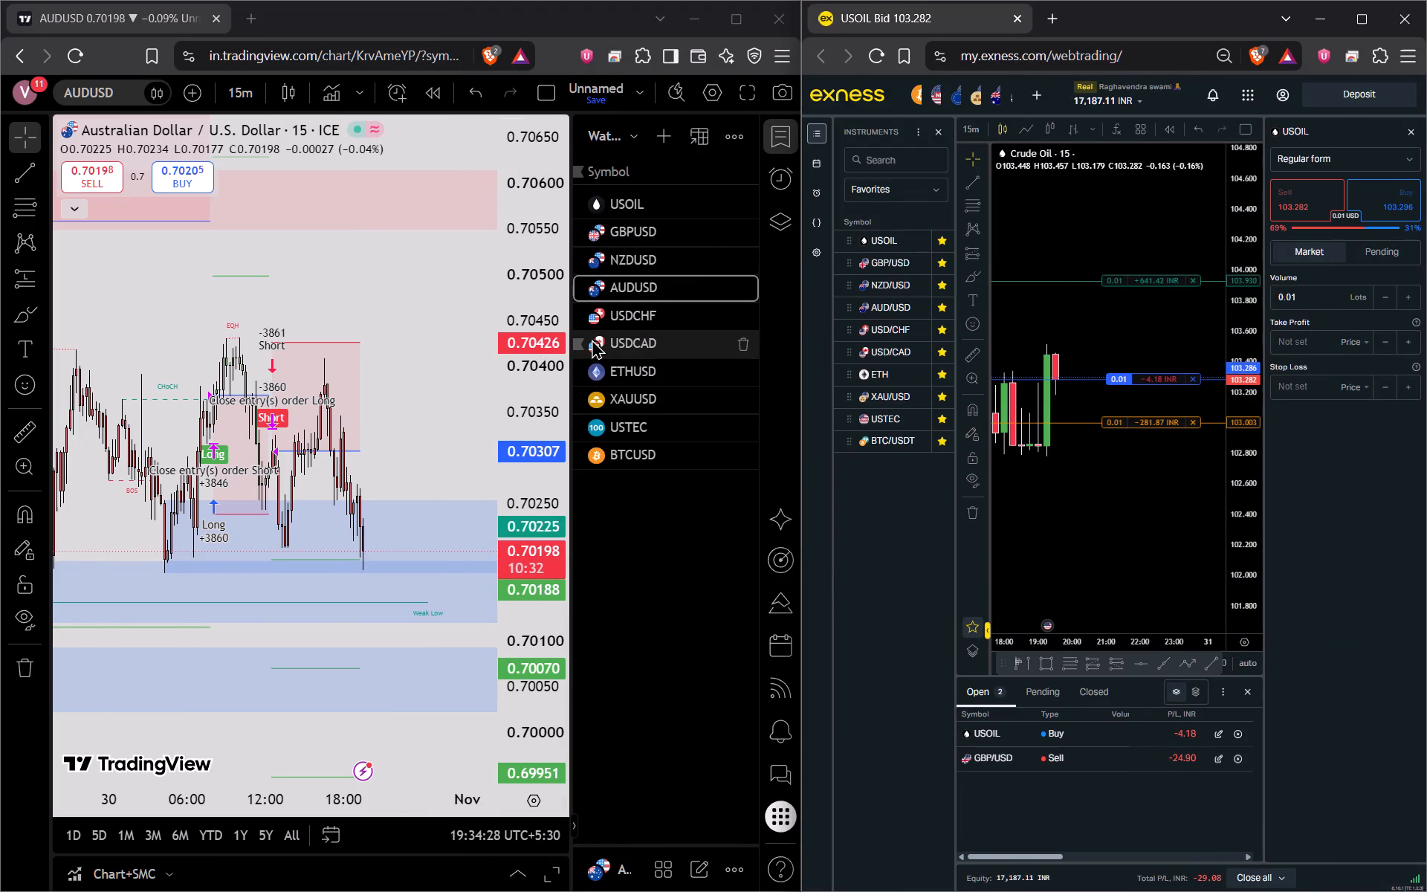
Examine the USDCHF 15-minute chart in TradingView for signals and supply or demand zones.
click(624, 316)
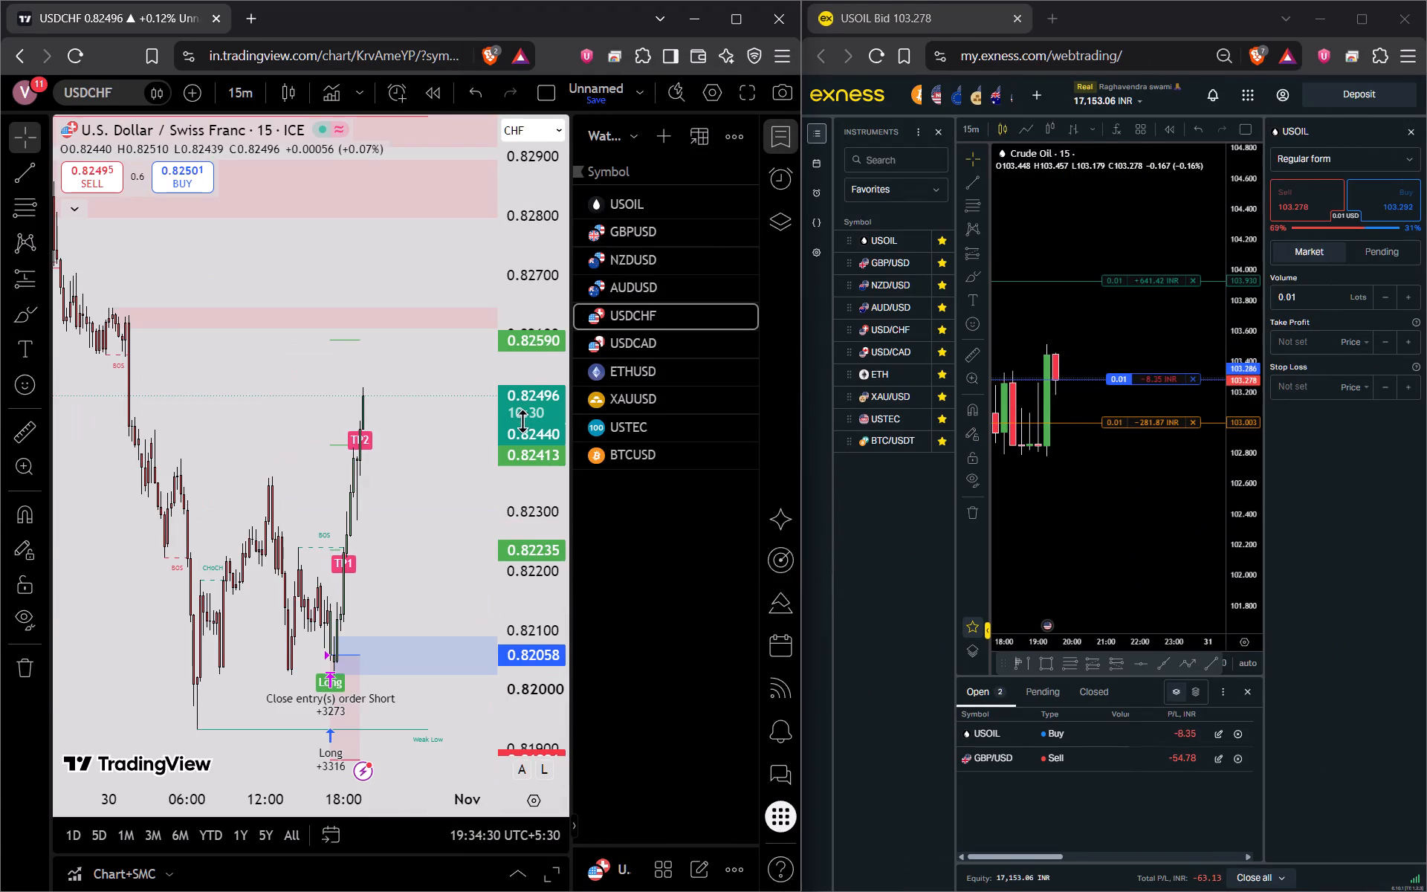
drag(522, 423, 538, 552)
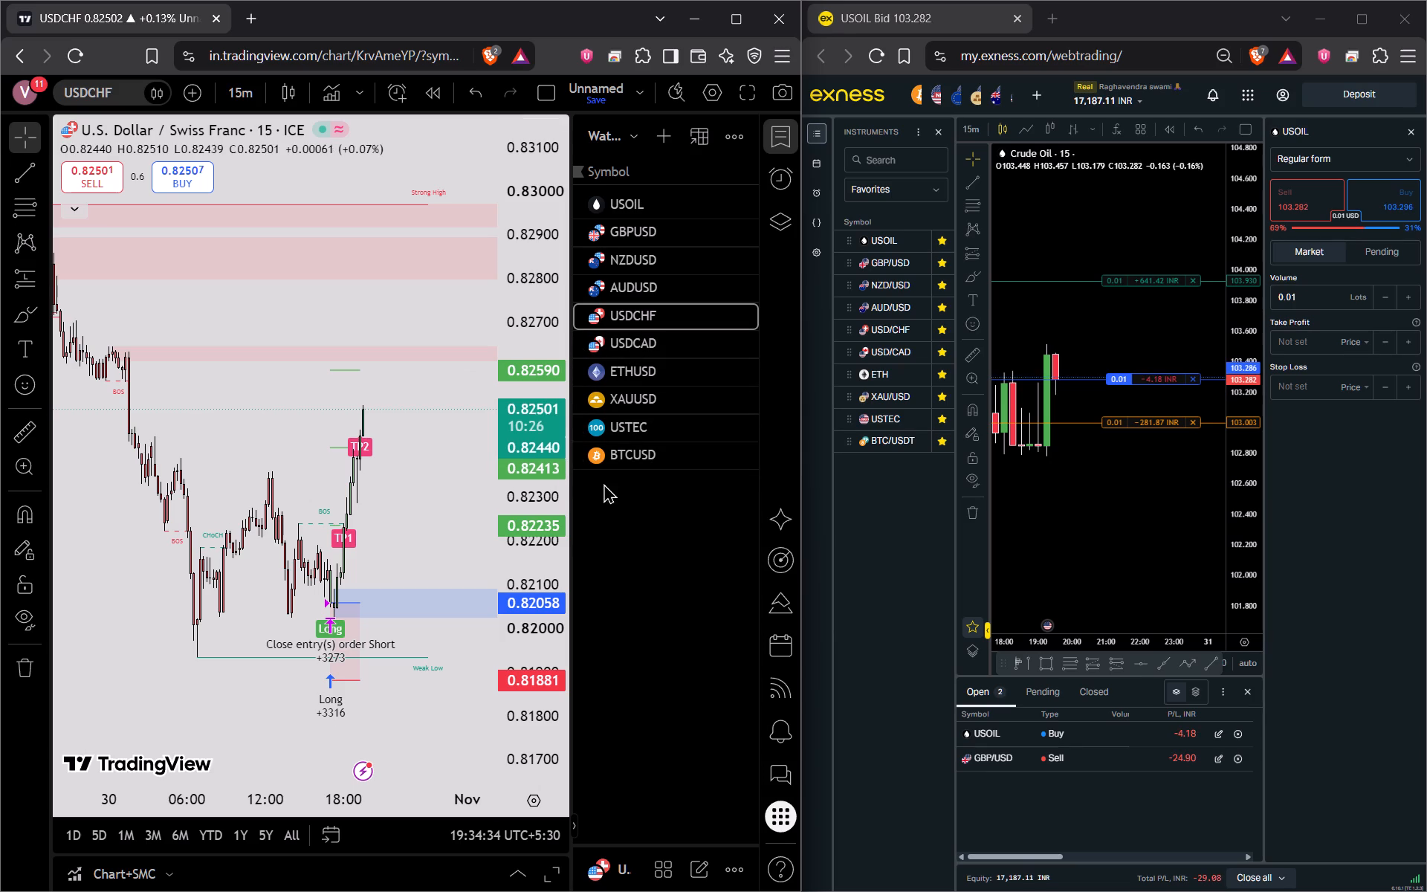
Examine BTCUSD in TradingView and BTC/USDT in Exness, and read the note attached to the shaded red period.
click(630, 459)
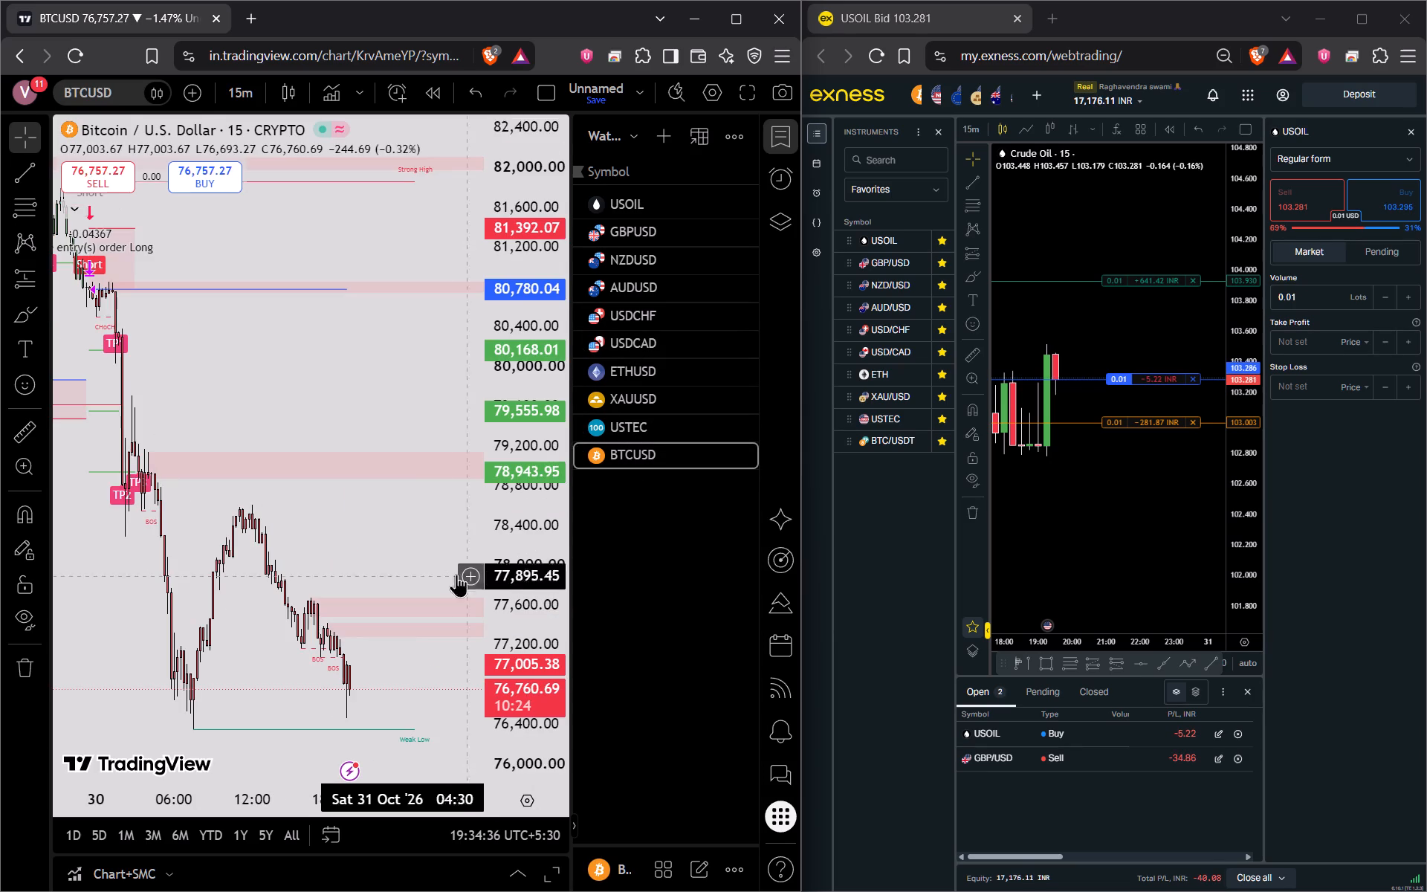
drag(396, 536, 390, 330)
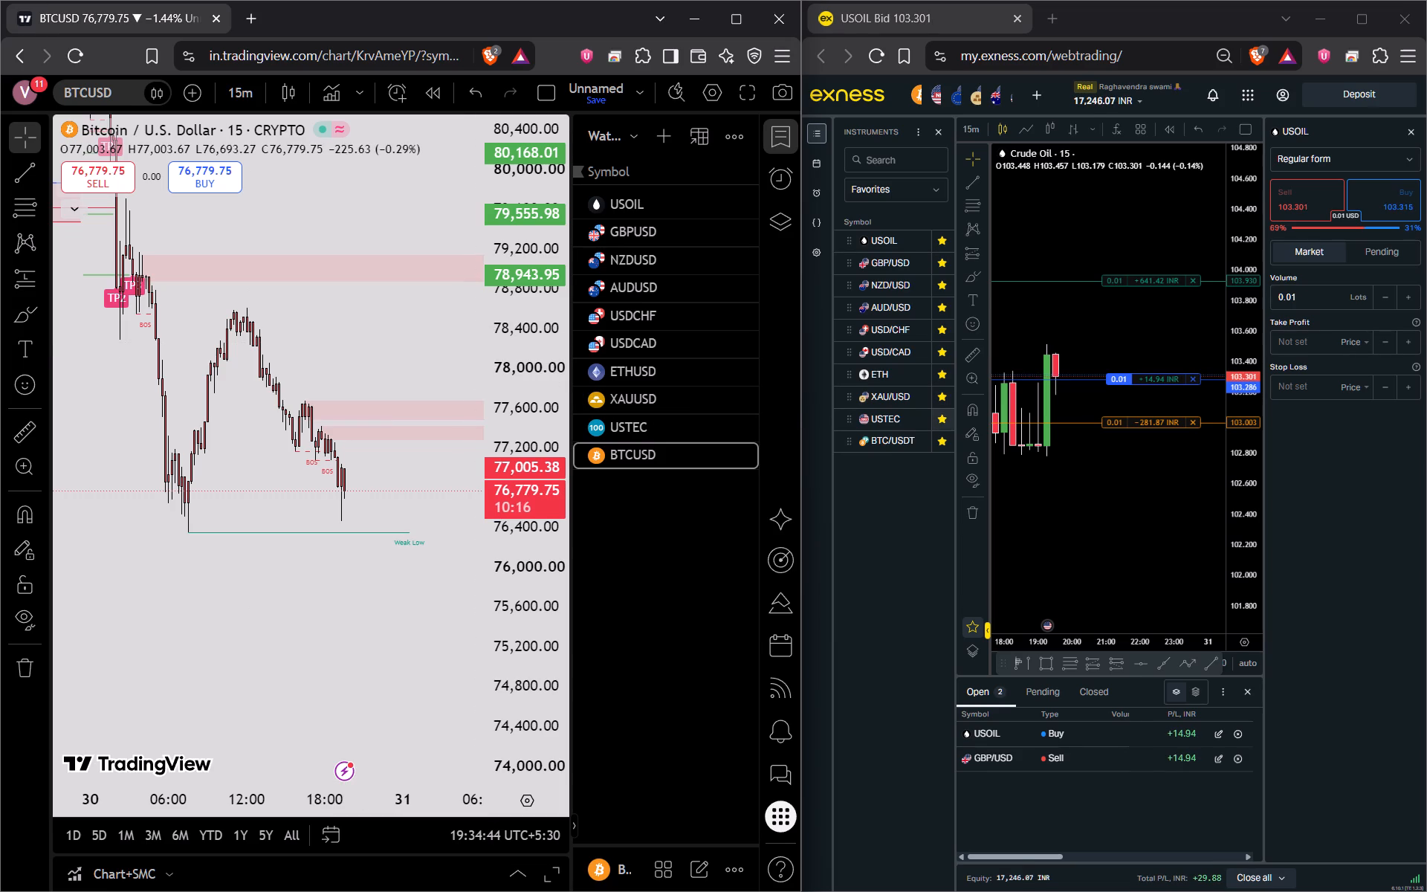
click(891, 447)
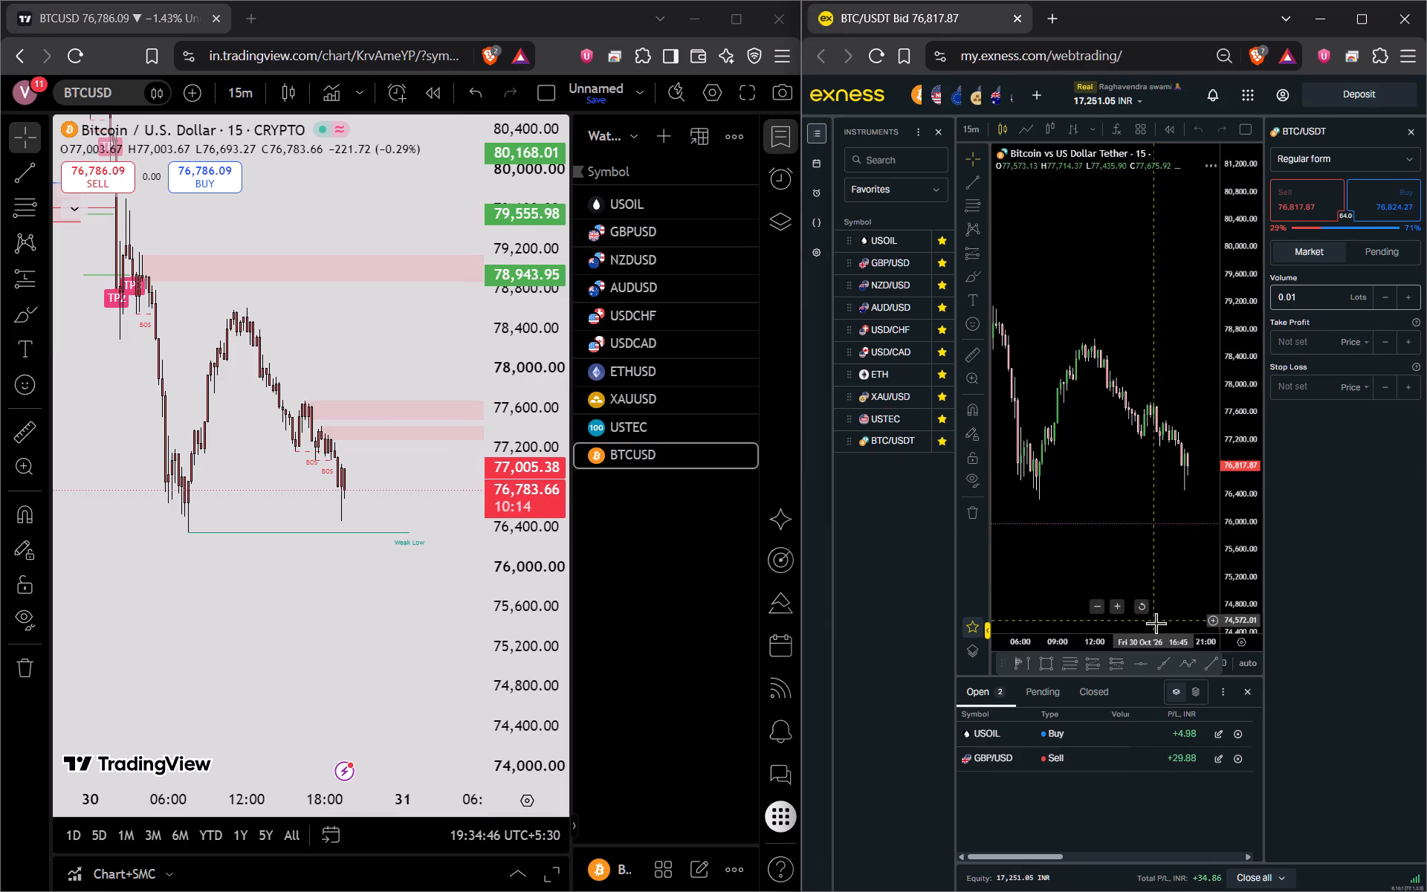
drag(1146, 571, 1040, 557)
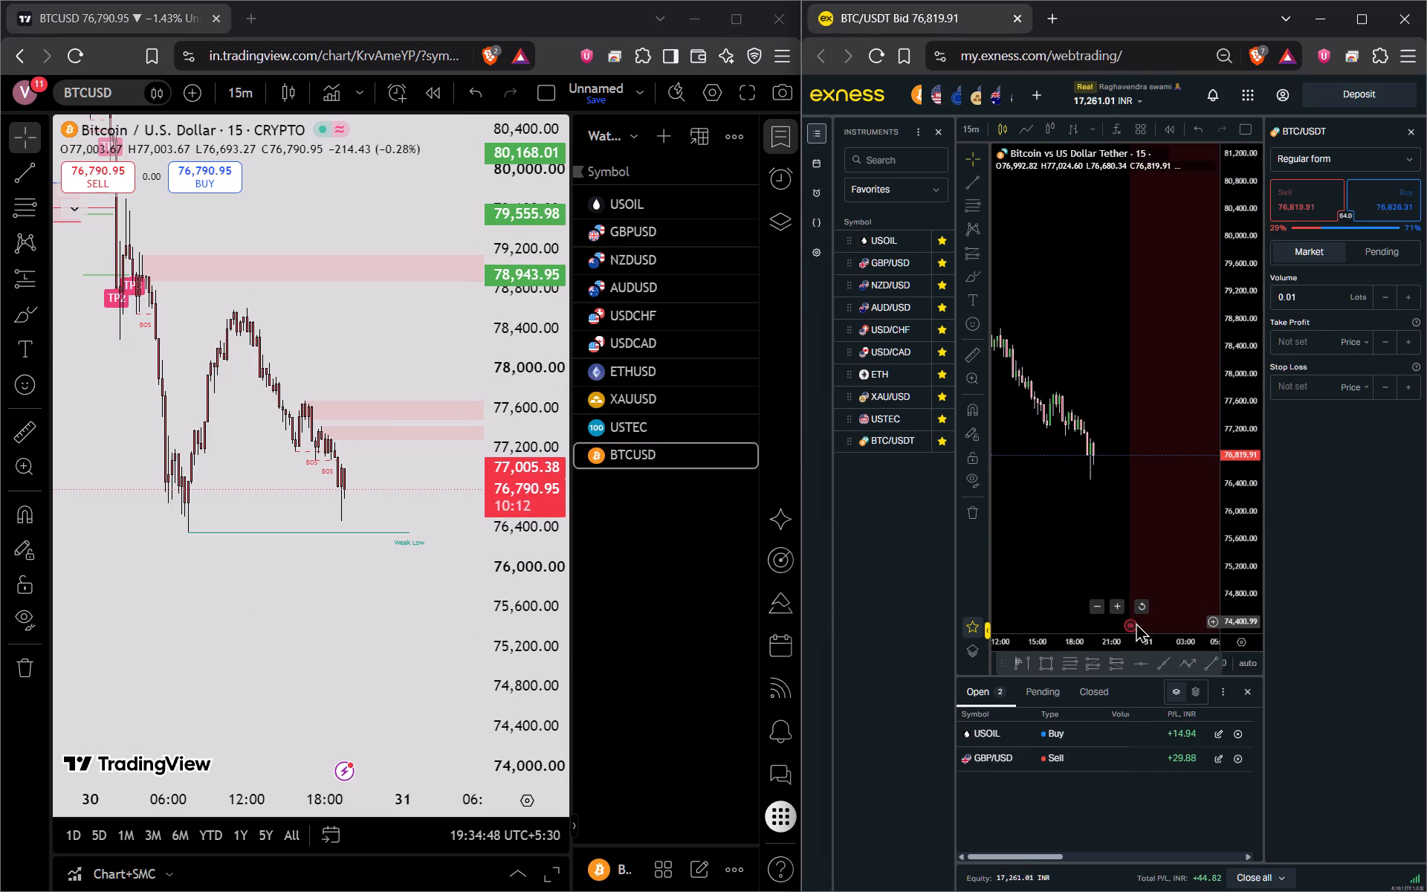
click(1129, 624)
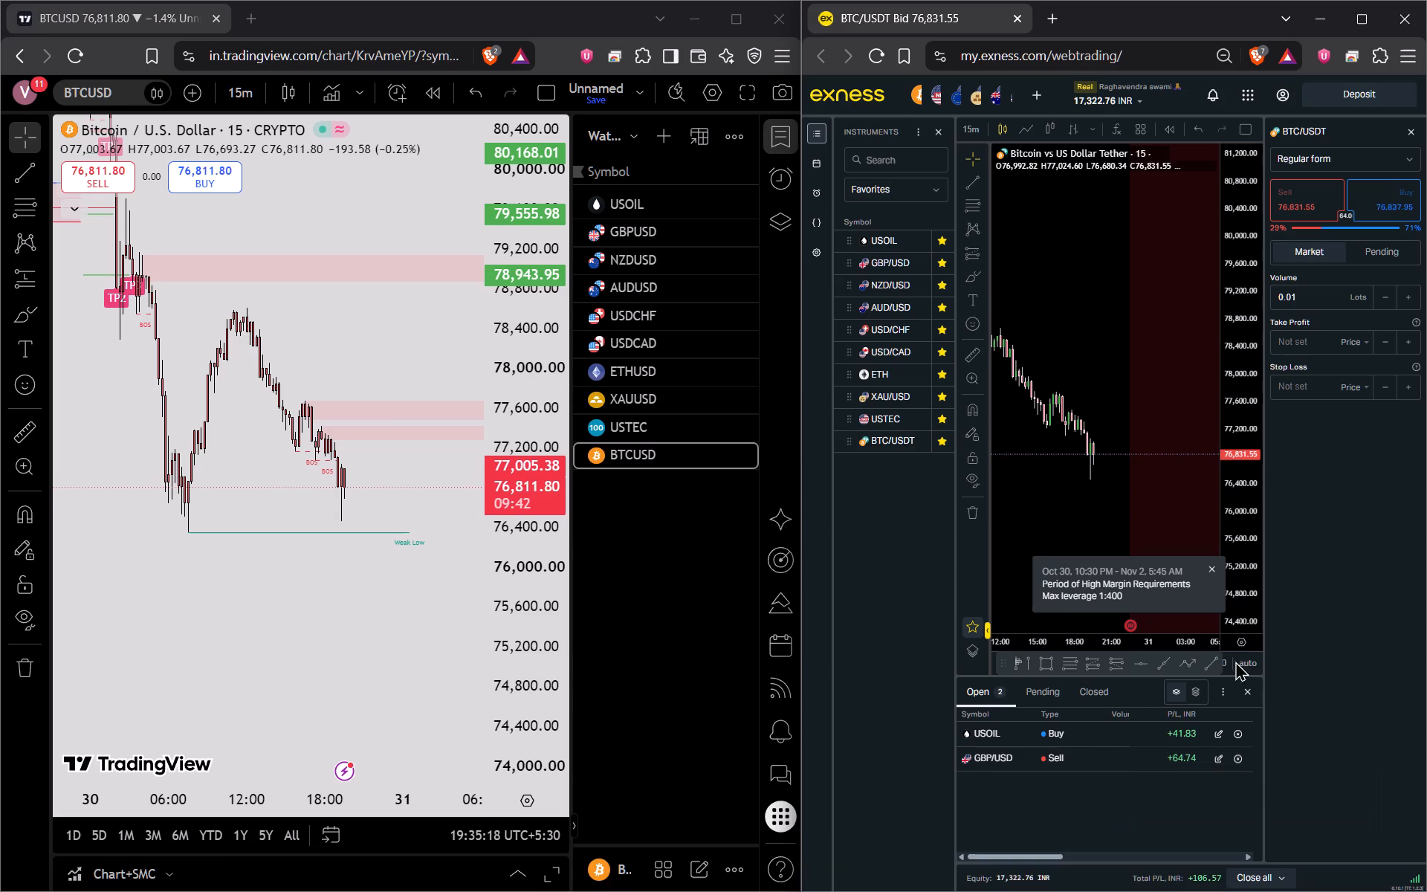
click(1213, 568)
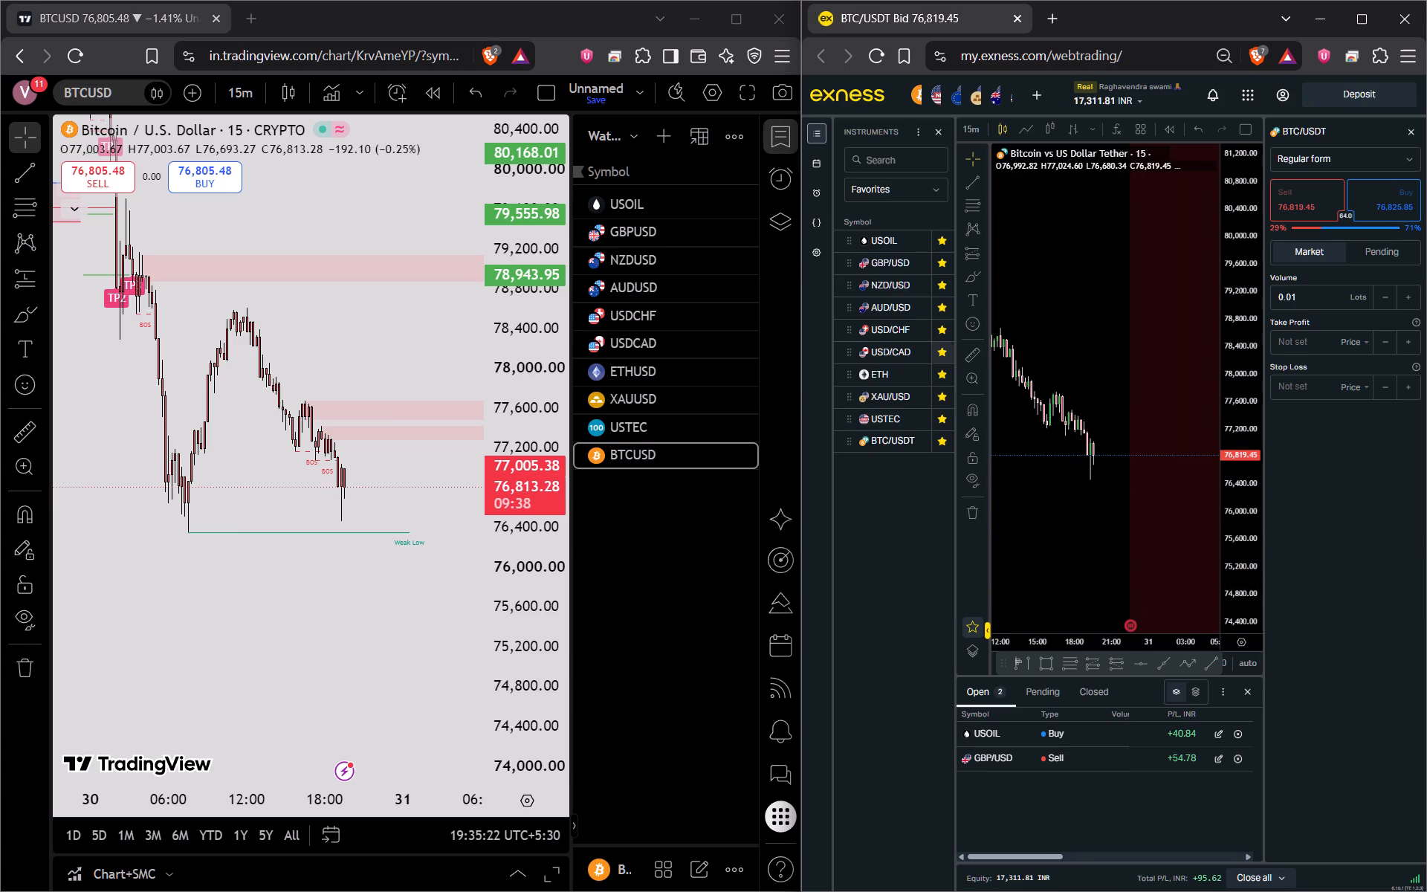
Compare the USTEC 15-minute charts in TradingView and Exness, examining recent price action and supply zones.
click(654, 424)
click(896, 429)
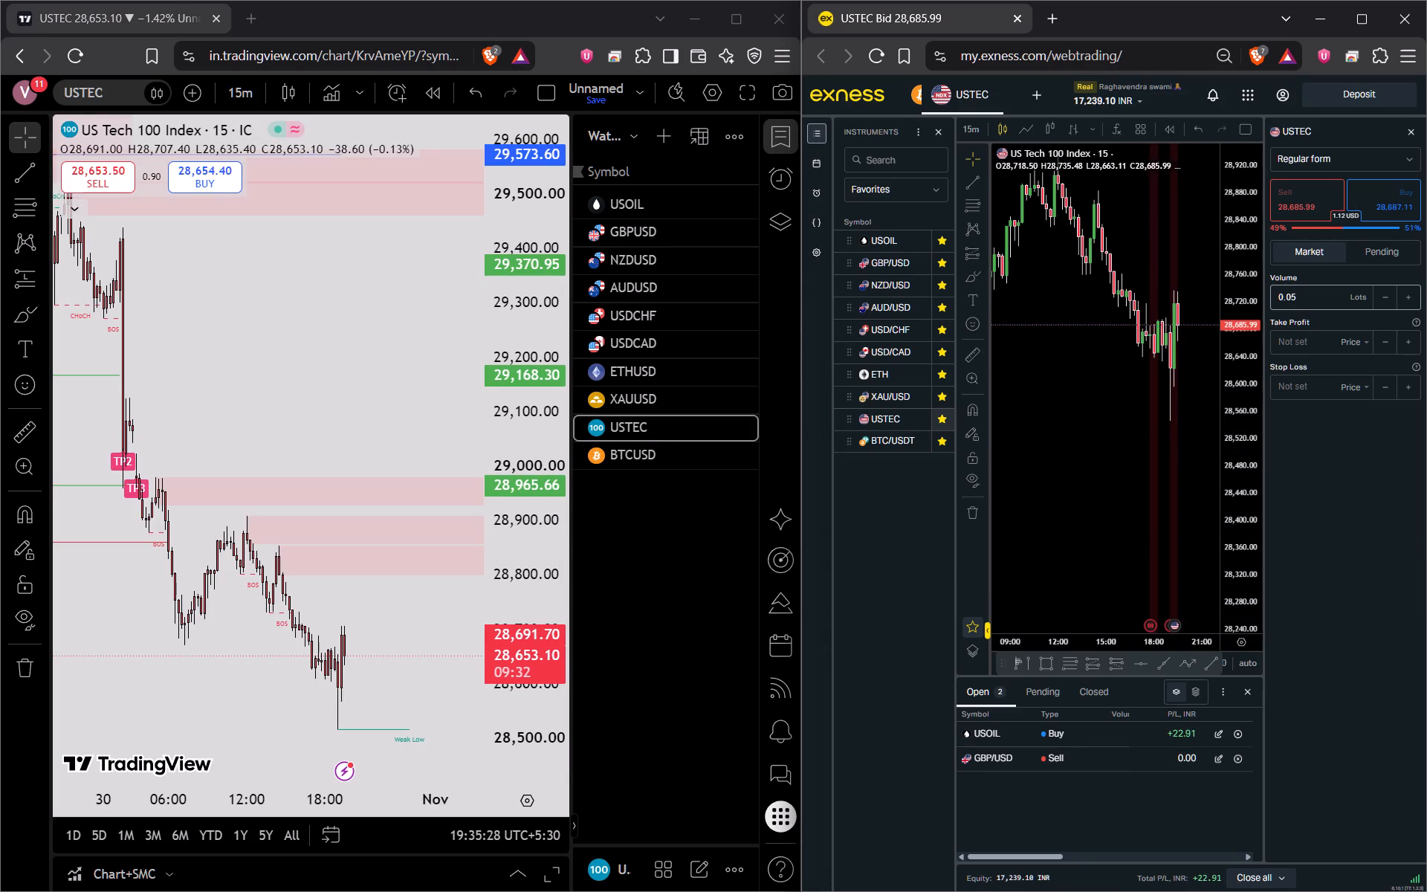
drag(1138, 468, 1129, 479)
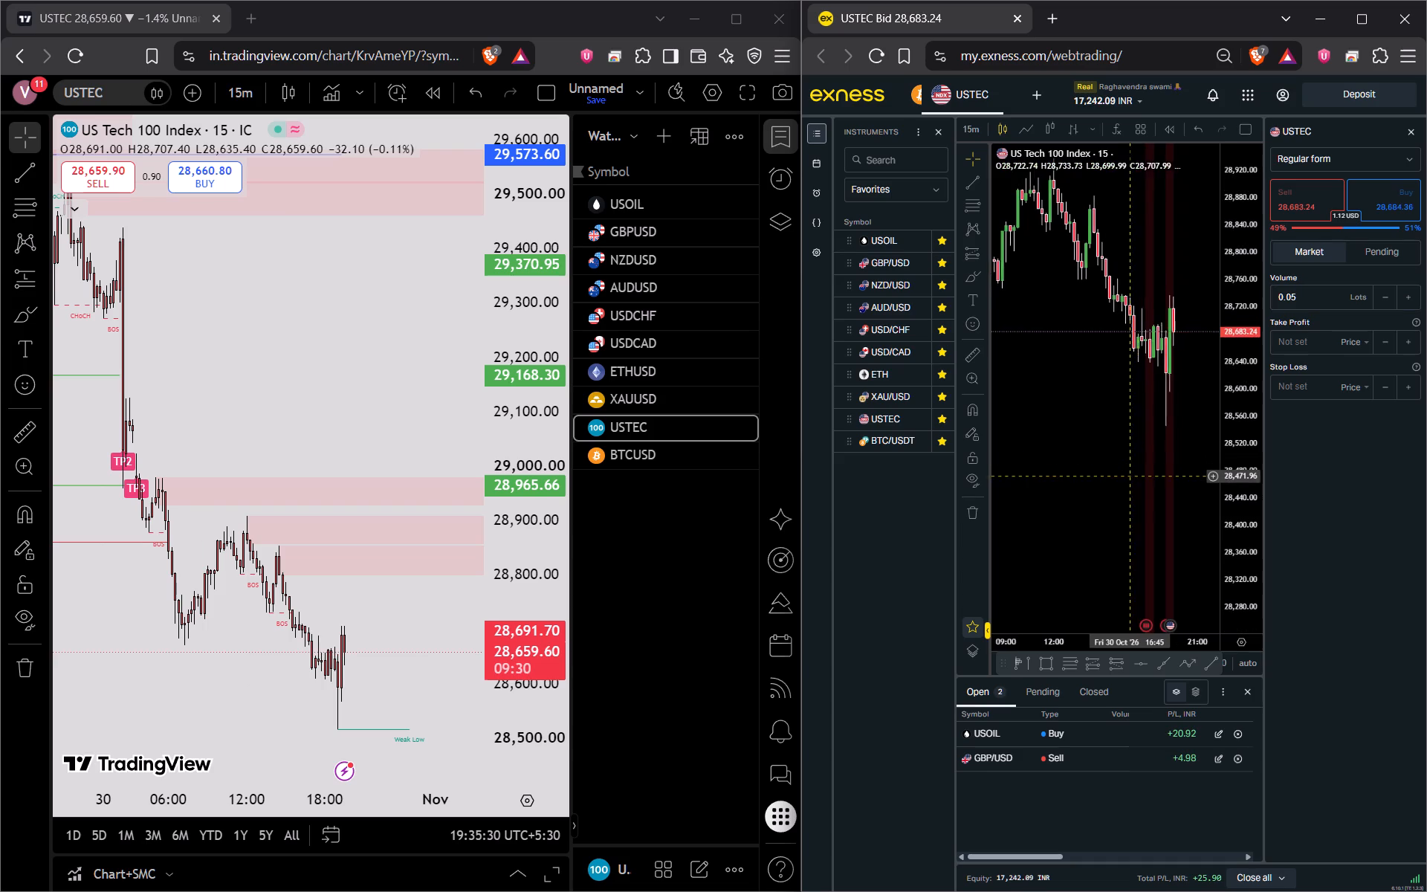
drag(1129, 479, 1123, 549)
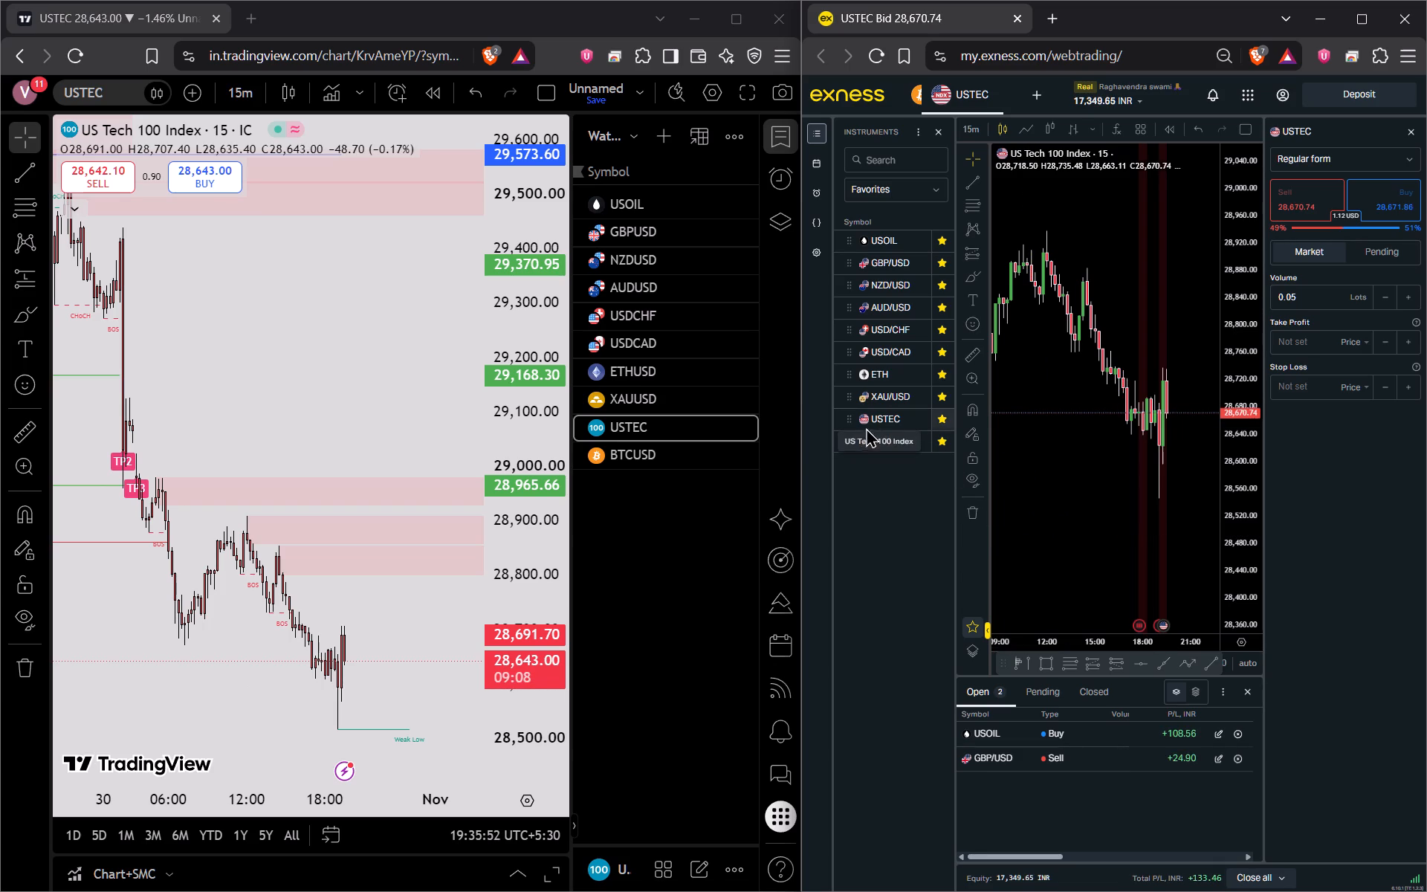
drag(521, 572, 514, 620)
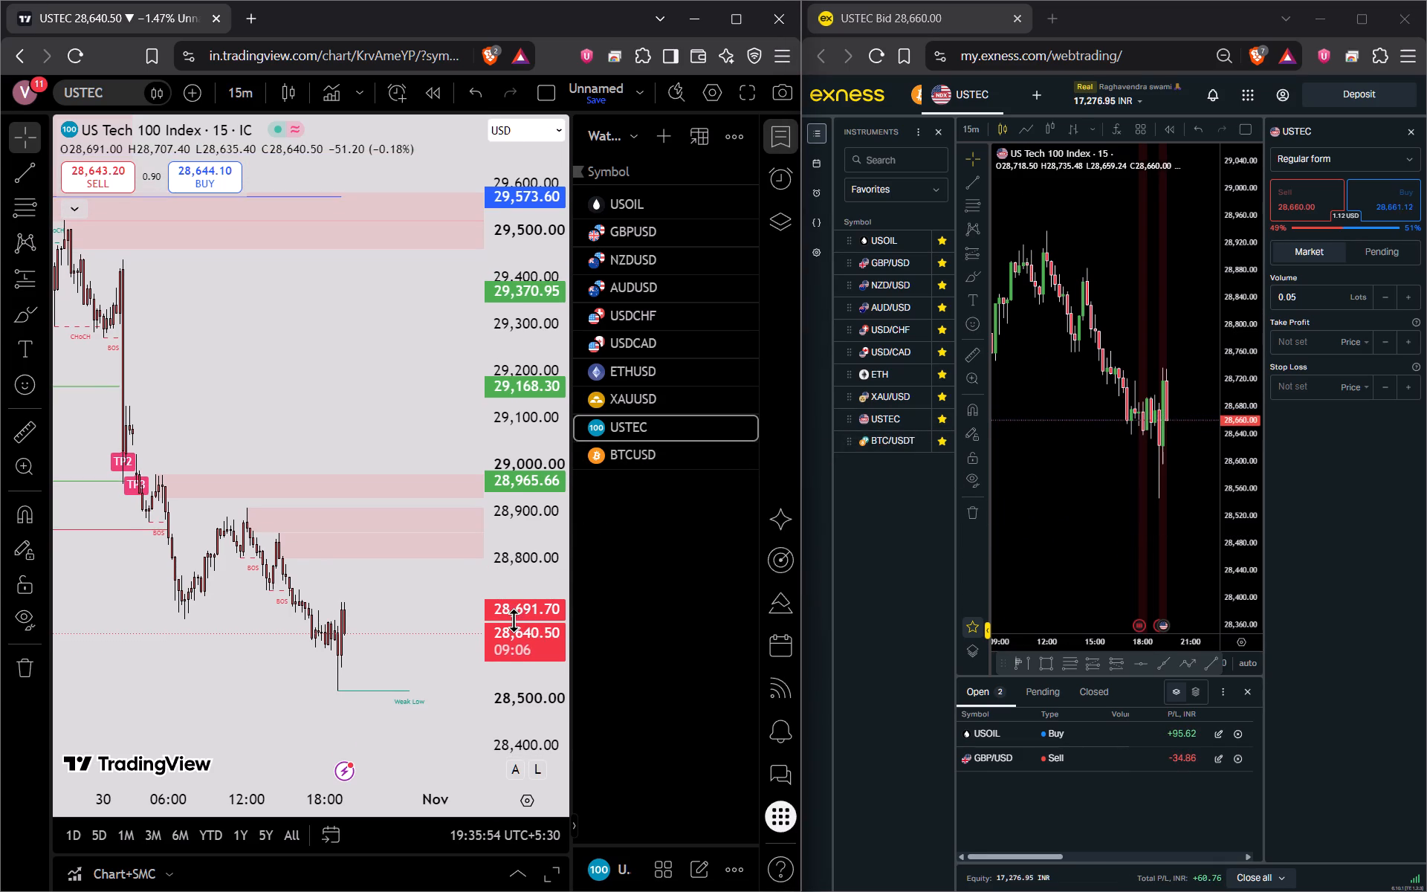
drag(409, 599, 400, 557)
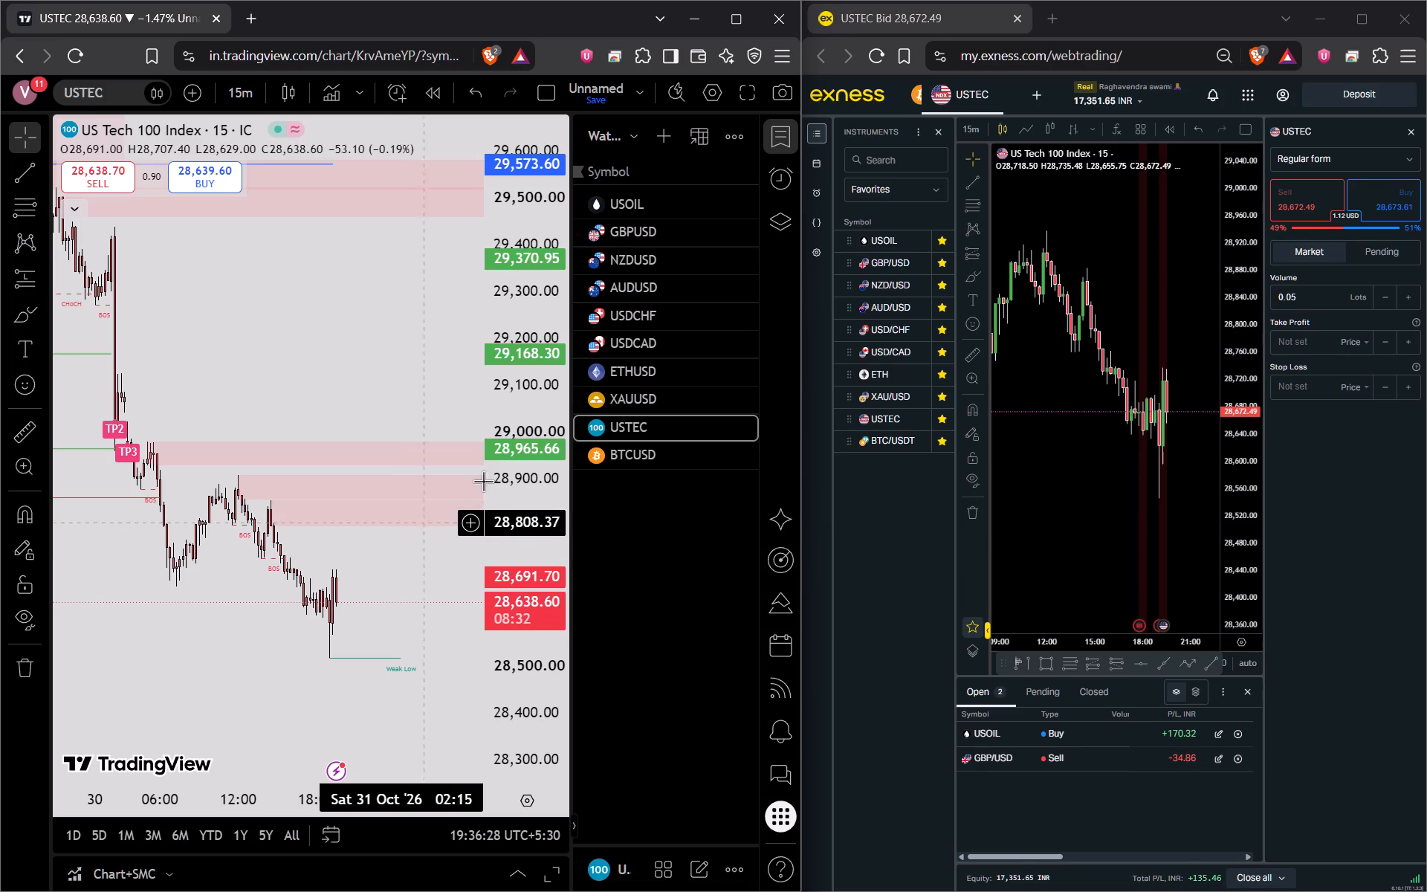
Examine the XAUUSD 15-minute chart in TradingView, reviewing recent price action, earlier signals and supply zones.
click(626, 392)
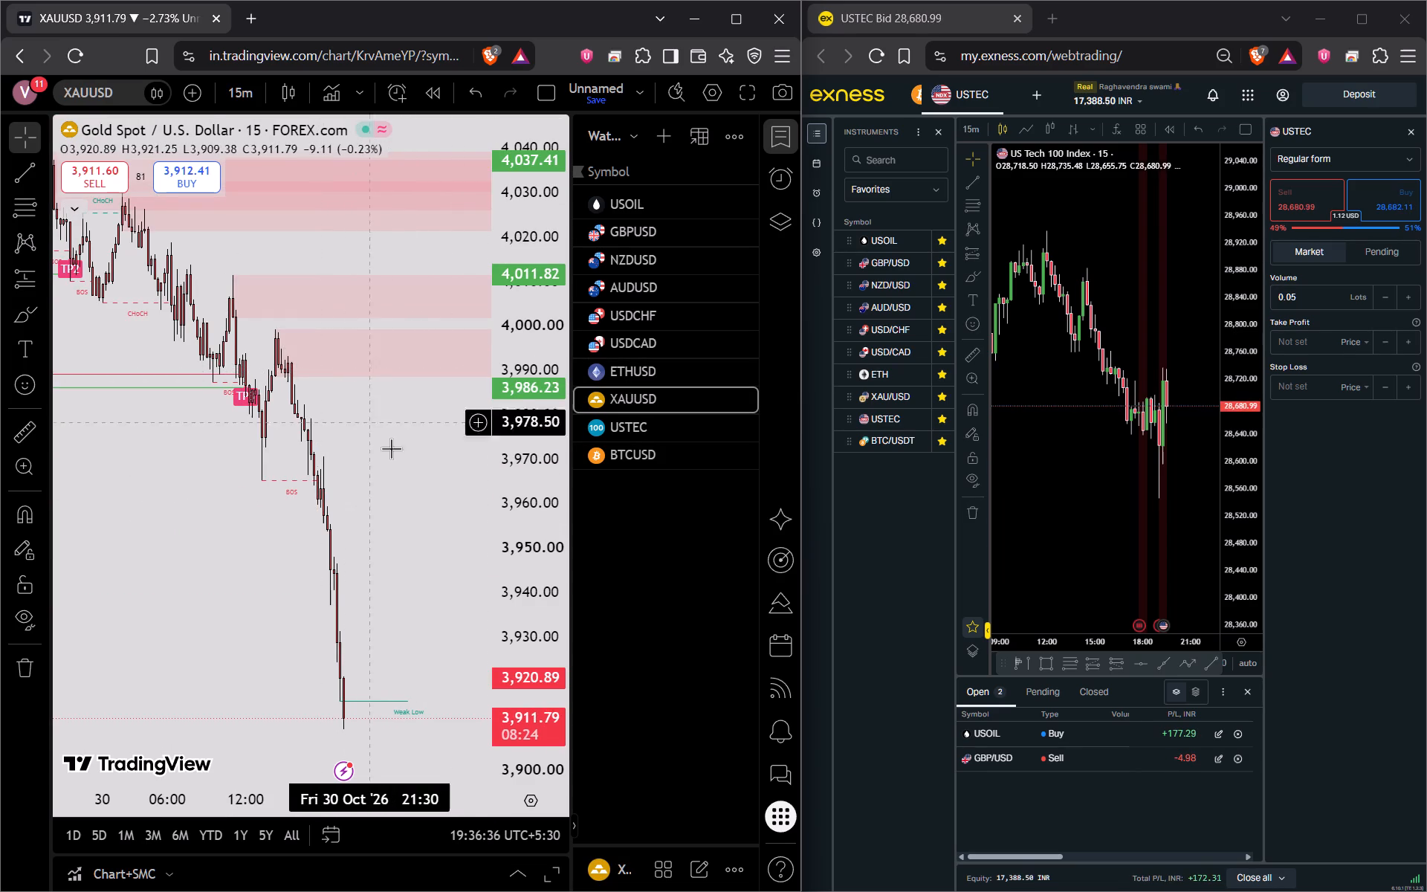
drag(398, 456, 412, 361)
scroll(412, 361, down, 2)
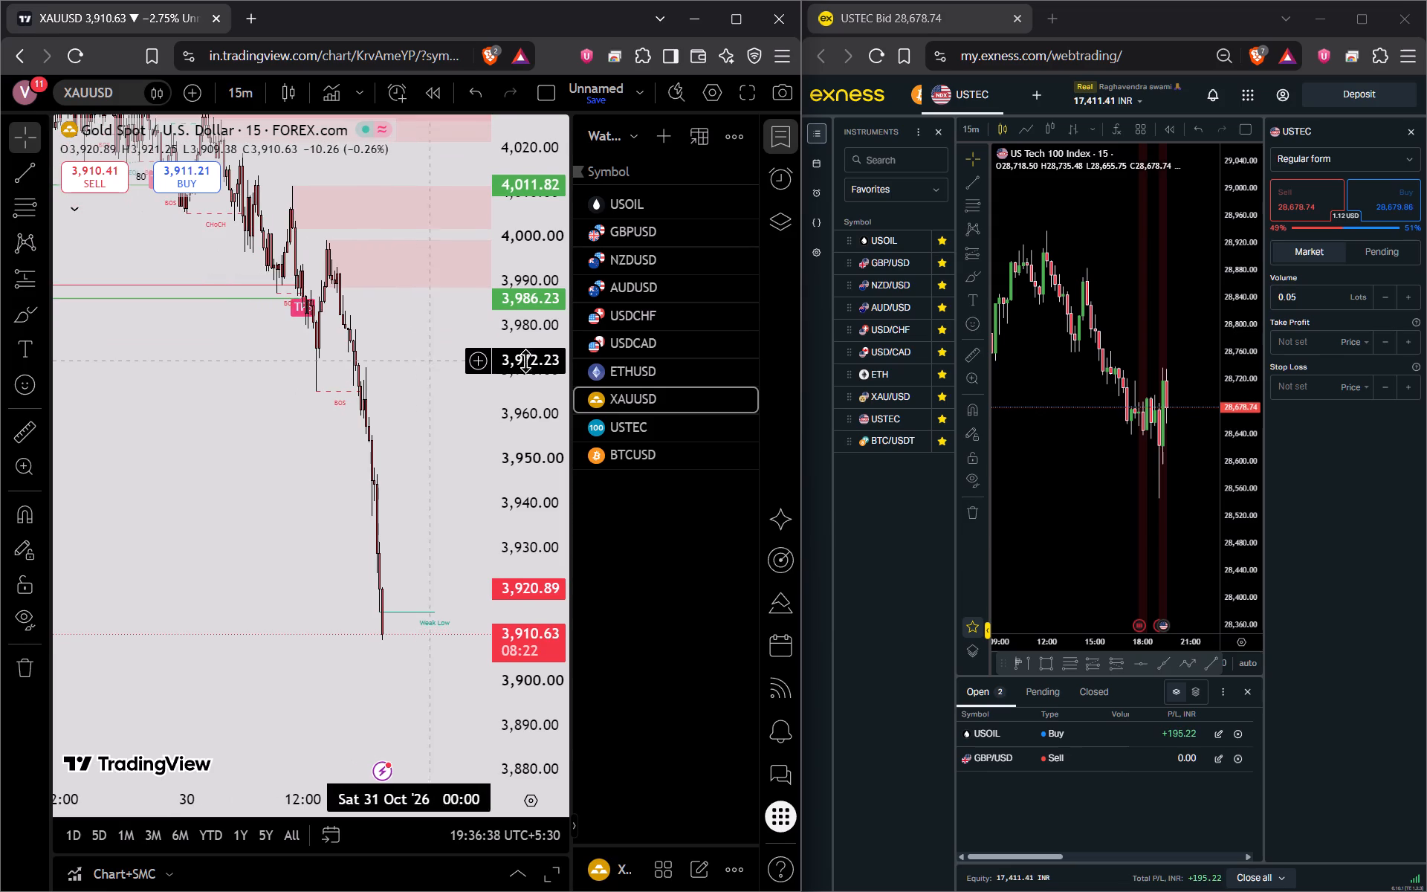
scroll(541, 361, down, 6)
scroll(415, 418, down, 4)
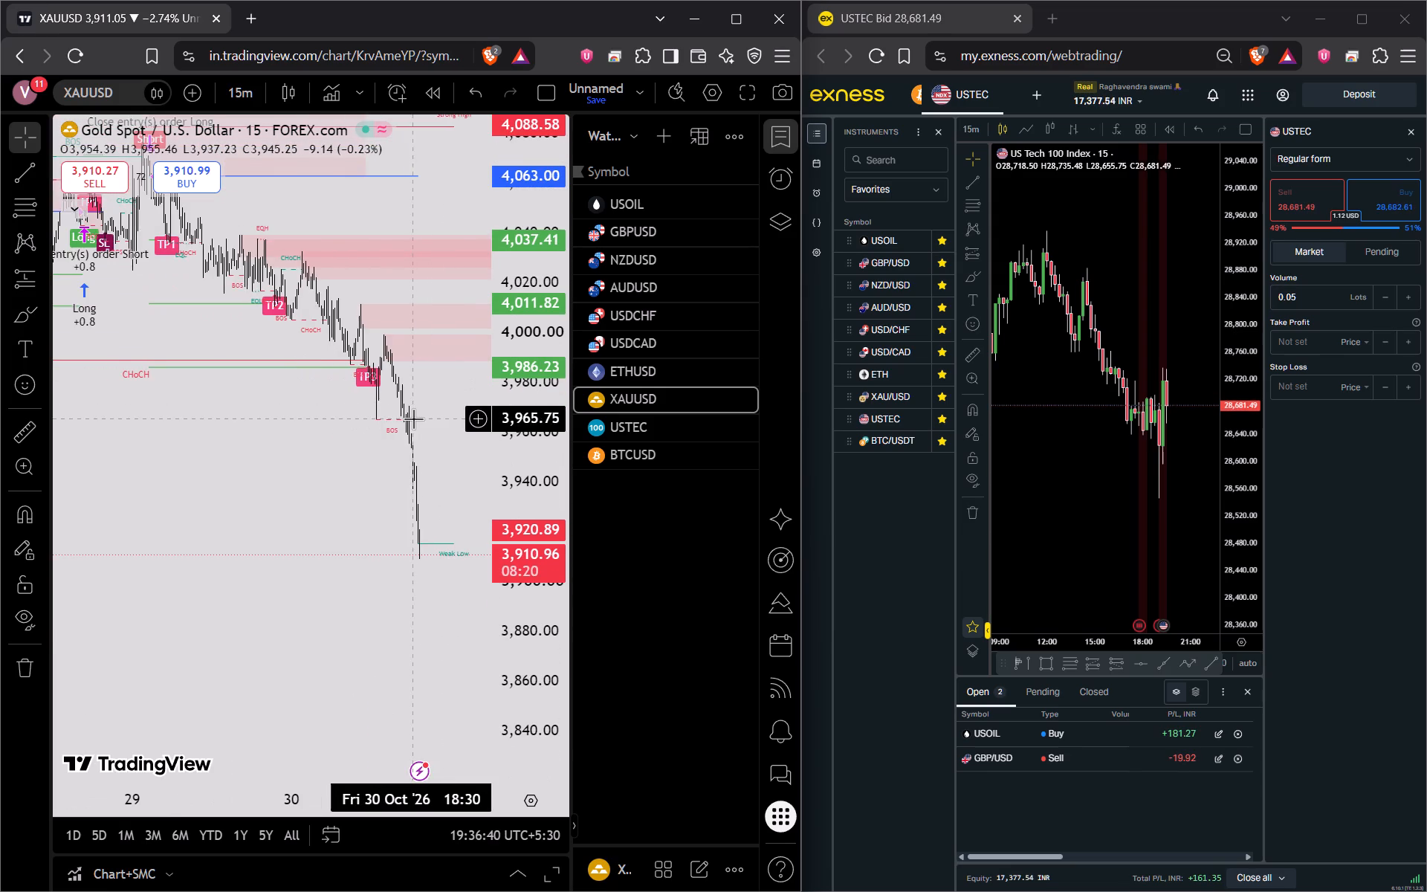
scroll(419, 418, down, 12)
scroll(428, 420, up, 1)
scroll(428, 420, down, 3)
scroll(428, 420, up, 17)
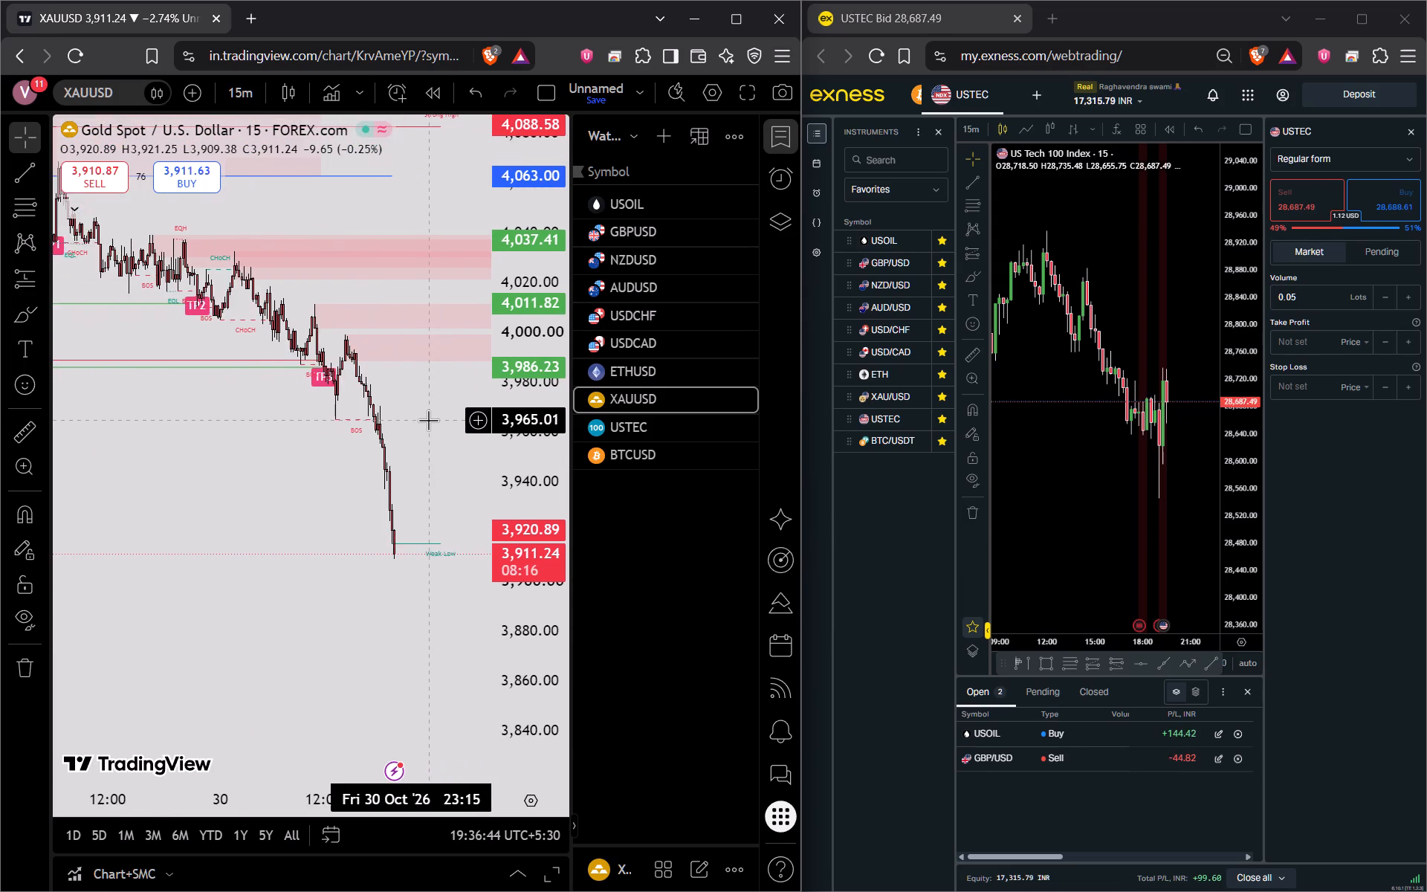
scroll(428, 420, up, 5)
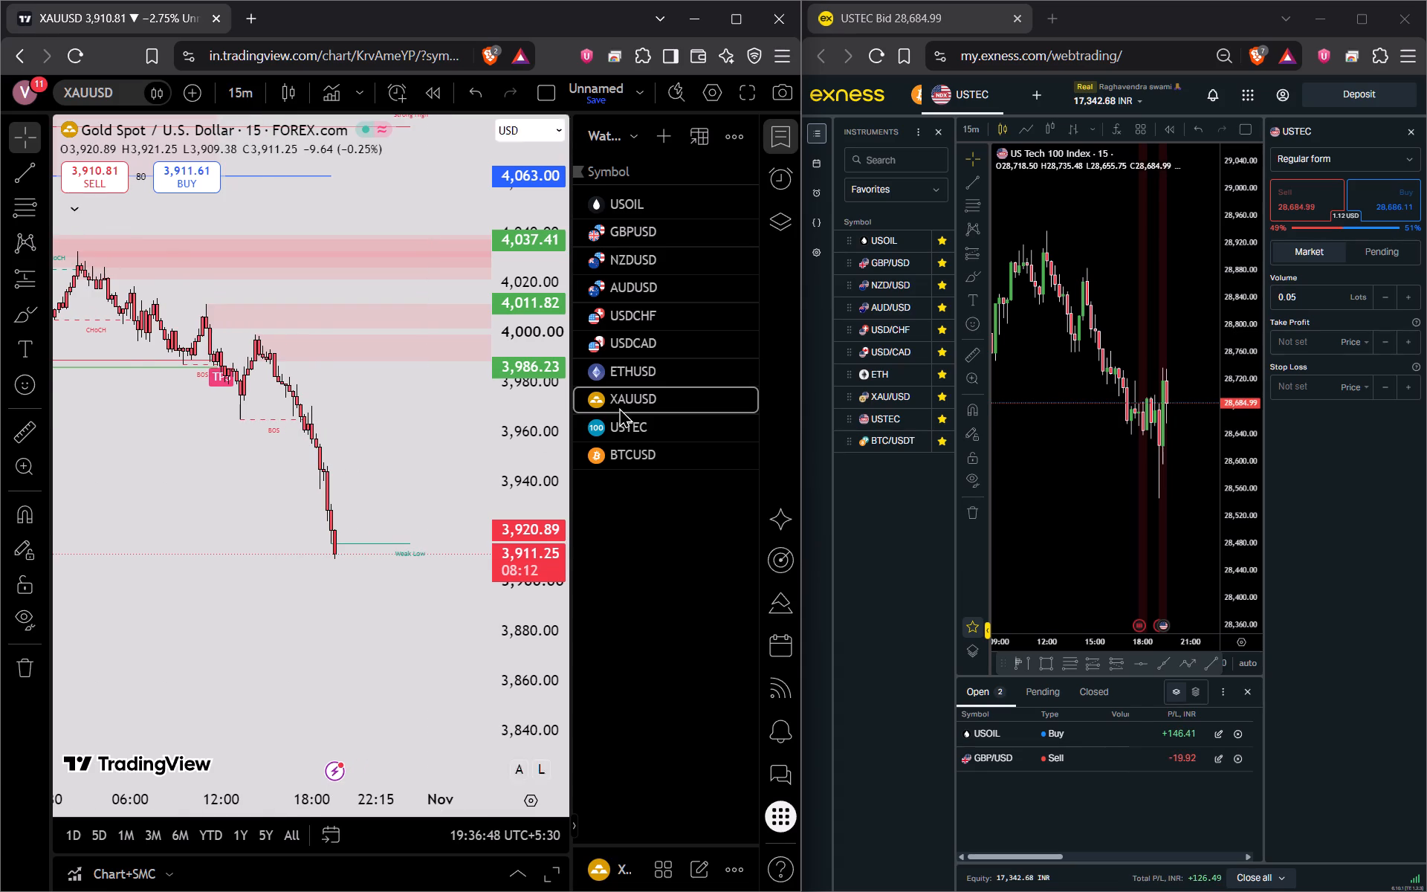
Examine the ETHUSD 15-minute chart in TradingView for signals and nearby supply zones.
click(632, 371)
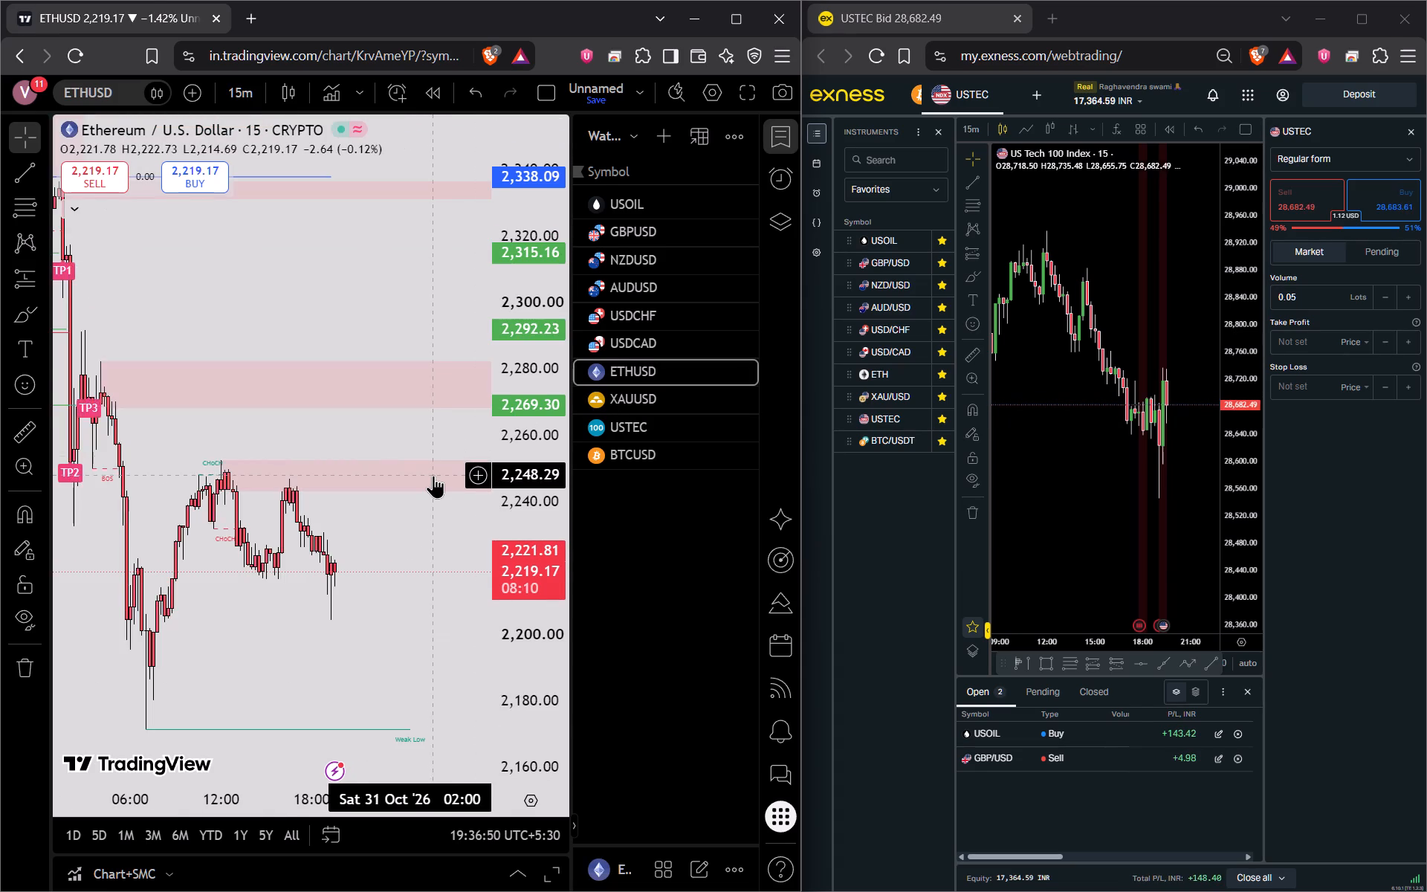
scroll(433, 475, down, 2)
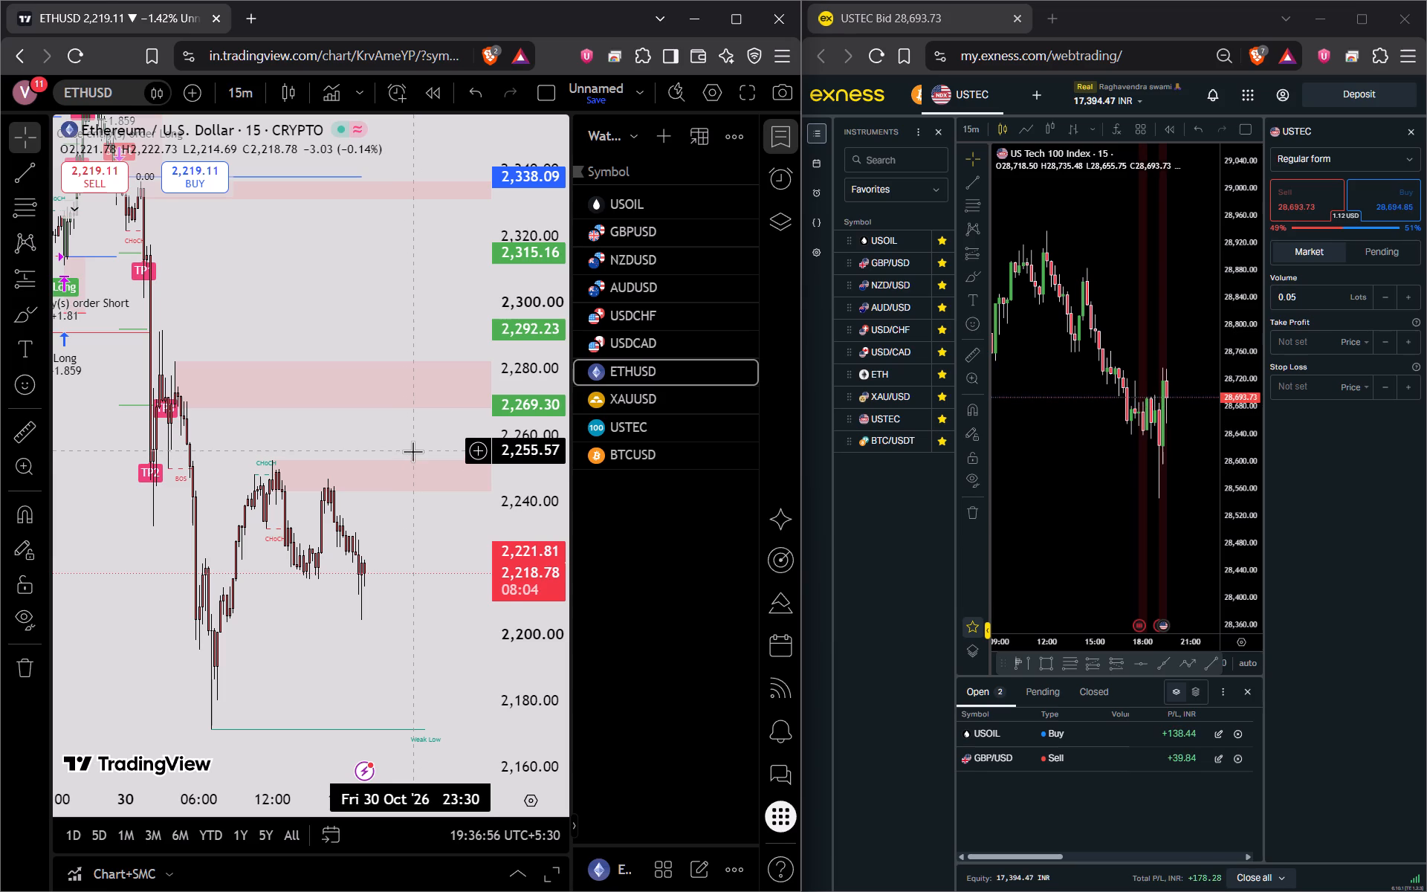
drag(412, 441, 412, 428)
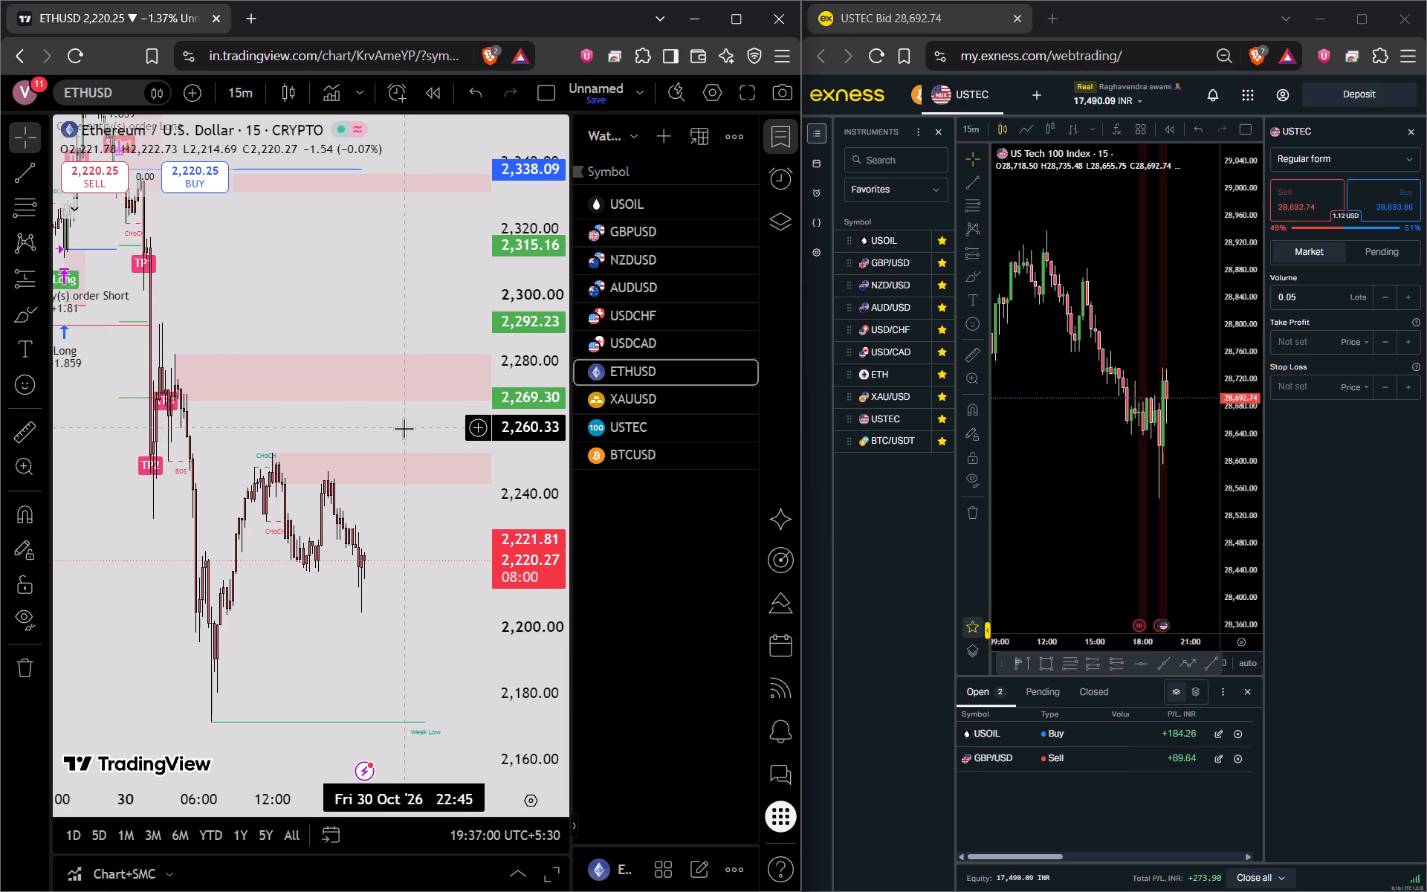
Examine the USDCAD 15-minute chart in TradingView, including the short signal, its stop and target levels, and the supply and demand zones.
click(628, 347)
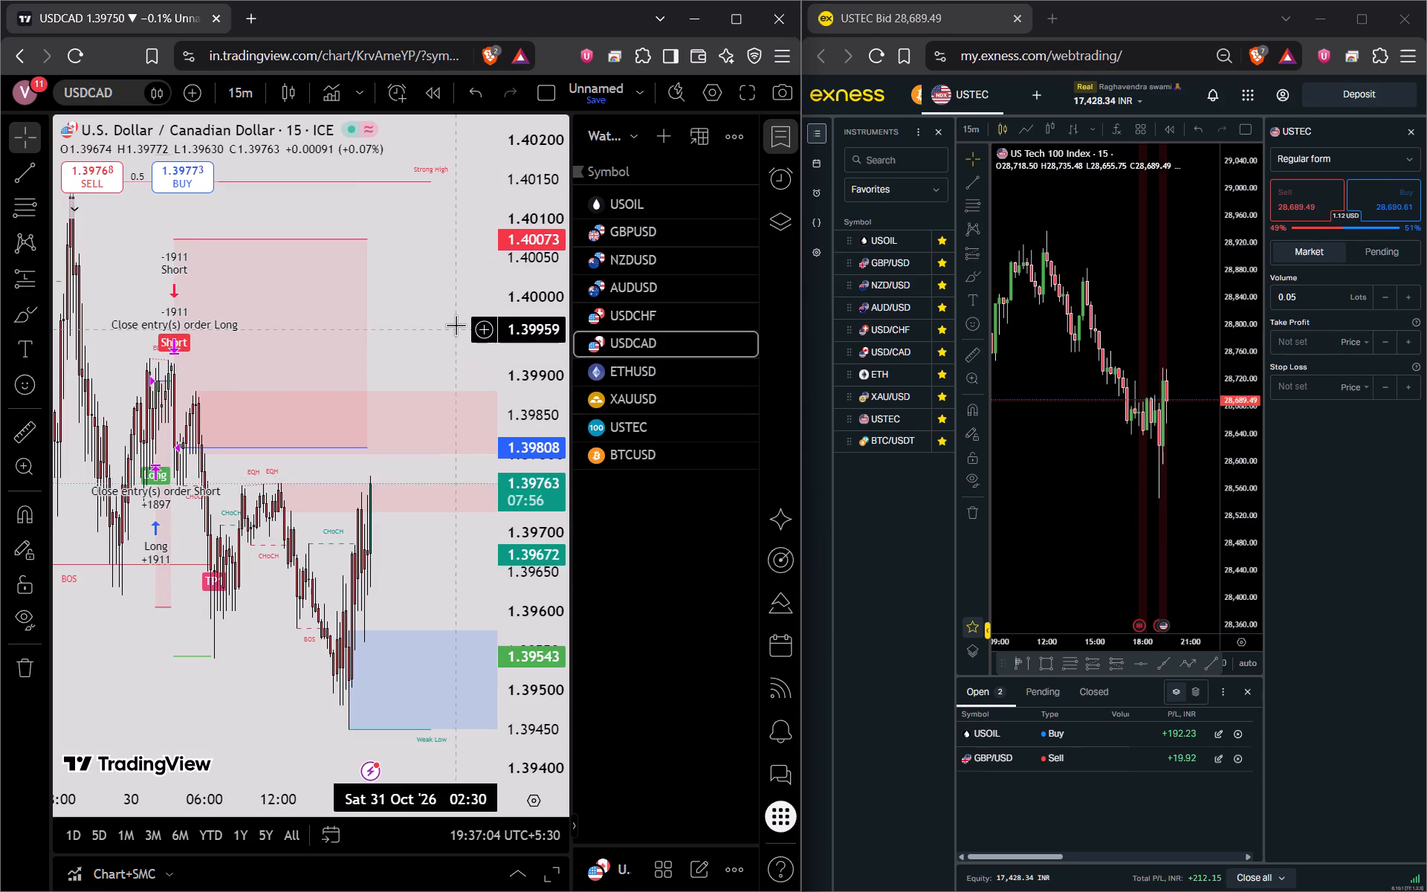
drag(452, 314, 425, 237)
drag(544, 315, 565, 525)
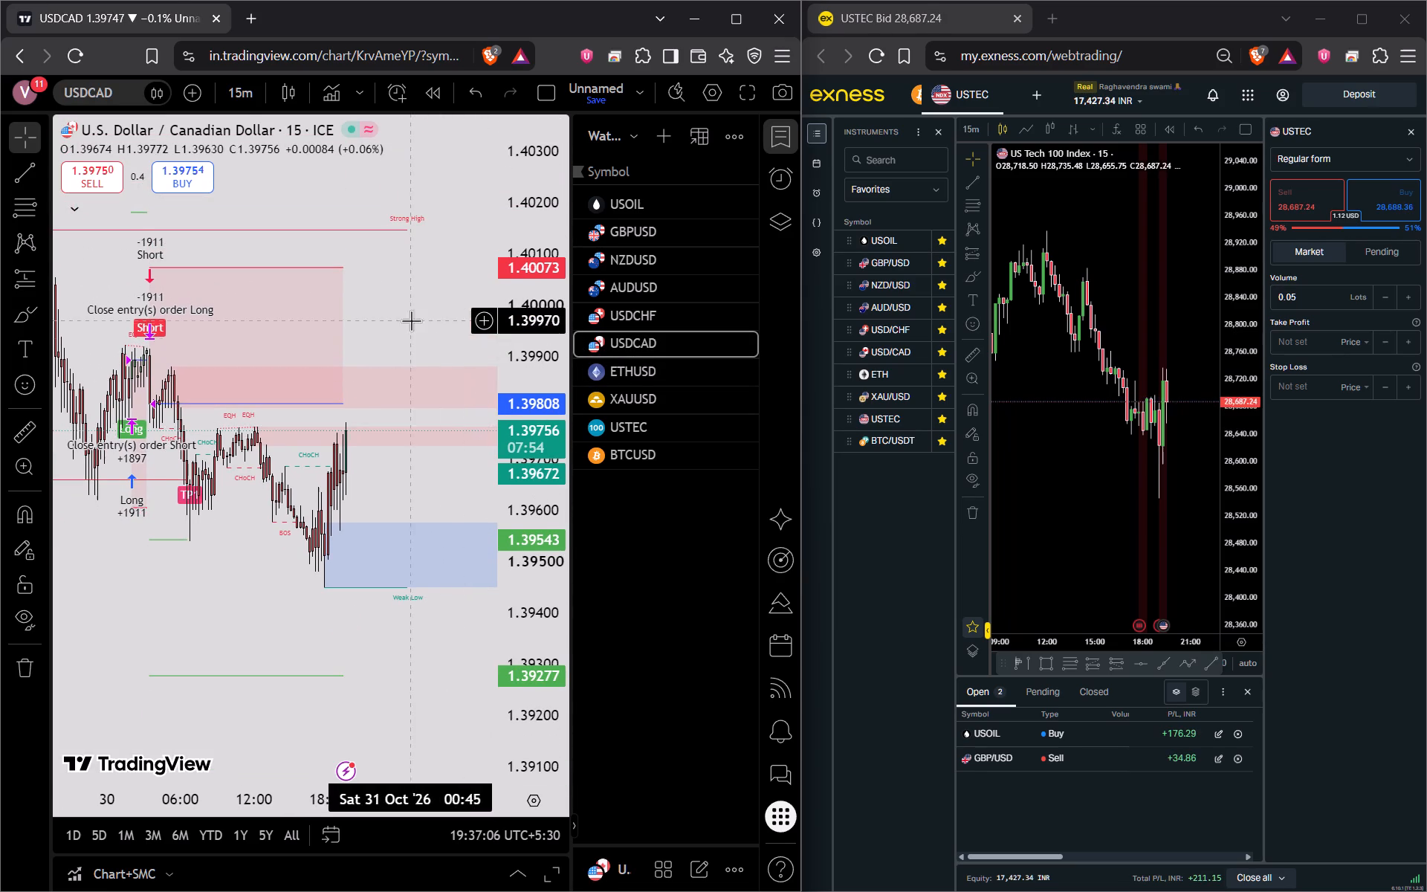
drag(520, 314, 527, 349)
drag(389, 314, 400, 347)
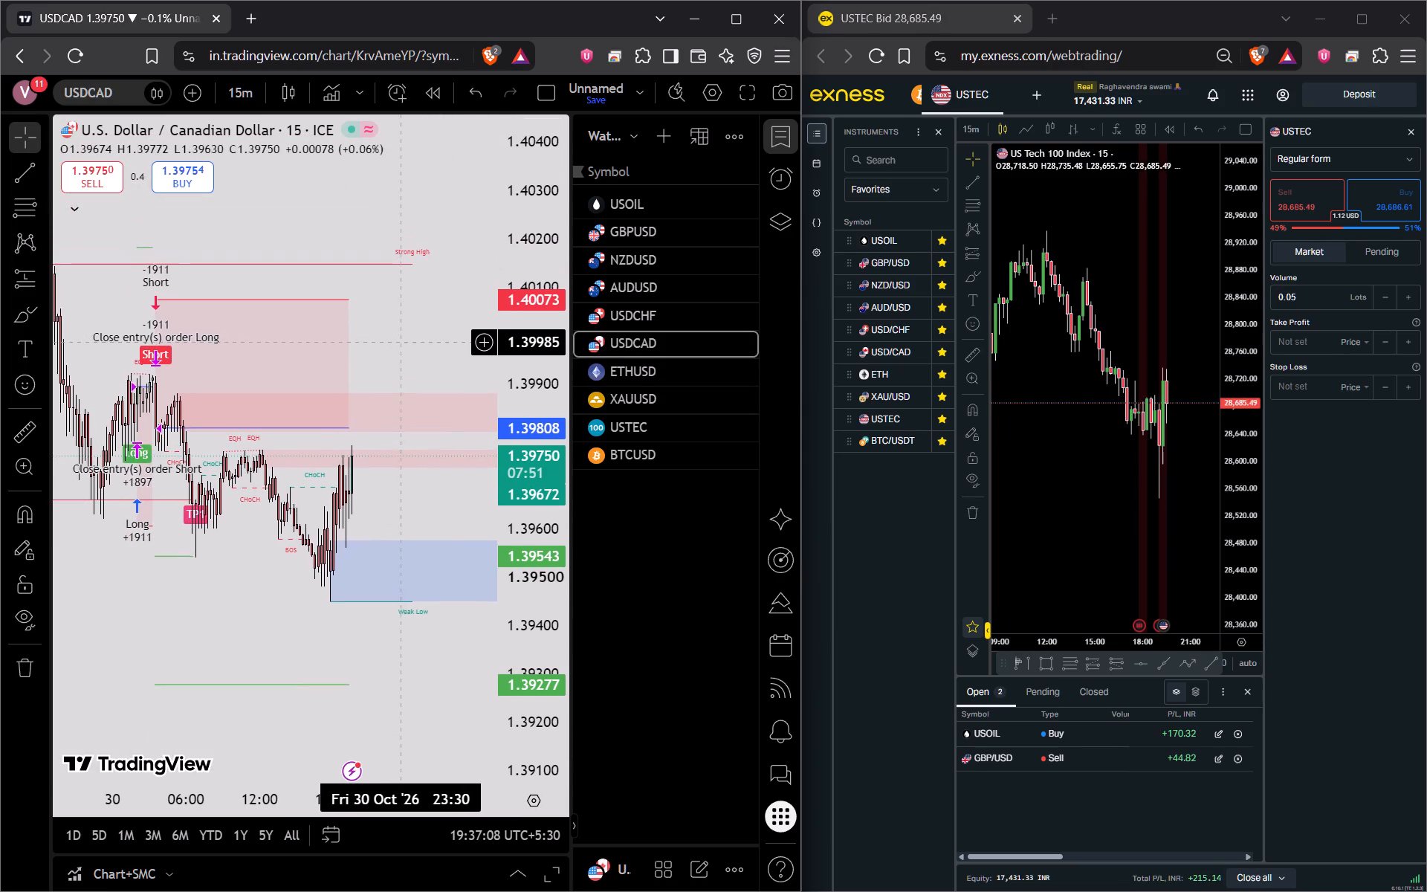
drag(400, 347, 389, 352)
scroll(389, 352, up, 2)
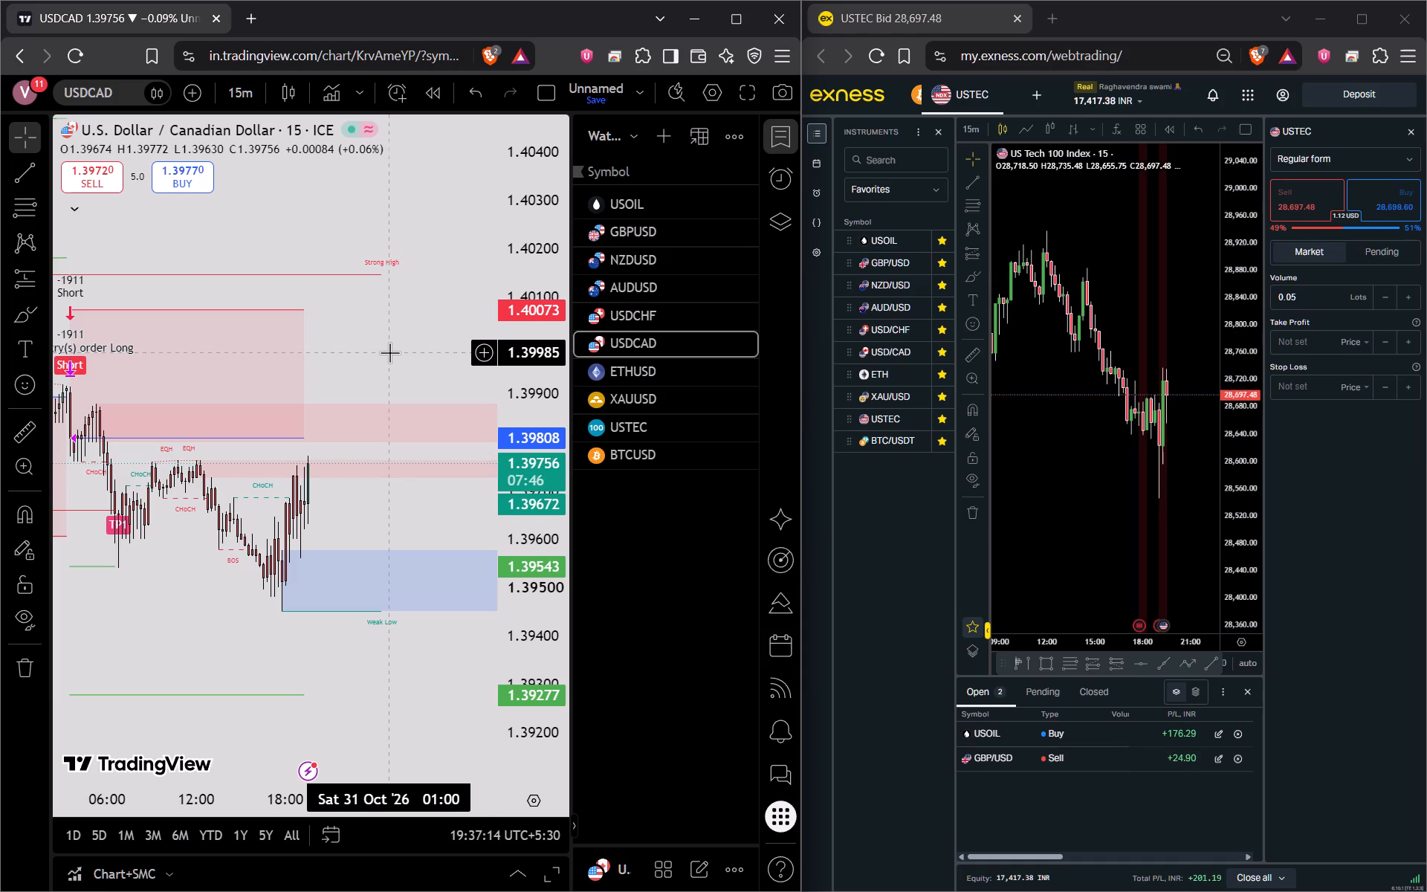
scroll(389, 352, down, 3)
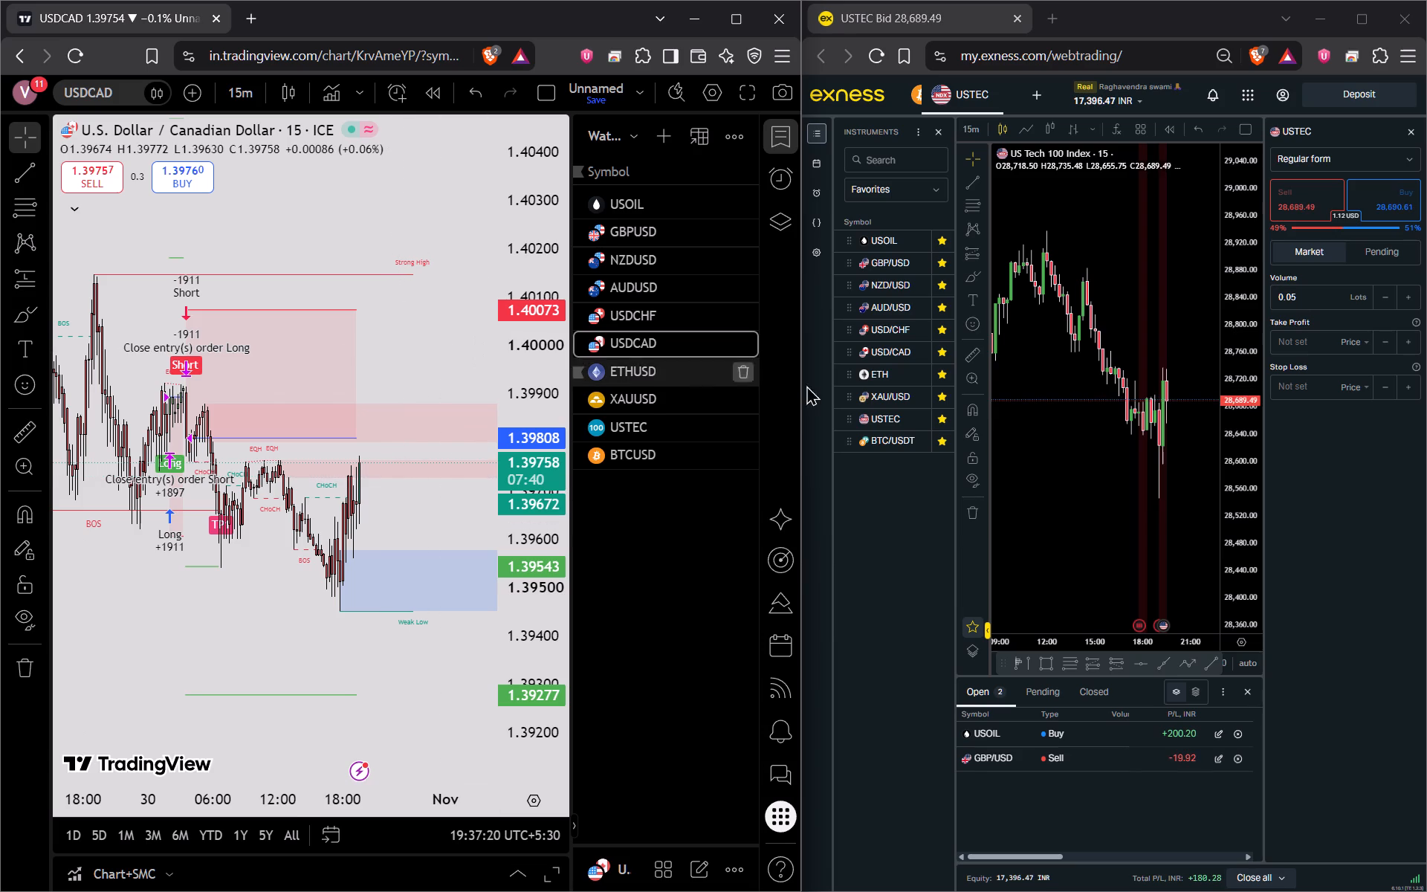
Open USD/CAD in Exness and set its chart to the 15-minute timeframe, with the latest candles in view.
click(896, 352)
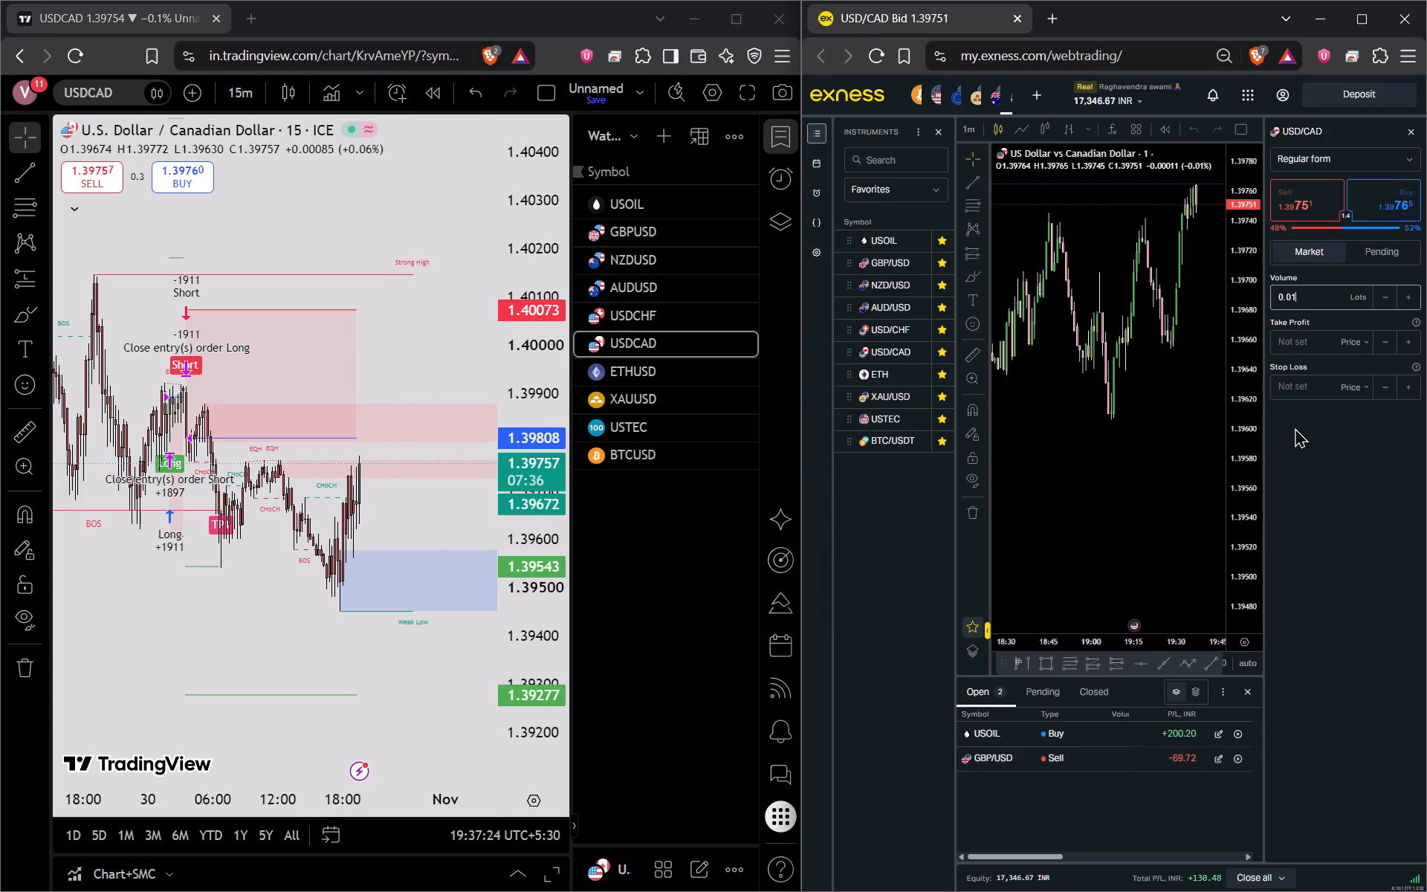
drag(1240, 366, 1235, 563)
drag(1168, 430, 1075, 544)
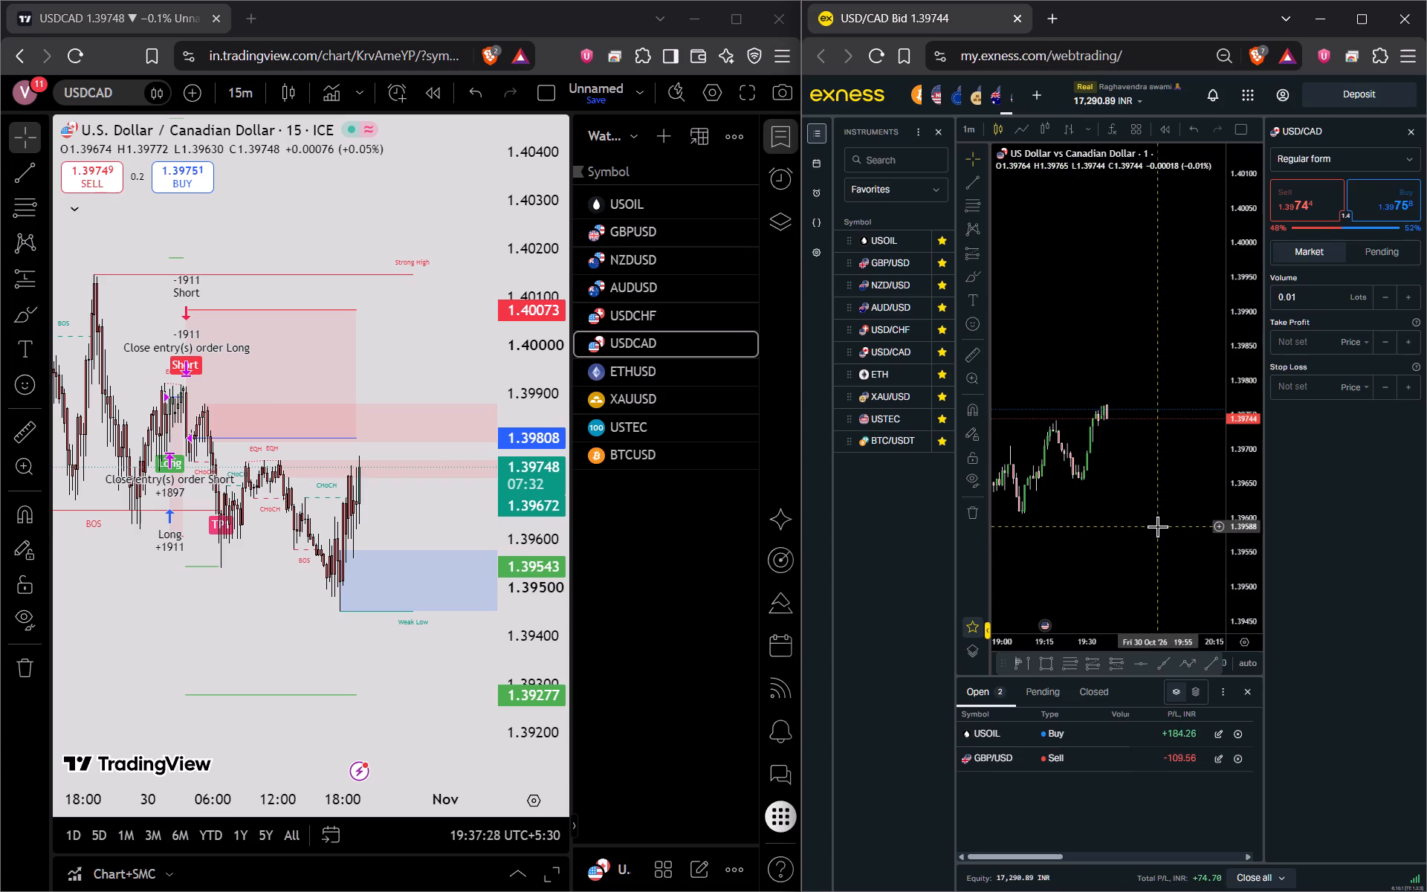
text(15)
key(Return)
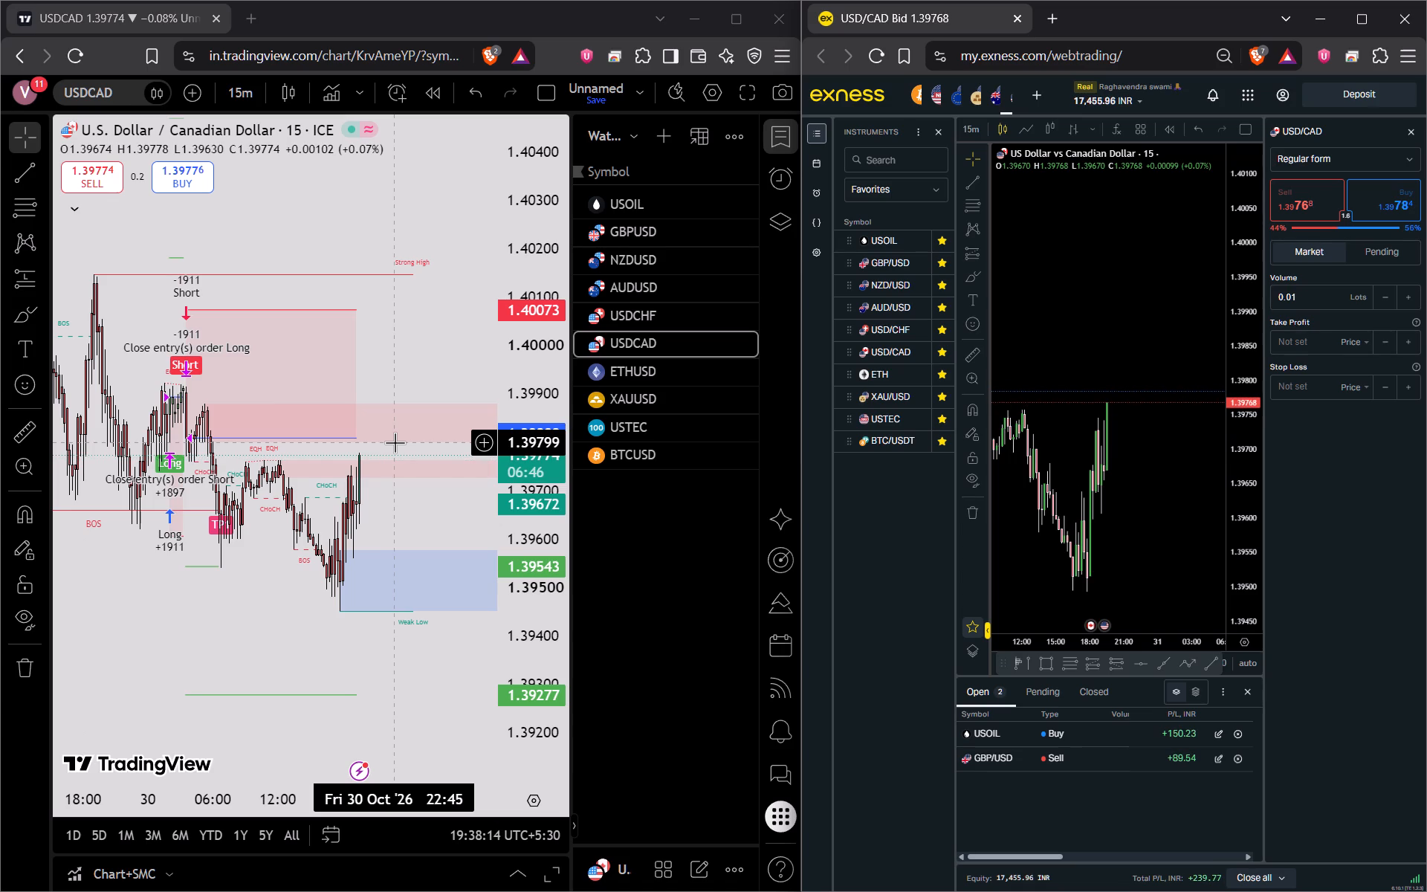
Prepare a 0.01-lot pending USD/CAD order in Exness with open price 1.39799, copied from the TradingView chart.
right_click(395, 442)
click(456, 482)
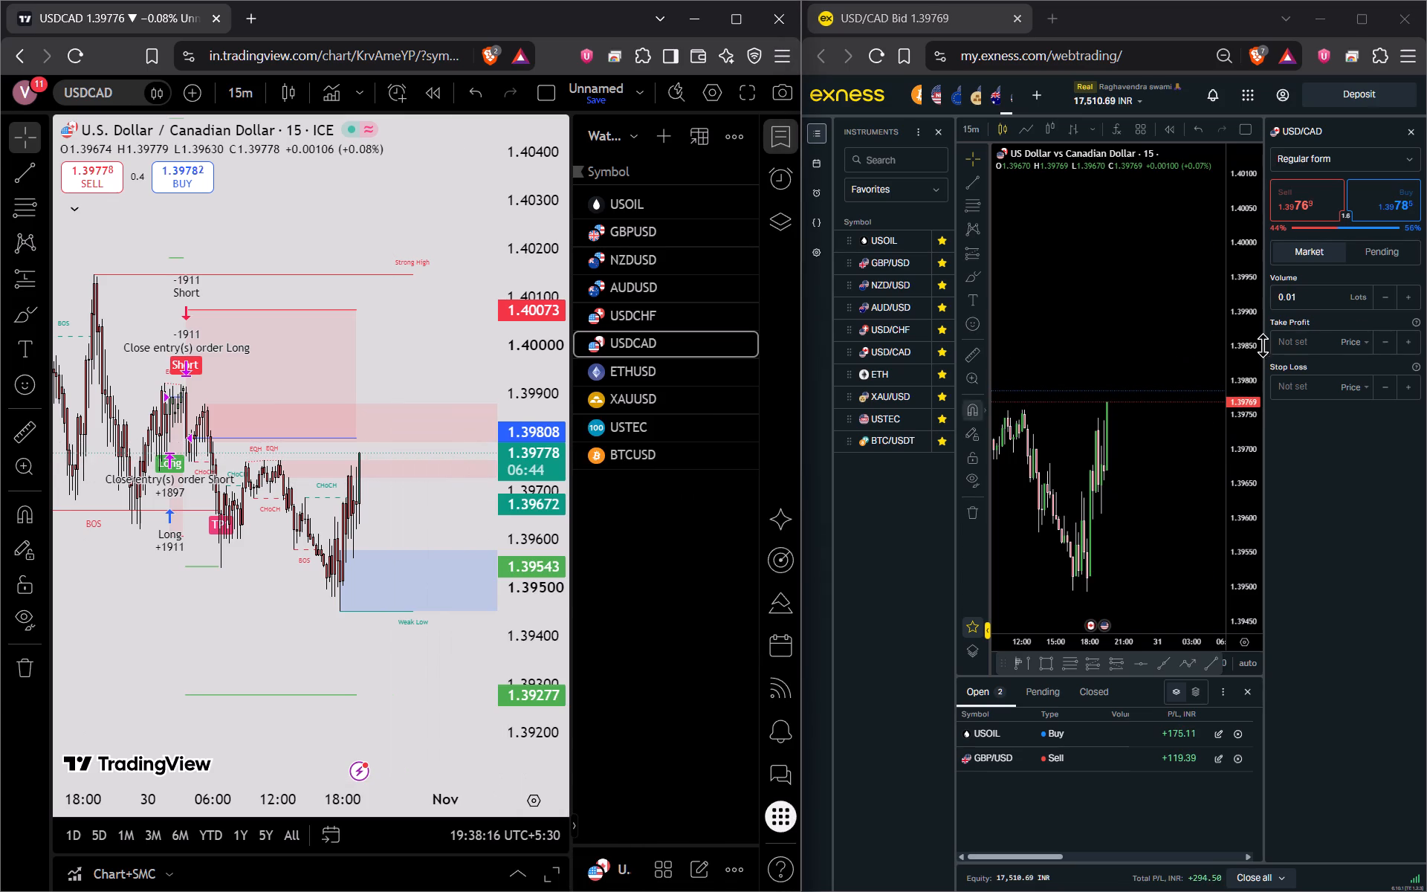
click(1310, 346)
right_click(1310, 346)
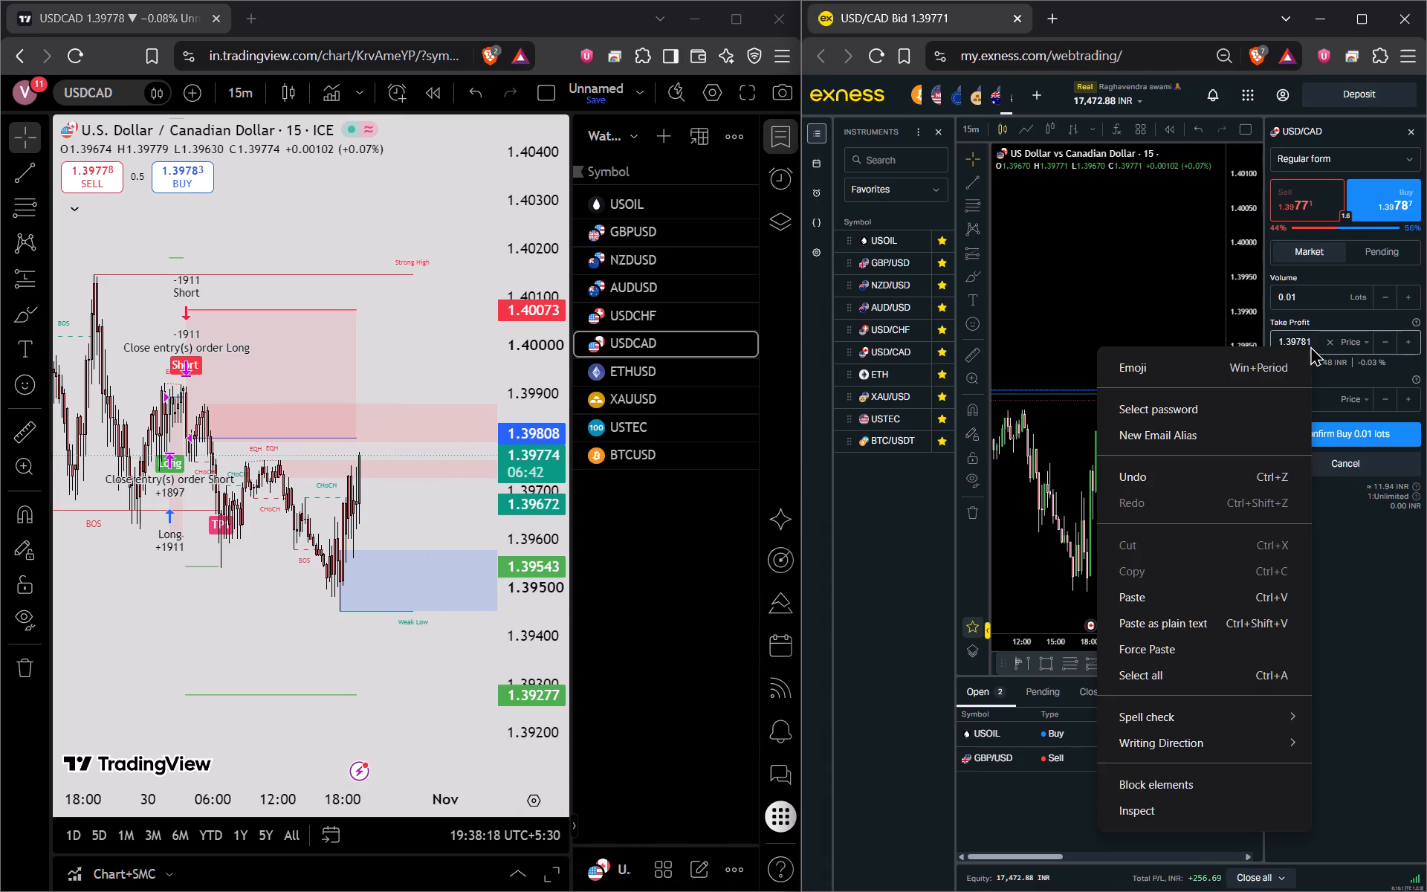
click(1331, 343)
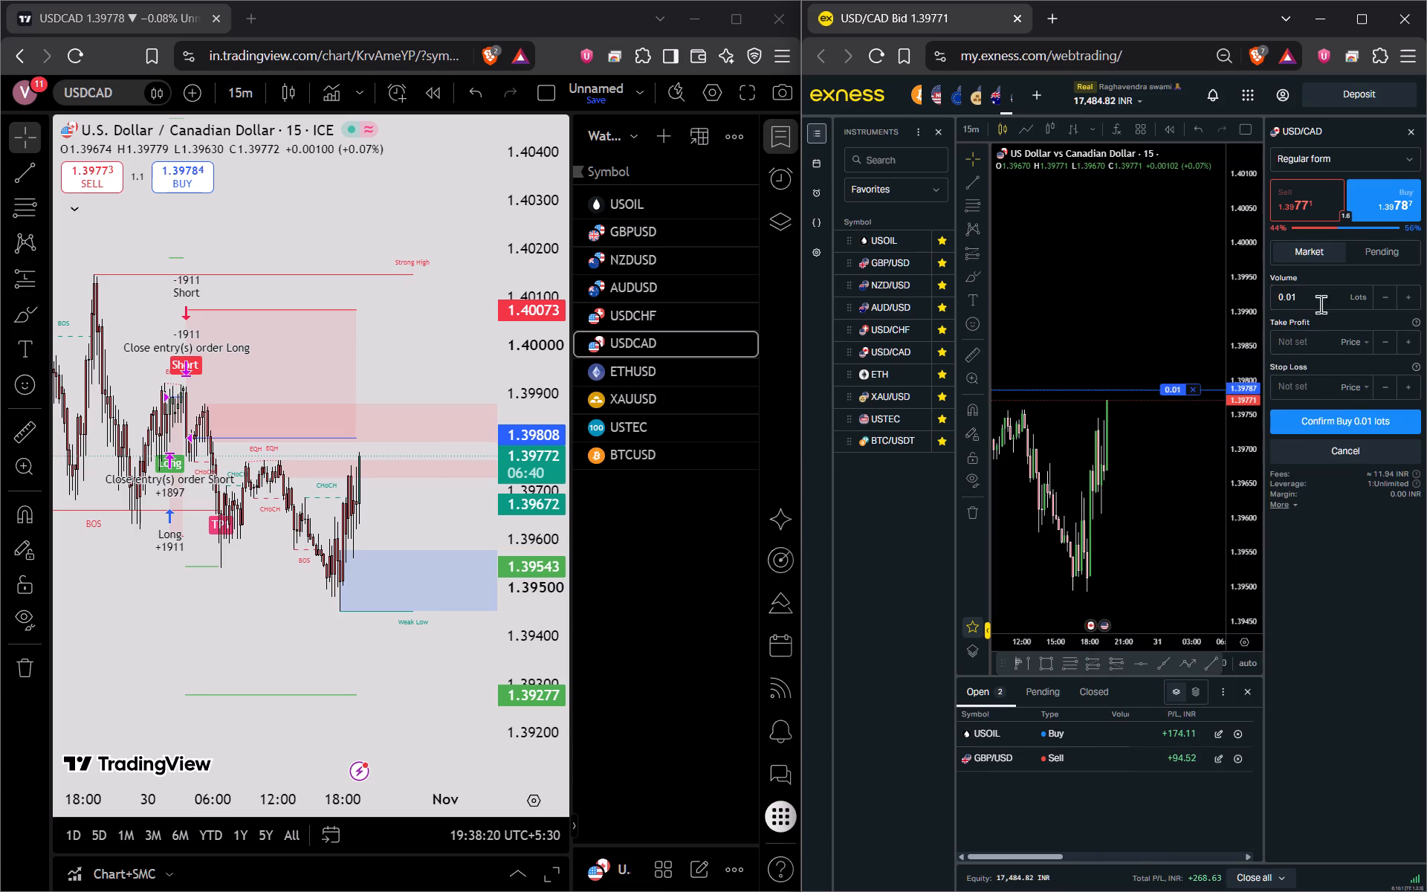
click(1378, 256)
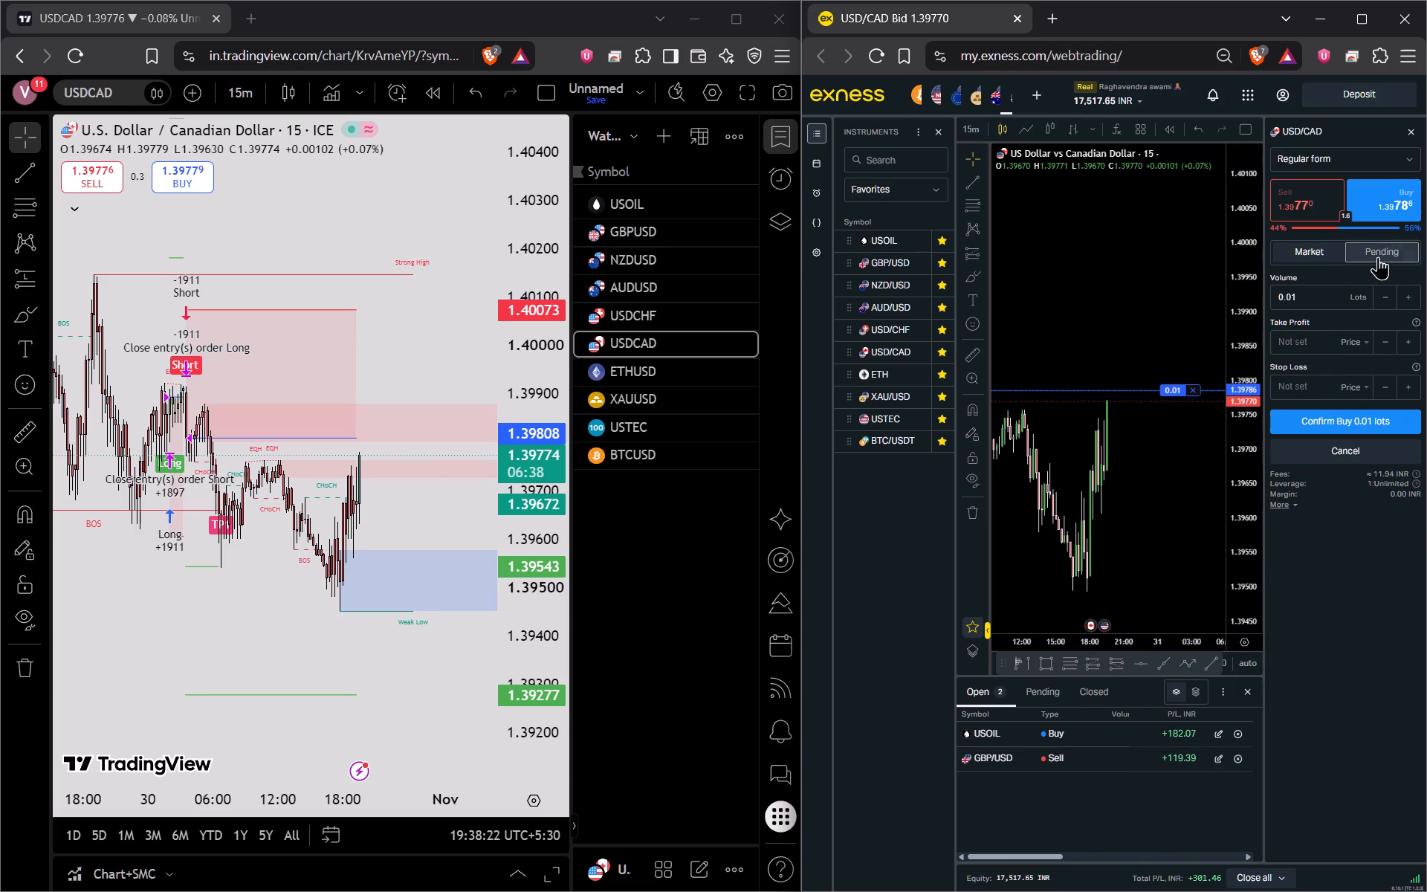
double_click(1334, 303)
right_click(1318, 295)
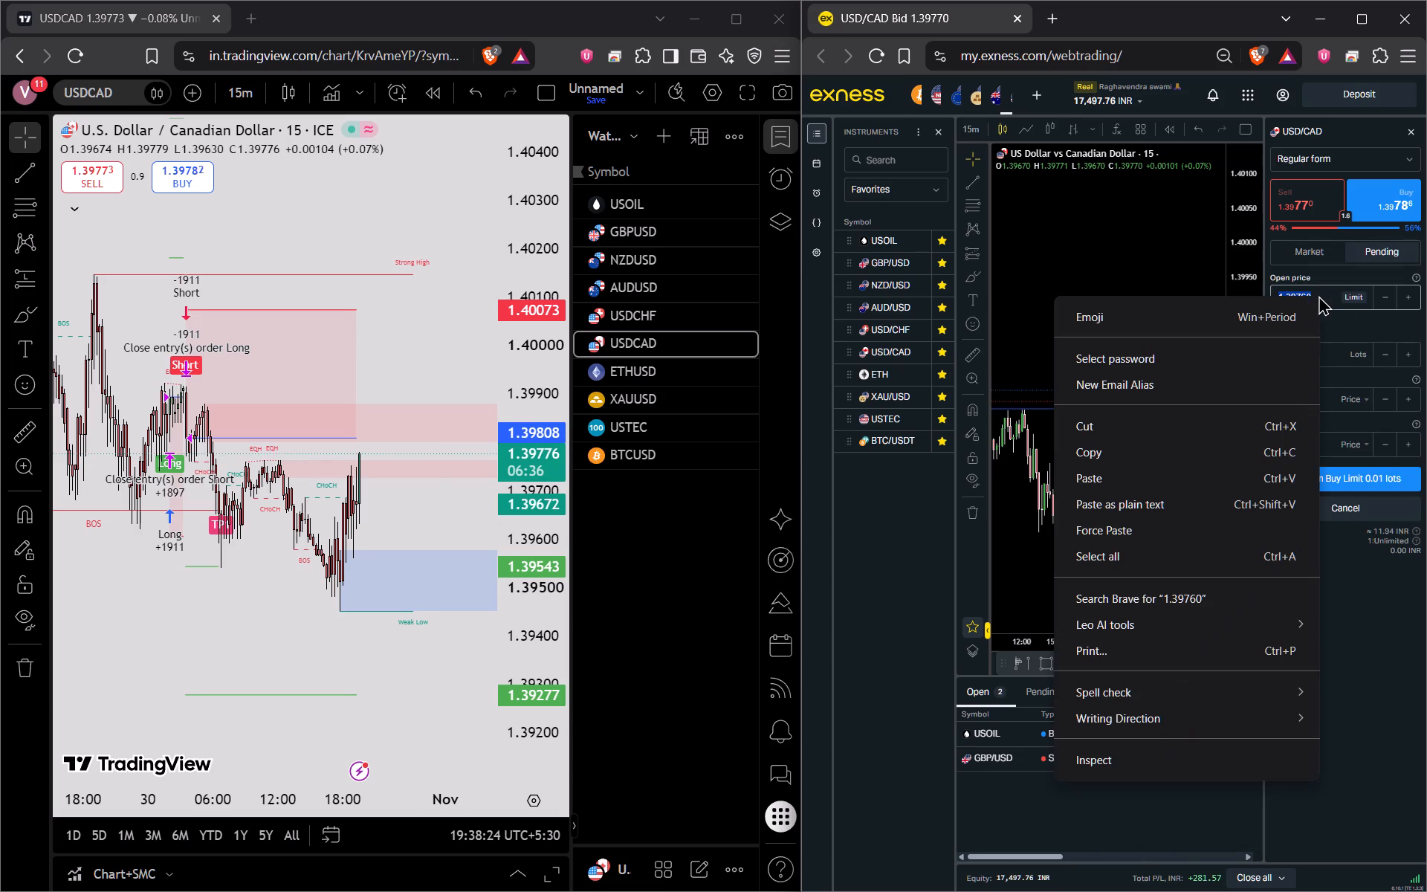
click(1147, 479)
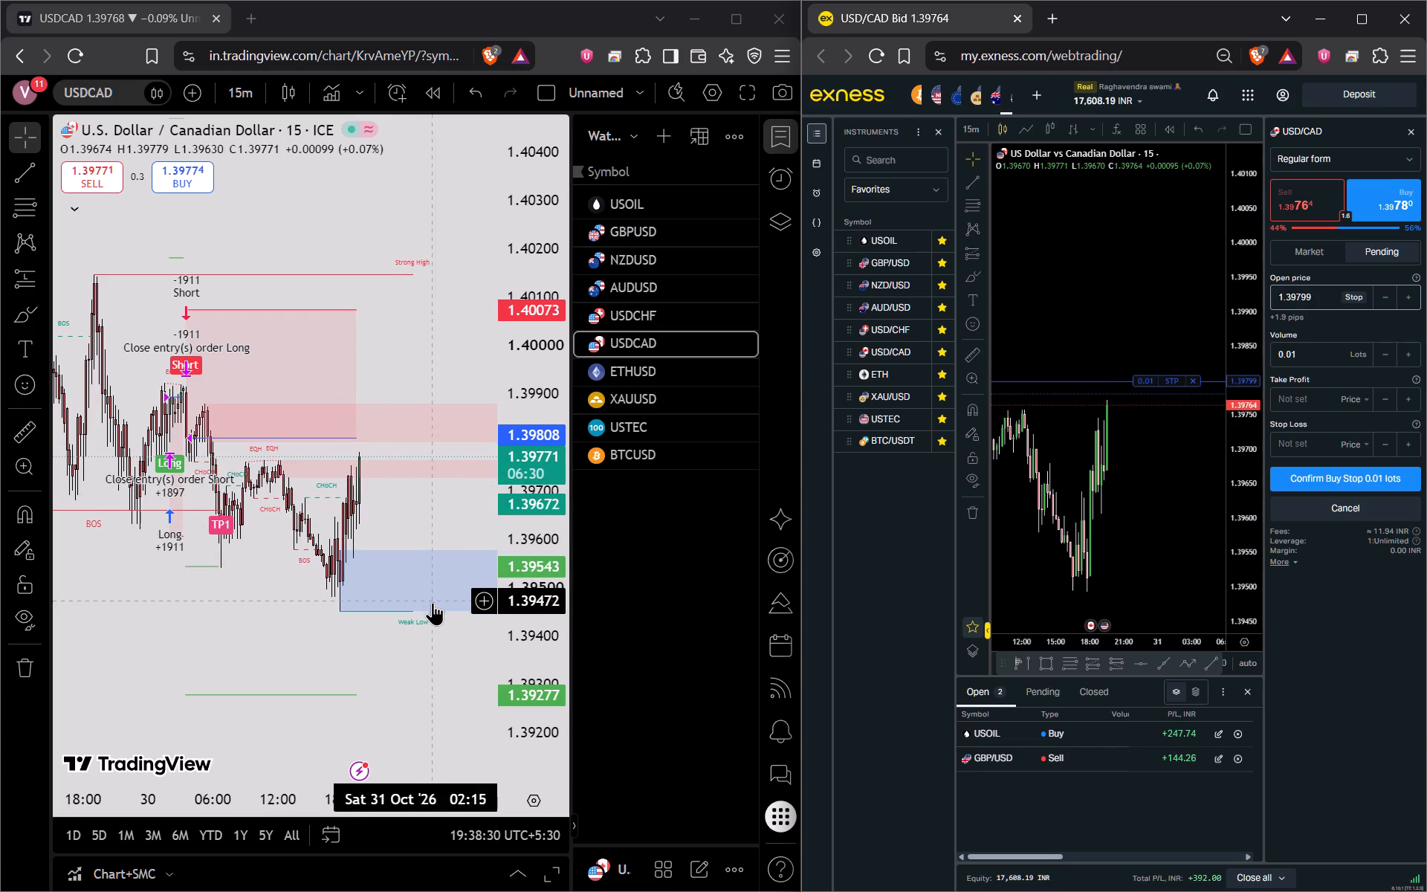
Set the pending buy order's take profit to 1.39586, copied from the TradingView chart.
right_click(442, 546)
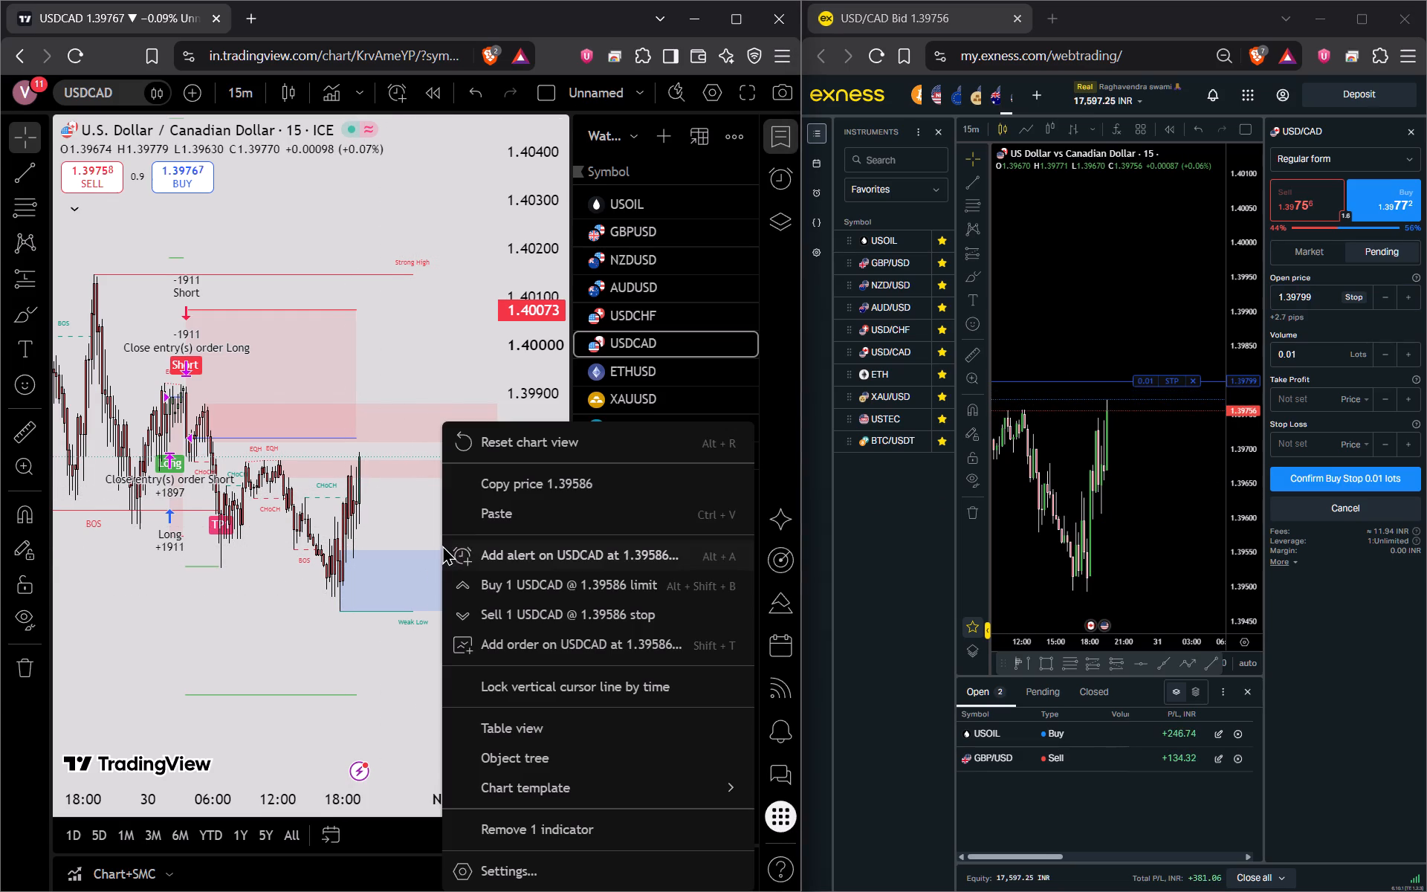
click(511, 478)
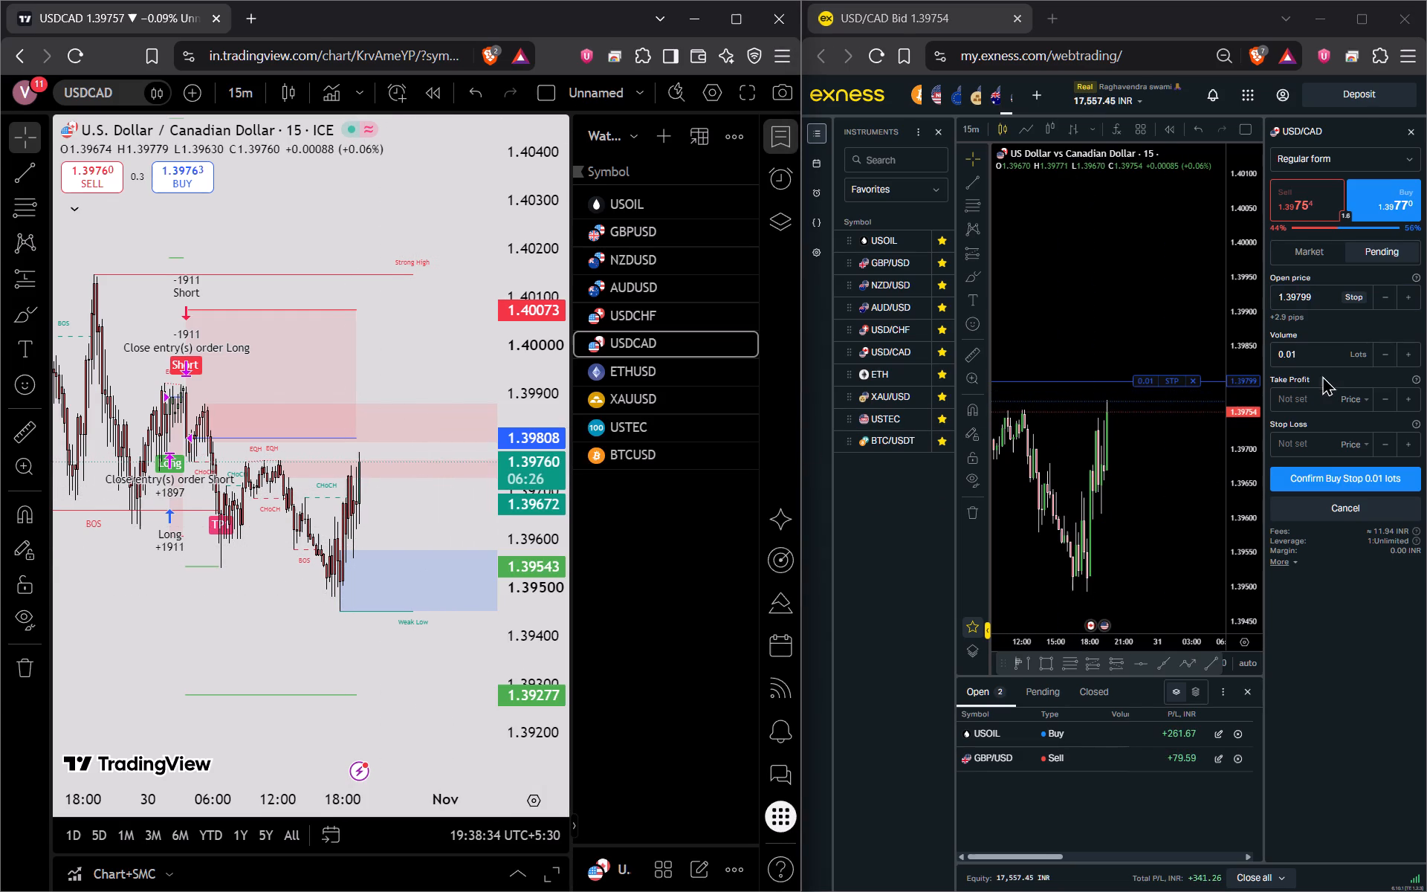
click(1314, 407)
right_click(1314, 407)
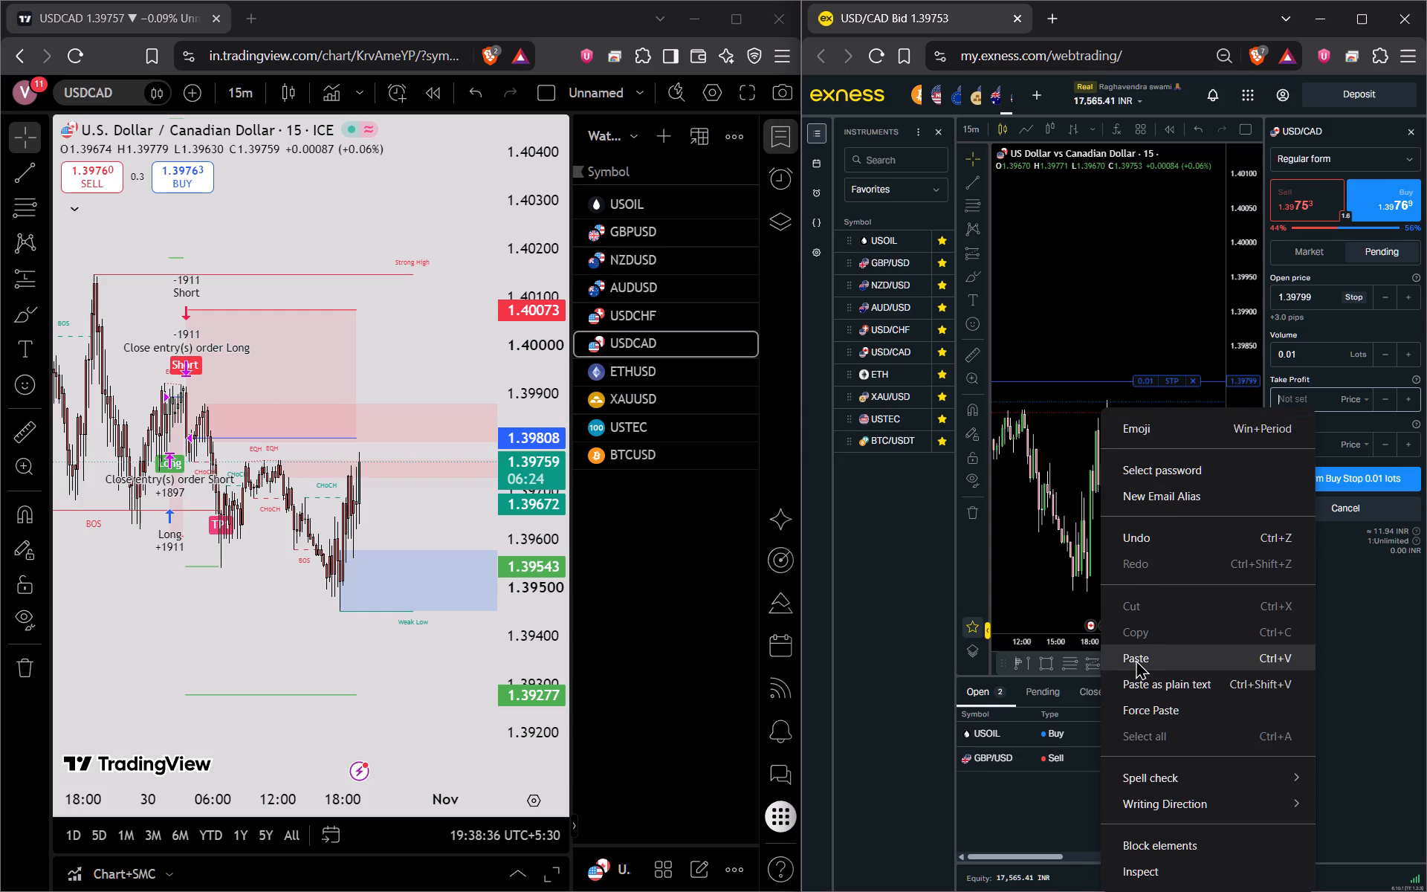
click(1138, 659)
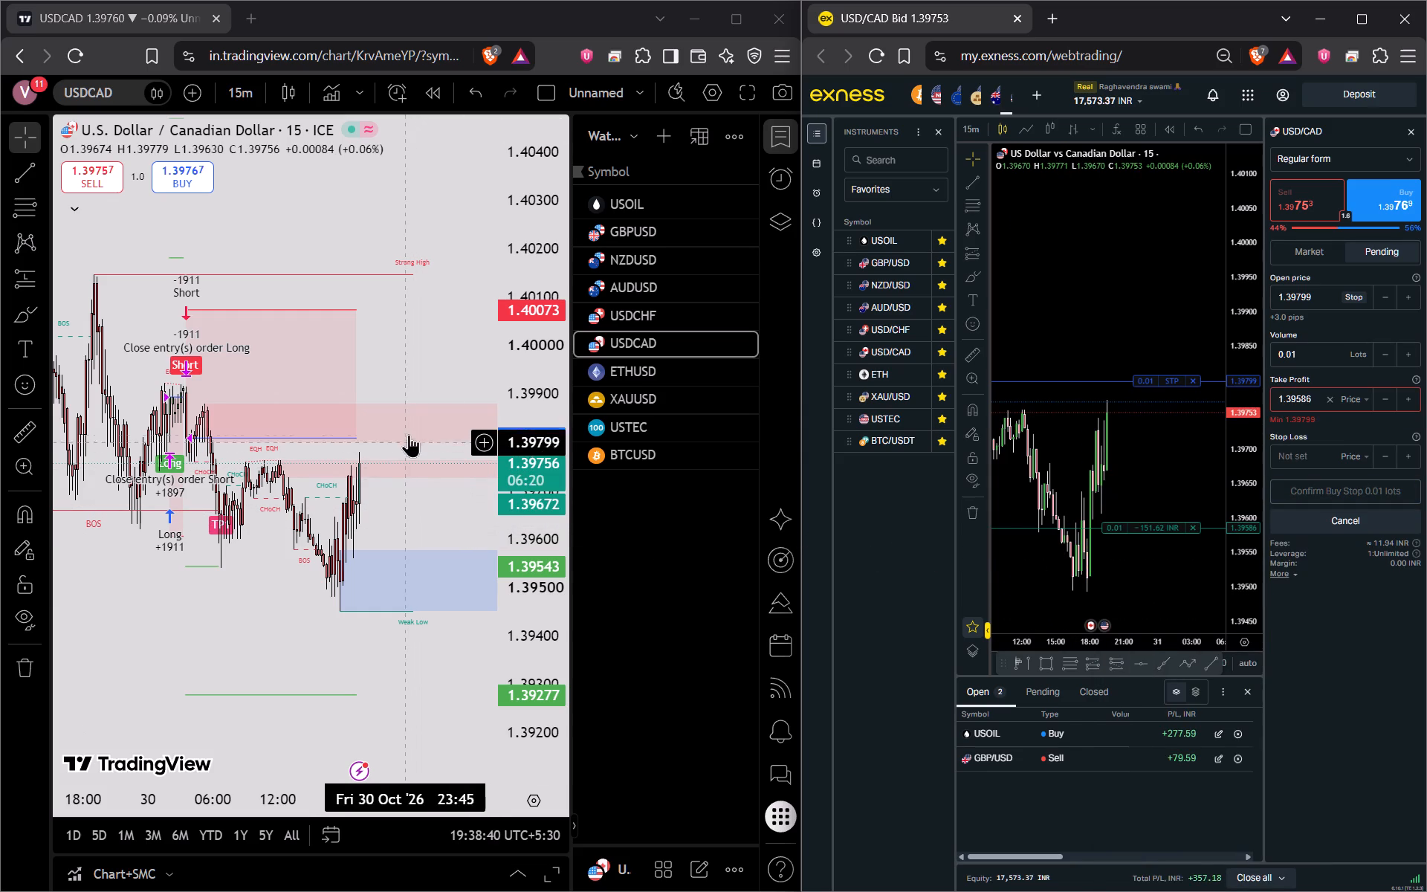
Copy 1.39891 from the TradingView supply zone as the stop loss, and switch the pending order to a sell limit with that stop loss.
right_click(423, 398)
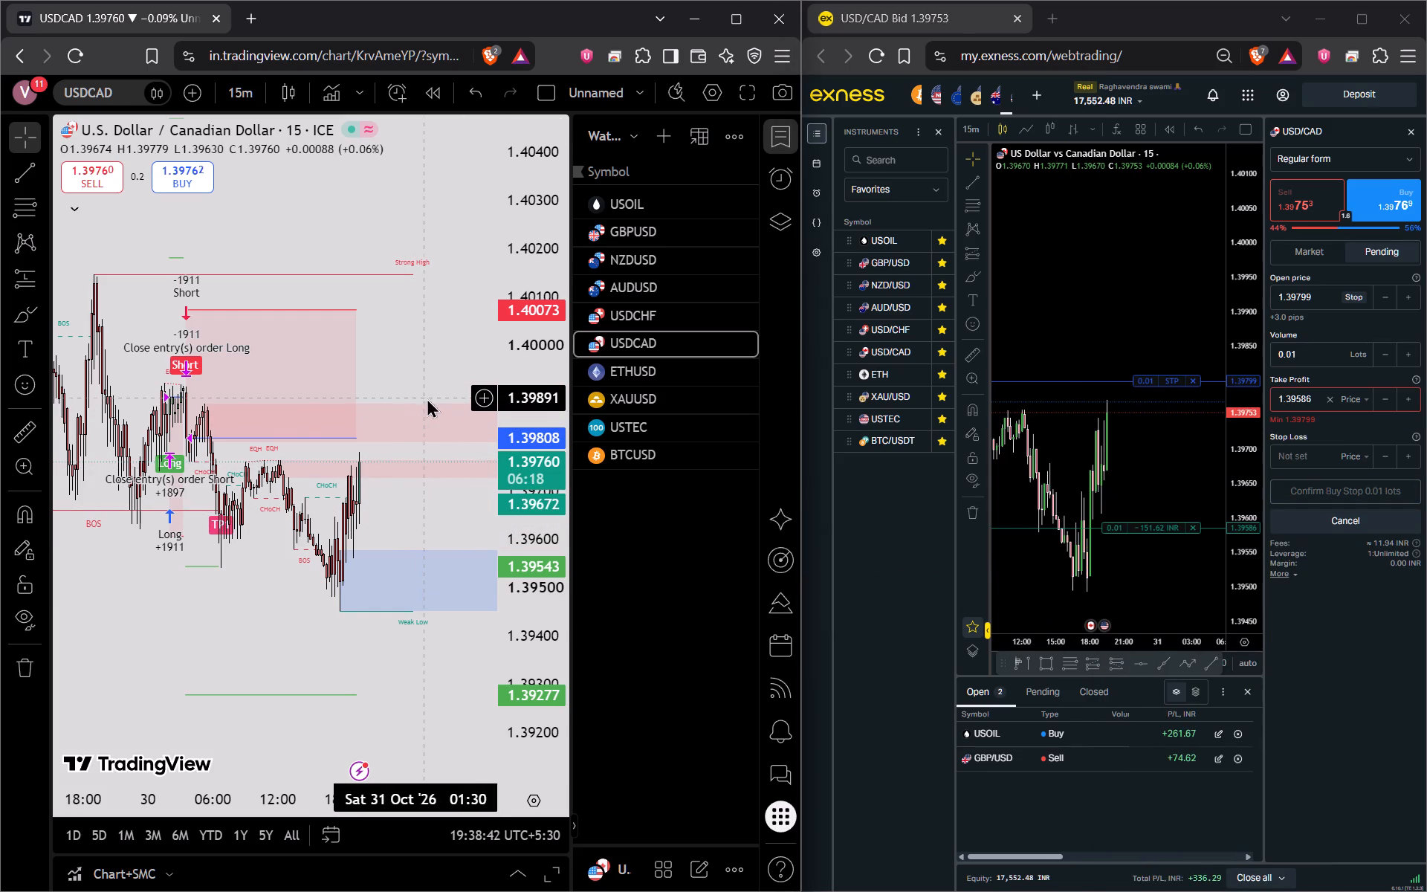
click(485, 465)
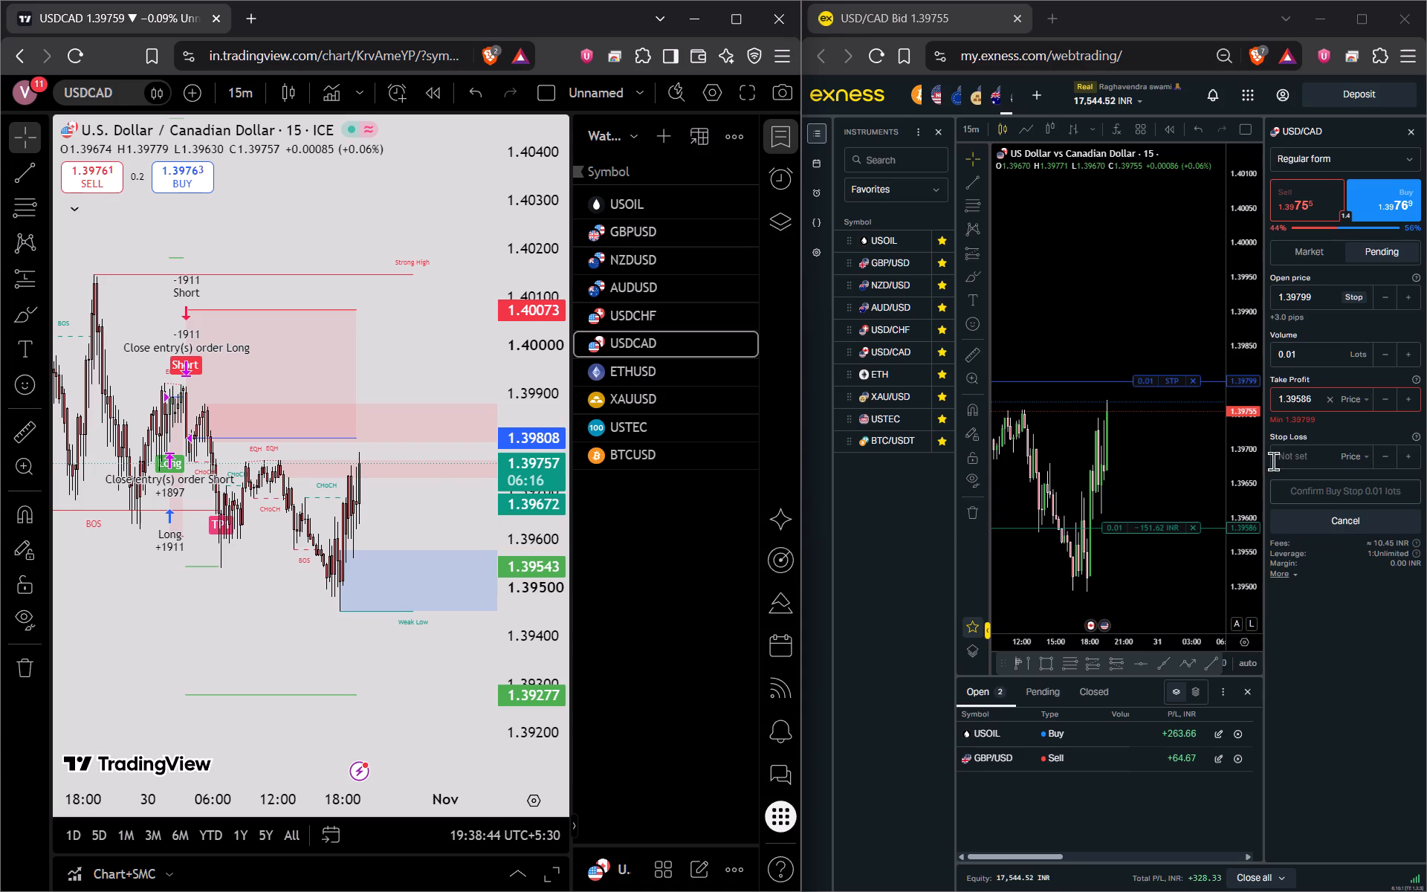
click(1295, 461)
right_click(1295, 461)
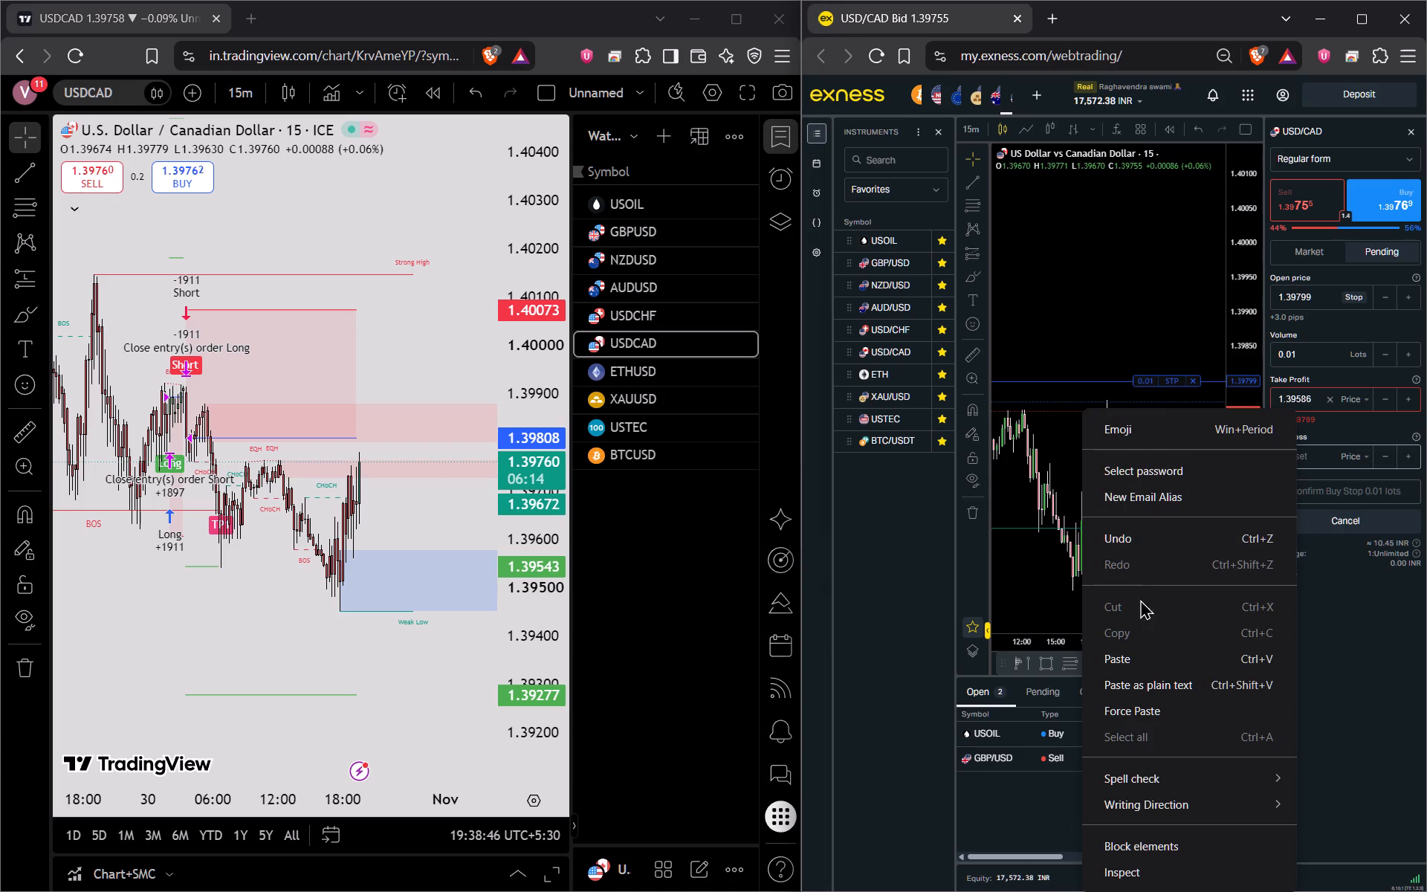
click(1143, 658)
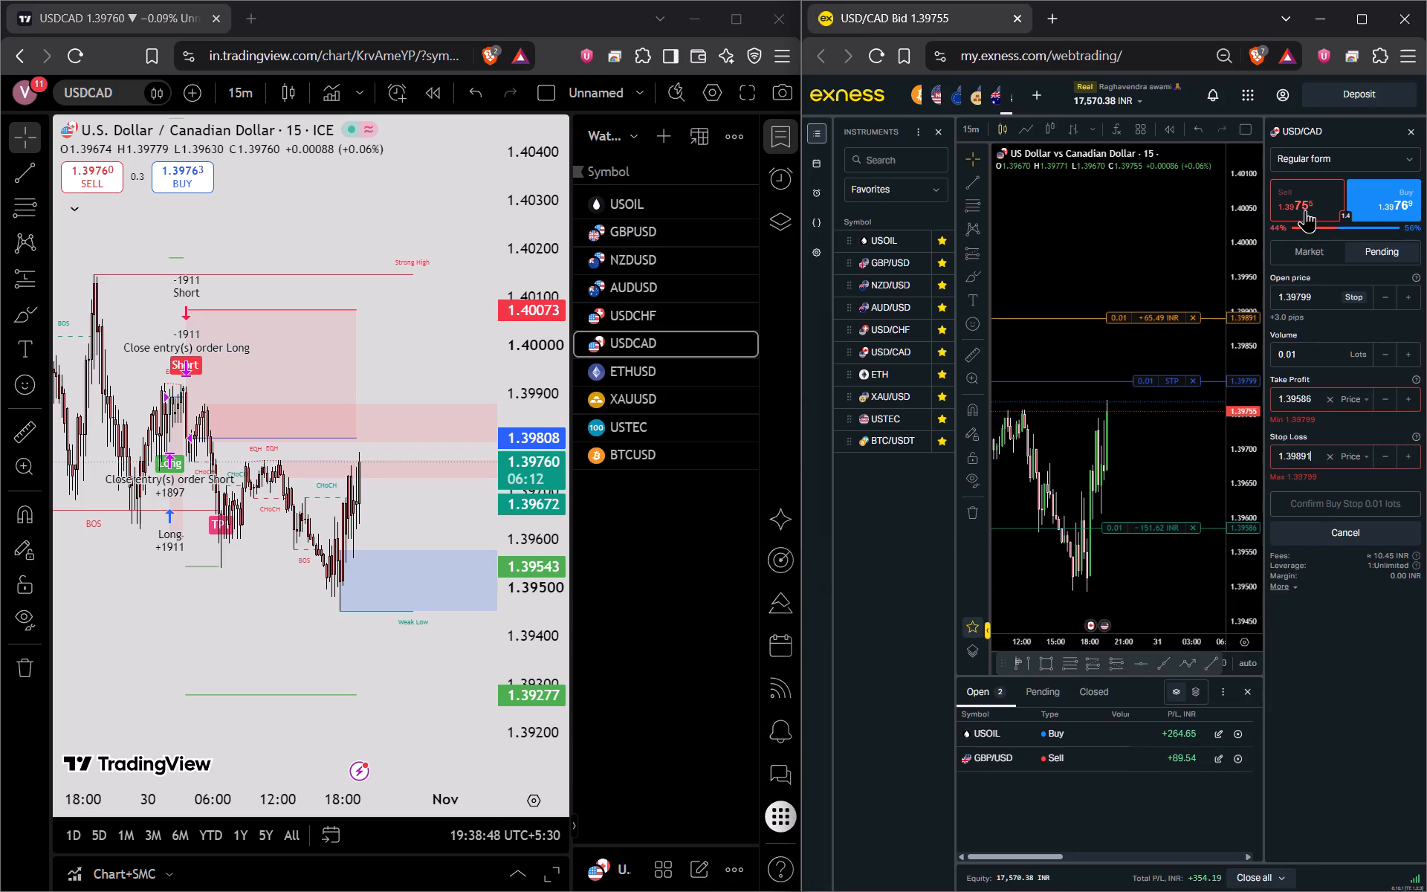
click(1305, 210)
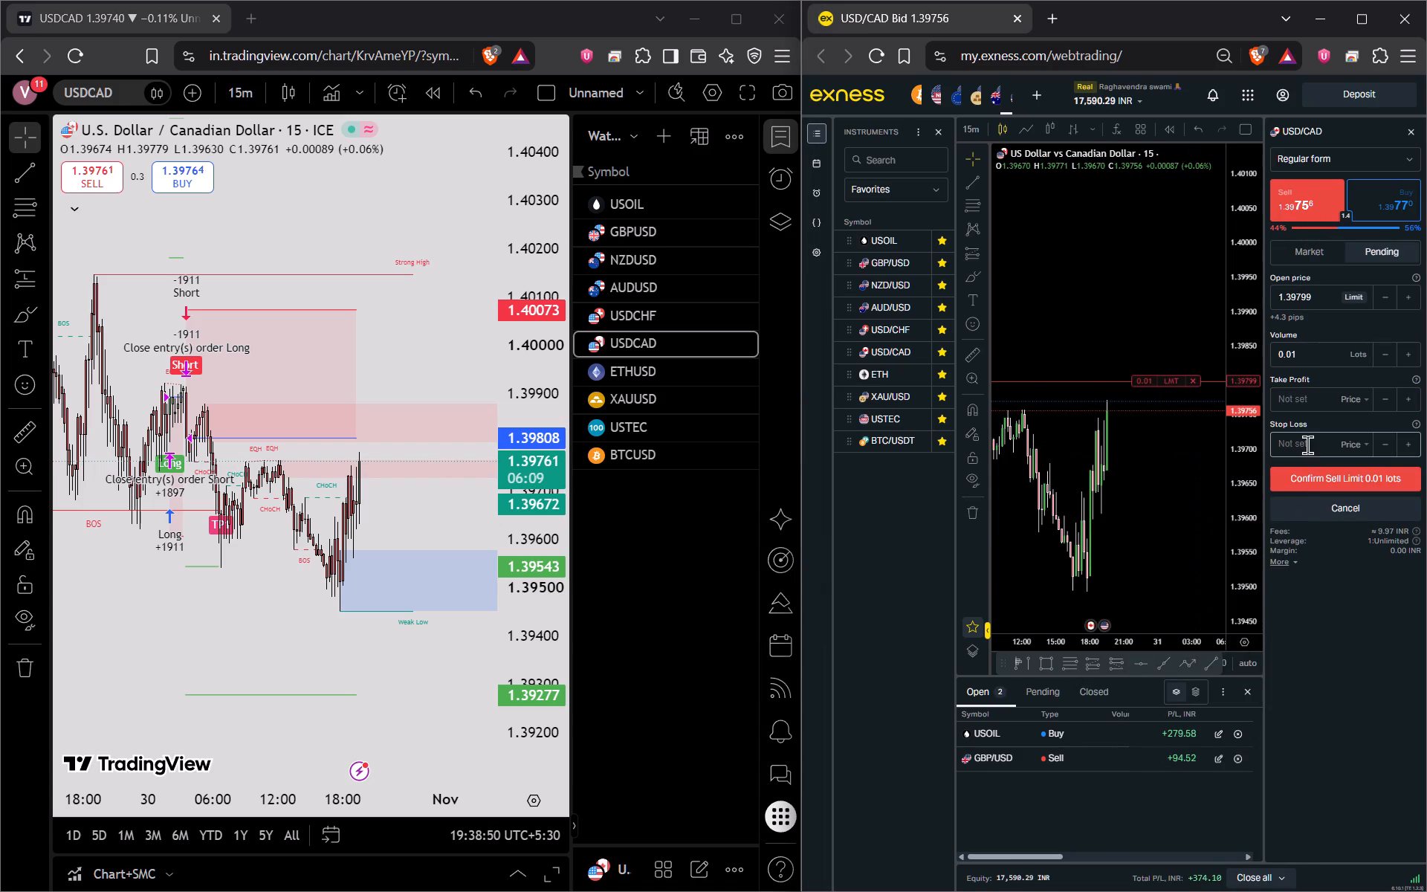
click(1307, 445)
right_click(1307, 445)
click(1168, 652)
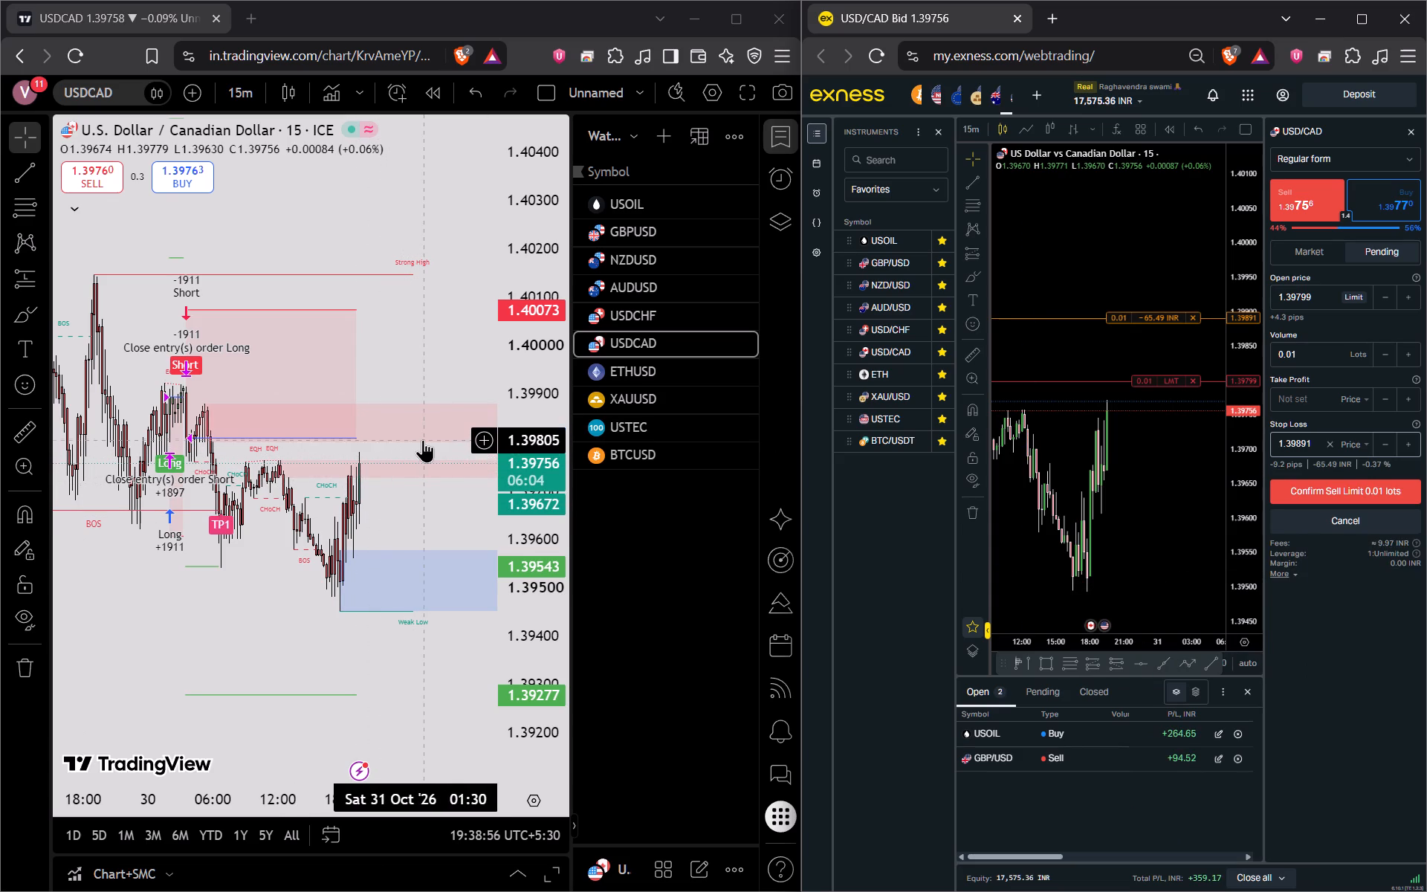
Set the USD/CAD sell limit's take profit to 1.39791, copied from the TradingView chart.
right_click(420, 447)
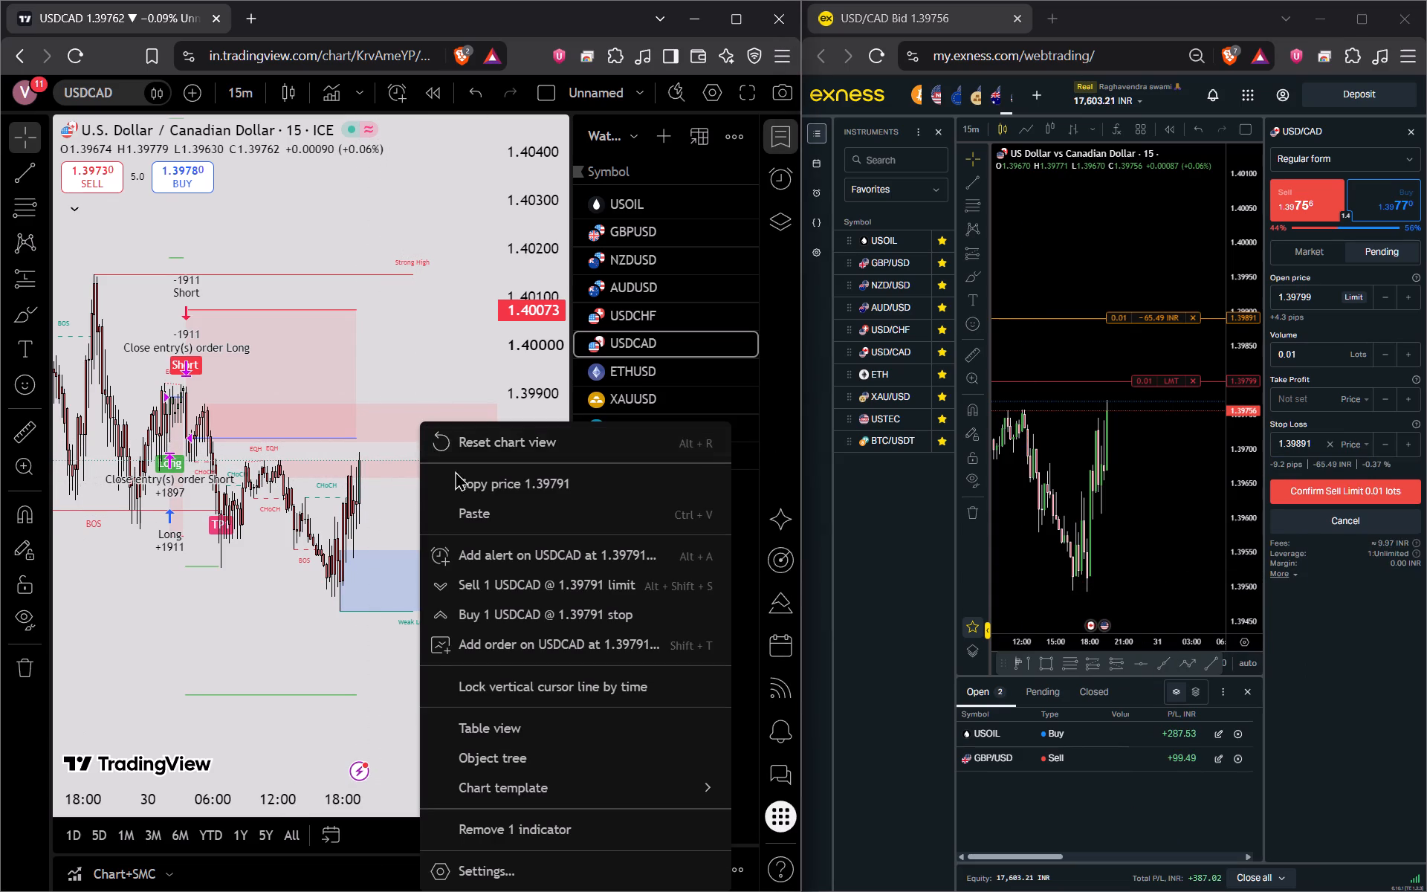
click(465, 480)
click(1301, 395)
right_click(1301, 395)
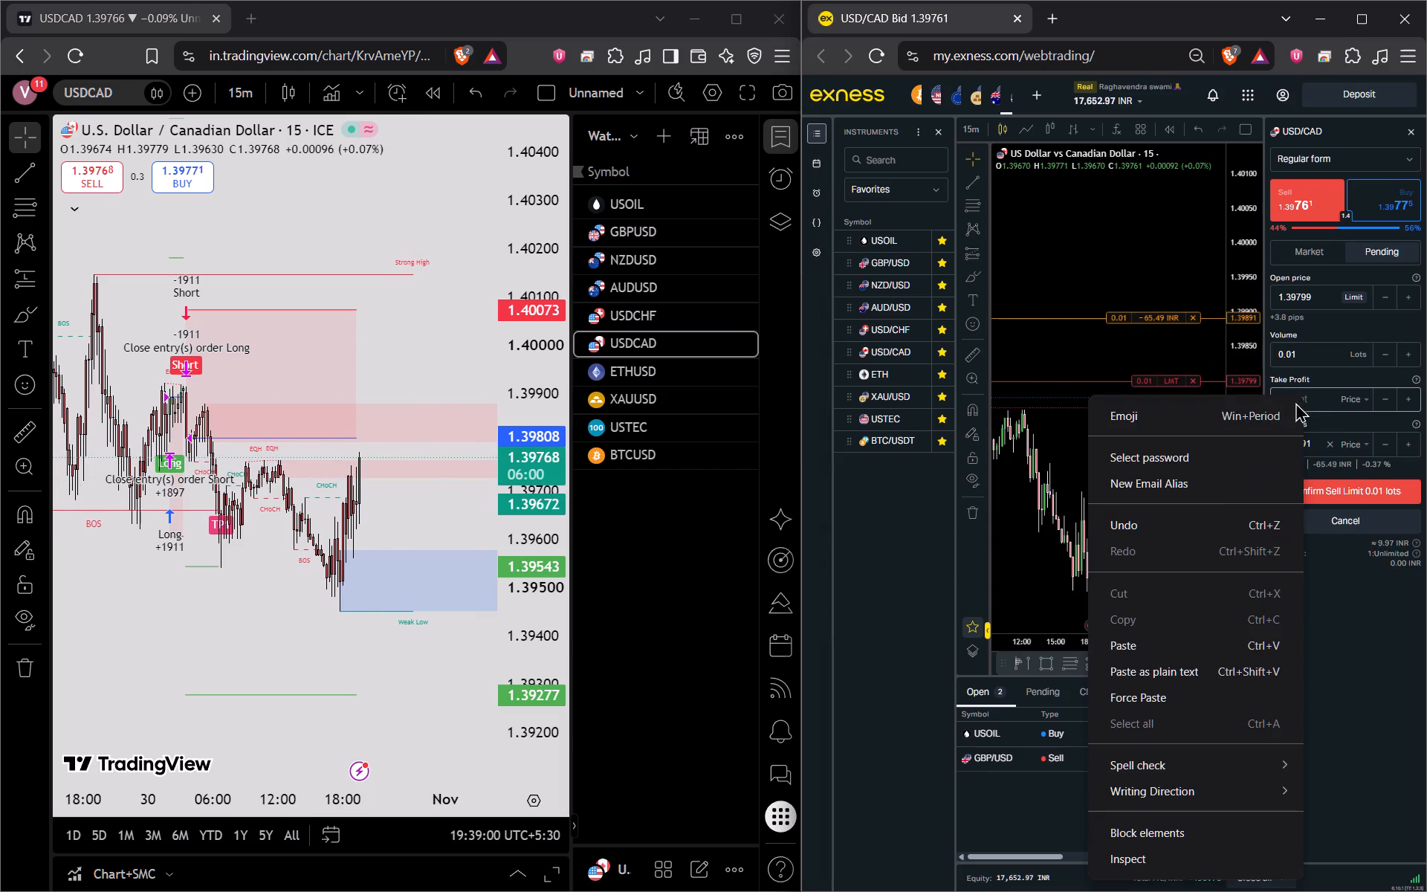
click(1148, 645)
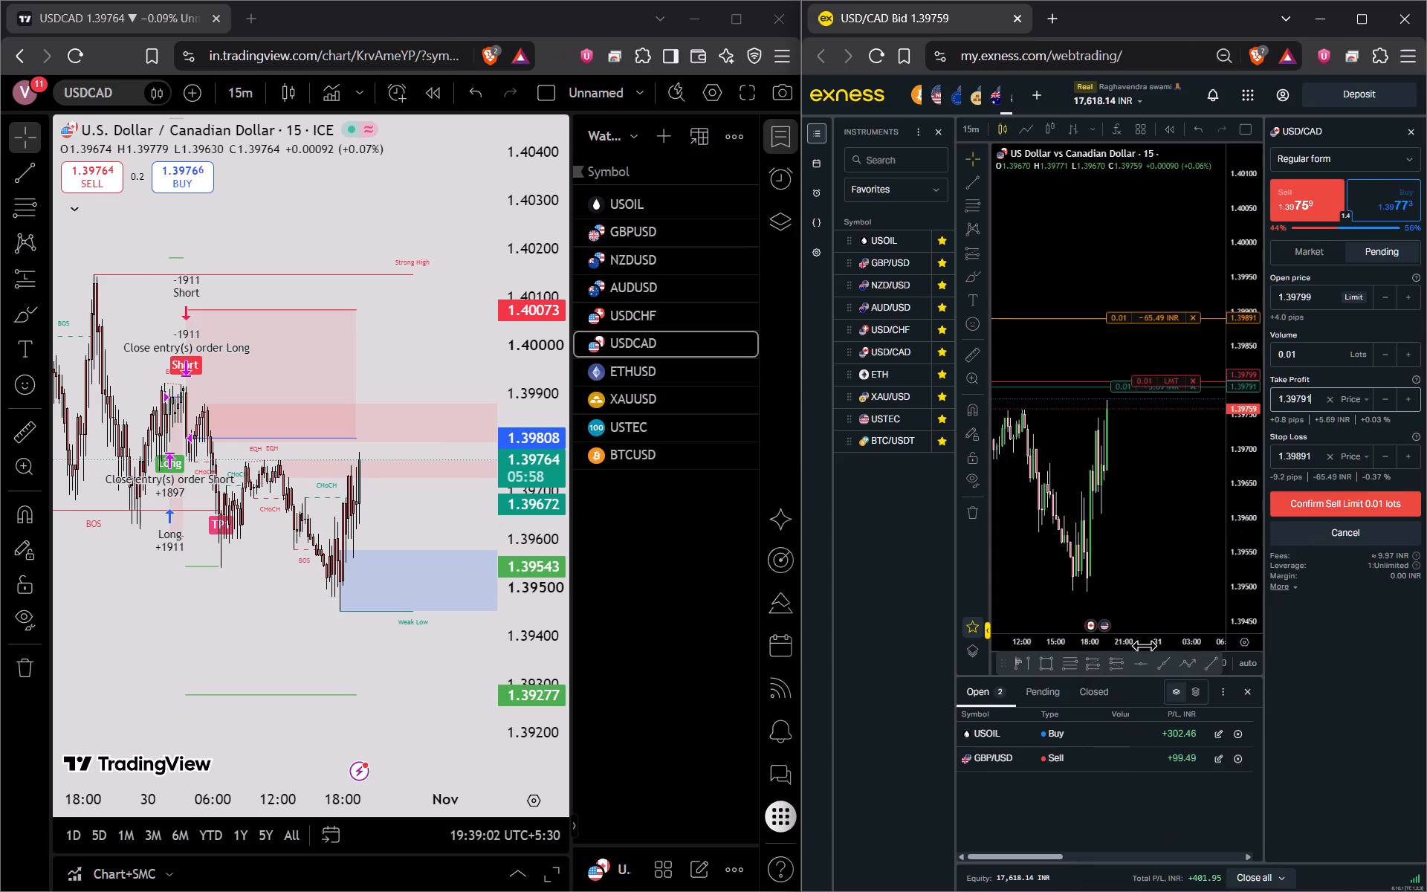
Copy 1.39584 from the TradingView demand zone, clear the order's stop loss and take profit, and set the take profit to 1.39584.
right_click(403, 546)
click(483, 493)
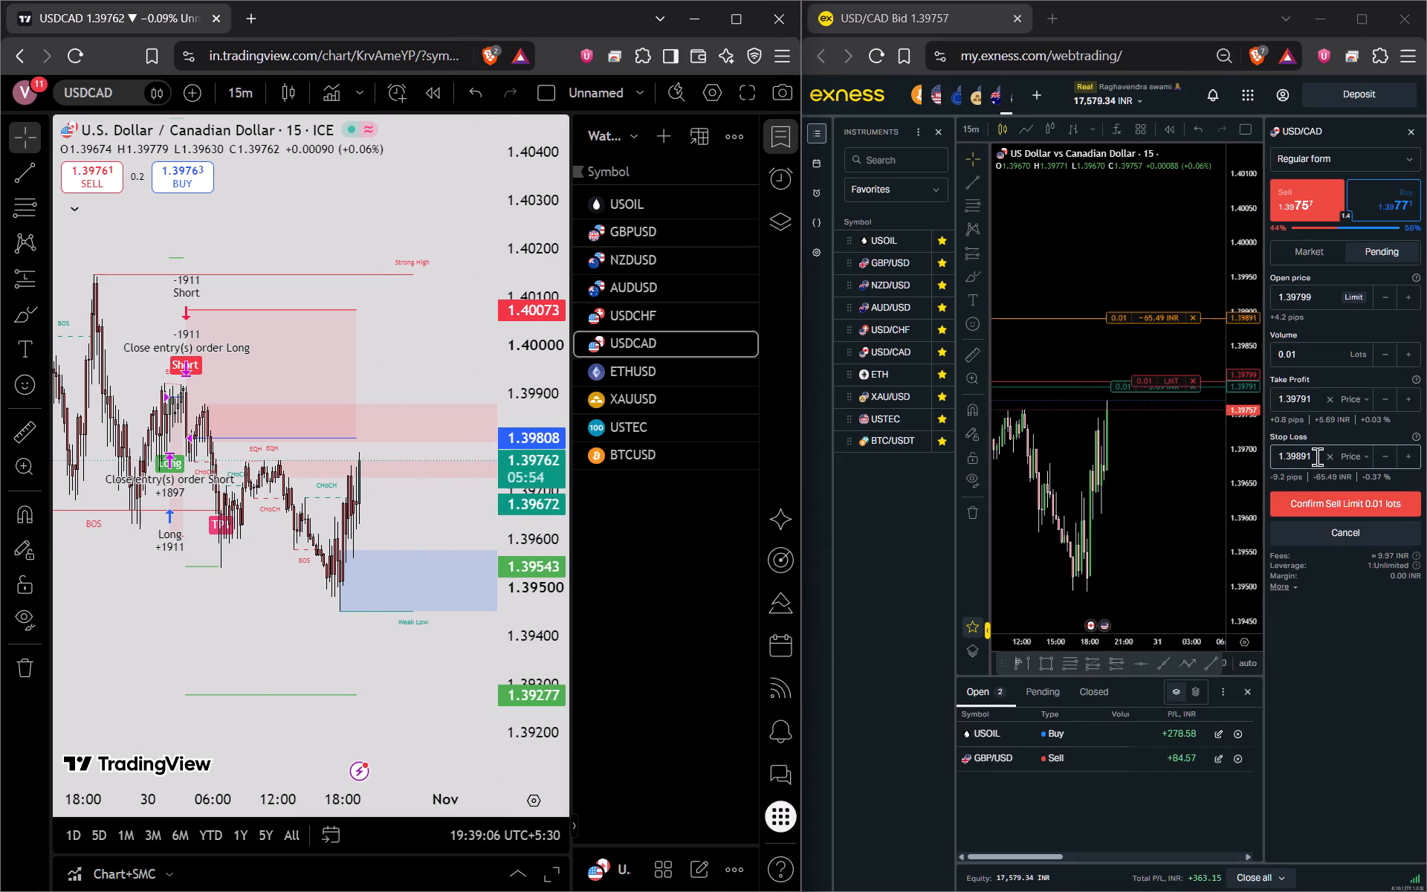
click(1329, 459)
click(1284, 454)
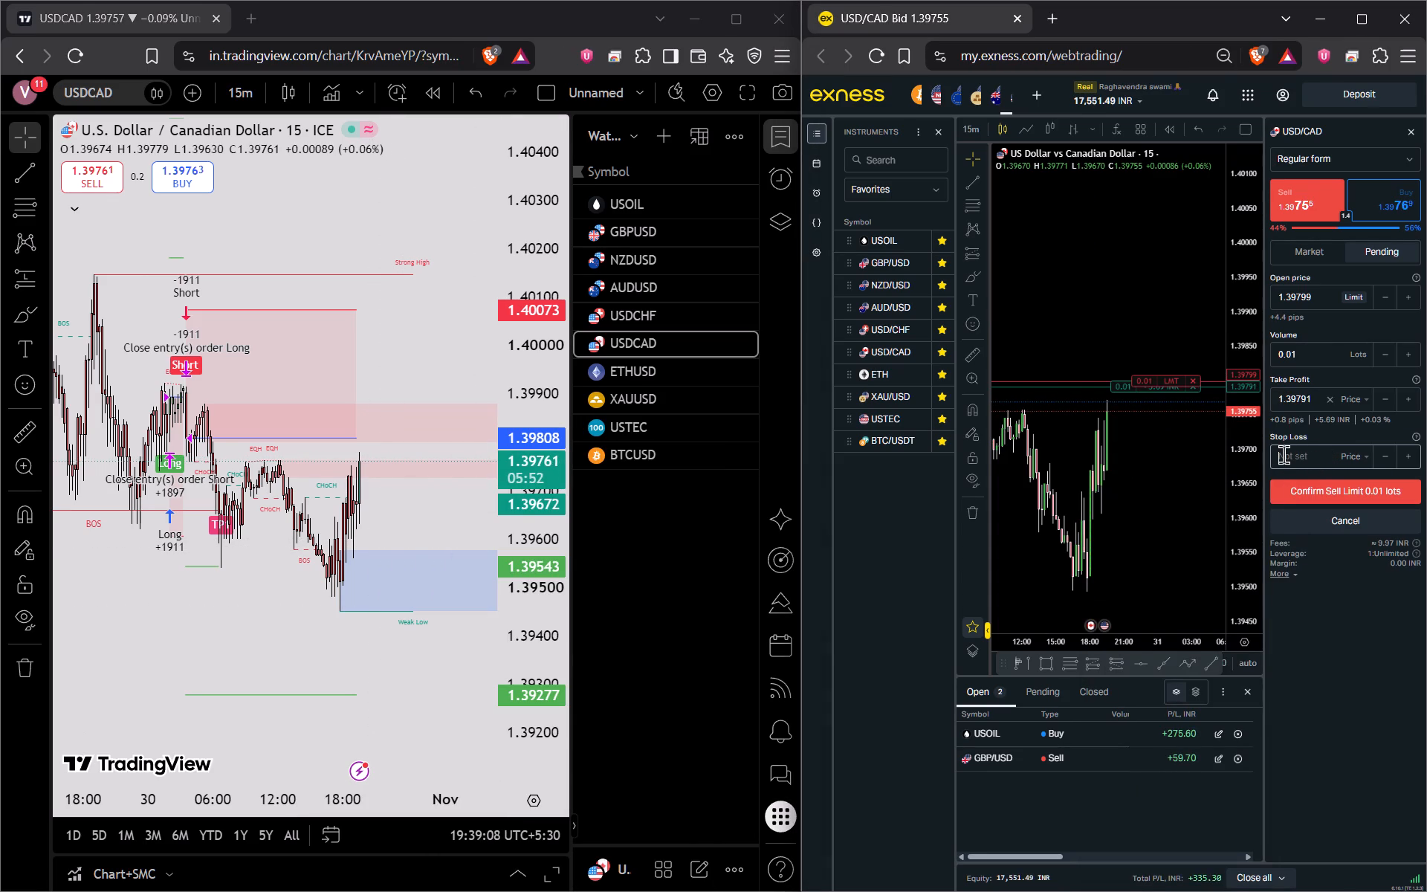
right_click(1284, 454)
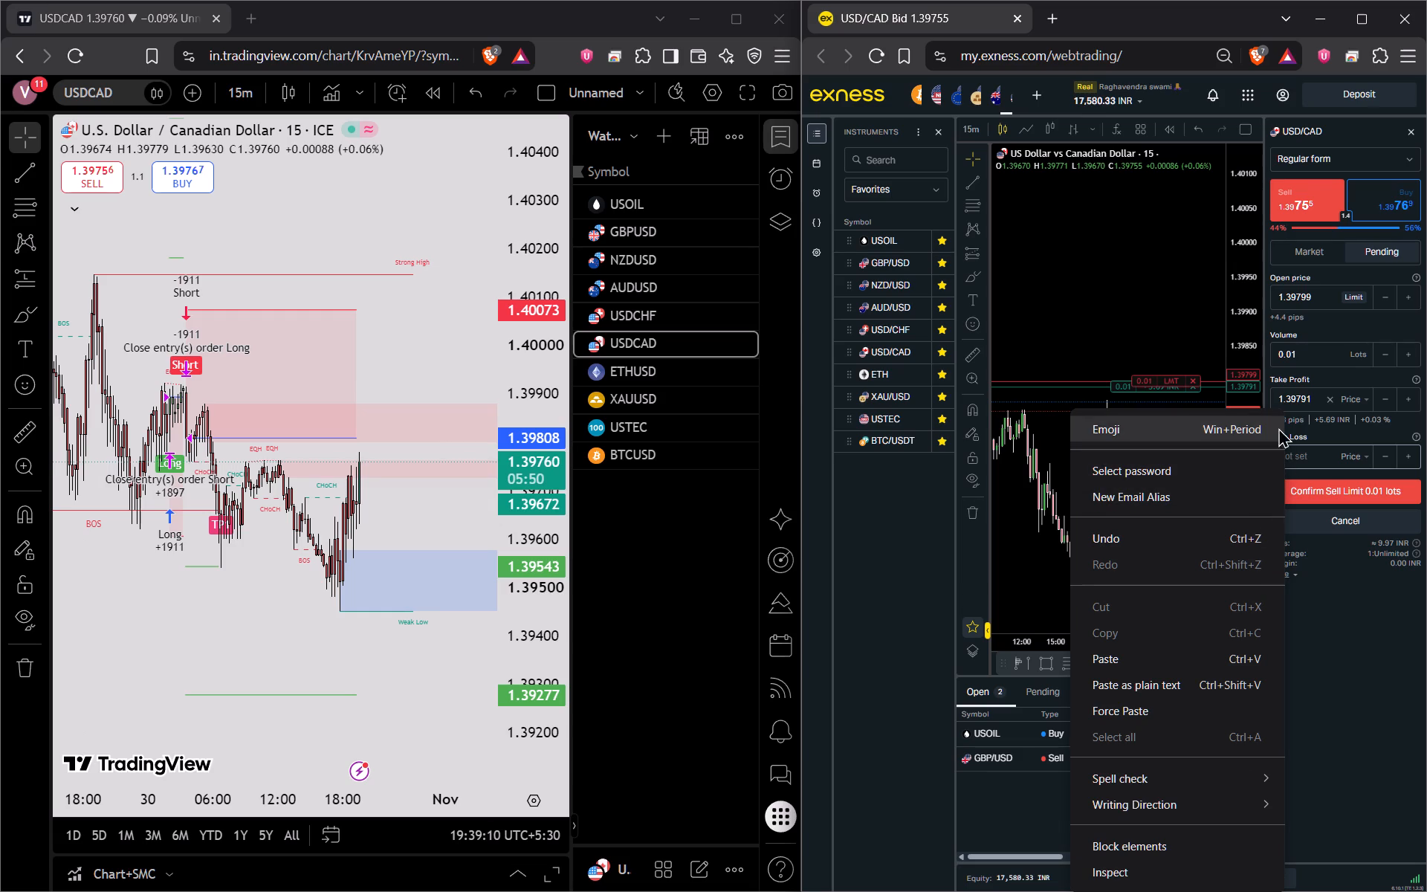
click(1324, 397)
right_click(1300, 395)
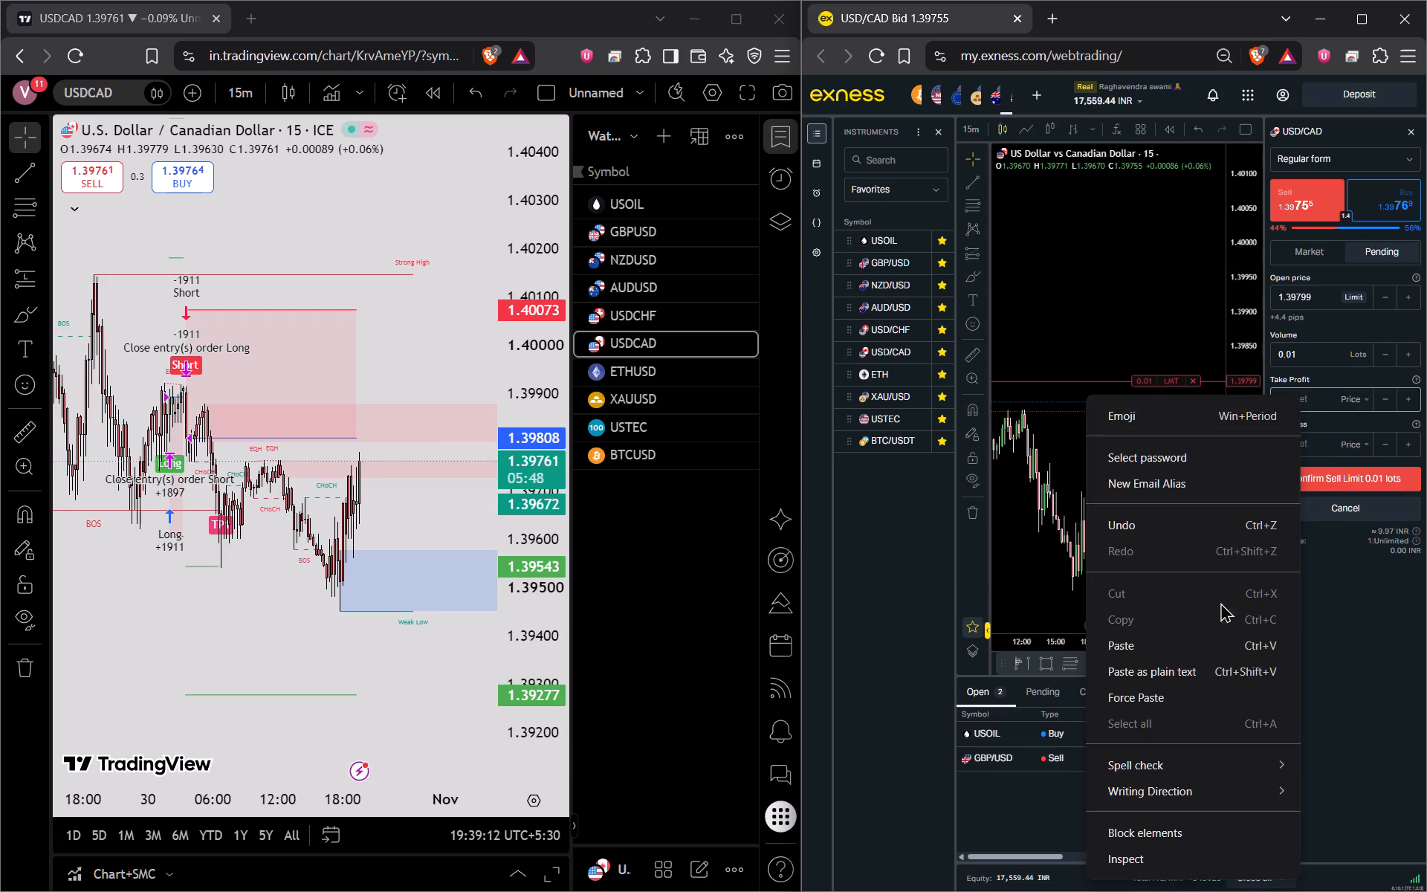
click(1193, 655)
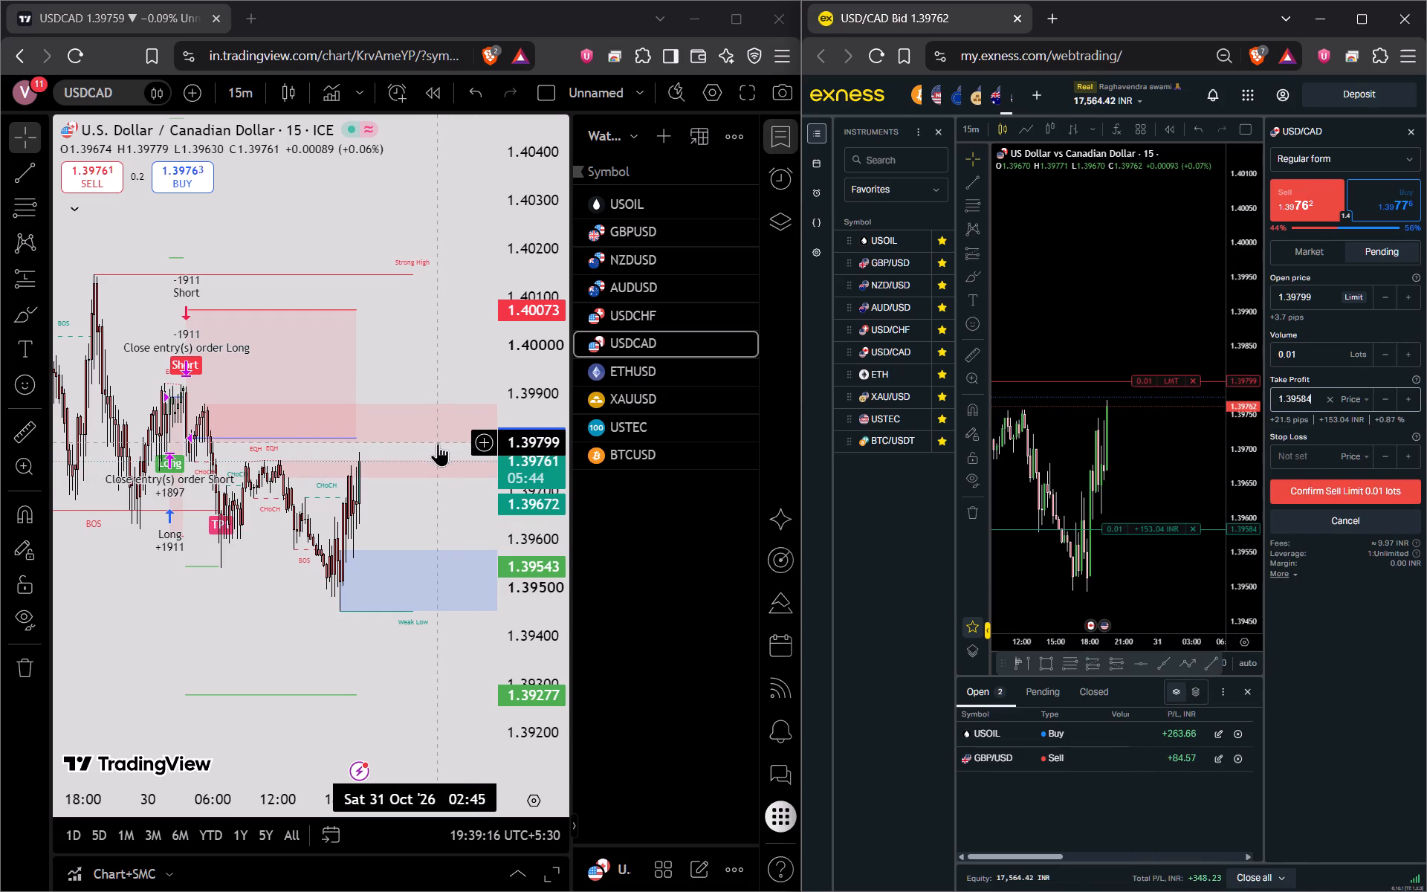
Set the USD/CAD sell limit's stop loss to 1.39887, copied from the TradingView supply zone.
right_click(454, 400)
click(543, 463)
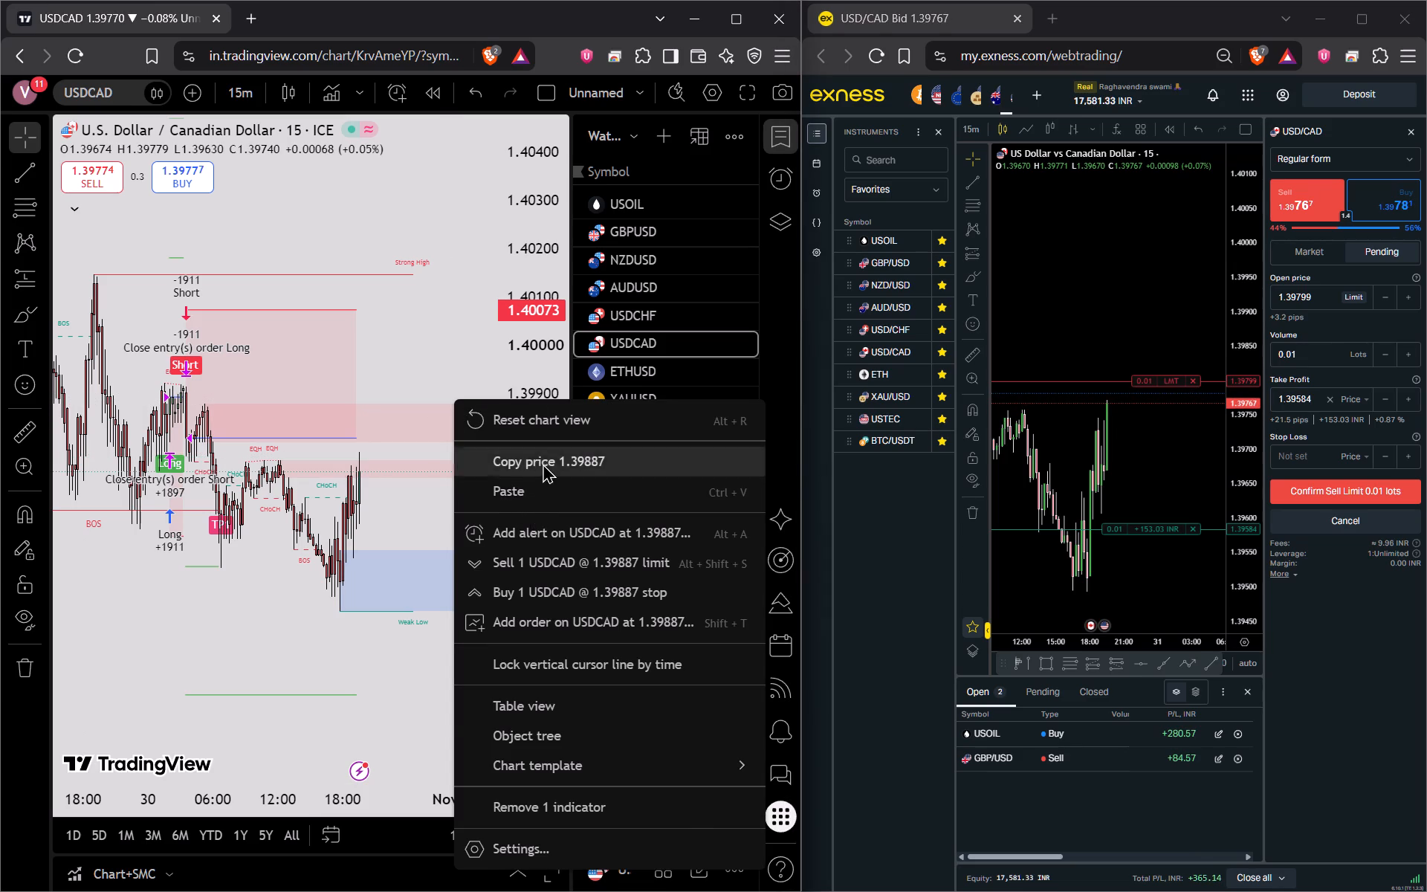
click(1288, 450)
right_click(1288, 450)
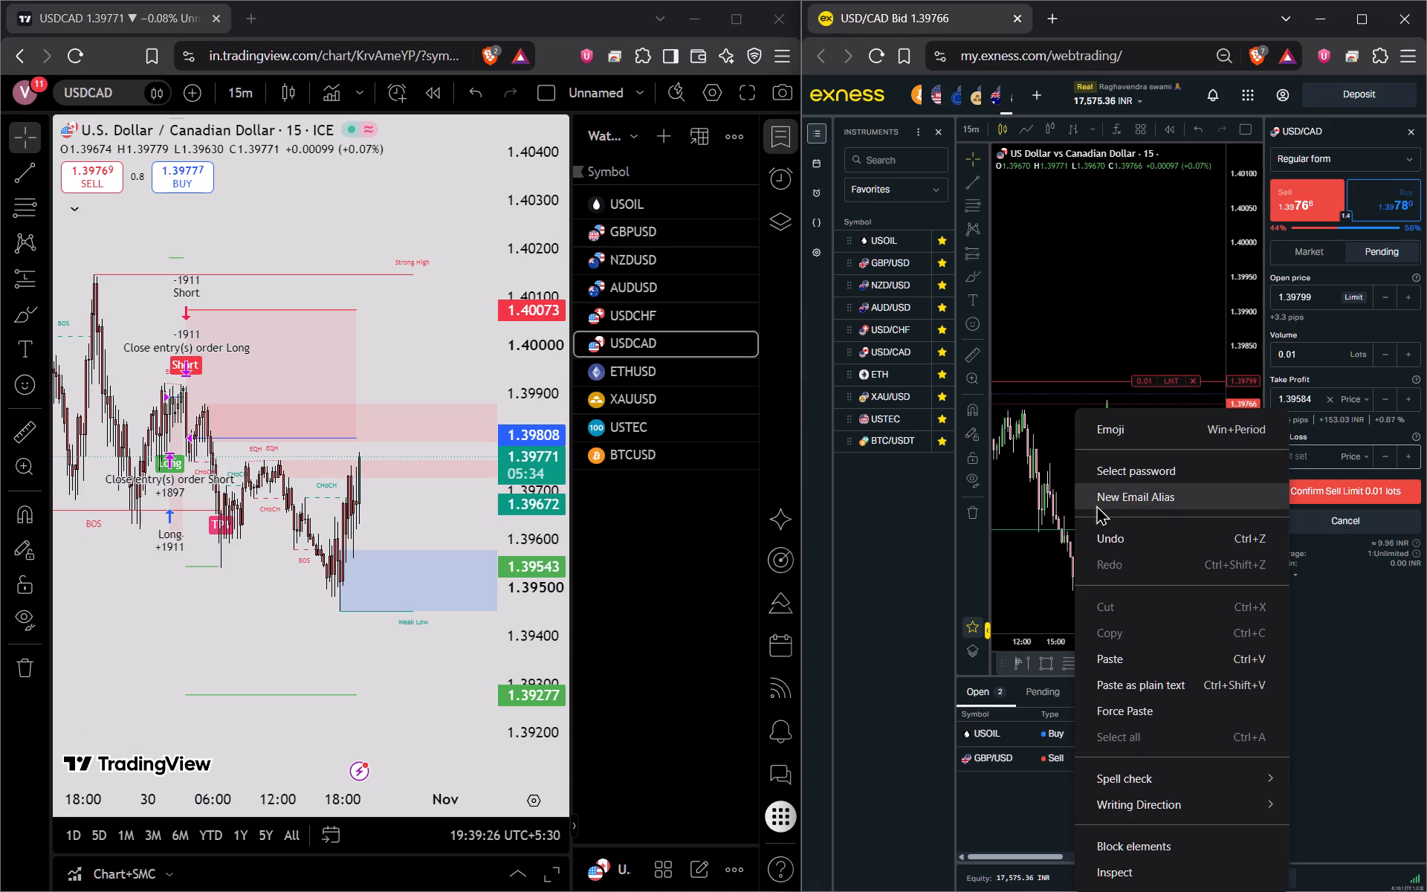
click(1136, 652)
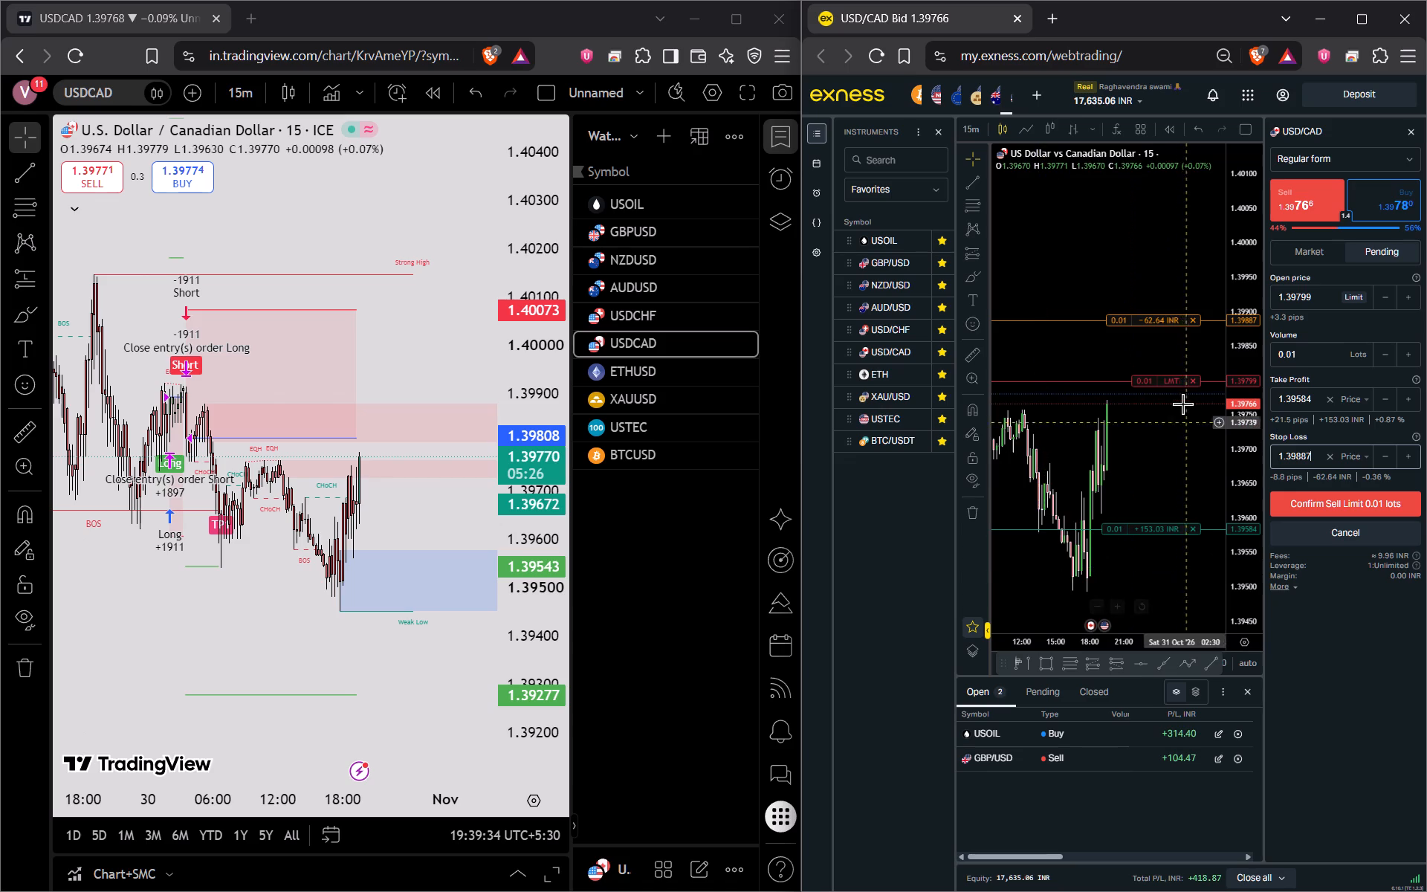
Enlarge the Exness window and examine the USD/CAD candles against the sell limit's entry, stop loss and take profit lines.
drag(1101, 453, 1095, 445)
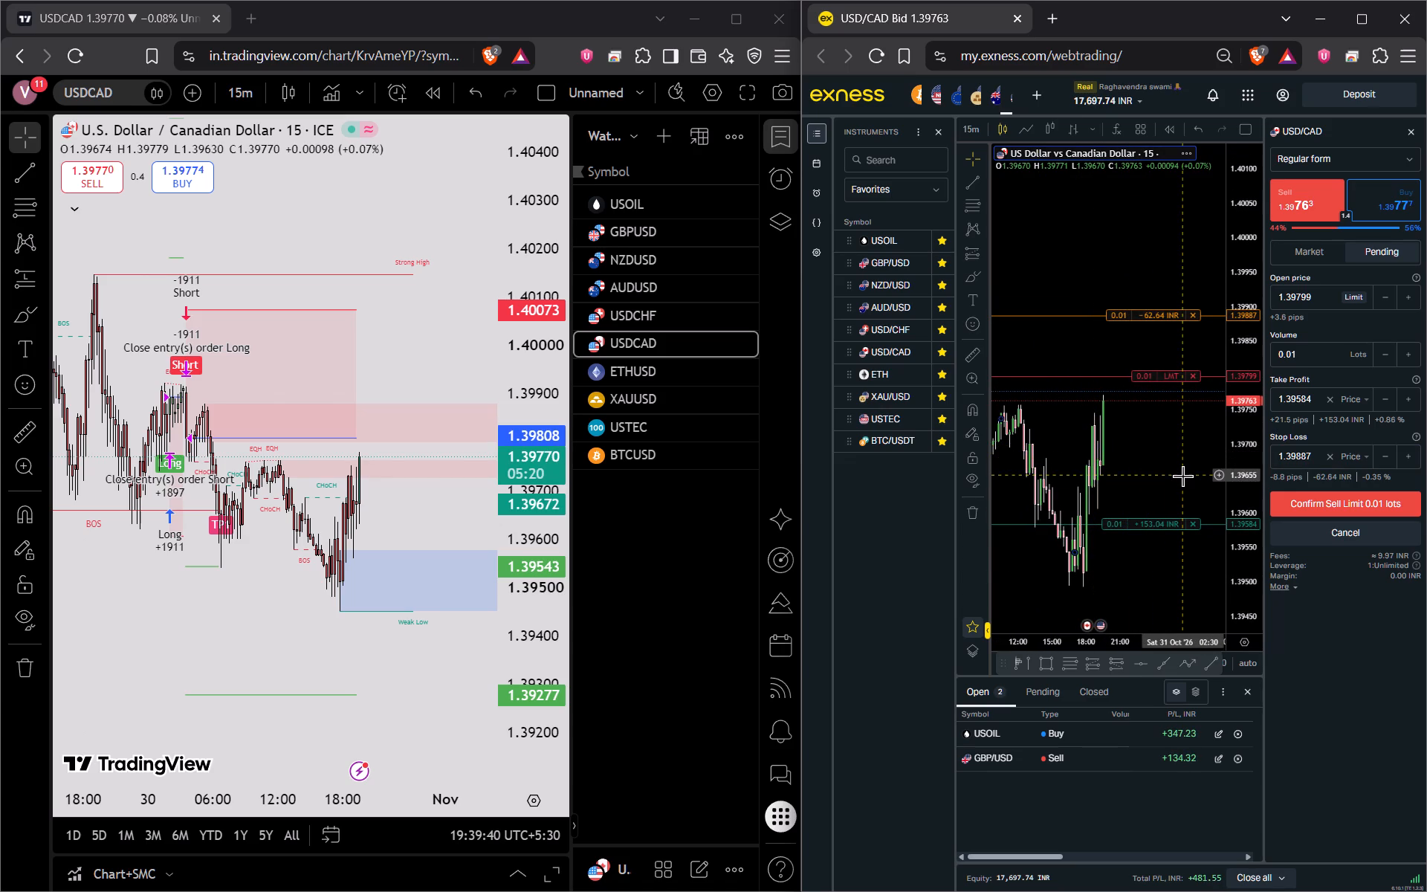
click(1361, 28)
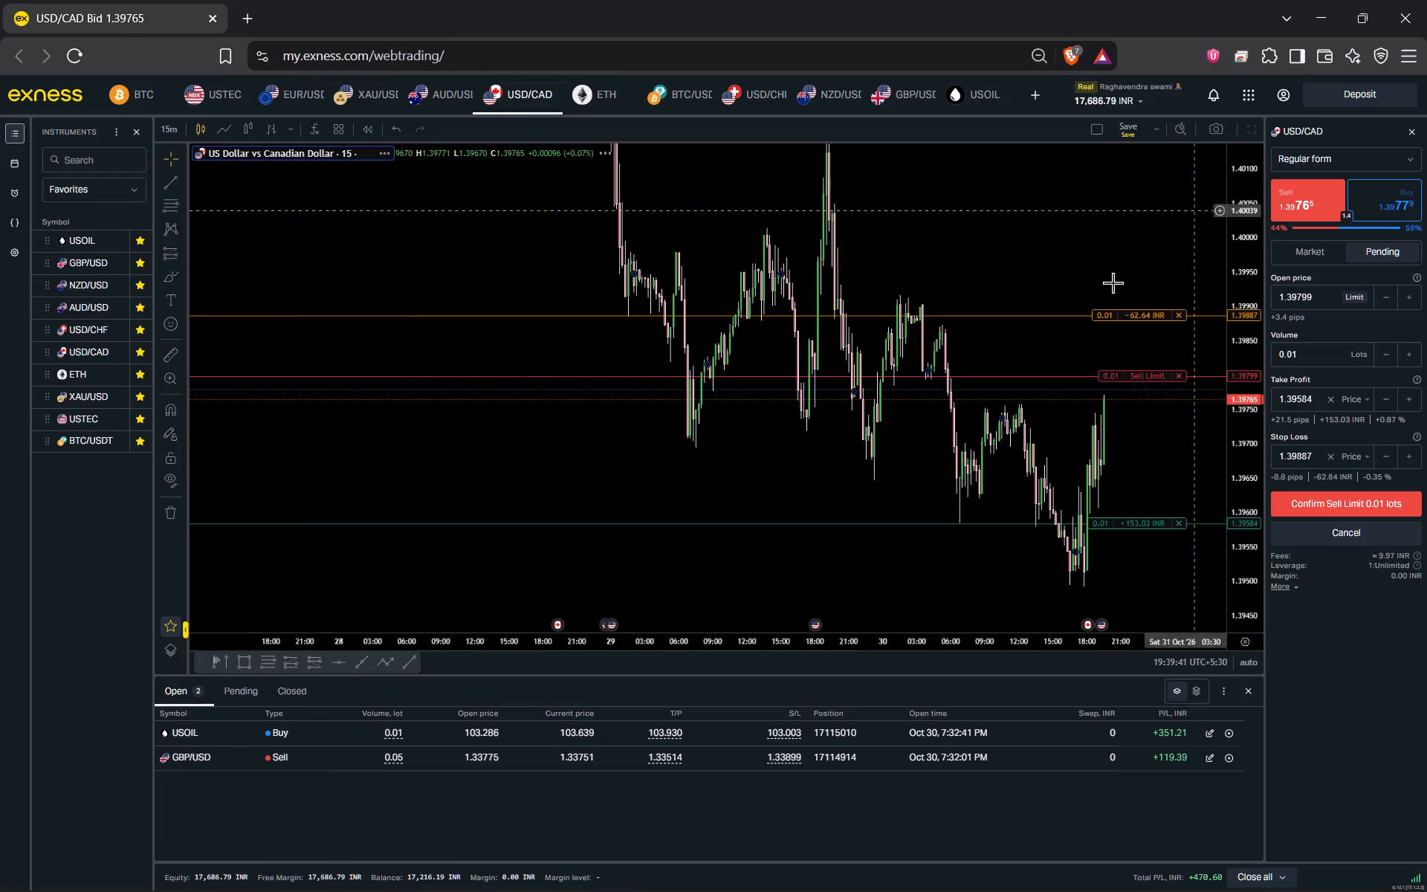
drag(1055, 450, 919, 441)
scroll(920, 445, up, 2)
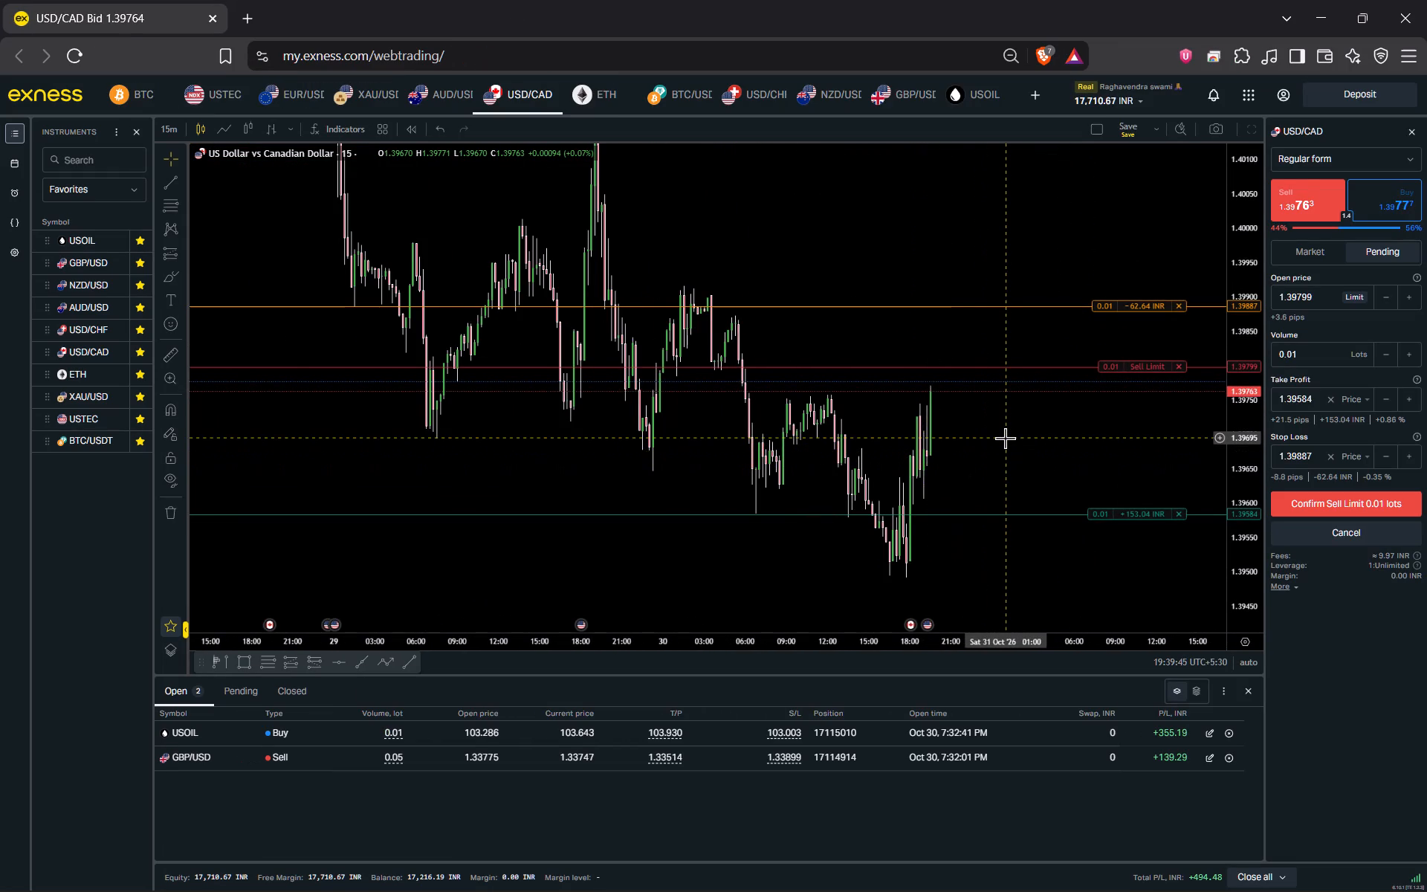
scroll(1005, 438, up, 2)
scroll(1258, 453, up, 2)
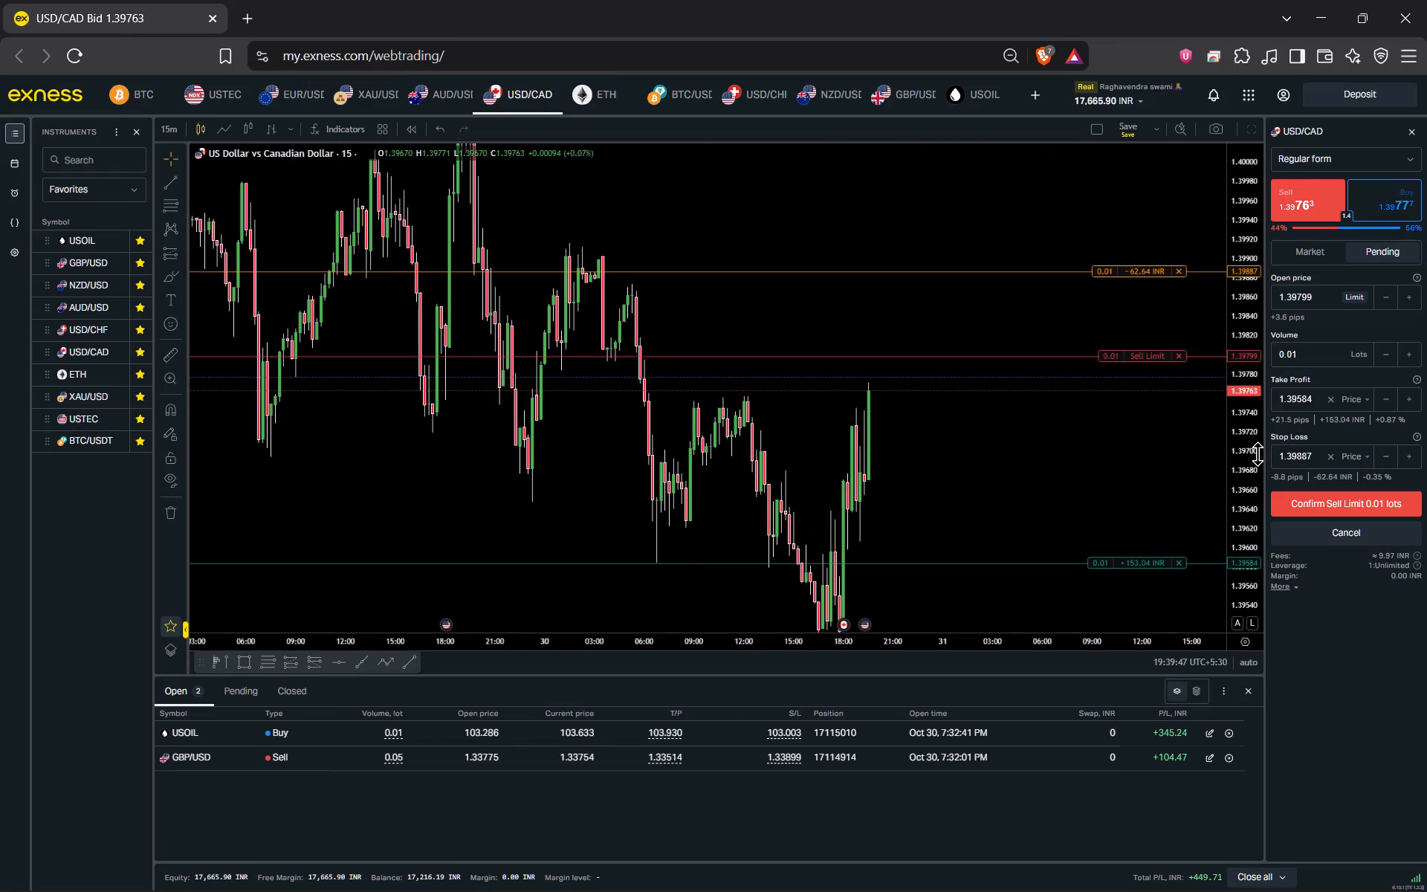
scroll(1164, 447, down, 1)
drag(1159, 457, 1071, 398)
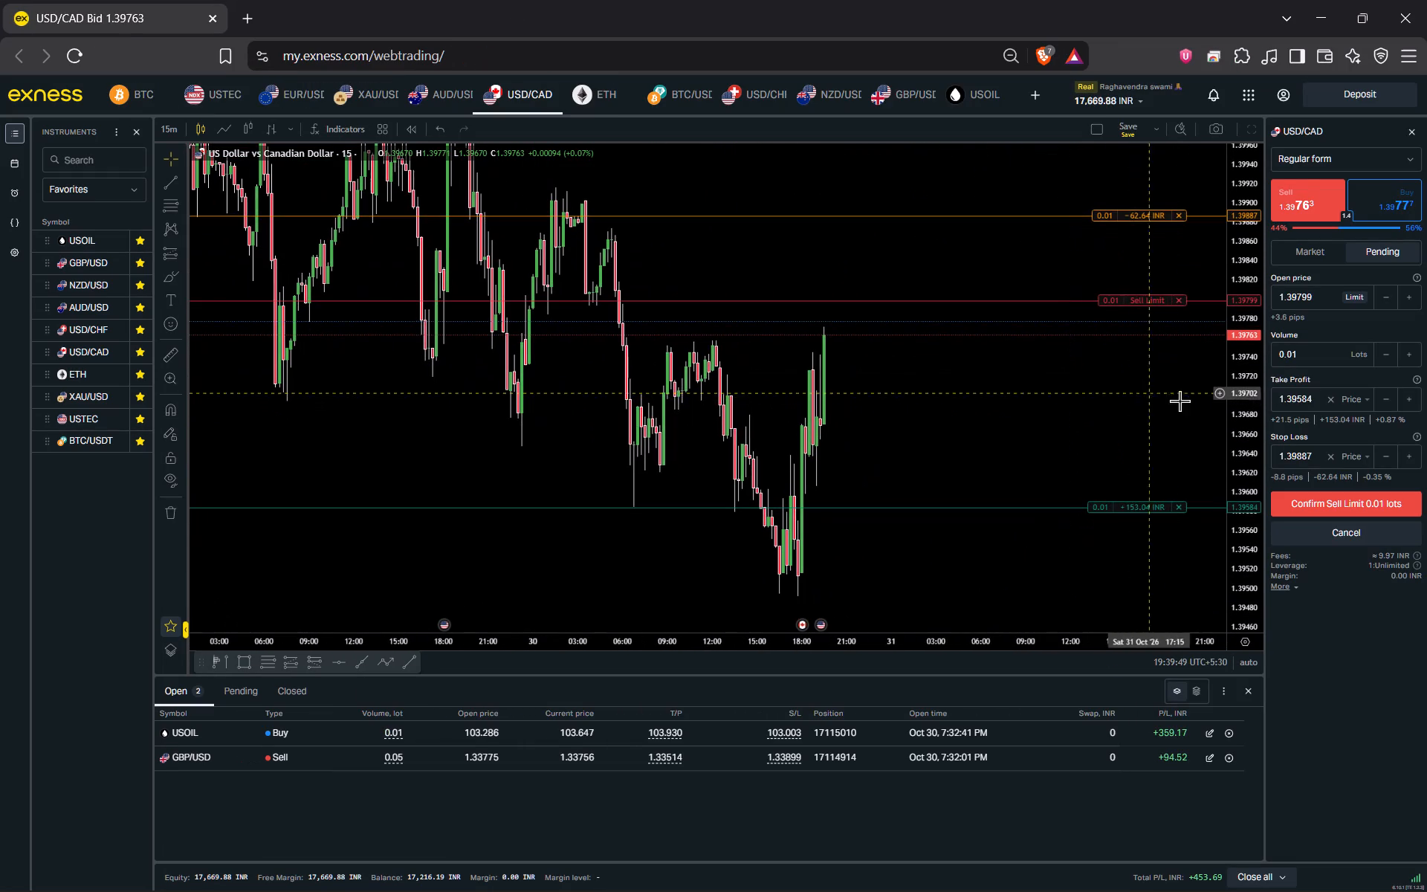
drag(1252, 417, 1250, 447)
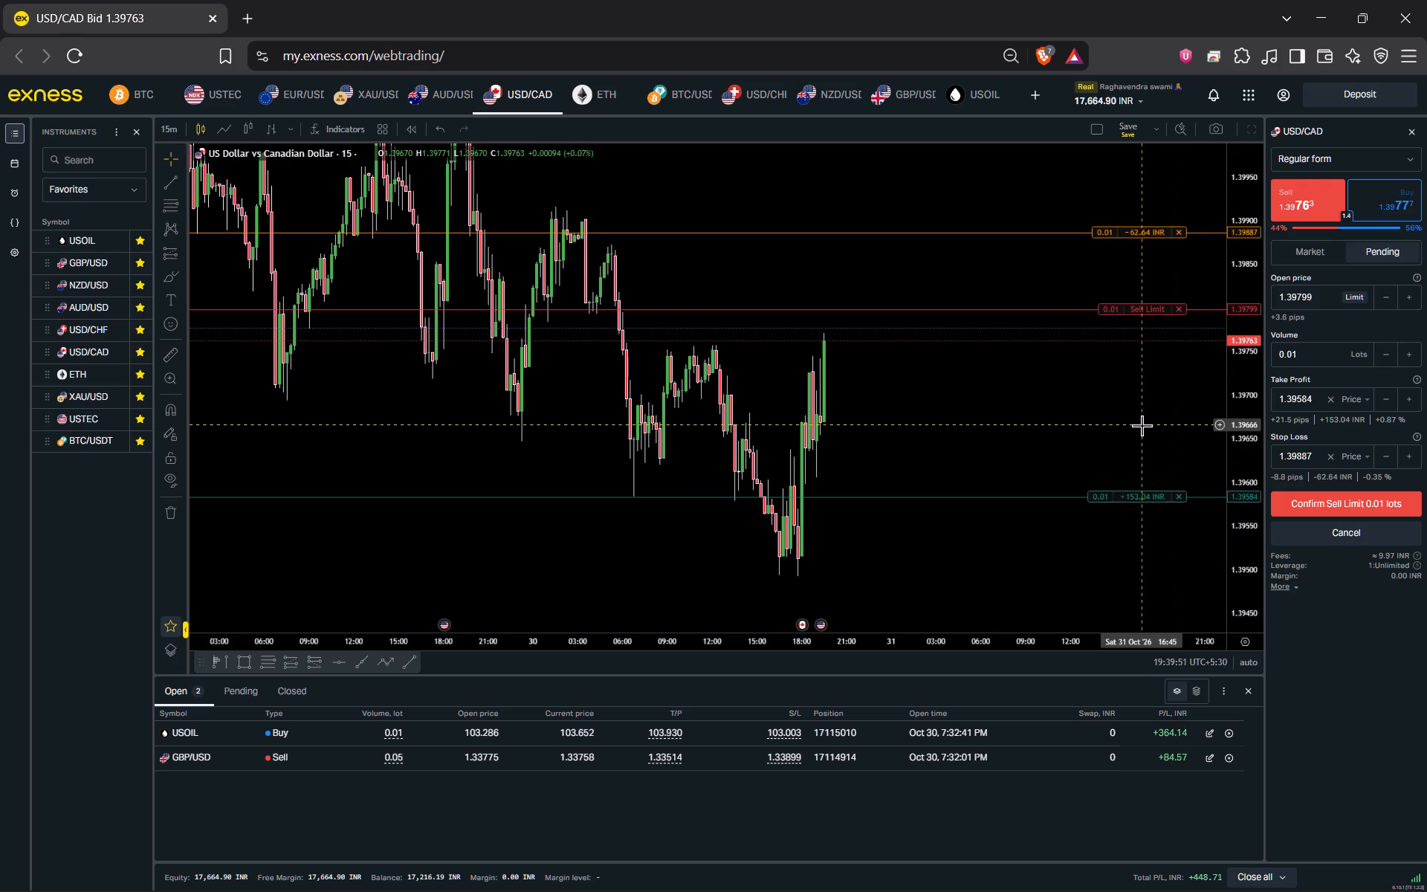
scroll(1125, 425, up, 2)
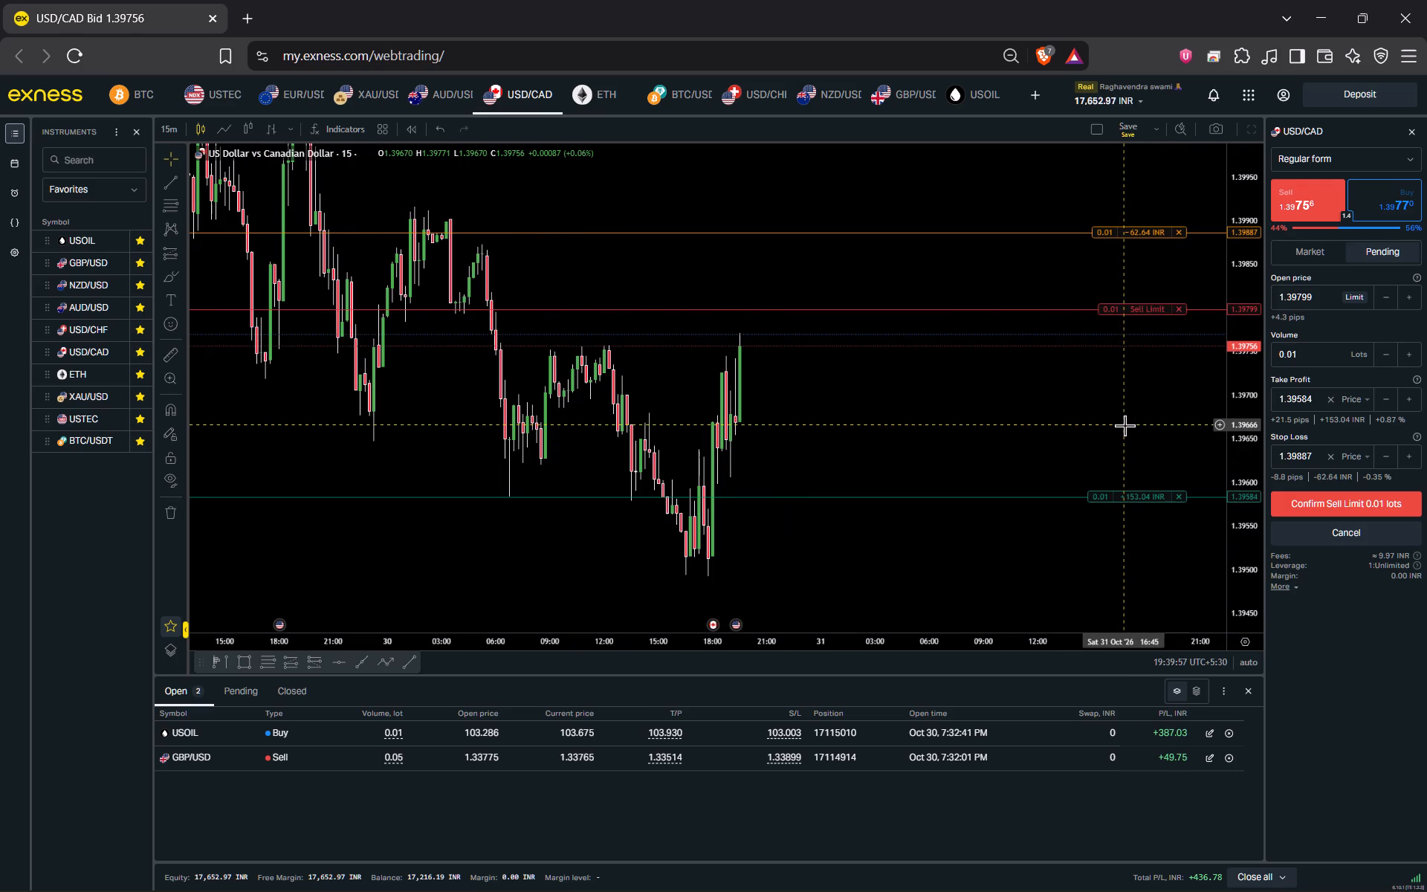
drag(1007, 419, 1002, 401)
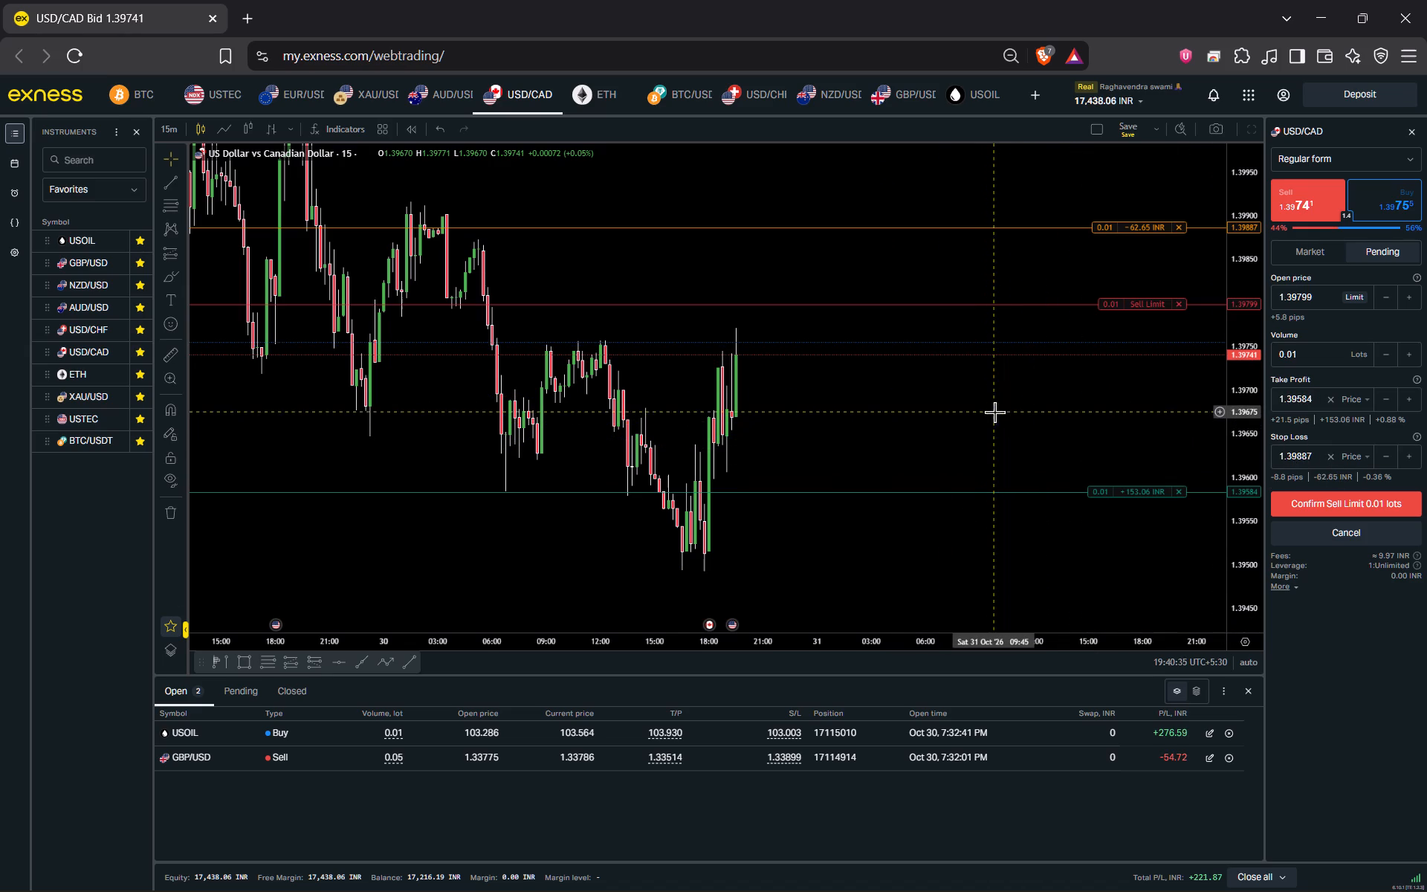
drag(994, 410, 986, 436)
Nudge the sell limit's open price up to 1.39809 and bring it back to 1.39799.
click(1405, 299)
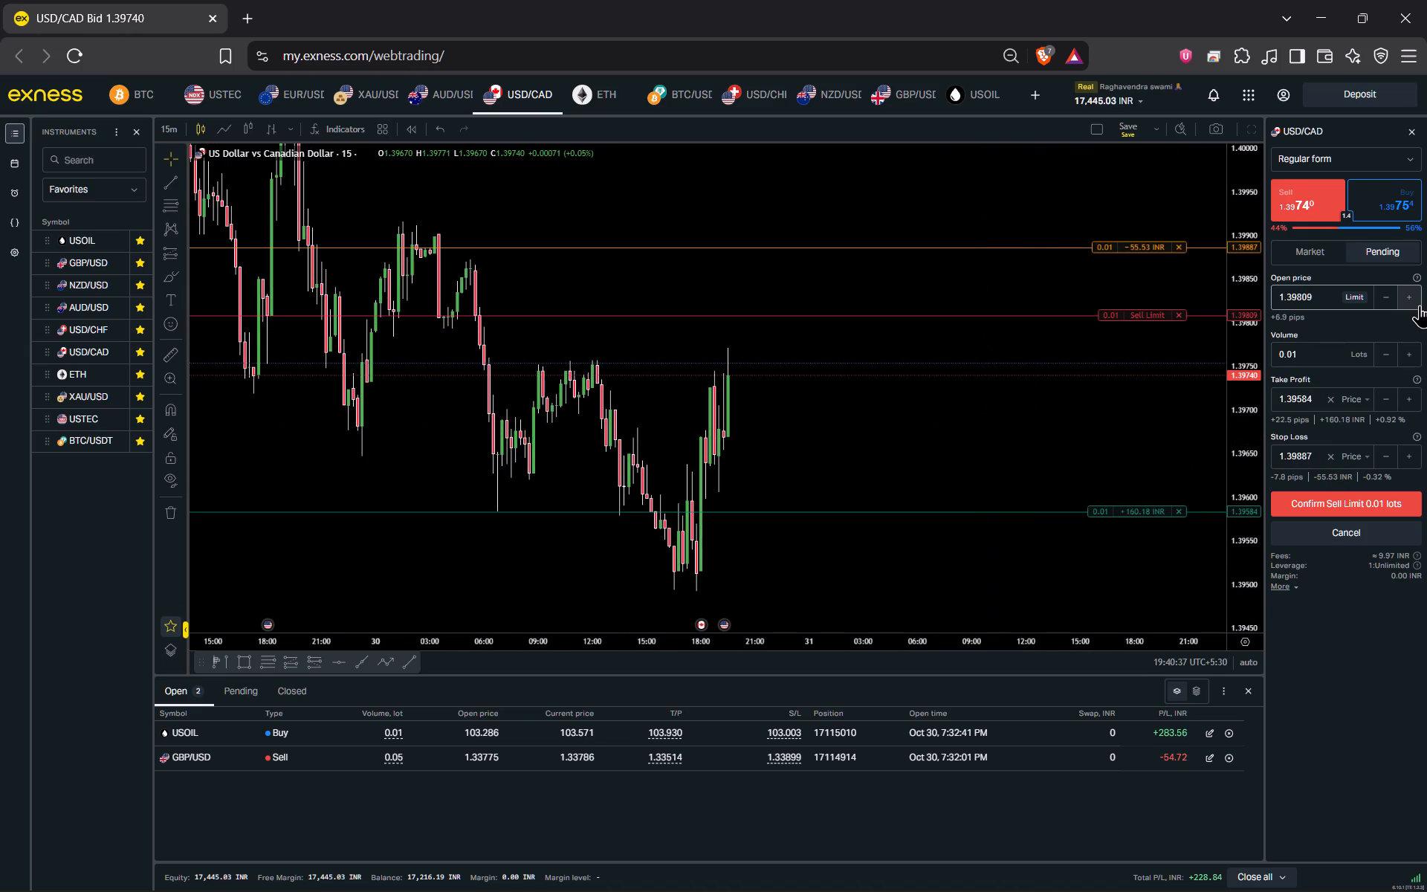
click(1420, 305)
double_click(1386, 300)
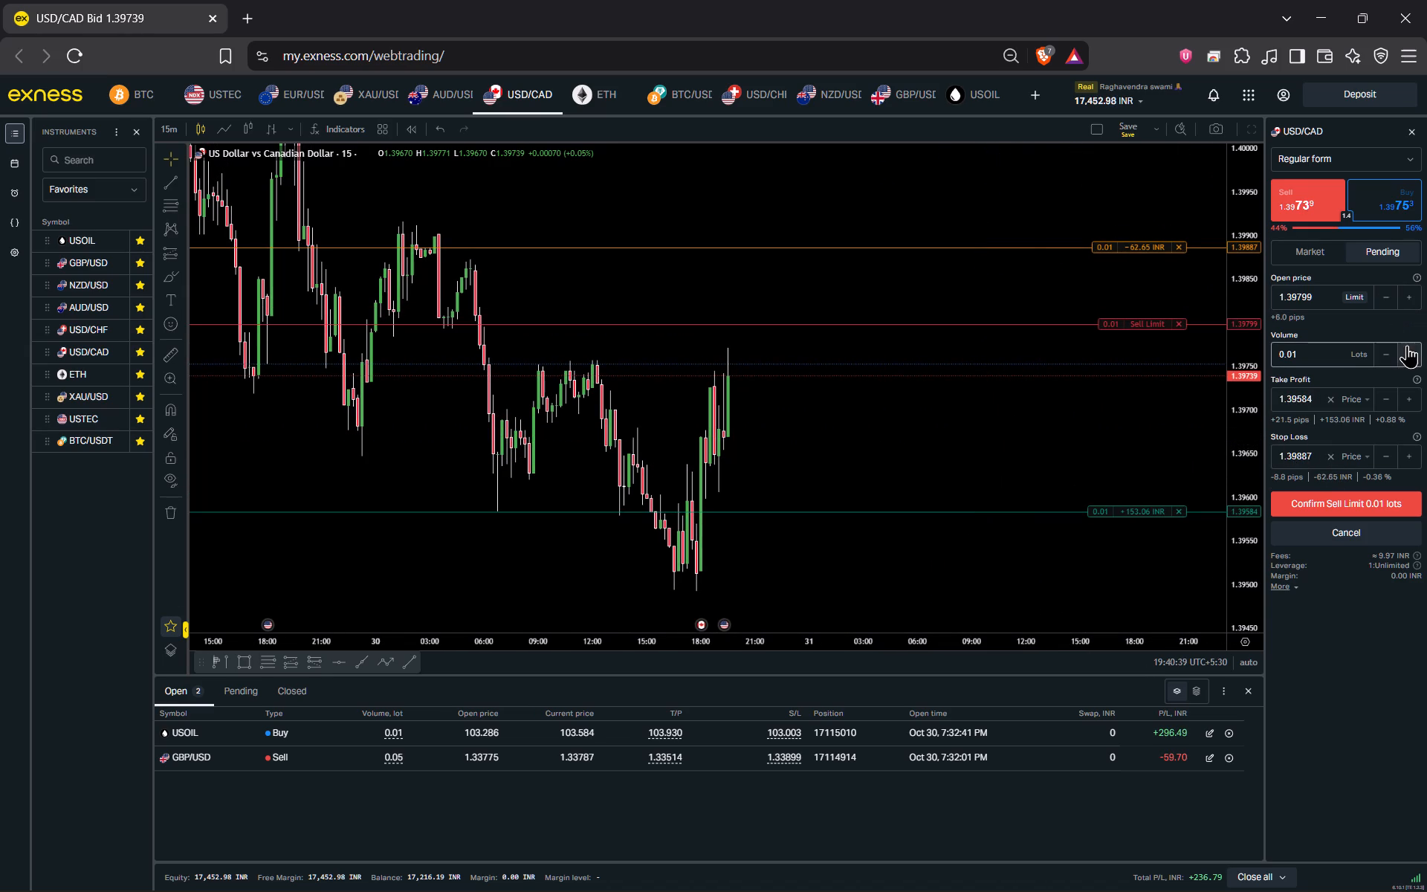
Set the volume to 0.05 lots and place the USD/CAD sell limit order.
click(1414, 352)
click(1419, 352)
triple_click(1419, 352)
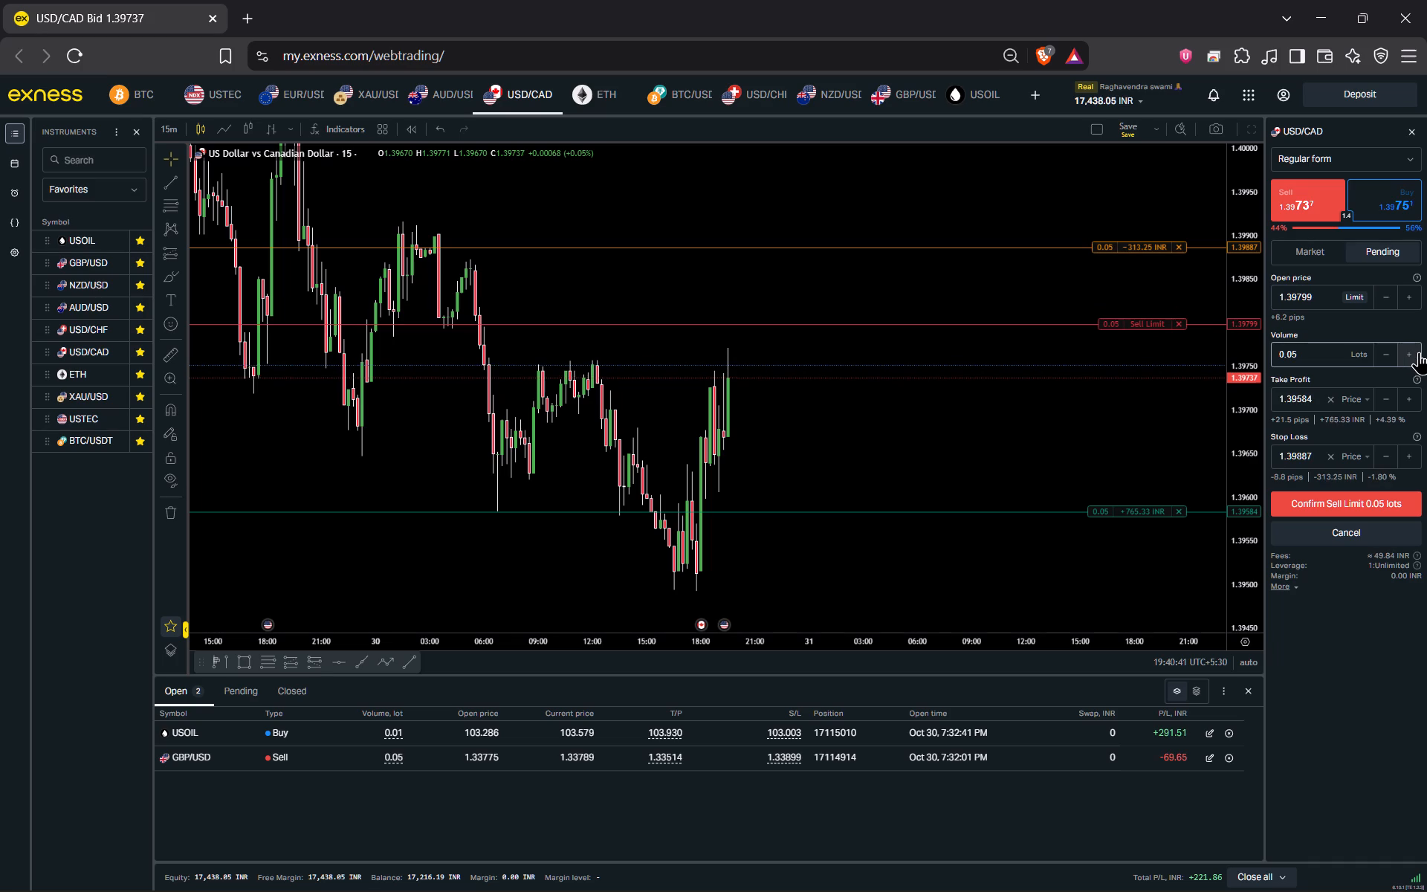
click(1419, 352)
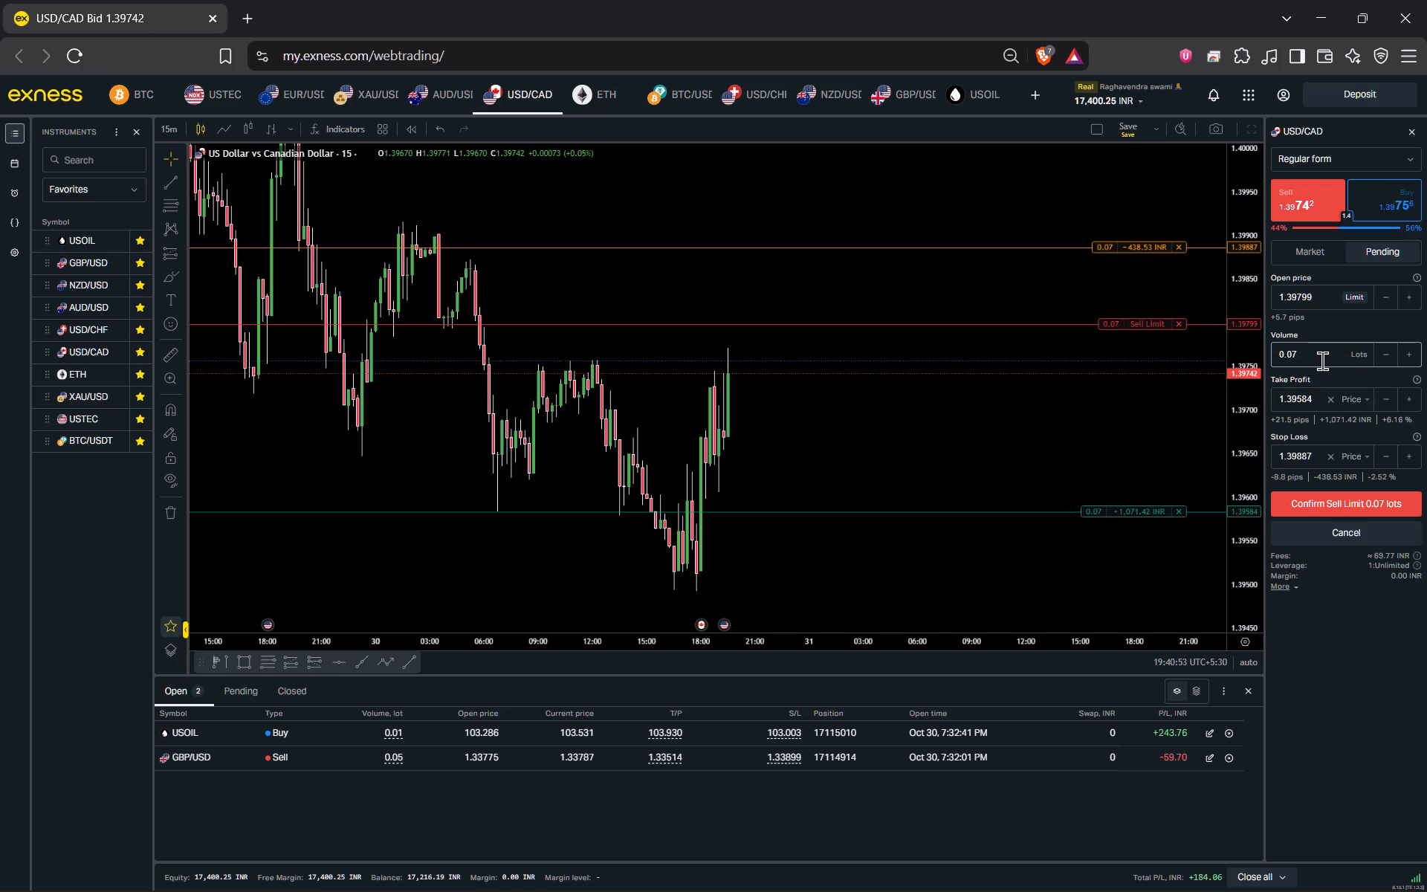
click(1390, 359)
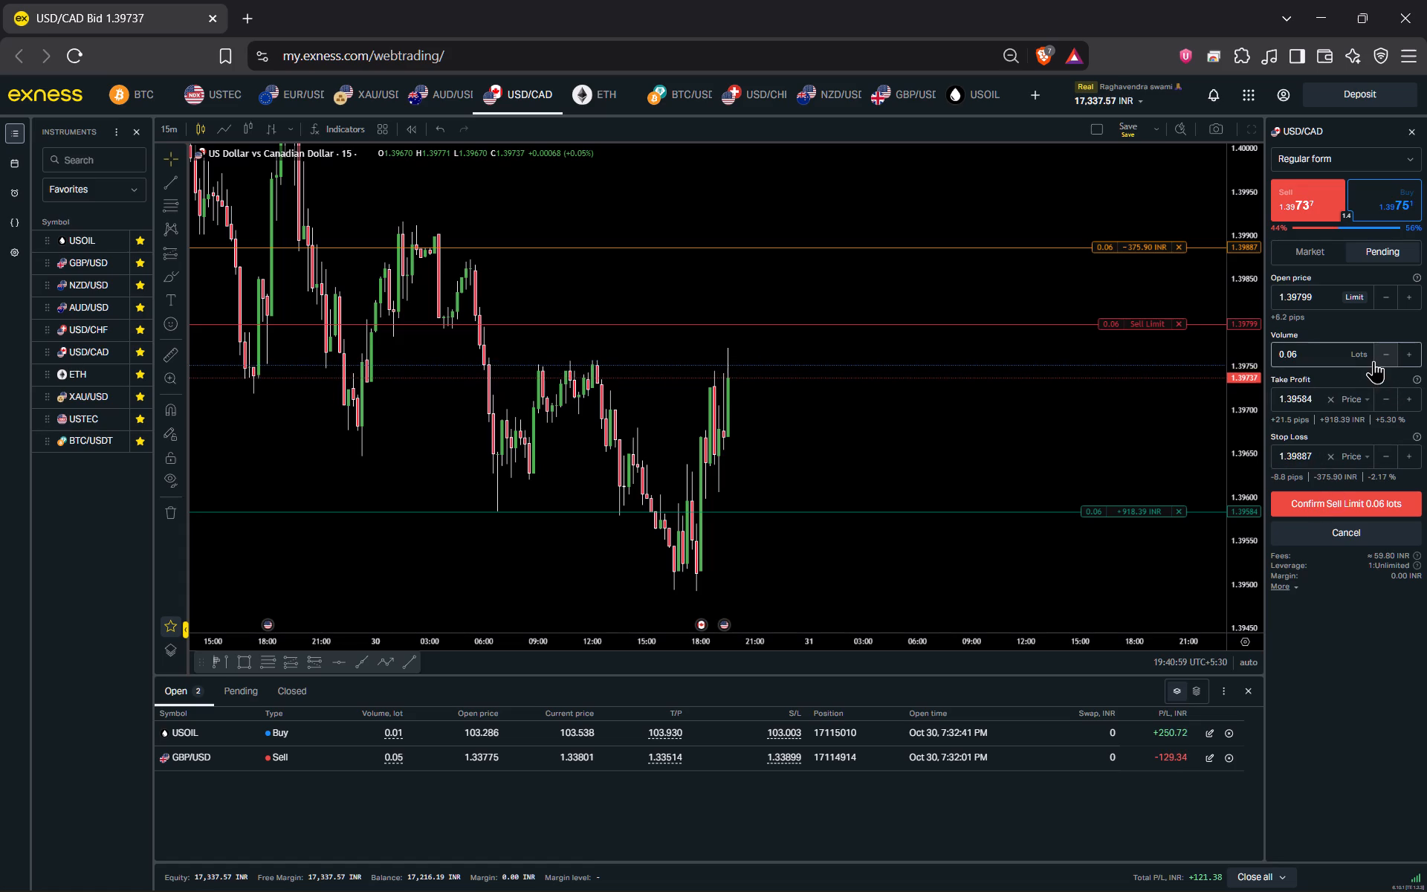
click(1392, 355)
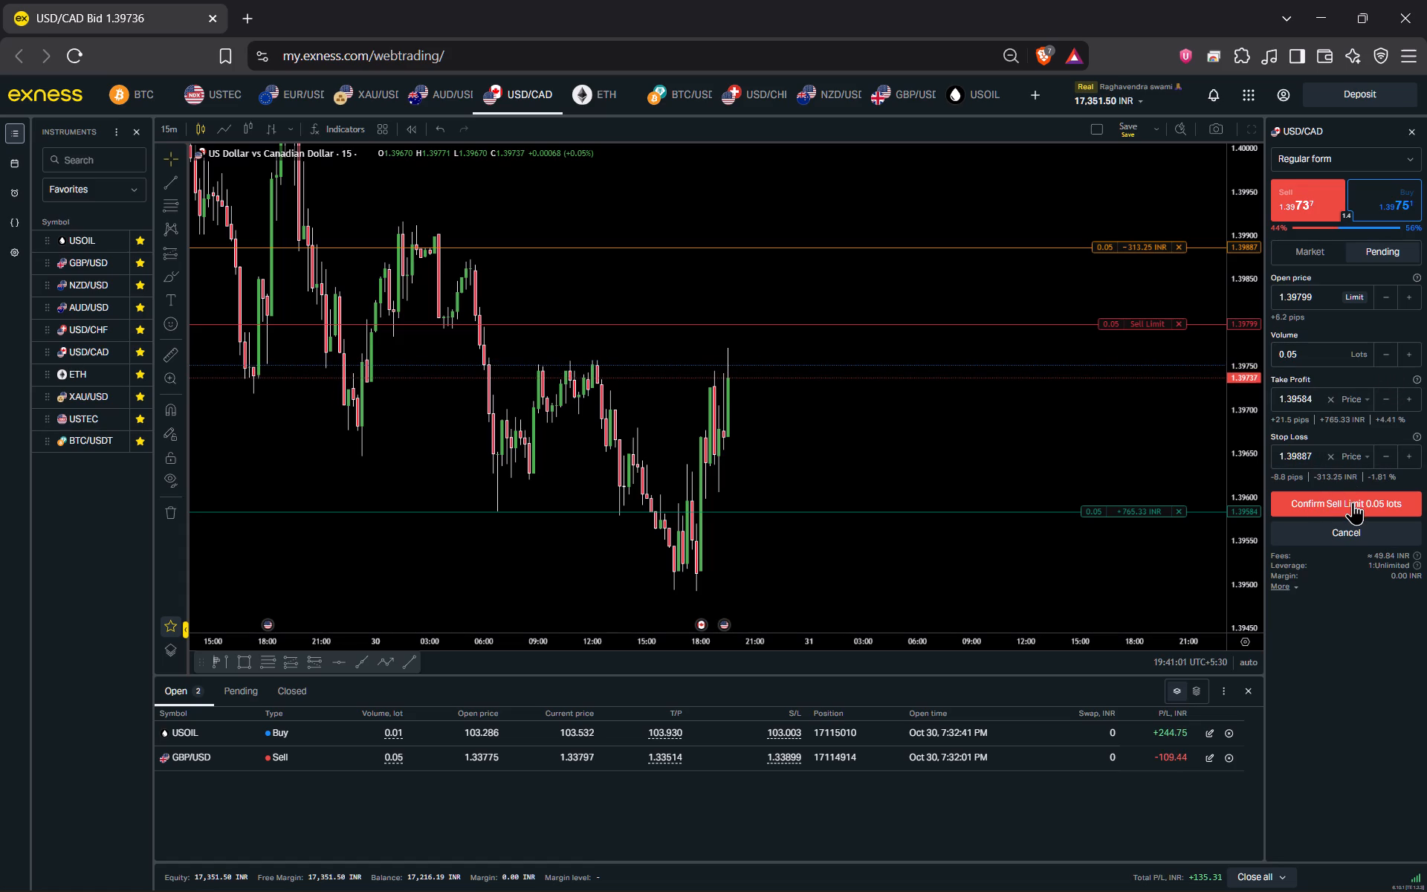
click(1353, 502)
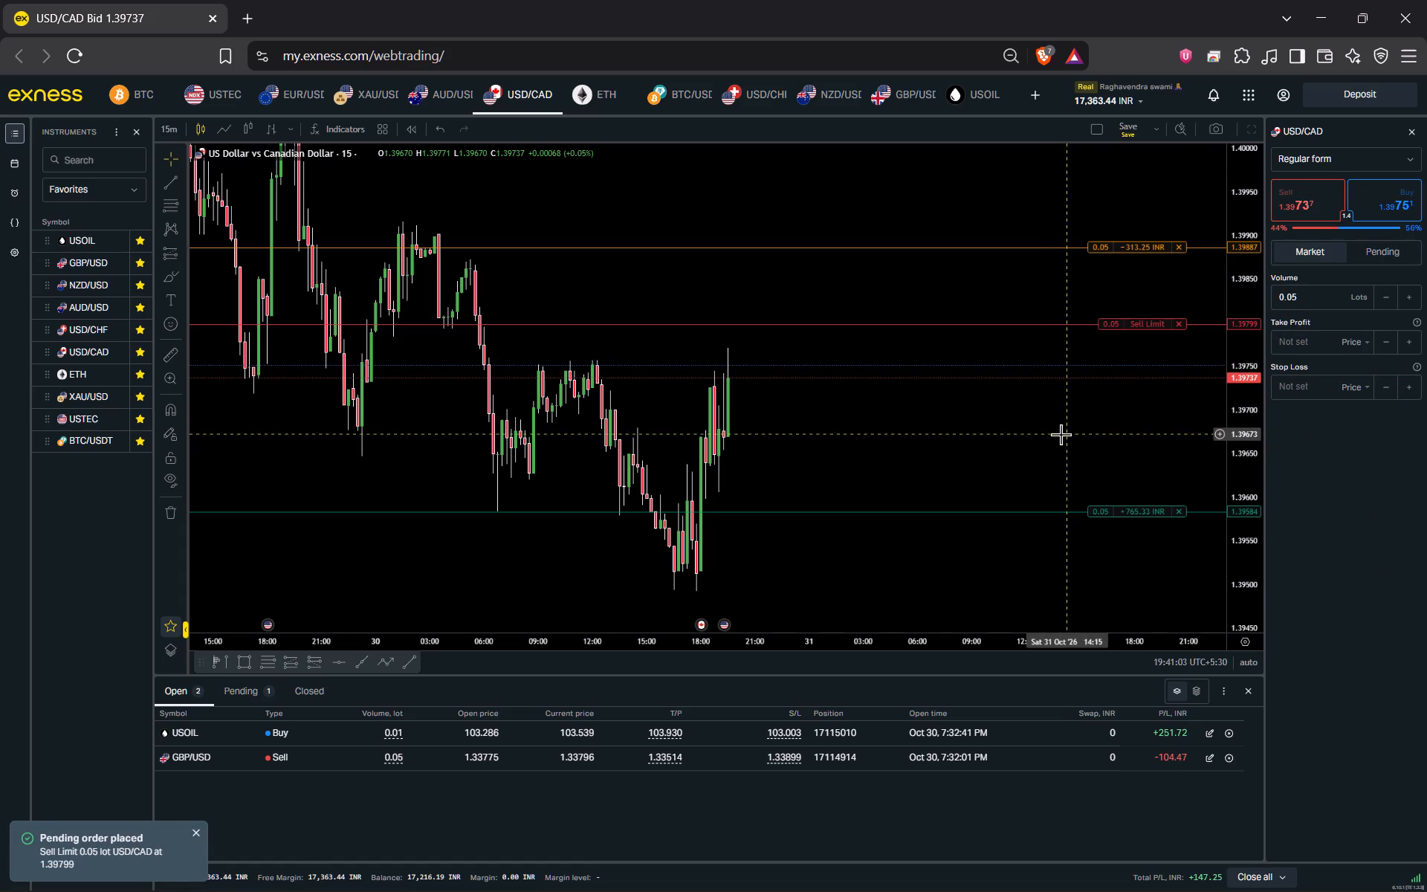
Restore the Exness window beside TradingView, with the latest USD/CAD candles and order lines in view.
drag(1039, 435, 1037, 458)
drag(954, 0, 1013, 39)
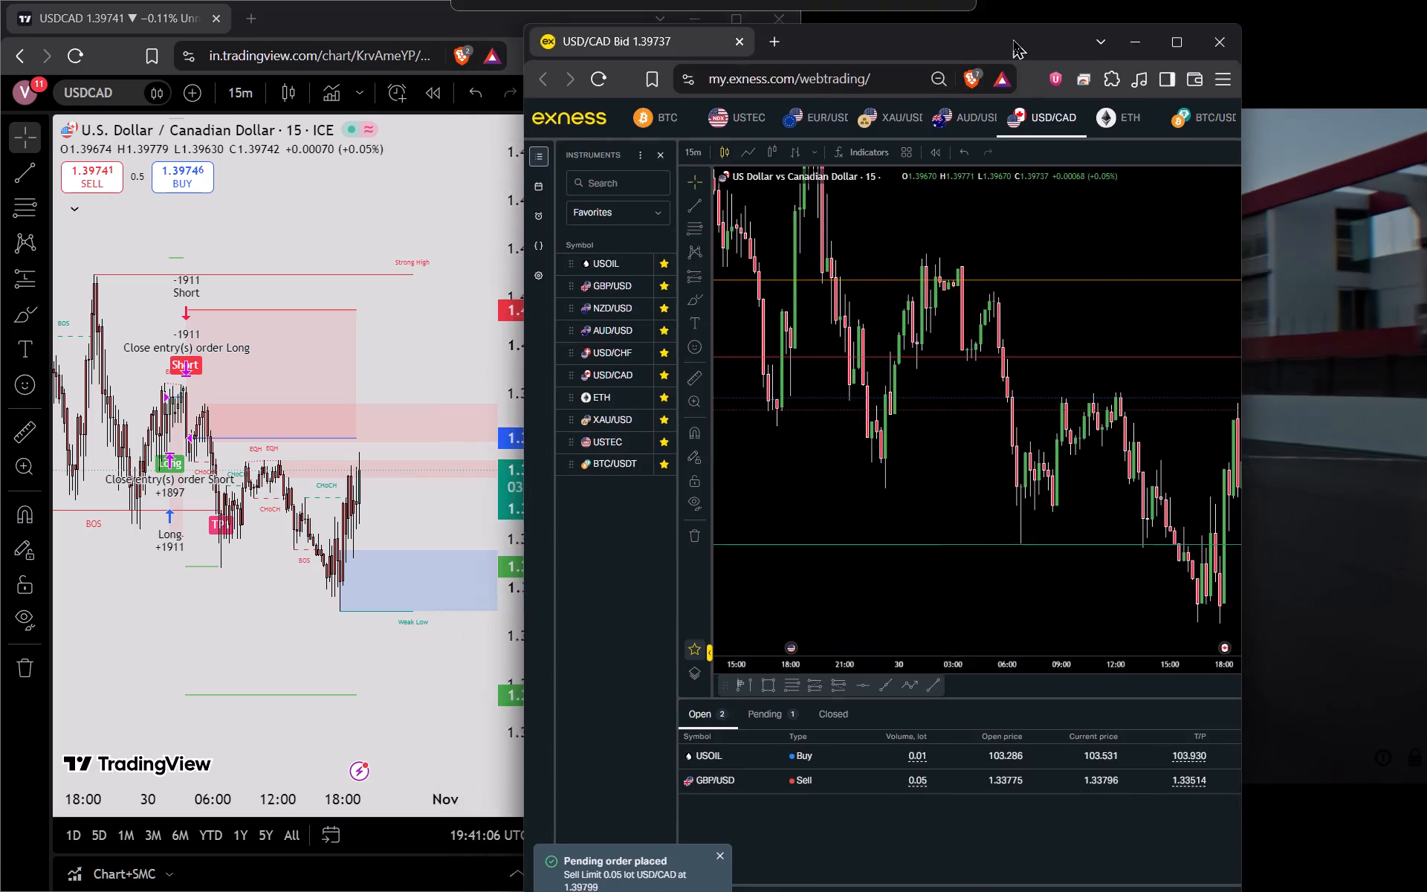
drag(1013, 39, 1426, 325)
drag(1081, 447, 1182, 457)
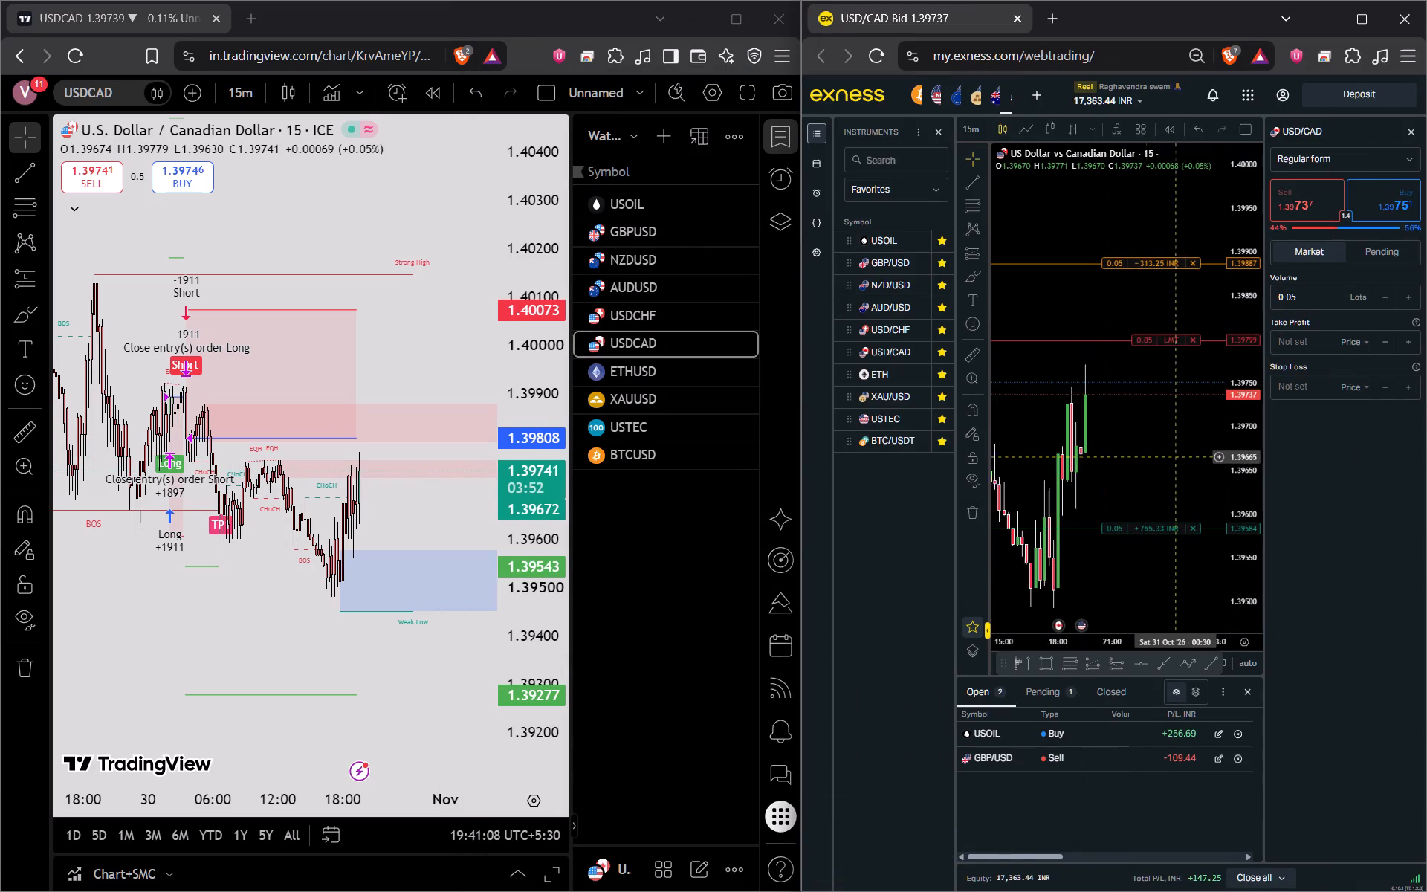
drag(1182, 457, 1191, 457)
drag(1180, 475, 1191, 460)
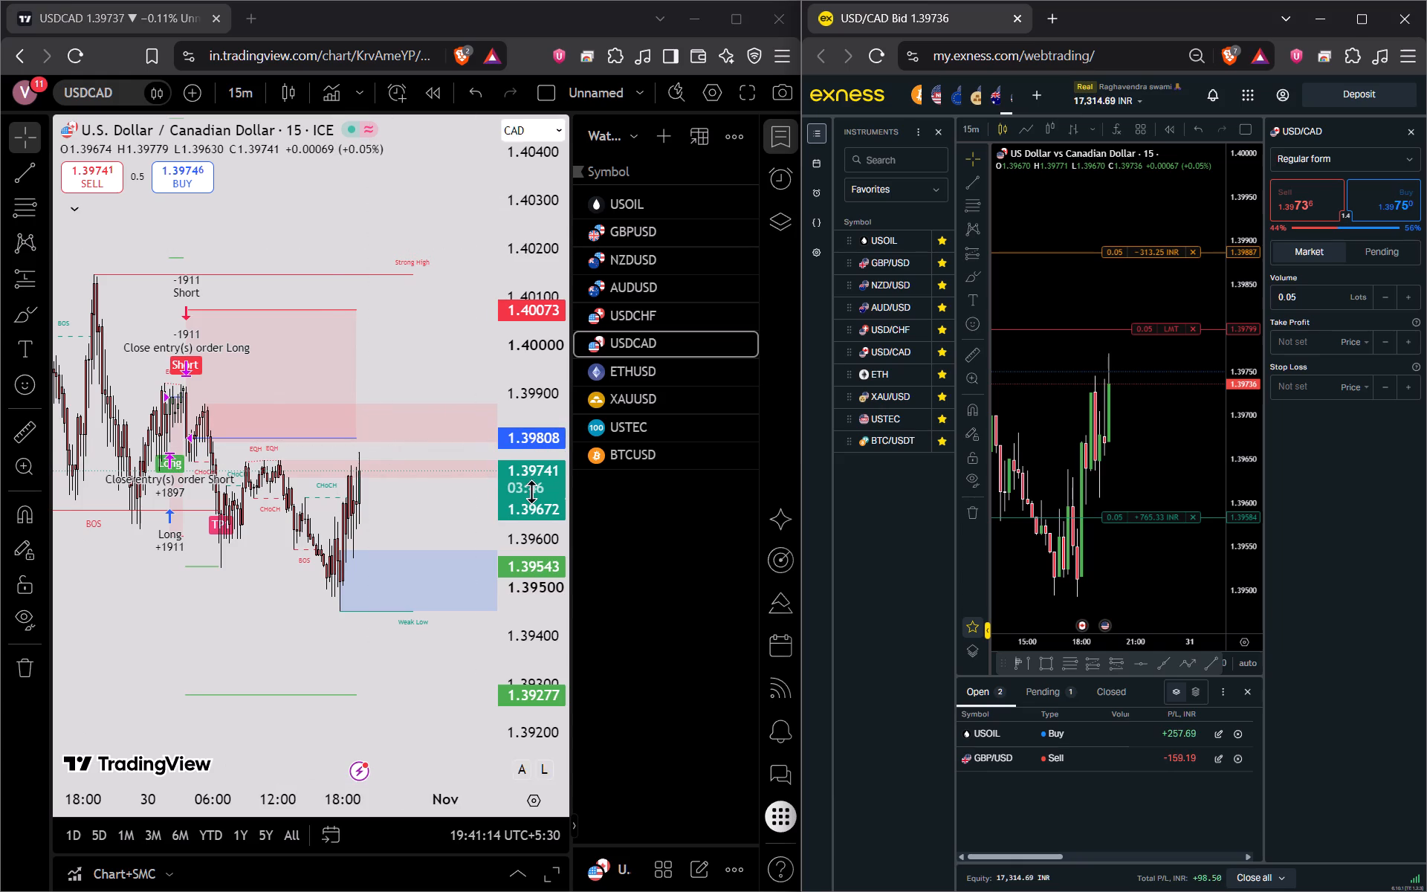
Open USDCHF in TradingView and examine its 15-minute price zones and trade signals.
click(647, 320)
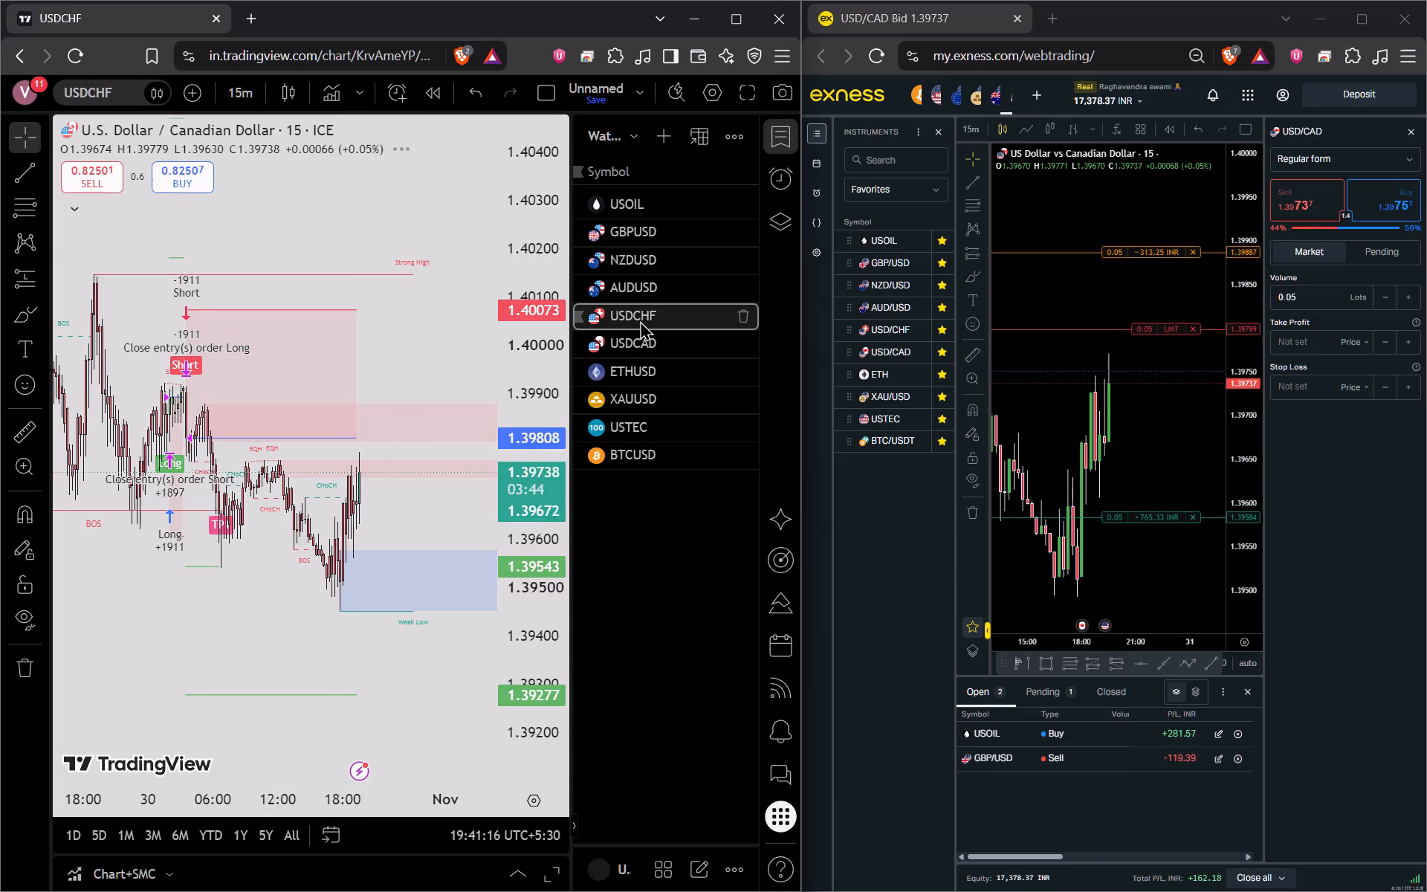
drag(519, 395, 538, 553)
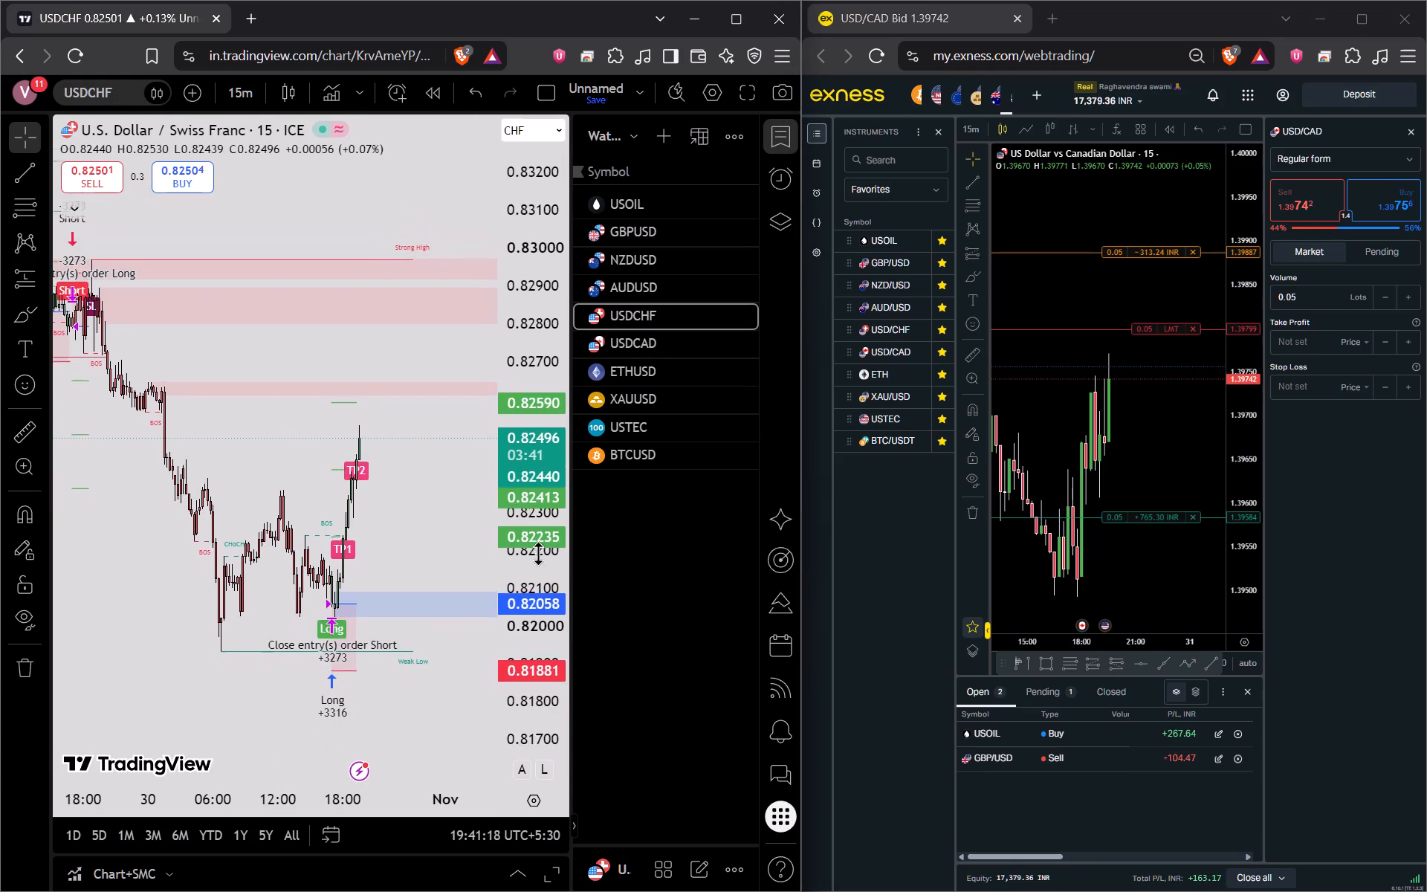
drag(538, 553, 540, 554)
drag(539, 479, 548, 522)
drag(435, 483, 409, 446)
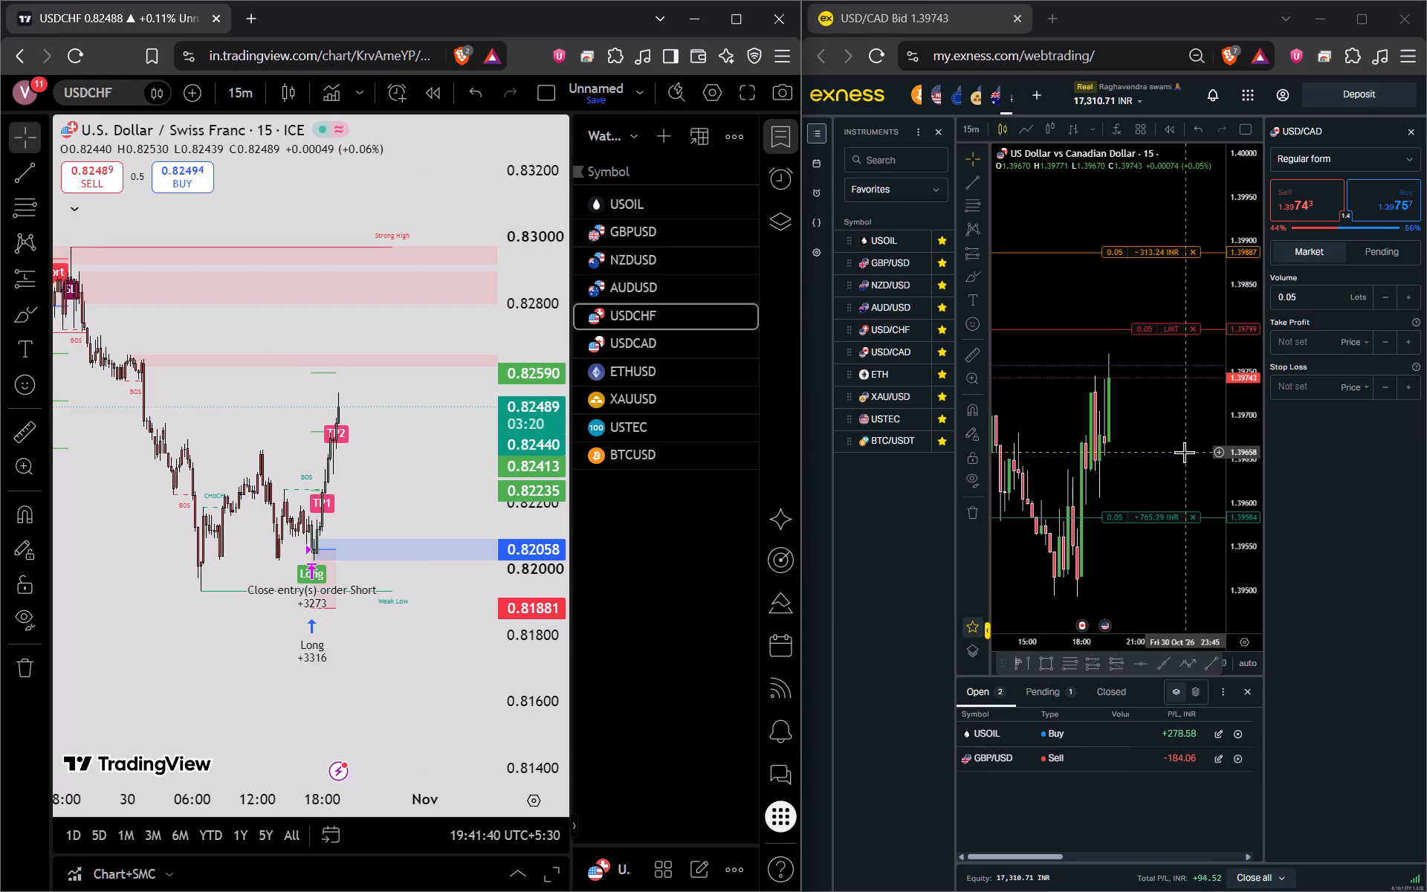
Switch to AUDUSD in TradingView, fit its price zones in view, and open AUD/USD in Exness.
click(632, 285)
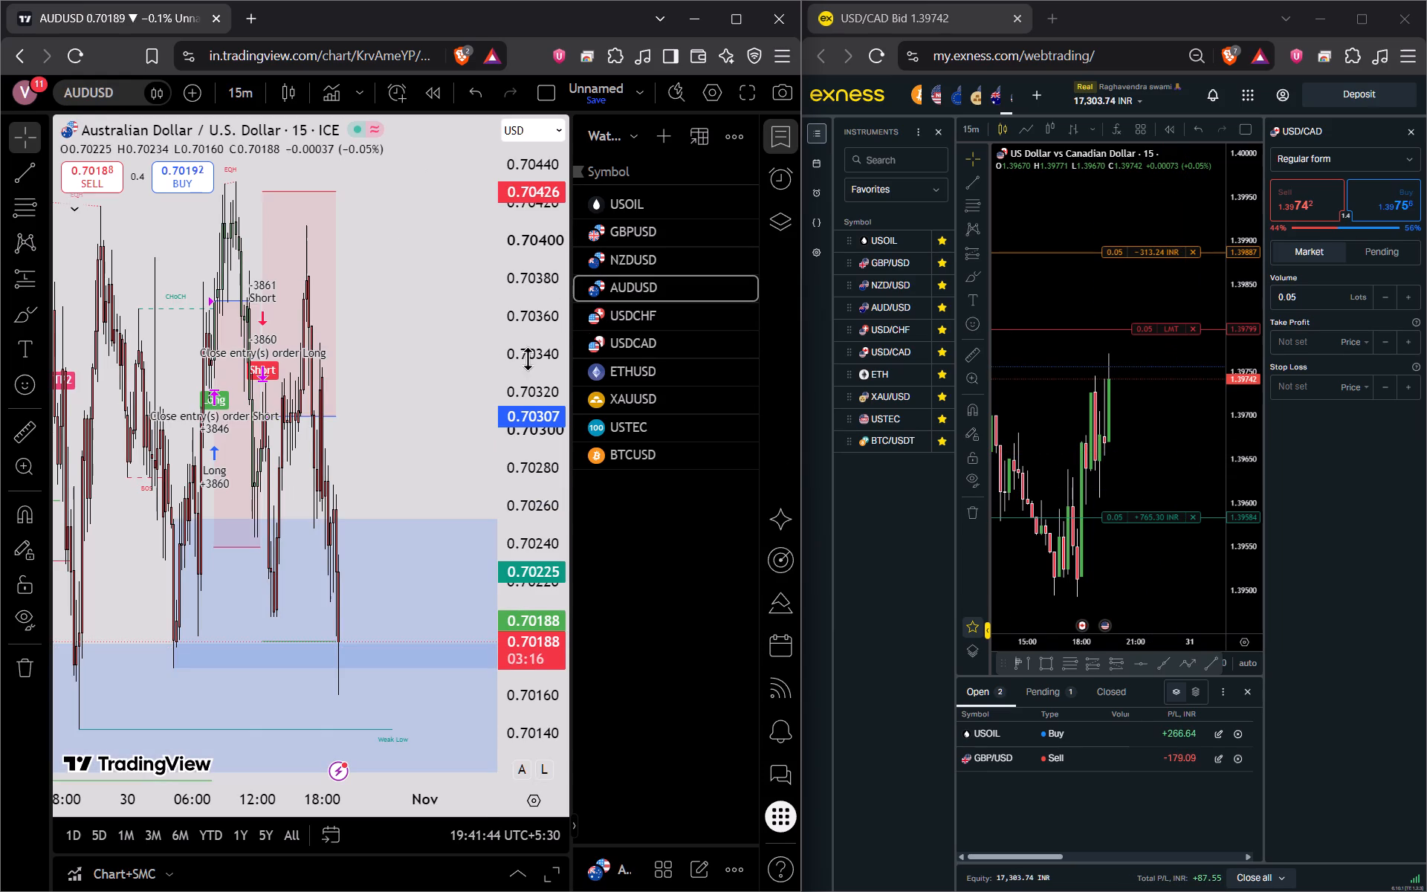
drag(528, 358, 563, 745)
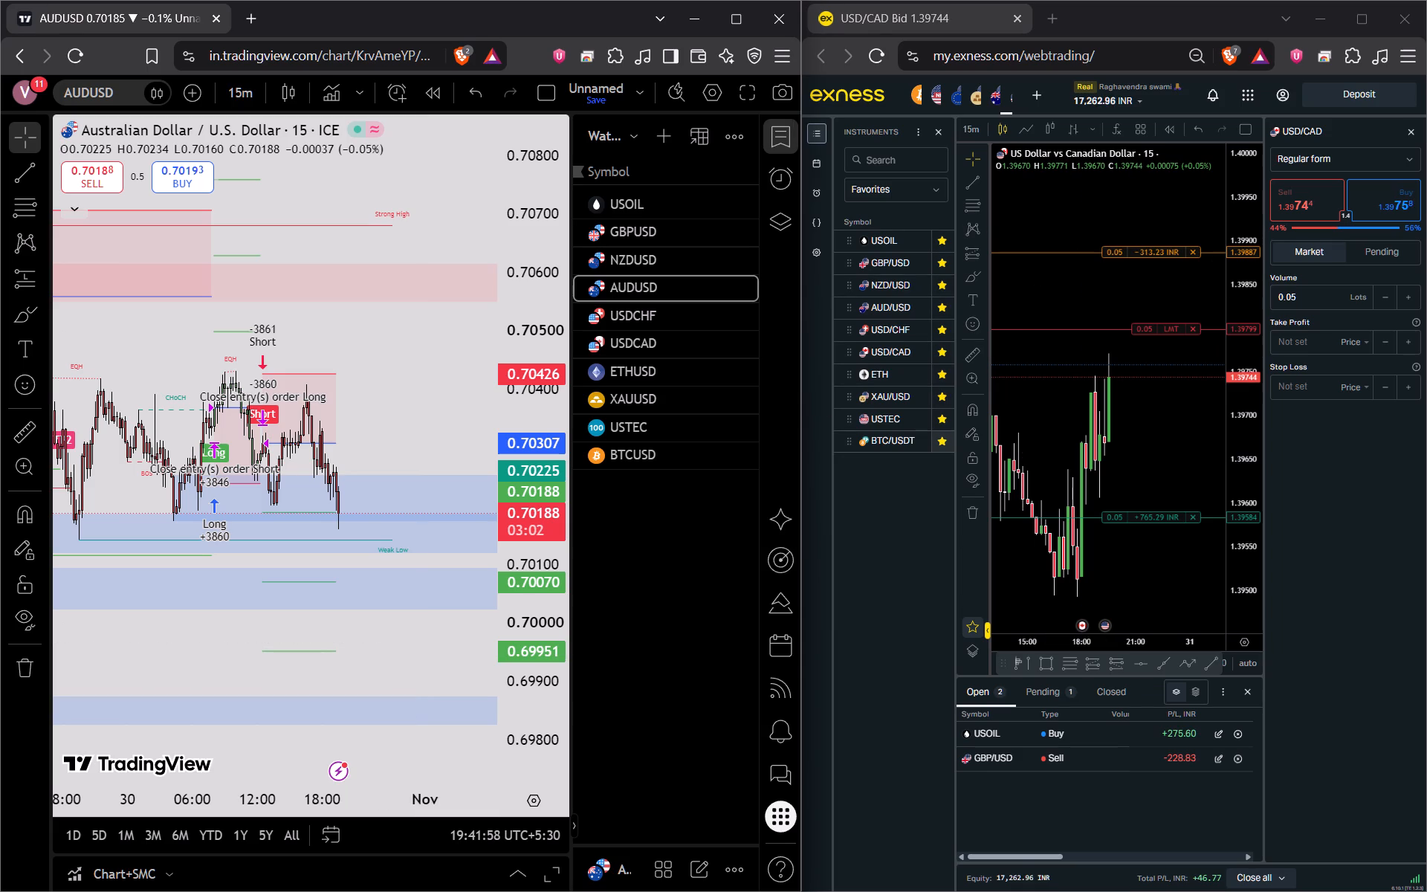
click(897, 314)
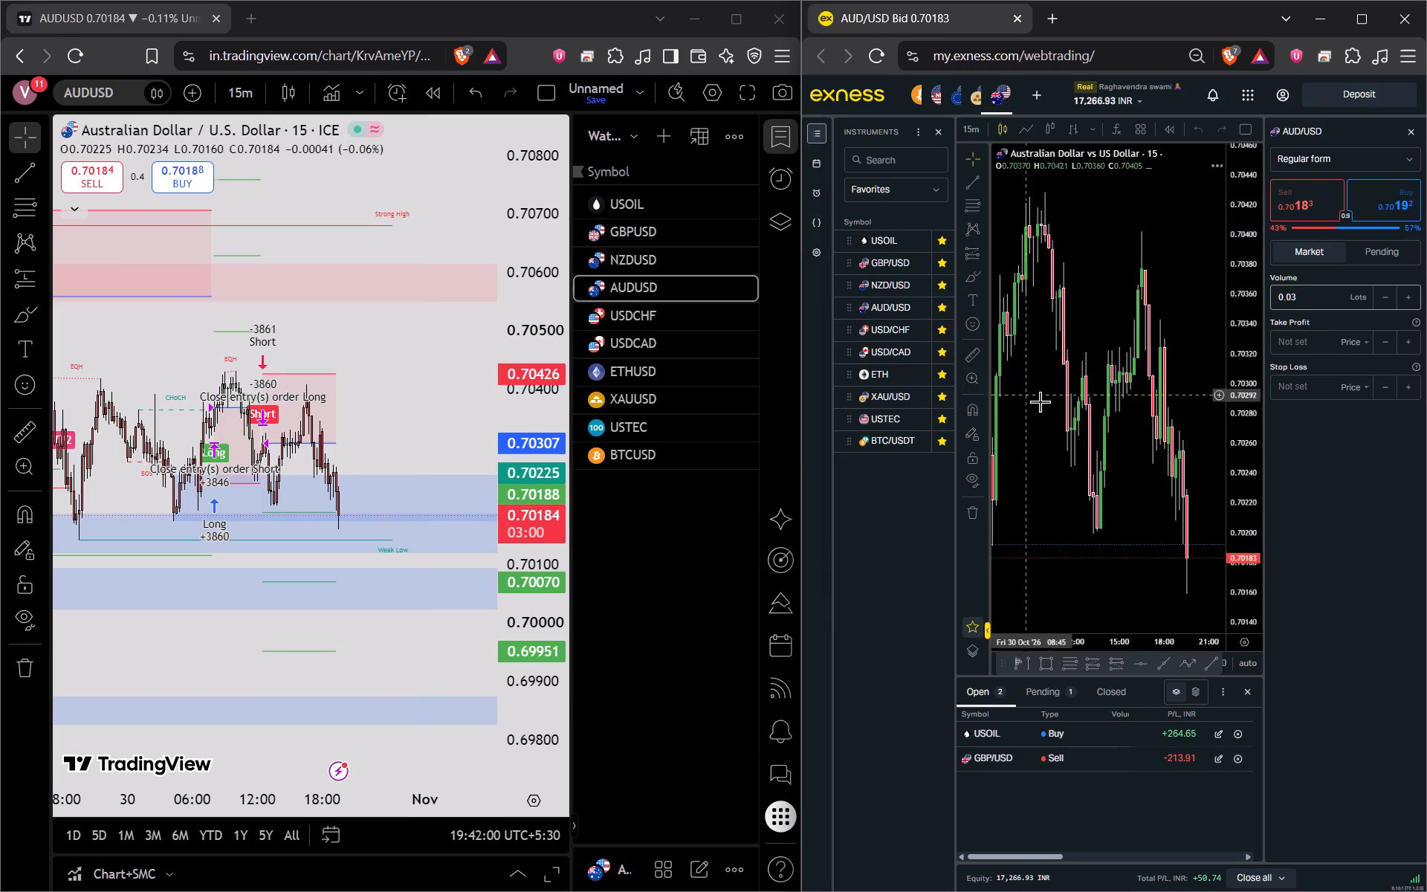
Bring the latest AUD/USD candles into view on the Exness chart.
drag(1125, 481, 1110, 481)
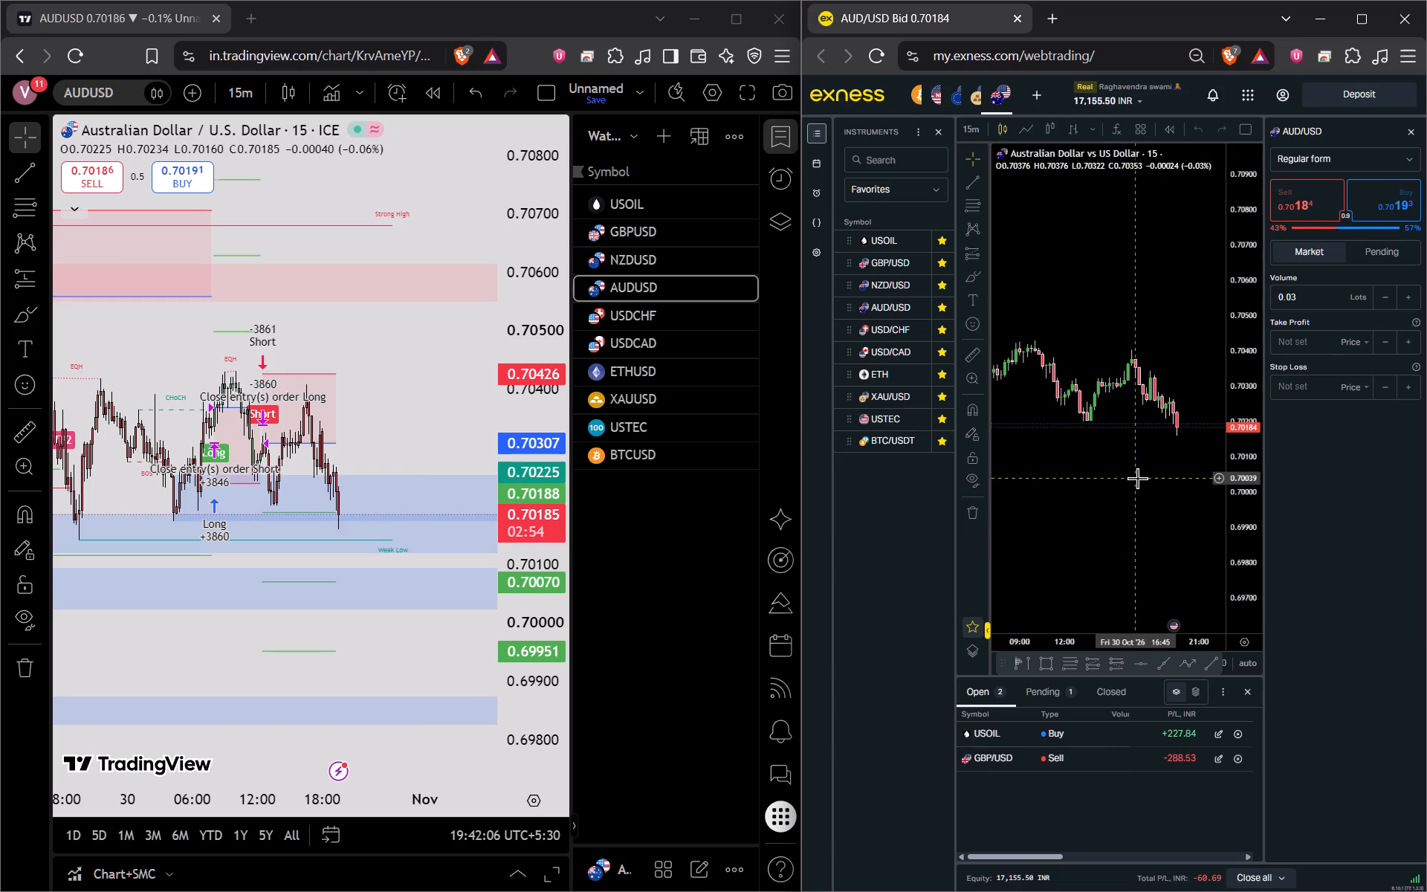
Open NZDUSD in both TradingView and Exness, and examine its 15-minute price zones and short signal against the latest candles.
click(632, 257)
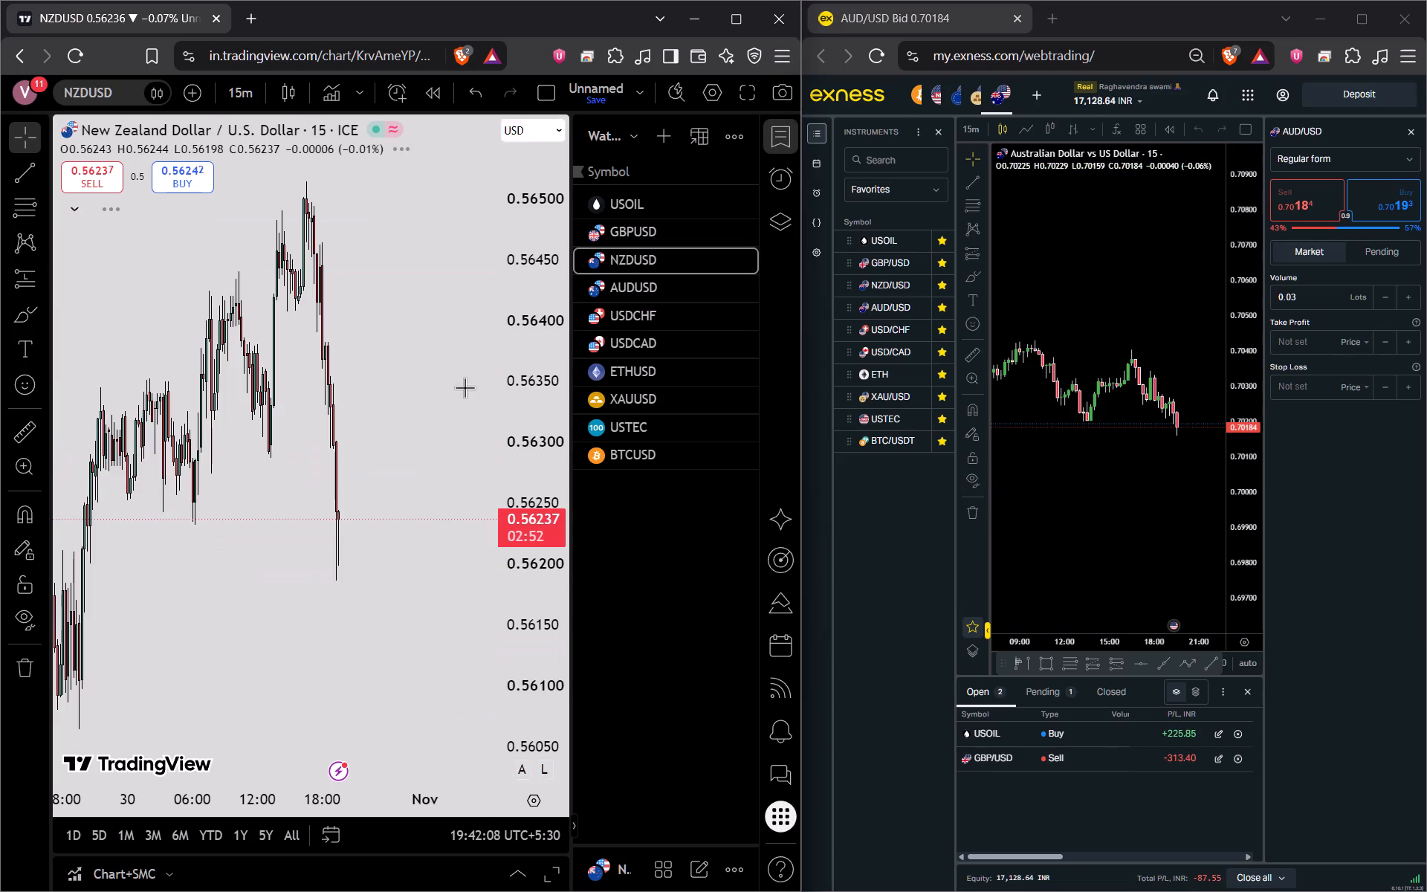
drag(549, 381, 559, 618)
drag(553, 520, 553, 598)
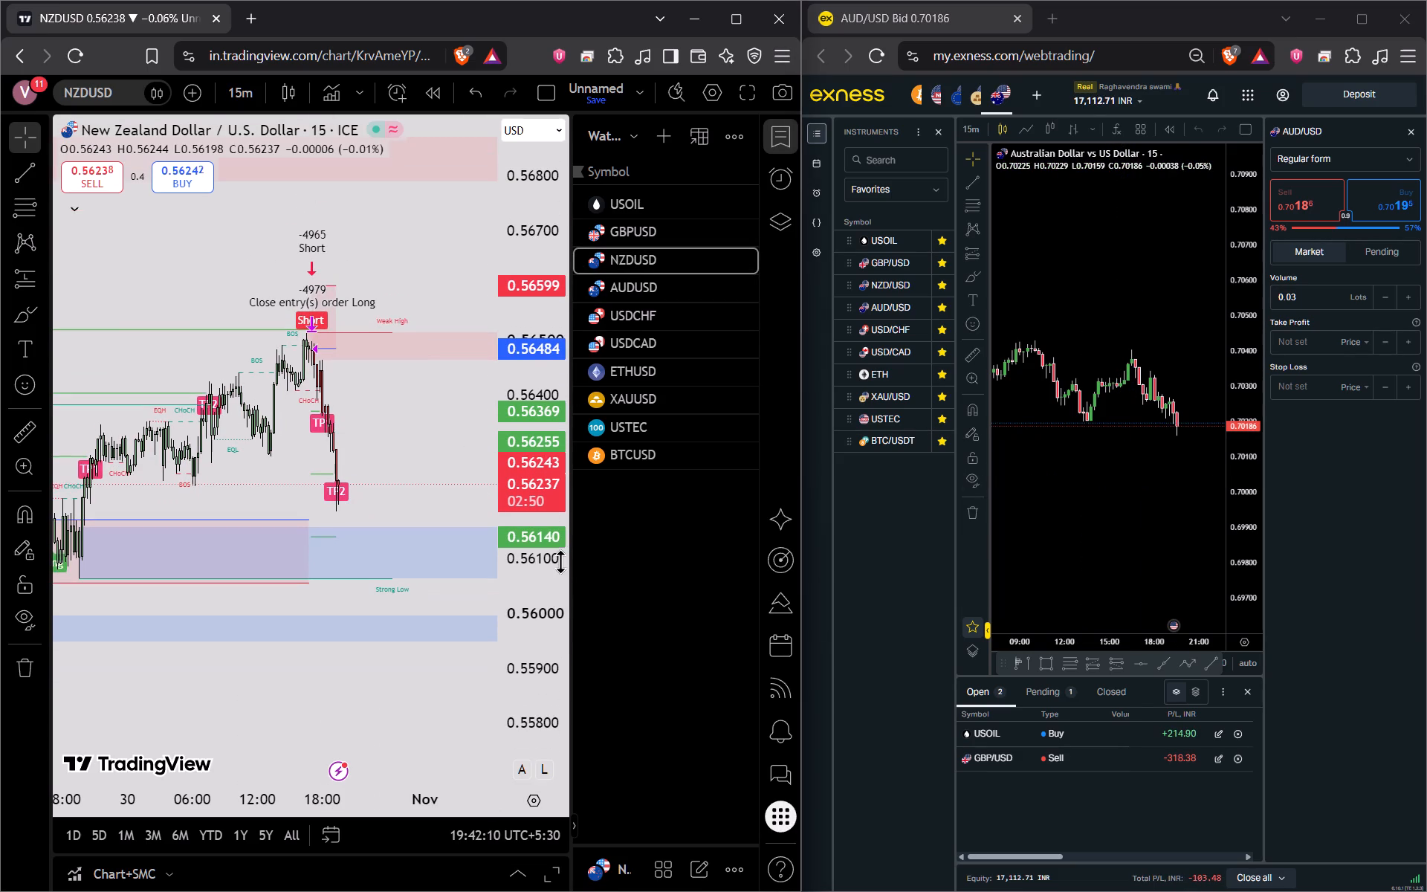
drag(543, 471, 544, 506)
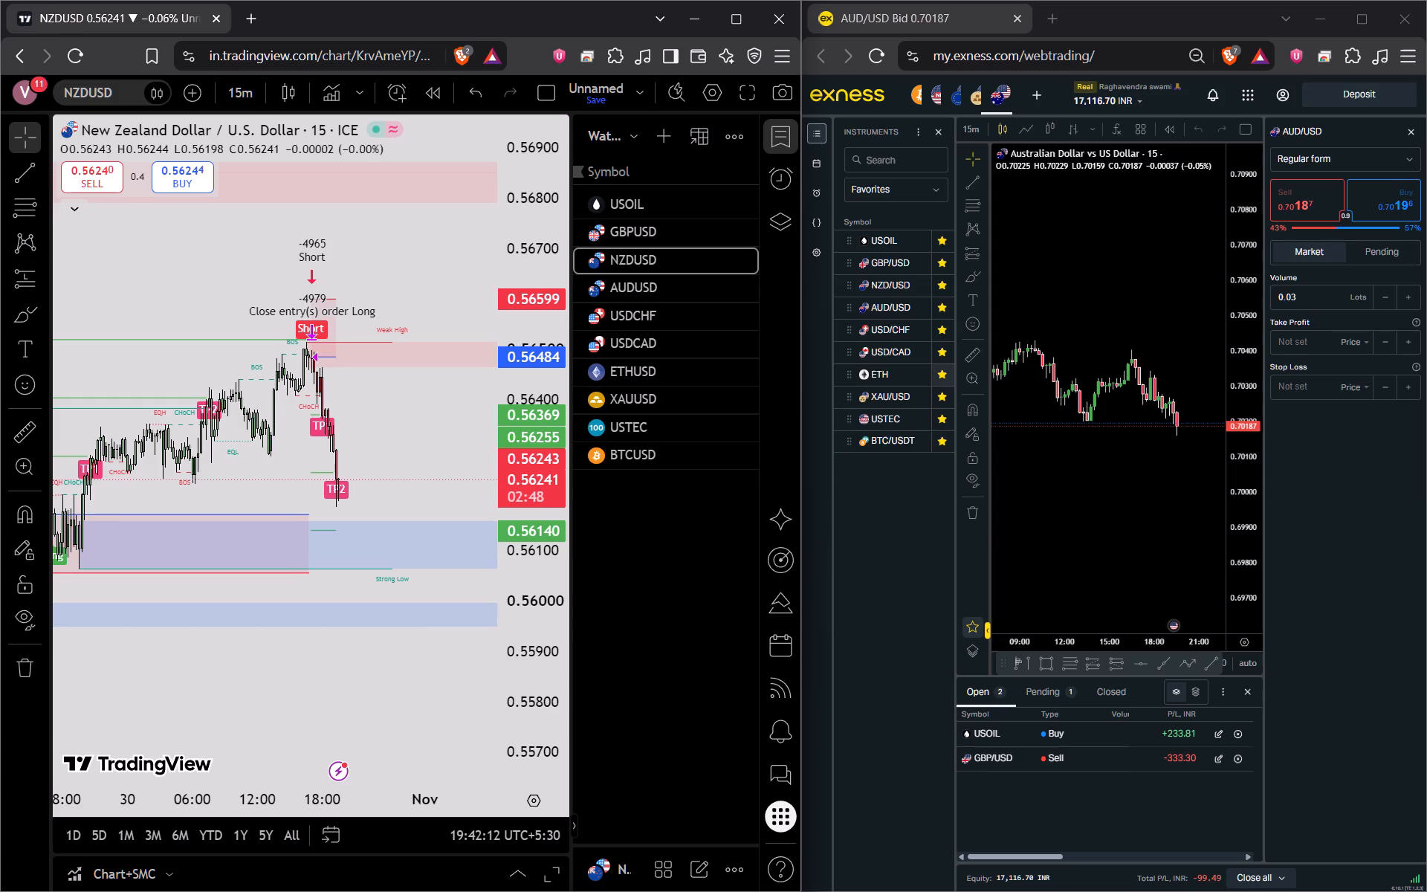
click(883, 294)
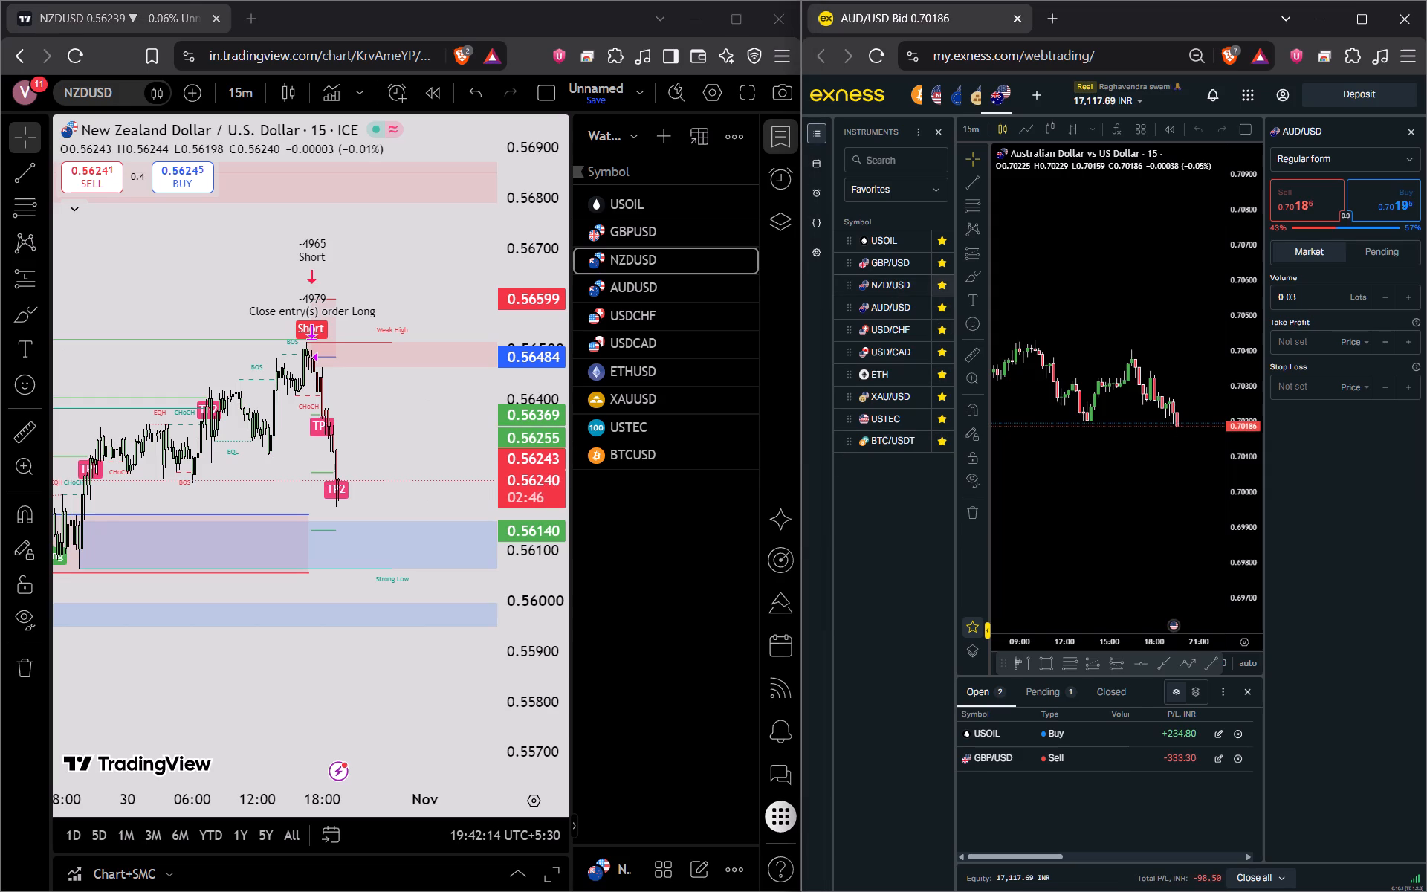
drag(1142, 471, 1090, 491)
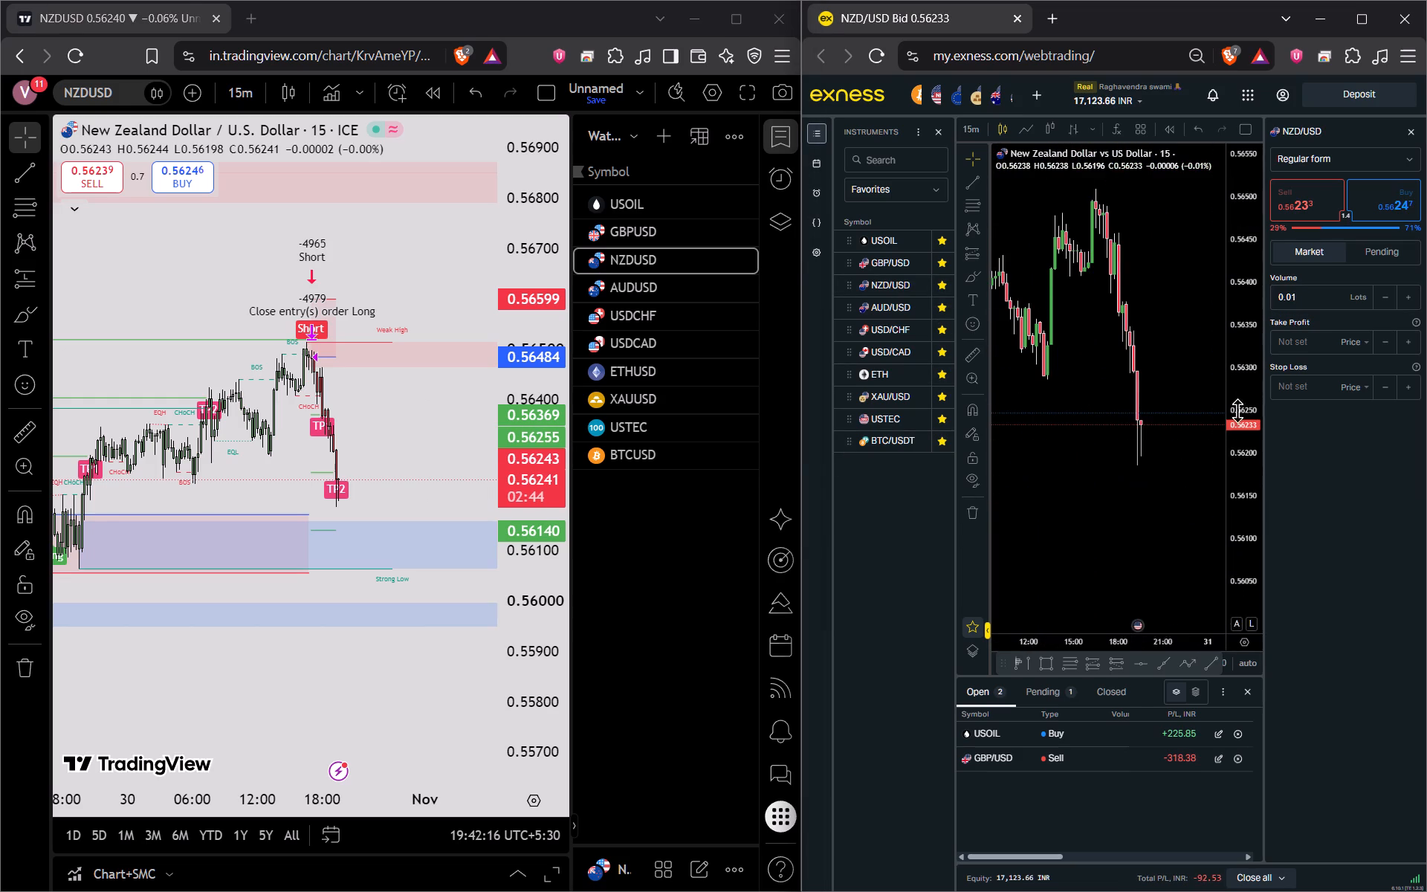
drag(1245, 377, 1223, 554)
drag(1232, 479, 1235, 526)
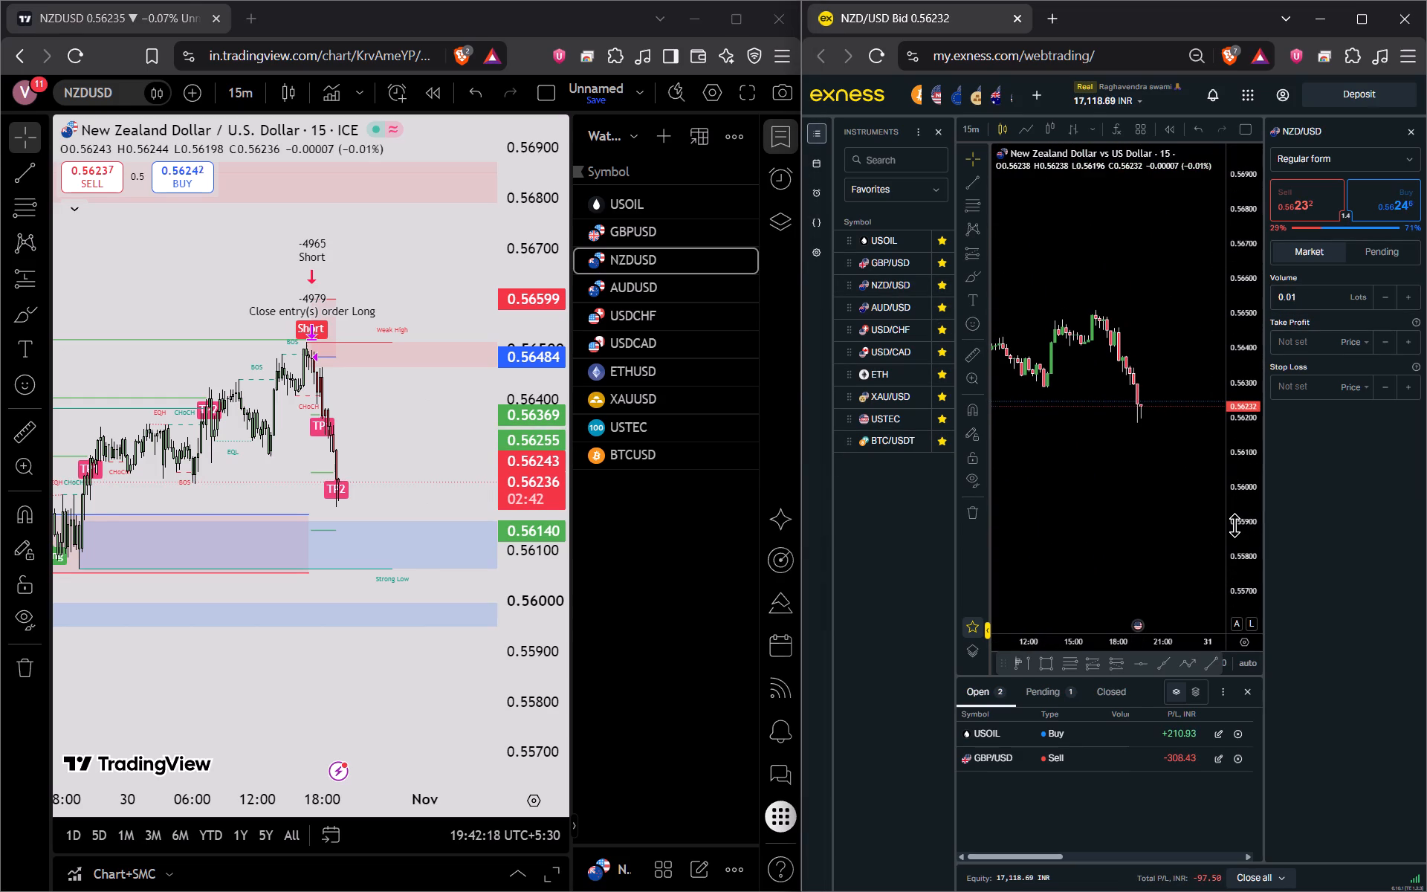
Inspect the open GBP/USD sell position on an enlarged Exness chart, and restore the window beside TradingView.
click(1001, 759)
click(1360, 17)
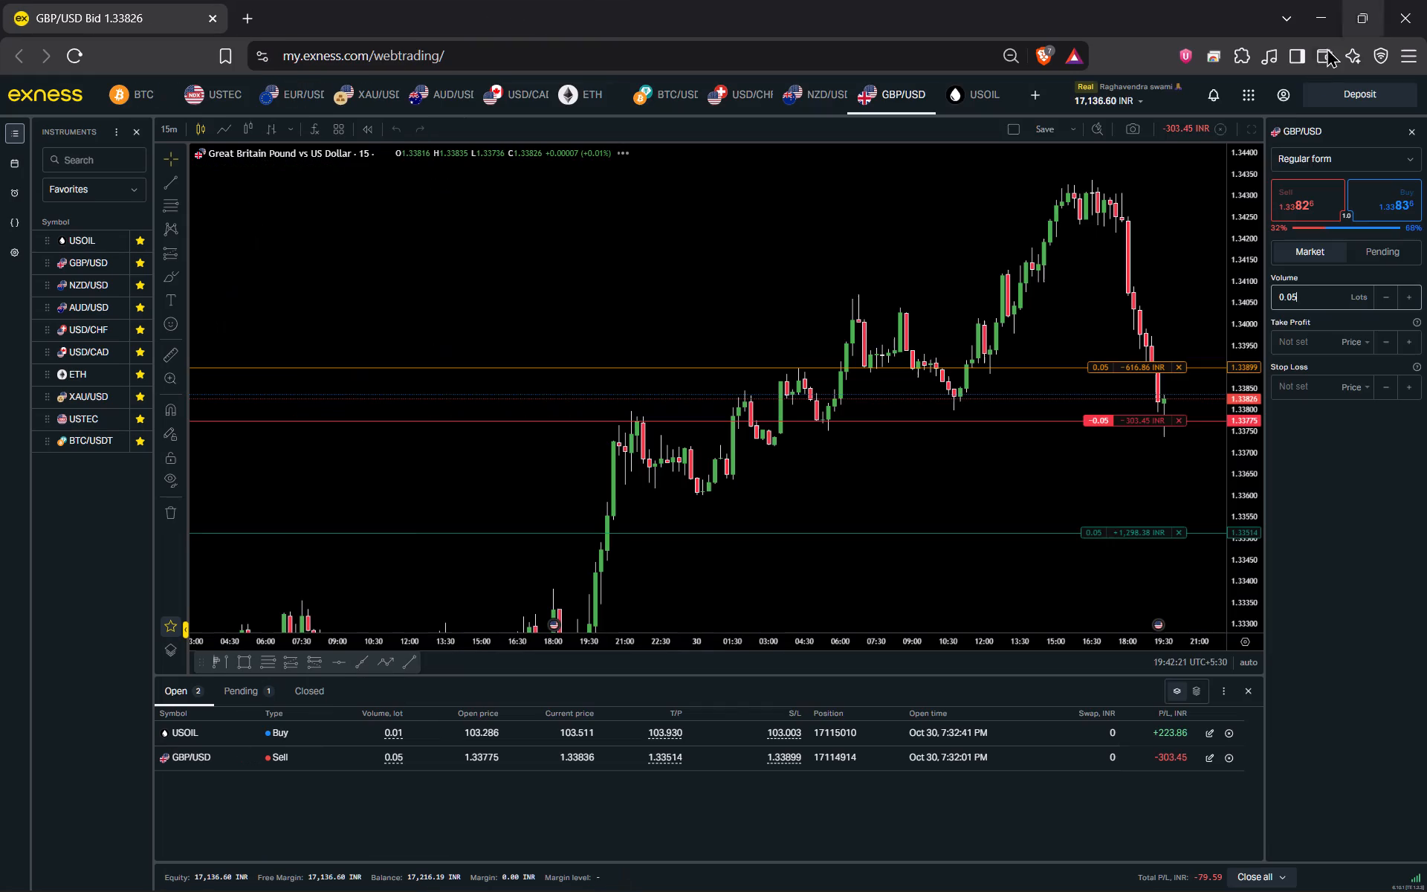
drag(1104, 273, 780, 288)
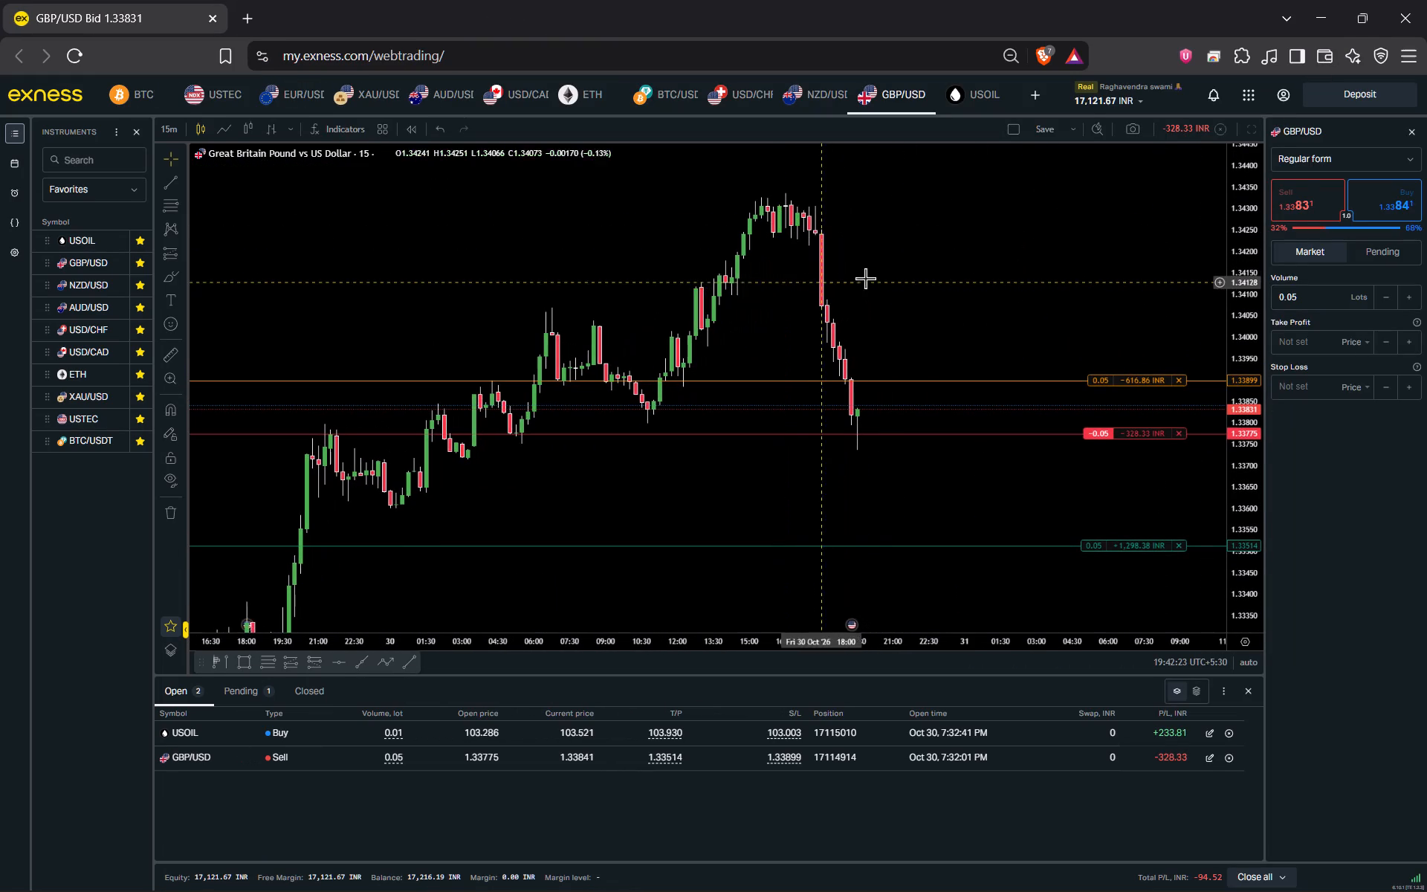
drag(889, 11, 1006, 63)
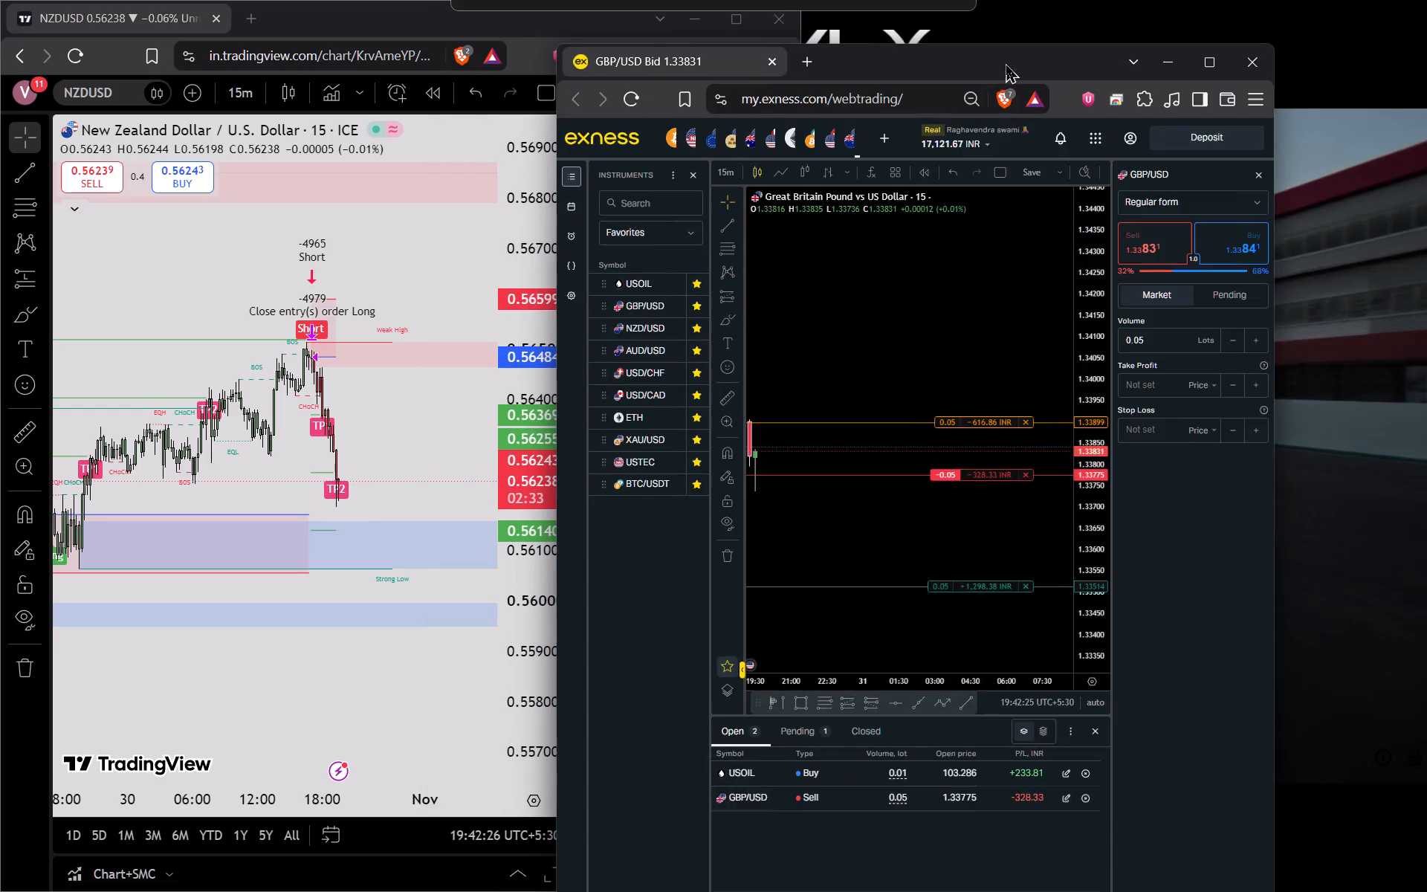
drag(1006, 63, 1426, 237)
drag(1129, 285, 1237, 271)
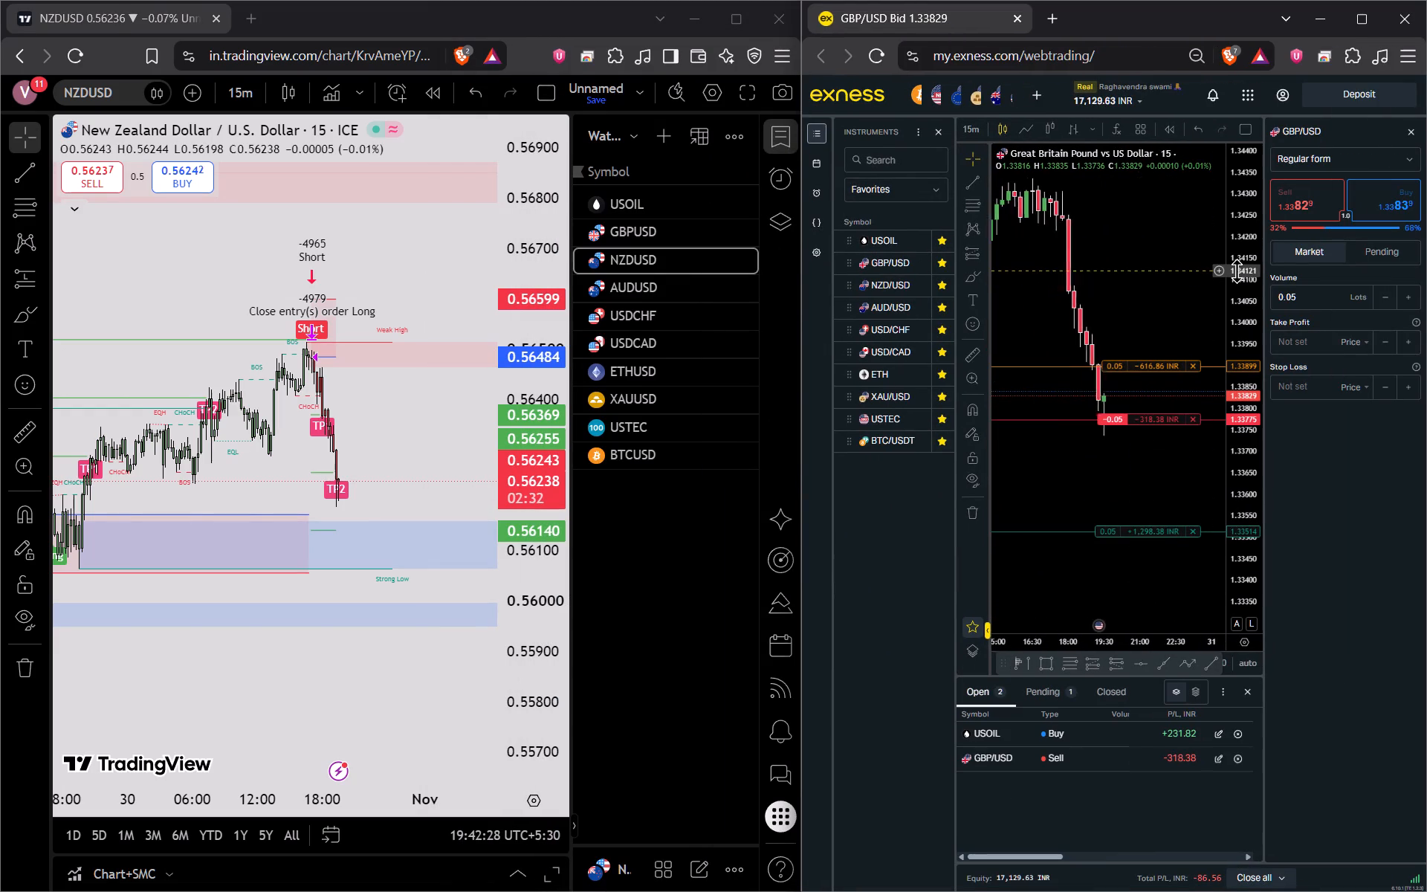
drag(1237, 271, 1226, 271)
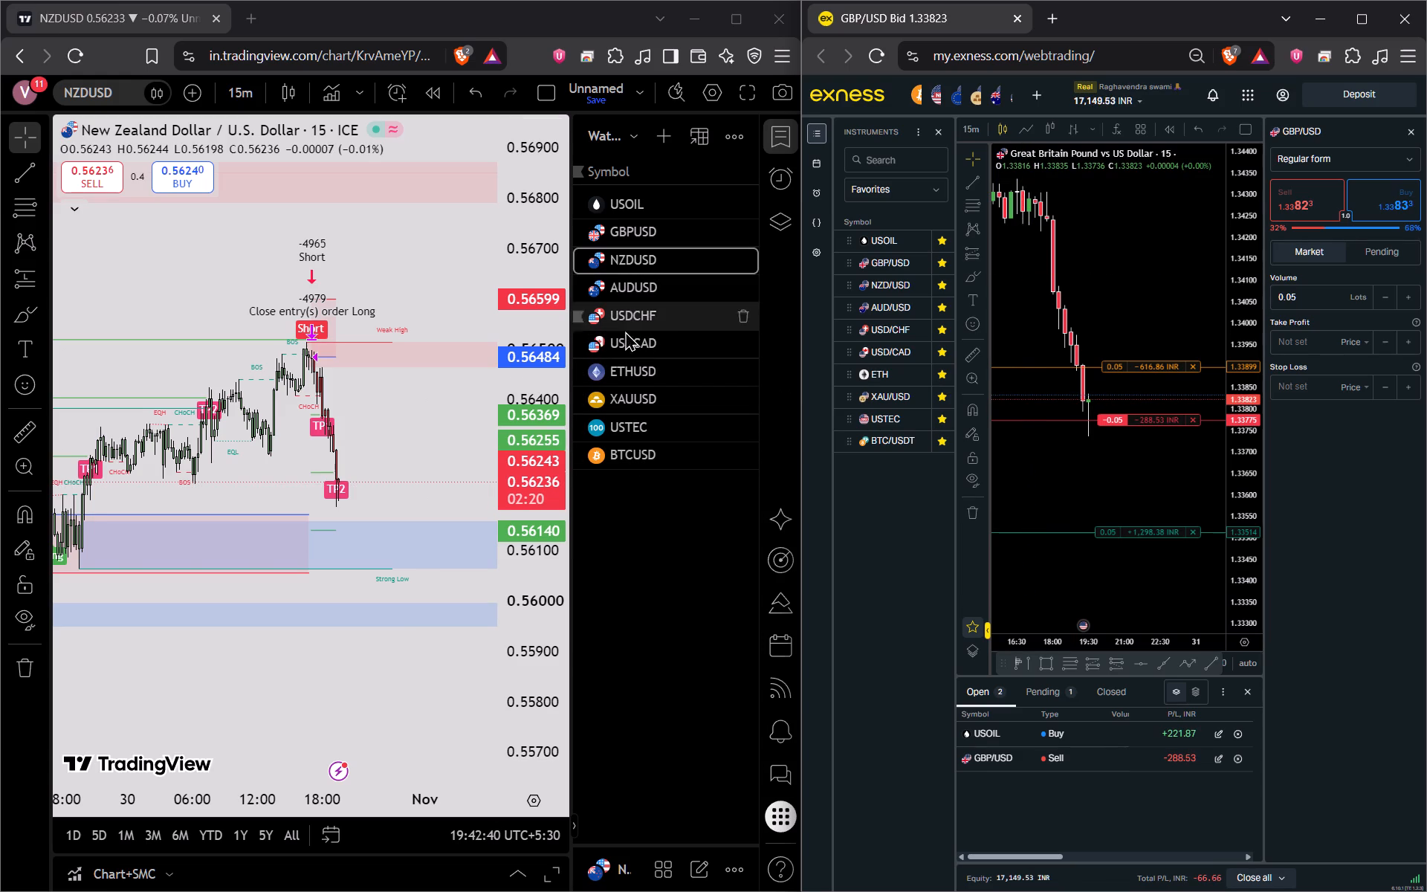
Open GBPUSD in TradingView and compare its 15-minute price zones with the open sell position's levels in Exness.
click(637, 232)
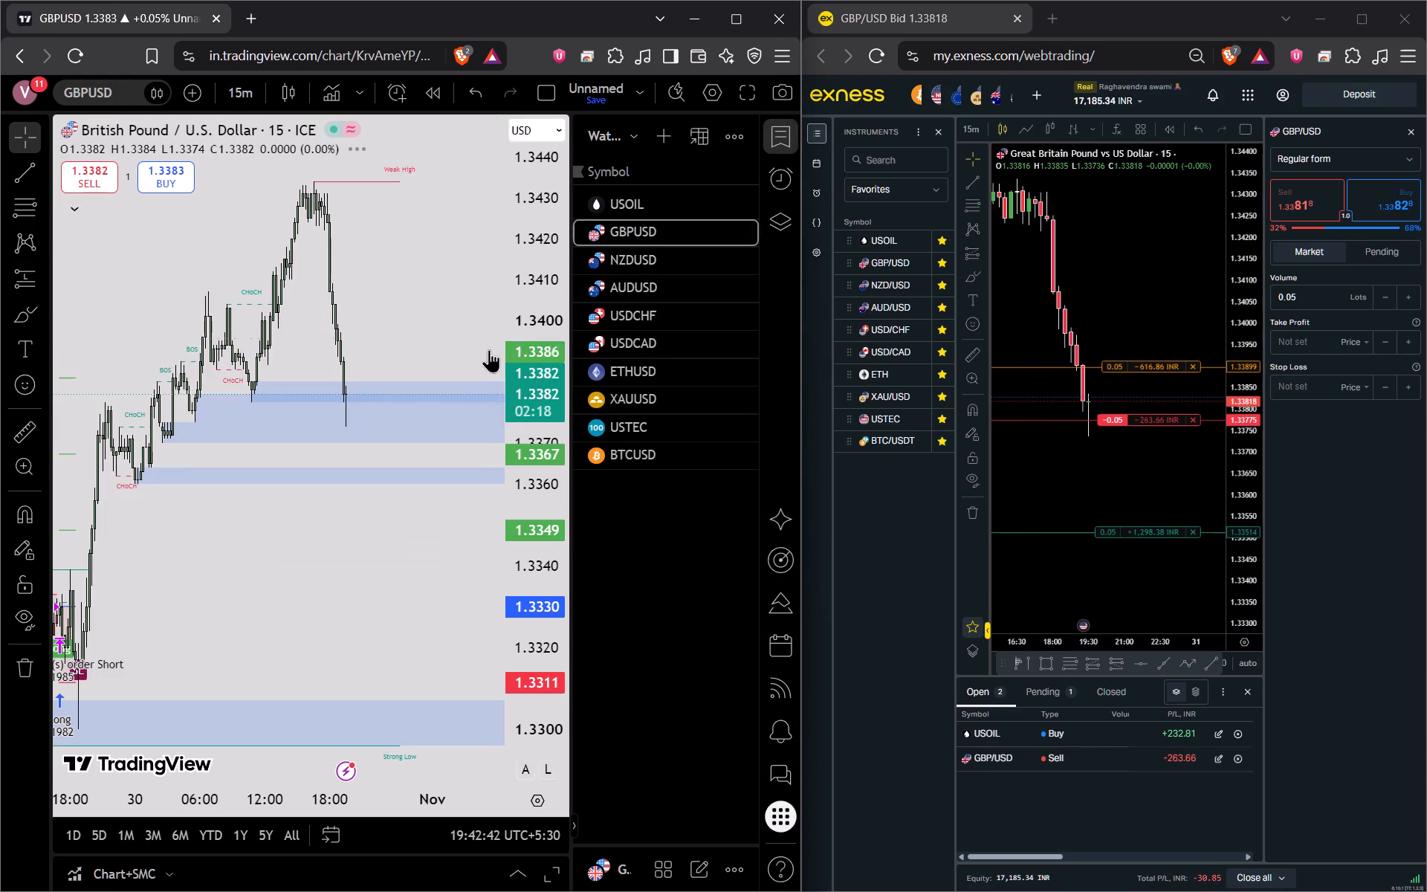
drag(369, 556, 363, 572)
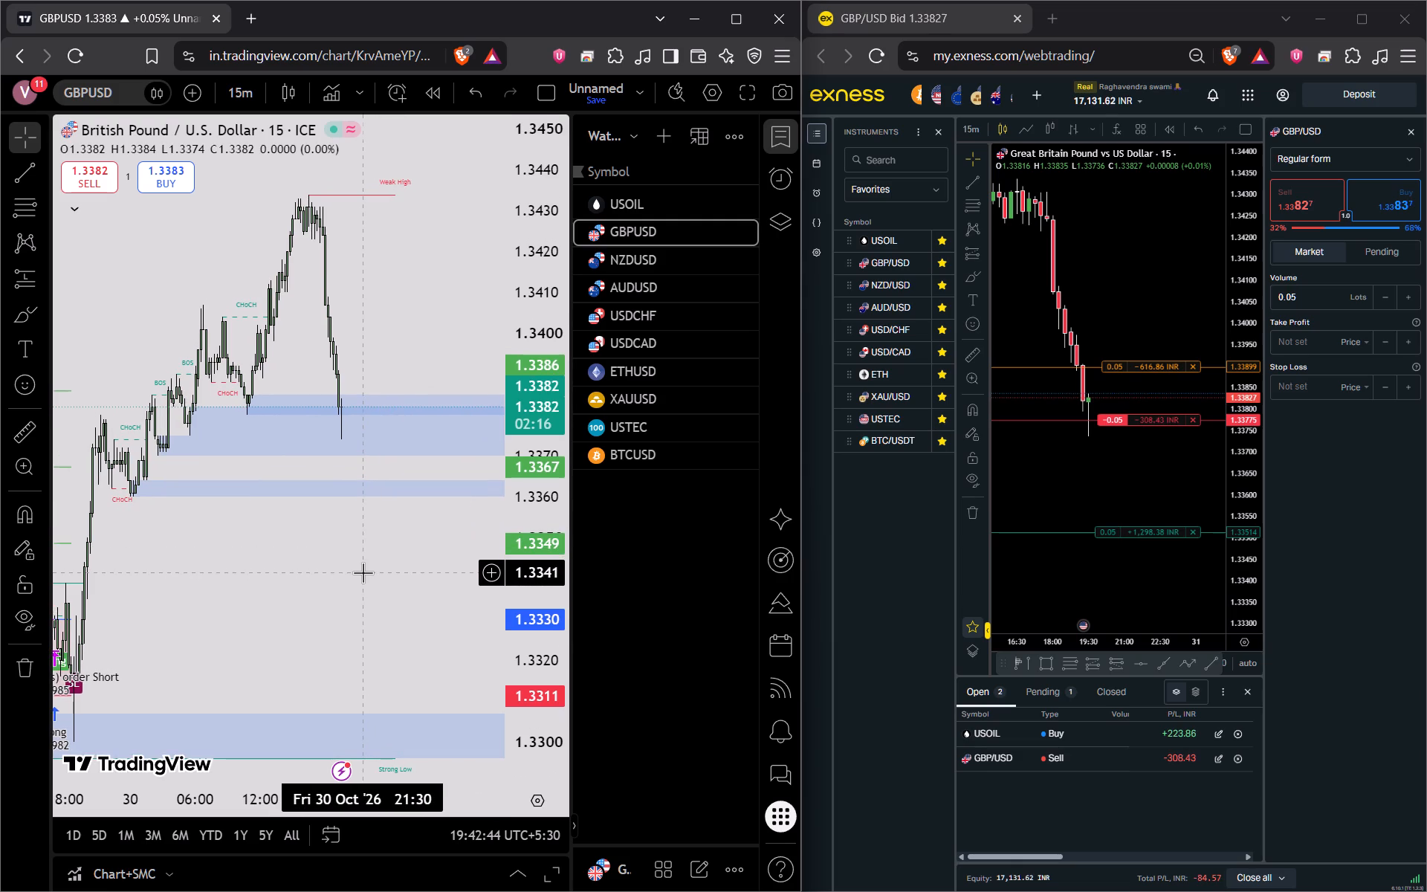
scroll(363, 572, up, 1)
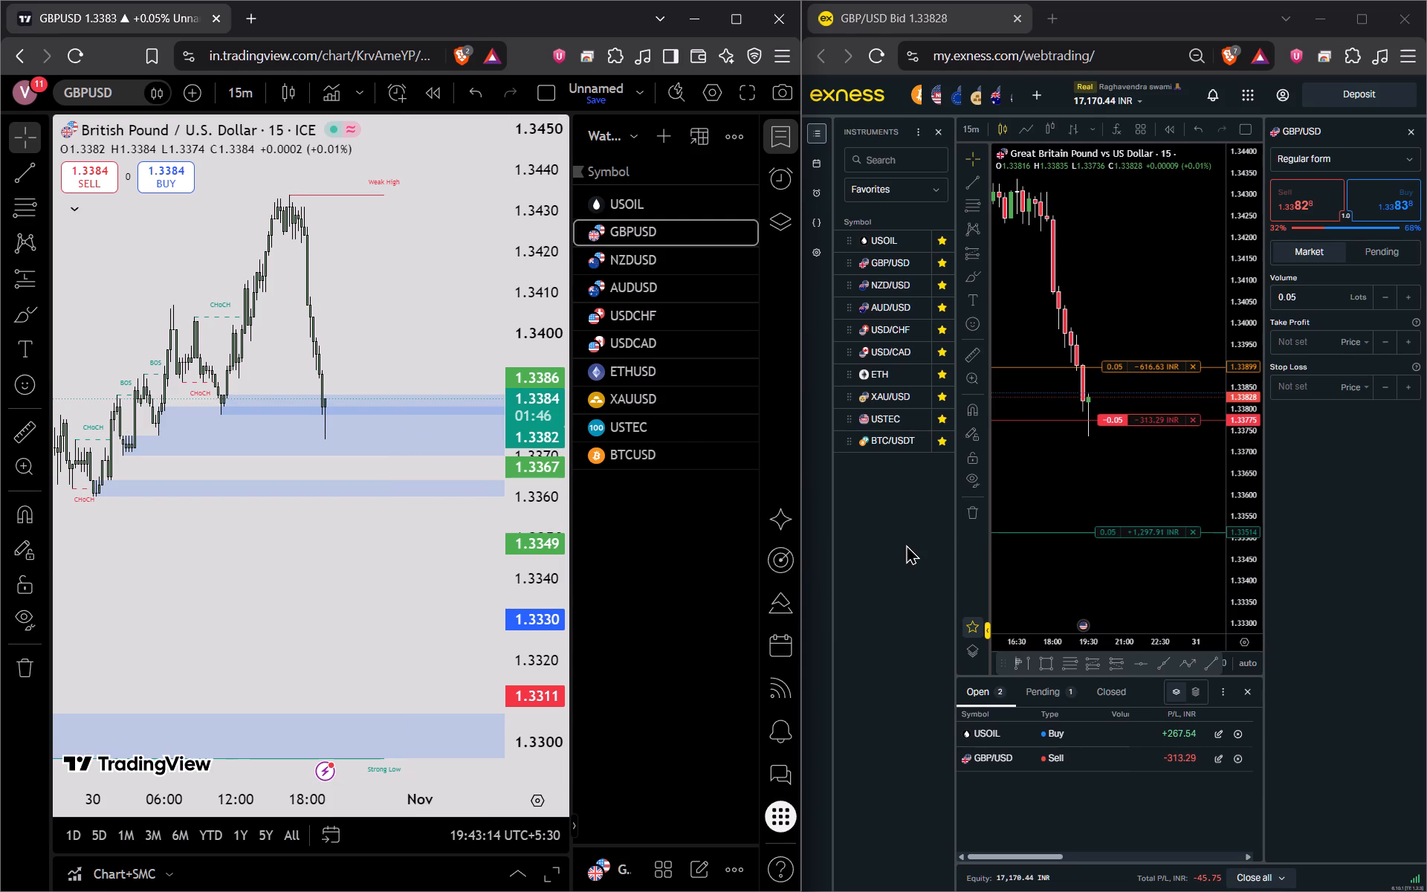
drag(1052, 497, 1018, 450)
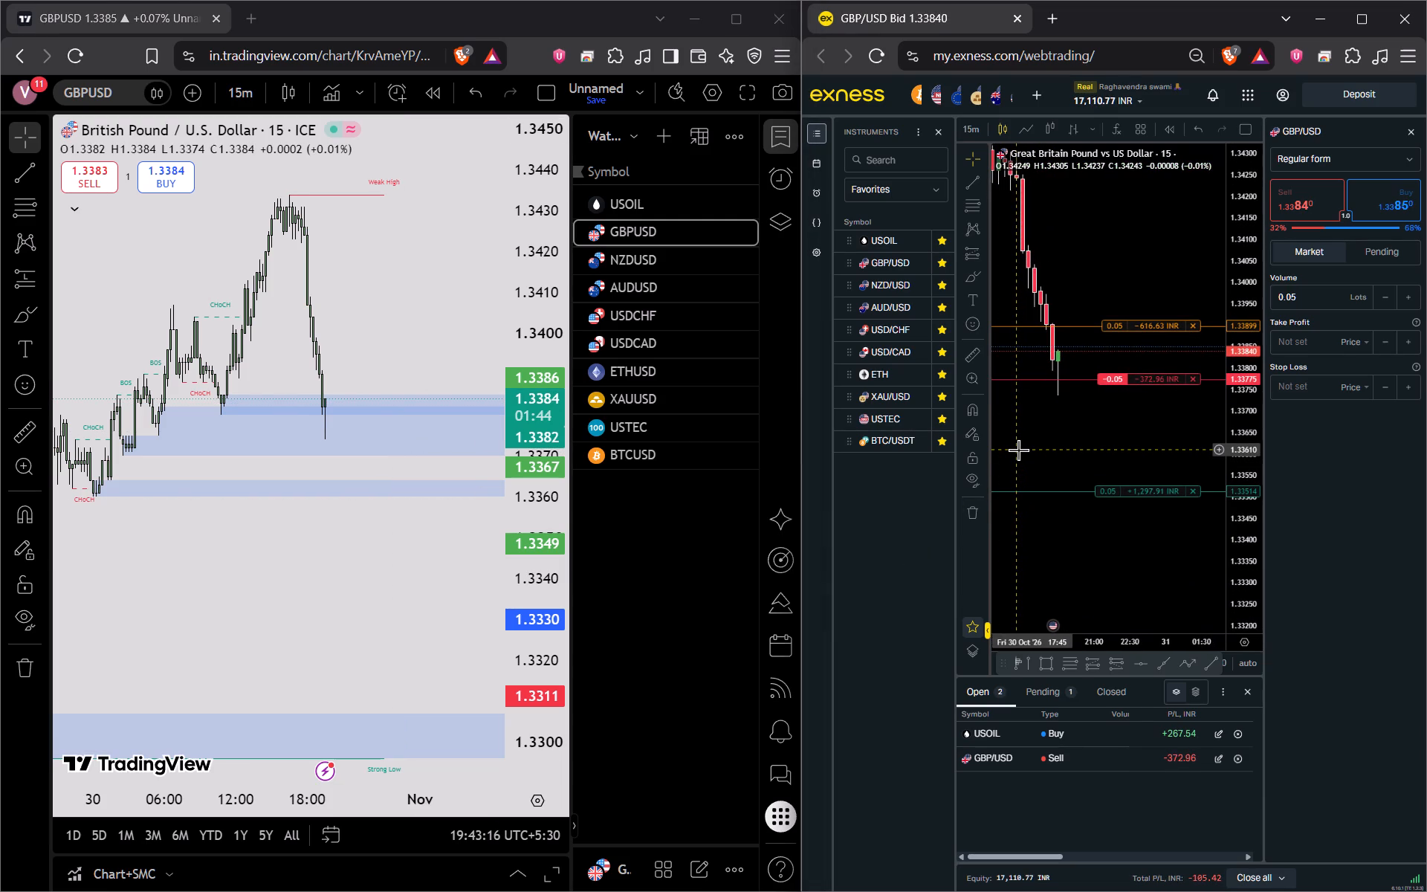
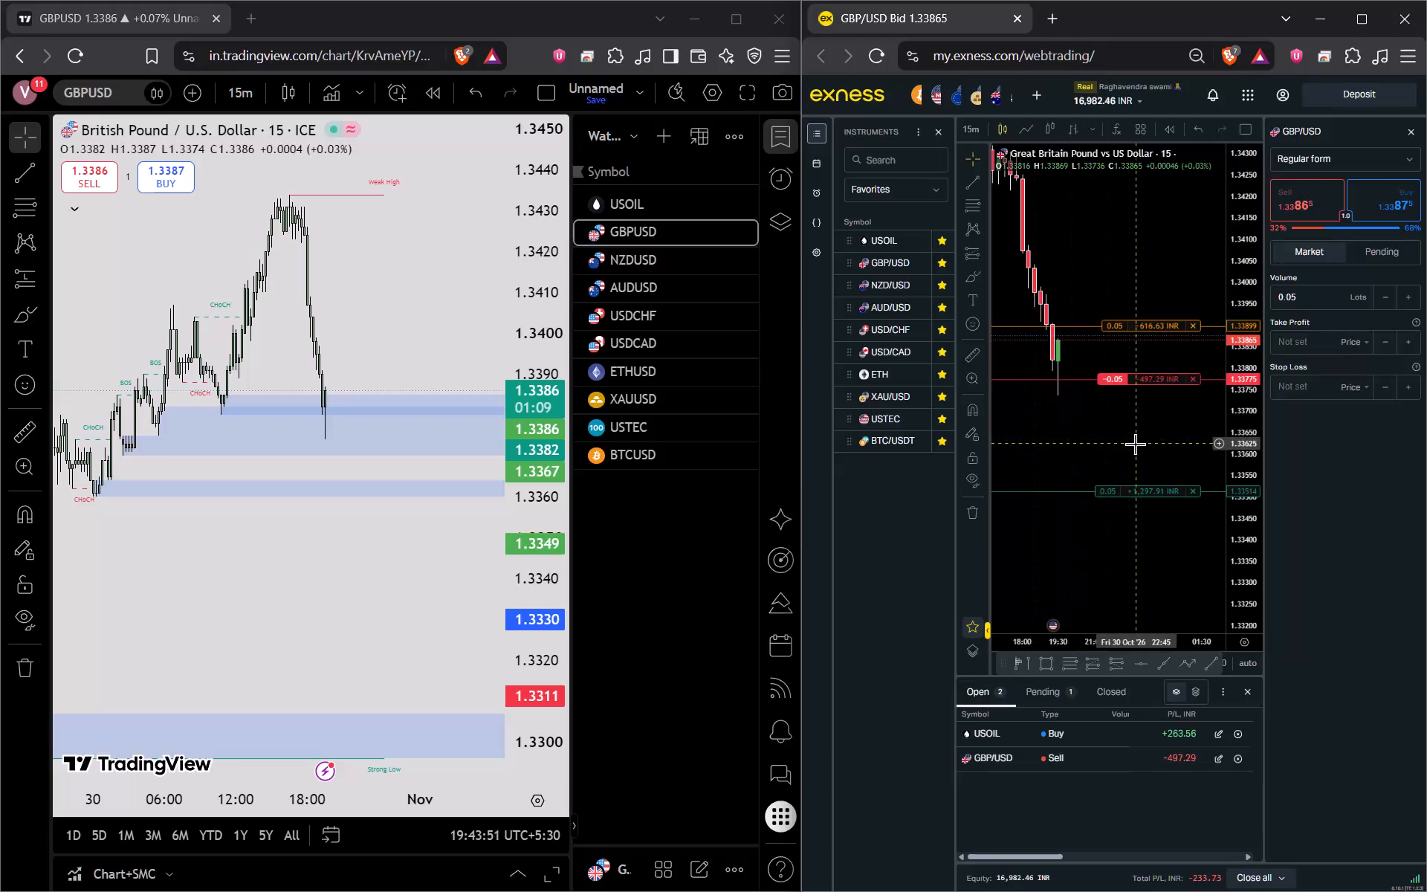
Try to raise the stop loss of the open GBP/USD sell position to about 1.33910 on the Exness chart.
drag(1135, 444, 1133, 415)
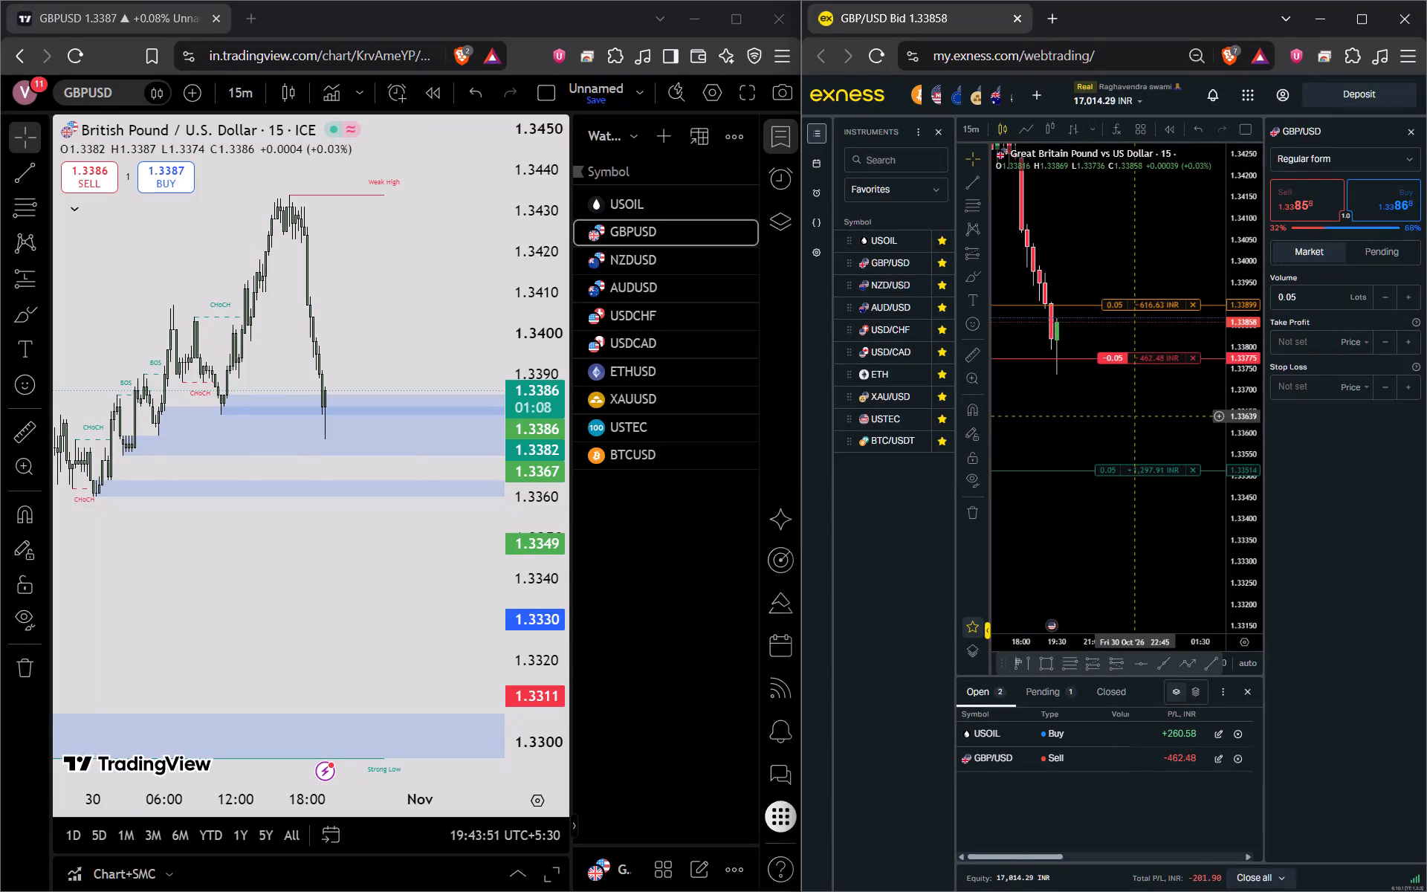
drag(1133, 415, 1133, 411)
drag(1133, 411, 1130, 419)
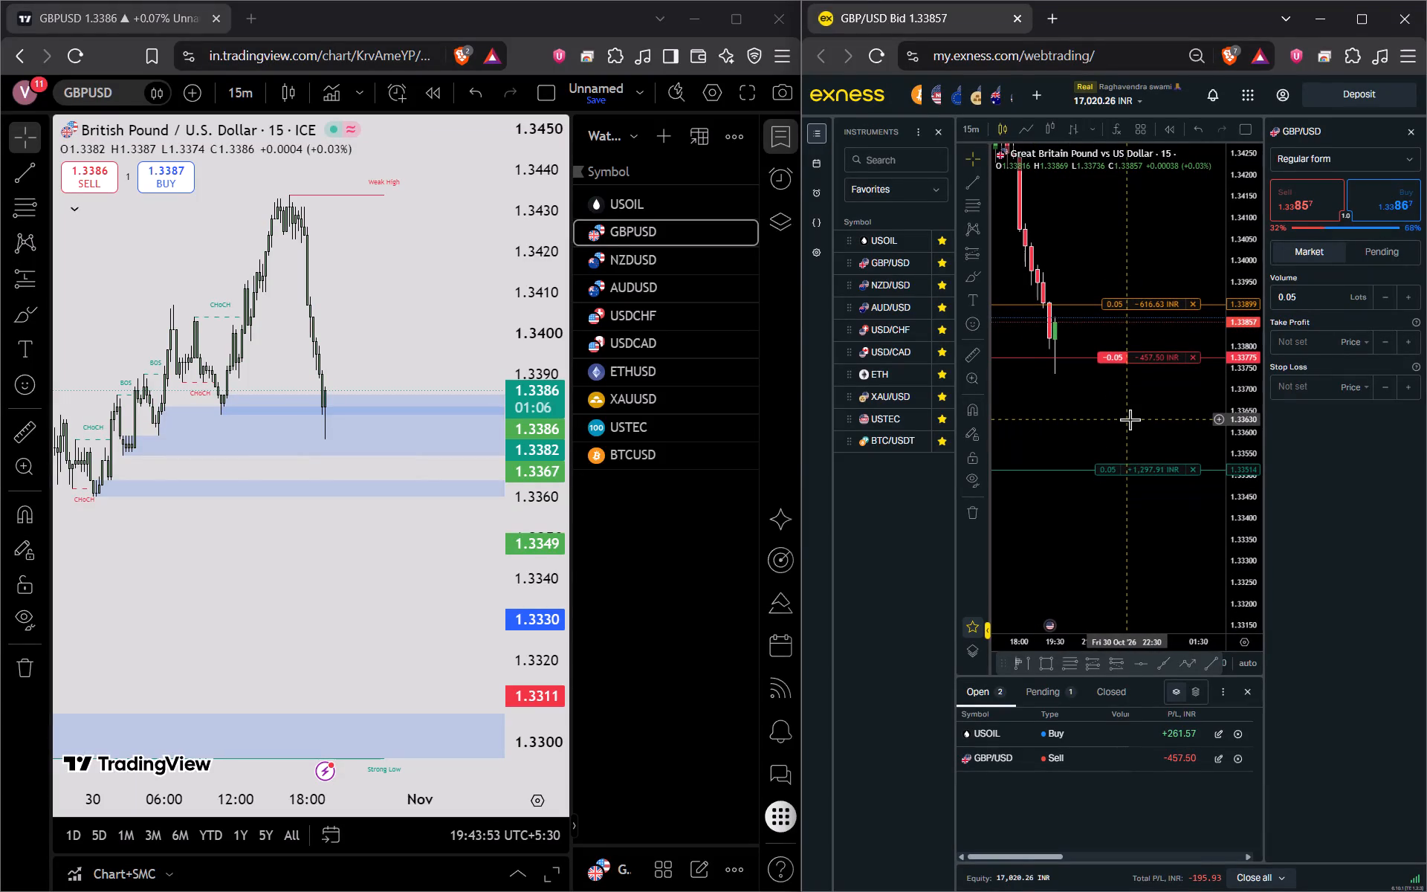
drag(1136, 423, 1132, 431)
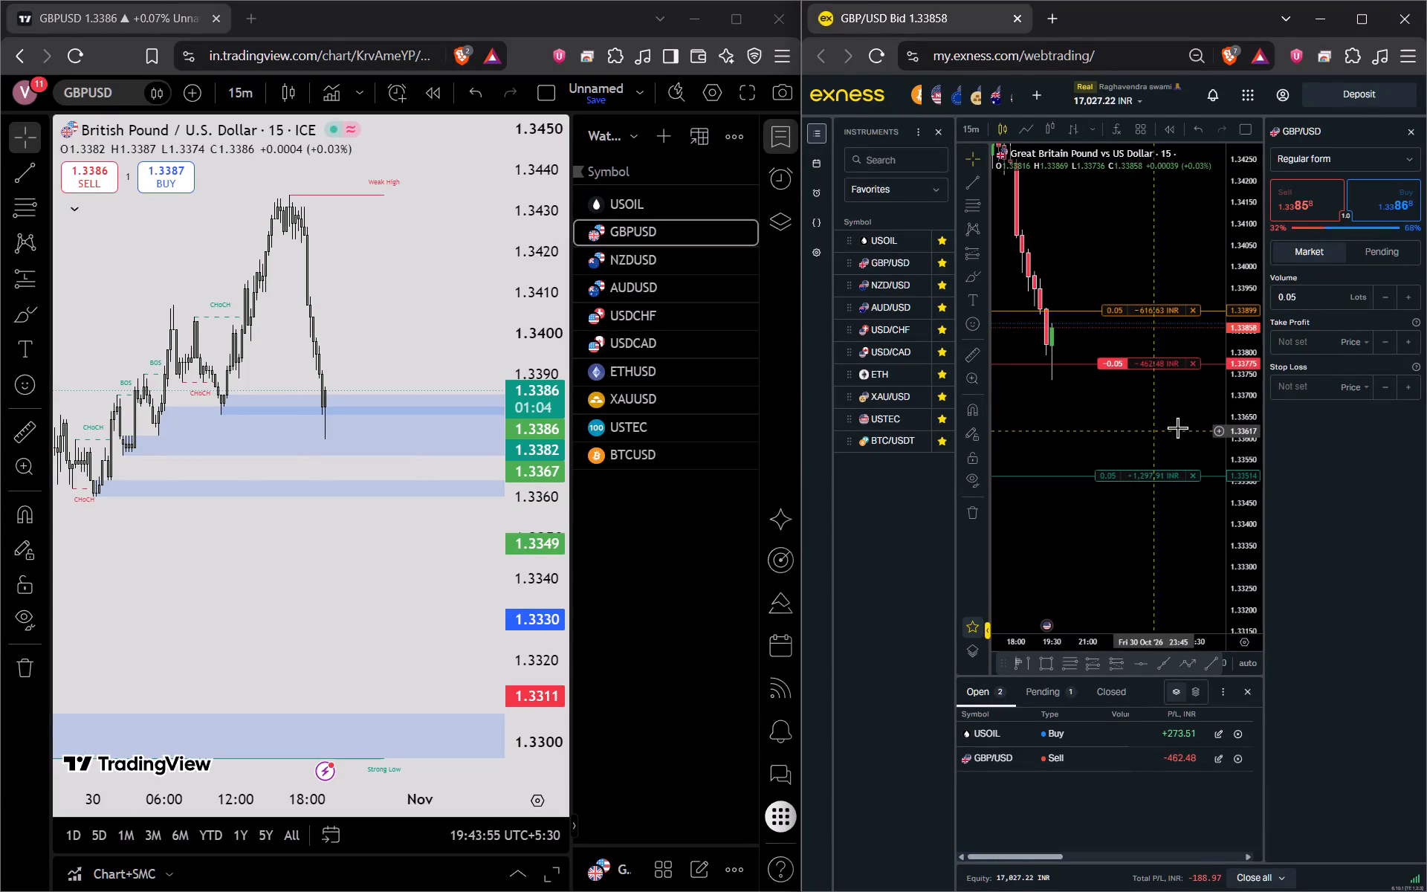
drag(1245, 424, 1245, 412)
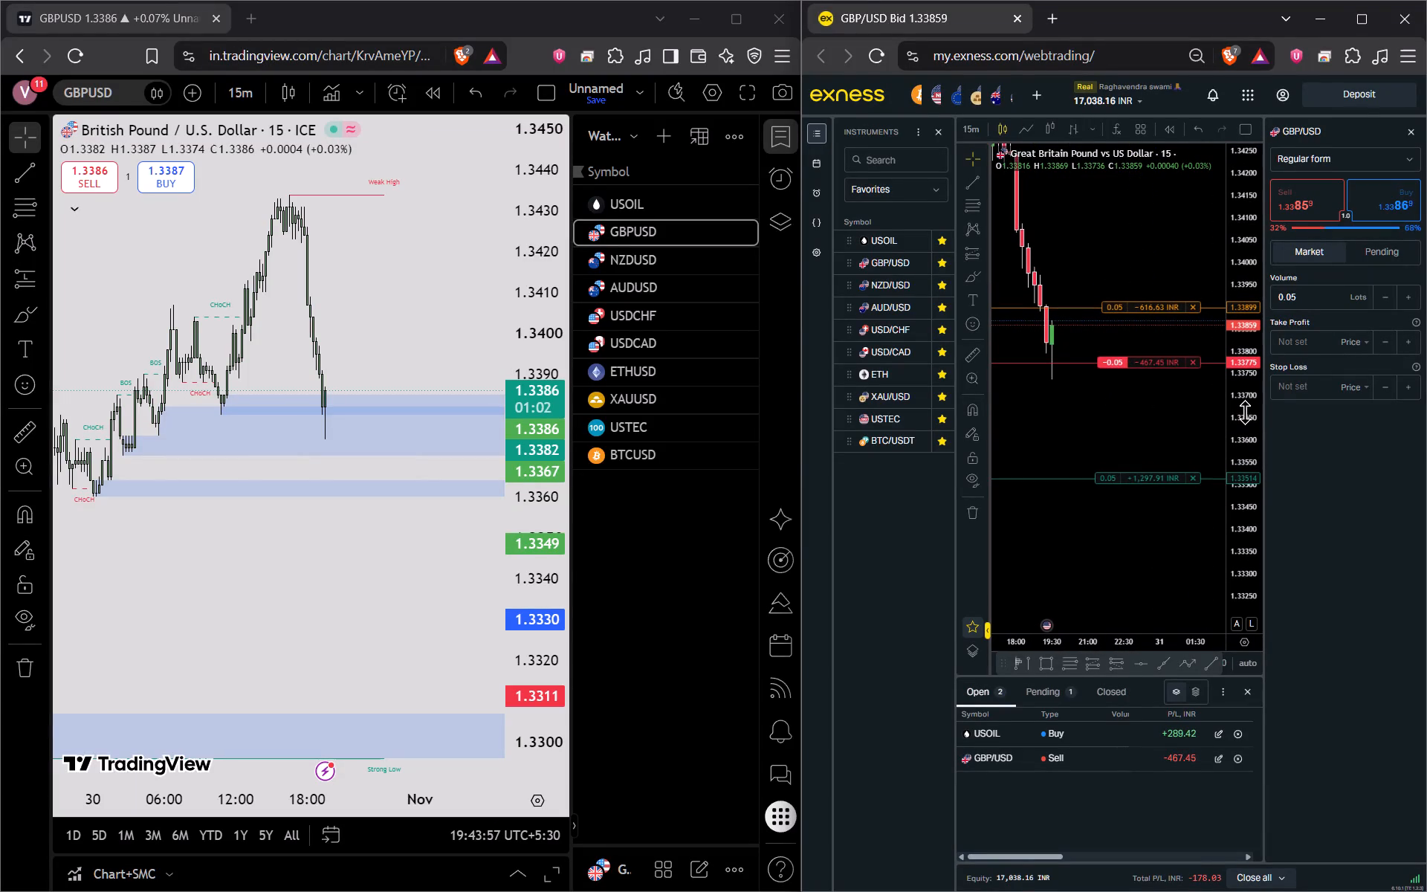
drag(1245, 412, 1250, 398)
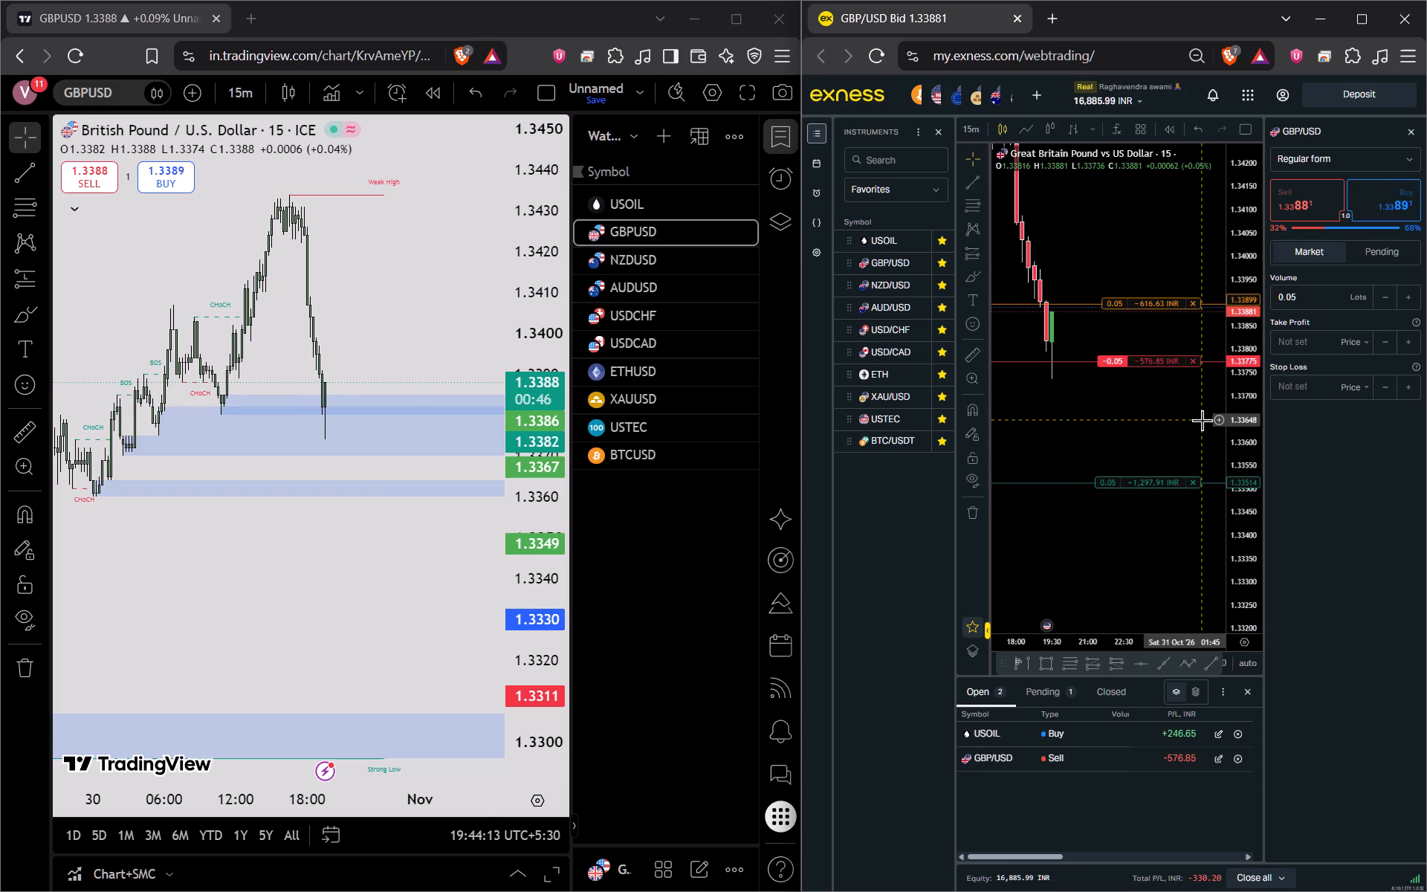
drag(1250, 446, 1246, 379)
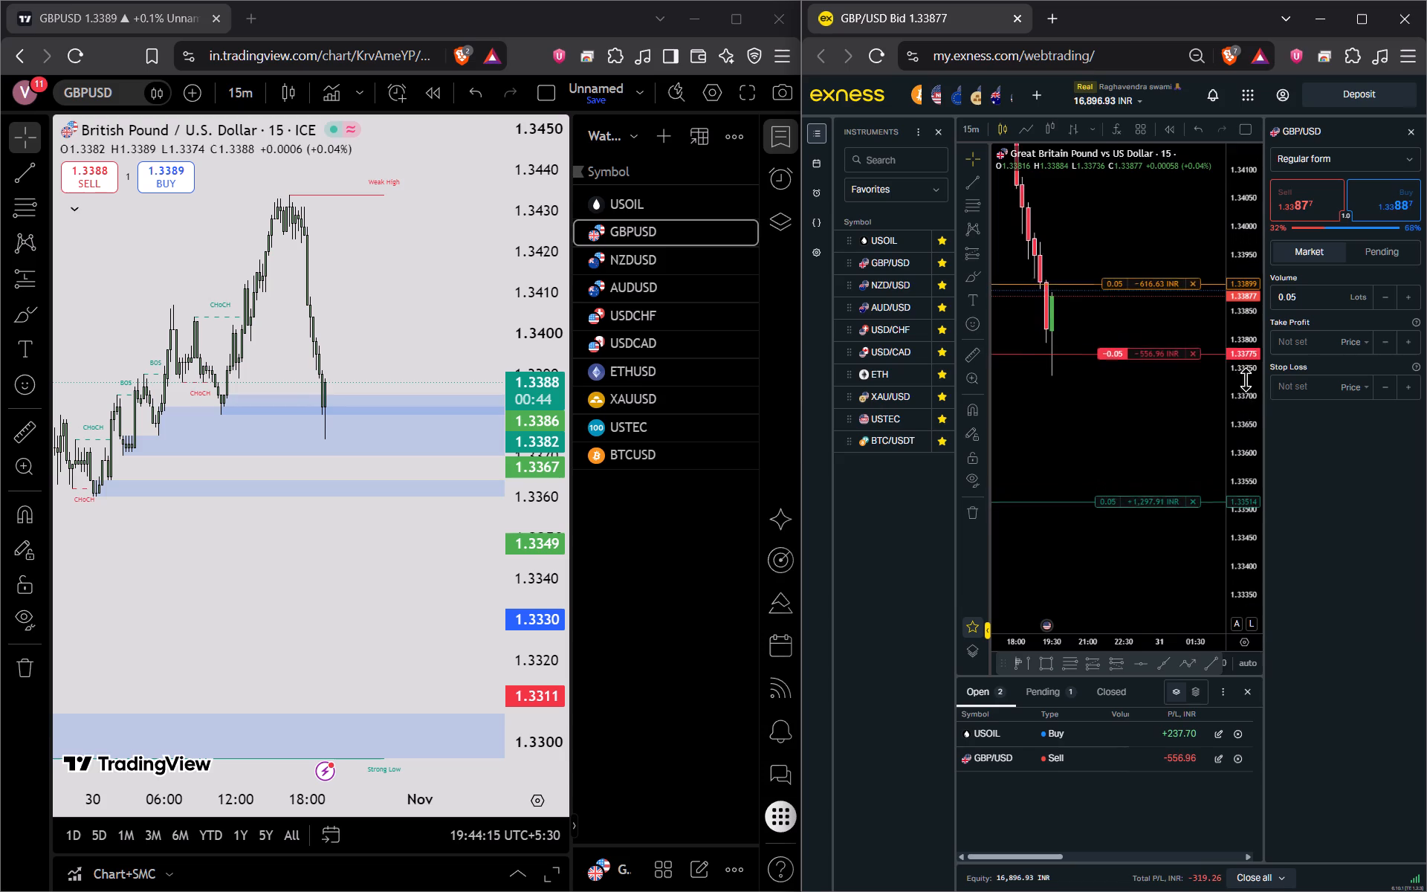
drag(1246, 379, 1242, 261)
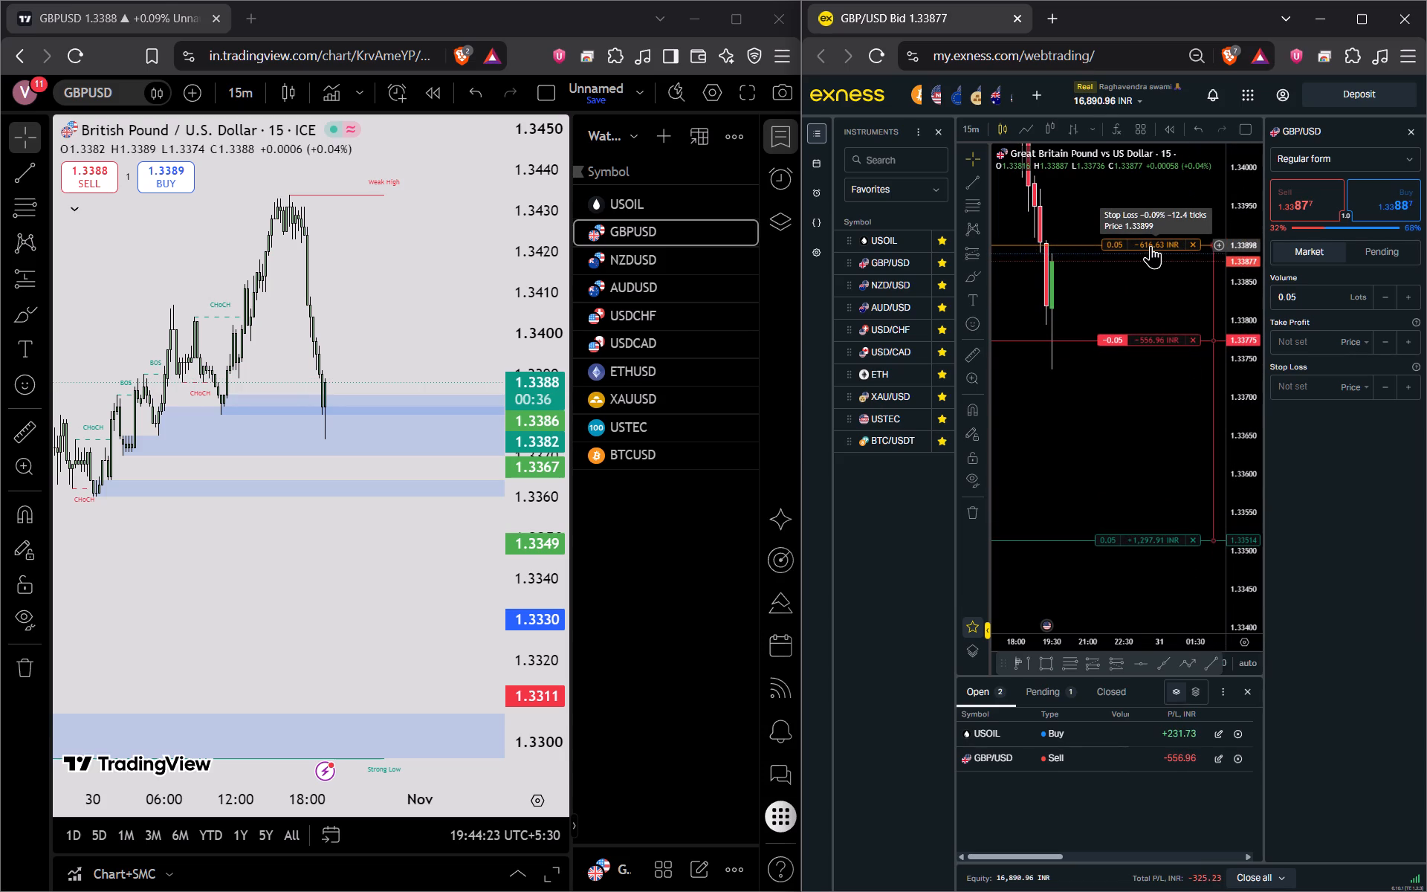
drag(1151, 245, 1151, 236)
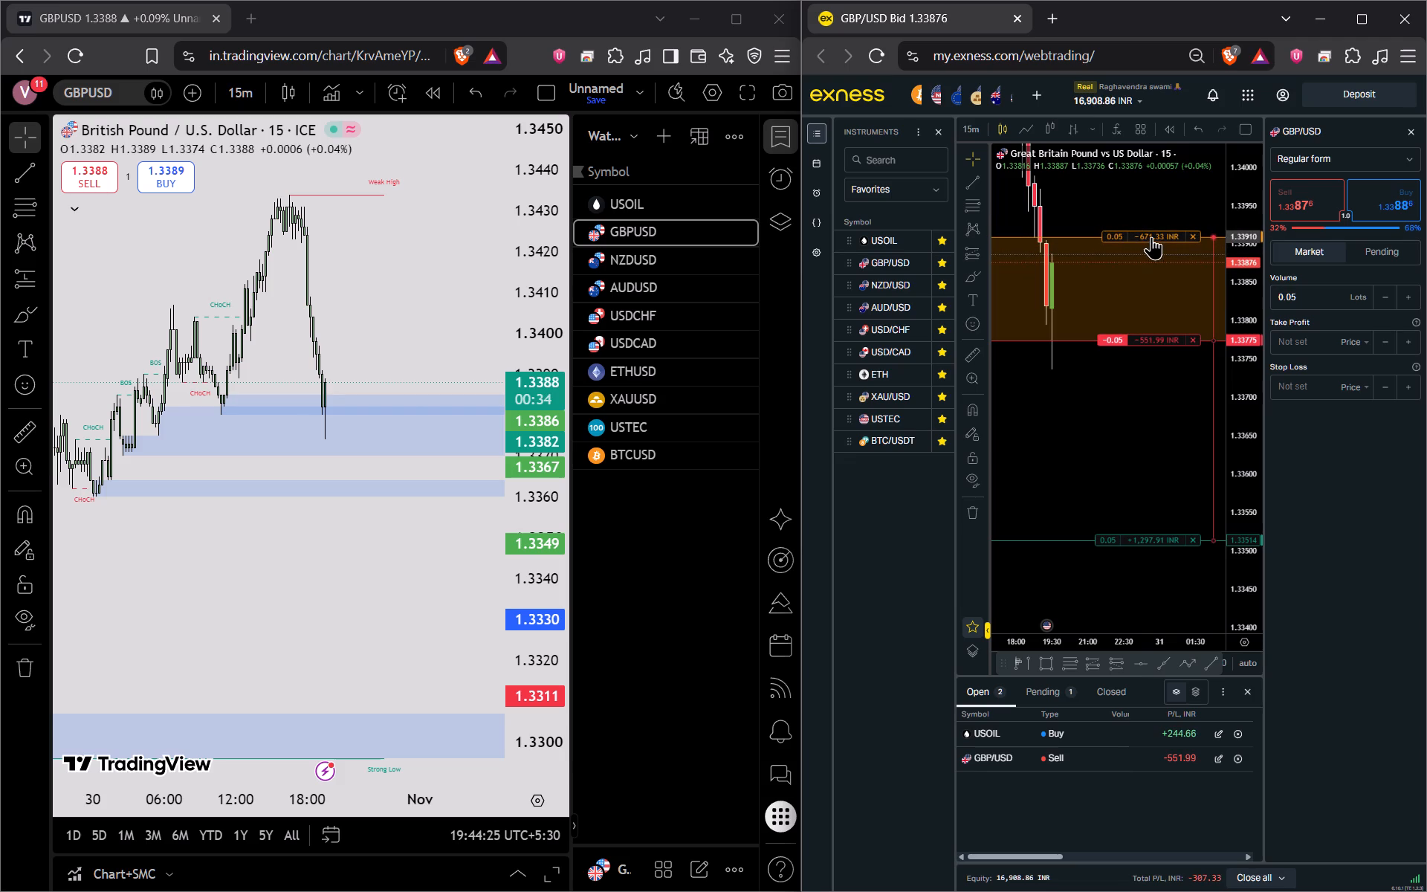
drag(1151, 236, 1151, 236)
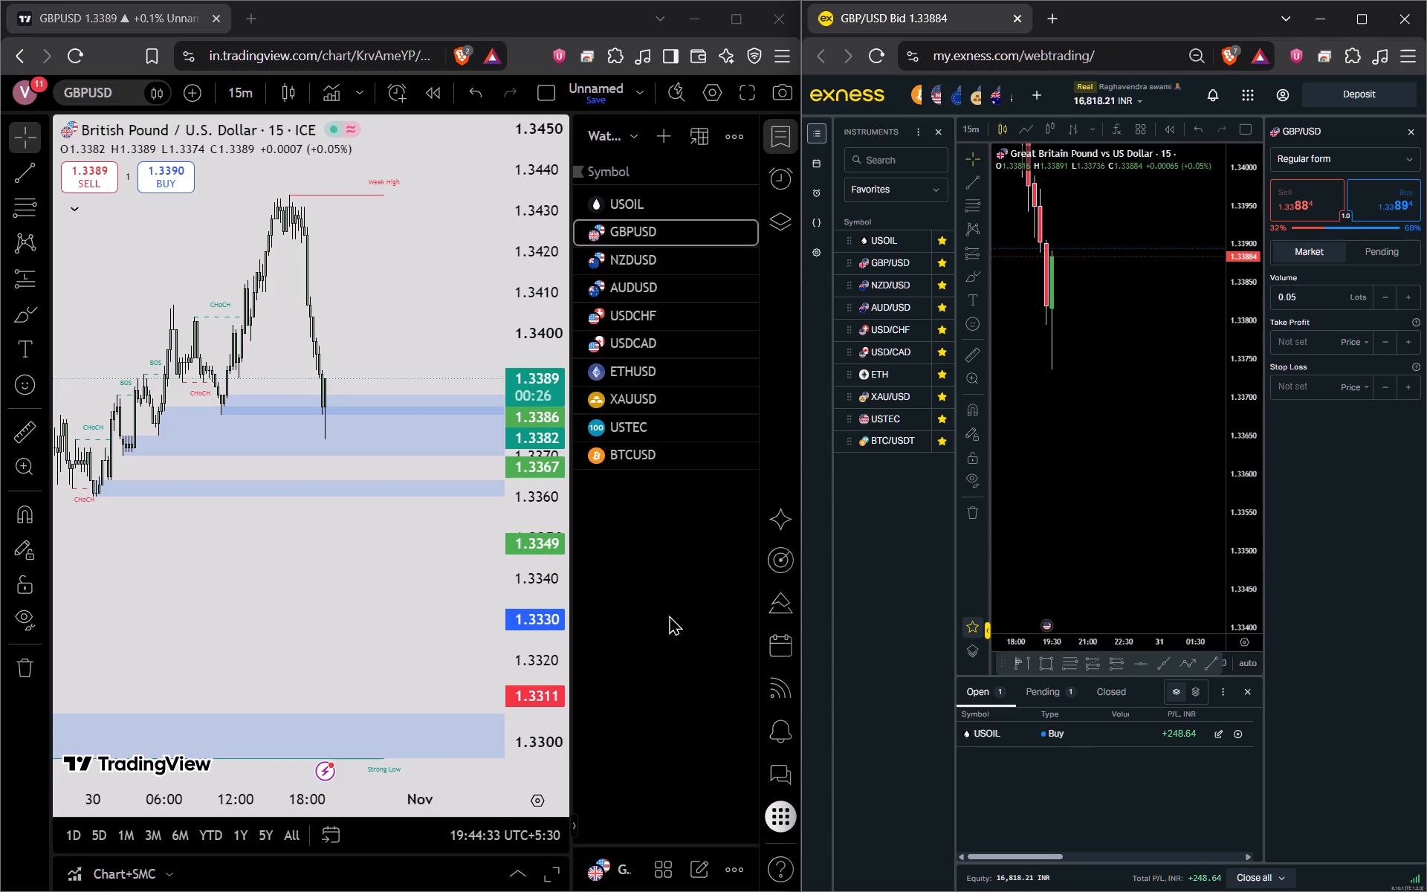
Enlarge the Exness window to full screen and check the closed trades and the pending orders.
drag(305, 573, 368, 624)
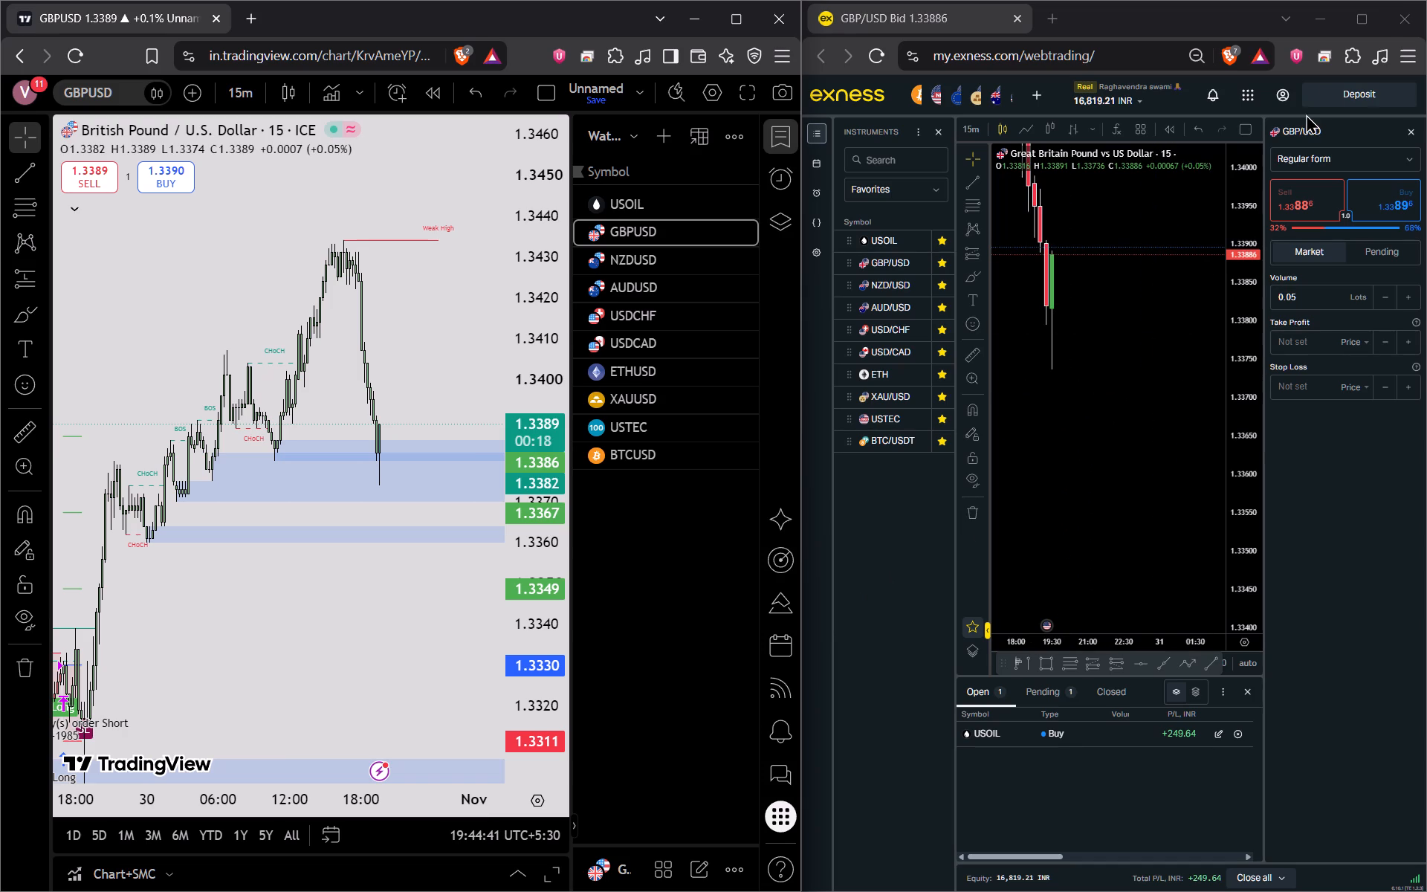
click(1365, 16)
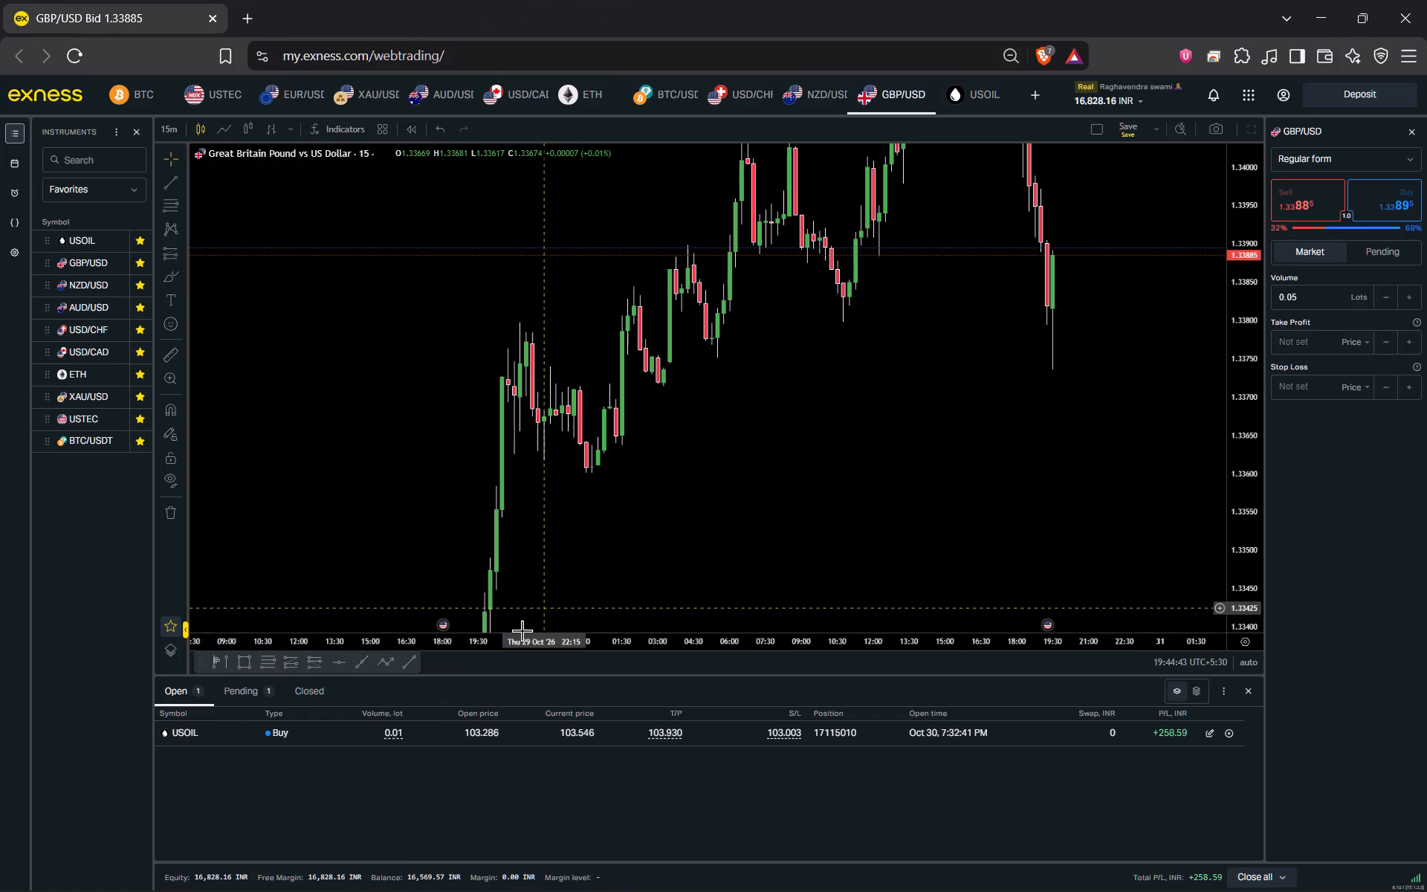
click(305, 699)
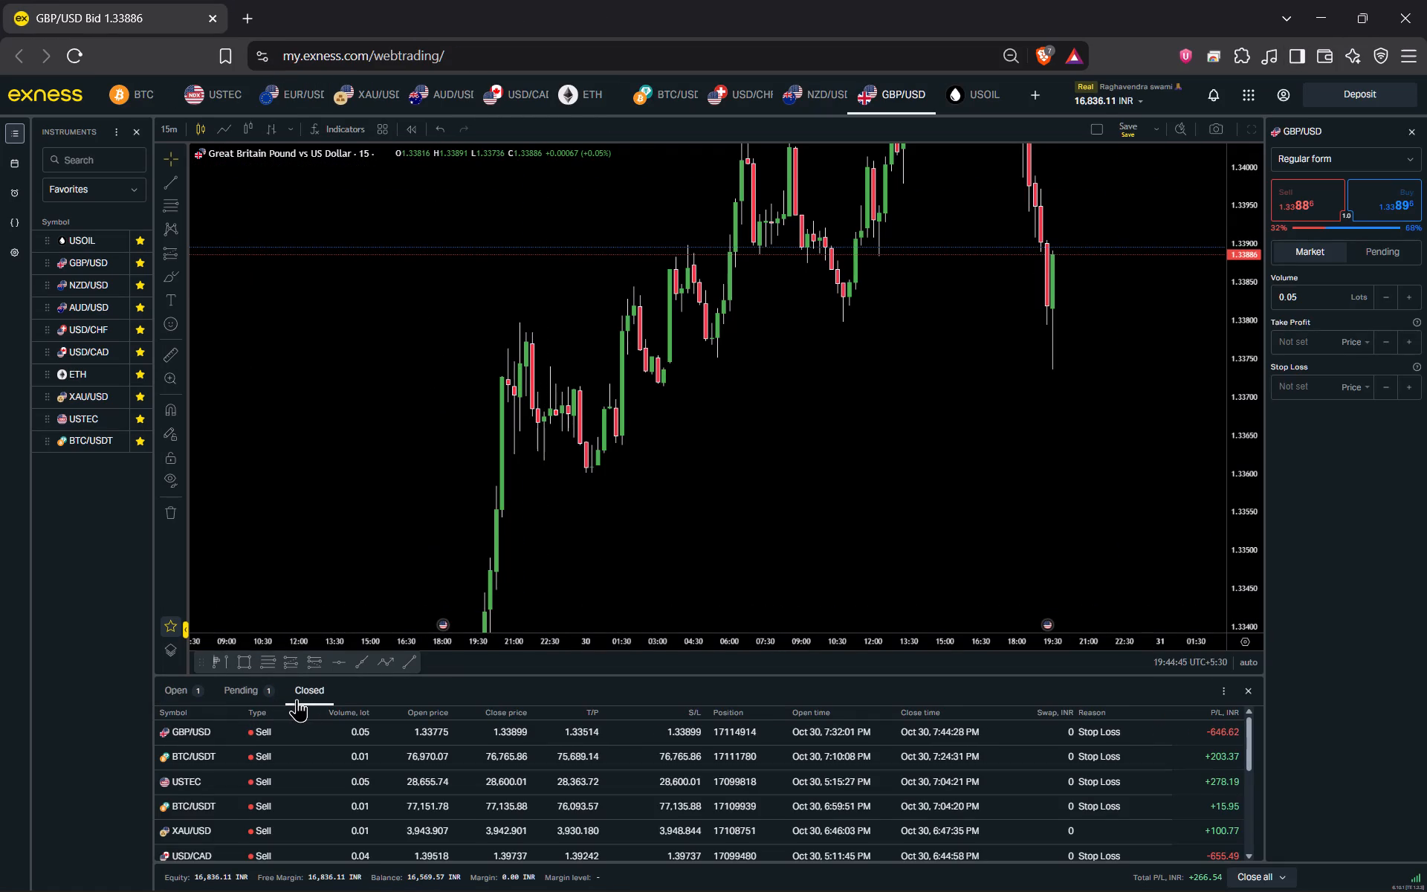
click(249, 693)
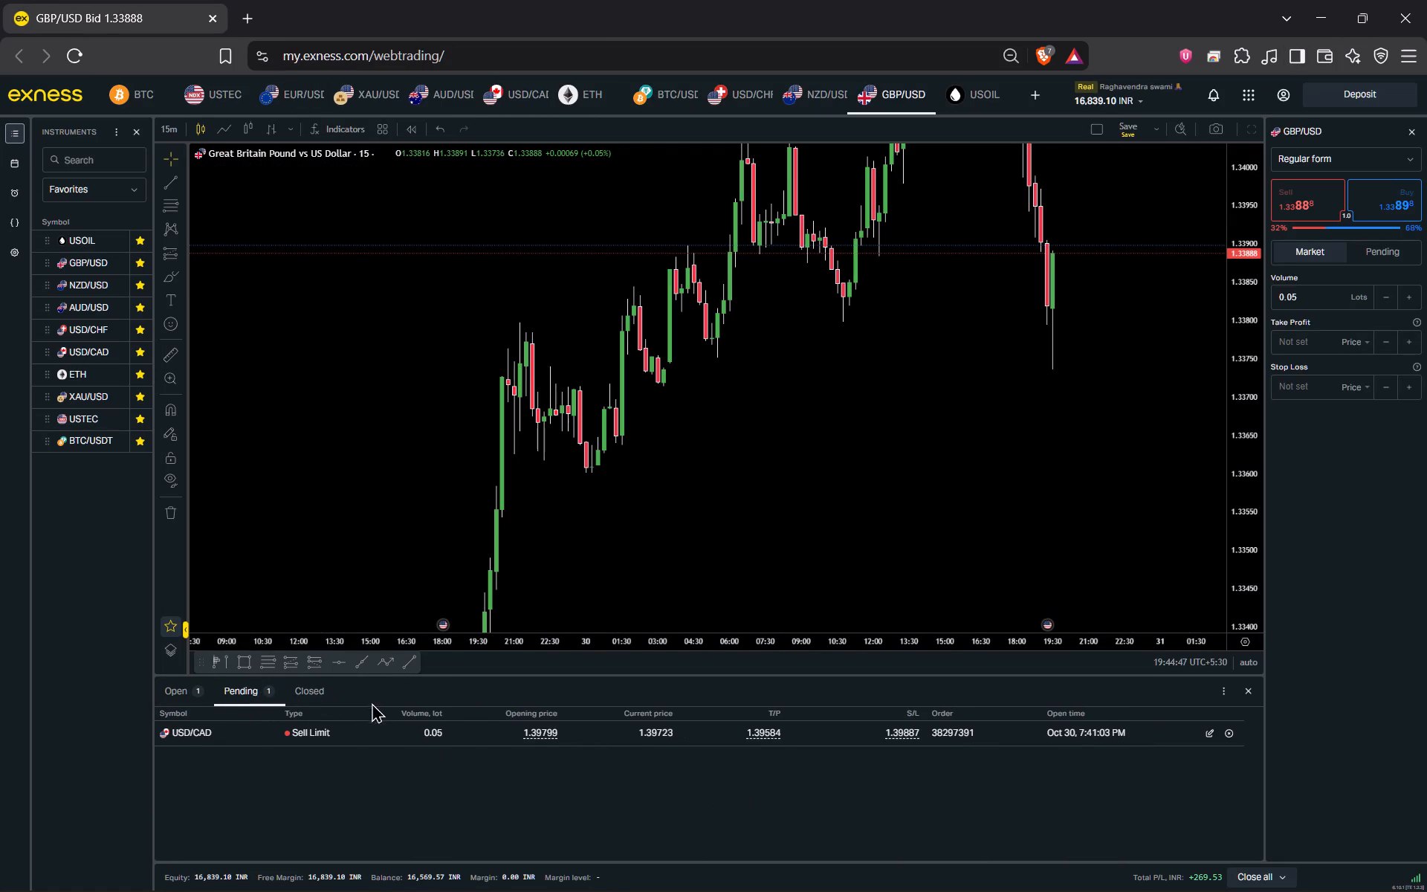
Show the pending USD/CAD sell limit order on its chart and examine its levels against recent price action.
click(201, 742)
click(201, 736)
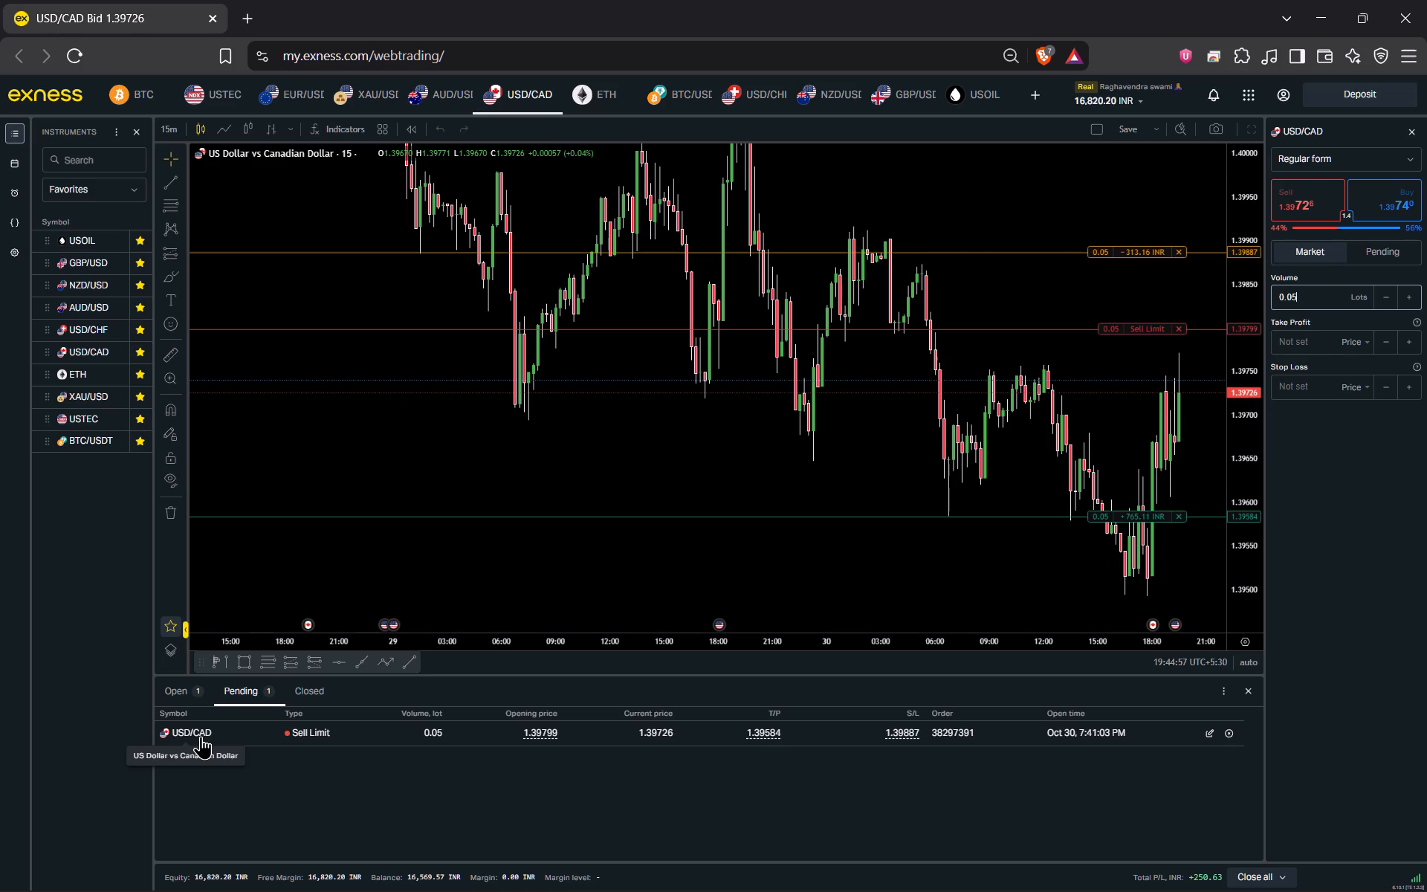
drag(983, 446, 718, 415)
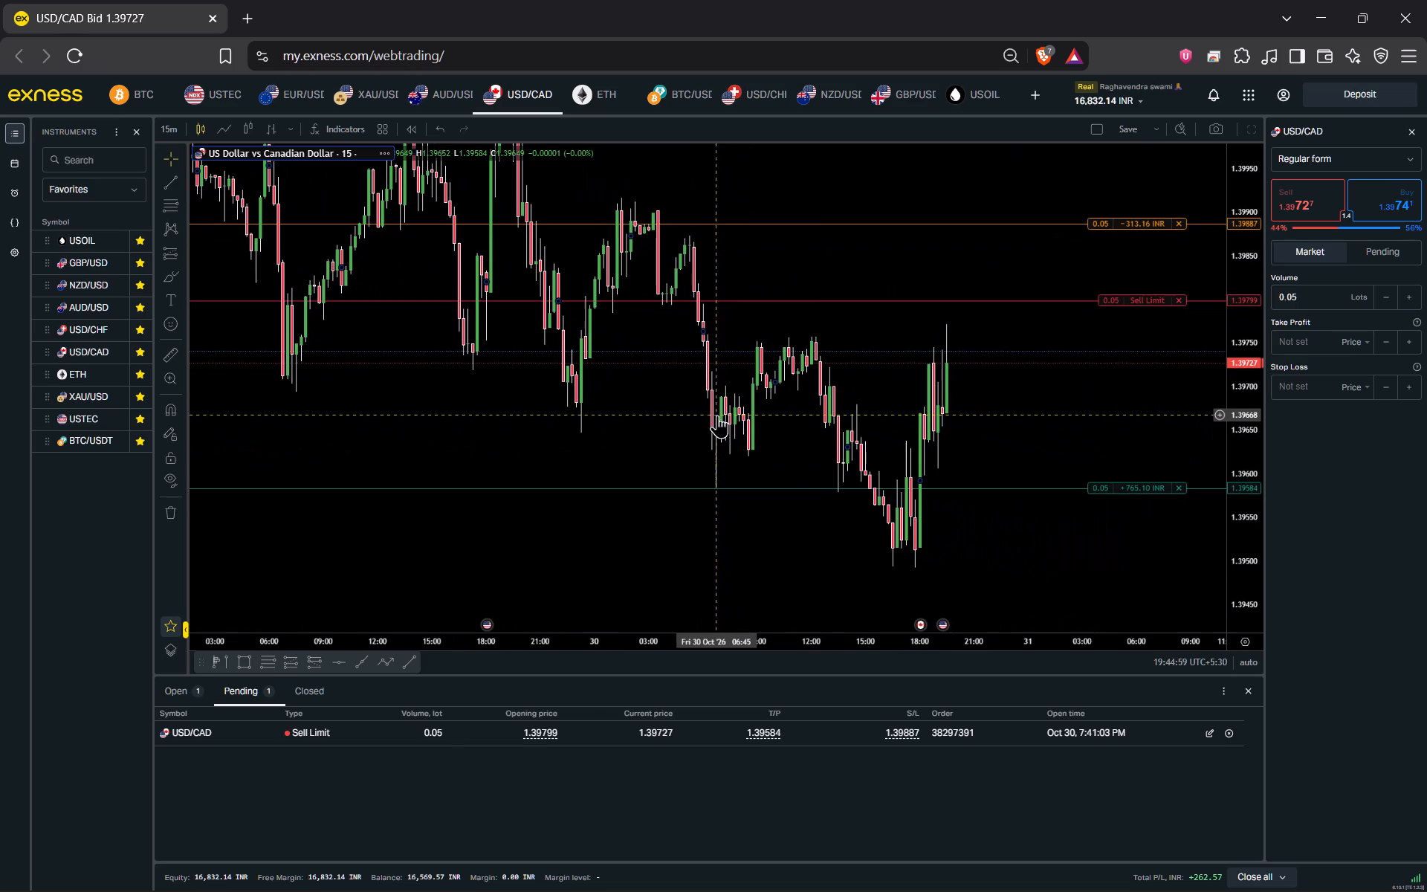
drag(1020, 406, 1010, 413)
Place the Exness window beside TradingView again and view the USOIL chart in TradingView.
drag(968, 14, 1089, 128)
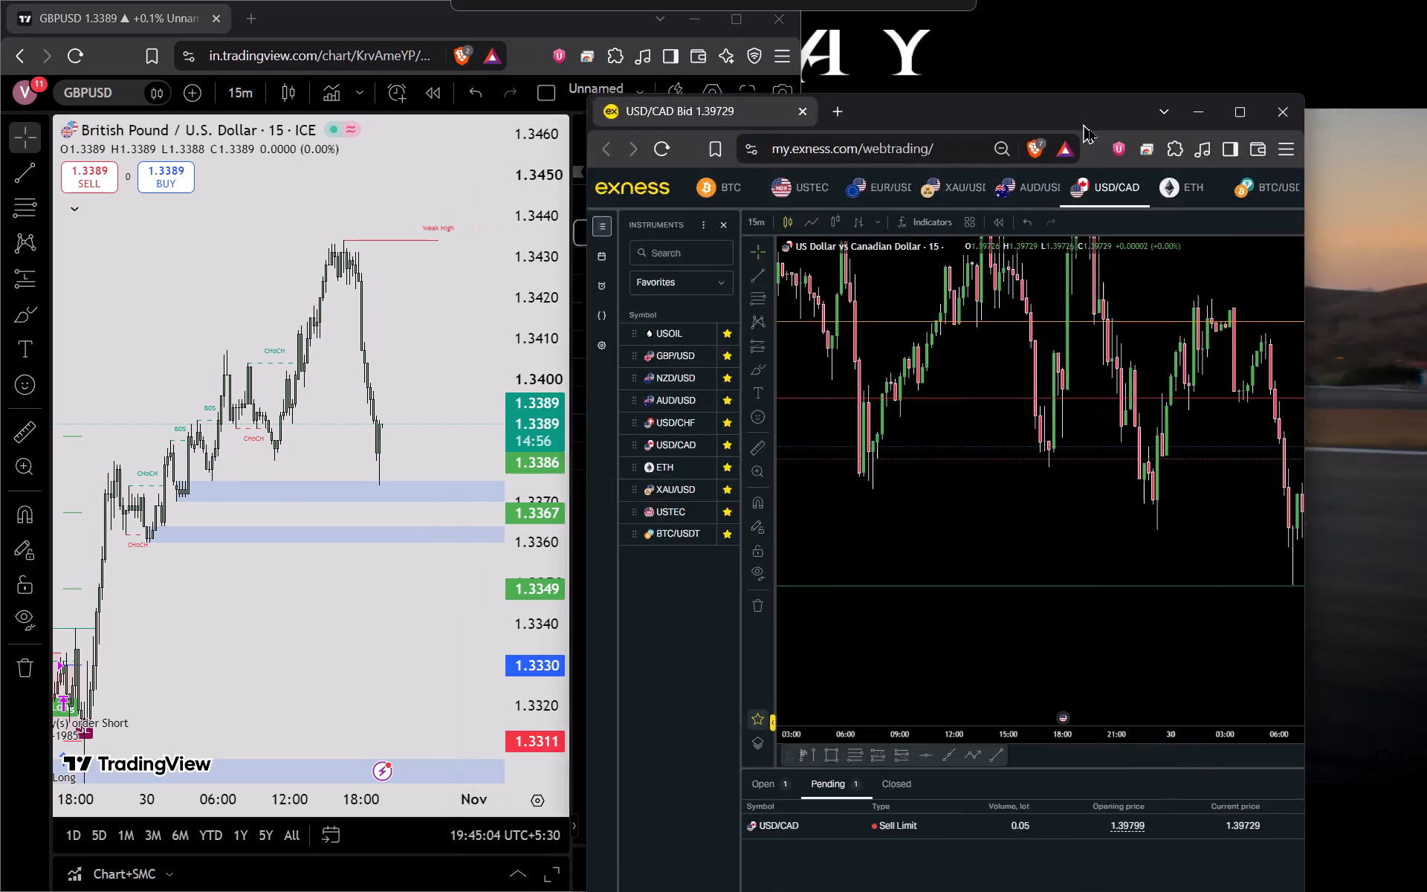
drag(1089, 128, 1426, 279)
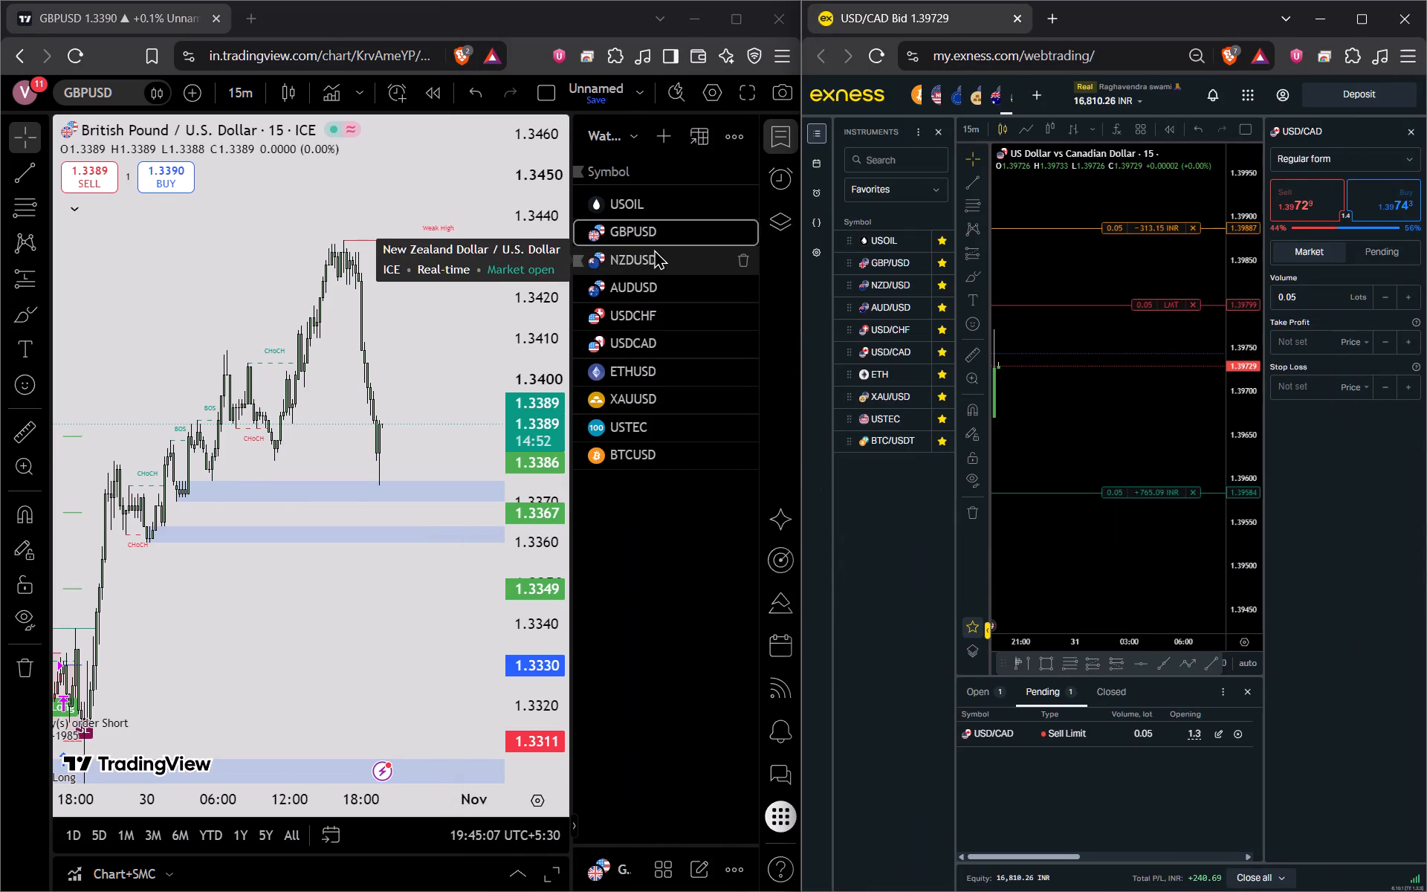
click(632, 204)
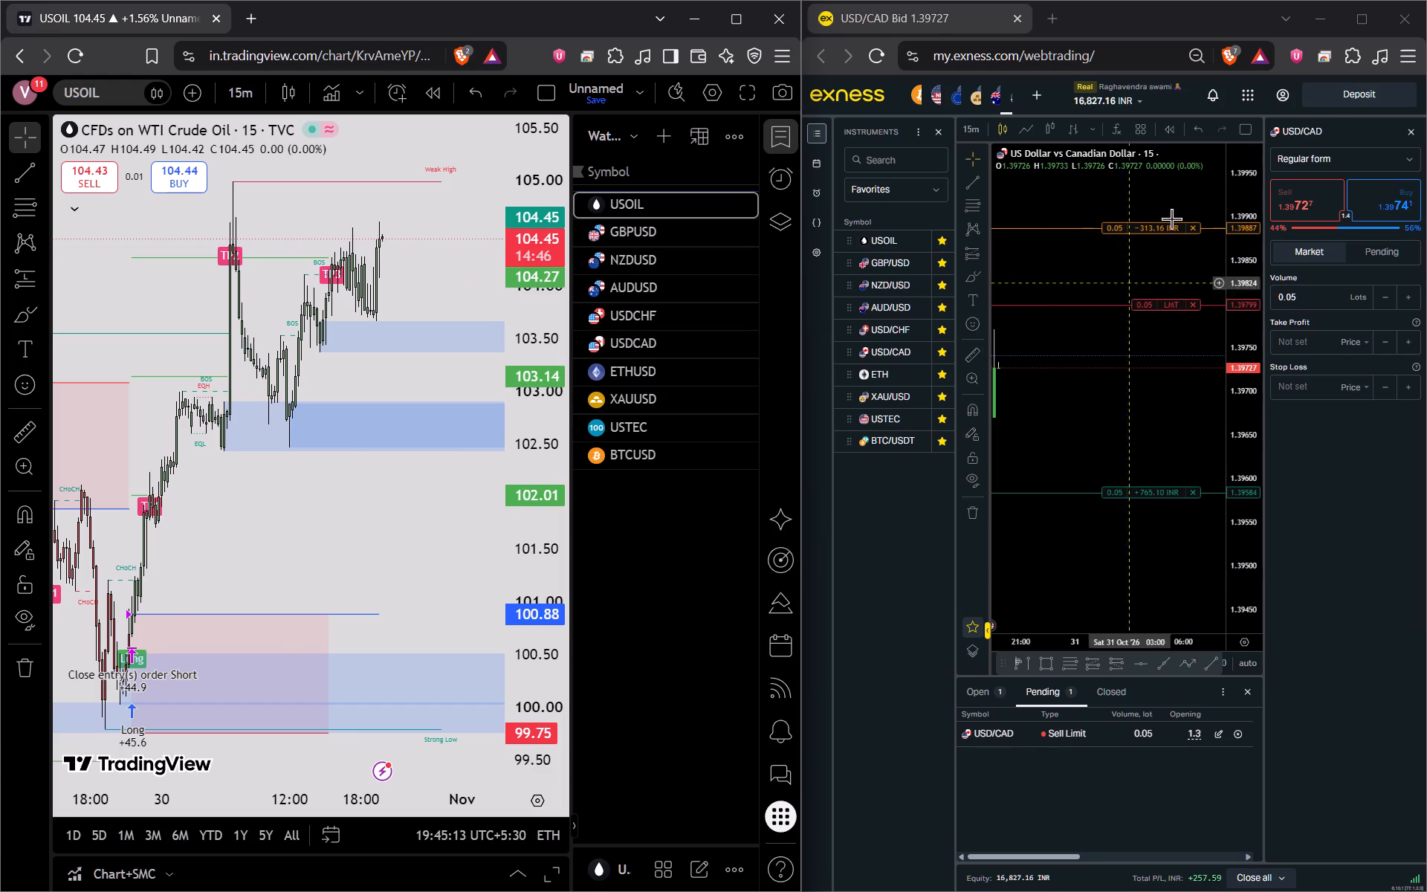
In full-screen Exness, move the stop loss of the open USOIL buy position to 103.341 and apply the modification.
click(1362, 25)
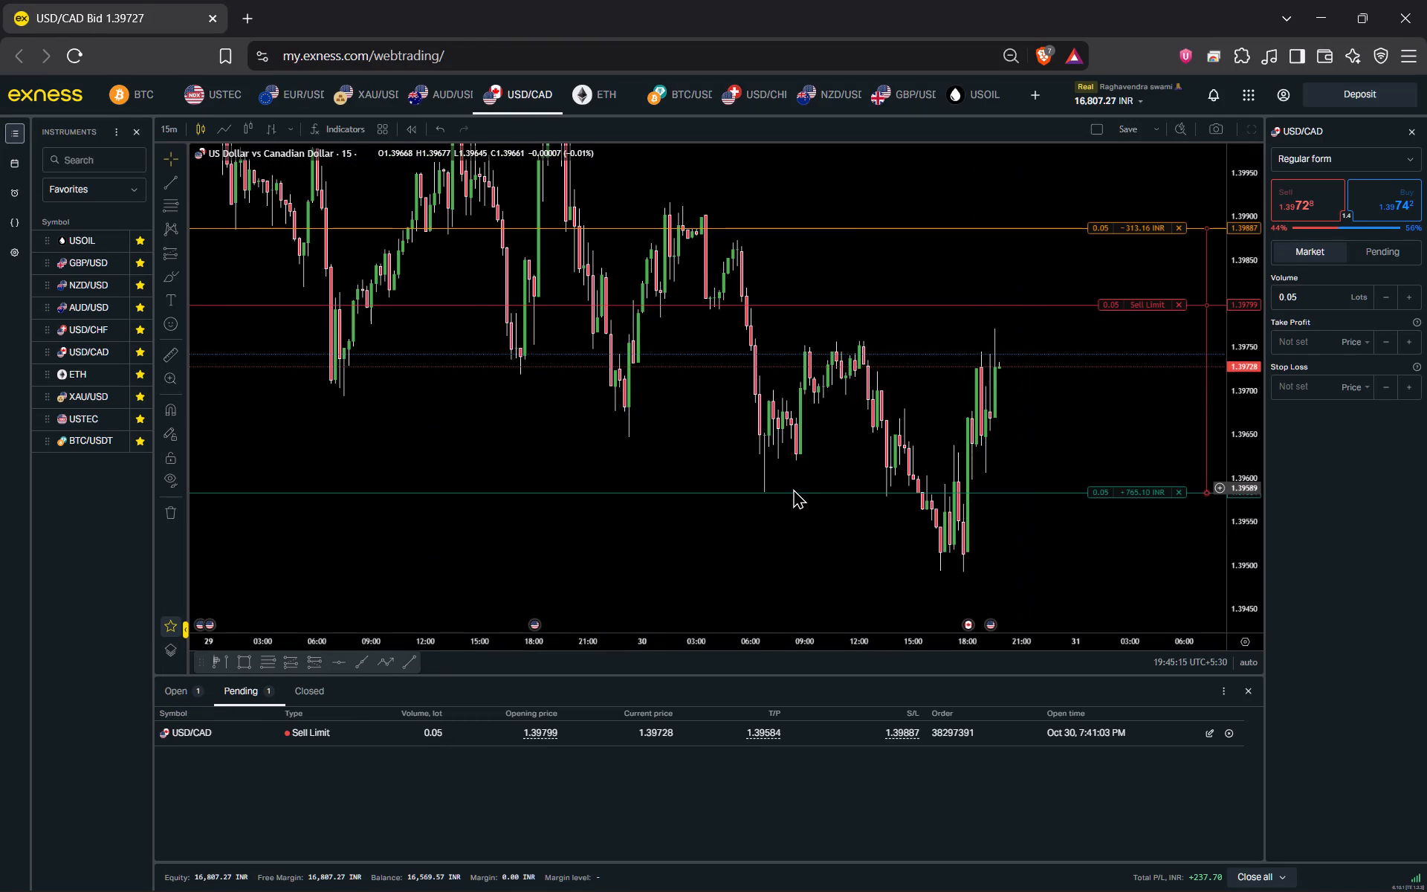
click(196, 688)
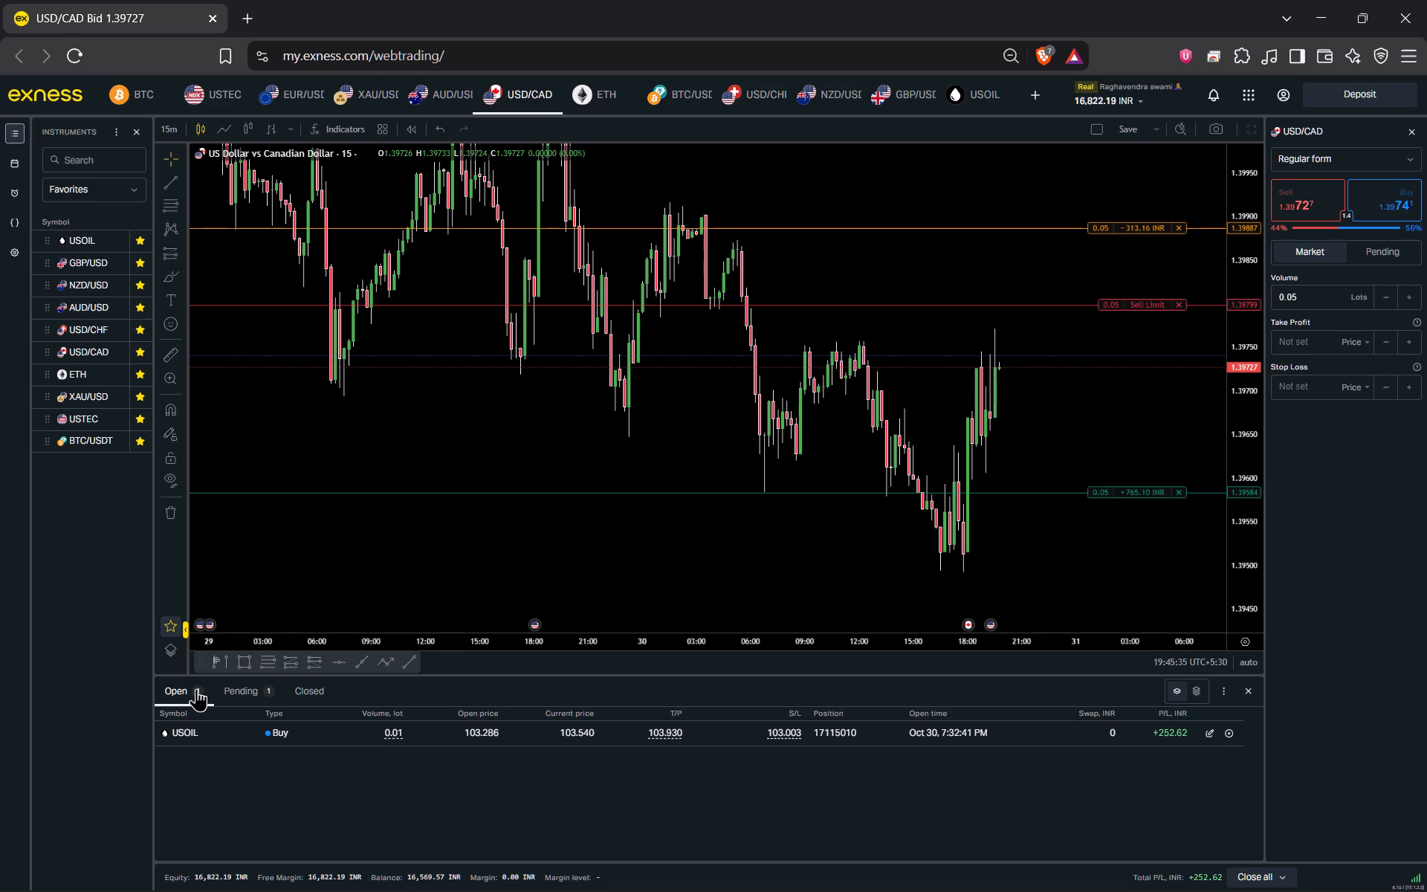
click(192, 731)
drag(1017, 508, 995, 514)
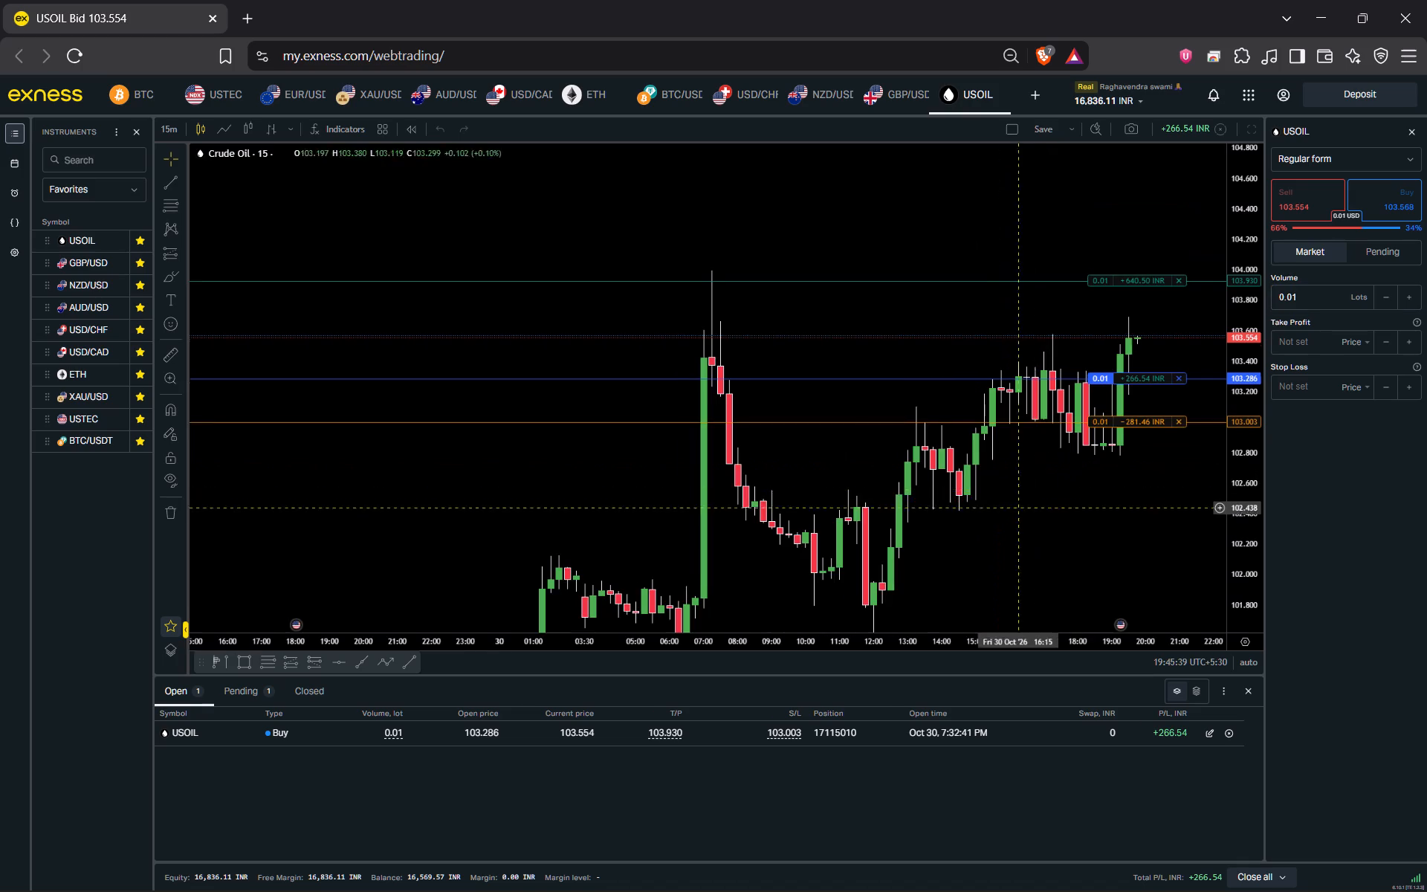
drag(995, 514, 815, 535)
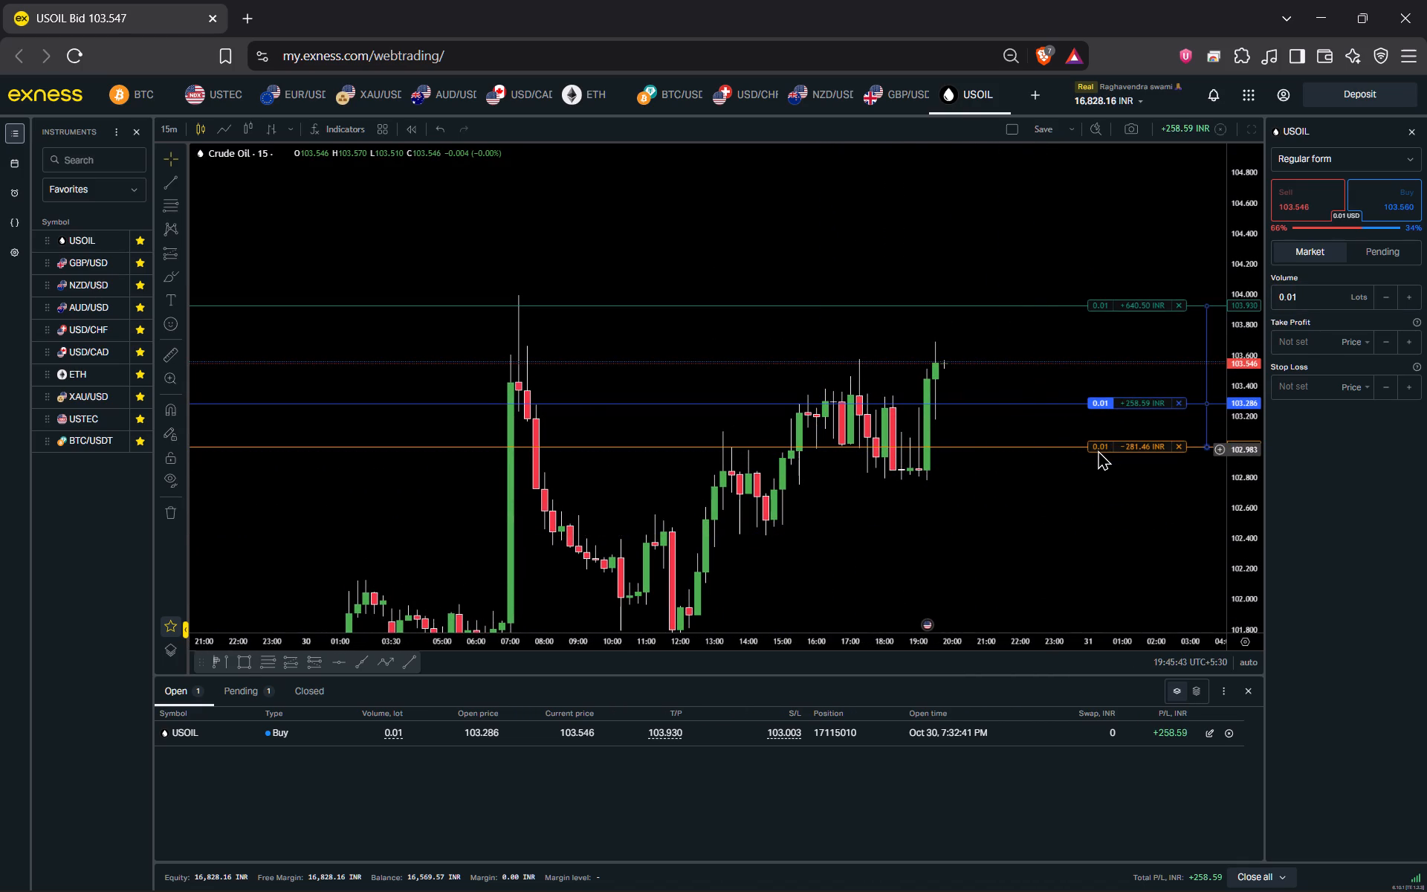
drag(1098, 450, 1082, 394)
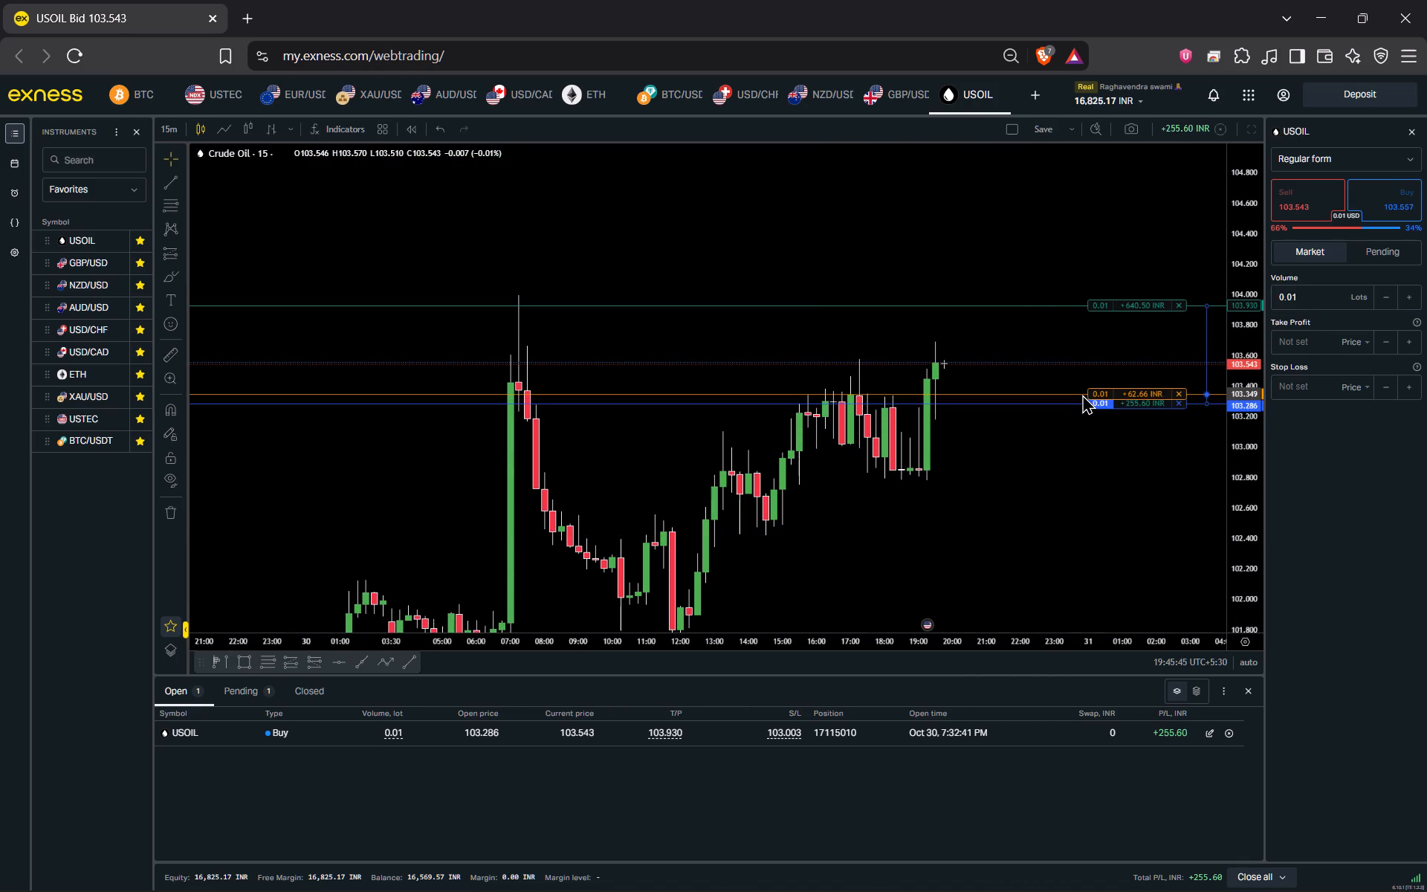
drag(1082, 394, 1082, 395)
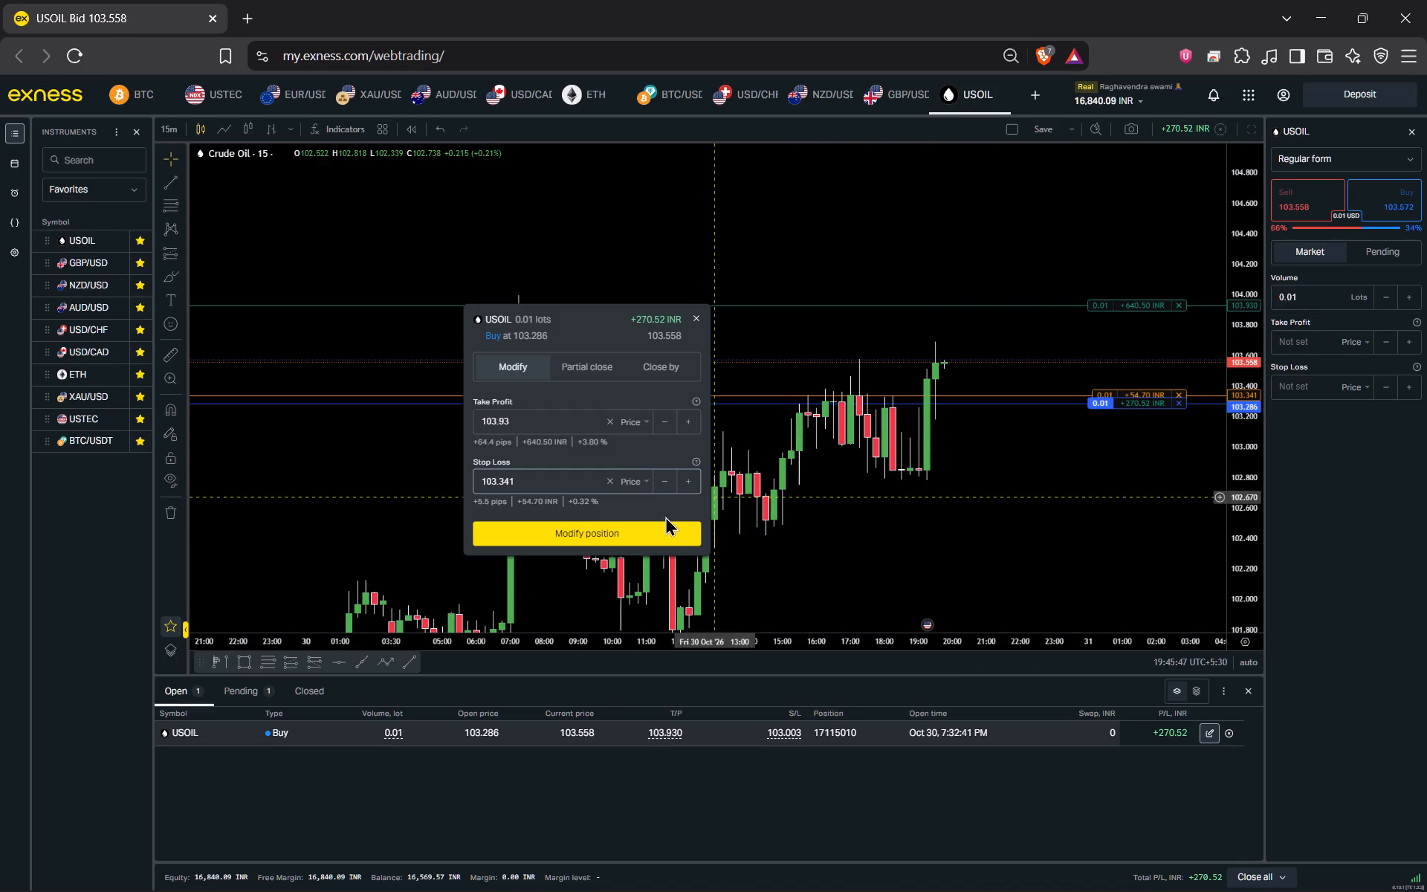
click(658, 534)
Raise the take profit of the USOIL buy position to 104.3 and apply the modification.
drag(1037, 447, 982, 500)
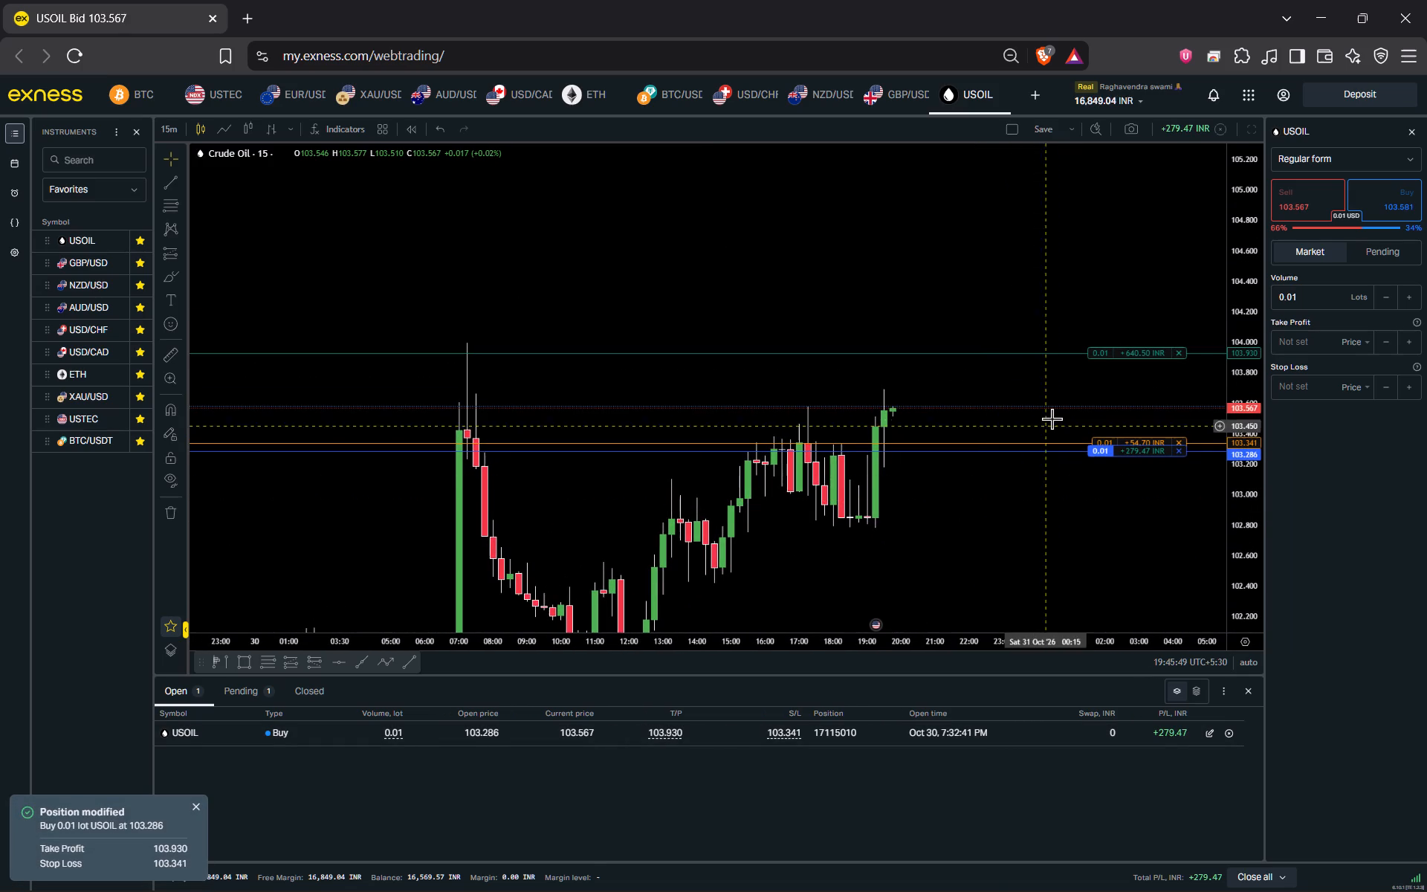
drag(1107, 356, 1107, 348)
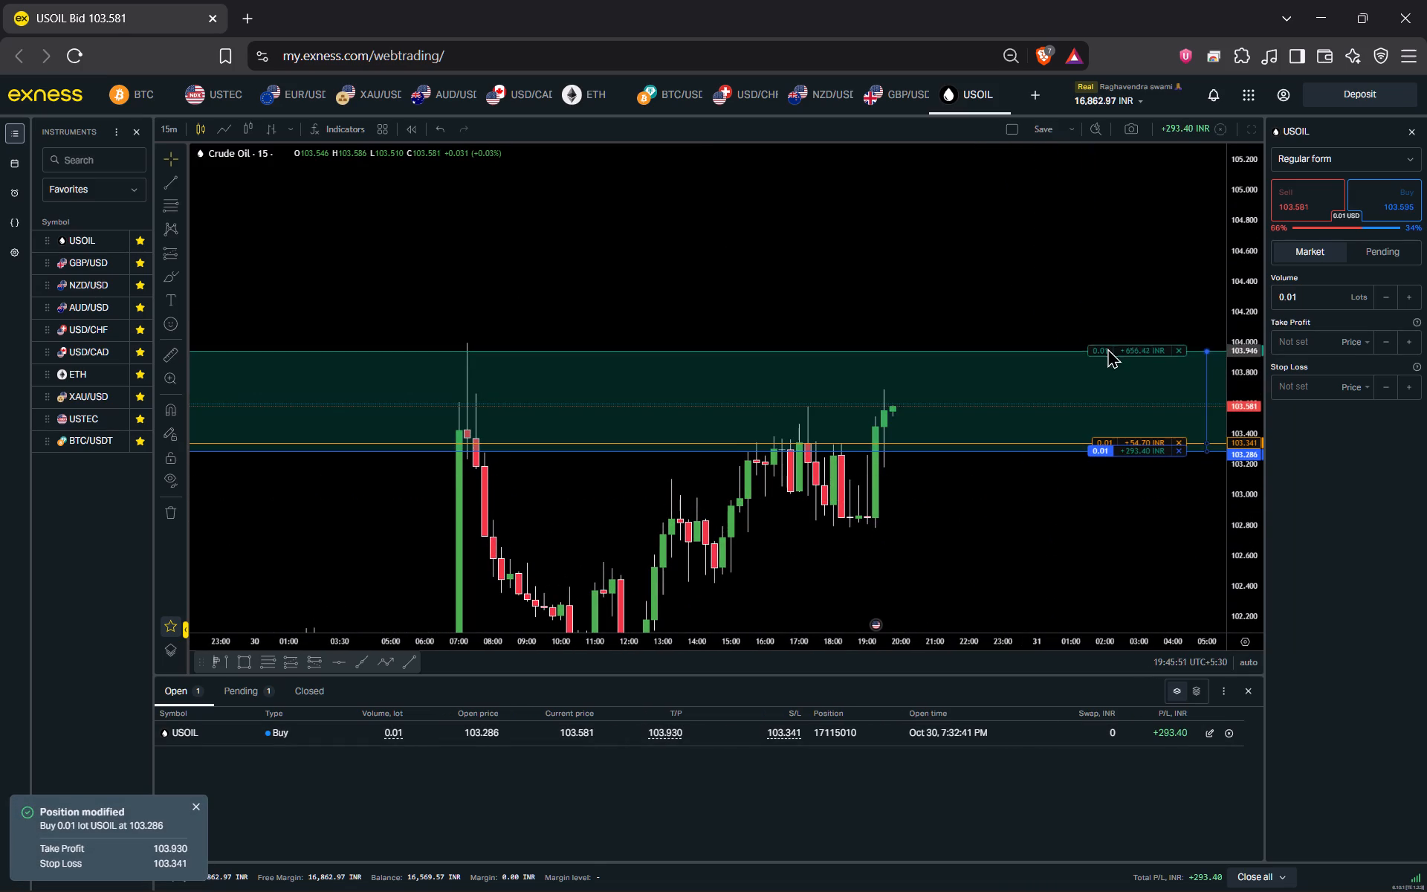
drag(1107, 348, 1103, 297)
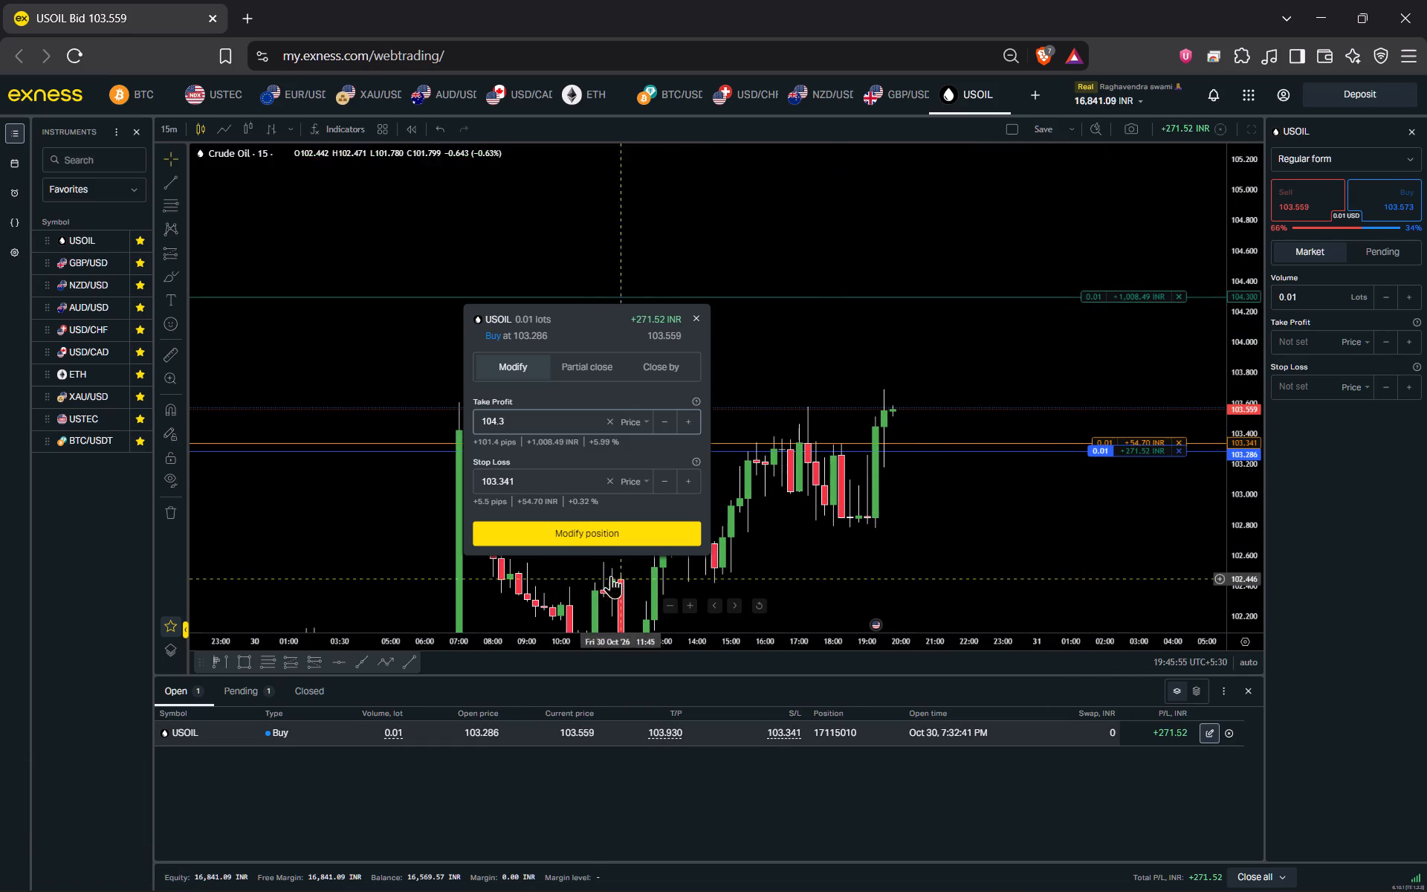
click(618, 533)
Review the 15-minute charts of USOIL, GBP/USD and NZD/USD in turn.
drag(1165, 526, 1148, 561)
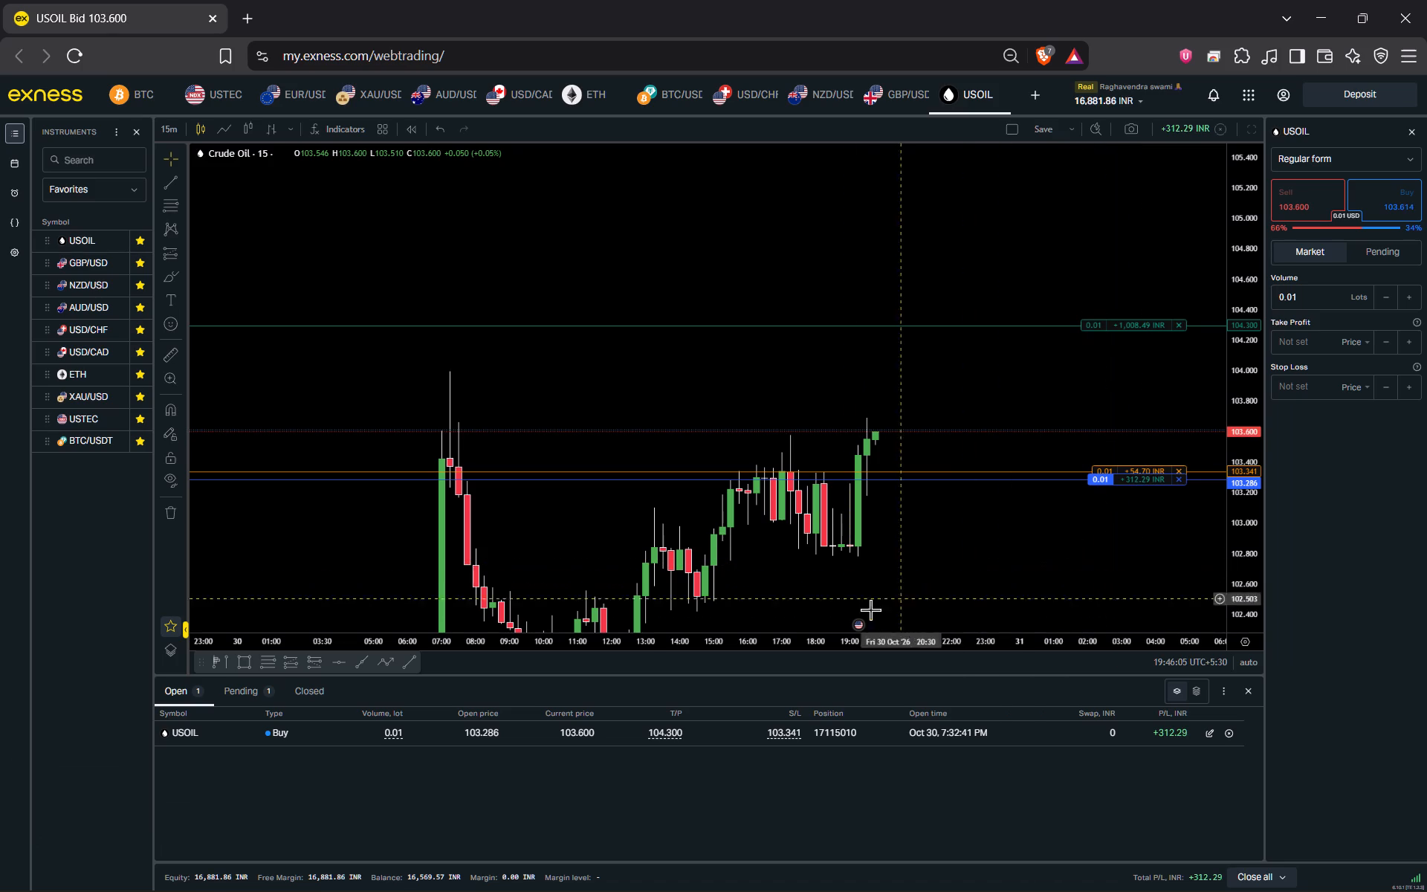
drag(977, 409, 977, 390)
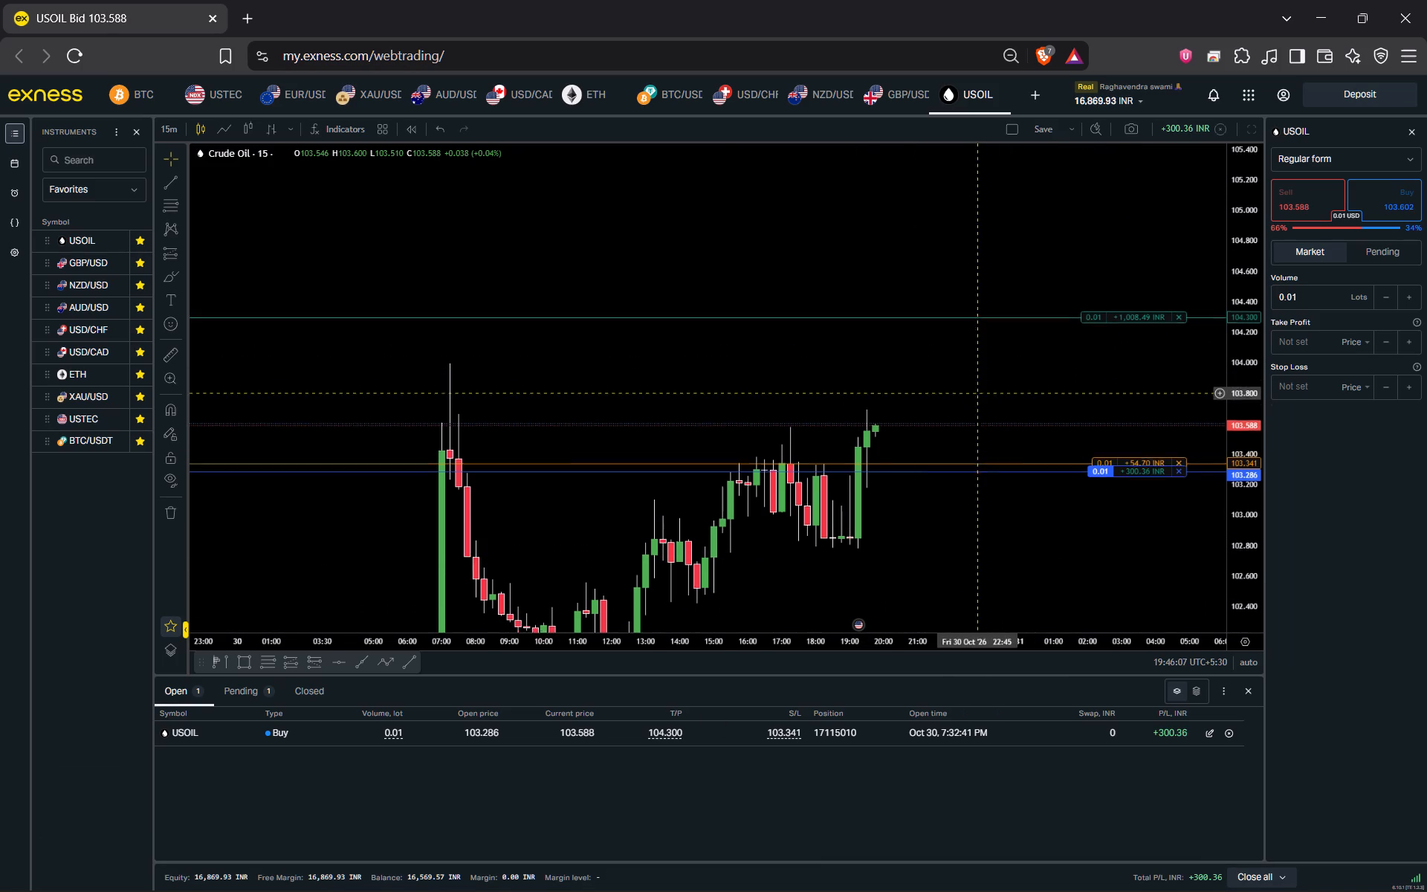
drag(977, 390, 978, 371)
click(90, 263)
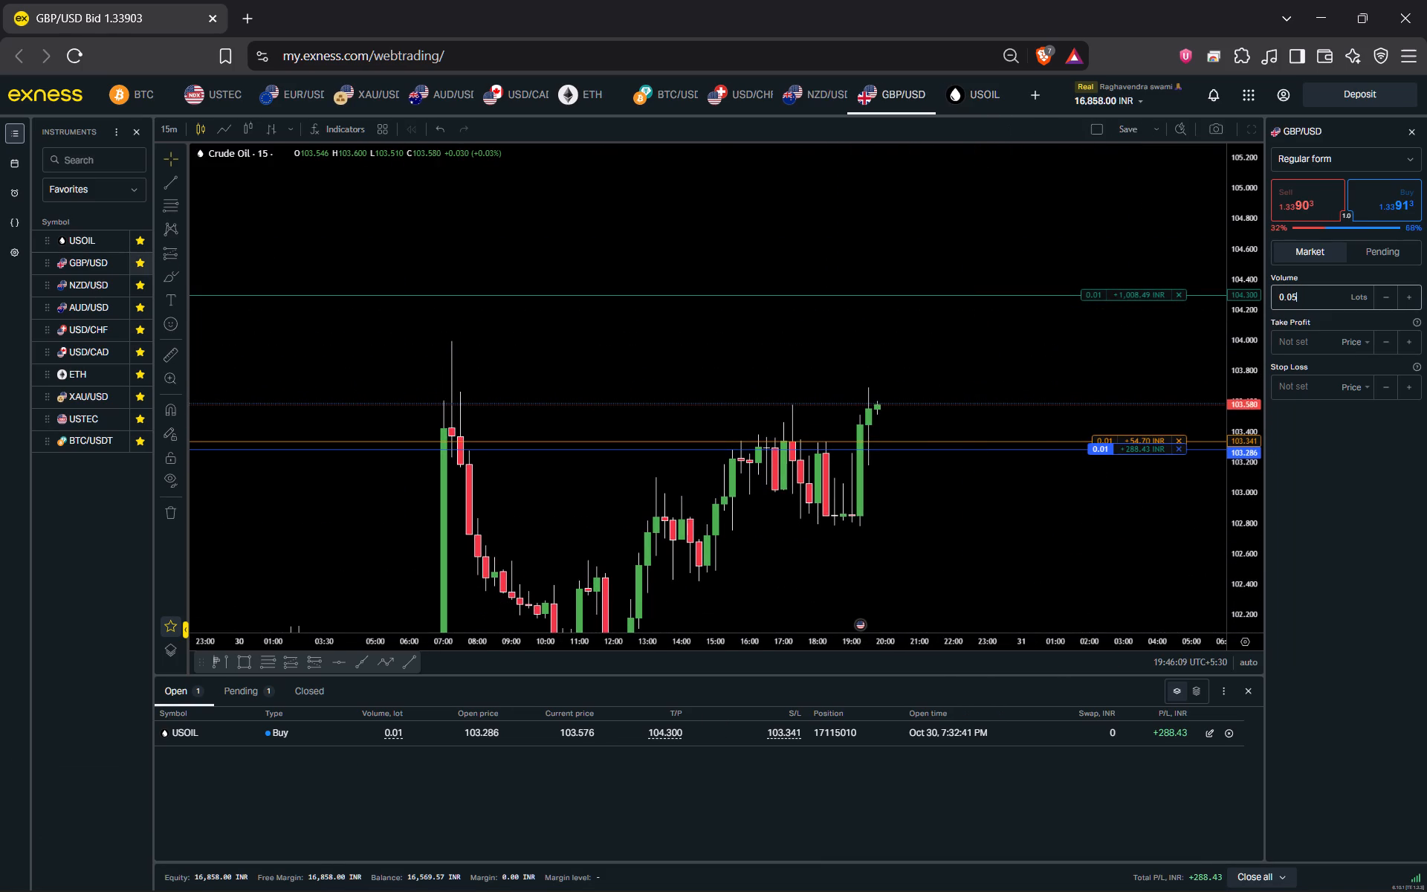
drag(1068, 393, 1017, 460)
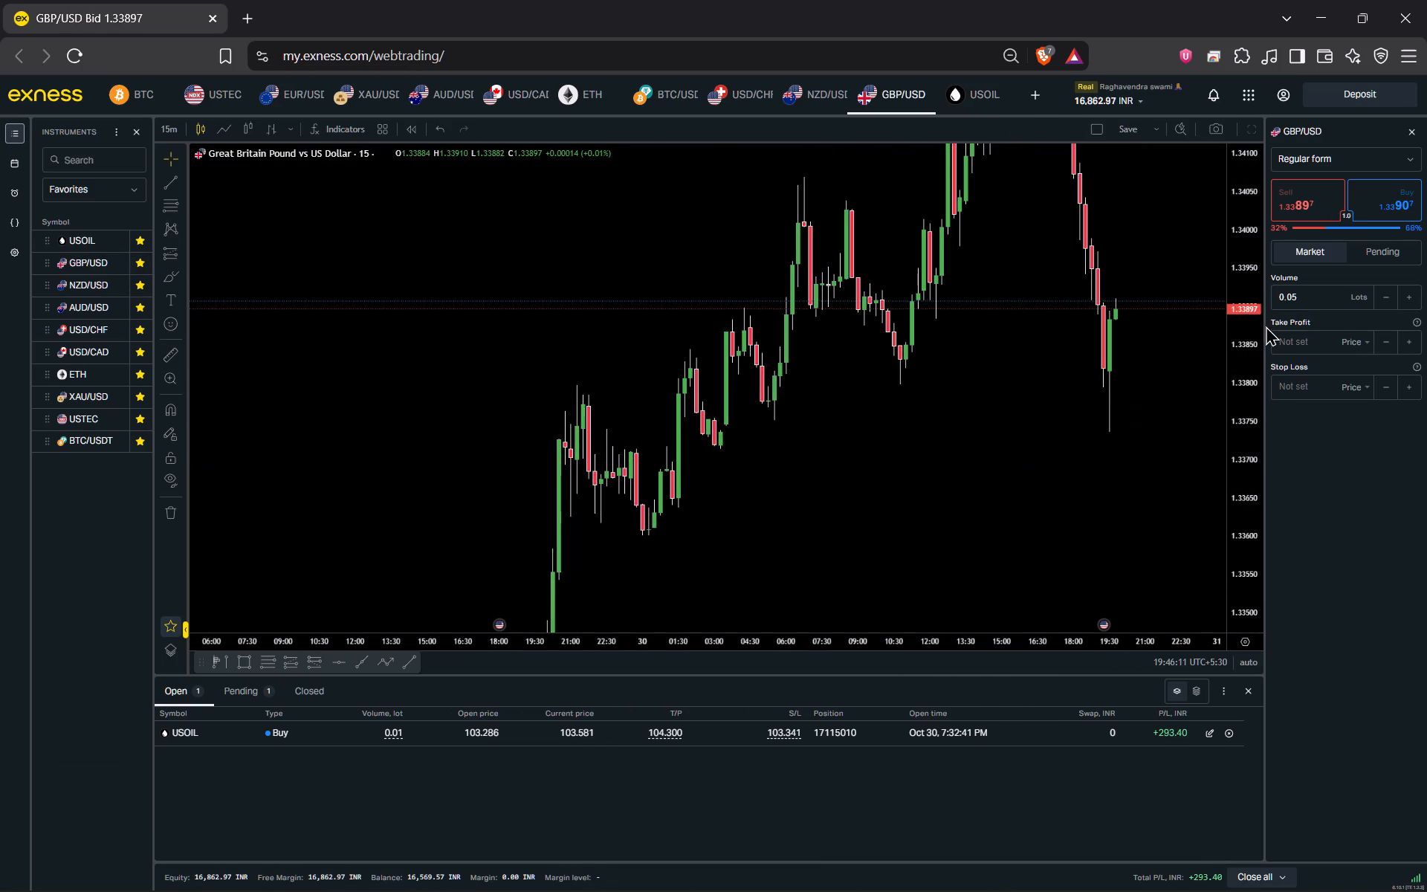
drag(1243, 315, 1228, 489)
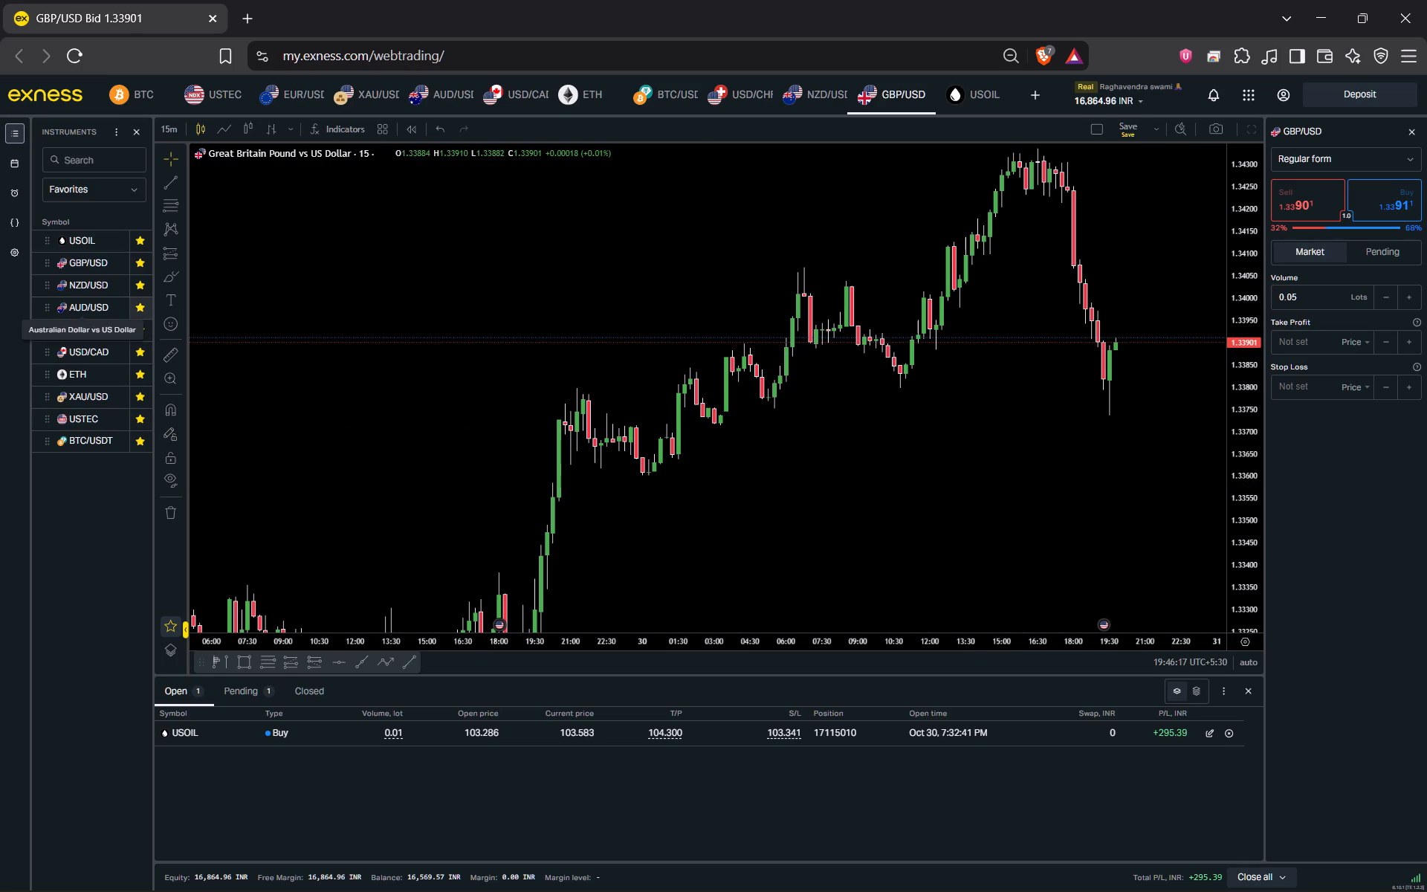
click(91, 286)
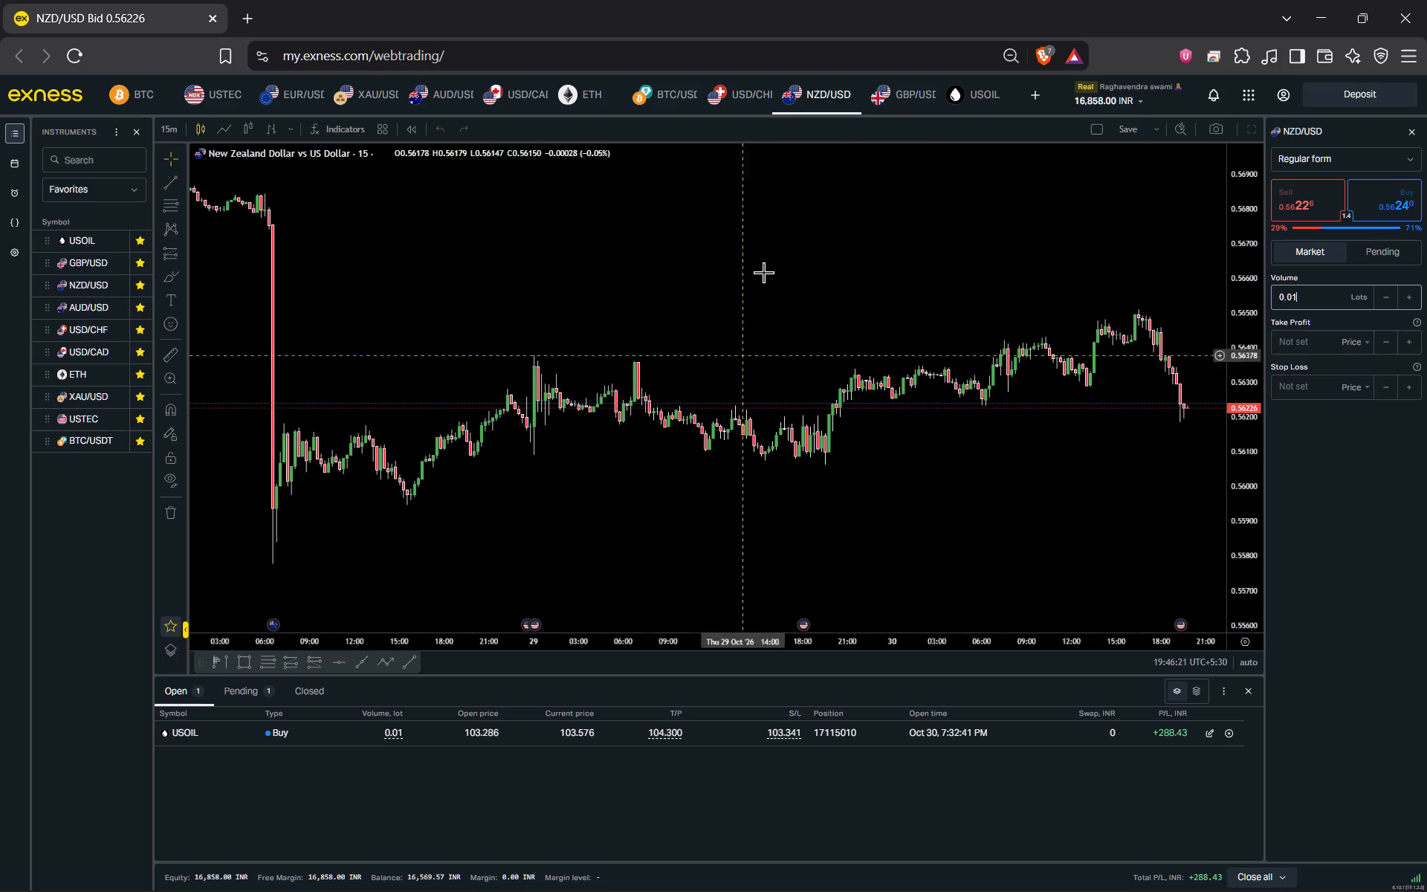
Snap the Exness window to the half of the screen beside TradingView.
drag(893, 7, 1426, 283)
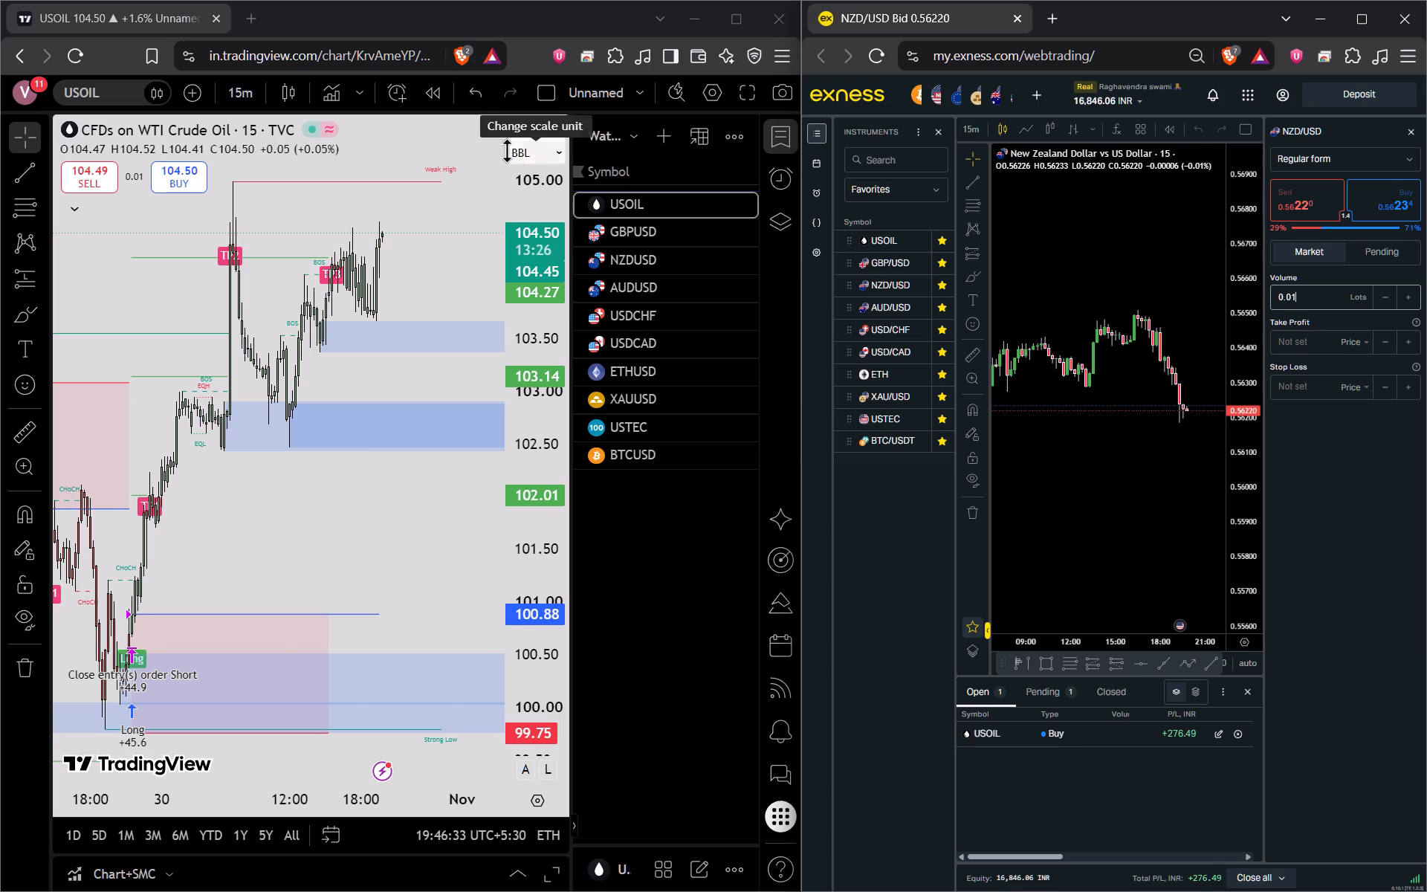
Show the desktop and use its lock control to lock the computer.
click(1426, 891)
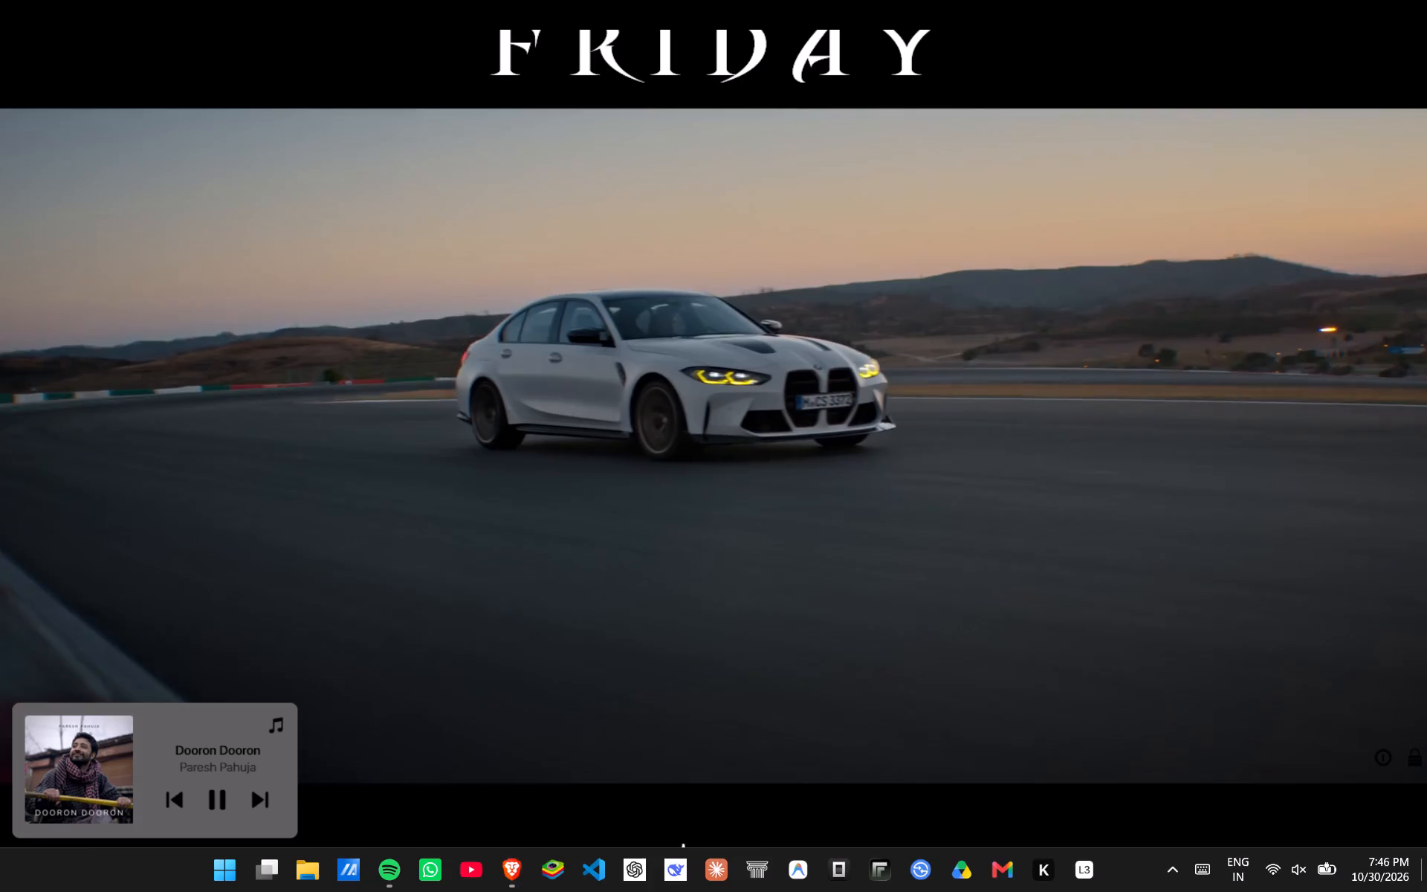
click(1417, 769)
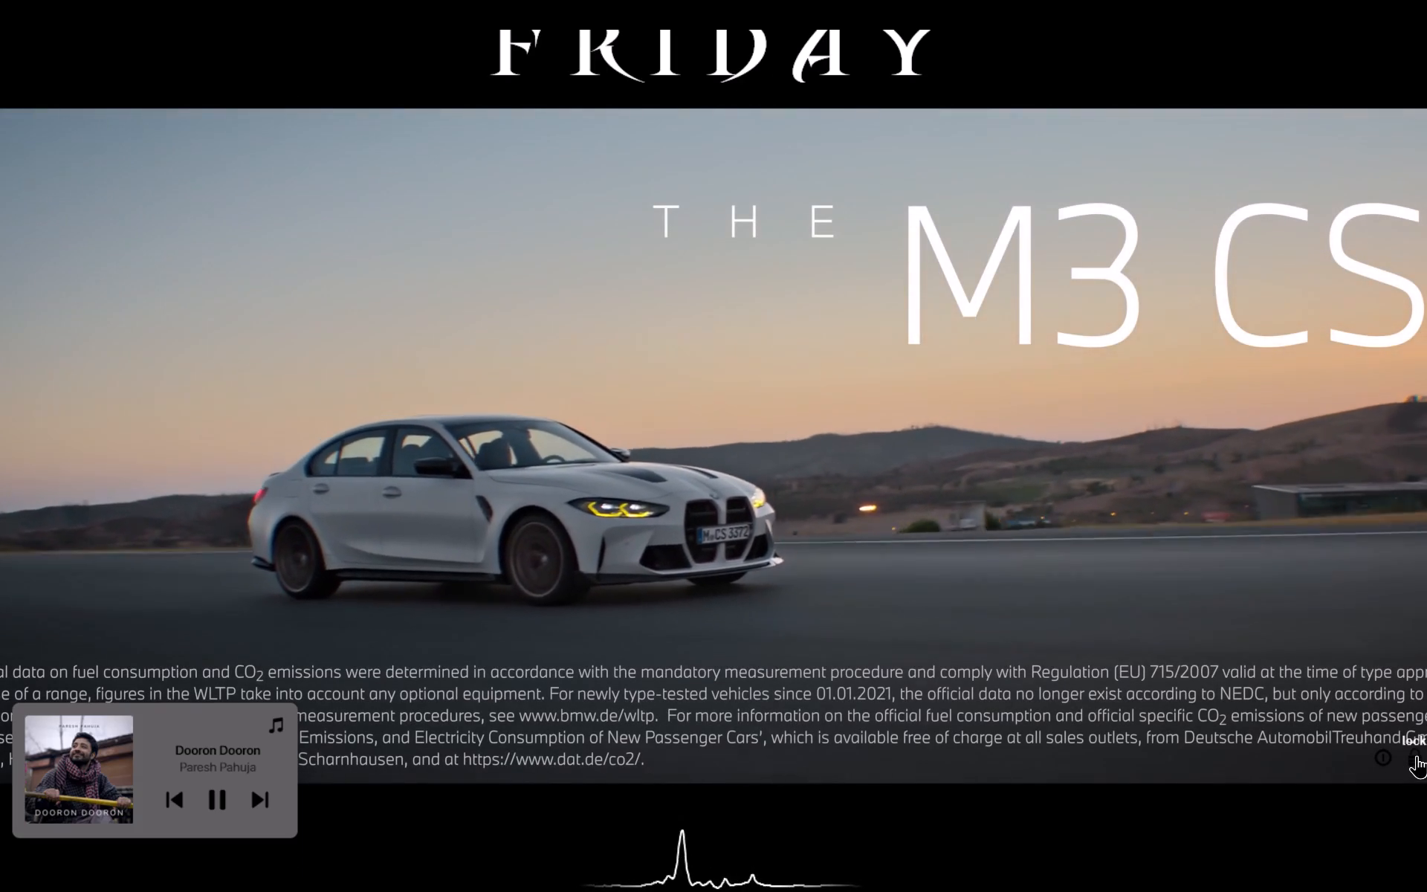